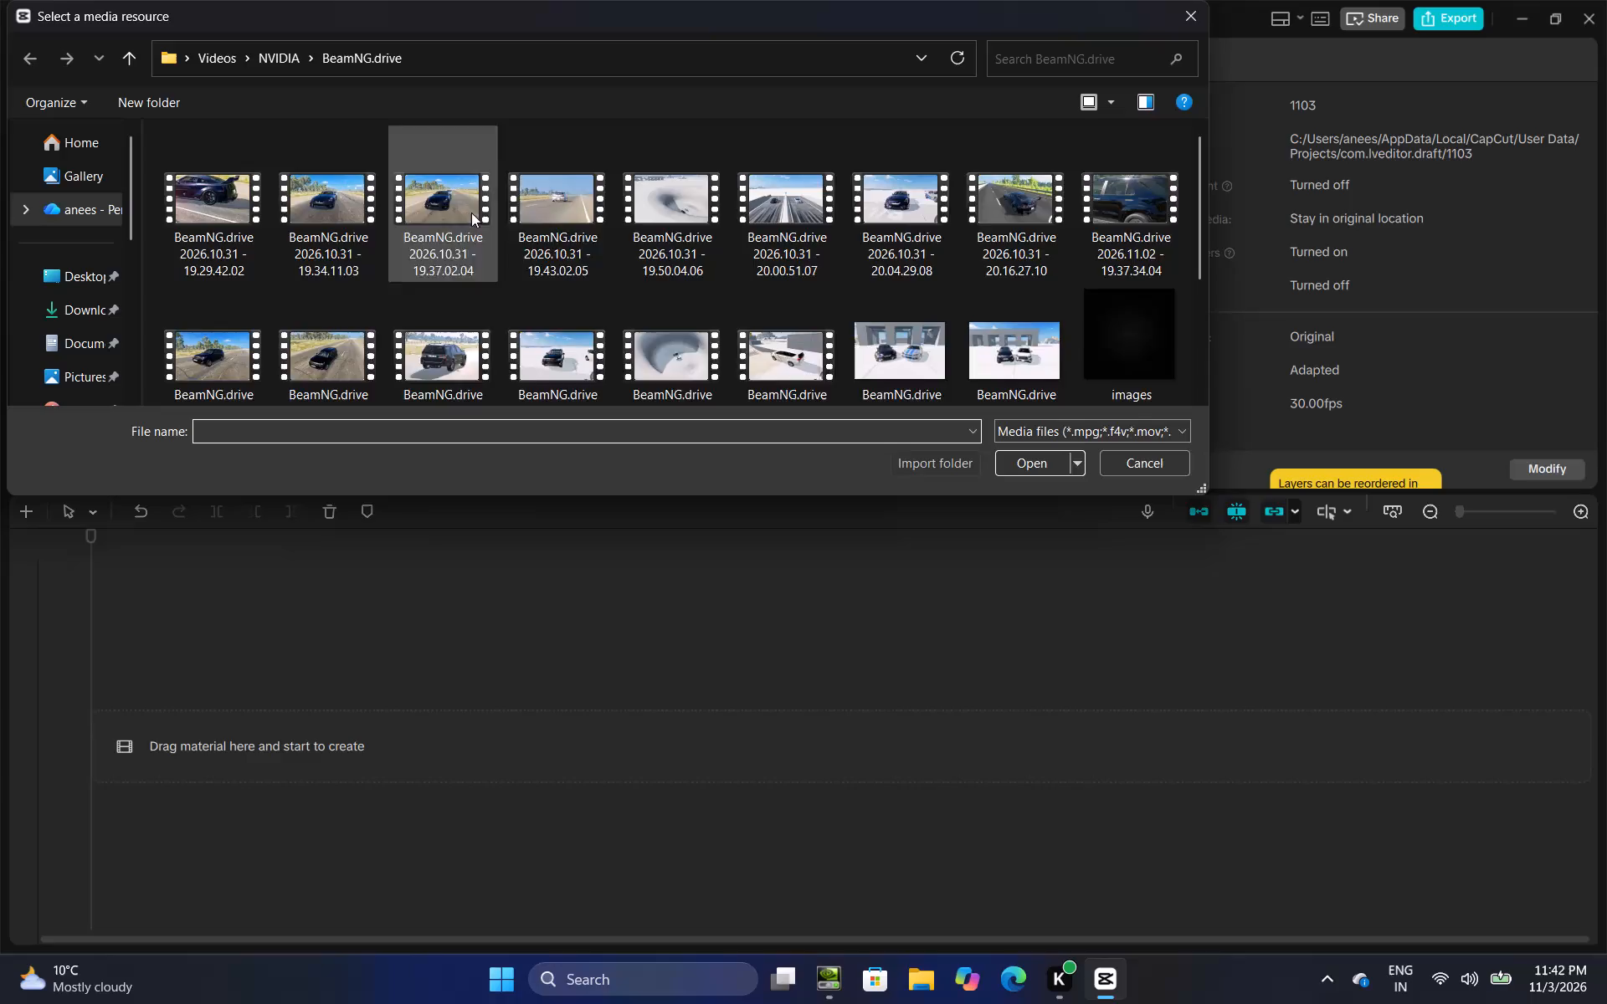
# Import the six BeamNG.drive video recordings dated 2026.11.02, from 19.42.17.05 through 20.08.08.10, into the project media.
pyautogui.scroll(-2, 505, 217)
pyautogui.scroll(2, 422, 269)
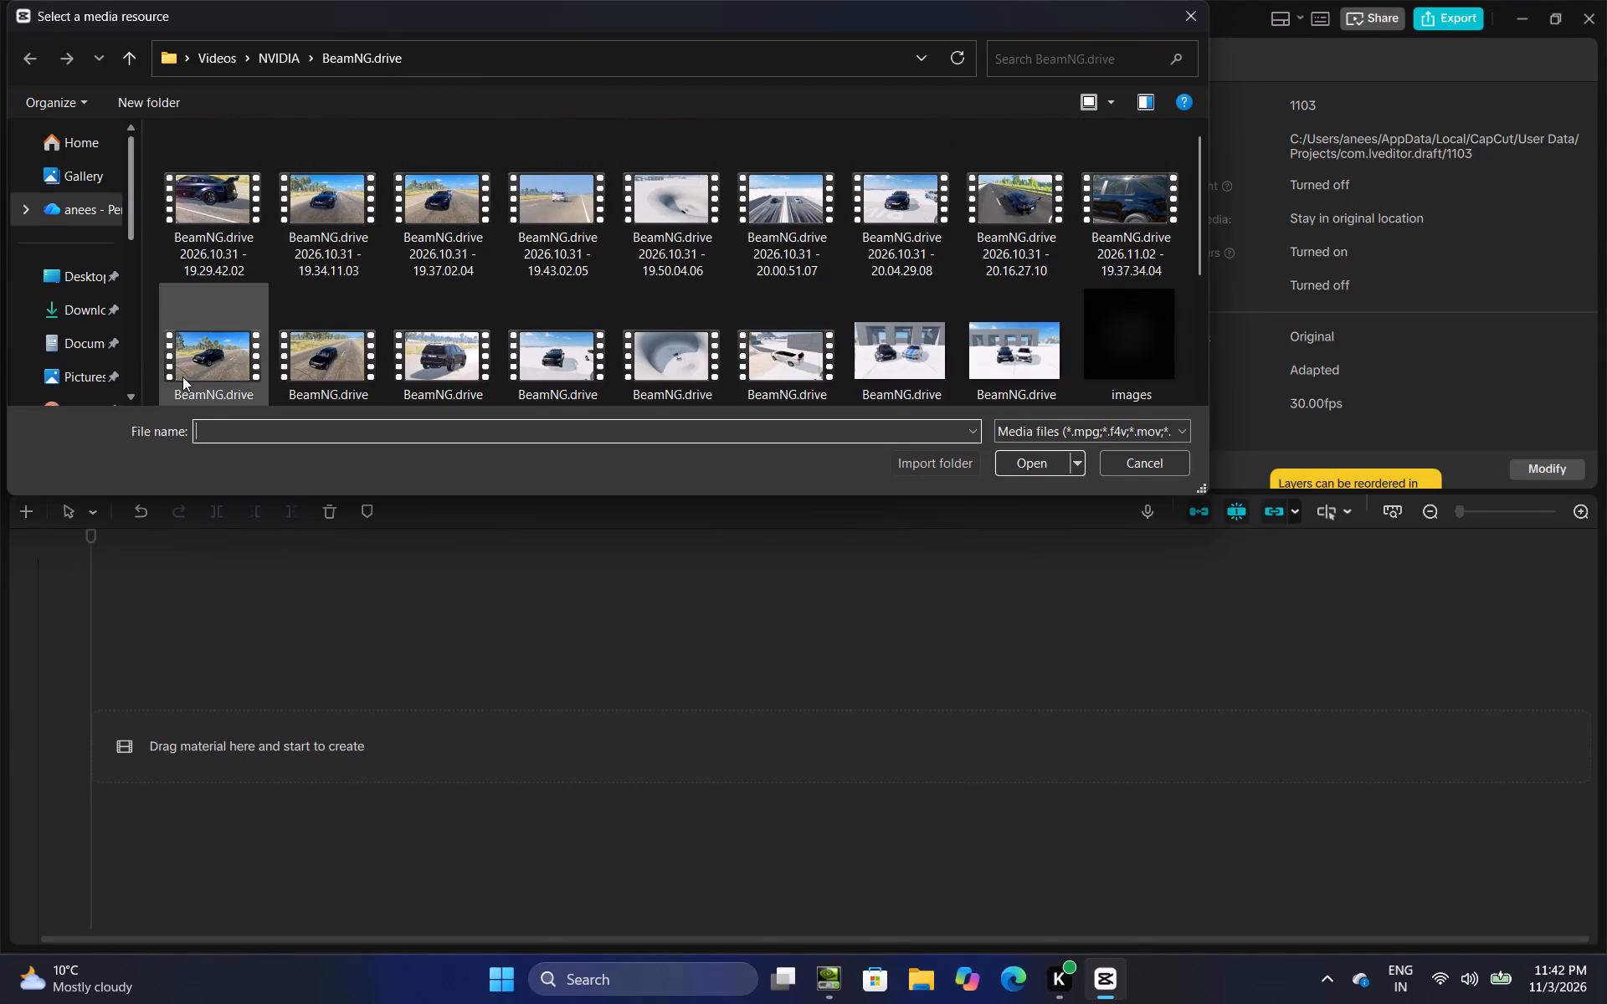
pyautogui.moveTo(150, 360); pyautogui.dragTo(470, 349)
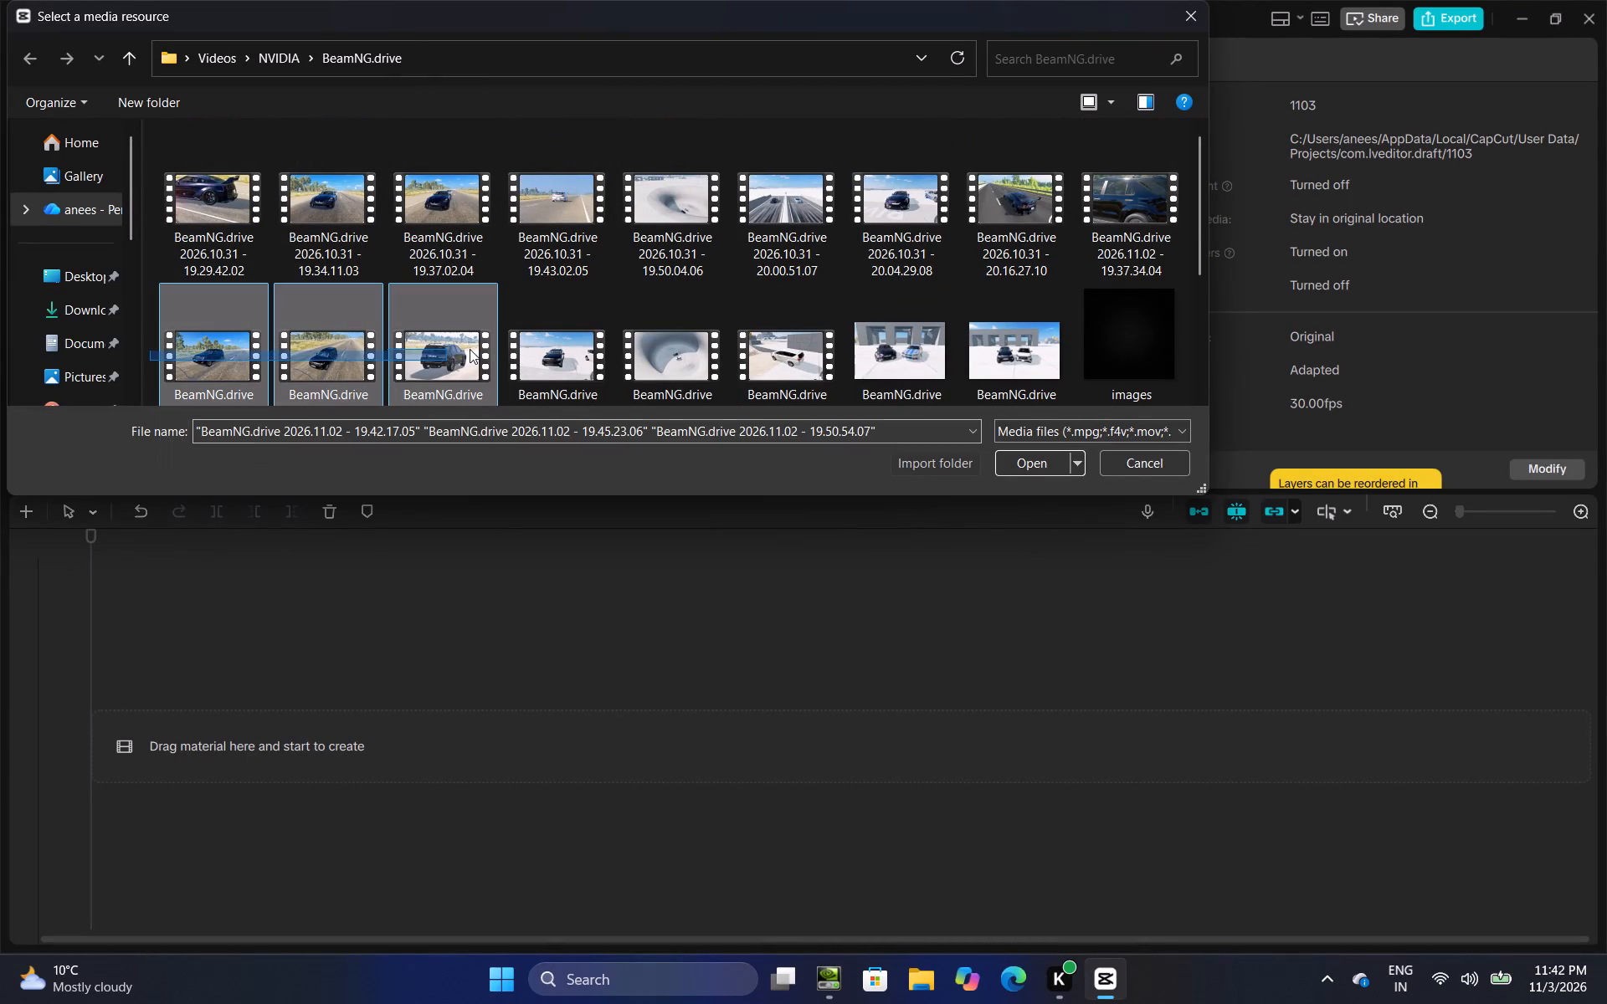
pyautogui.moveTo(470, 349); pyautogui.dragTo(710, 363)
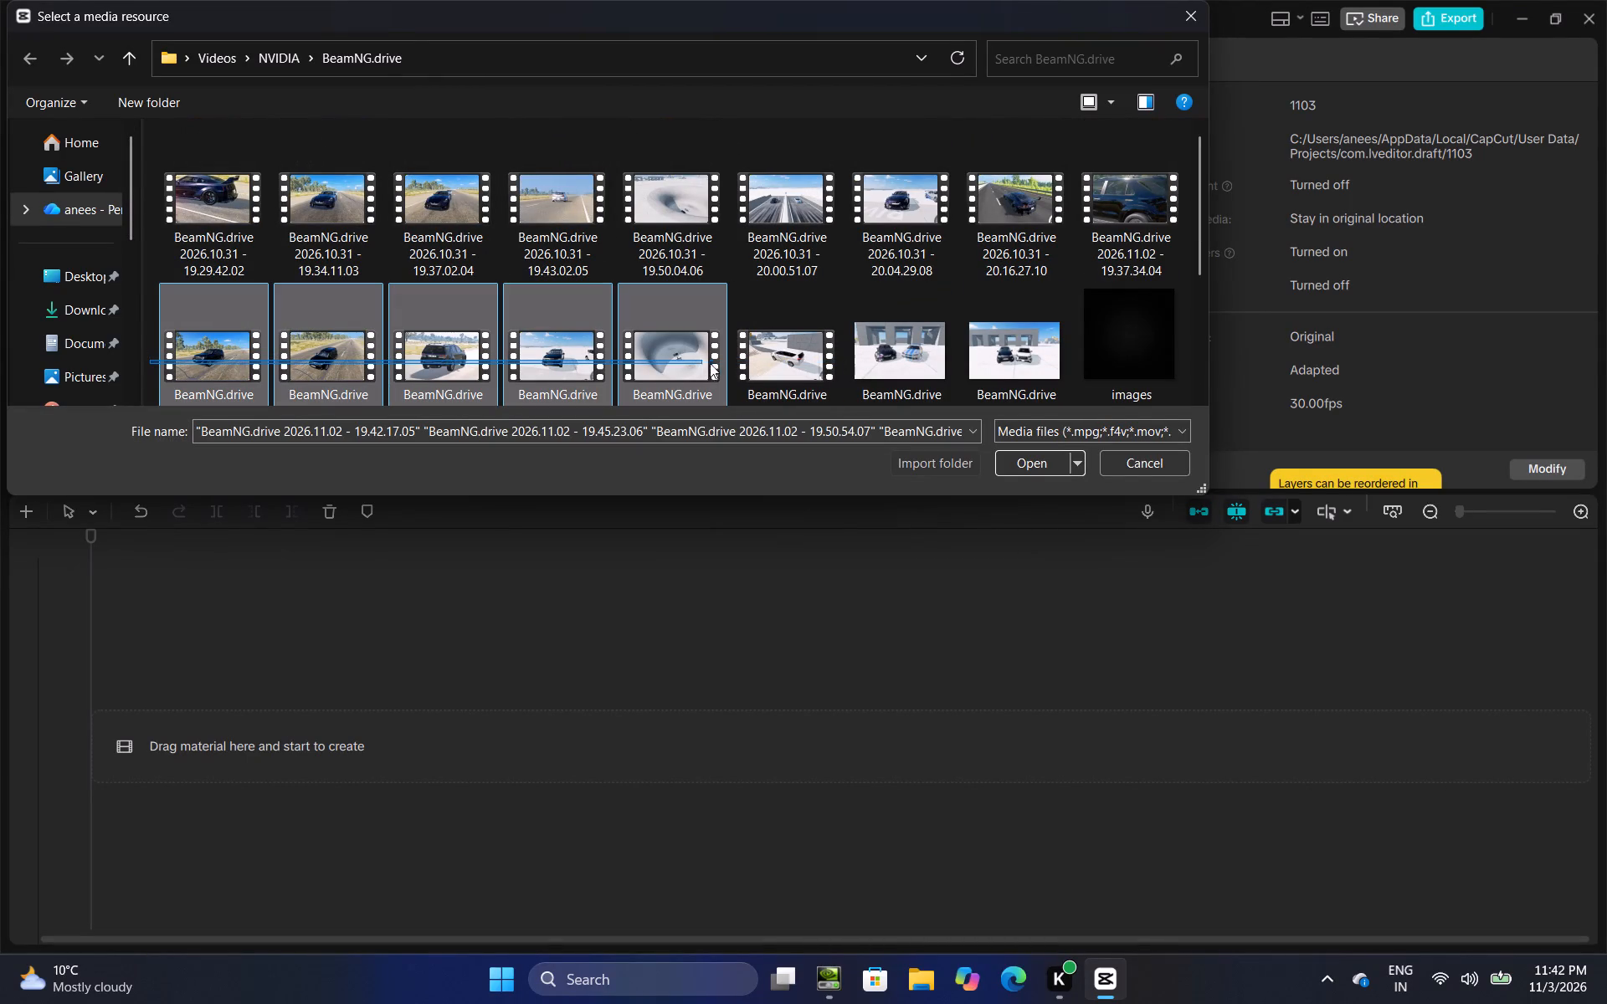
pyautogui.moveTo(710, 363); pyautogui.dragTo(773, 356)
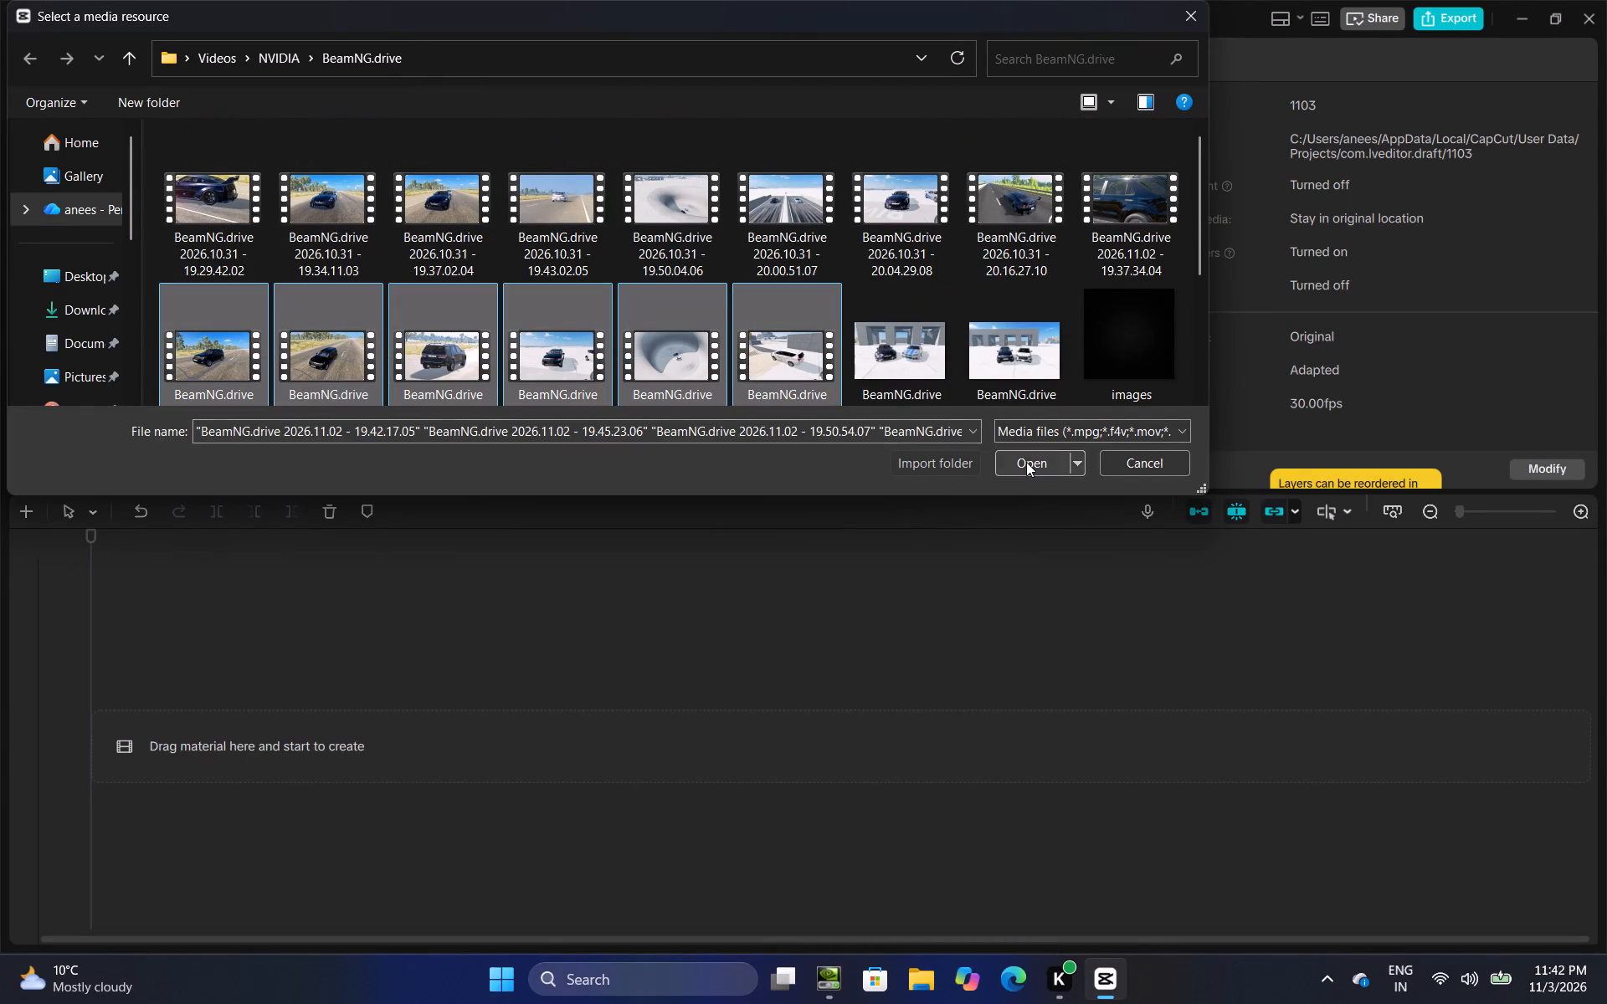
pyautogui.click(1026, 462)
pyautogui.click(486, 438)
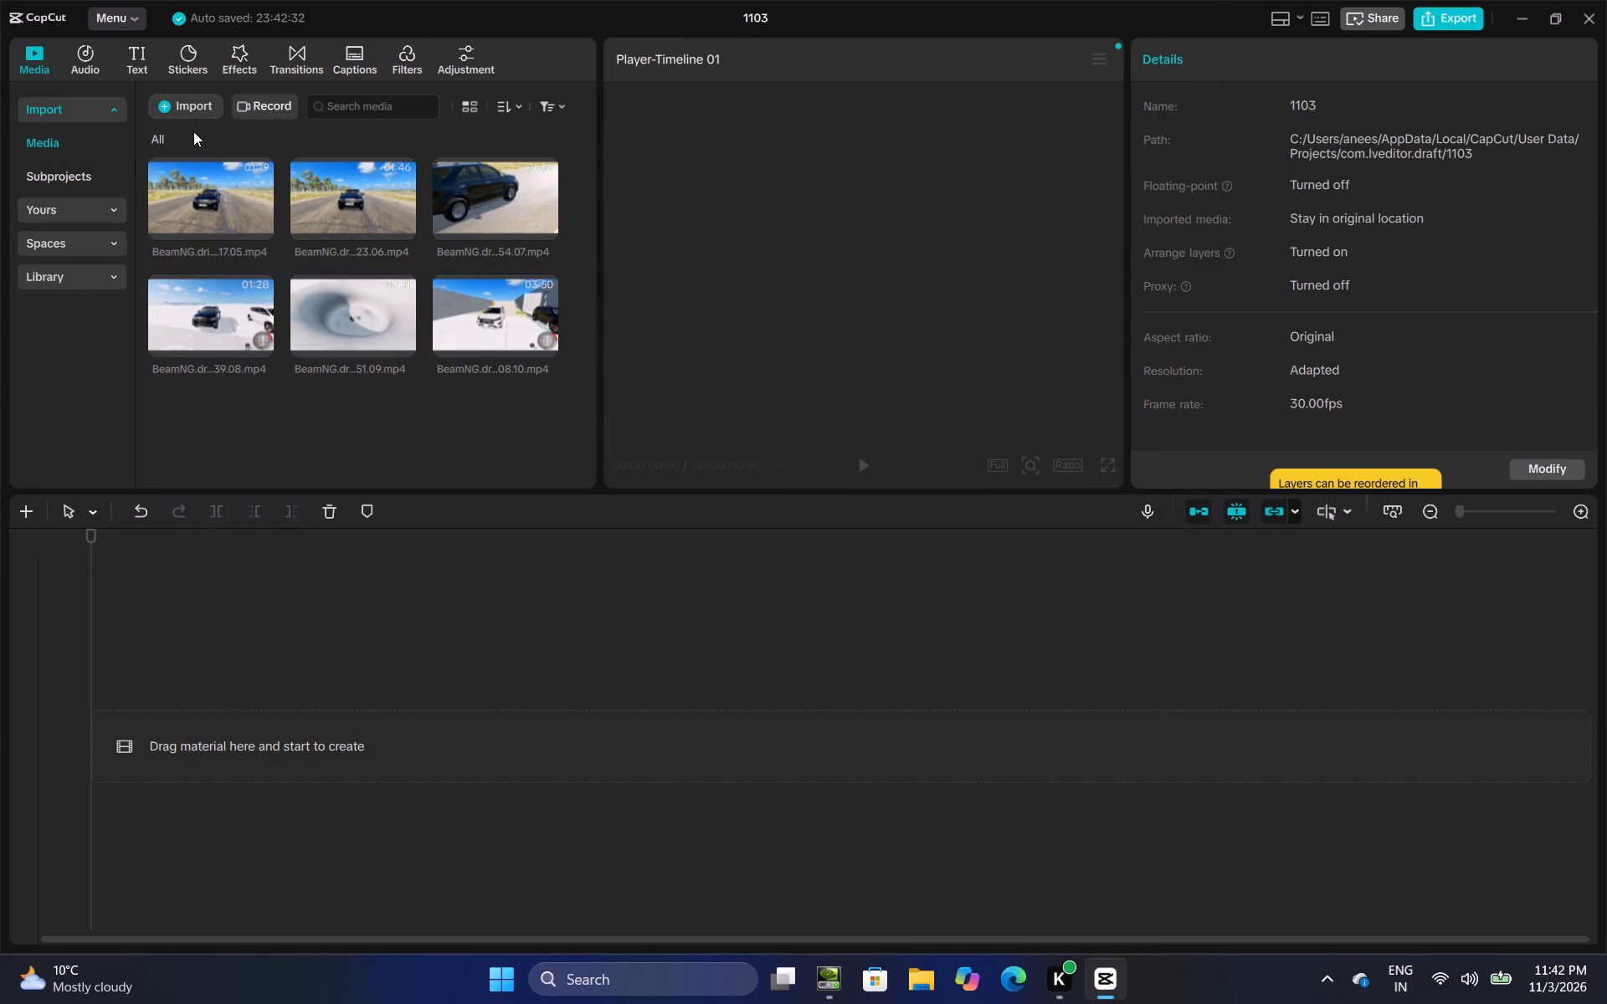
# Import the recording BeamNG.drive 2026.11.02 - 19.37.34.04 into the project media.
pyautogui.click(198, 119)
pyautogui.click(302, 159)
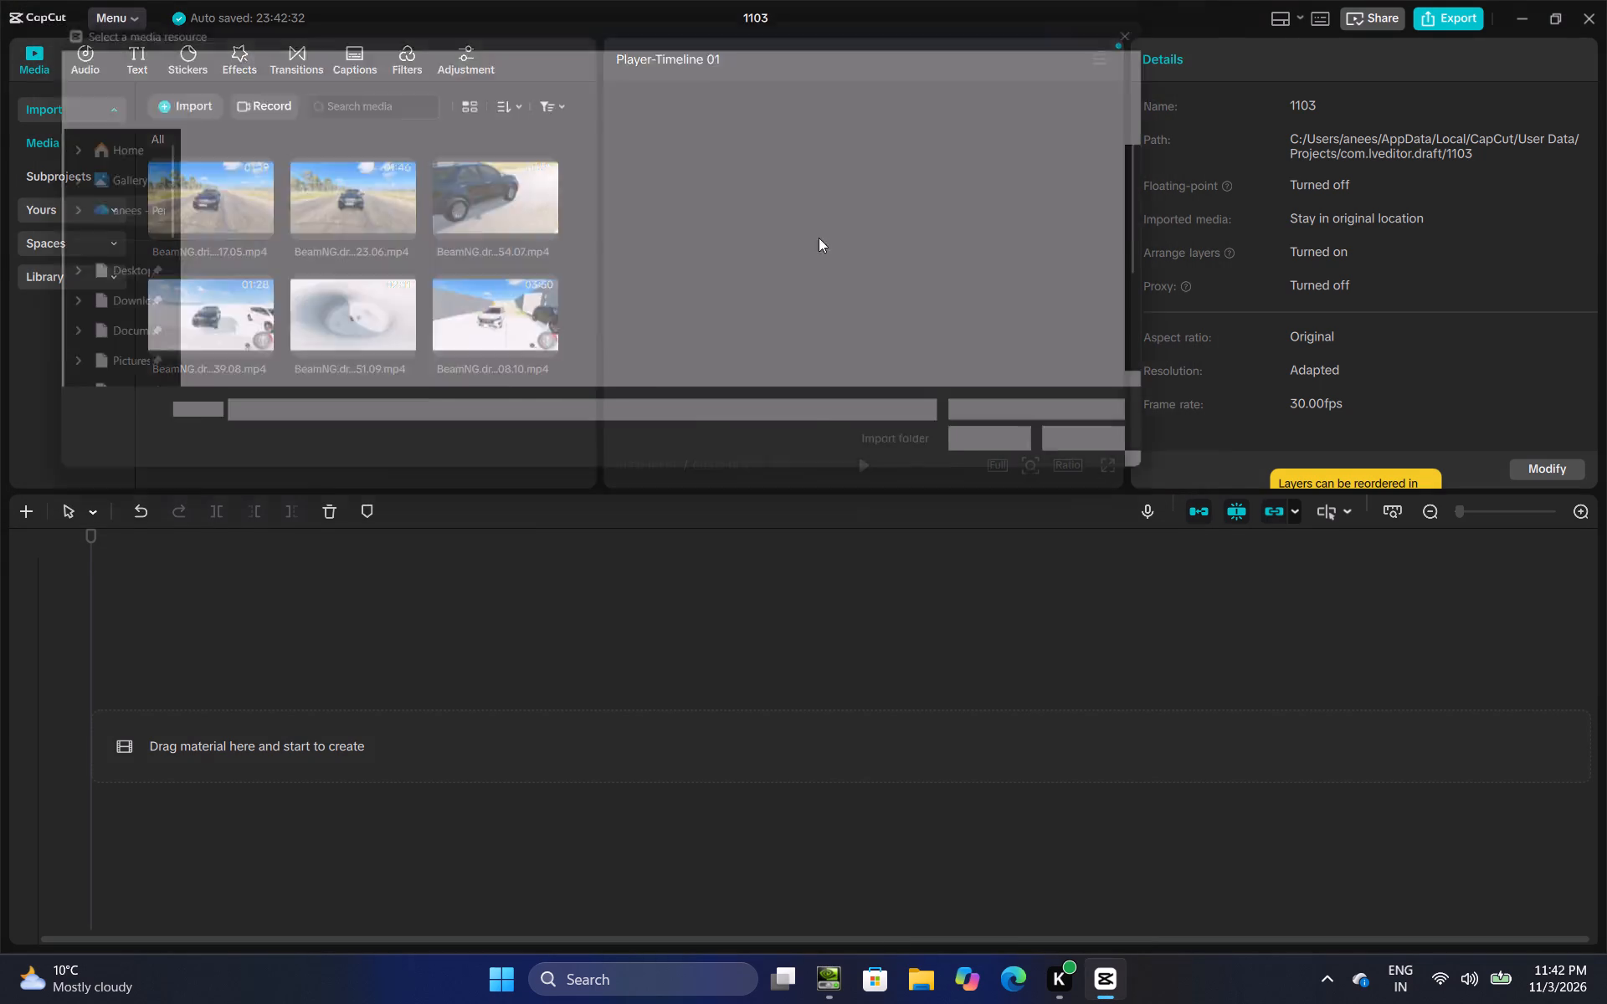
pyautogui.click(1118, 222)
pyautogui.click(1047, 468)
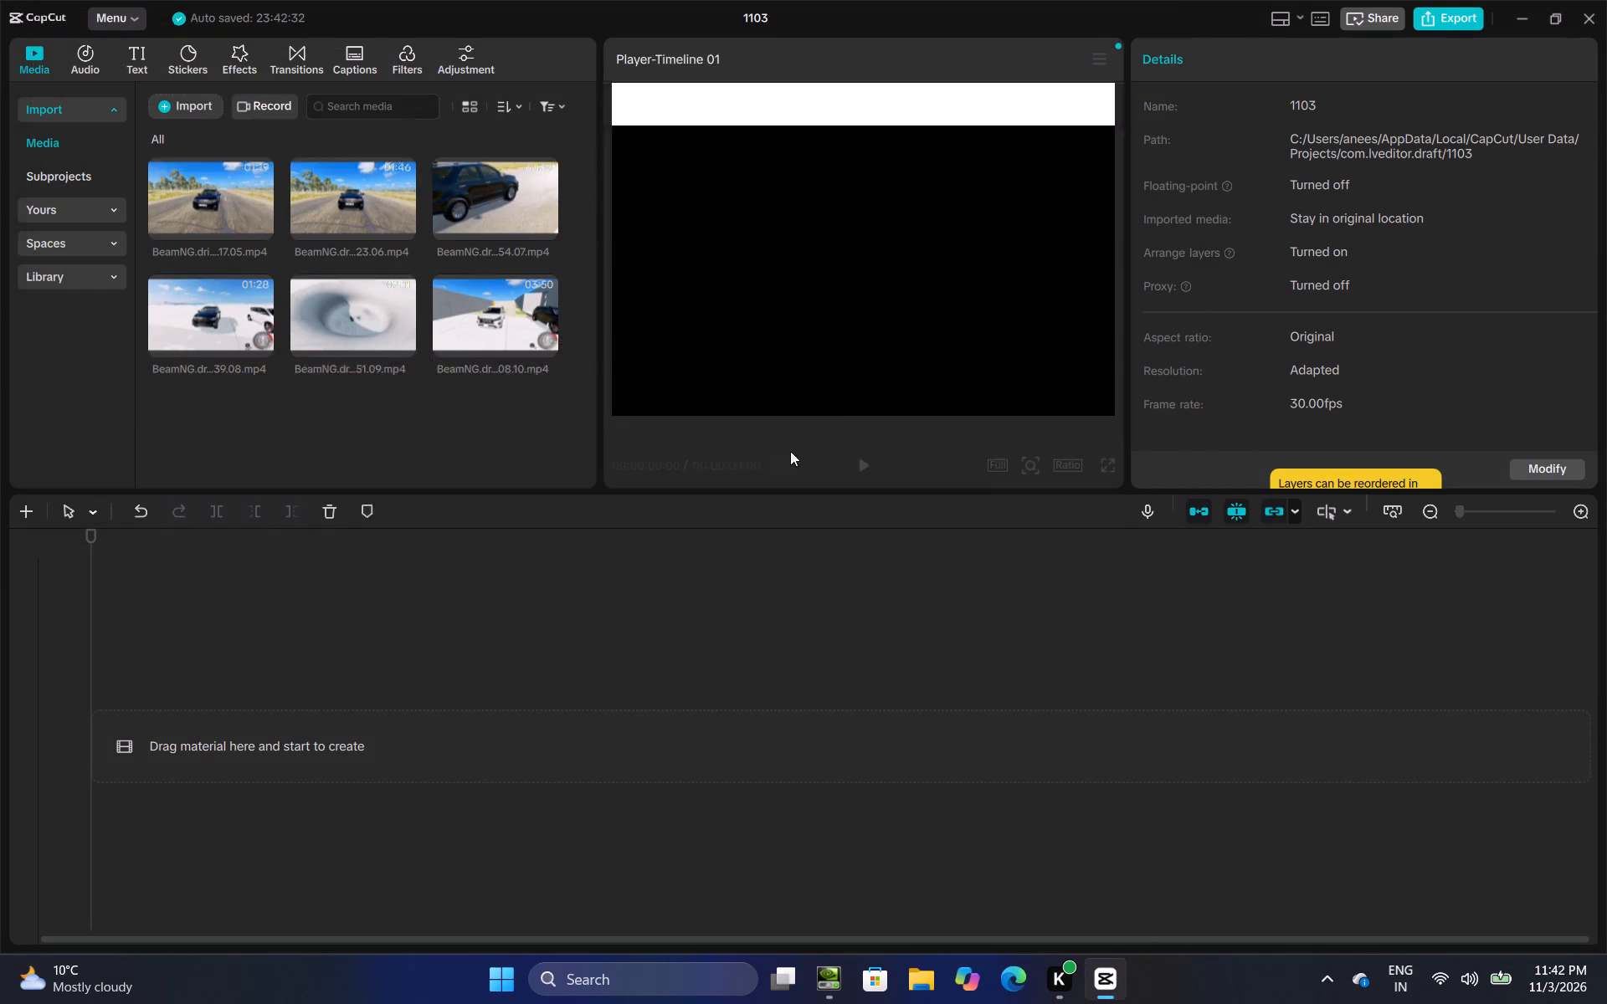
pyautogui.click(460, 458)
# Place the 19.37.34.04 recording at the start of the empty timeline.
pyautogui.moveTo(192, 420); pyautogui.dragTo(208, 738)
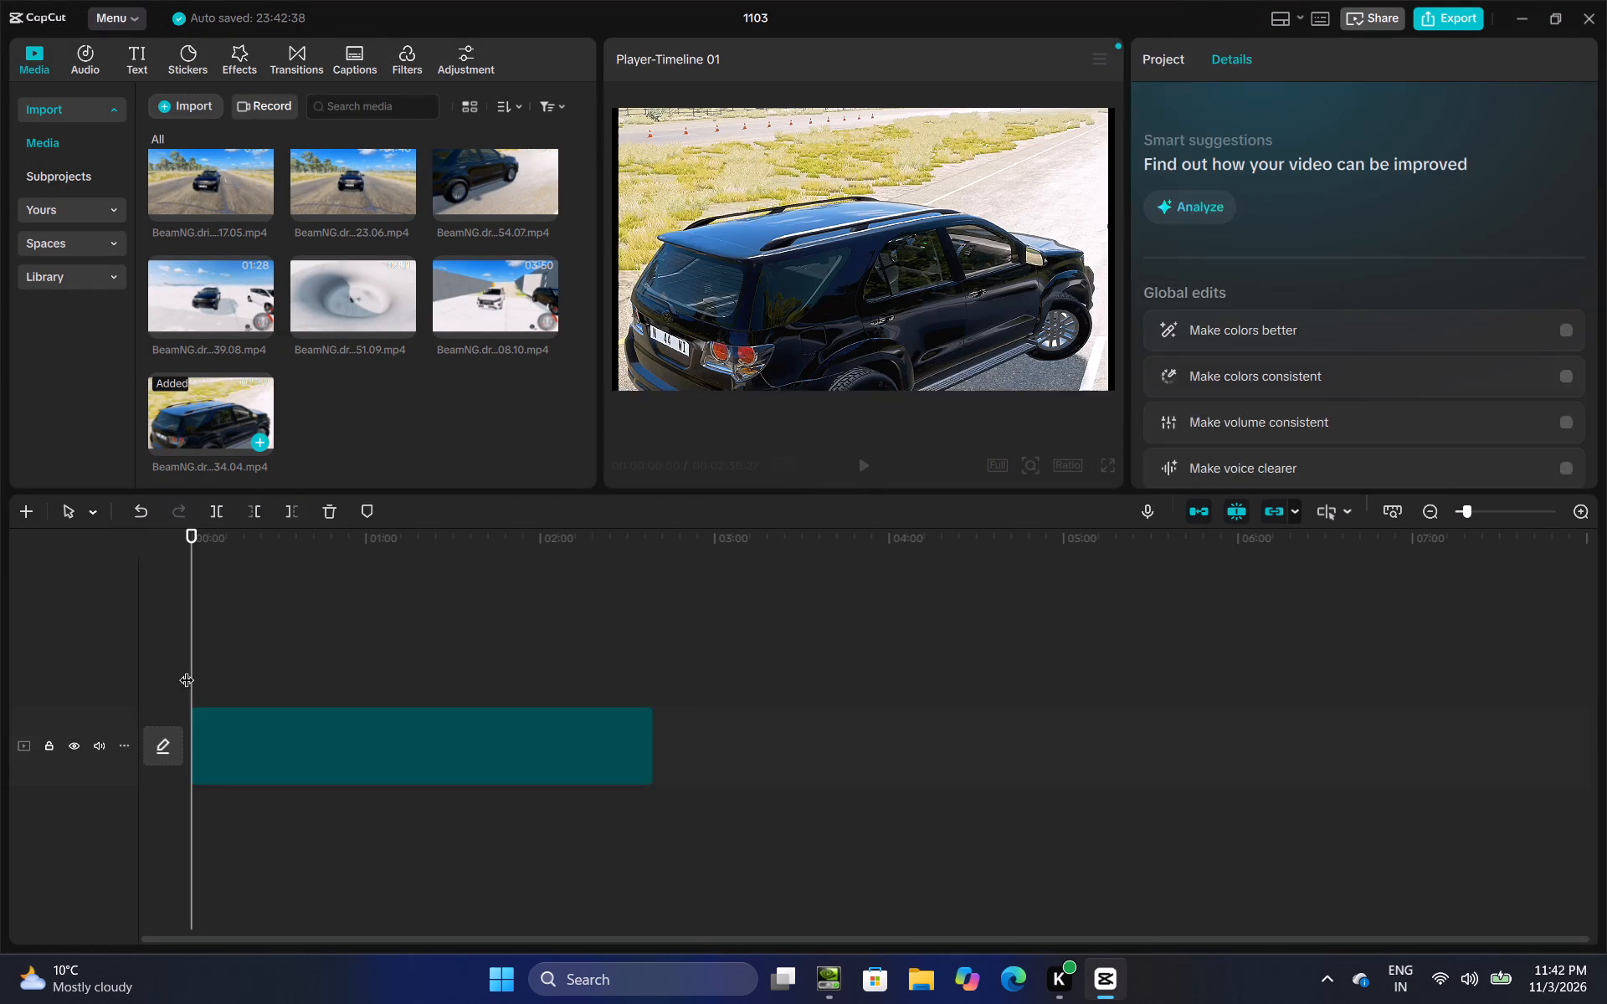
pyautogui.moveTo(189, 660); pyautogui.dragTo(267, 663)
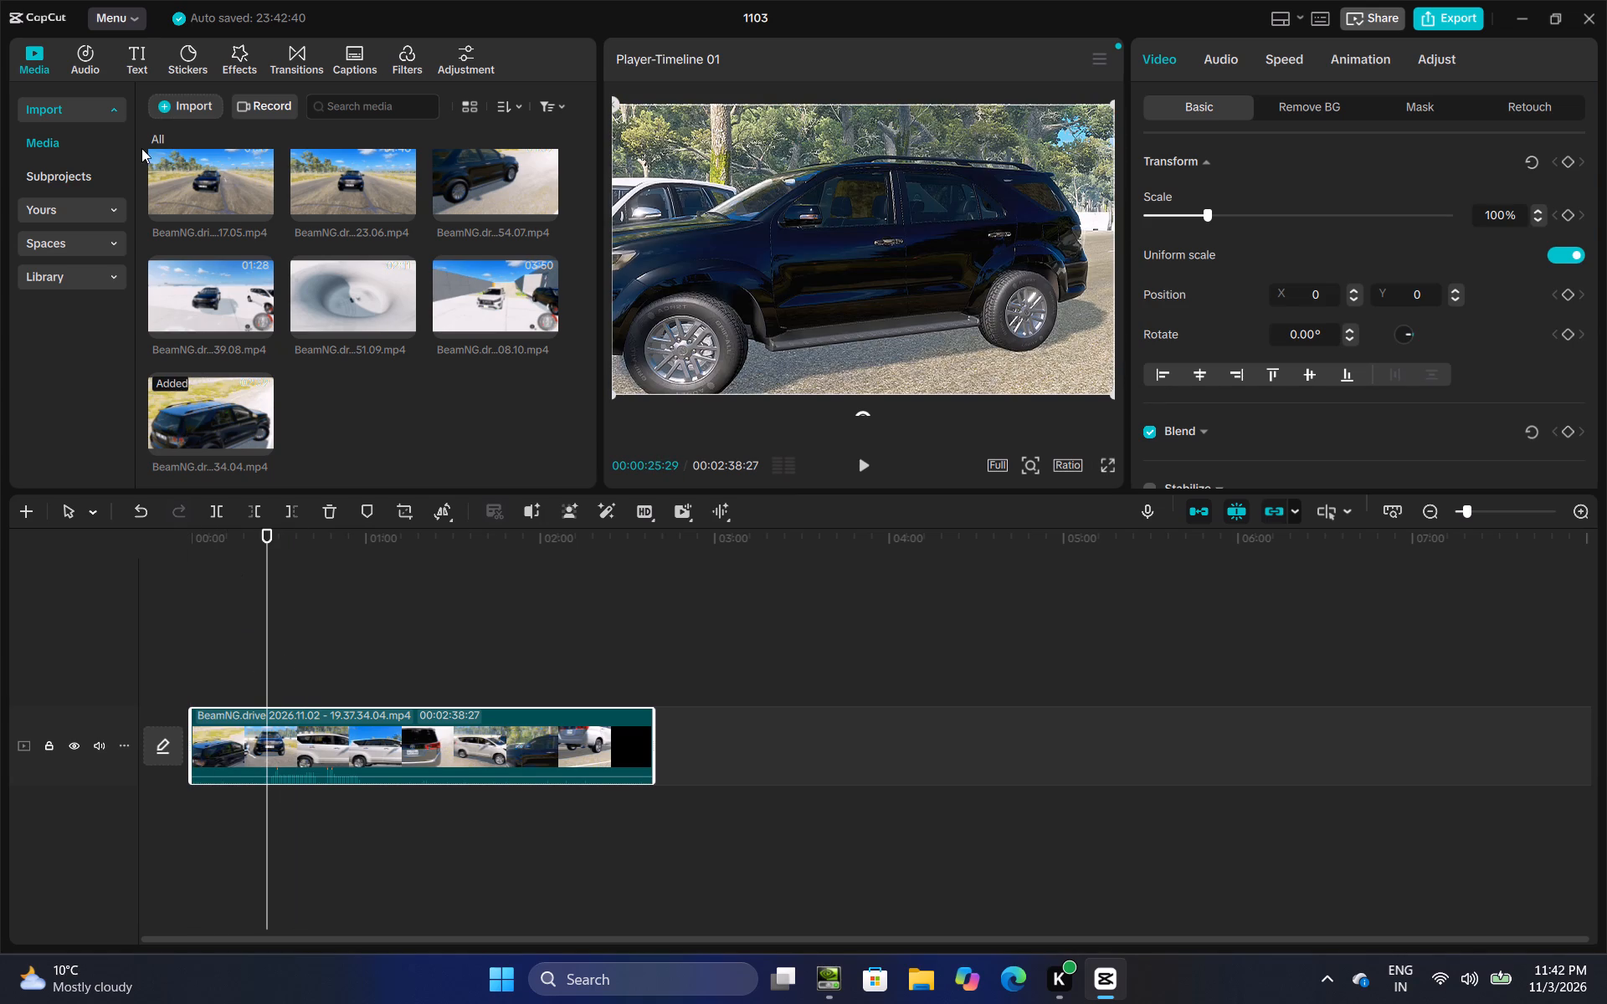
# Import the BeamNG.drive screenshot 2026.11.02 - 20.04.15.47 and the black picture named images into the project media.
pyautogui.click(223, 113)
pyautogui.scroll(-4, 528, 324)
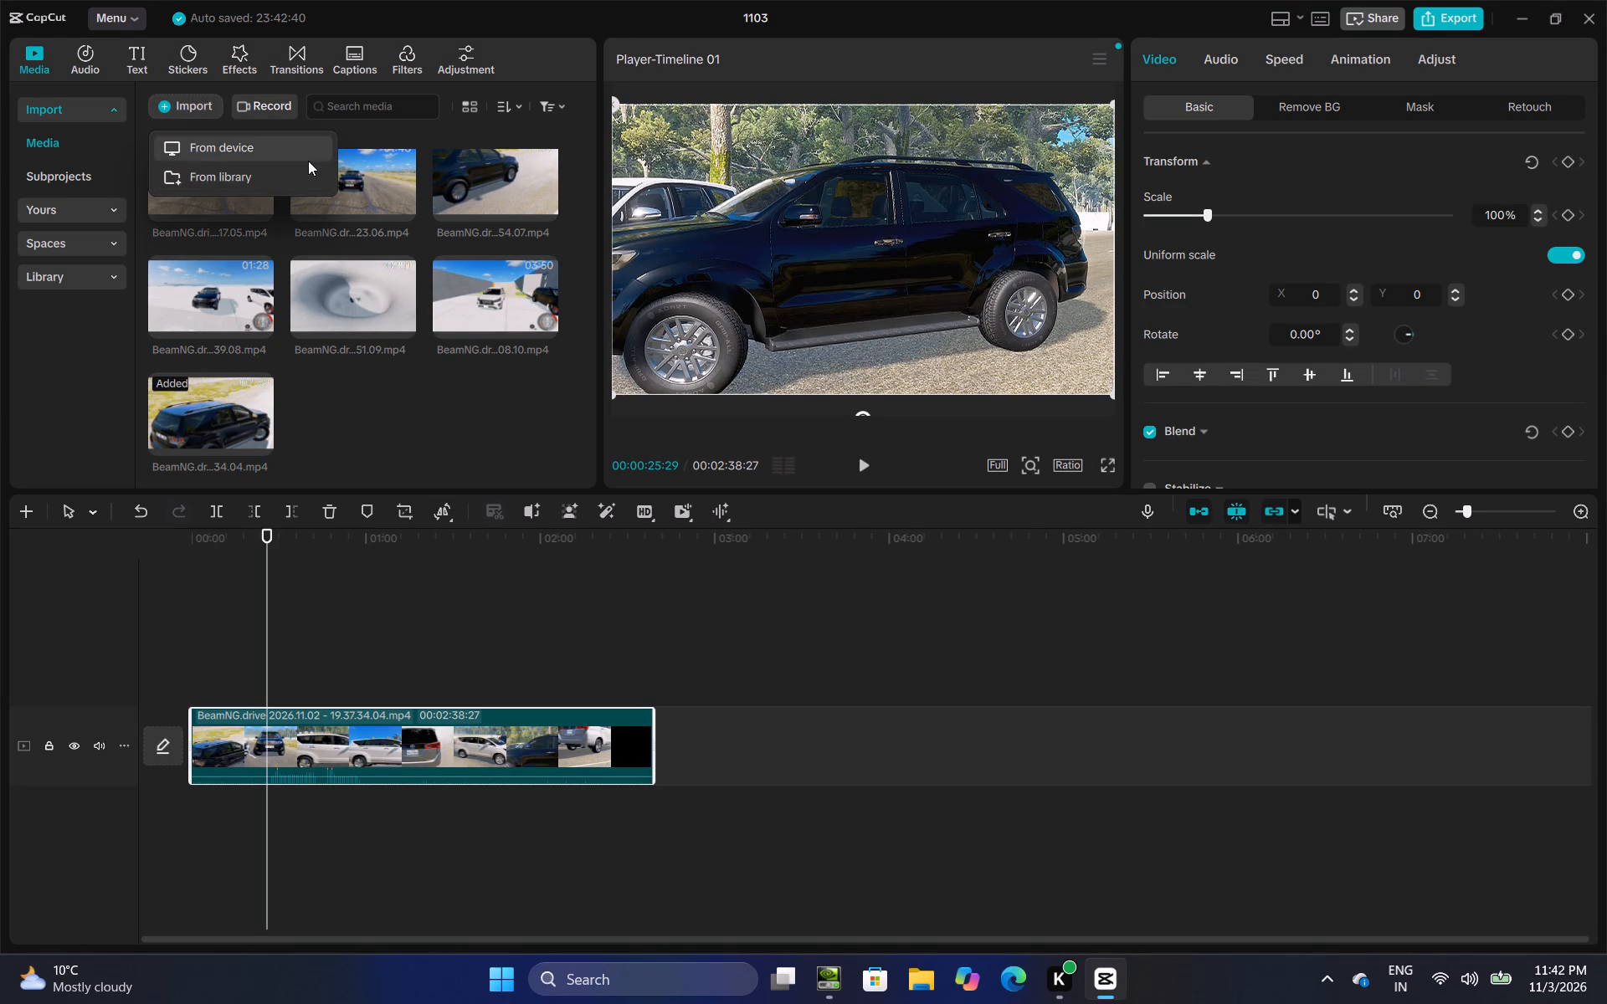
pyautogui.click(308, 161)
pyautogui.scroll(-5, 503, 334)
pyautogui.scroll(1, 1011, 267)
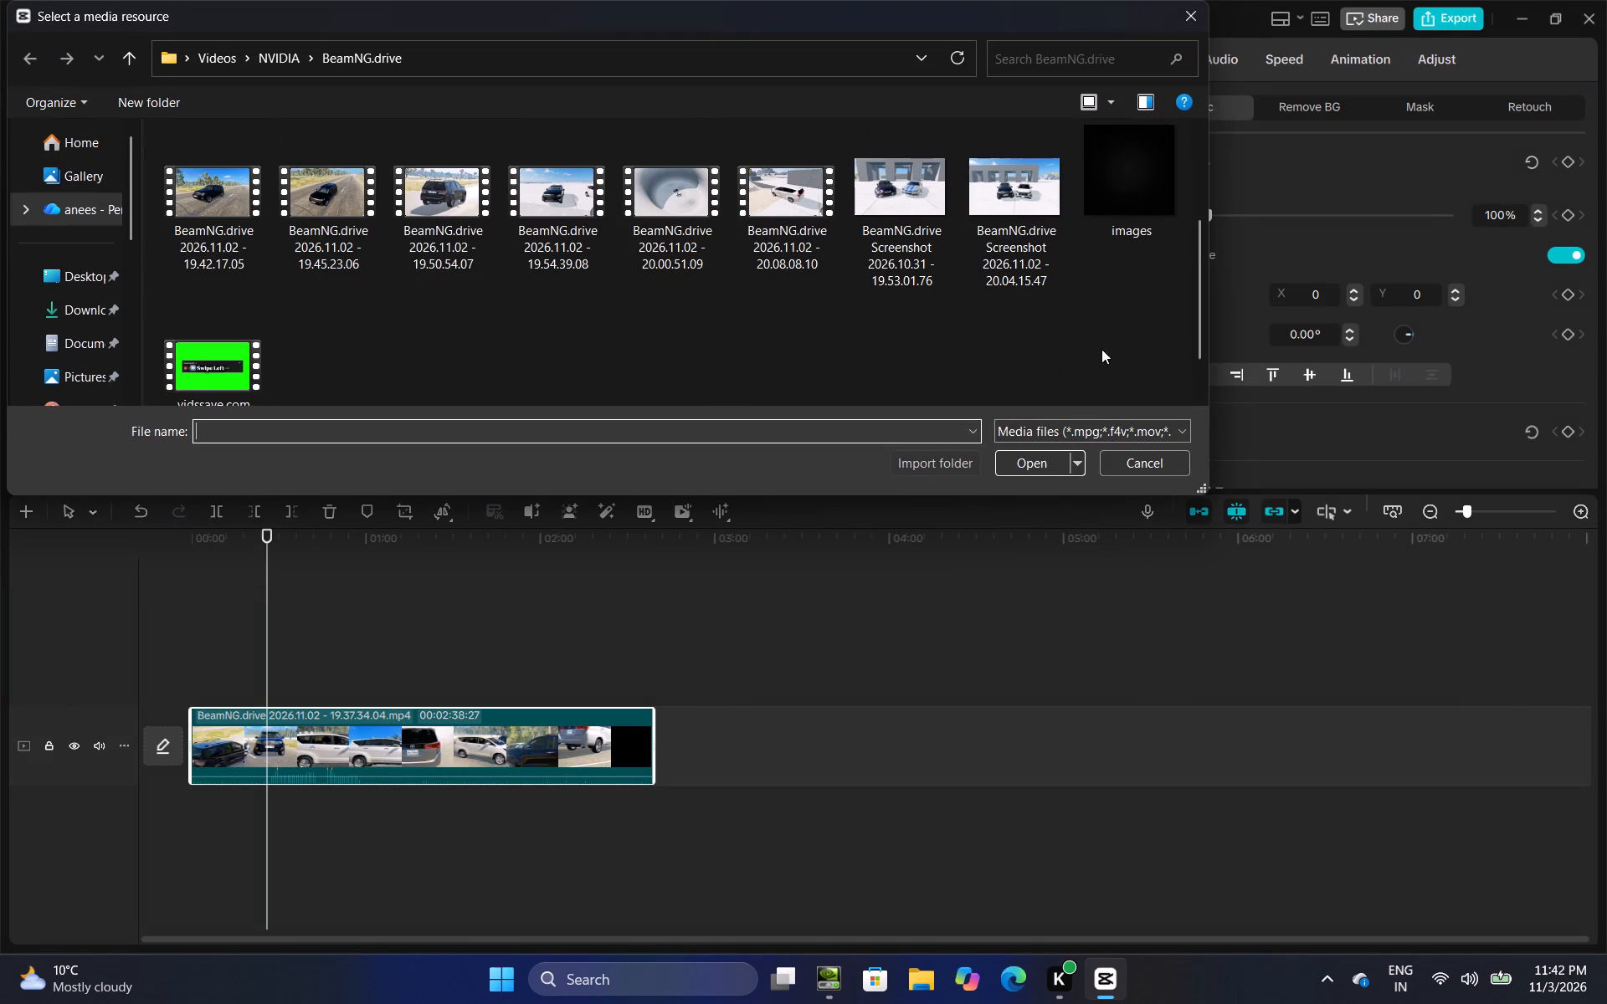
pyautogui.moveTo(1131, 288); pyautogui.dragTo(983, 177)
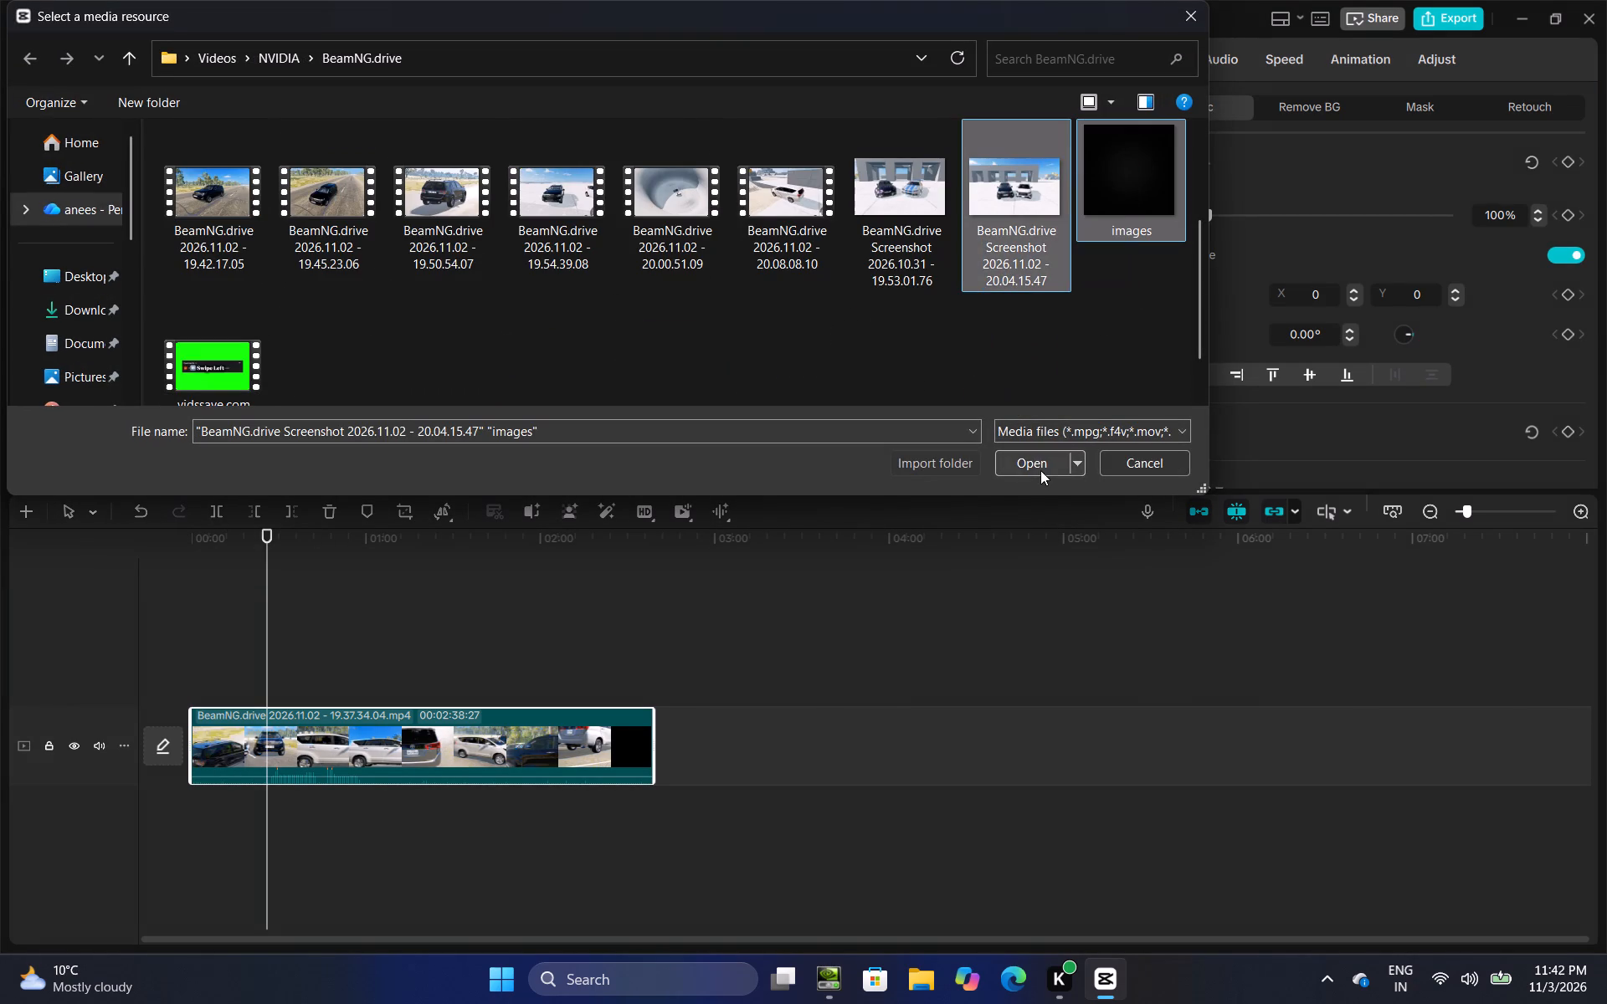
pyautogui.click(1040, 470)
# Scrub through the first 43 seconds of the timeline clip to examine its footage for cut points.
pyautogui.click(309, 629)
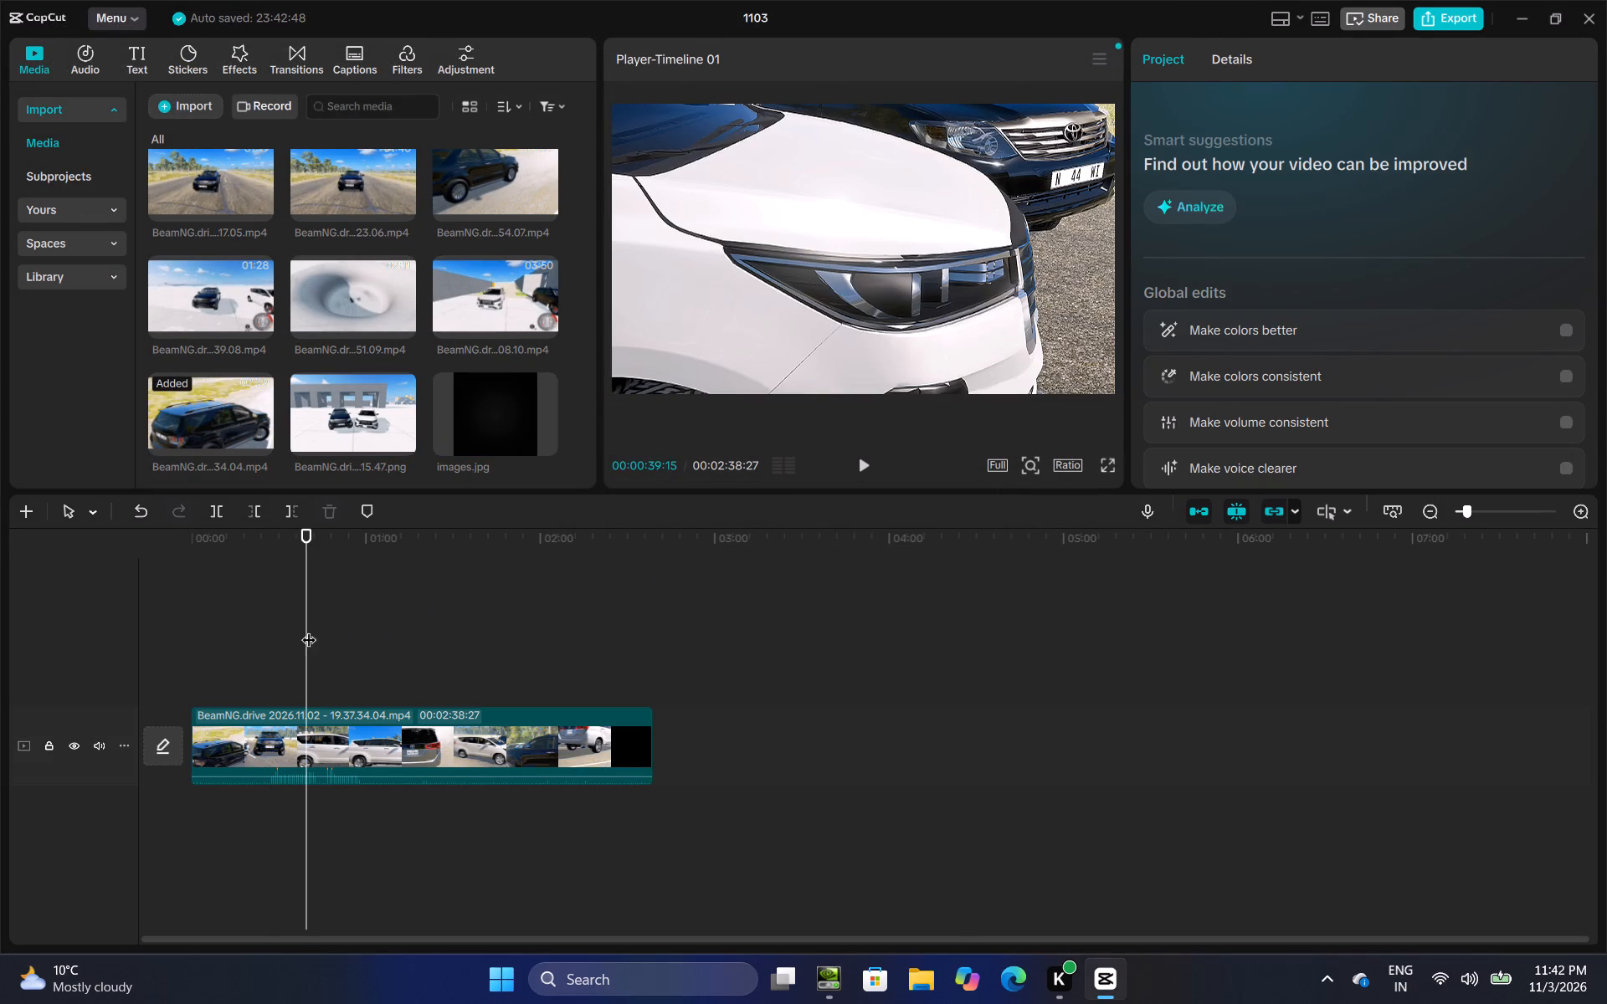
pyautogui.click(214, 656)
pyautogui.moveTo(214, 656); pyautogui.dragTo(262, 650)
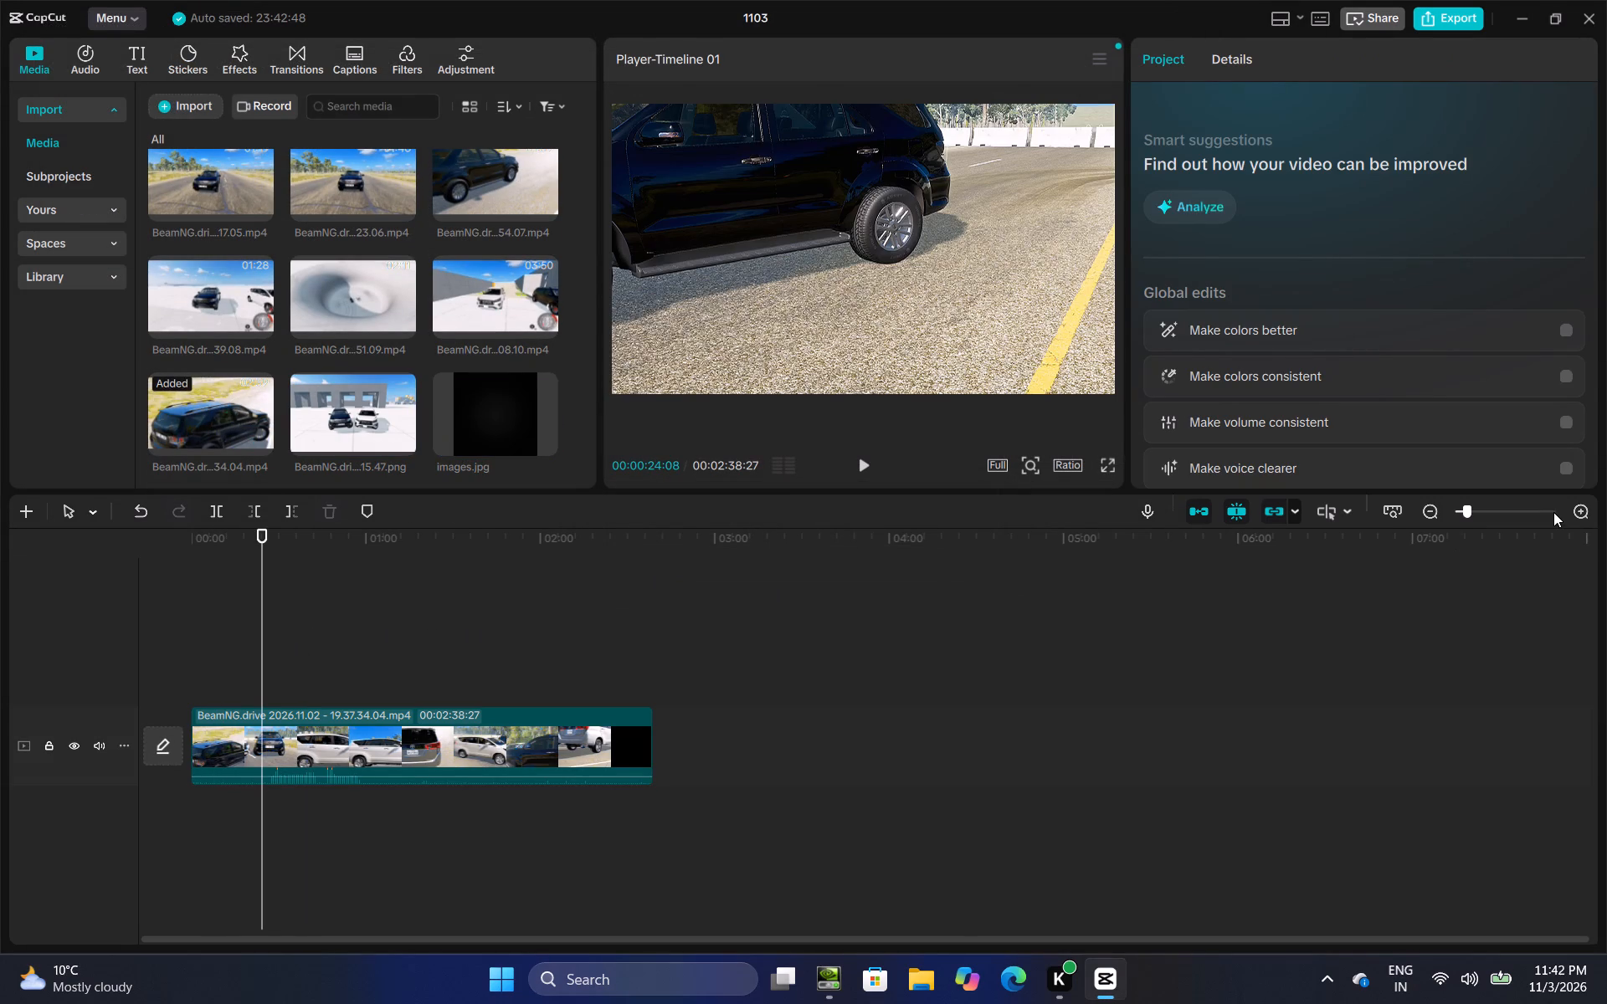
pyautogui.doubleClick(1585, 518)
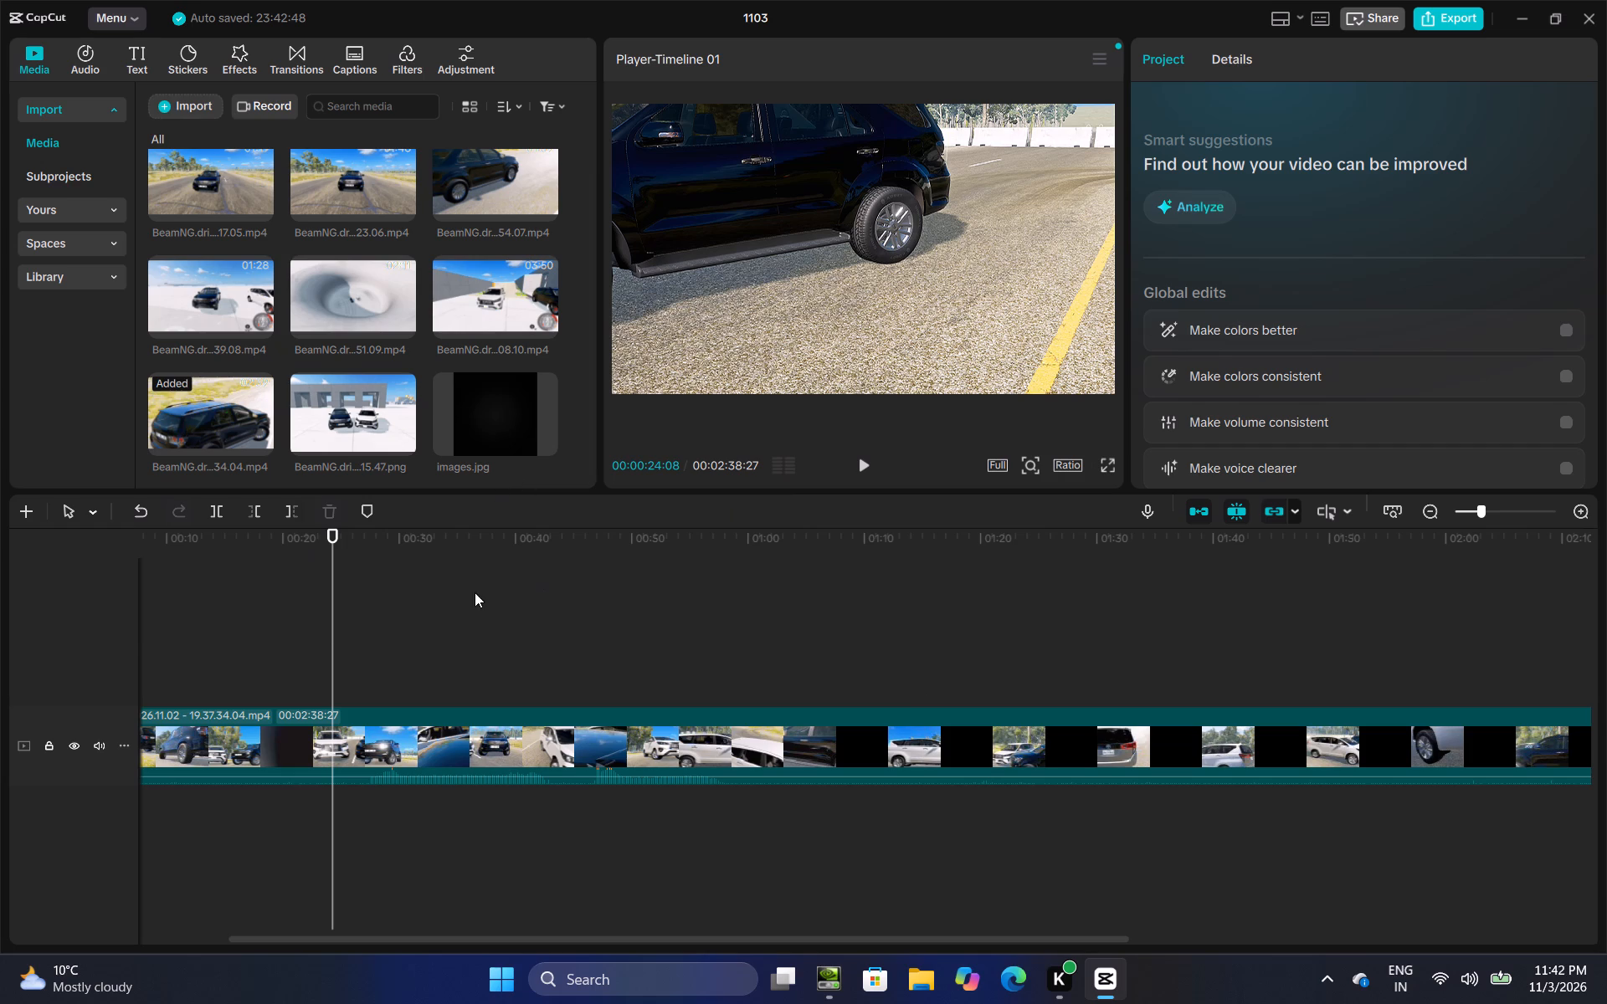
pyautogui.moveTo(331, 622); pyautogui.dragTo(550, 649)
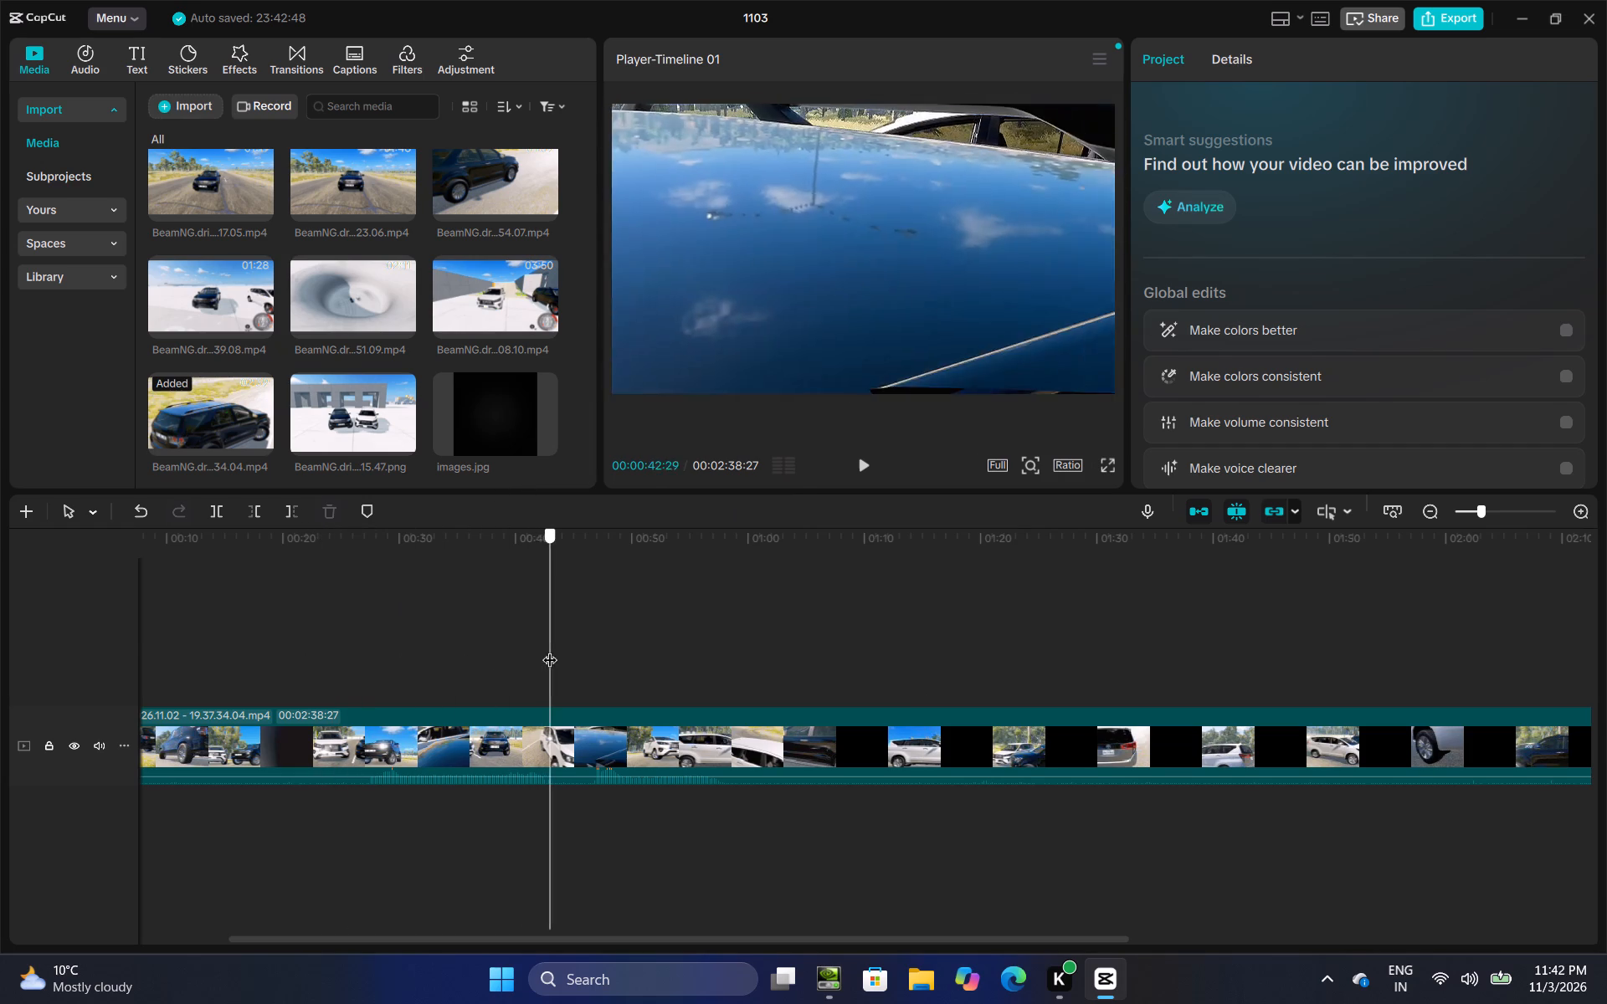
pyautogui.moveTo(550, 649); pyautogui.dragTo(211, 716)
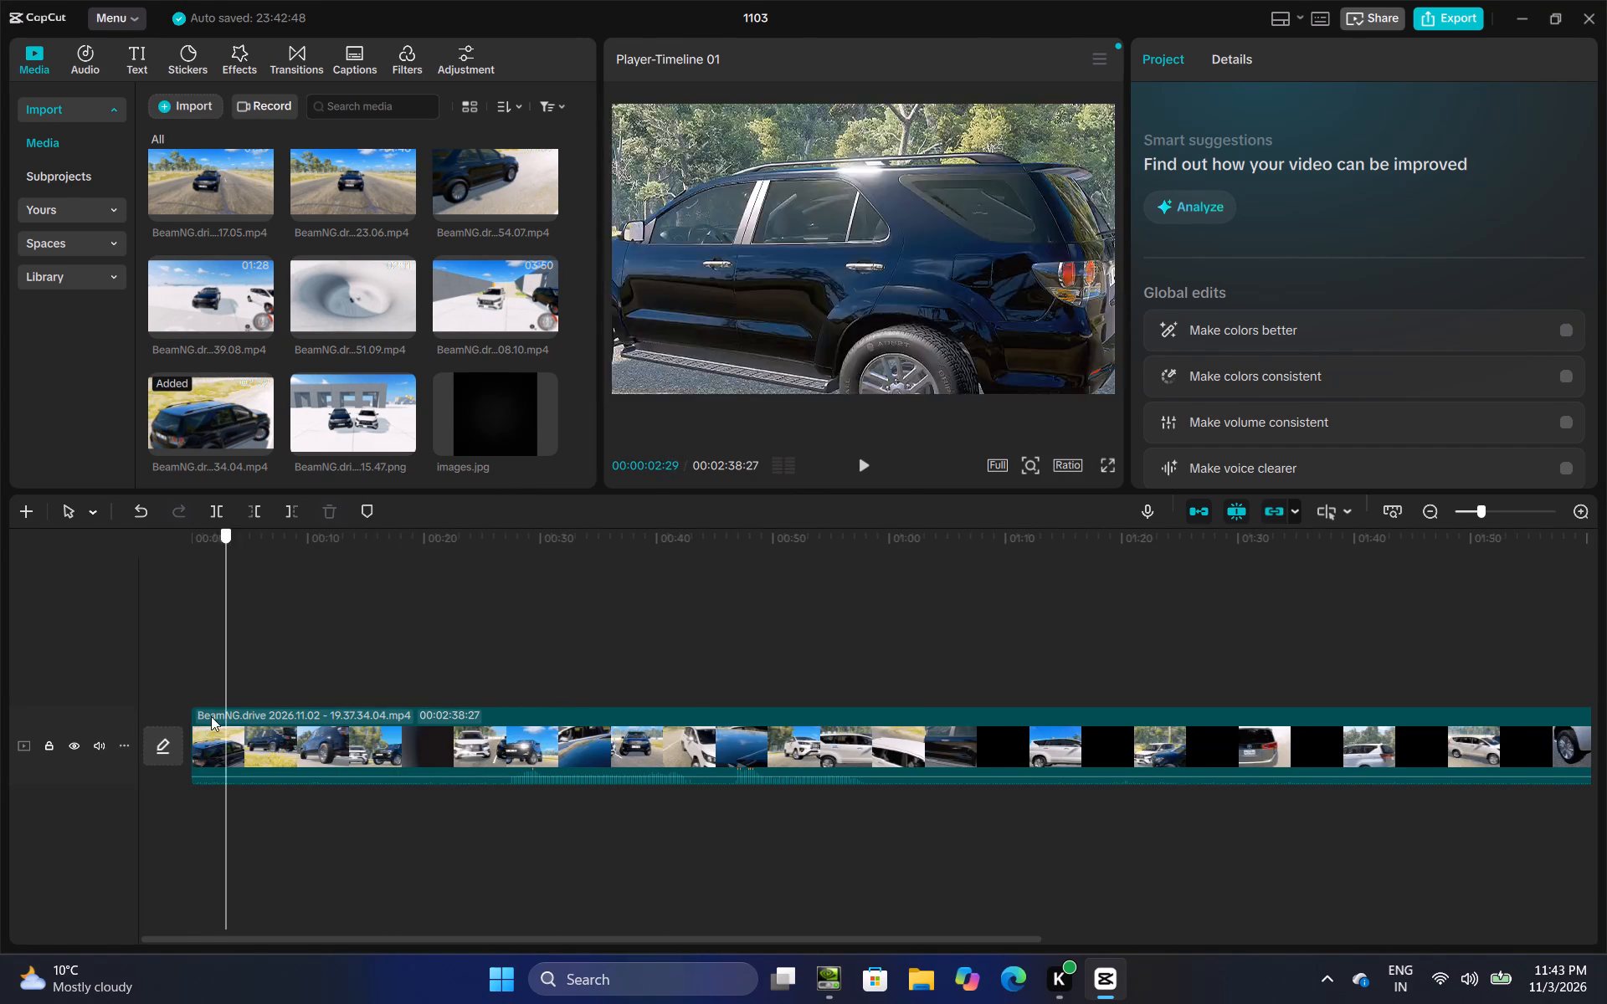
pyautogui.moveTo(211, 716); pyautogui.dragTo(320, 725)
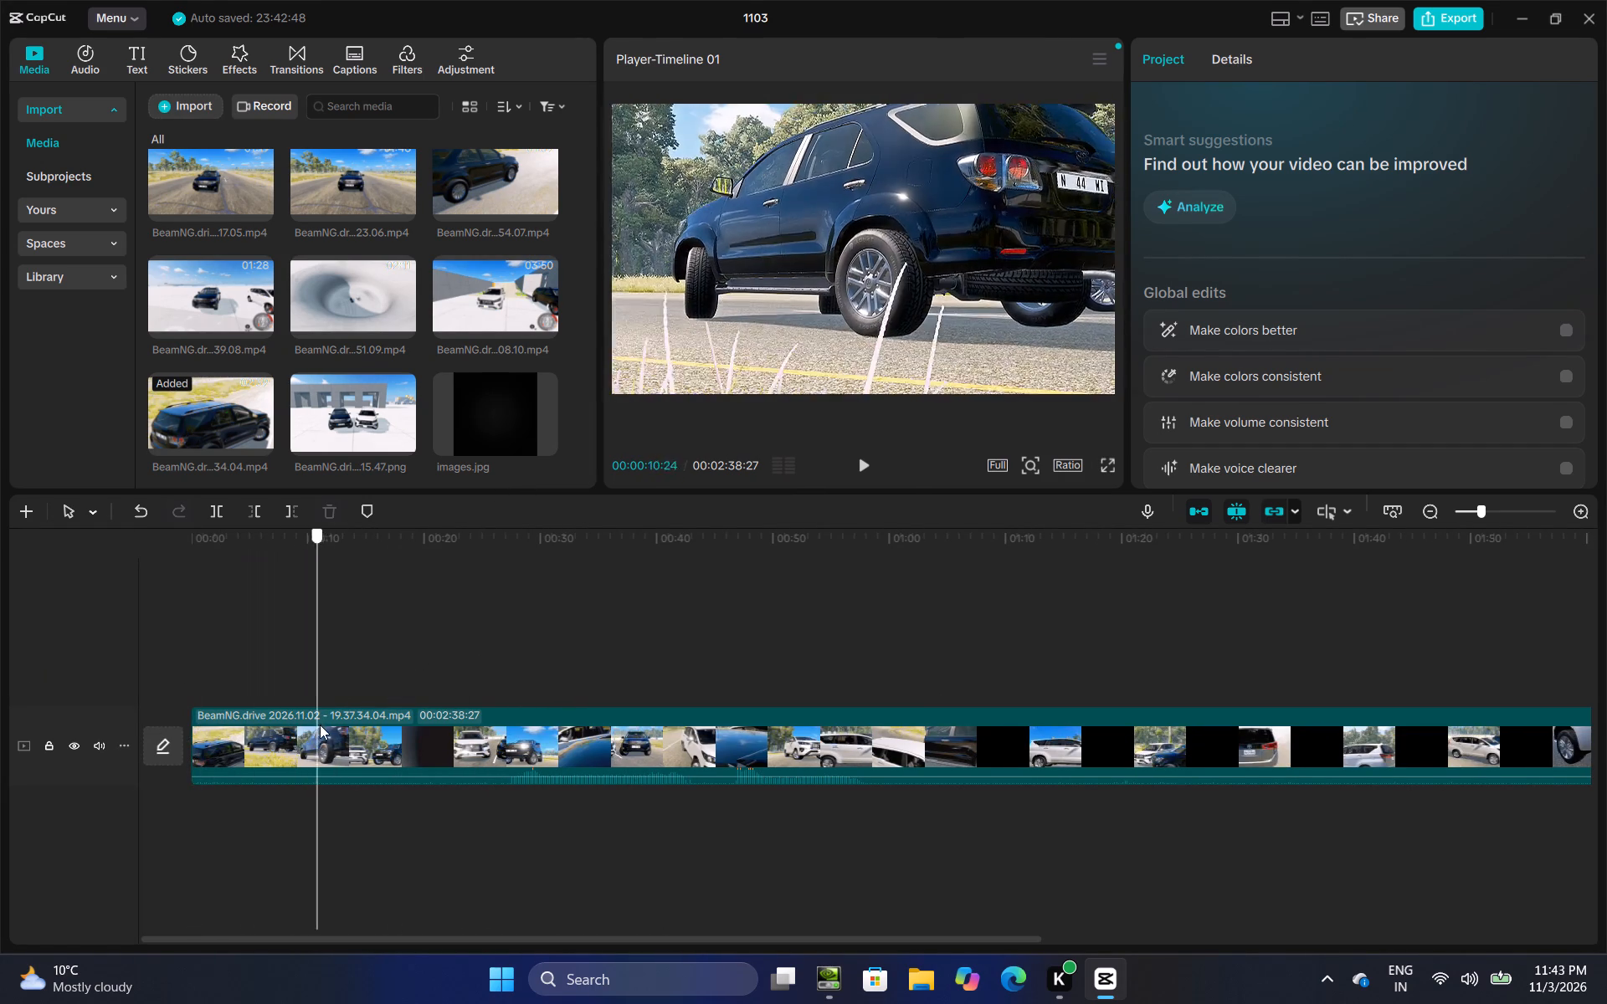
pyautogui.moveTo(320, 725); pyautogui.dragTo(382, 723)
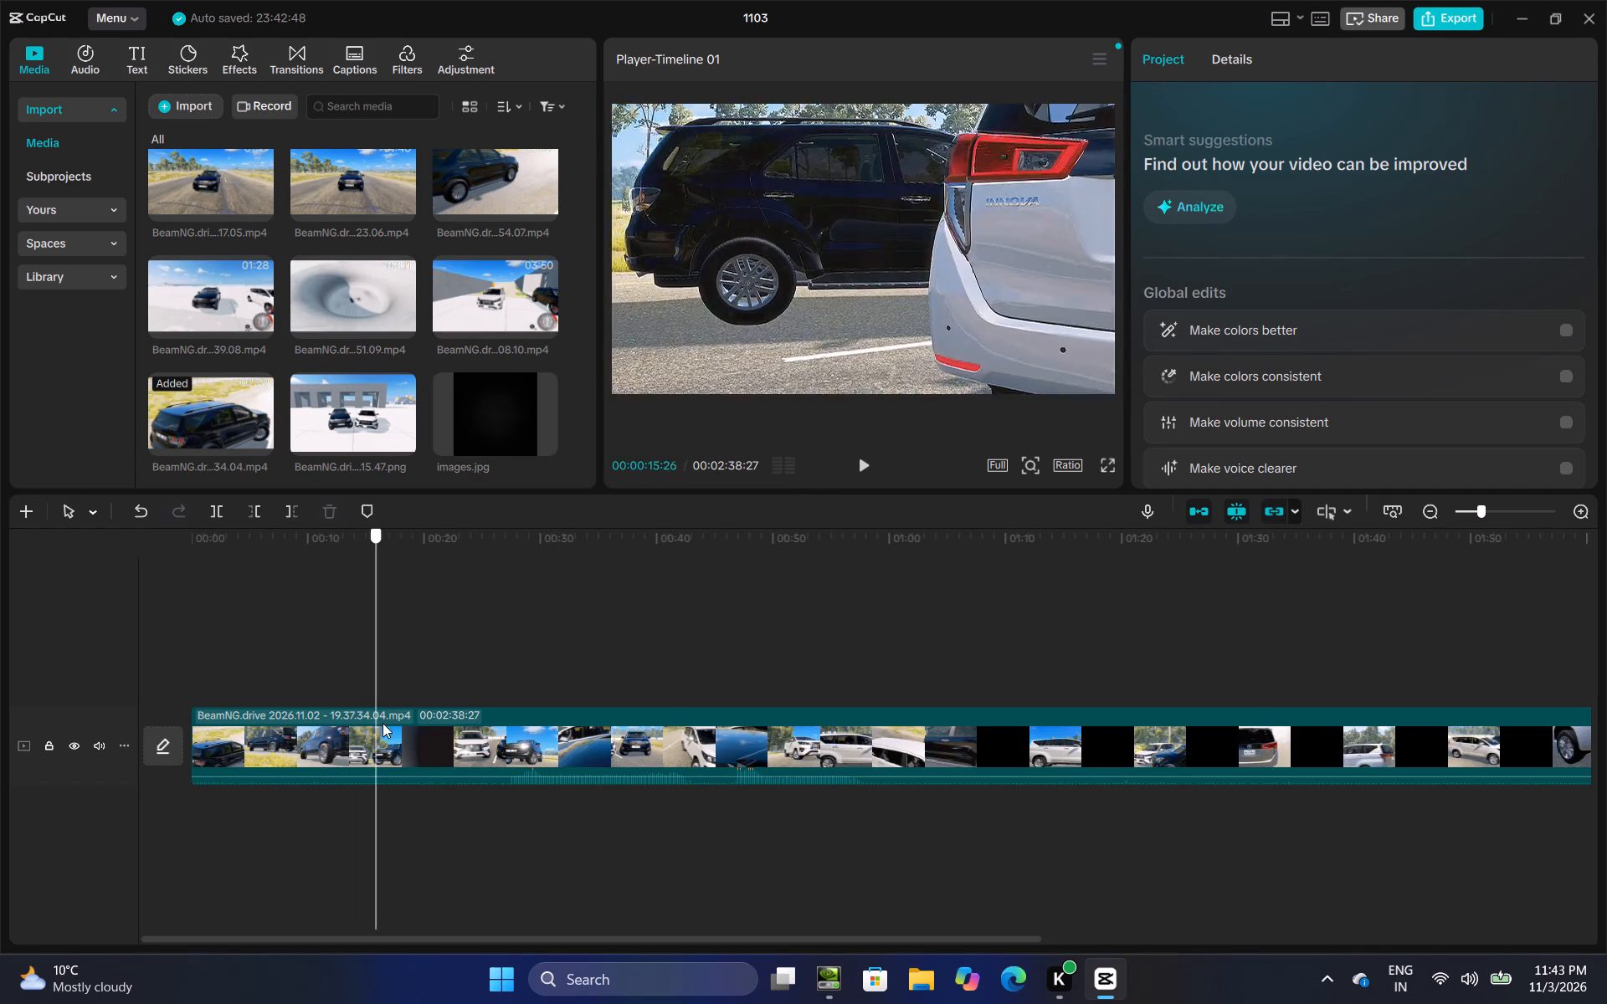
pyautogui.moveTo(382, 723); pyautogui.dragTo(665, 720)
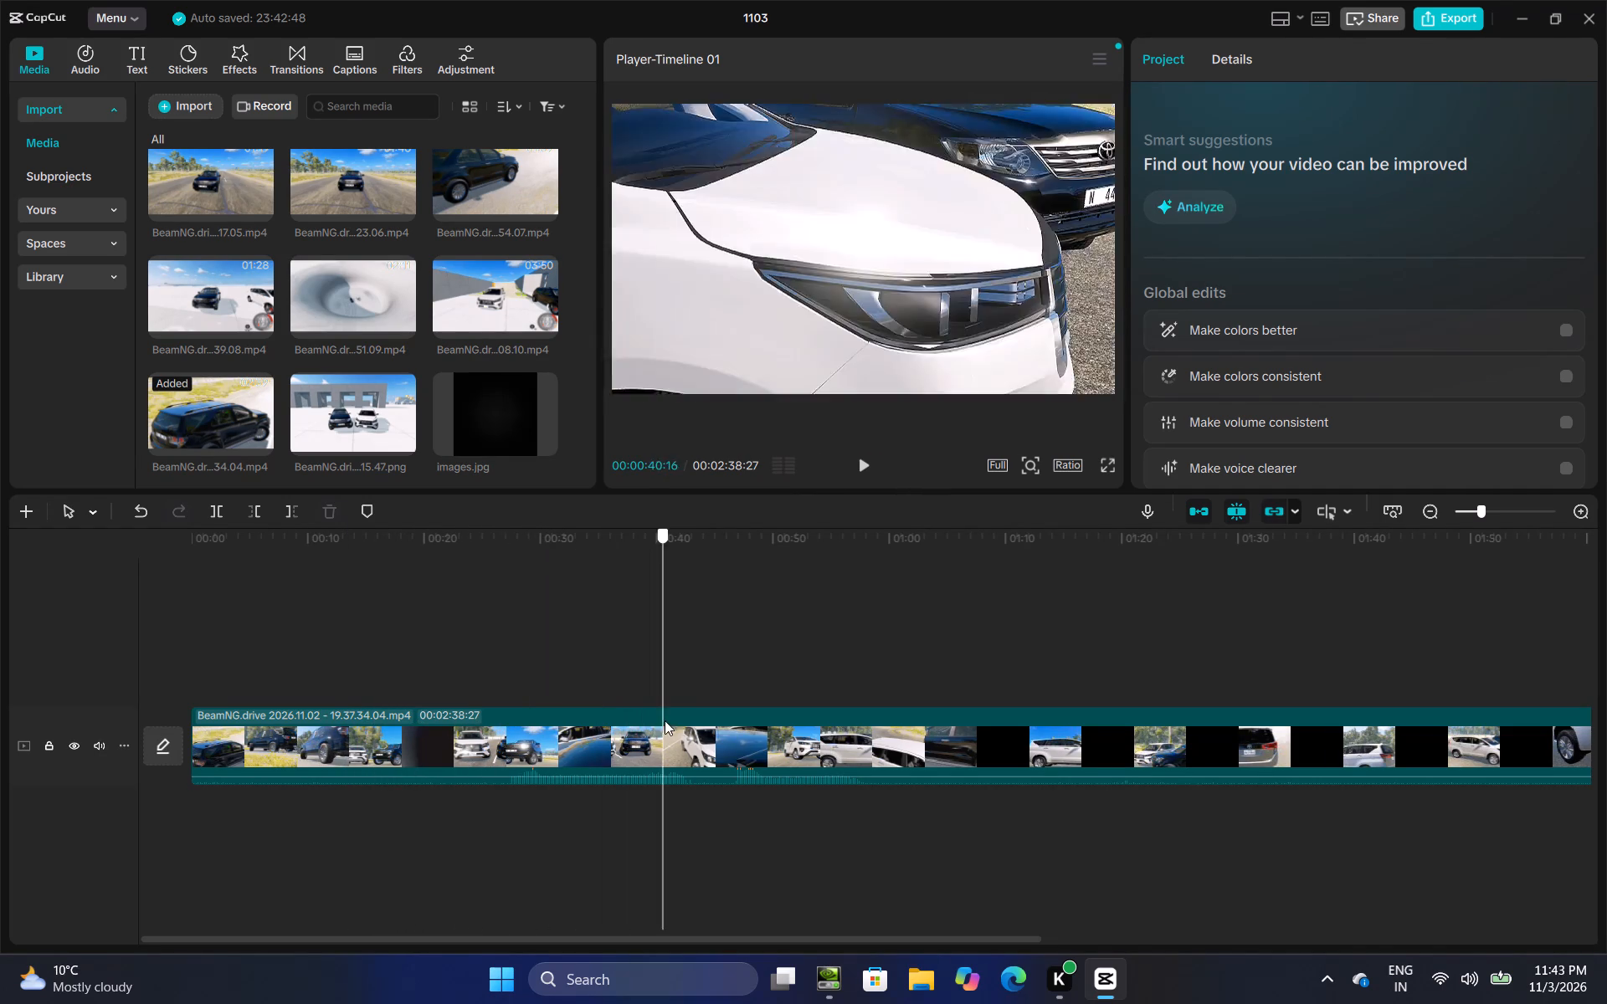
pyautogui.moveTo(665, 720); pyautogui.dragTo(247, 737)
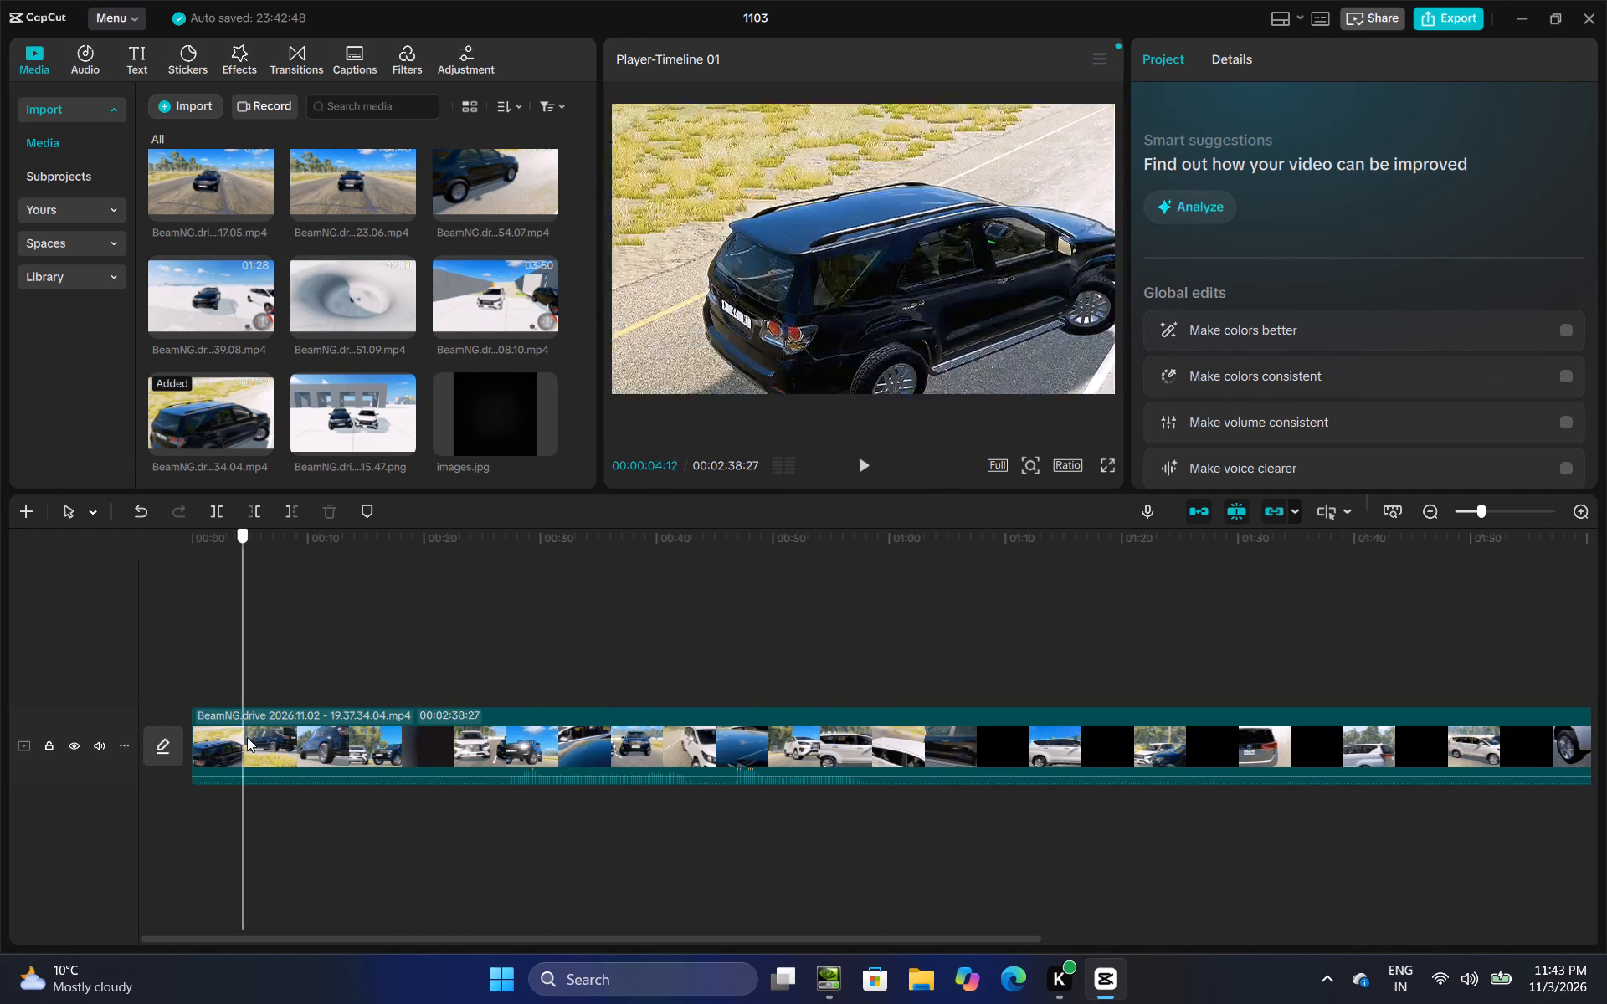
# Split the timeline clip at 00:00:08:20 and delete the section before the cut.
pyautogui.moveTo(247, 737); pyautogui.dragTo(301, 741)
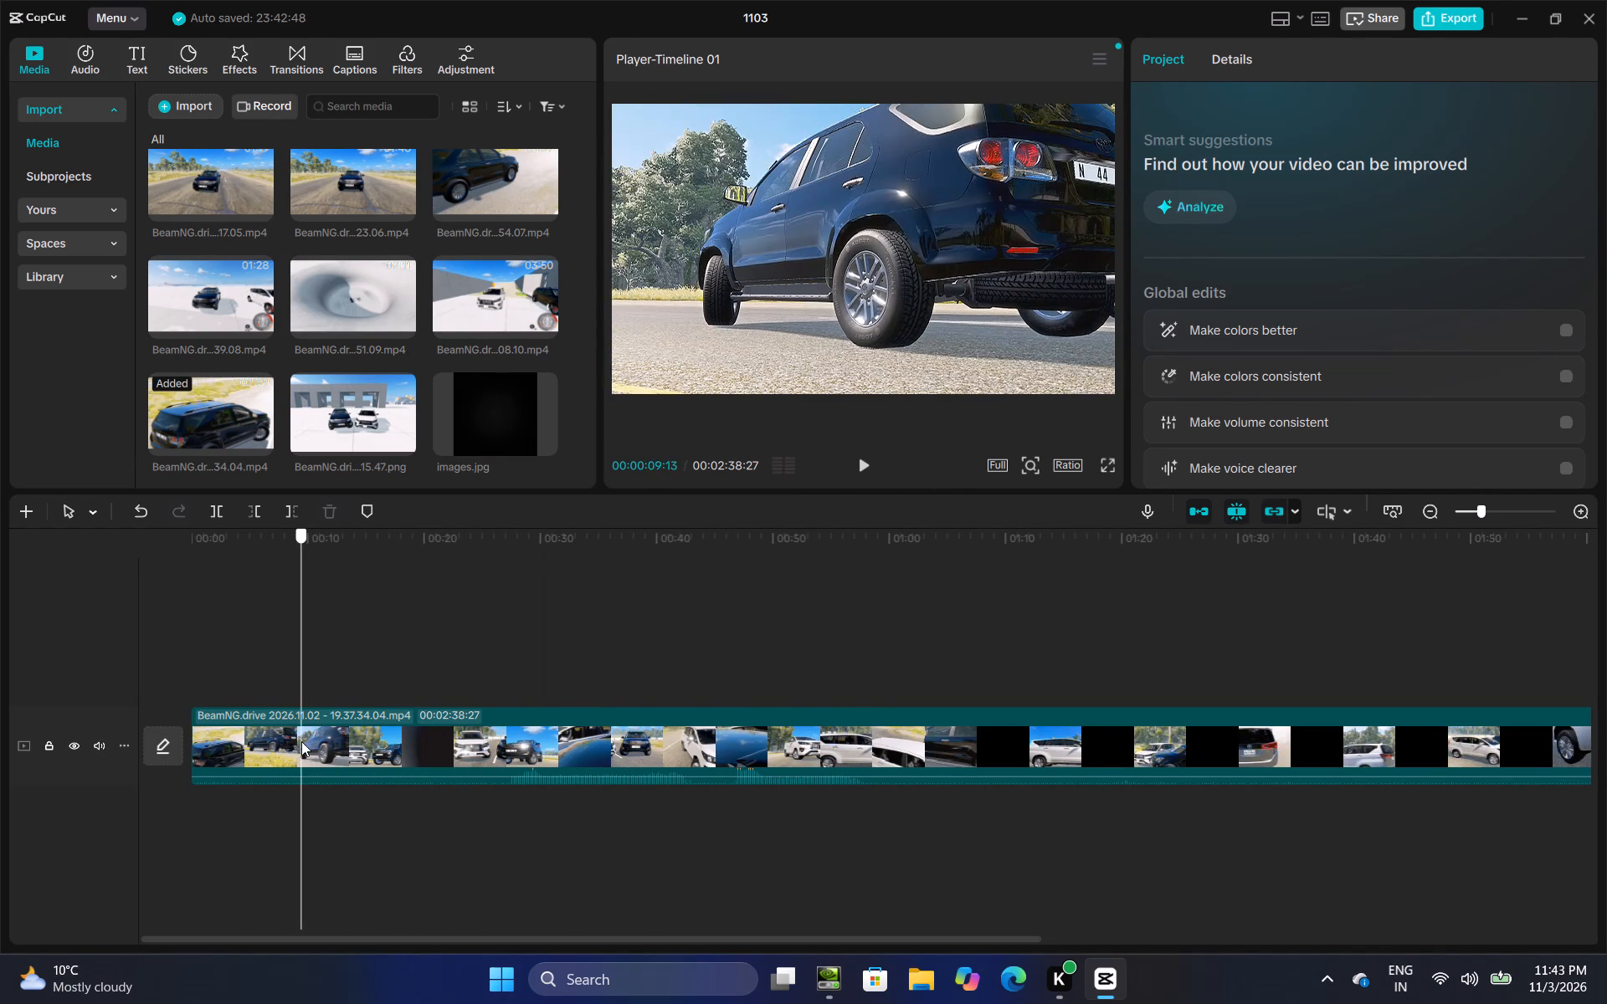
pyautogui.moveTo(301, 741); pyautogui.dragTo(305, 743)
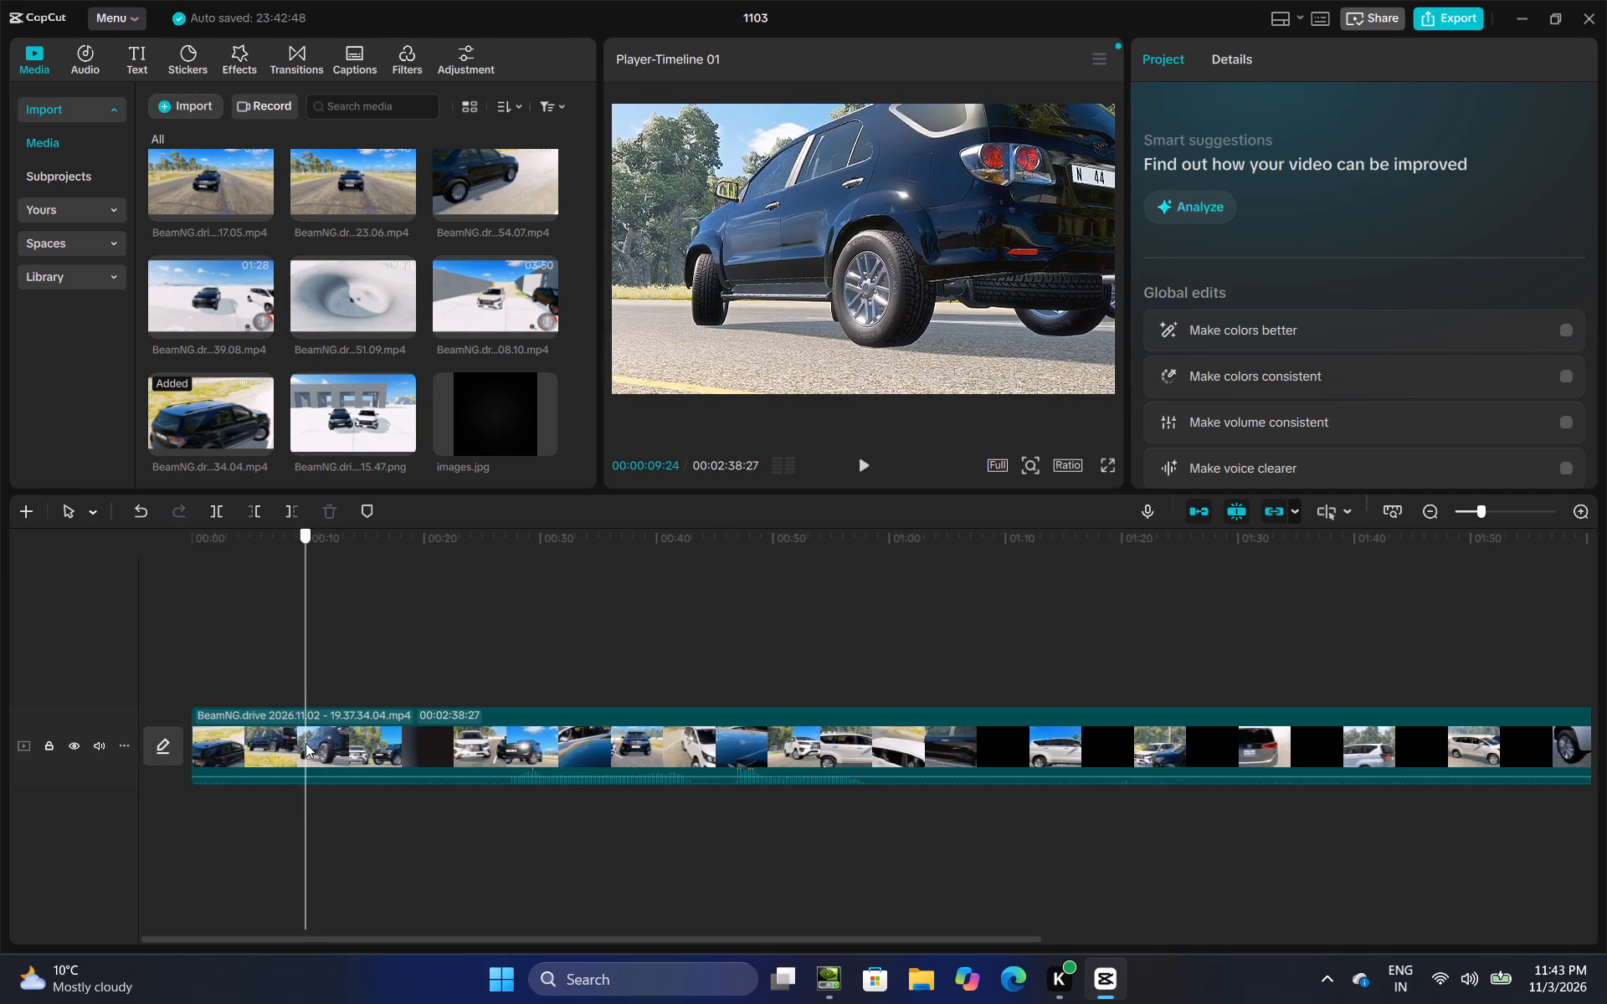
pyautogui.moveTo(305, 743); pyautogui.dragTo(291, 743)
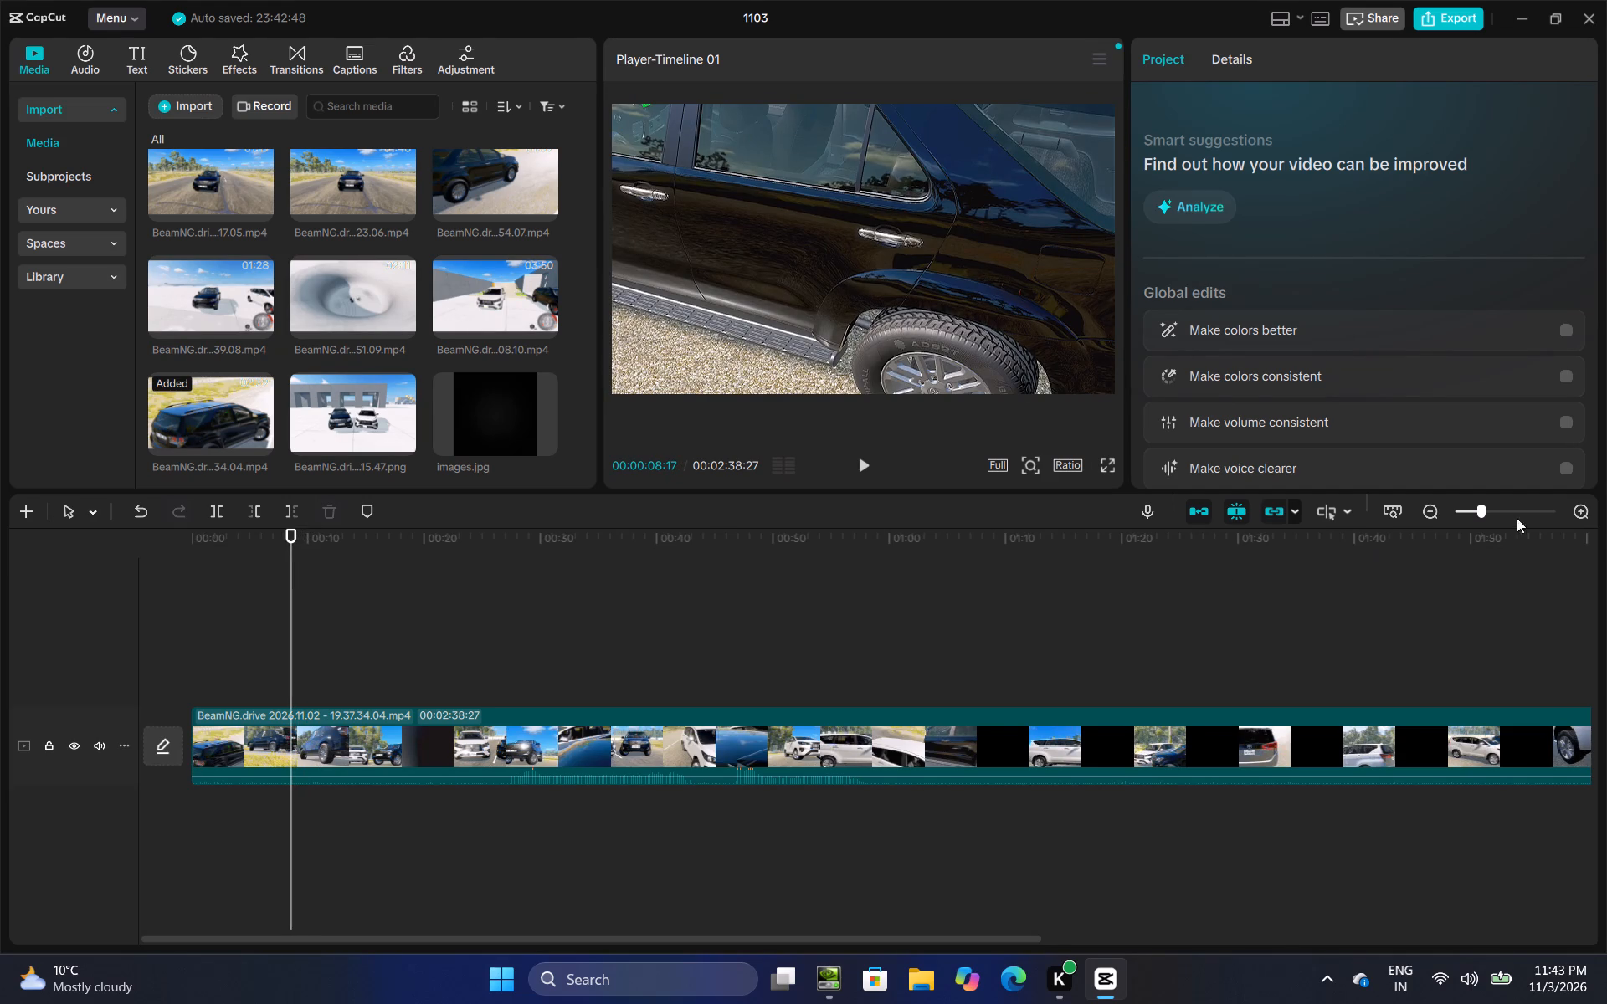
pyautogui.click(1581, 518)
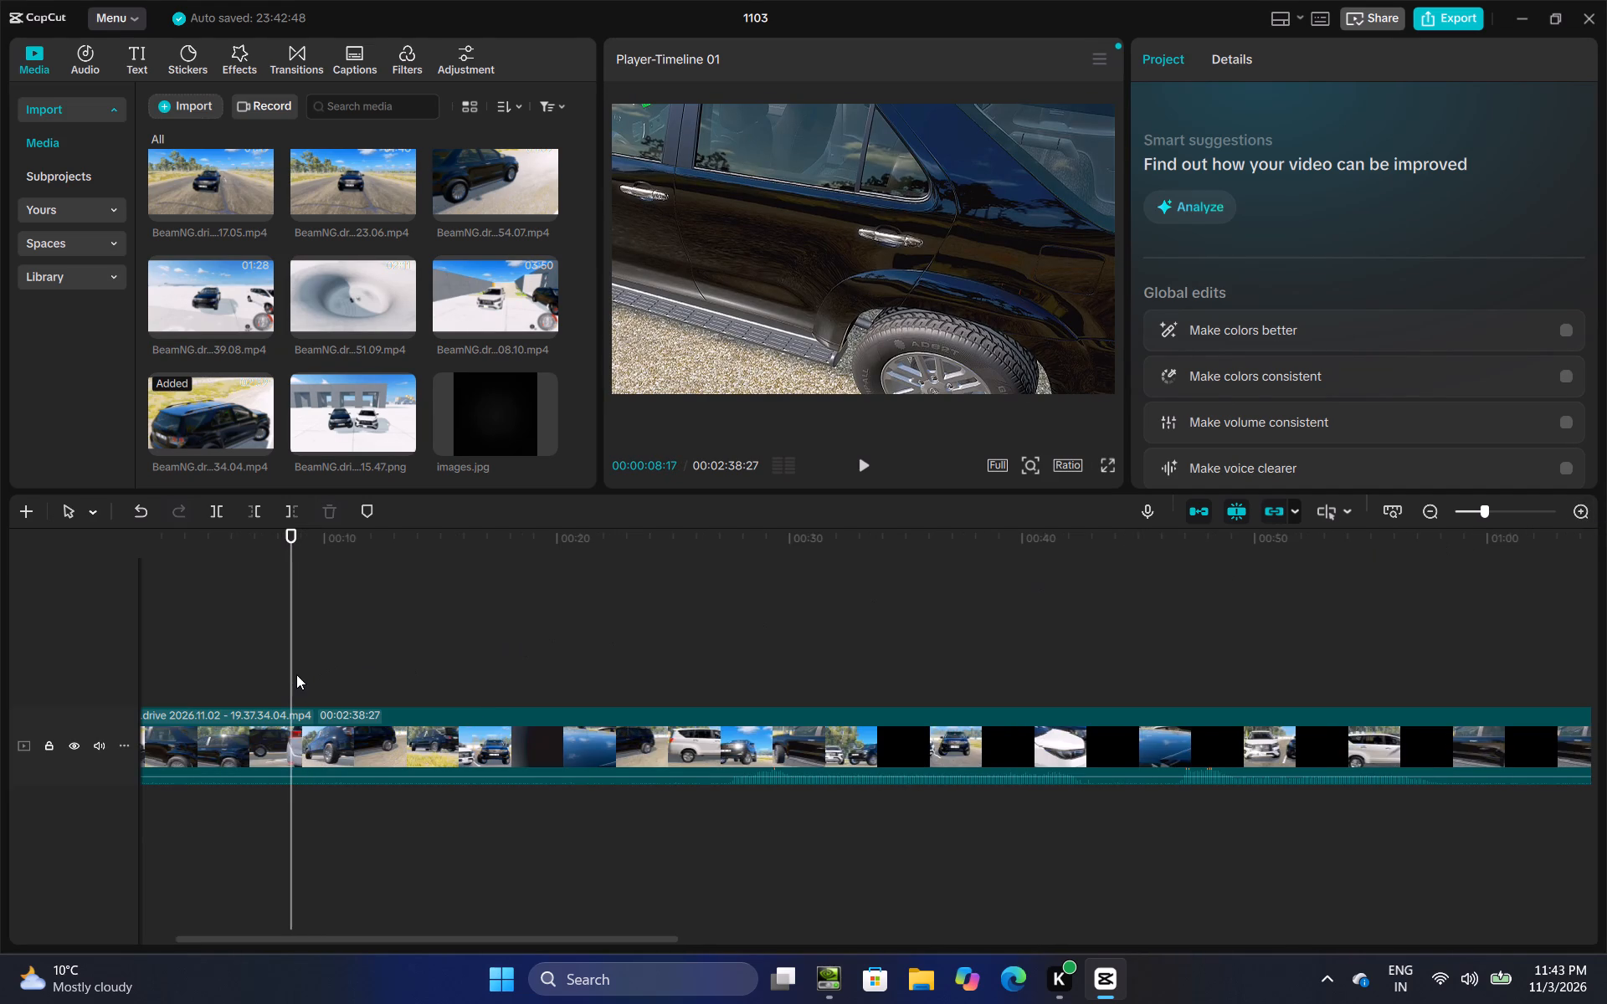
pyautogui.moveTo(295, 674); pyautogui.dragTo(294, 687)
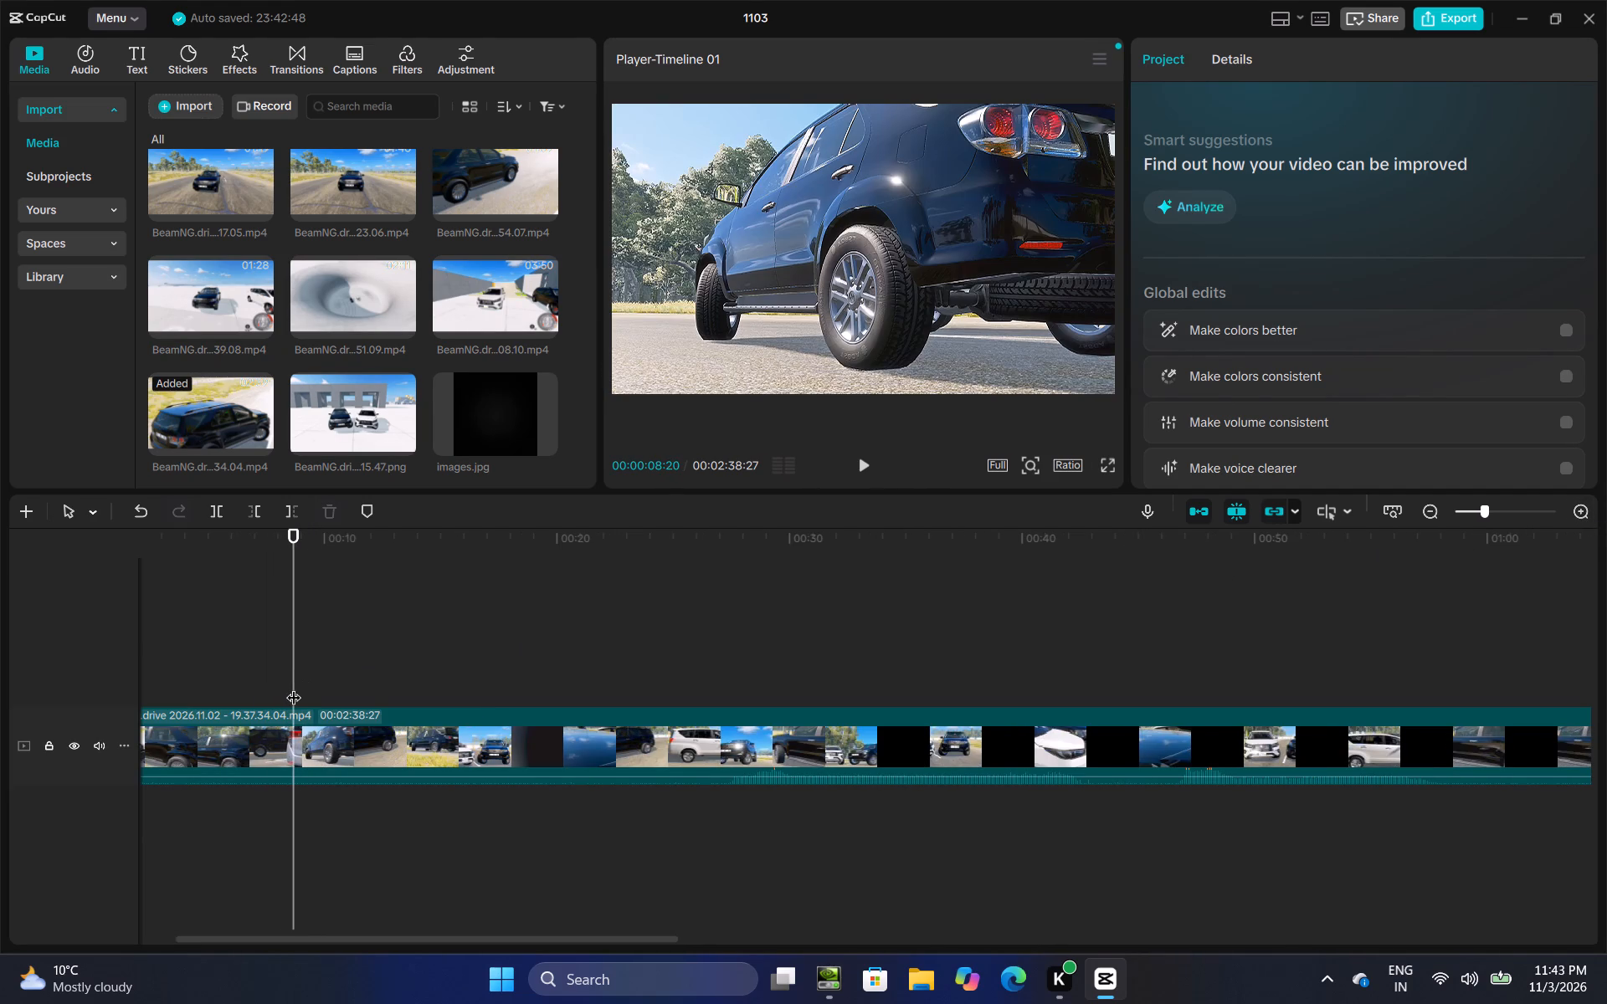
pyautogui.click(217, 520)
pyautogui.click(239, 709)
pyautogui.rightClick(239, 709)
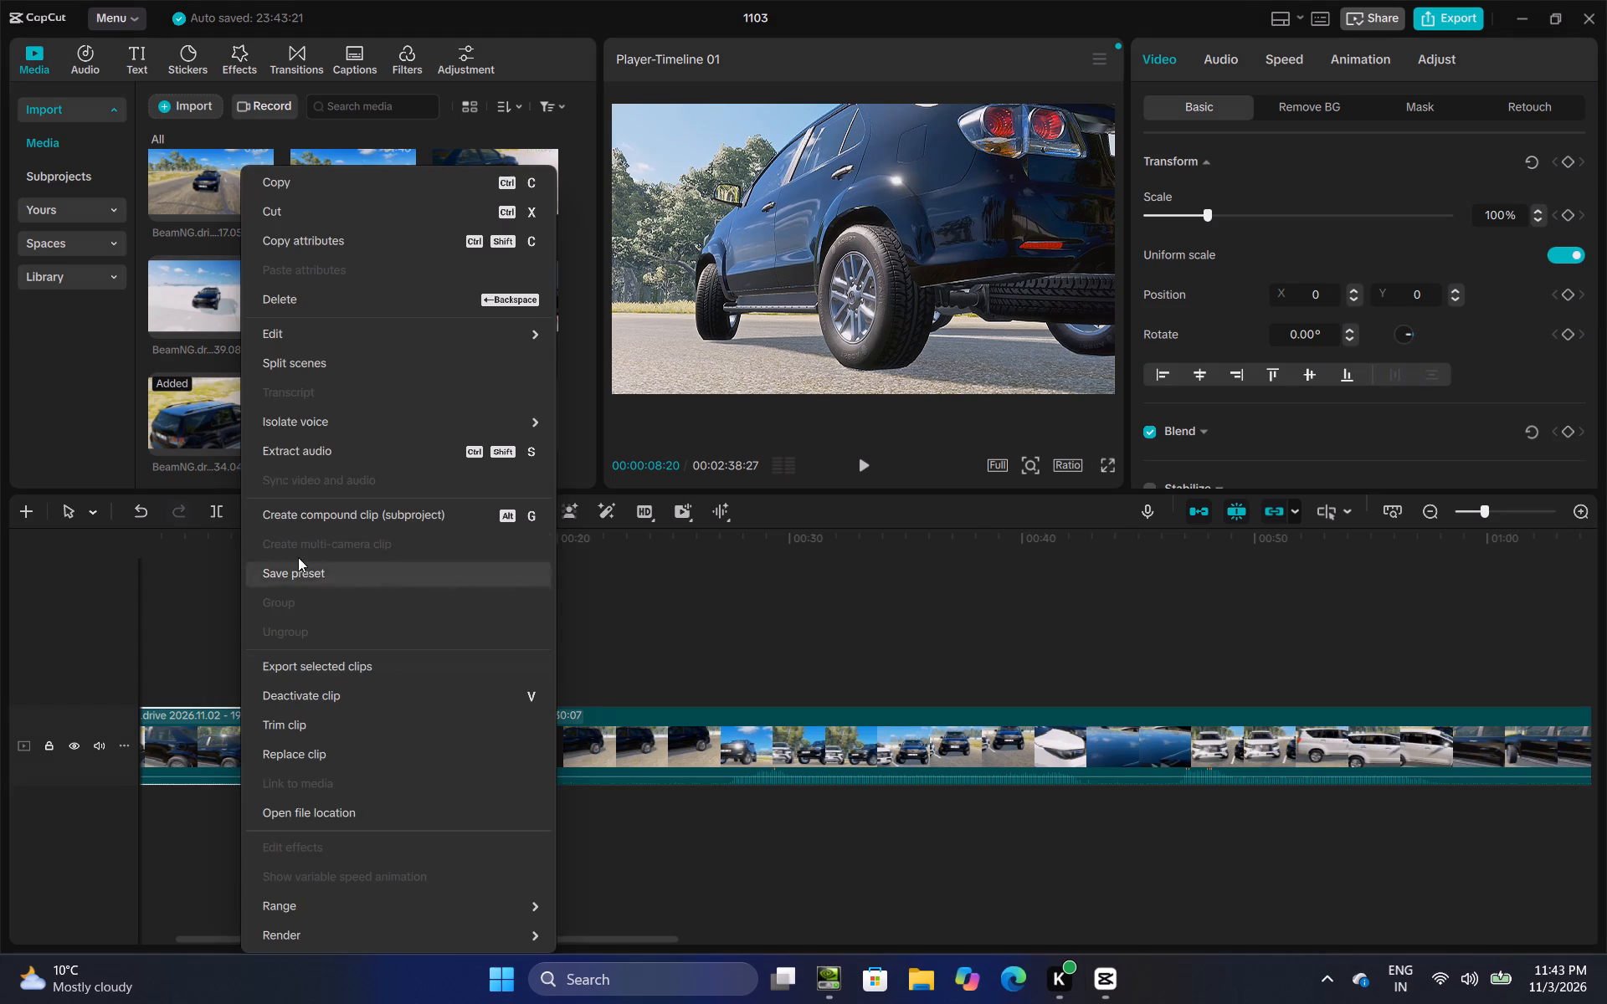
pyautogui.click(319, 306)
# Review the shortened clip from its start and split it at 00:00:03:24.
pyautogui.click(259, 612)
pyautogui.click(259, 612)
pyautogui.moveTo(238, 617); pyautogui.dragTo(0, 679)
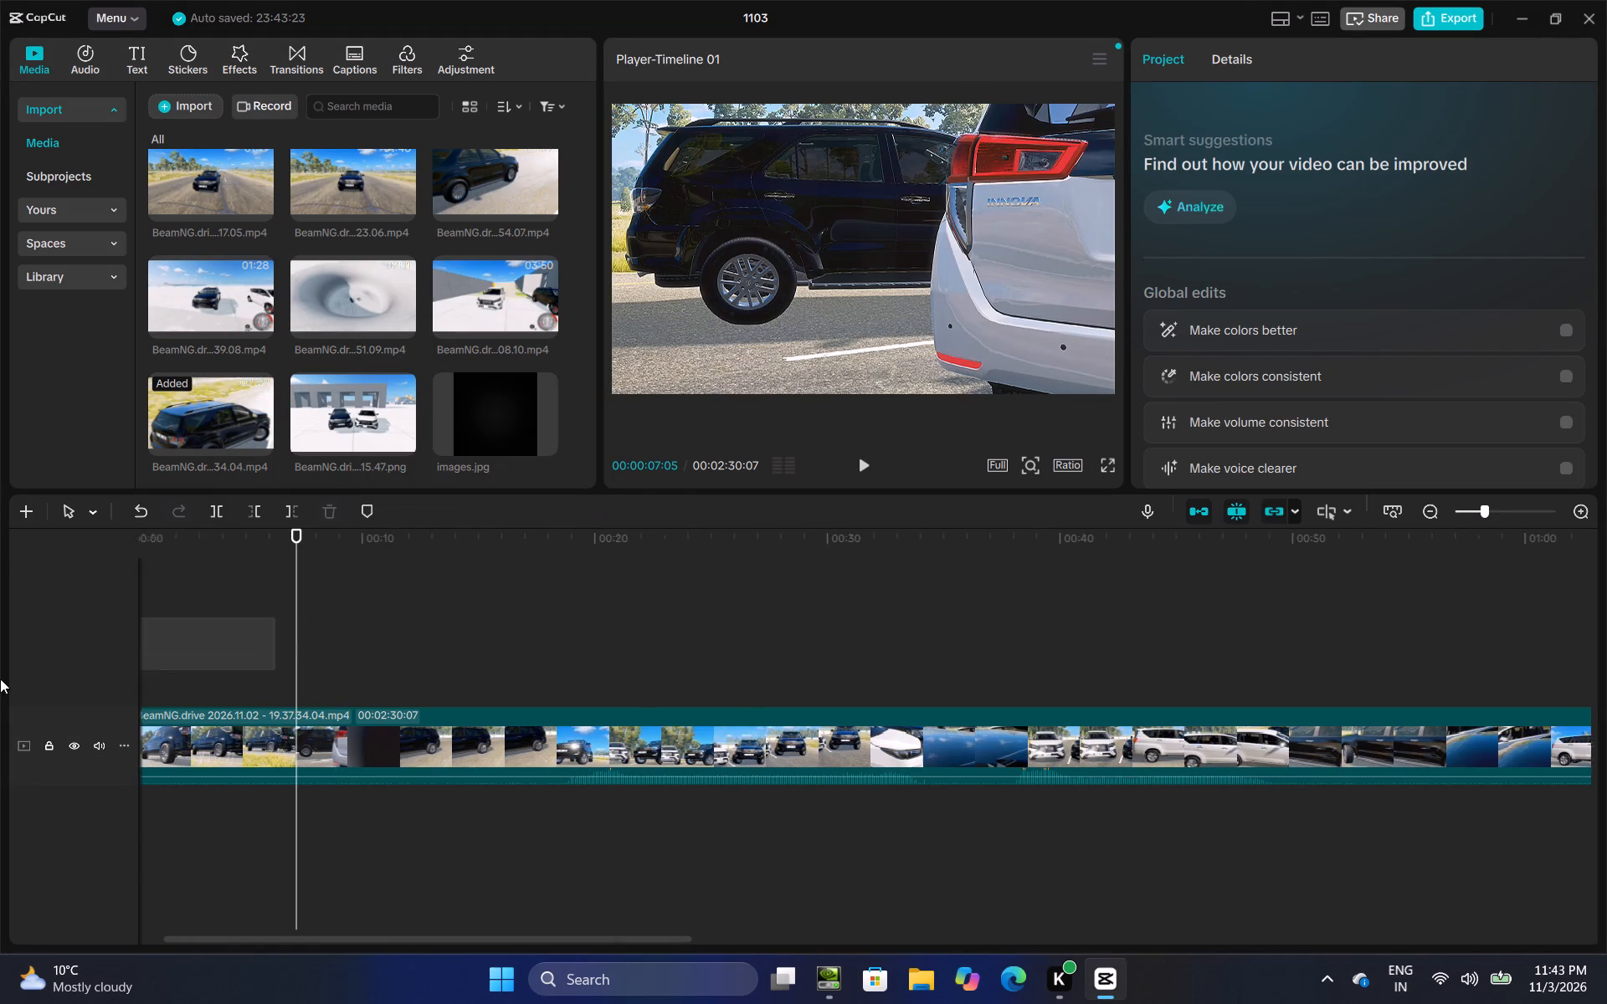
pyautogui.moveTo(0, 679); pyautogui.dragTo(0, 697)
pyautogui.click(290, 635)
pyautogui.moveTo(290, 635); pyautogui.dragTo(0, 689)
pyautogui.click(866, 469)
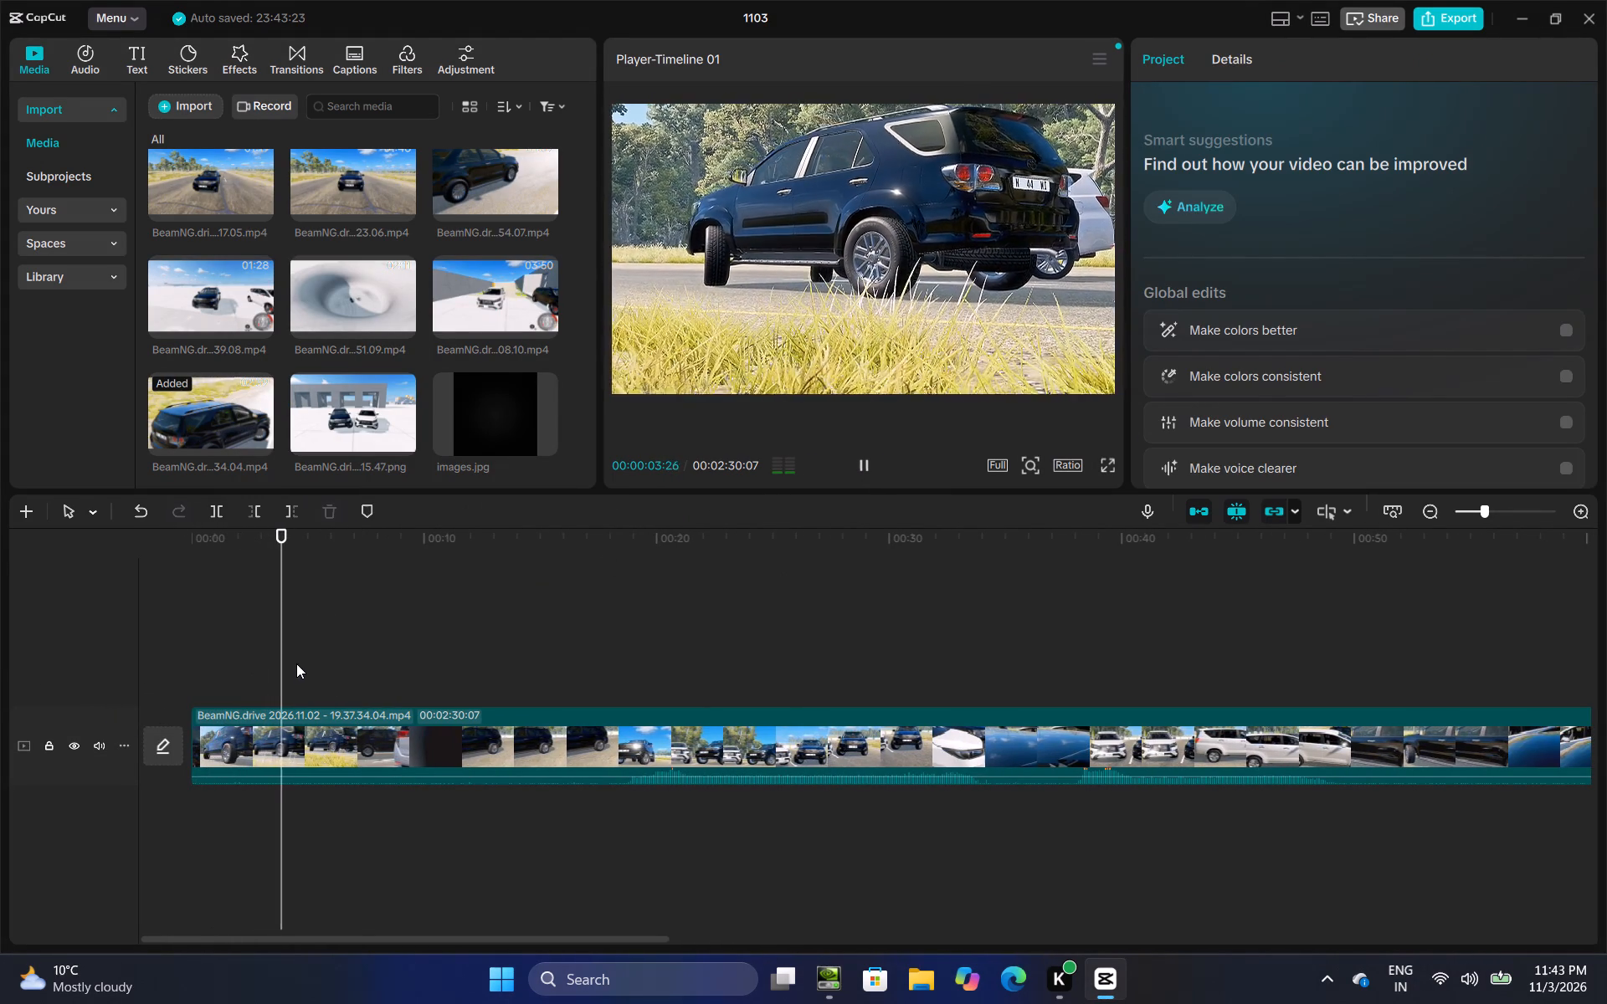
pyautogui.moveTo(313, 663); pyautogui.dragTo(290, 674)
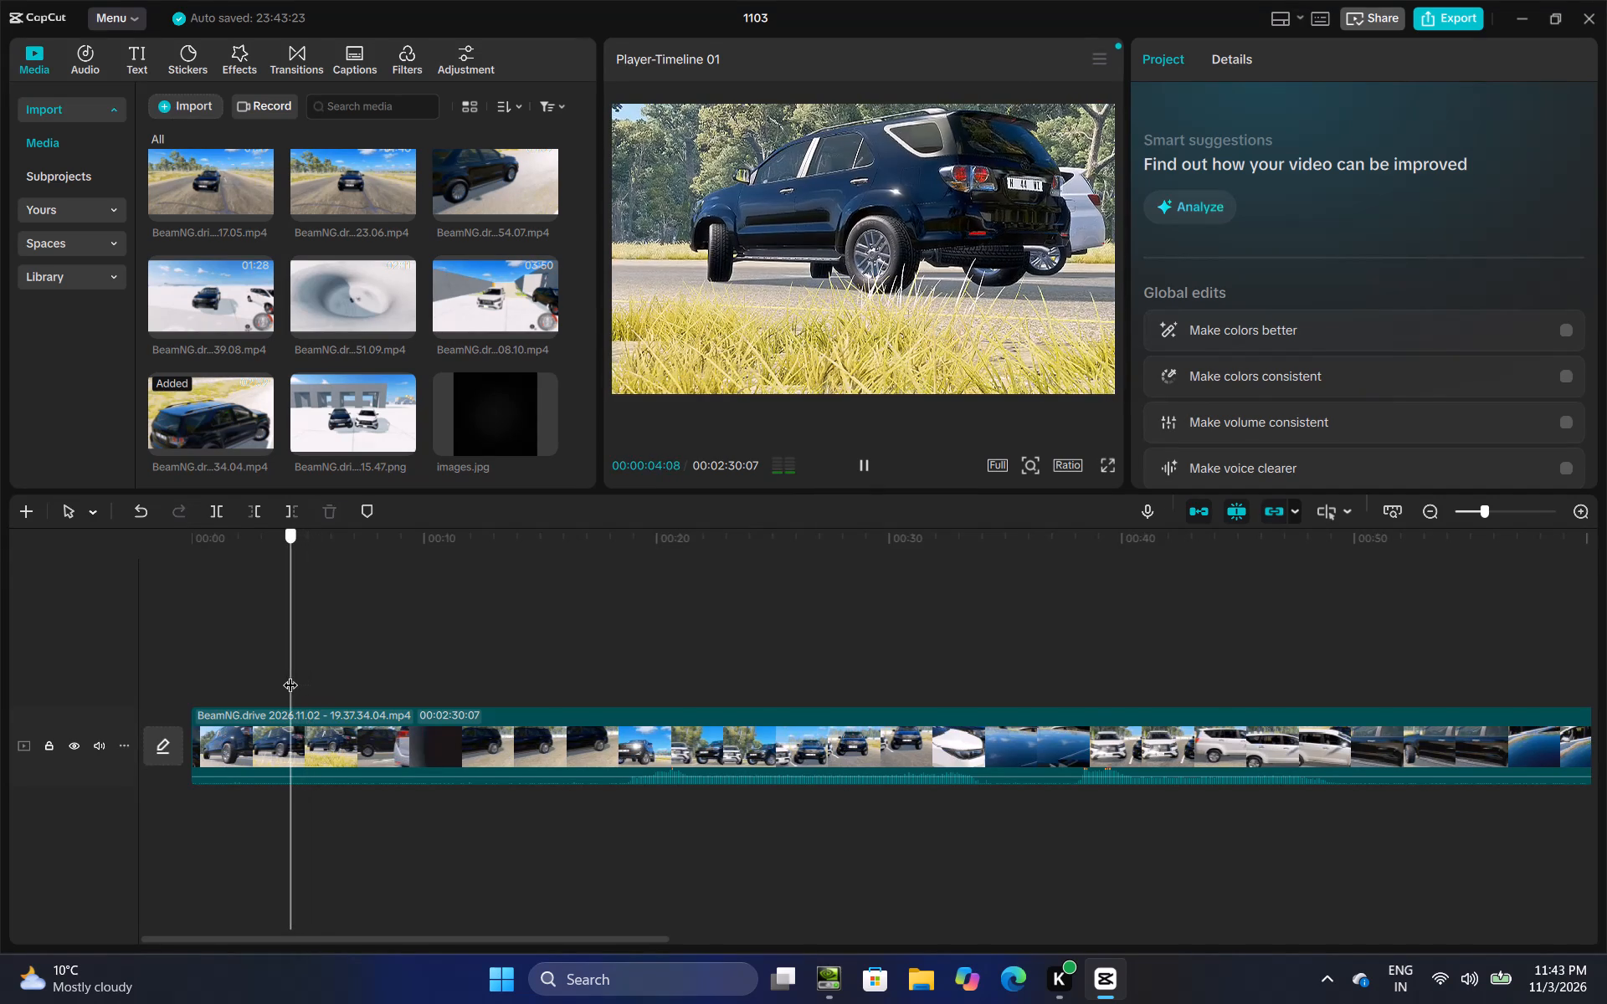
pyautogui.moveTo(290, 674); pyautogui.dragTo(280, 687)
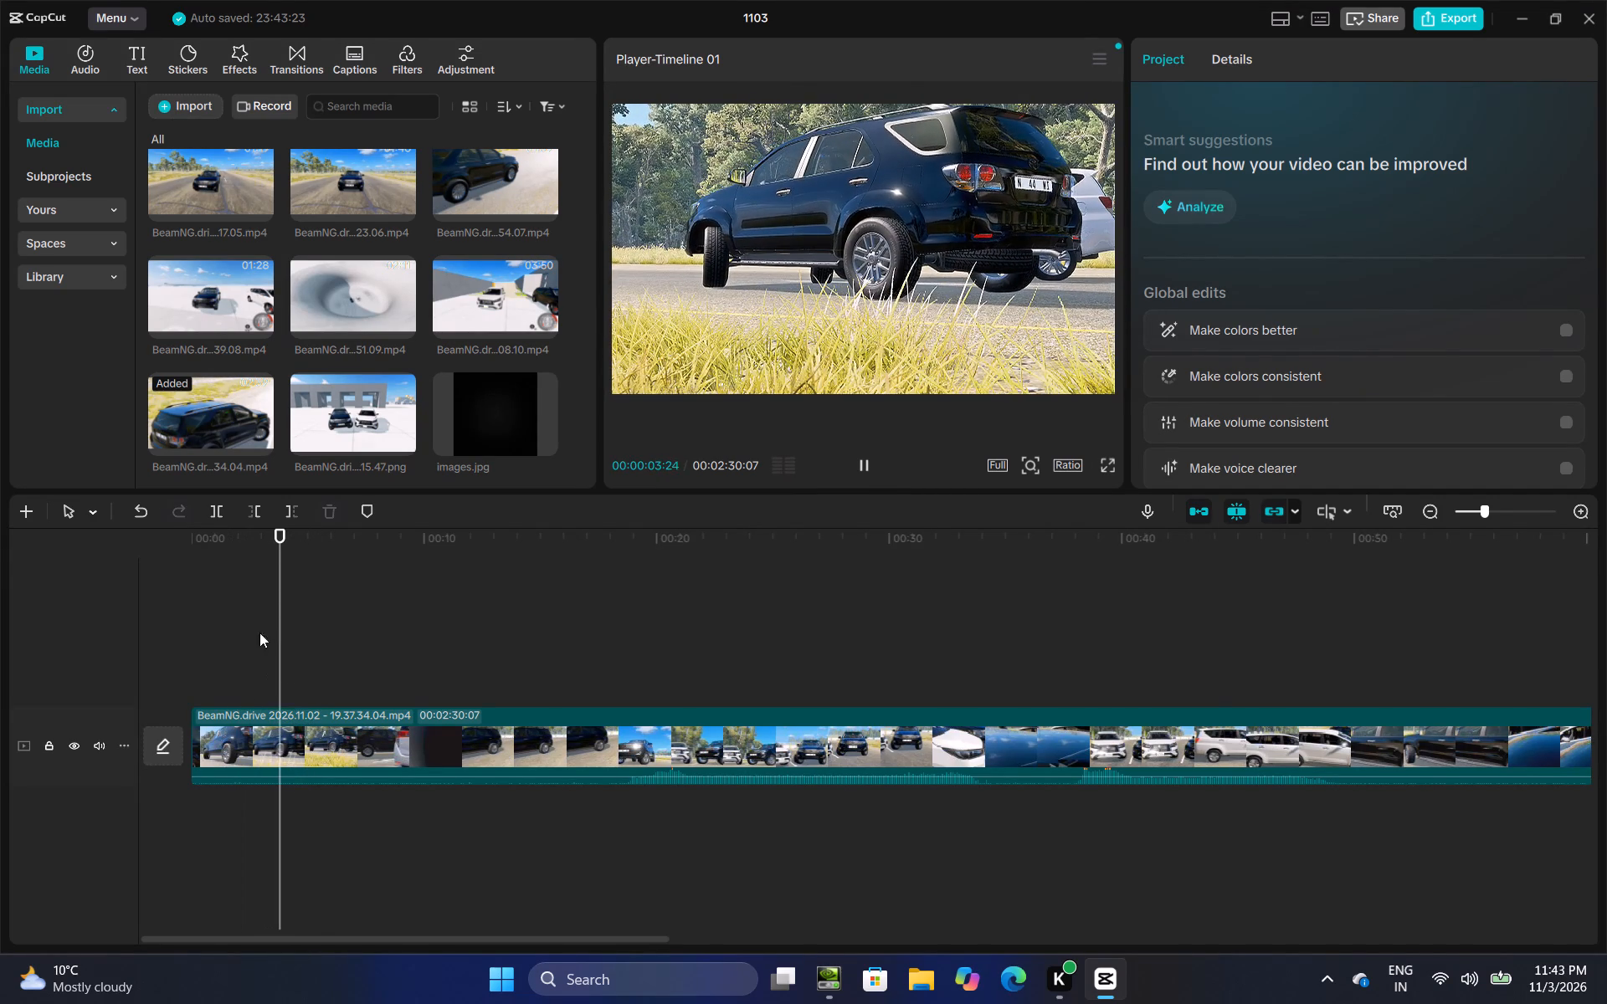
pyautogui.click(219, 518)
# Trim the start of the clip following the 00:00:03:24 cut, shortening that clip to a length of 00:02:06:10.
pyautogui.click(331, 716)
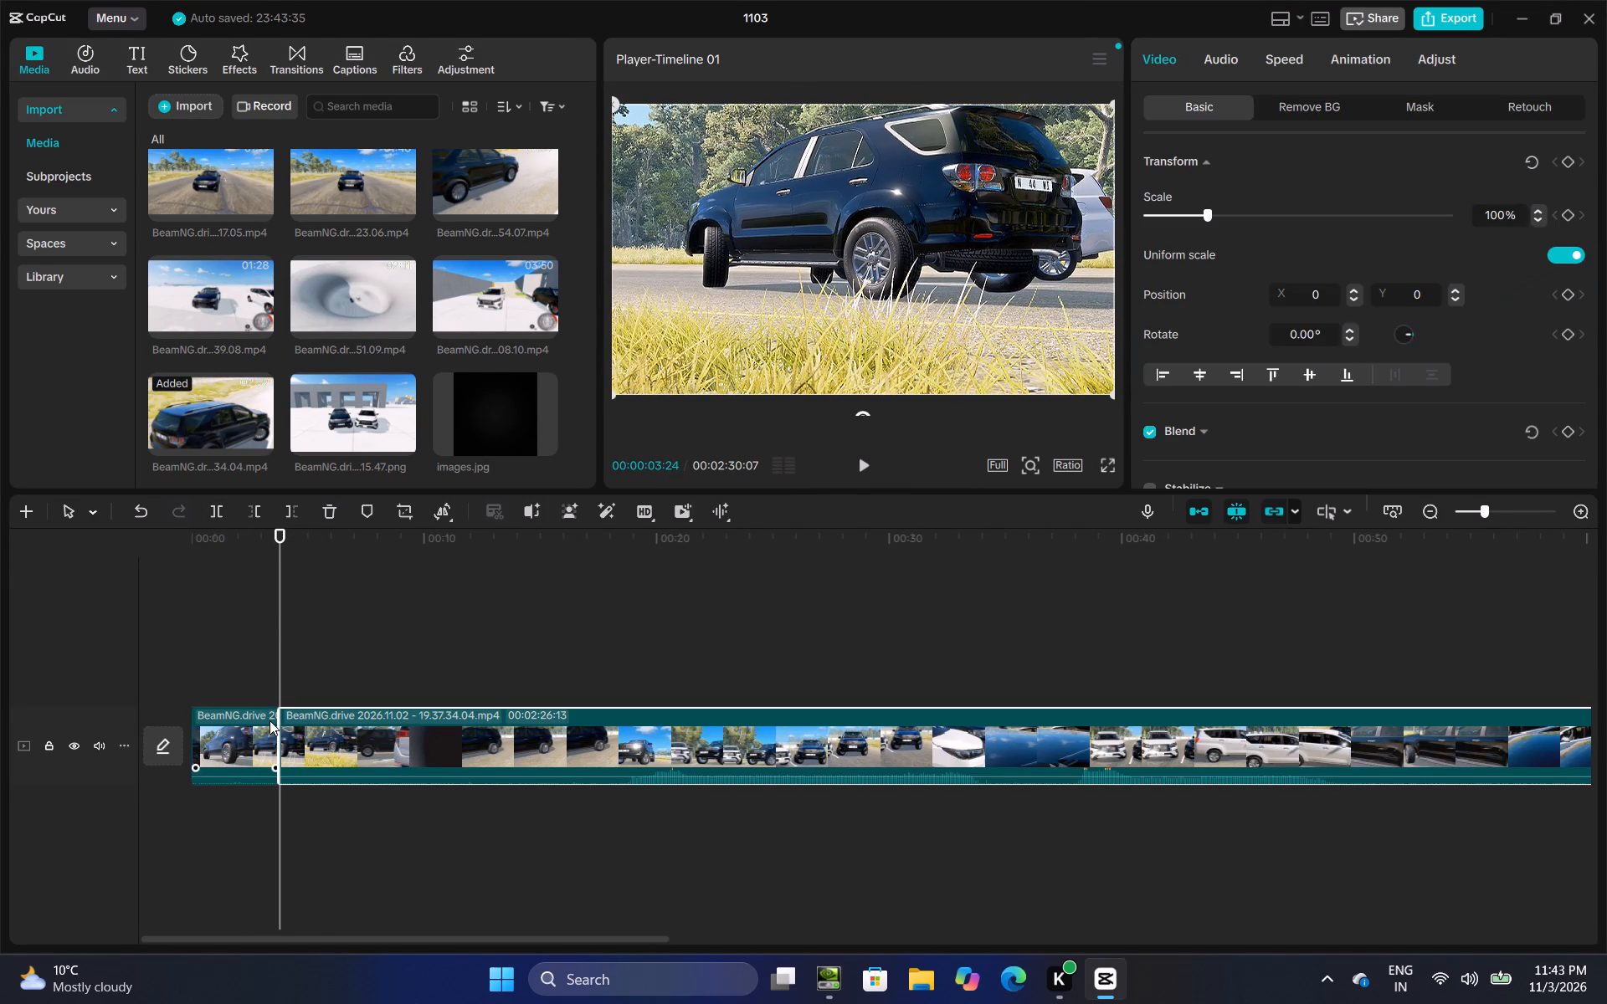
pyautogui.moveTo(272, 722); pyautogui.dragTo(288, 720)
pyautogui.click(309, 719)
pyautogui.moveTo(280, 725); pyautogui.dragTo(330, 720)
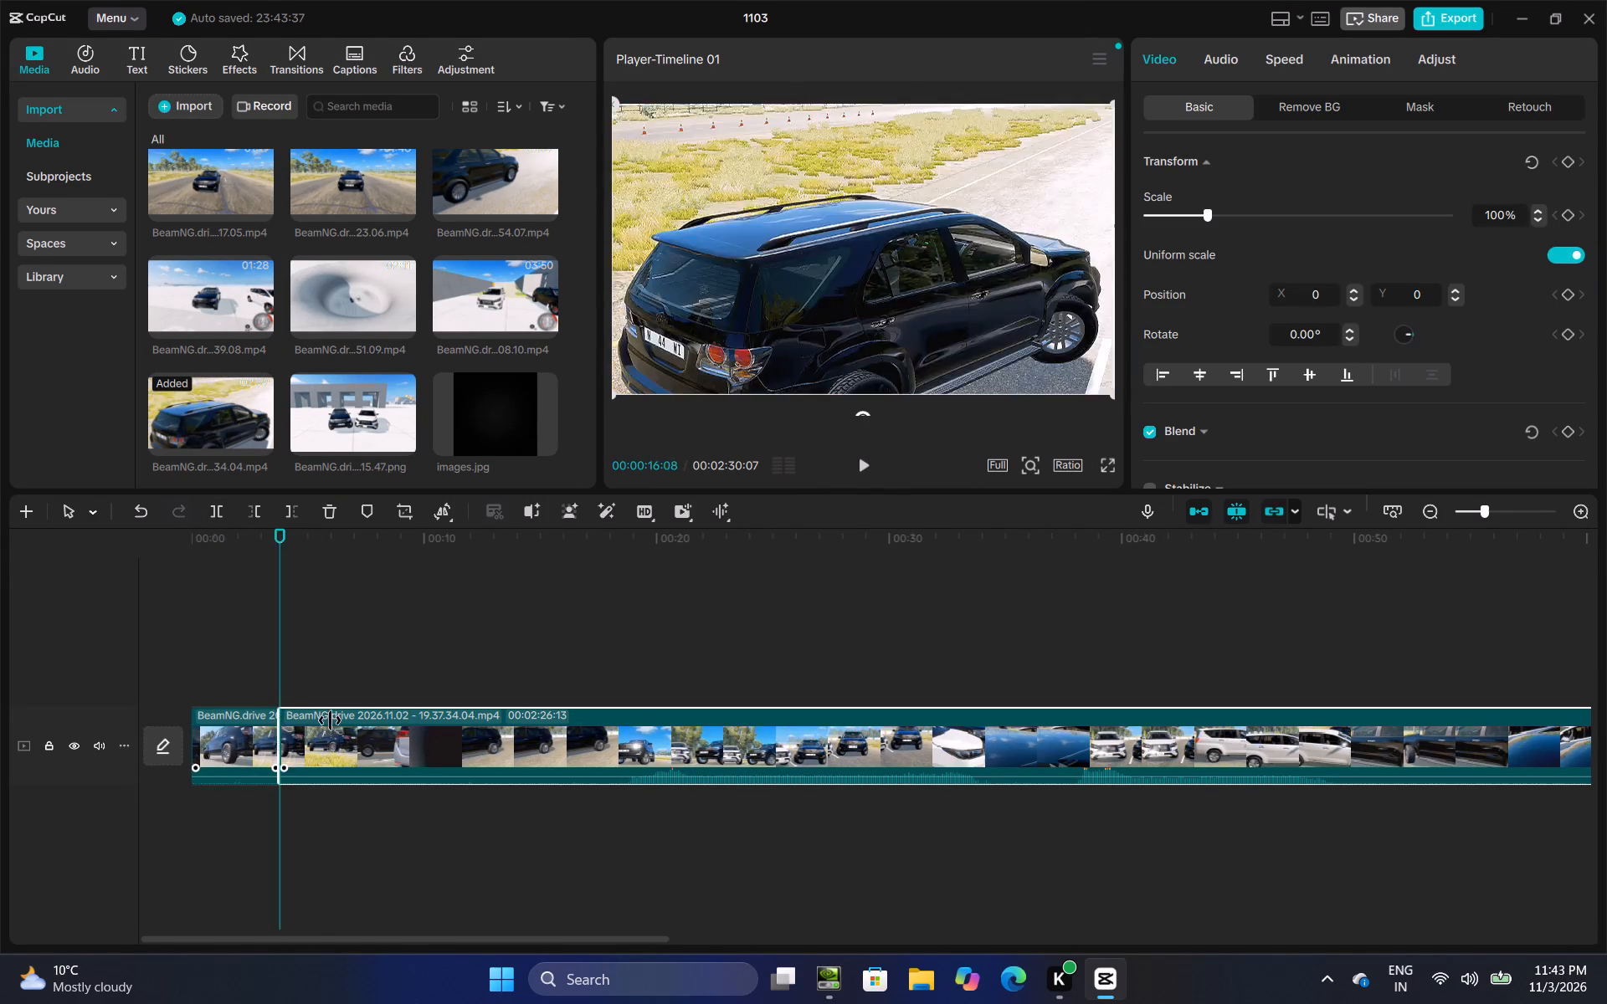
pyautogui.moveTo(330, 720); pyautogui.dragTo(518, 720)
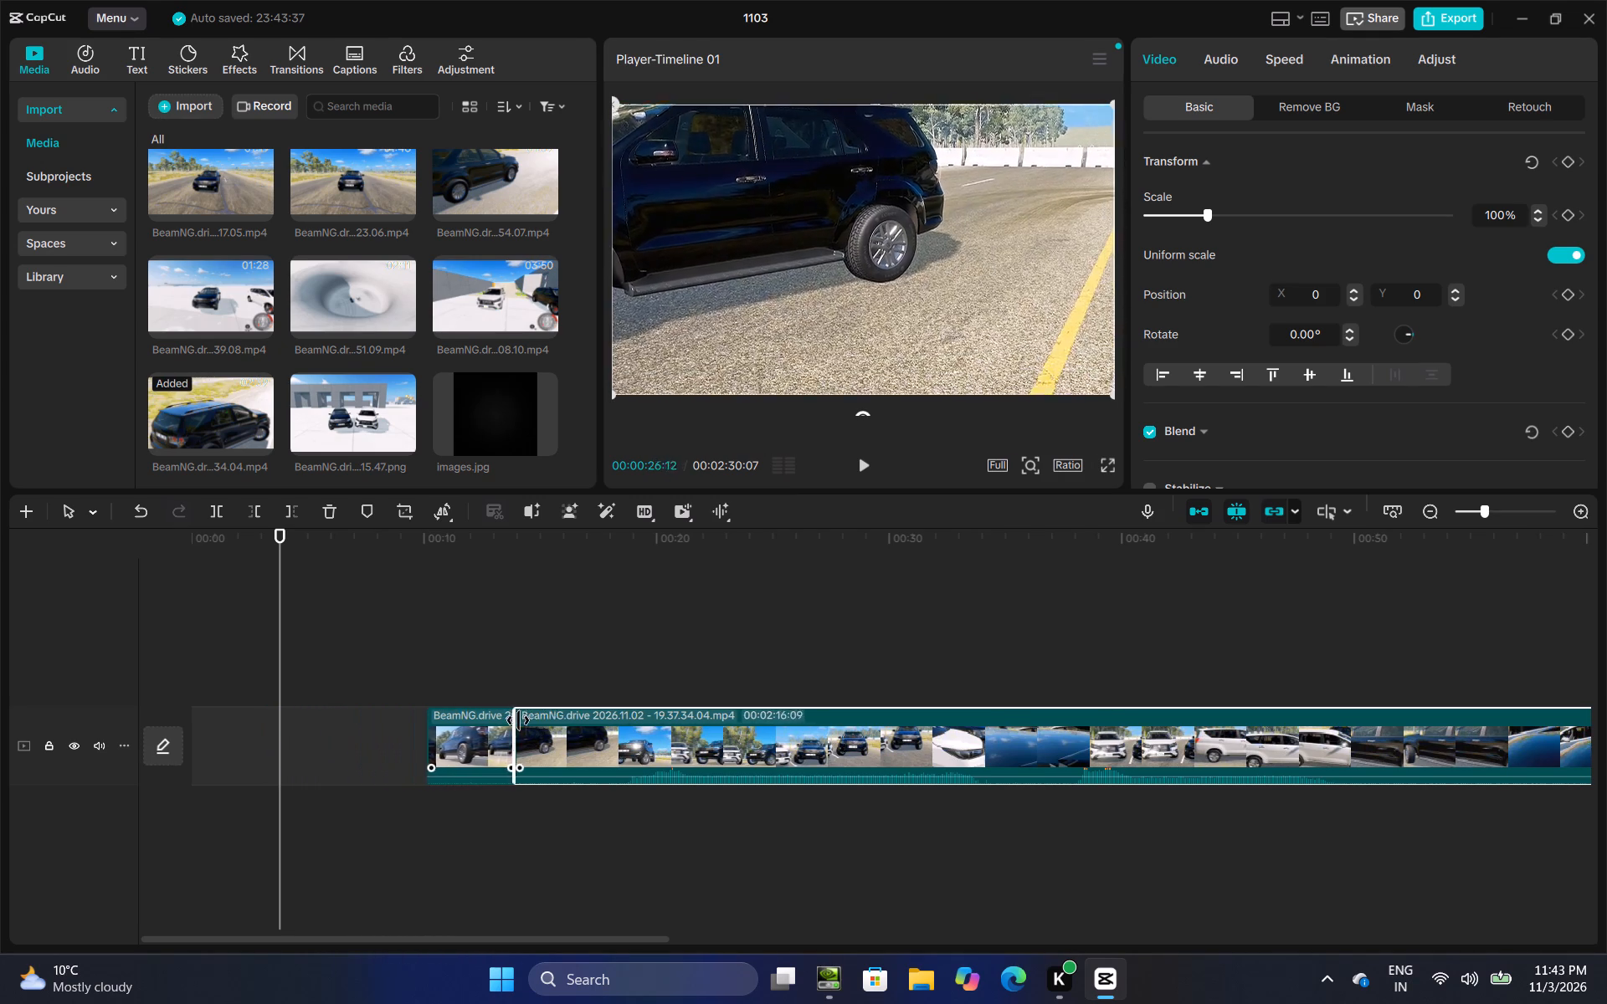
pyautogui.moveTo(518, 720); pyautogui.dragTo(680, 725)
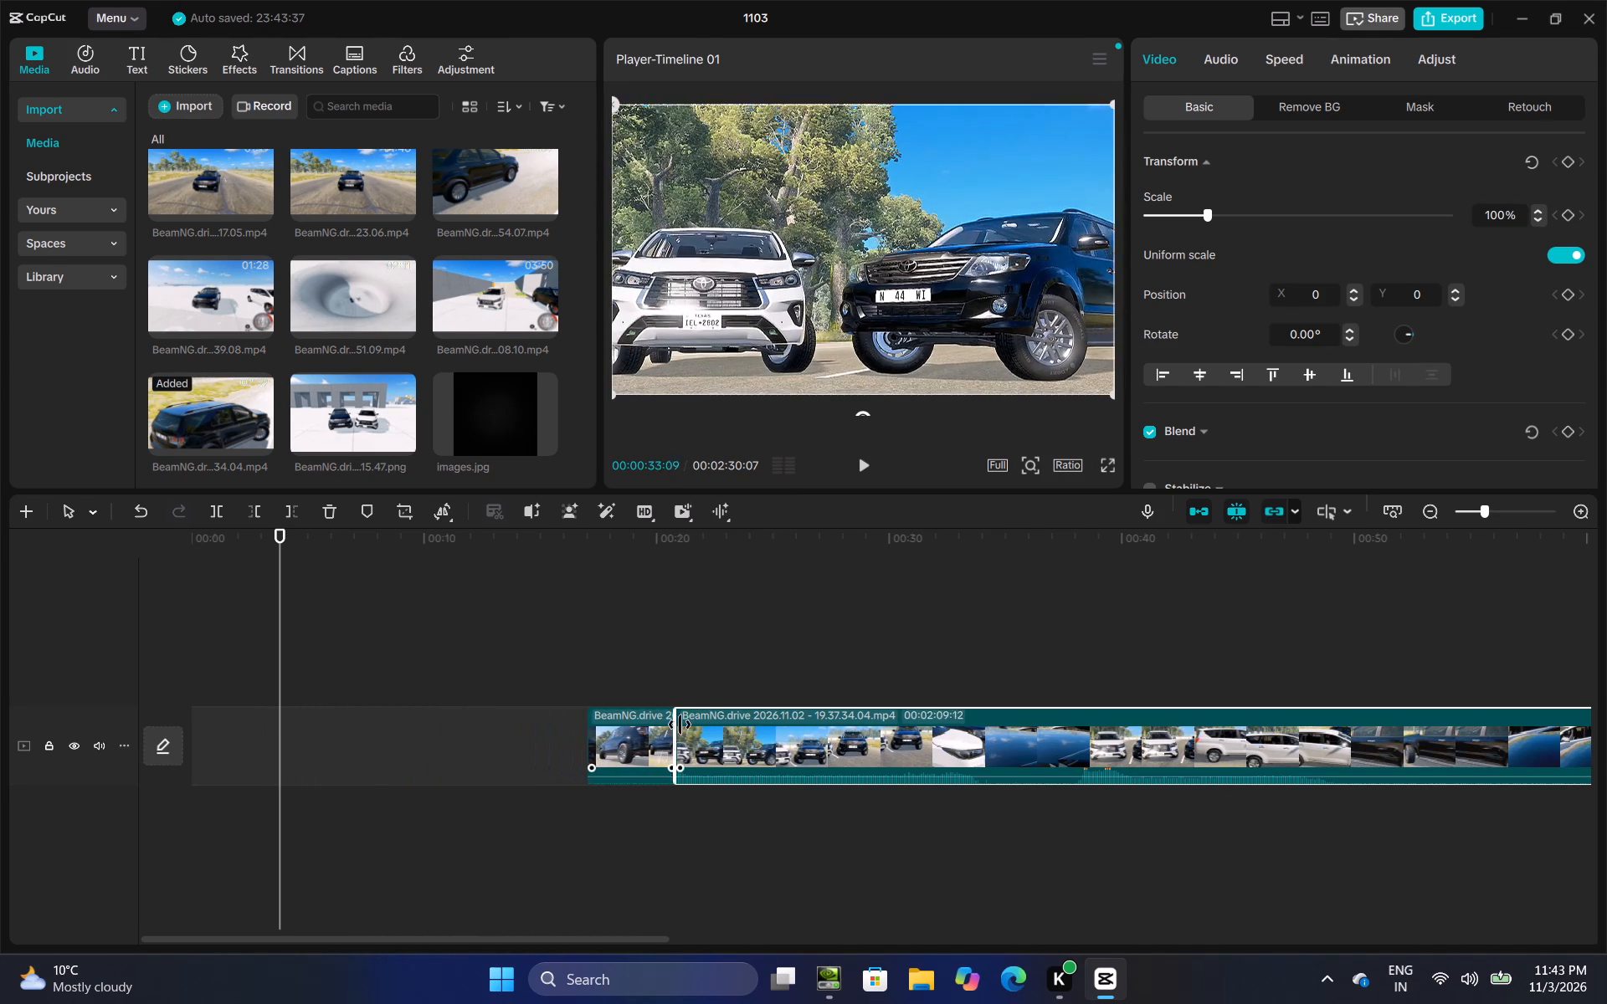
pyautogui.moveTo(680, 725); pyautogui.dragTo(738, 737)
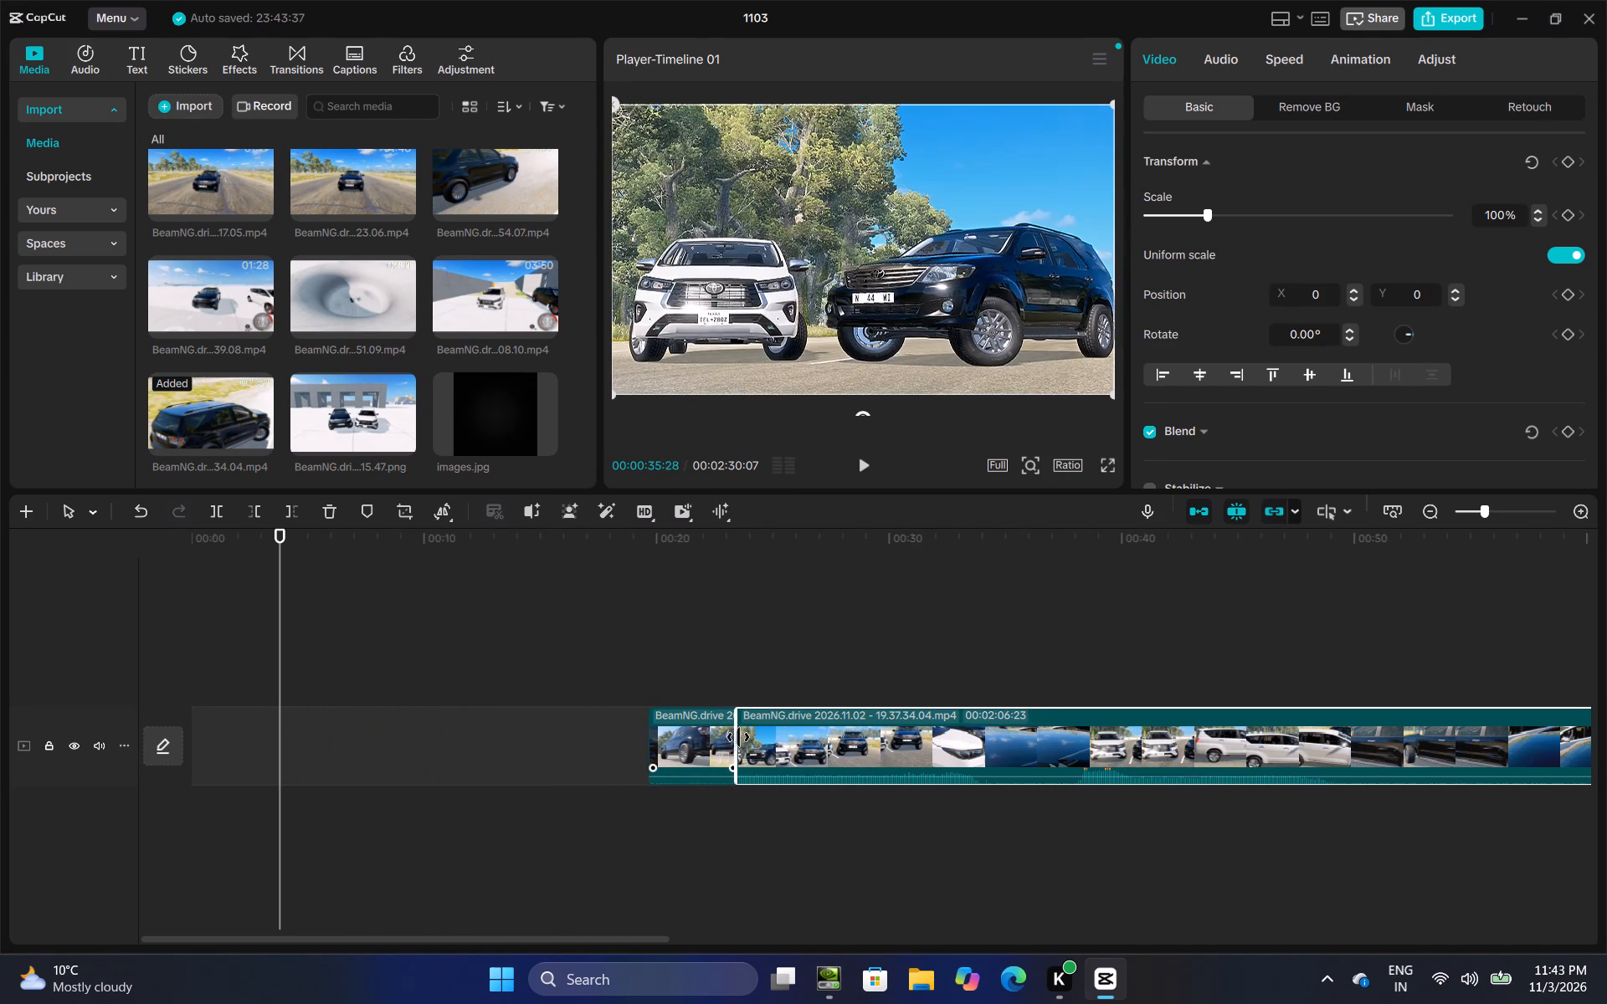
pyautogui.moveTo(738, 737); pyautogui.dragTo(748, 737)
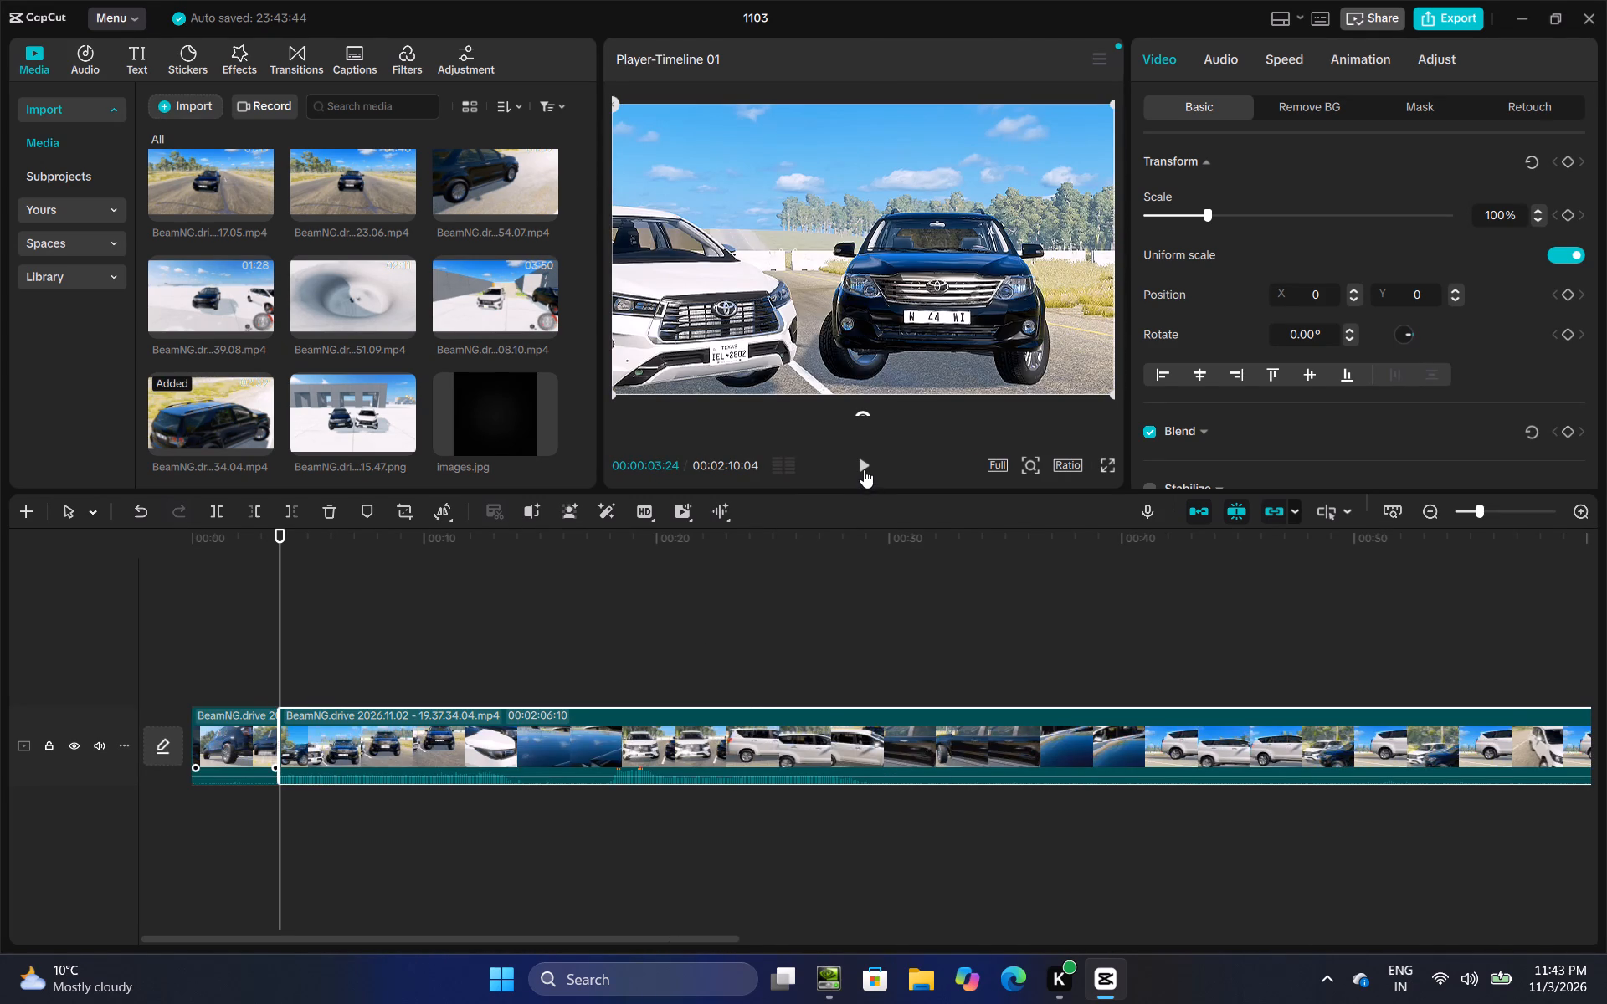
# Play back the cut and extend the second clip's start back to a clip length of 00:02:12:07.
pyautogui.click(864, 469)
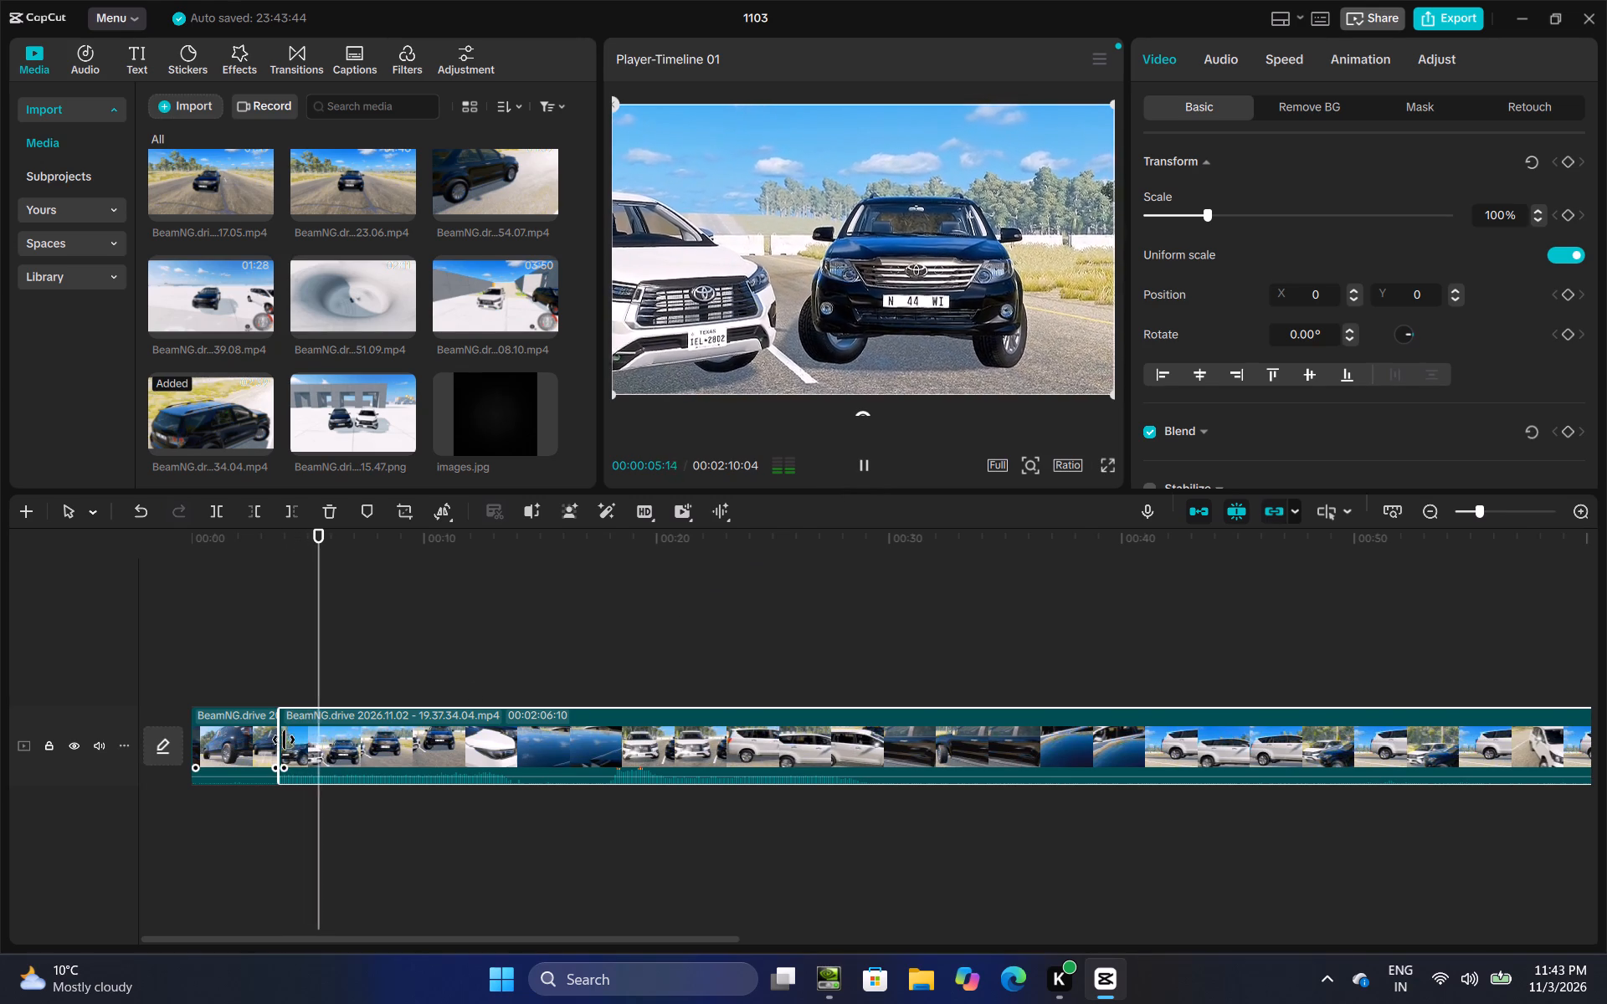
pyautogui.moveTo(284, 740); pyautogui.dragTo(219, 762)
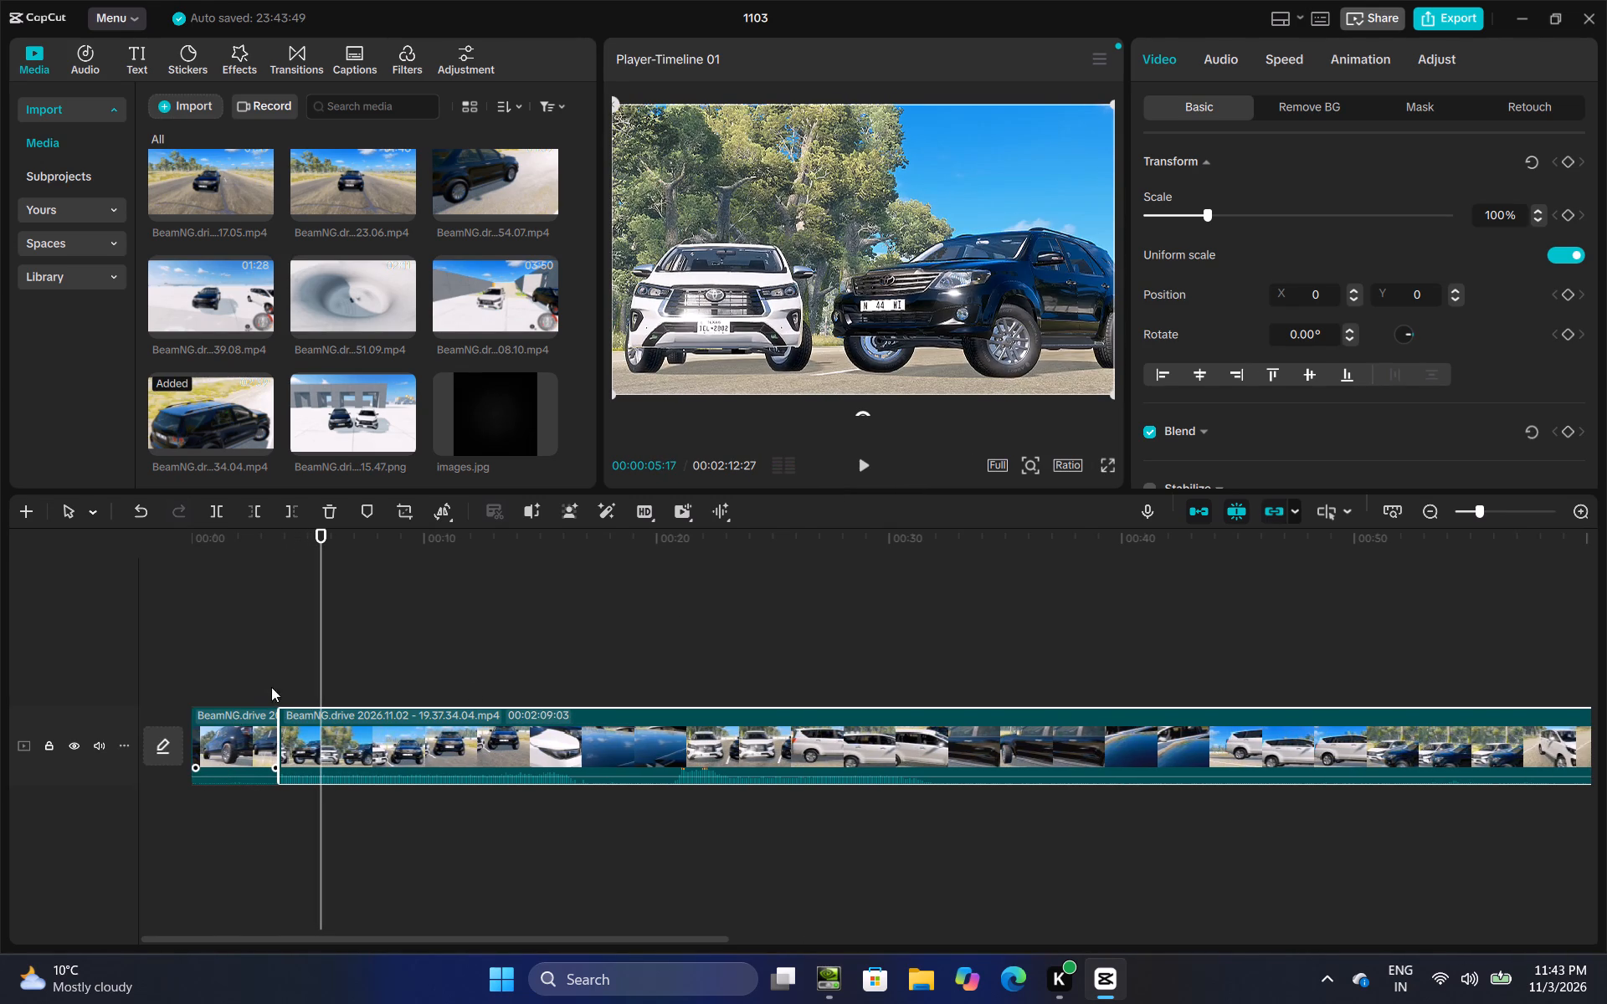
pyautogui.moveTo(278, 722); pyautogui.dragTo(232, 737)
pyautogui.click(267, 662)
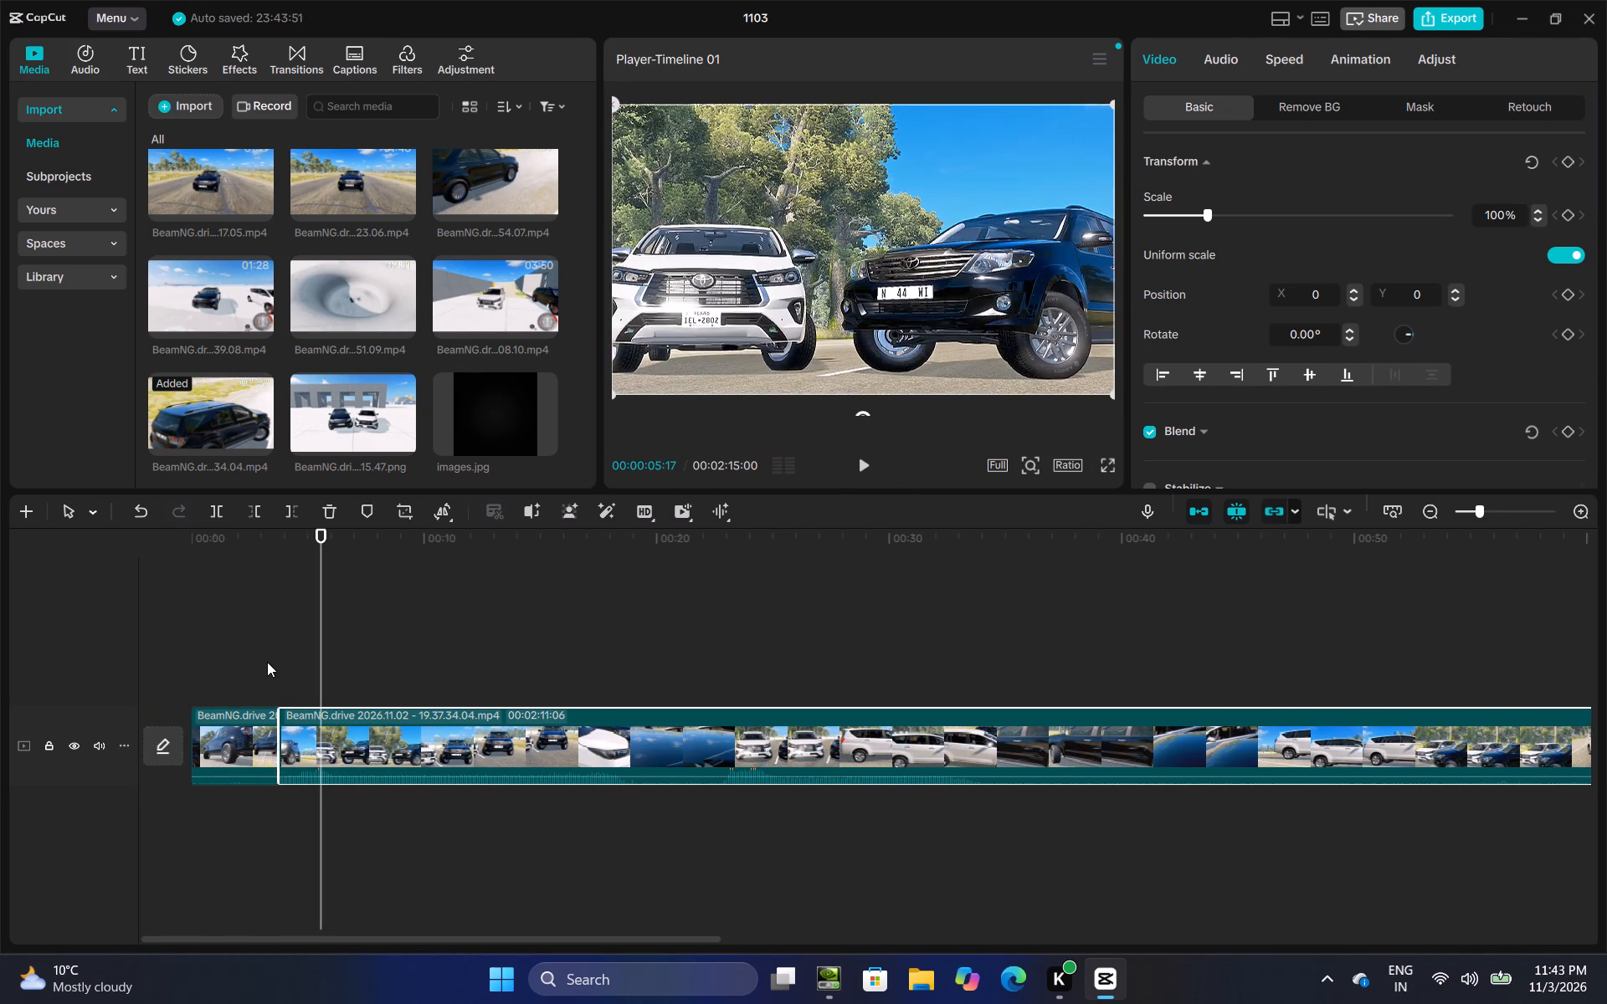
pyautogui.click(876, 455)
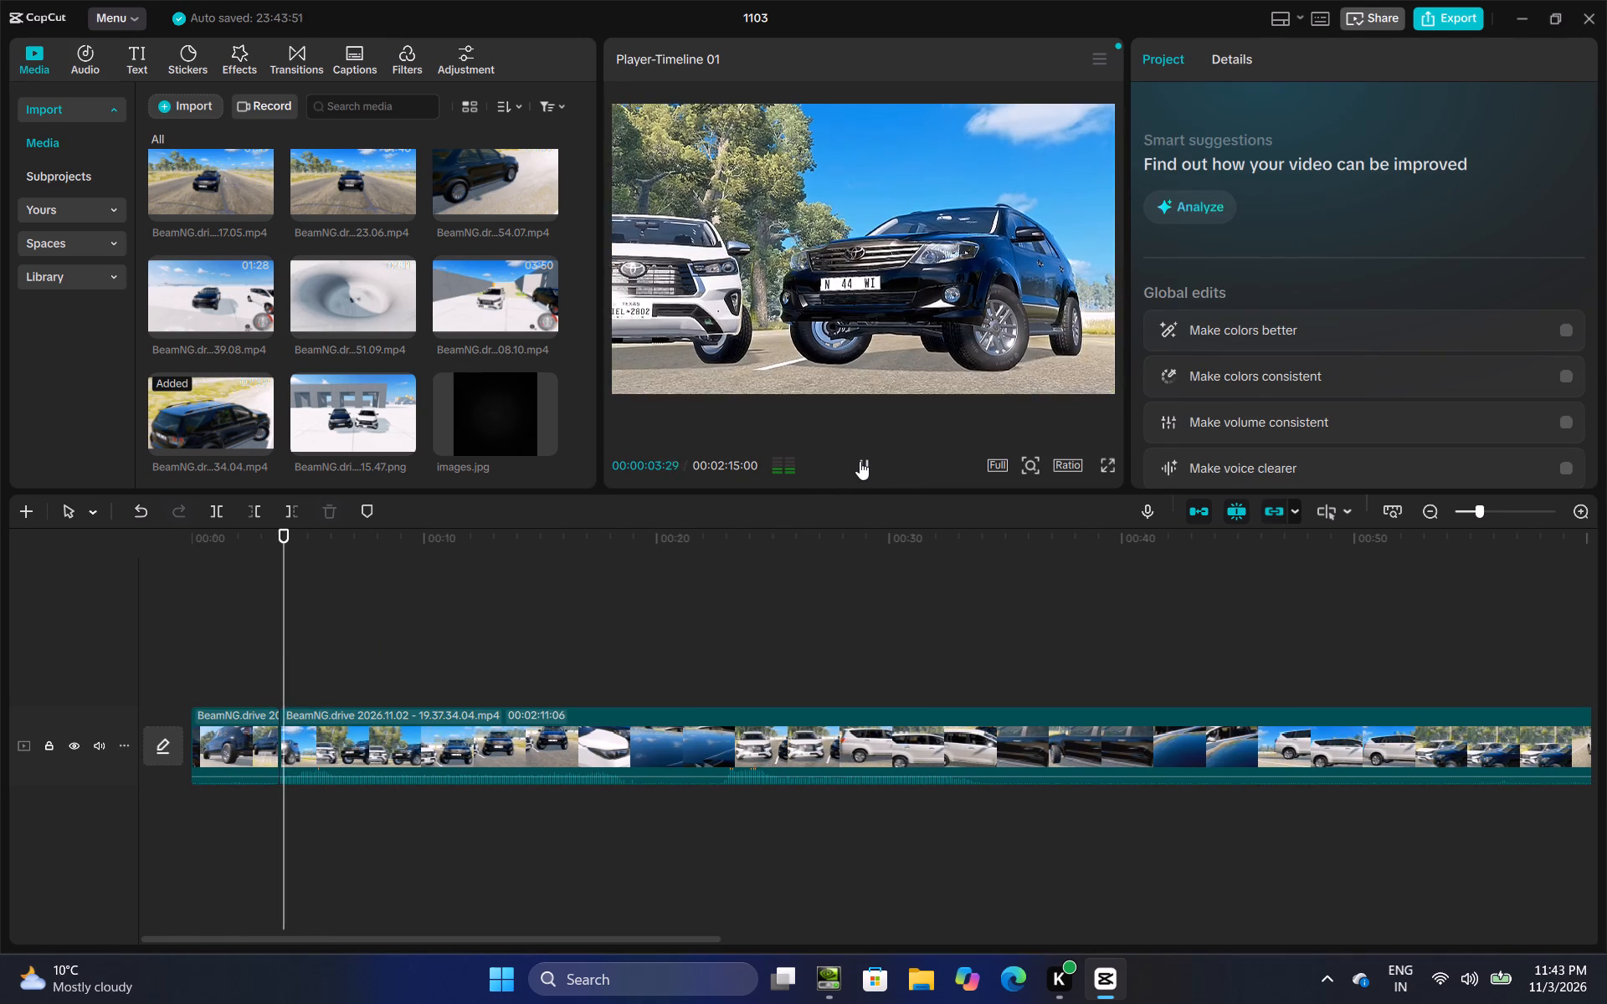
pyautogui.click(297, 729)
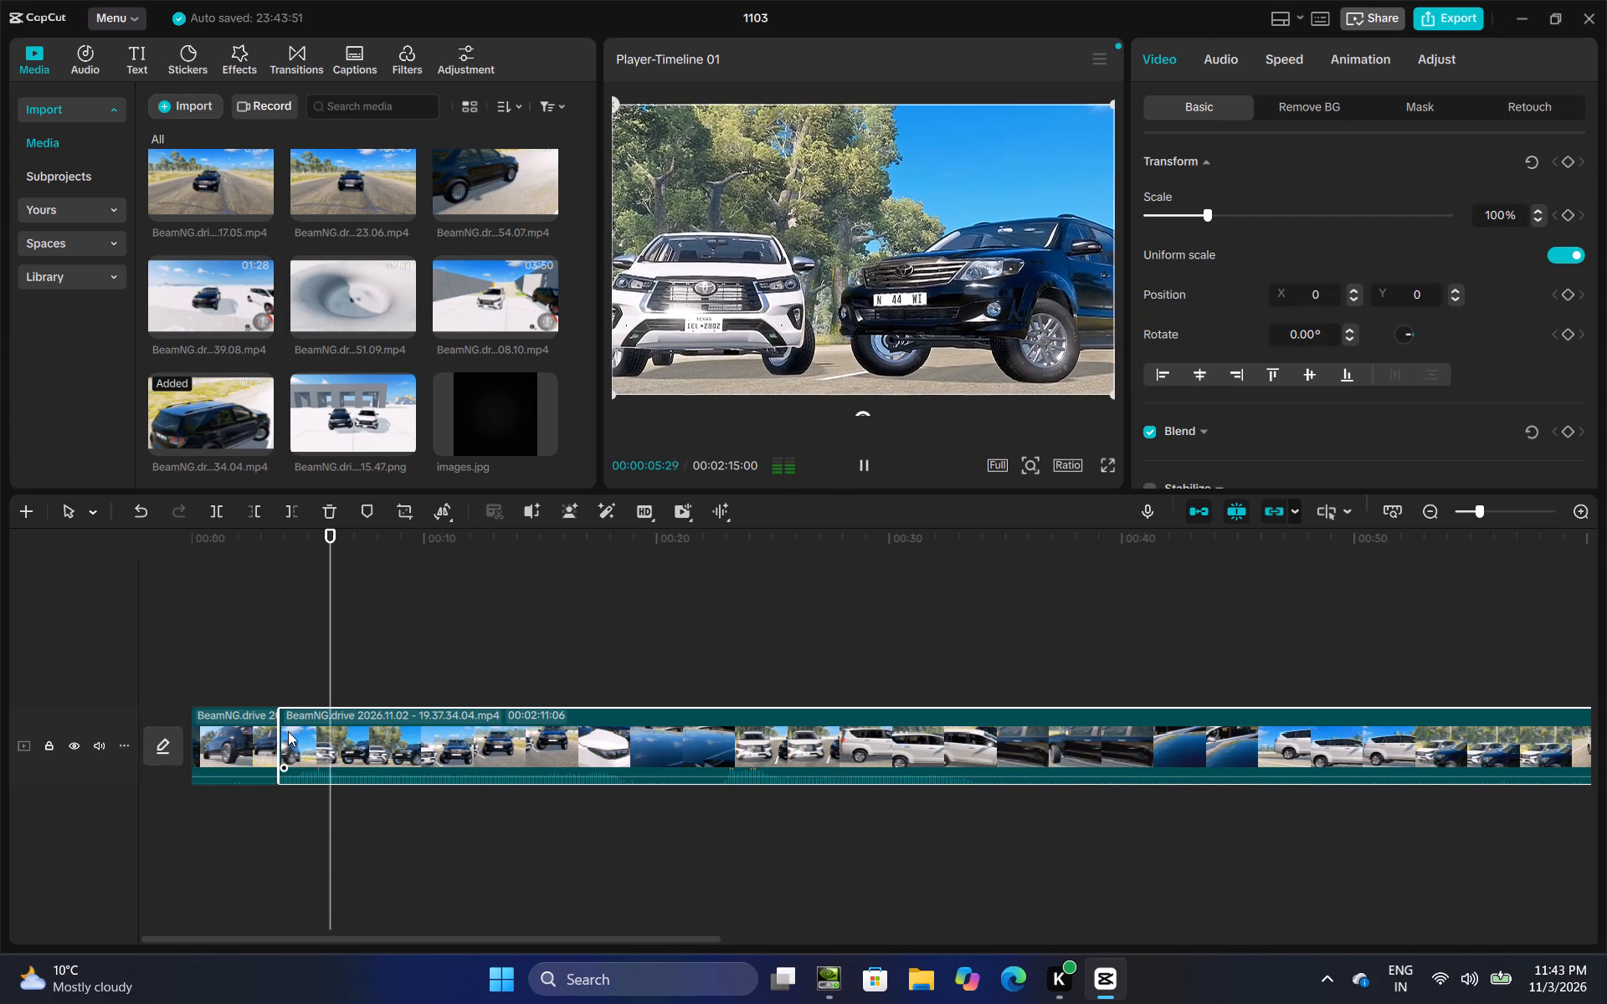
pyautogui.moveTo(278, 735); pyautogui.dragTo(257, 747)
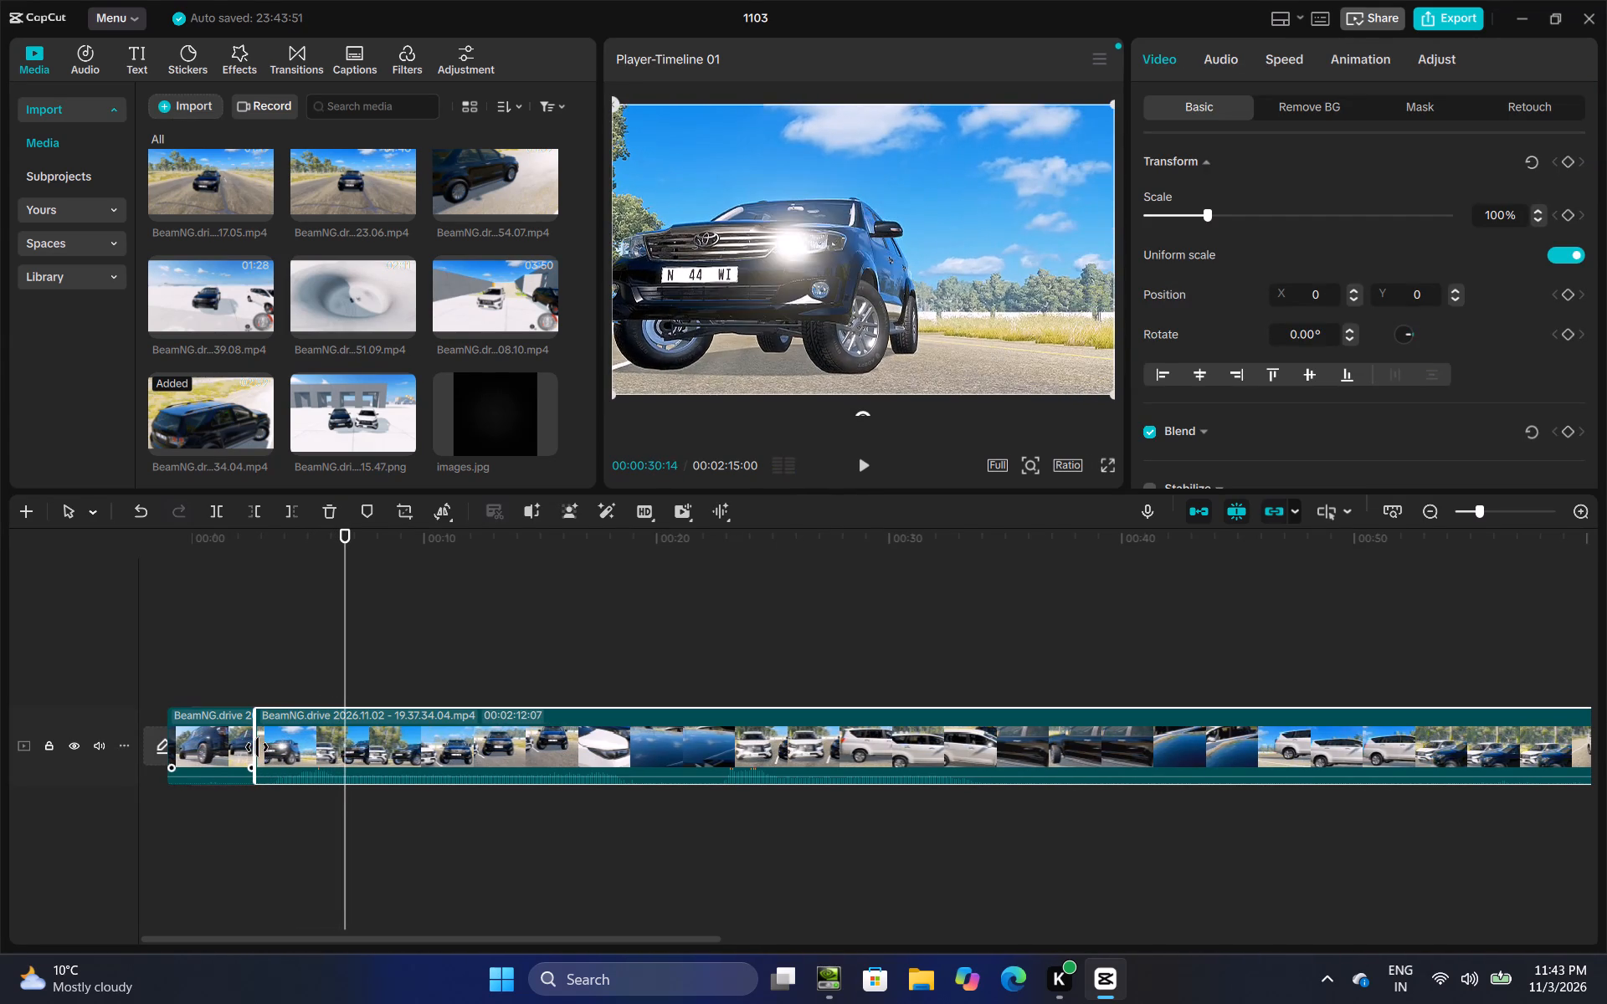
pyautogui.click(274, 691)
# Split the second clip at 00:00:13:22 and trim the start of the part after the cut to a clip length of 00:01:53:06.
pyautogui.click(870, 465)
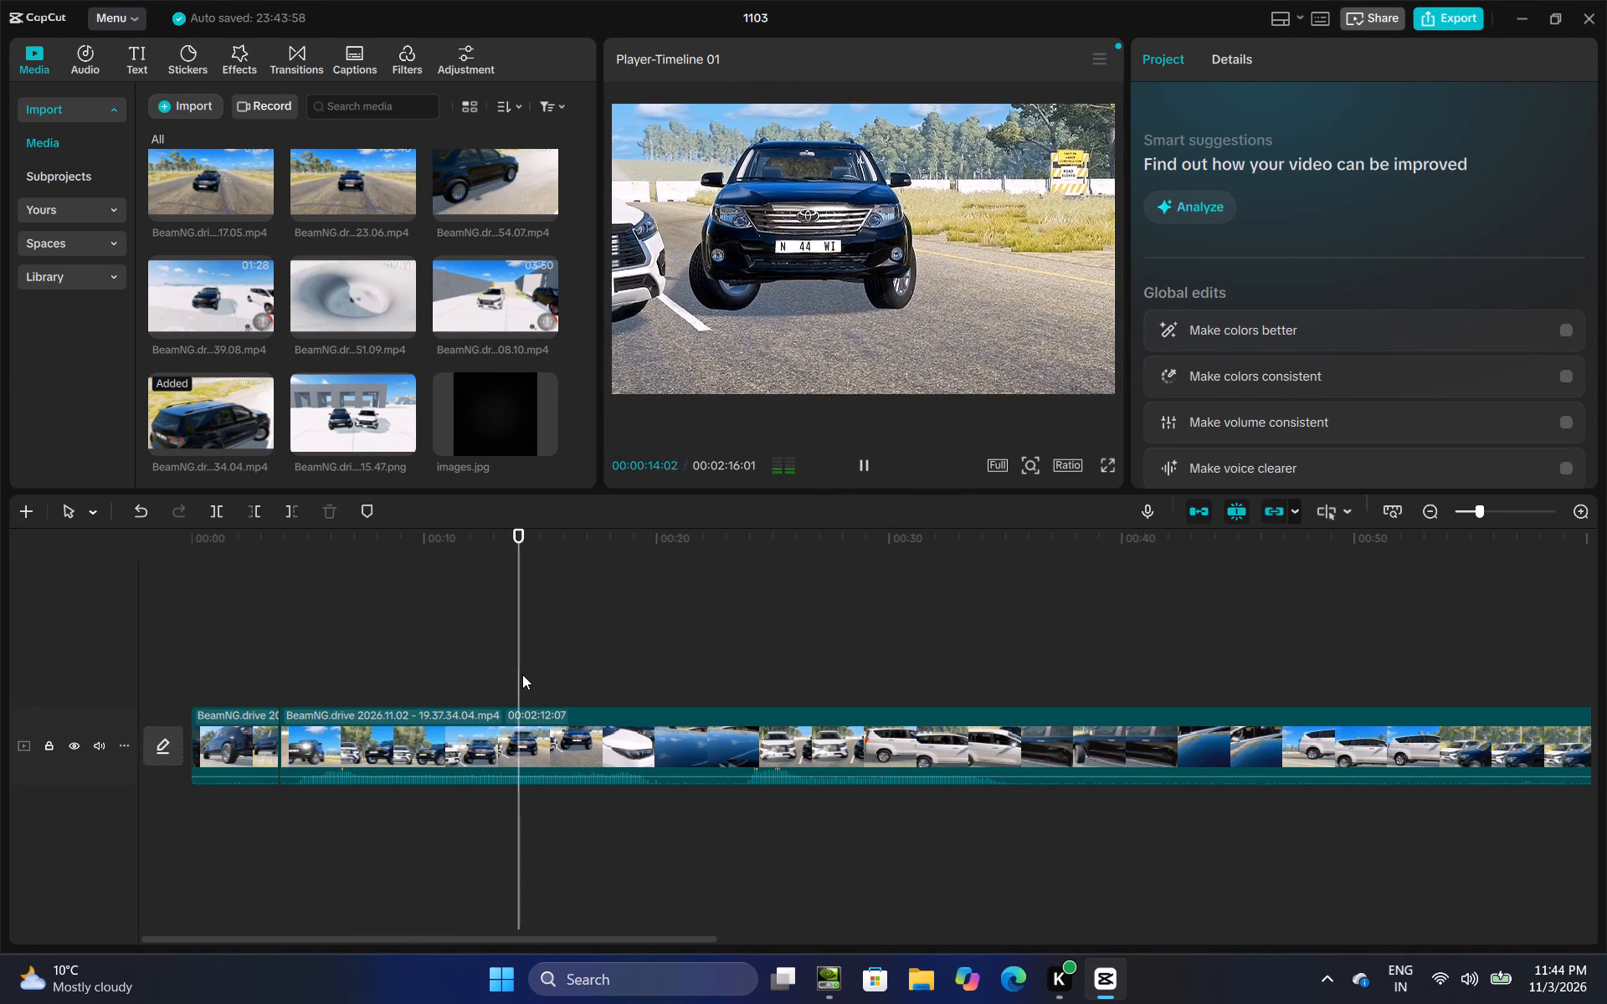
pyautogui.moveTo(558, 674); pyautogui.dragTo(511, 687)
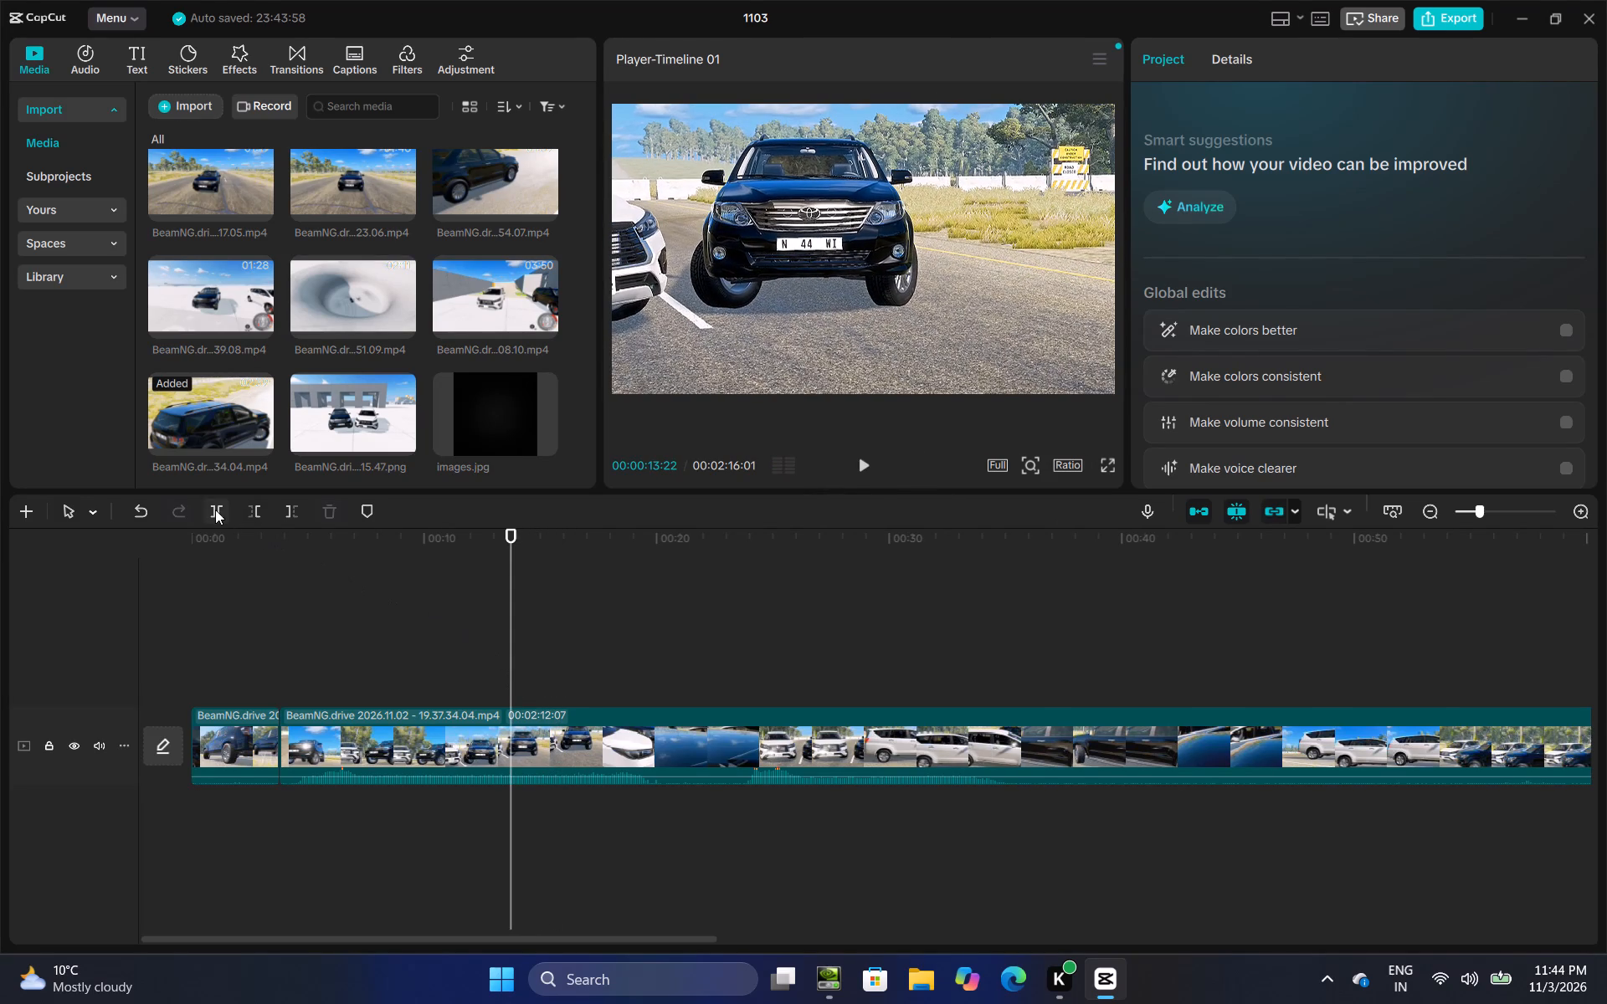
pyautogui.click(215, 510)
pyautogui.click(550, 718)
pyautogui.moveTo(514, 741); pyautogui.dragTo(588, 735)
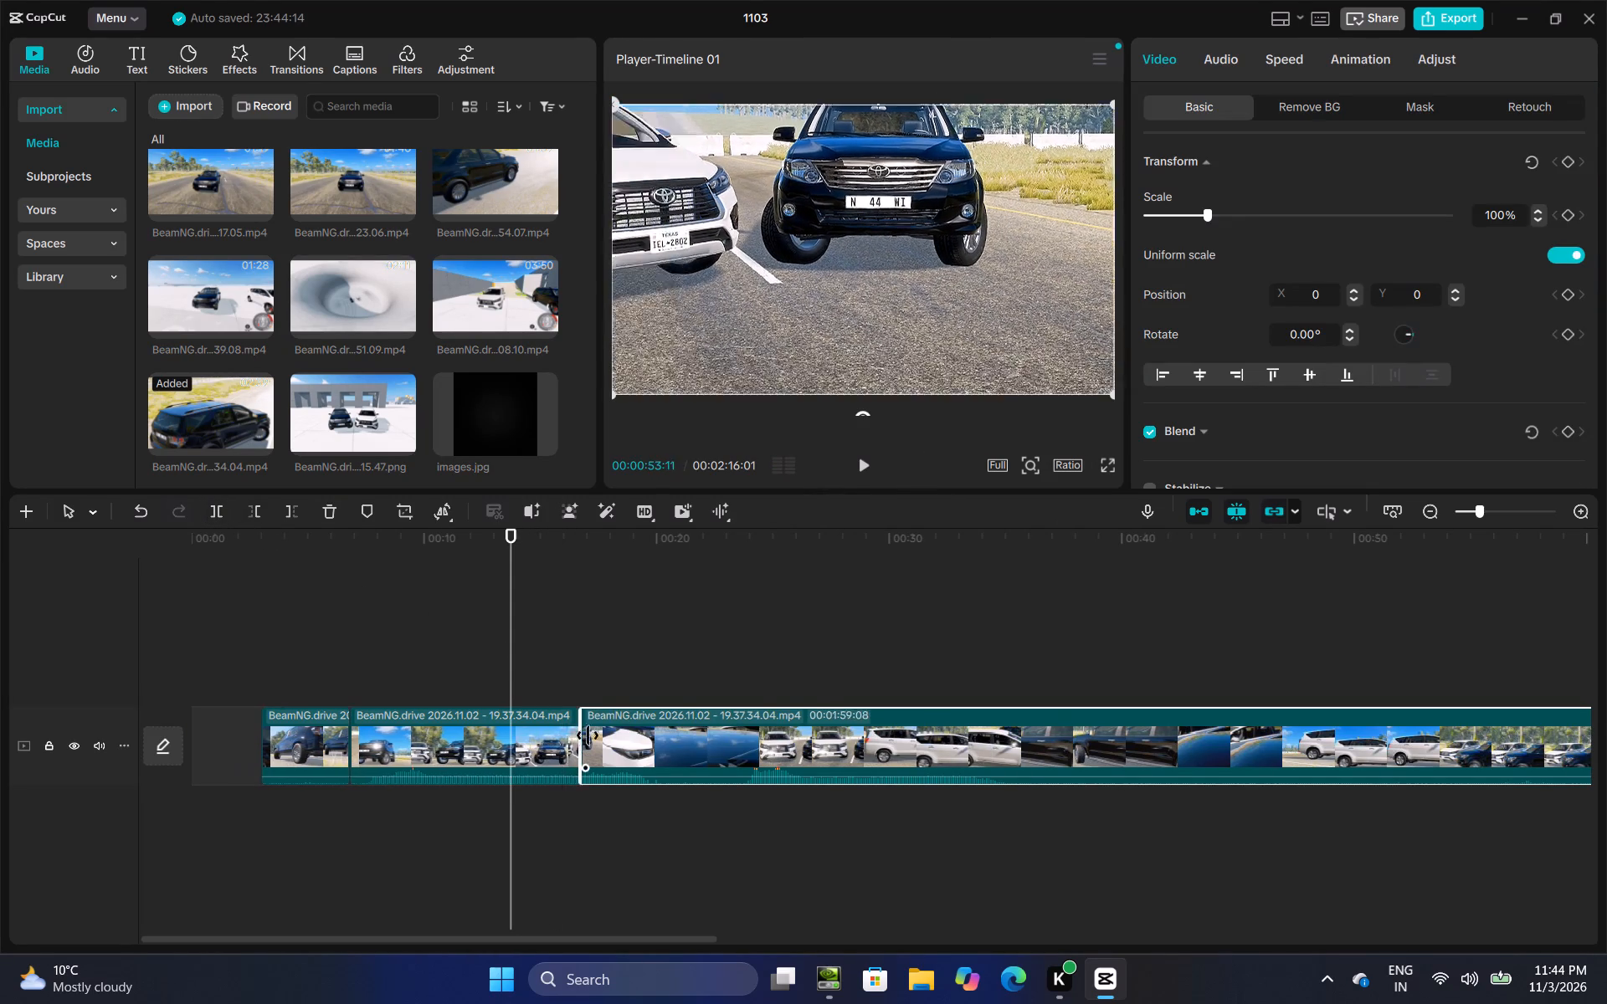
pyautogui.moveTo(588, 735); pyautogui.dragTo(762, 747)
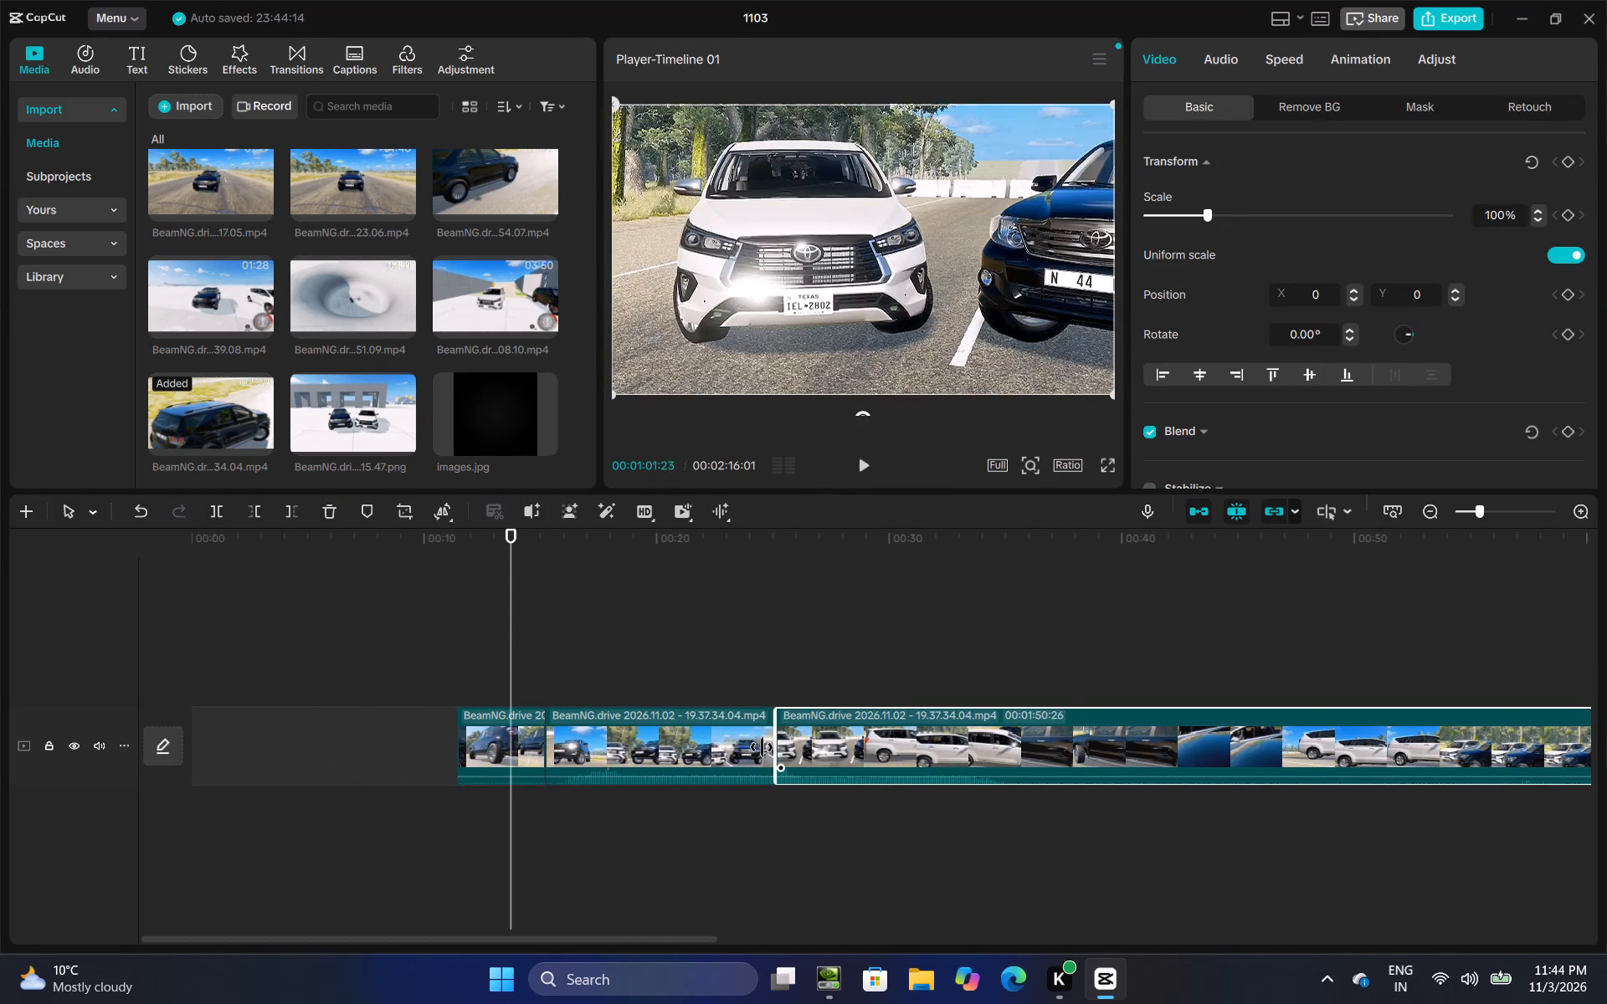
pyautogui.moveTo(762, 747); pyautogui.dragTo(726, 758)
# Play on through the third clip and split it at 00:00:18:14.
pyautogui.click(875, 468)
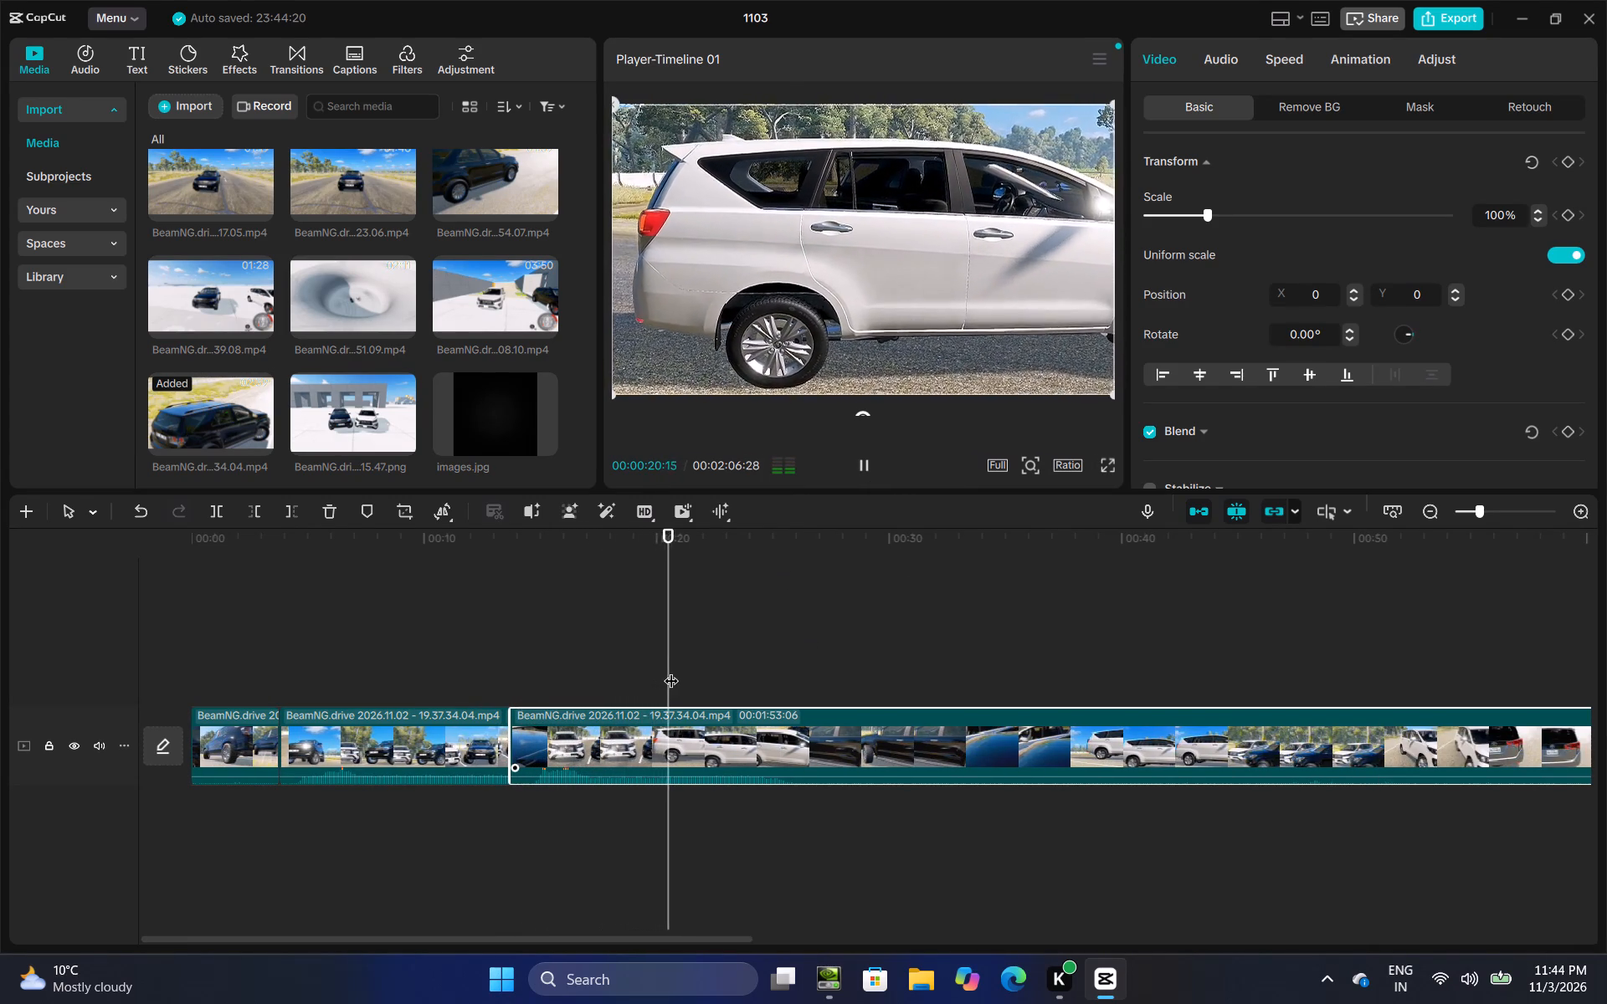
pyautogui.moveTo(675, 670); pyautogui.dragTo(661, 680)
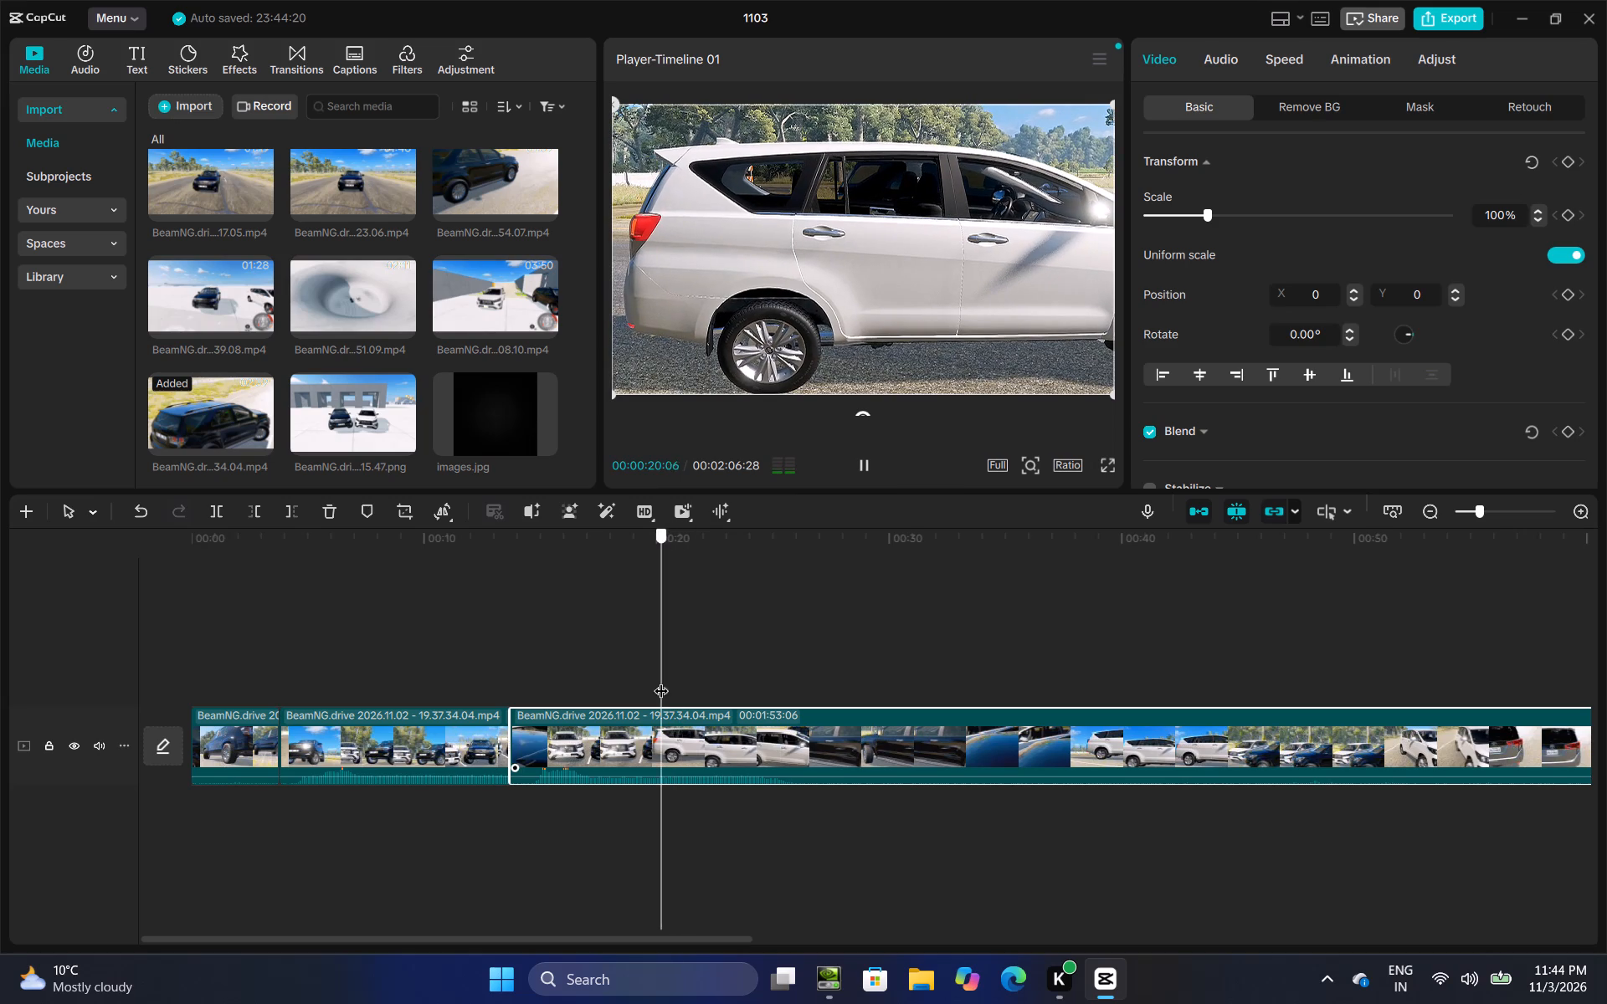
pyautogui.moveTo(661, 680); pyautogui.dragTo(621, 689)
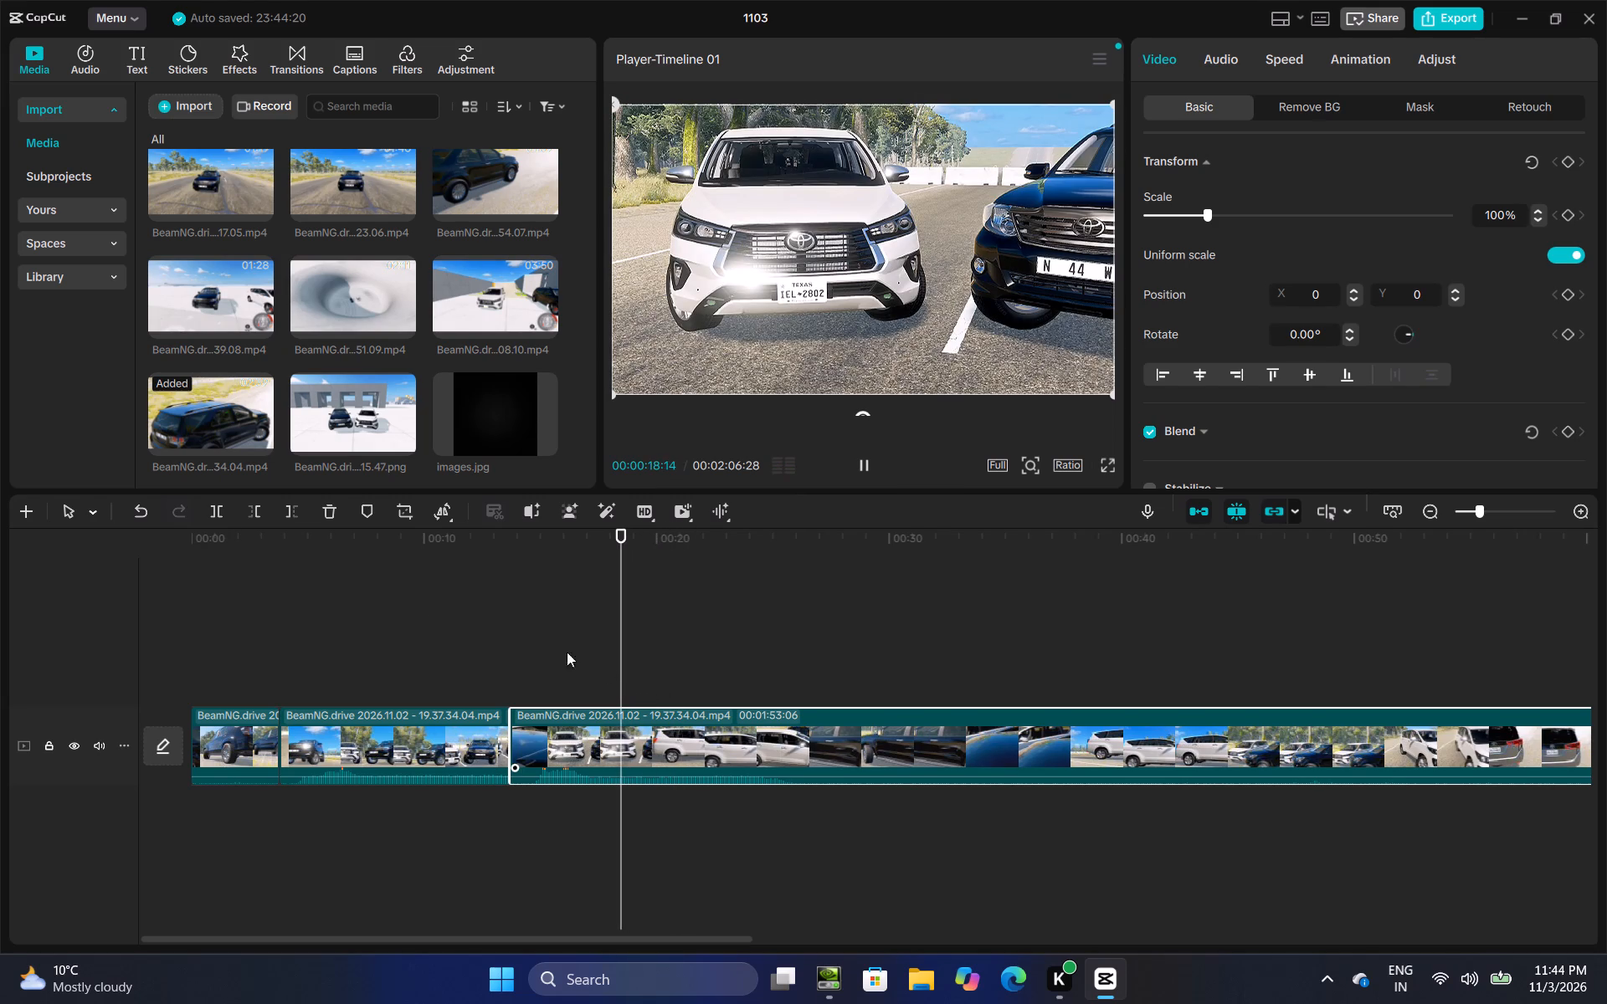
pyautogui.click(222, 511)
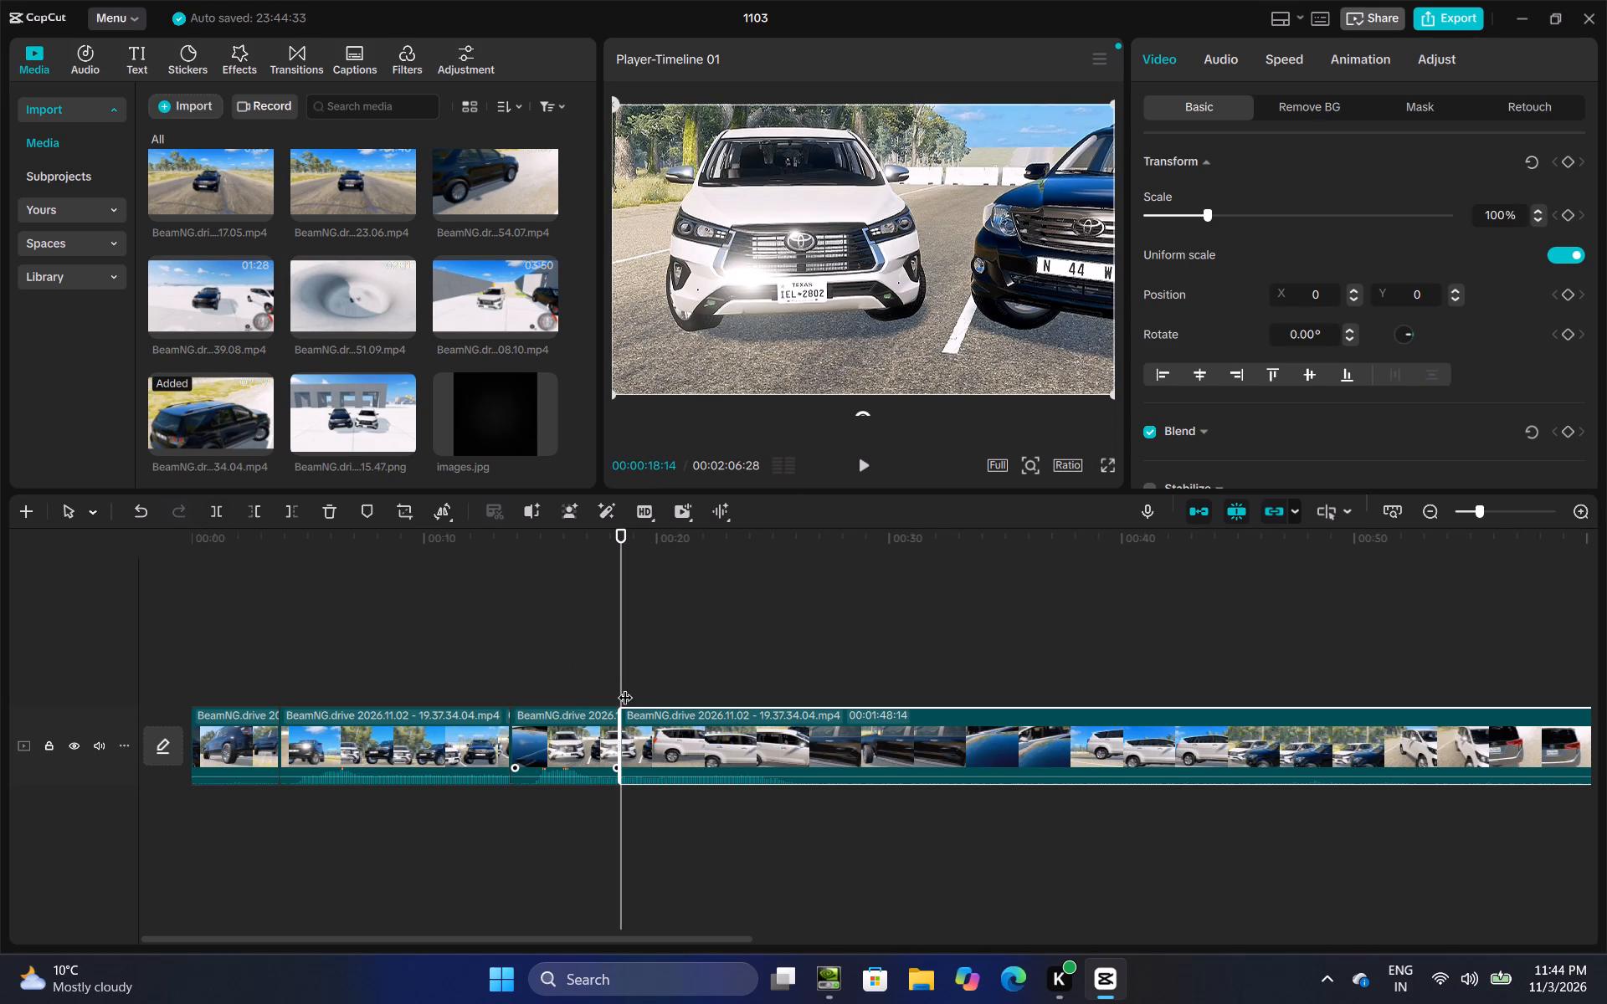
# Review the last clip, split it at 00:01:52:22, and delete the section between 00:00:18:14 and the new cut.
pyautogui.moveTo(625, 687); pyautogui.dragTo(1106, 679)
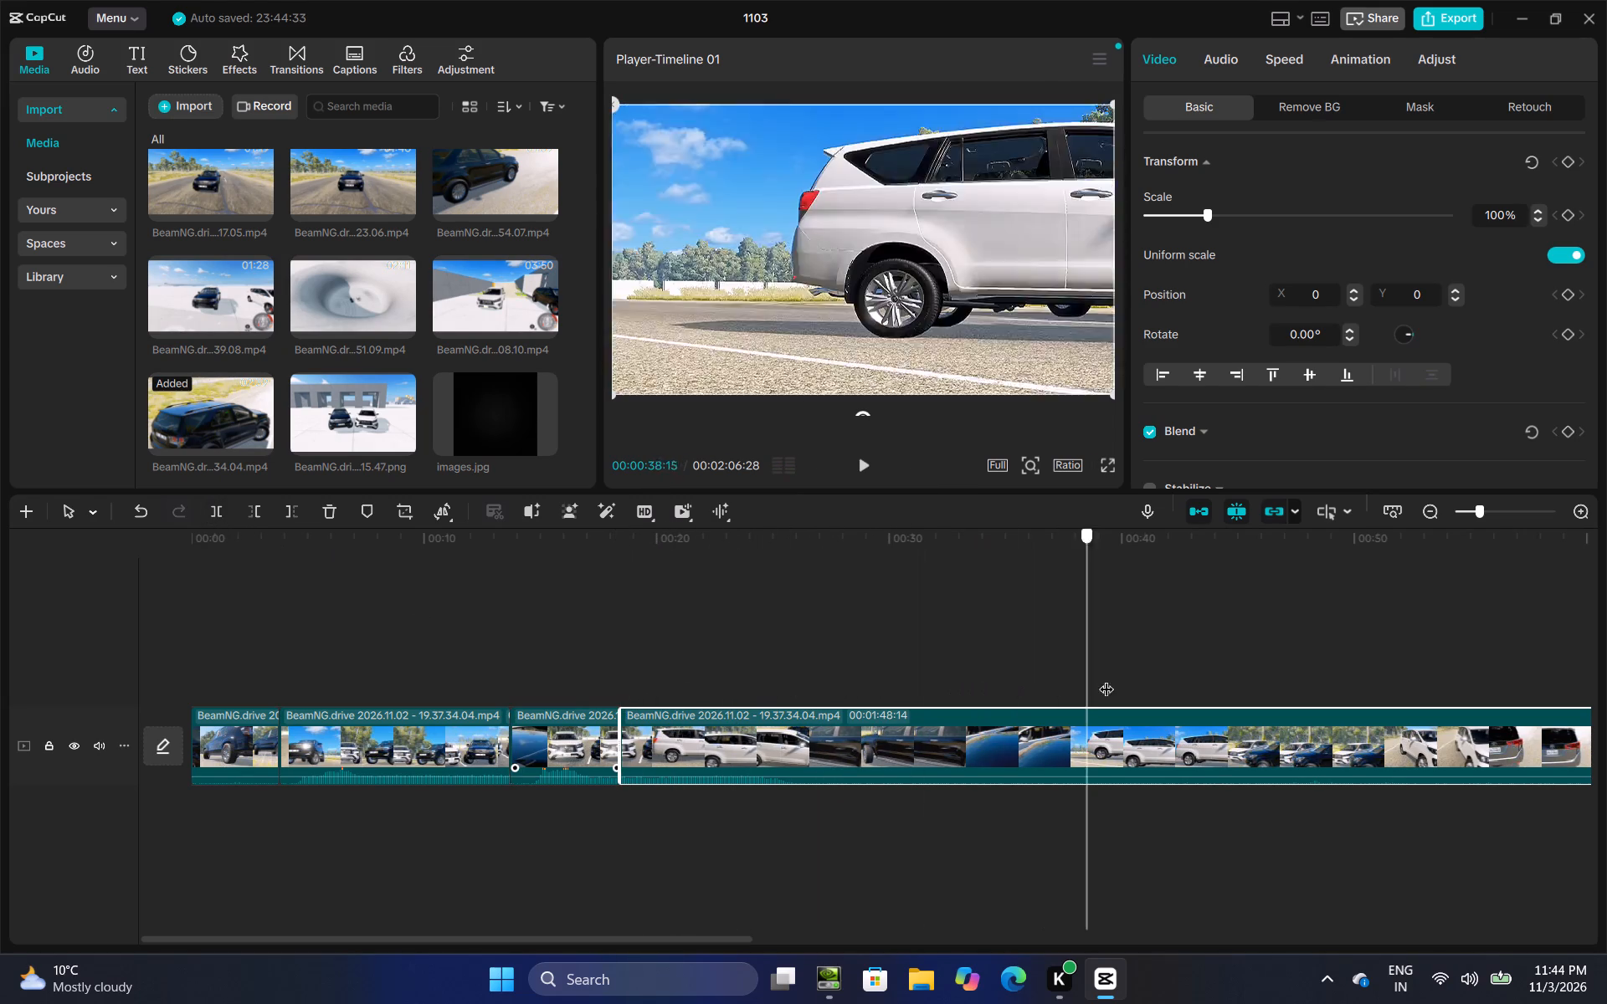
pyautogui.moveTo(1106, 679); pyautogui.dragTo(757, 712)
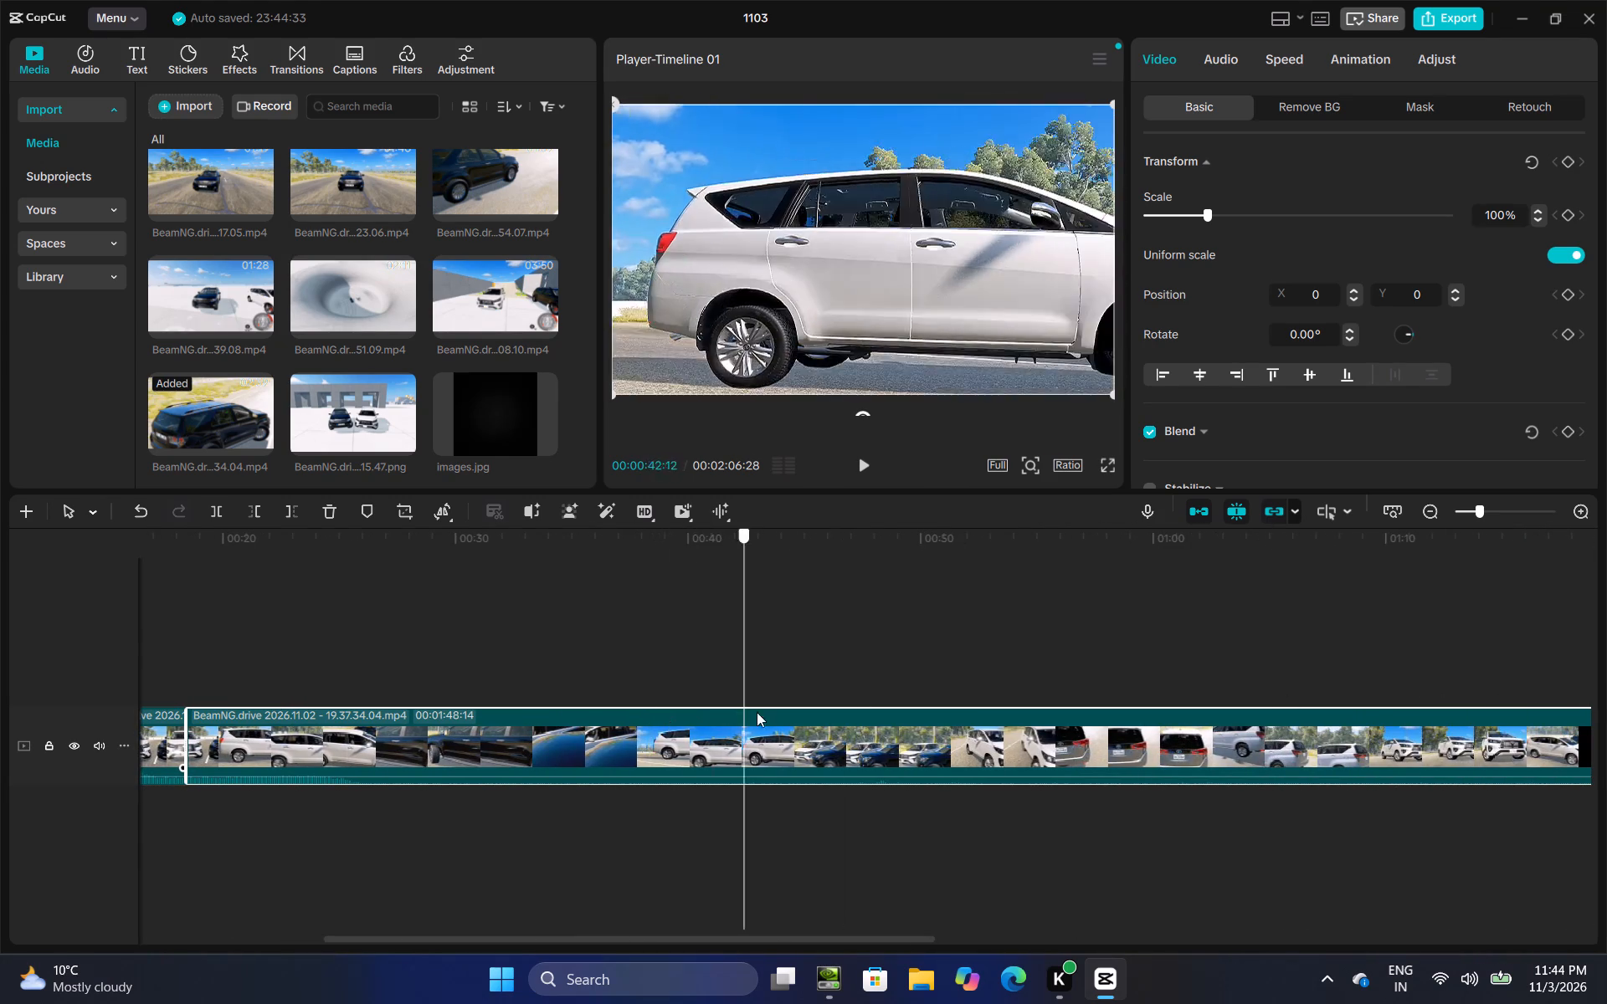
pyautogui.moveTo(757, 712); pyautogui.dragTo(1278, 706)
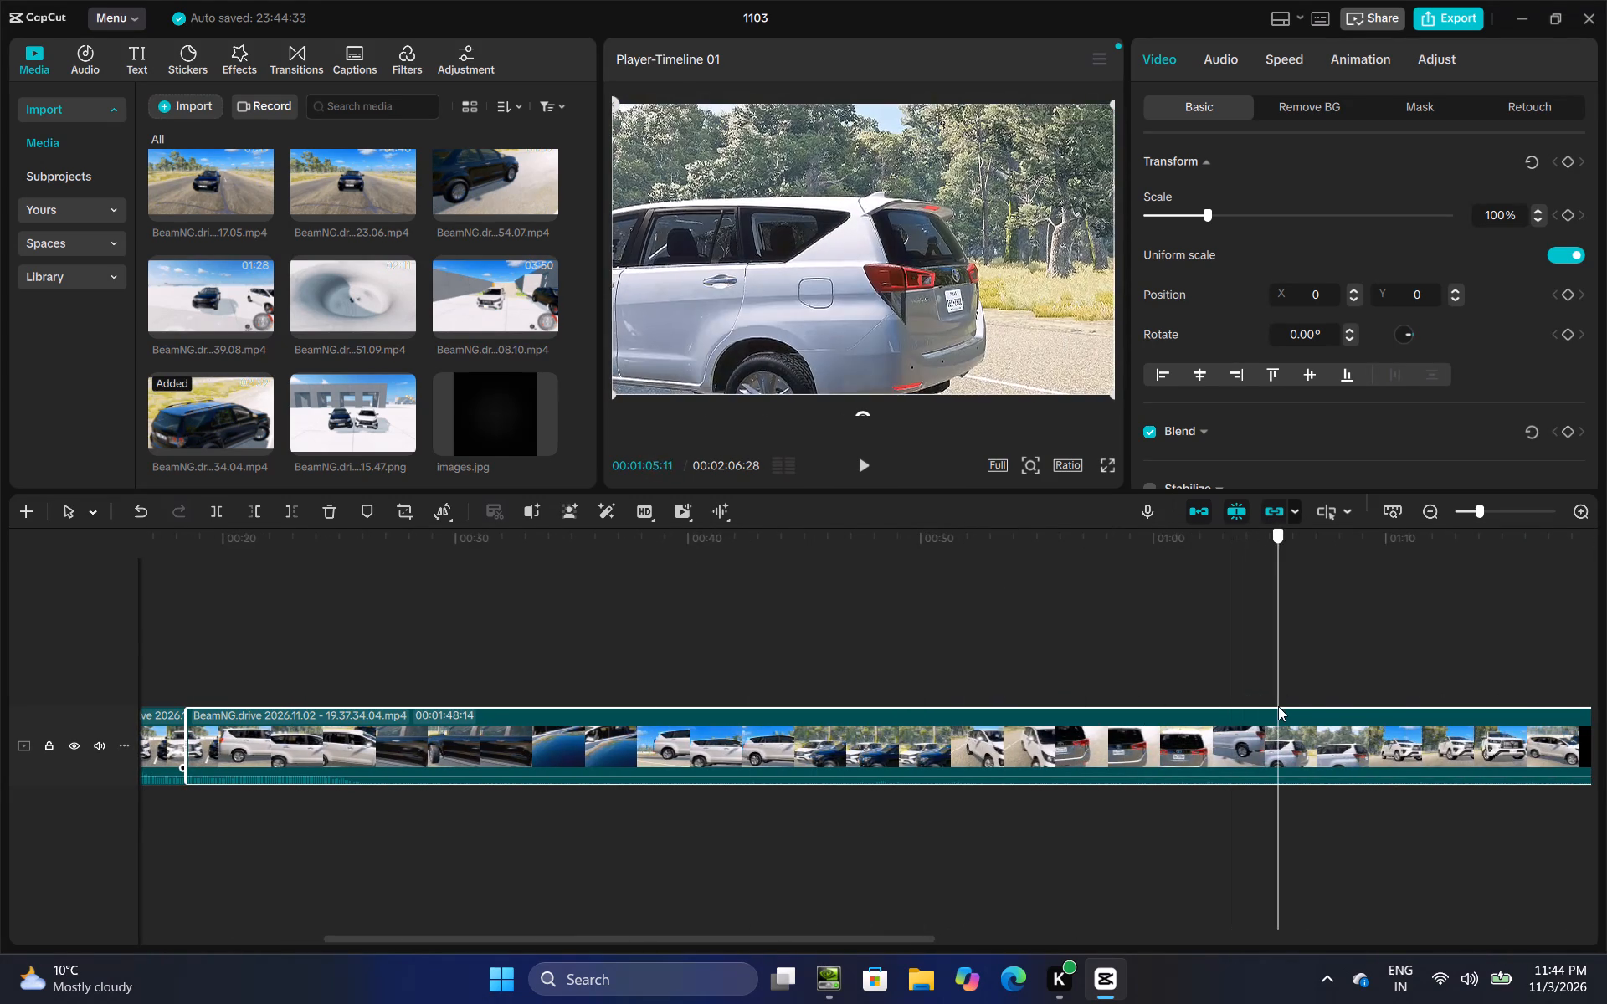
pyautogui.moveTo(1278, 706); pyautogui.dragTo(1307, 704)
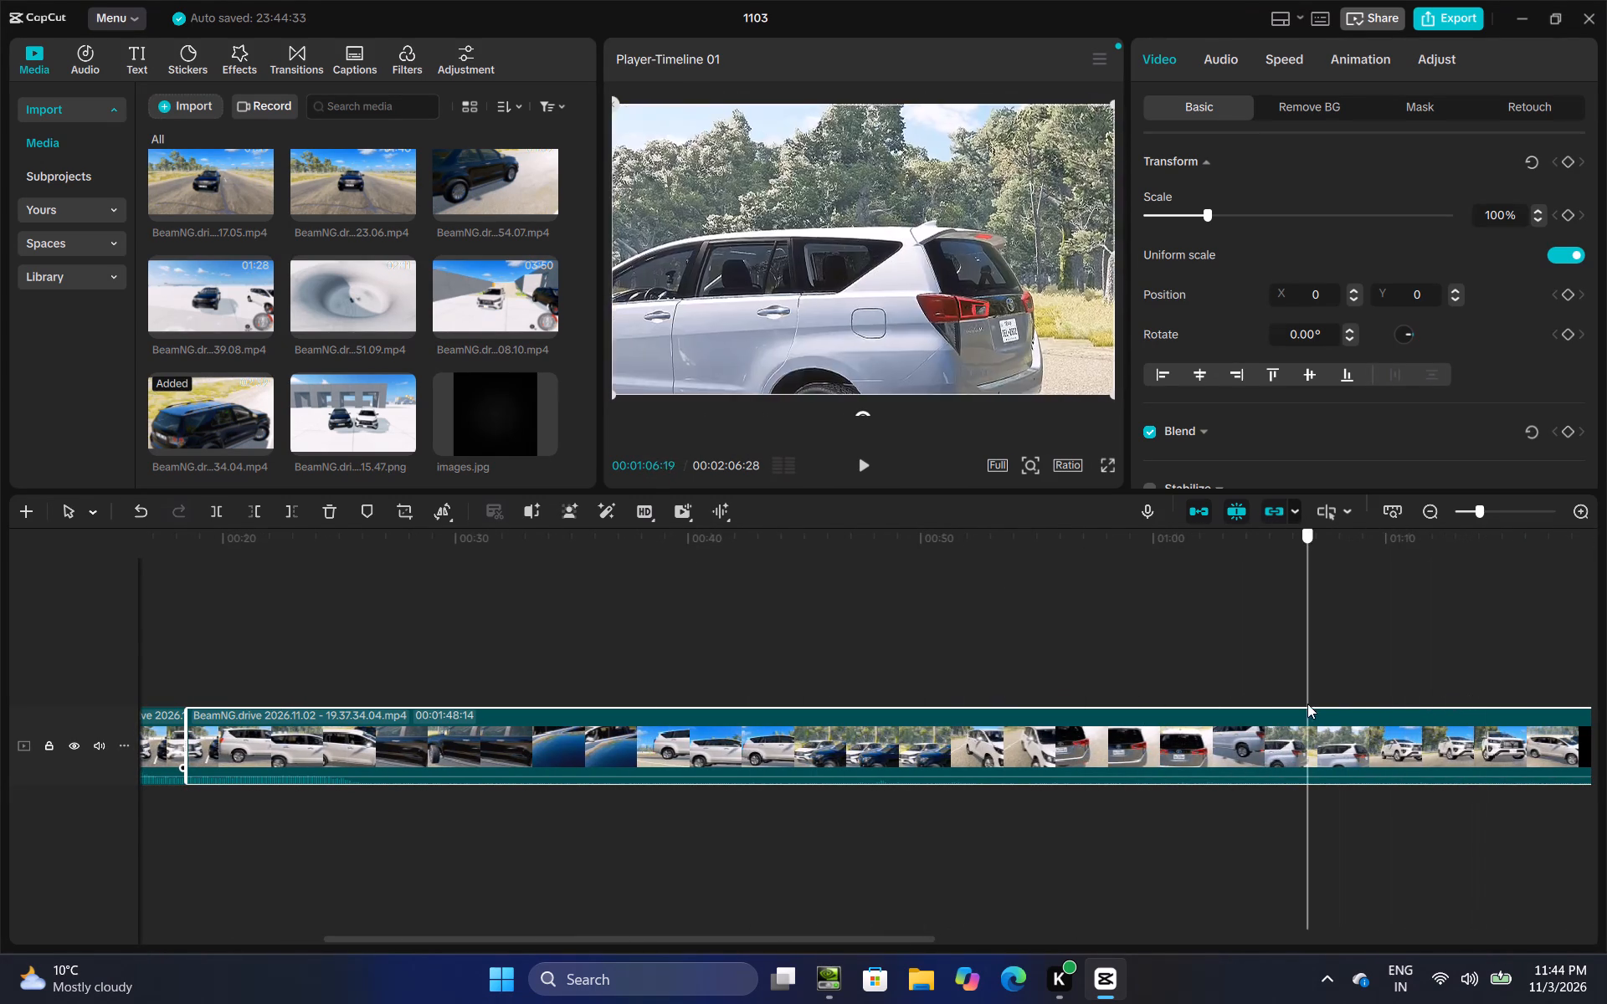
pyautogui.moveTo(1307, 704); pyautogui.dragTo(1370, 699)
pyautogui.click(860, 474)
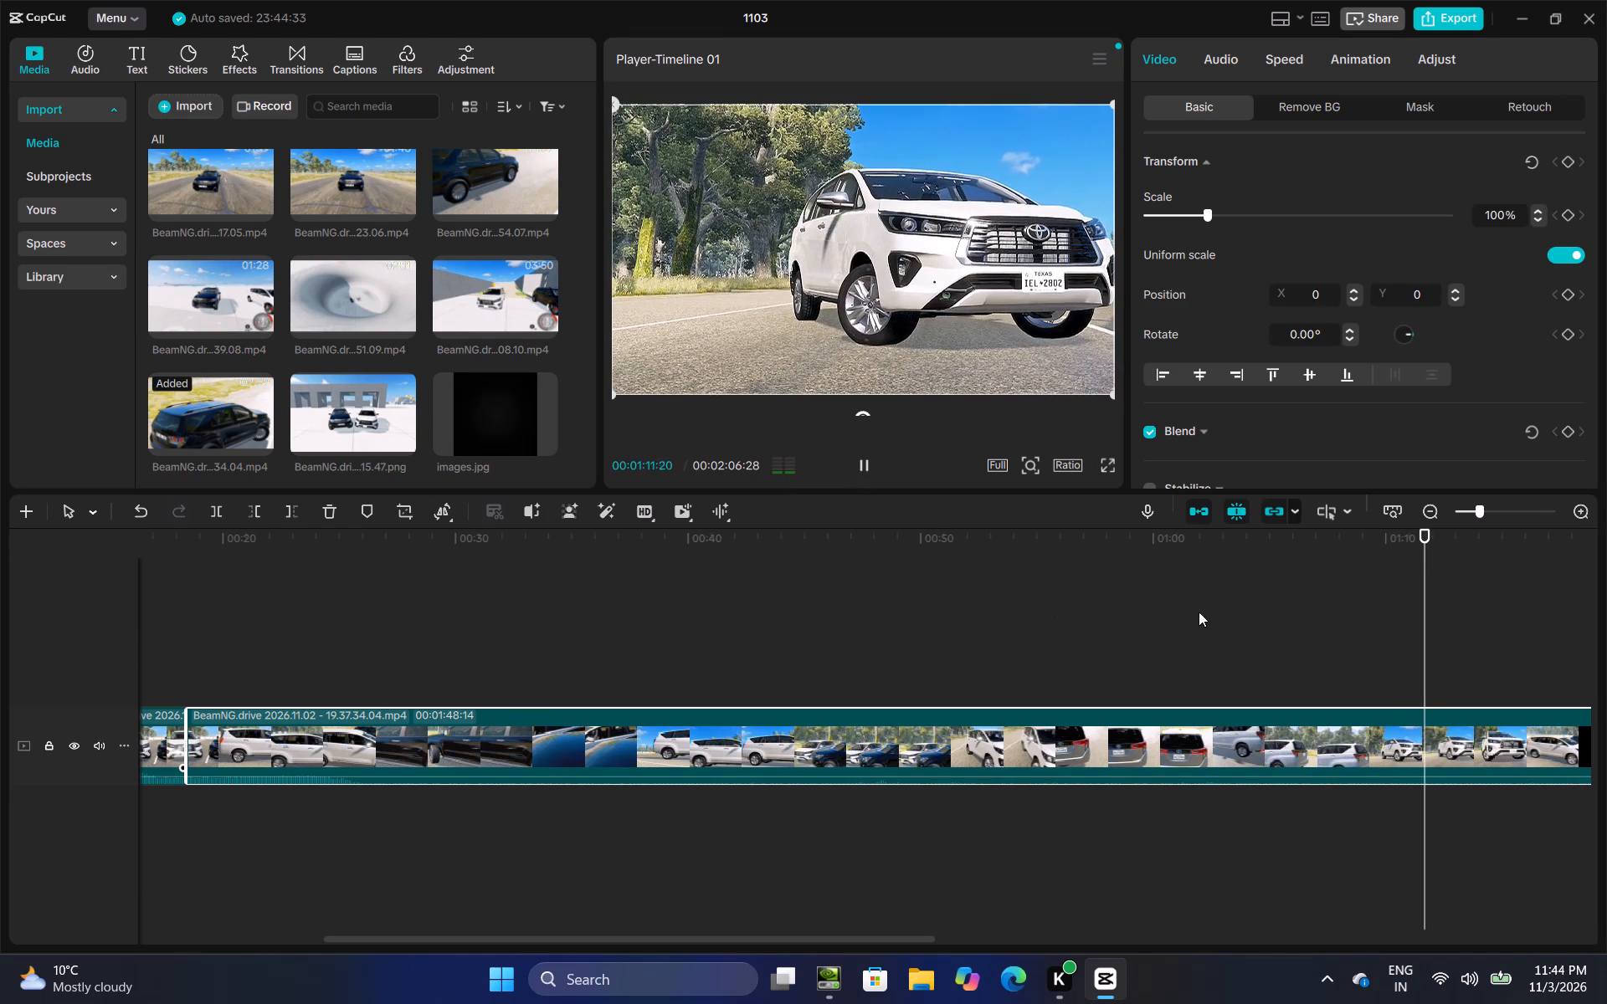
pyautogui.click(1504, 637)
pyautogui.moveTo(1504, 637); pyautogui.dragTo(1584, 638)
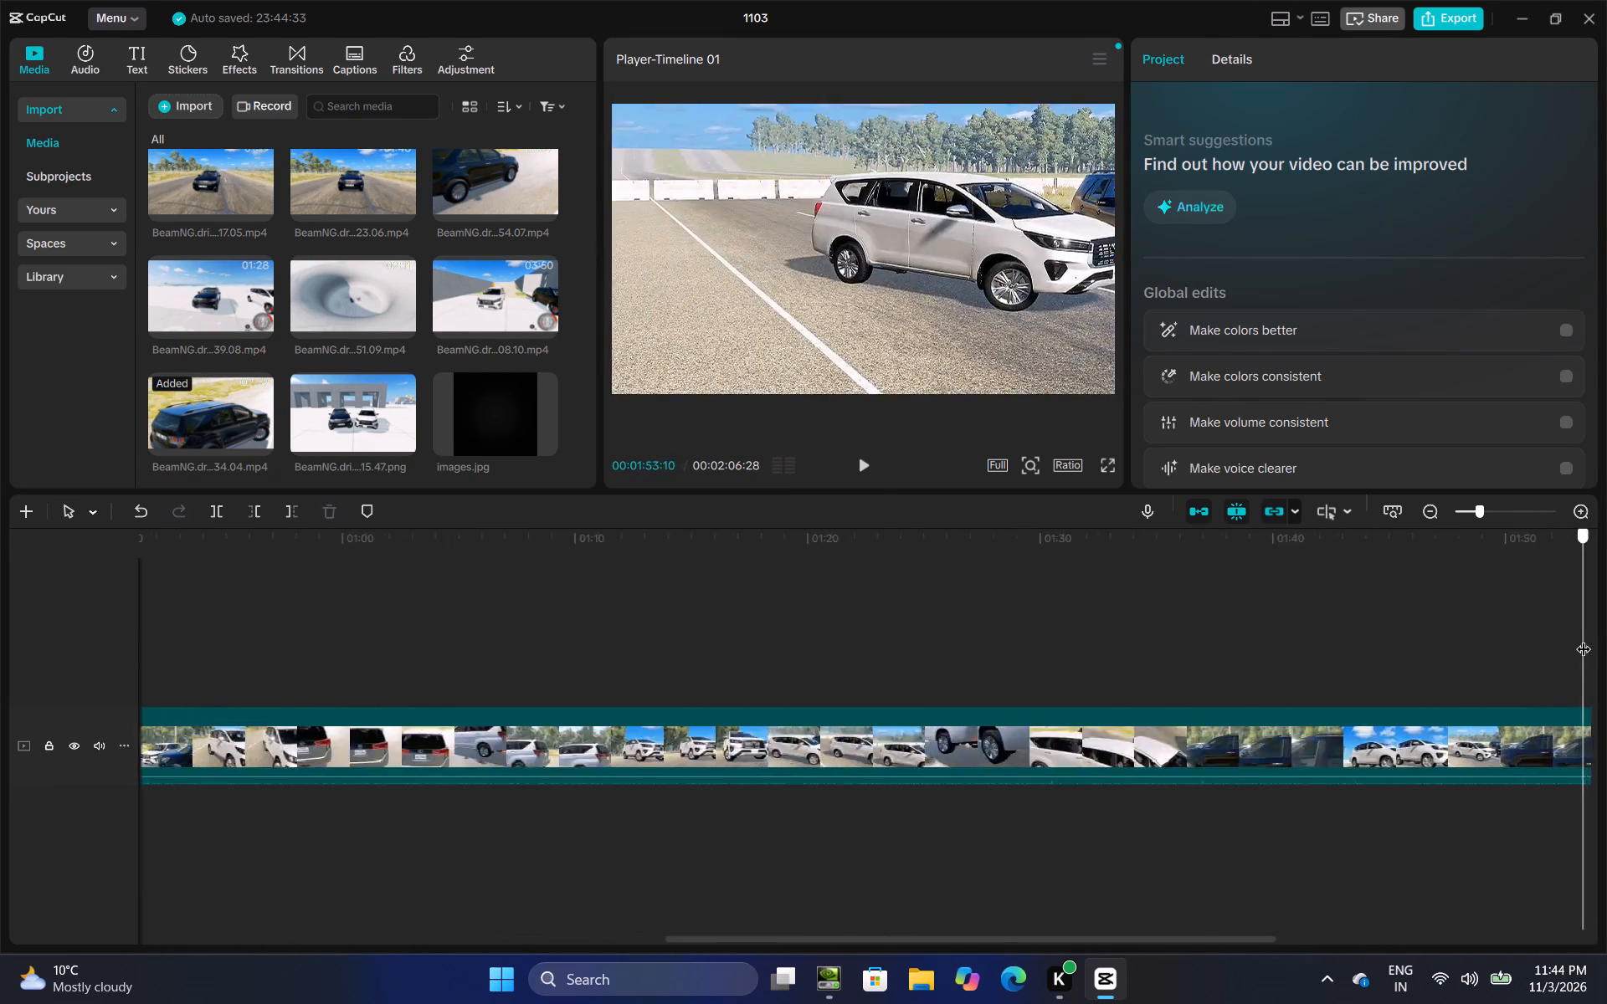
pyautogui.moveTo(1584, 638); pyautogui.dragTo(1486, 653)
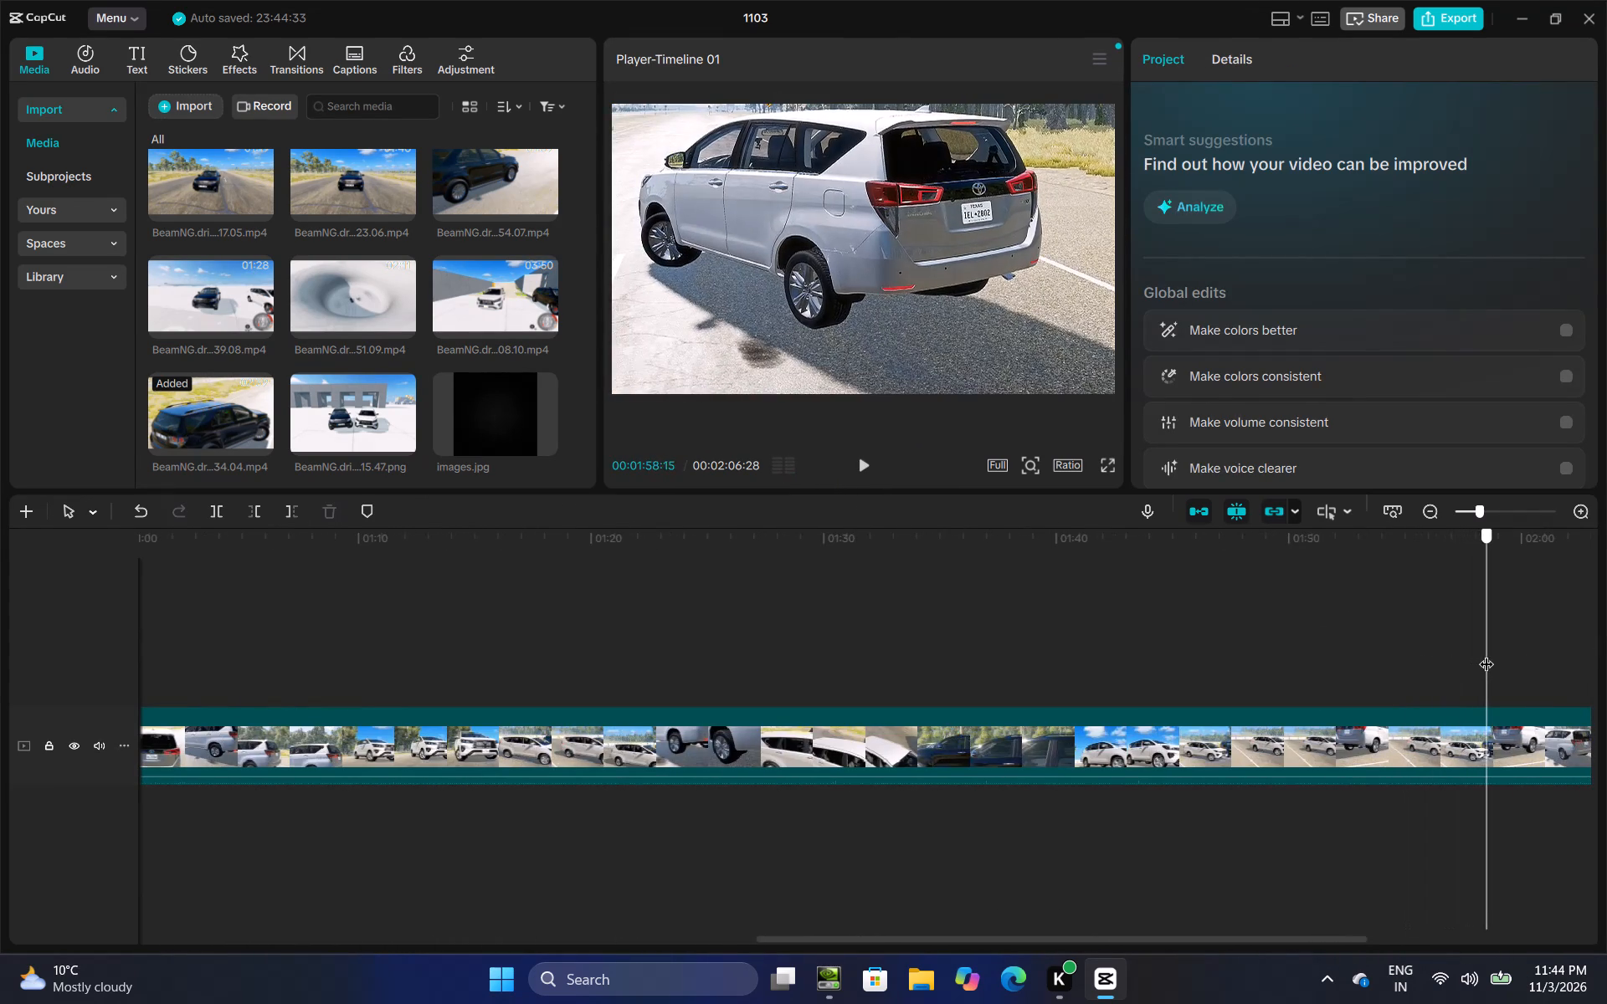
pyautogui.moveTo(1486, 653); pyautogui.dragTo(1291, 658)
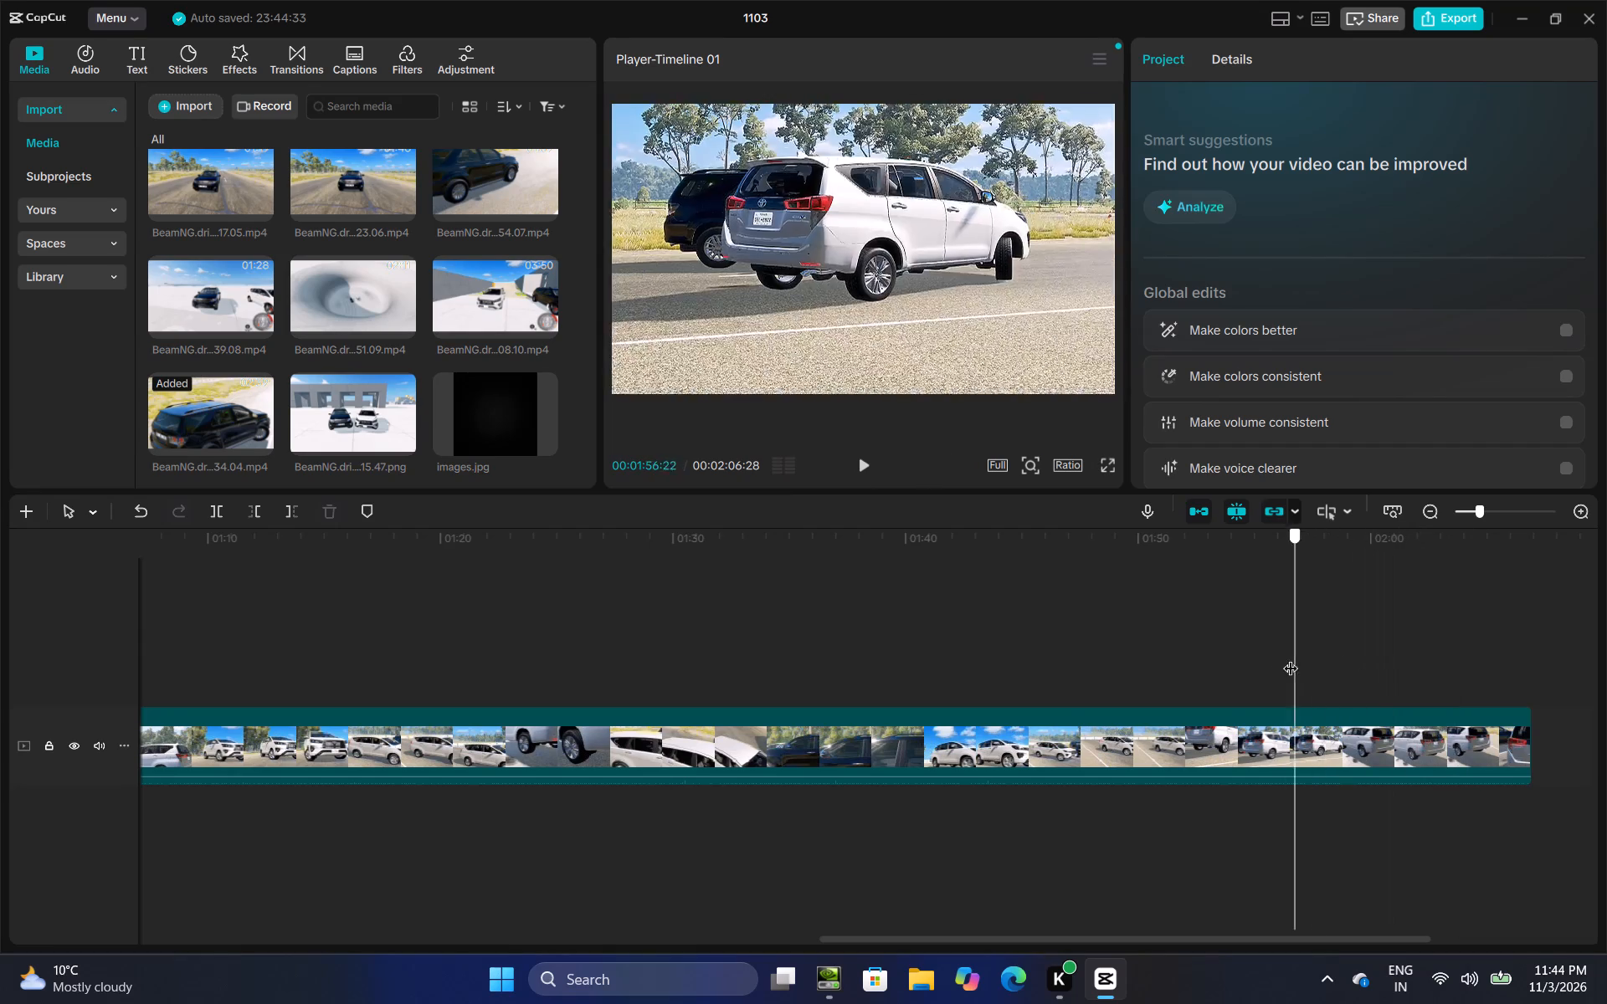
pyautogui.moveTo(1291, 658); pyautogui.dragTo(1202, 666)
pyautogui.click(214, 518)
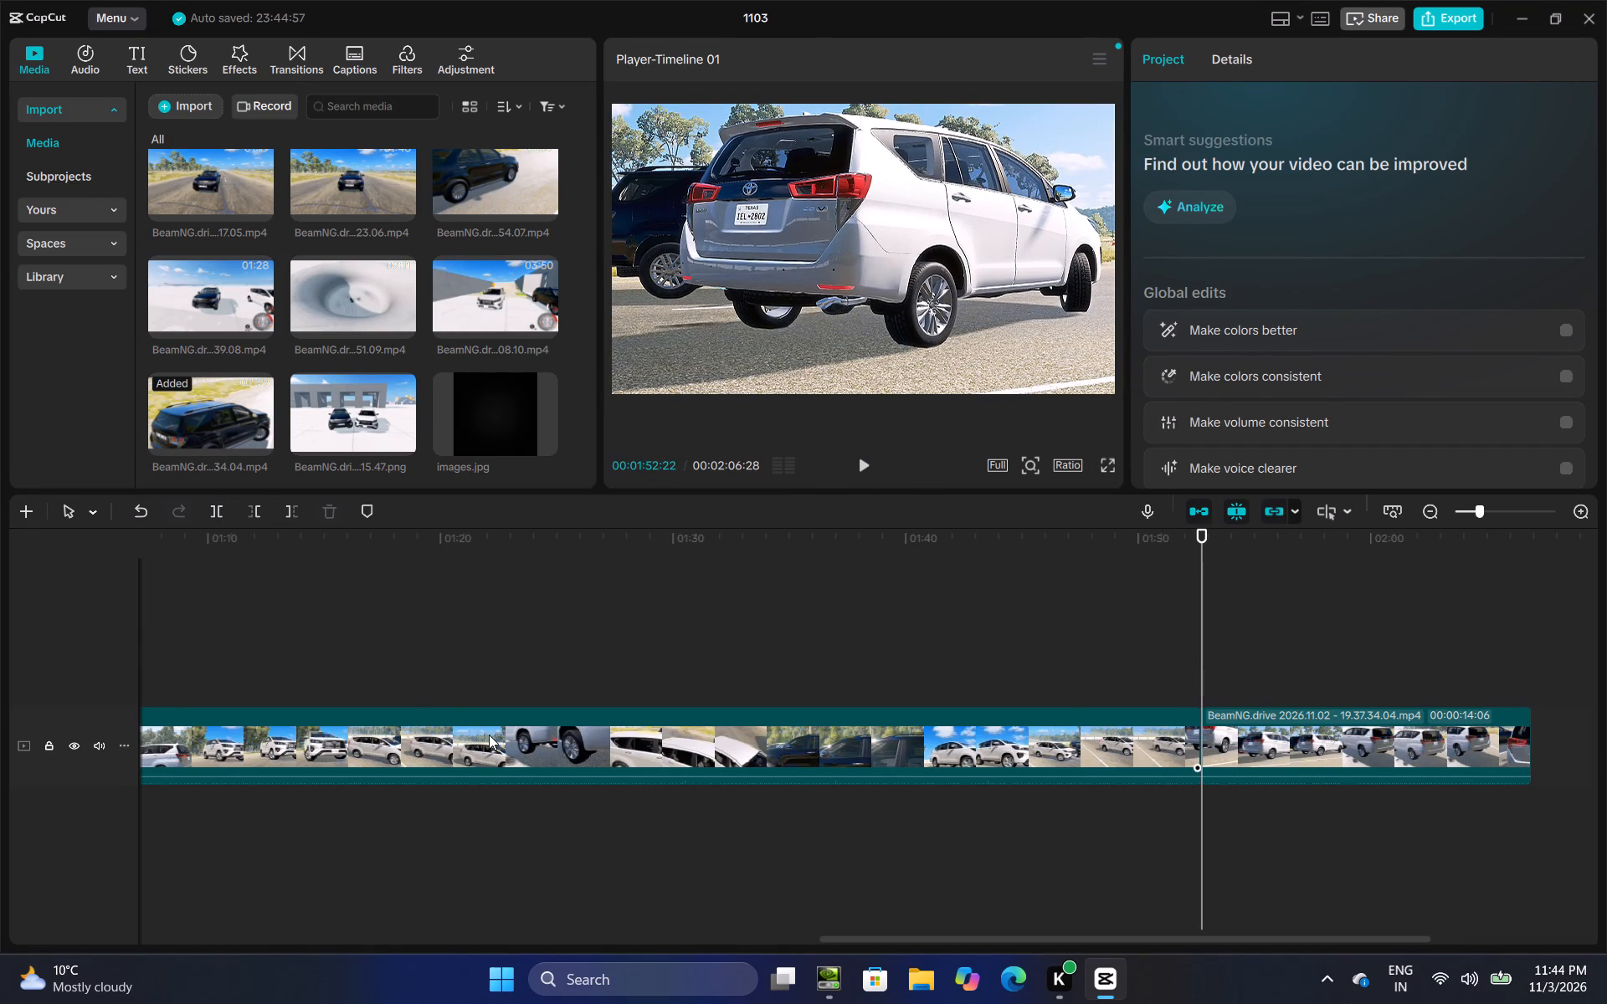
pyautogui.click(489, 735)
pyautogui.rightClick(487, 735)
pyautogui.click(574, 302)
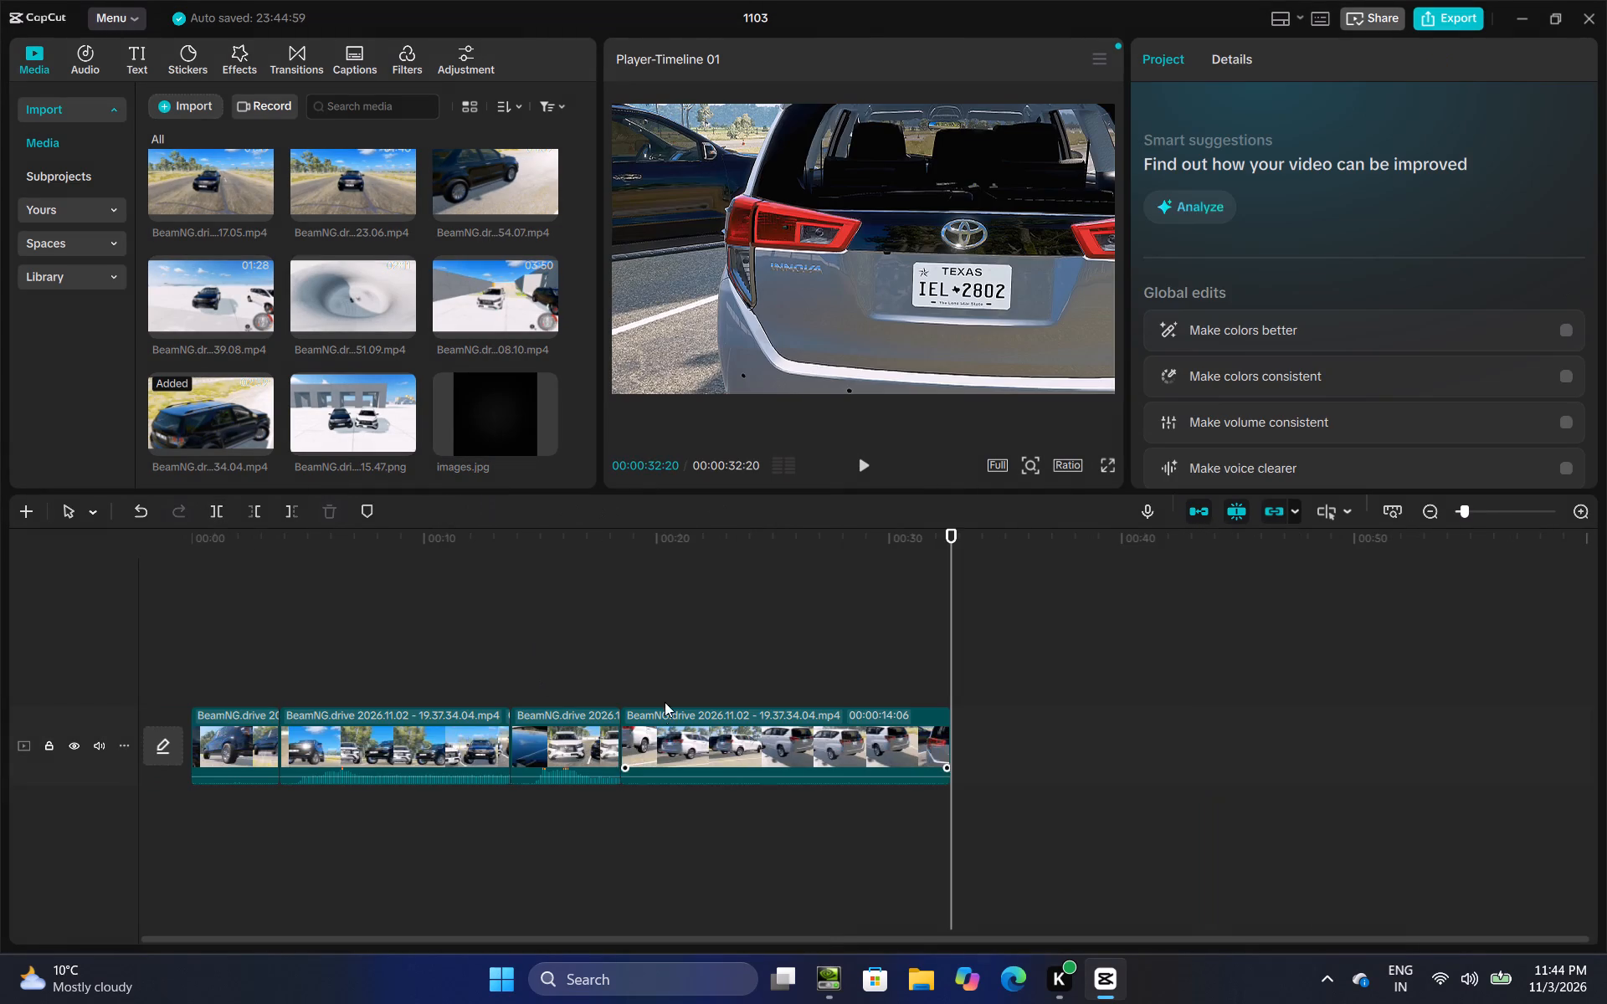
# Split the last clip at 00:00:22:10 and delete the section after the cut.
pyautogui.click(652, 687)
pyautogui.moveTo(652, 691); pyautogui.dragTo(698, 712)
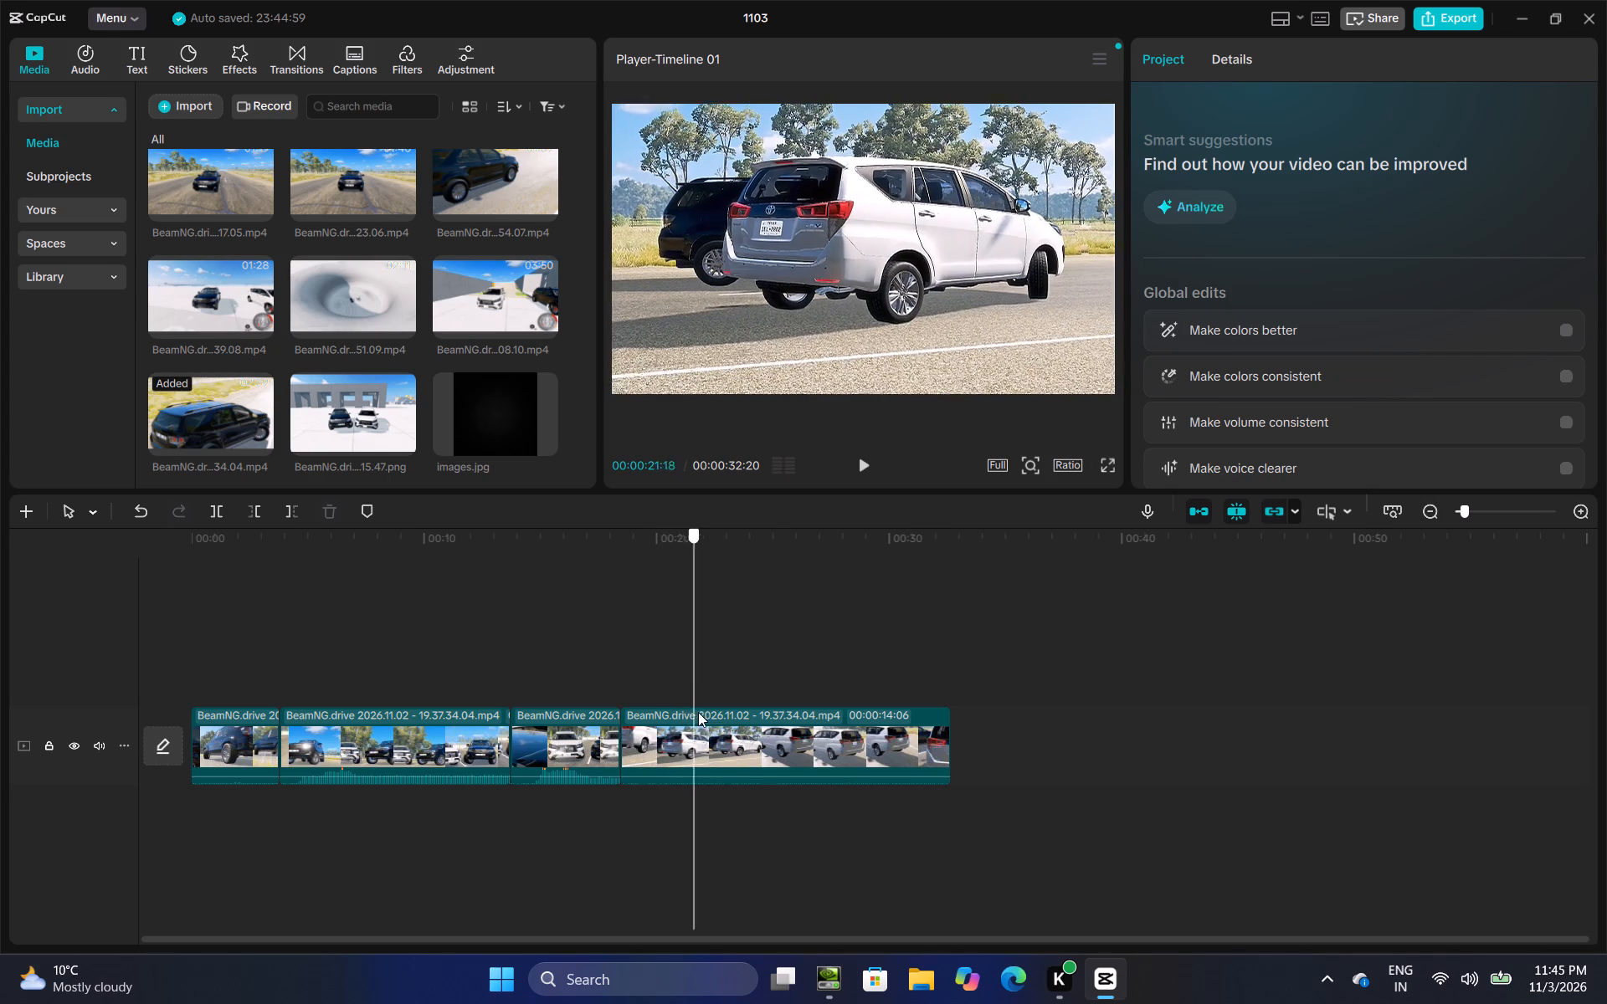
pyautogui.moveTo(698, 712); pyautogui.dragTo(711, 712)
pyautogui.click(221, 514)
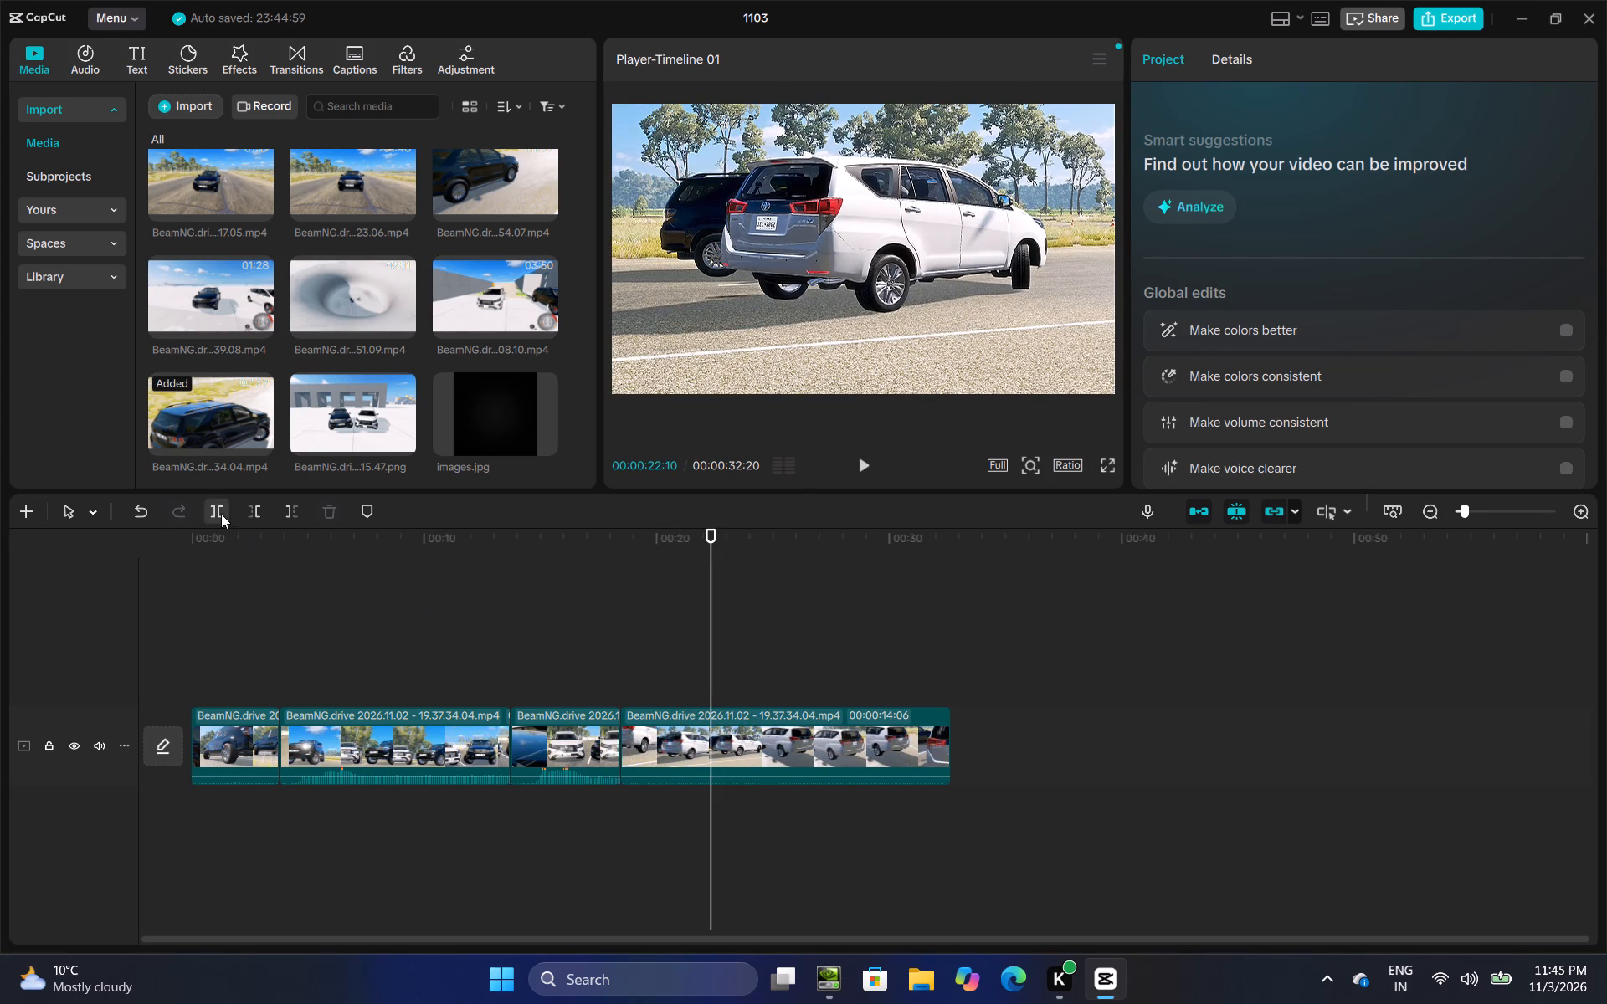
pyautogui.click(765, 726)
pyautogui.rightClick(765, 726)
pyautogui.click(870, 305)
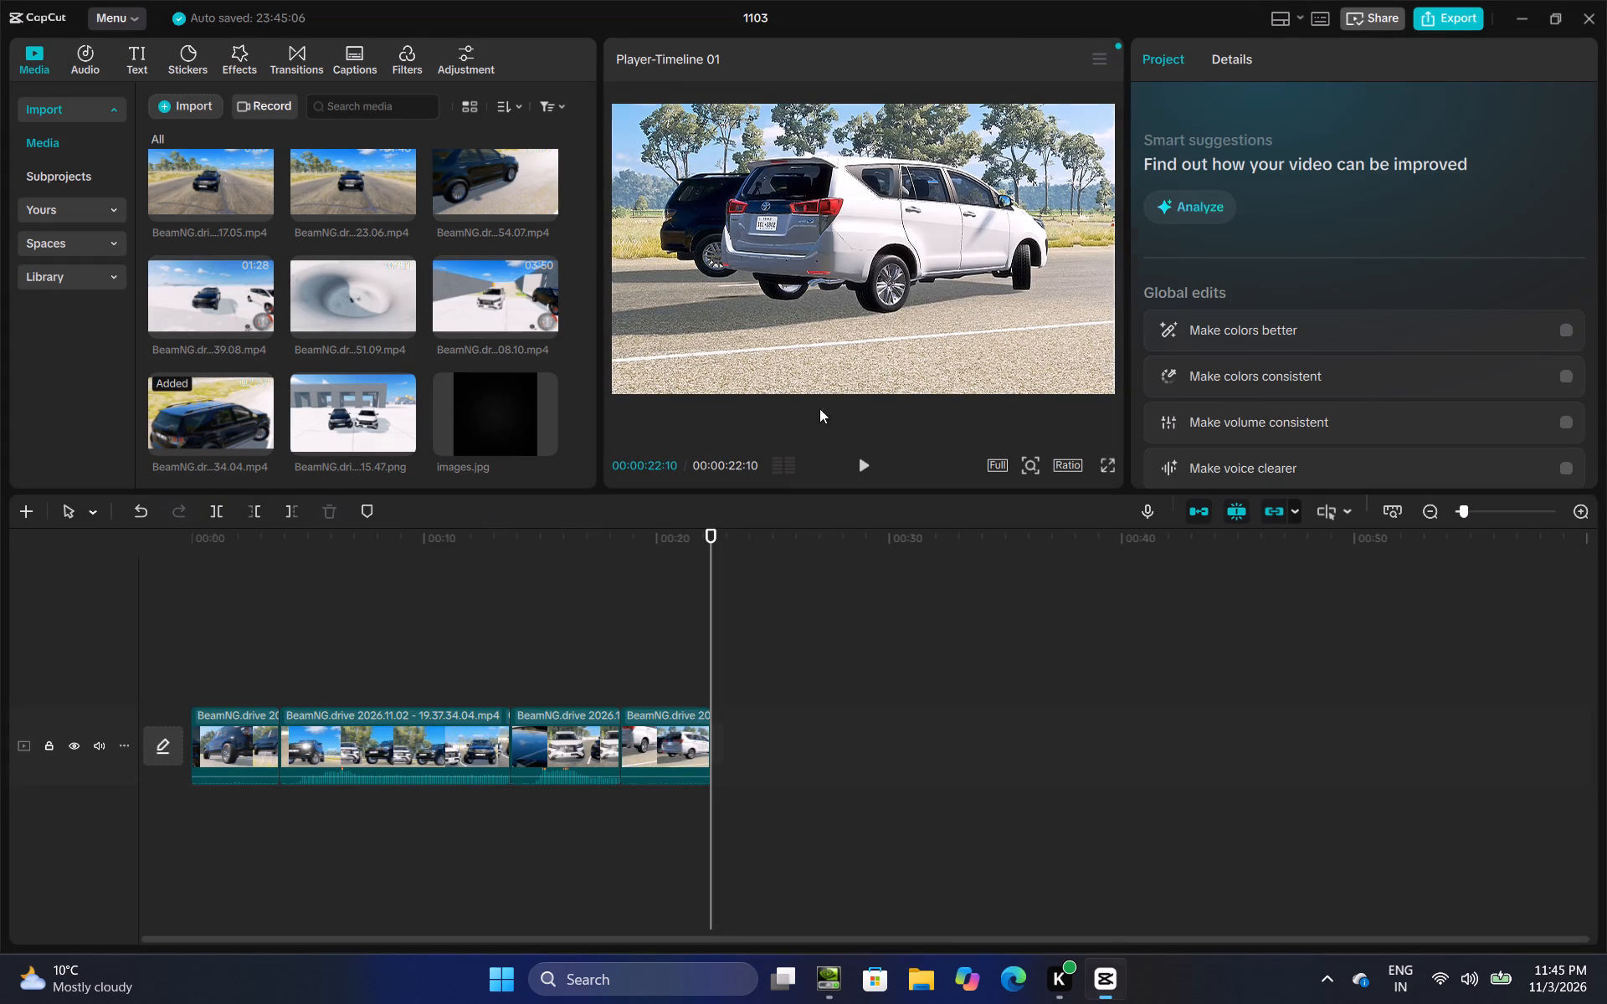
# Move the last clip ahead of the third clip in the timeline order.
pyautogui.moveTo(698, 729); pyautogui.dragTo(553, 733)
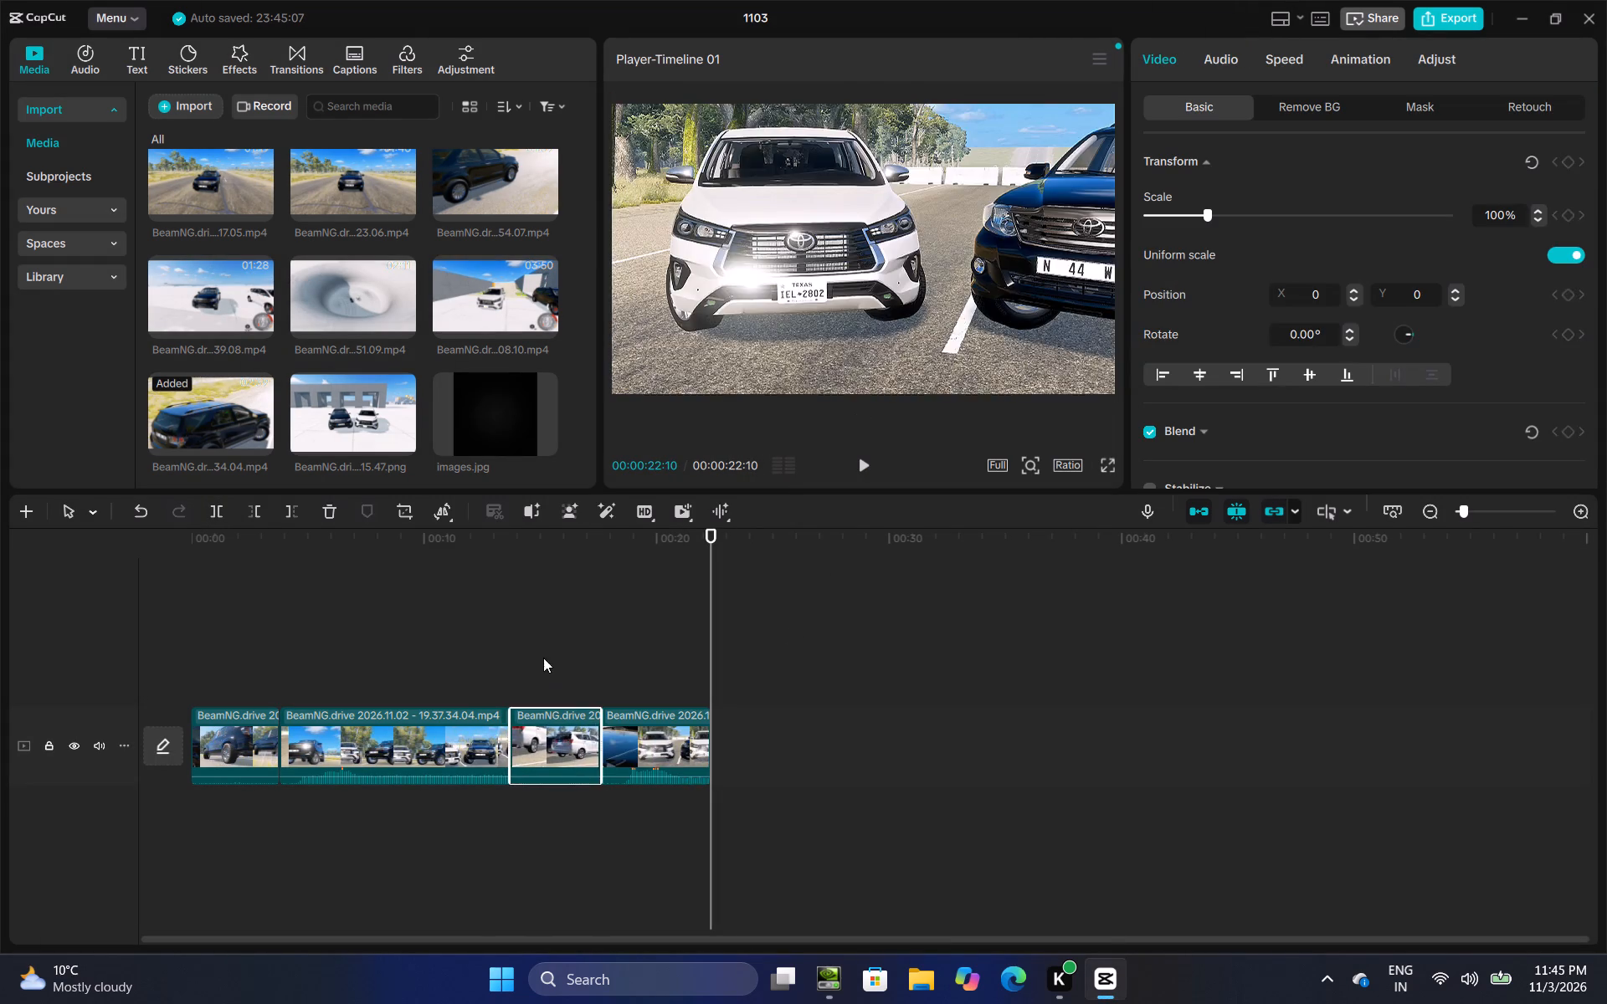
pyautogui.click(543, 658)
pyautogui.moveTo(543, 658); pyautogui.dragTo(963, 658)
# Add the black images.jpg image to the end of the main track, after the last clip.
pyautogui.moveTo(472, 423); pyautogui.dragTo(737, 735)
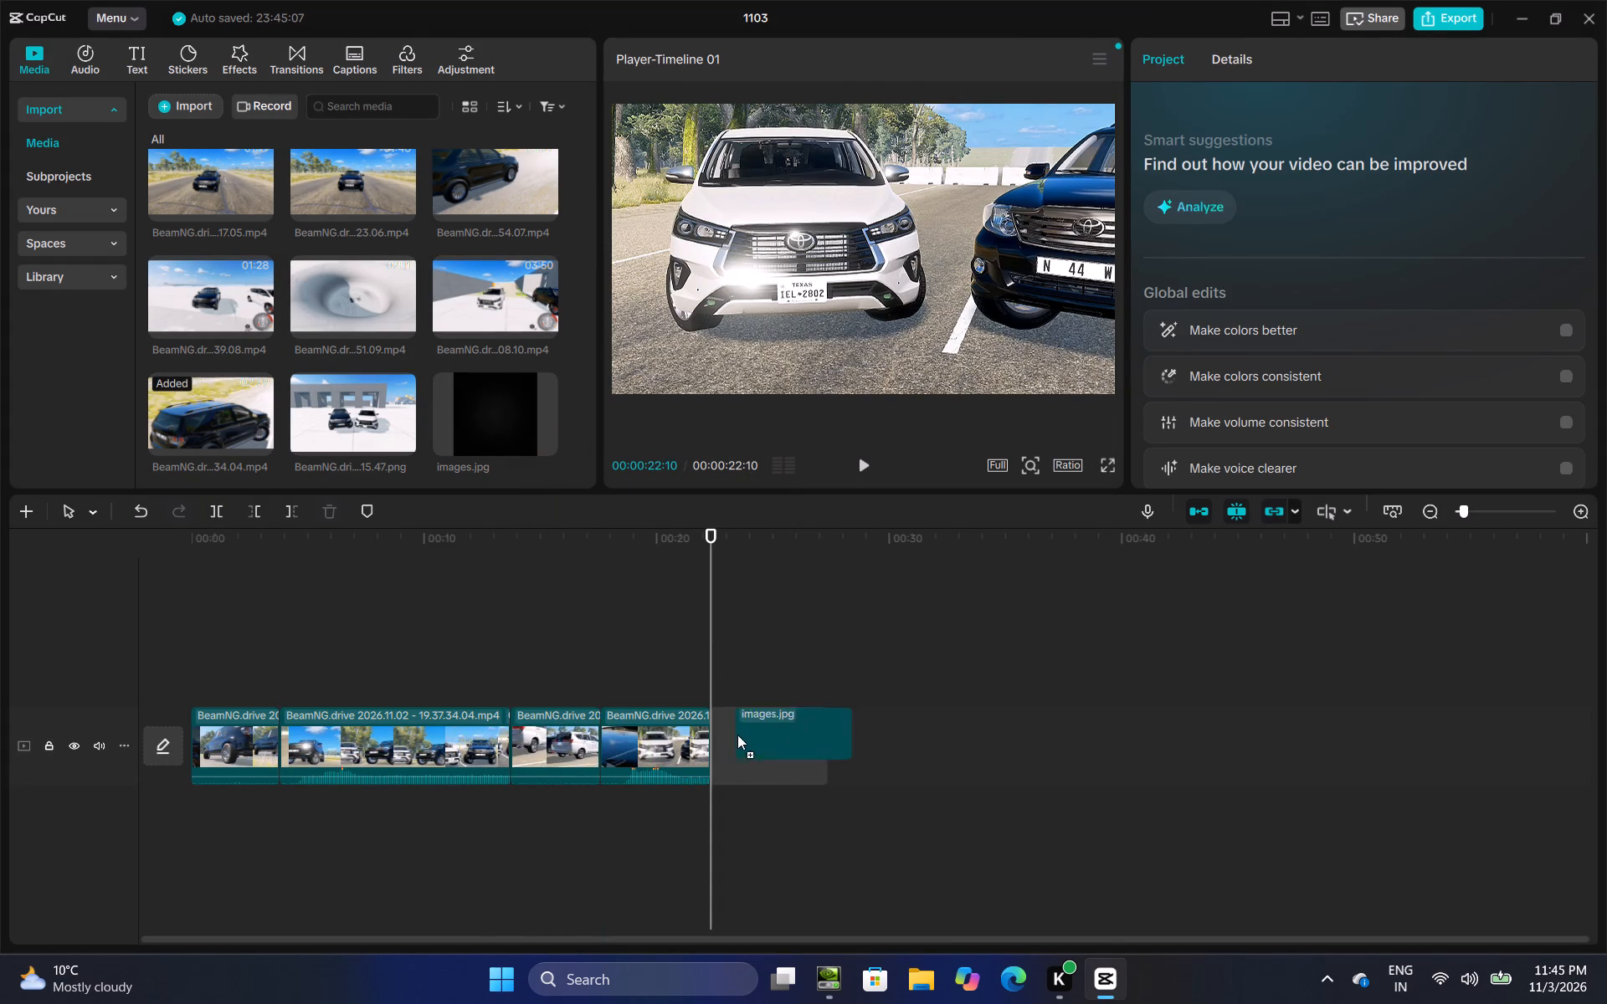
pyautogui.moveTo(737, 735); pyautogui.dragTo(737, 737)
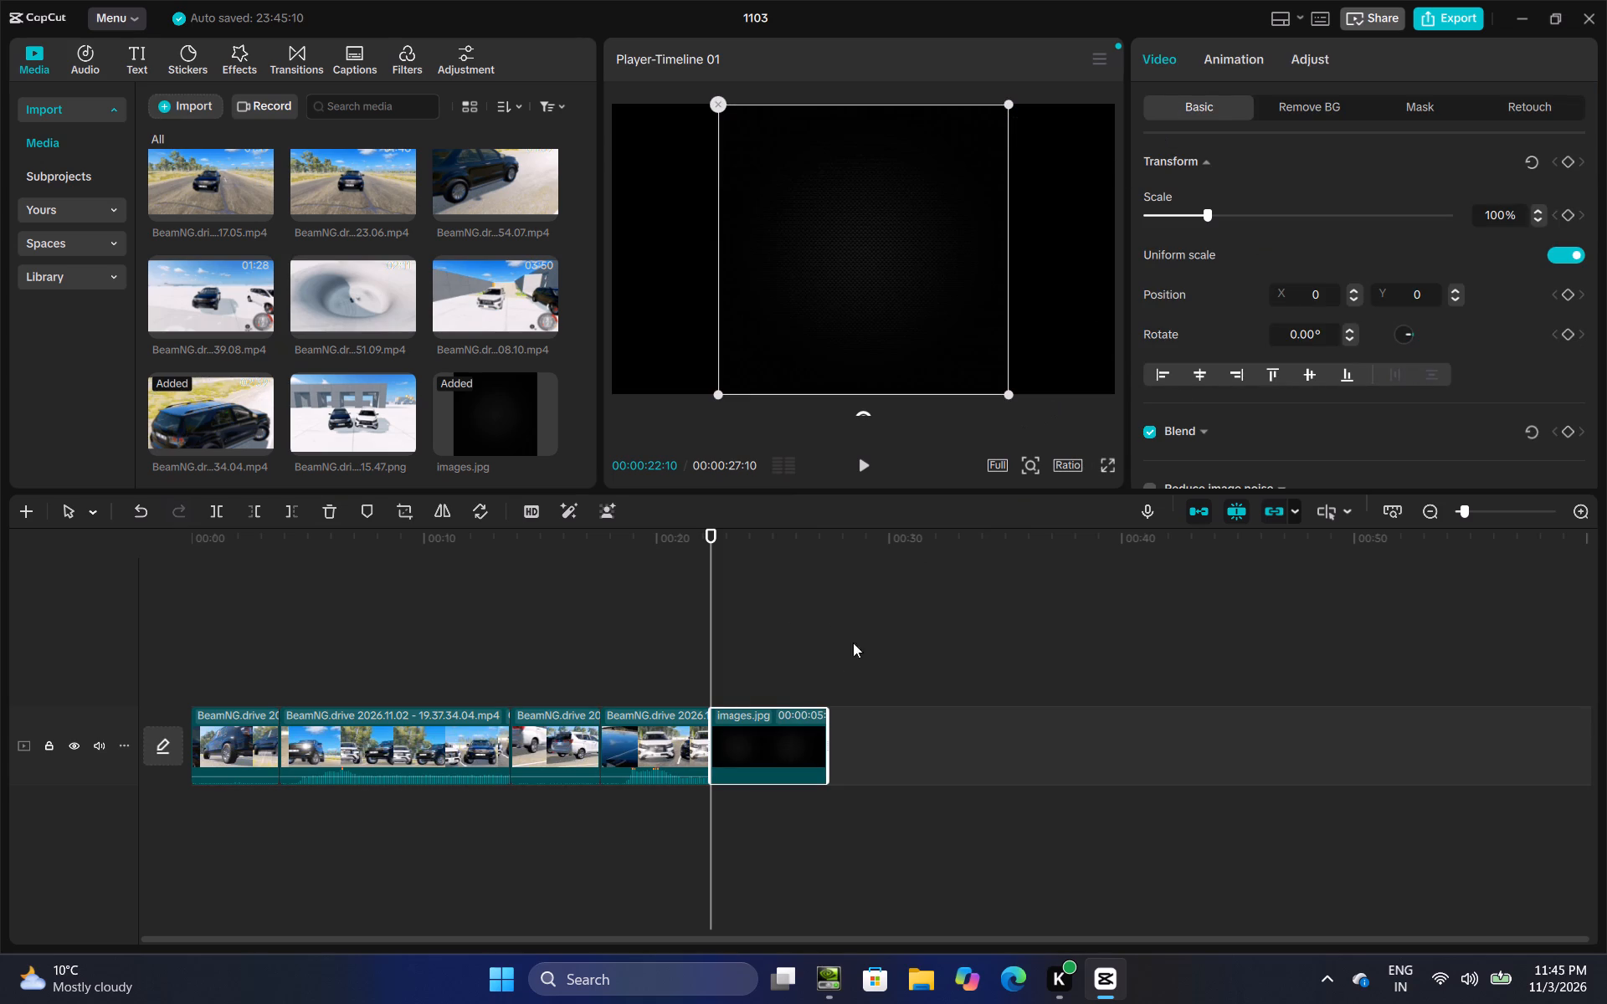
# Add a default text over the black image reading "brake test", in bold and uppercase.
pyautogui.click(143, 64)
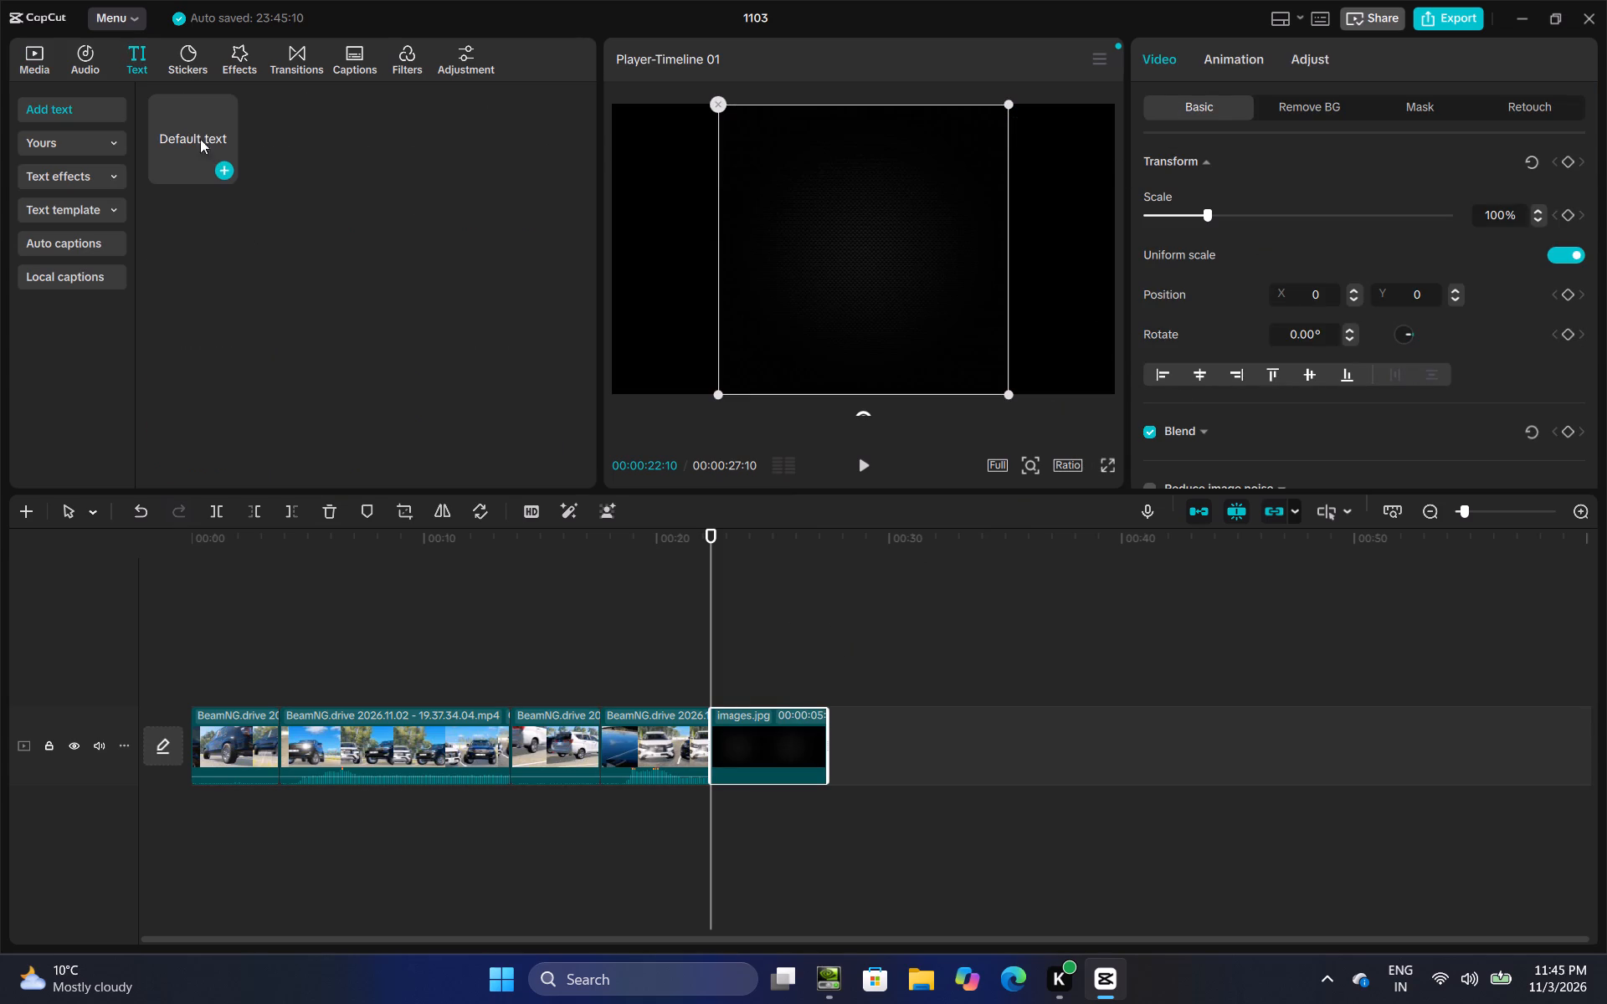
pyautogui.click(227, 168)
pyautogui.moveTo(1225, 158); pyautogui.dragTo(1132, 151)
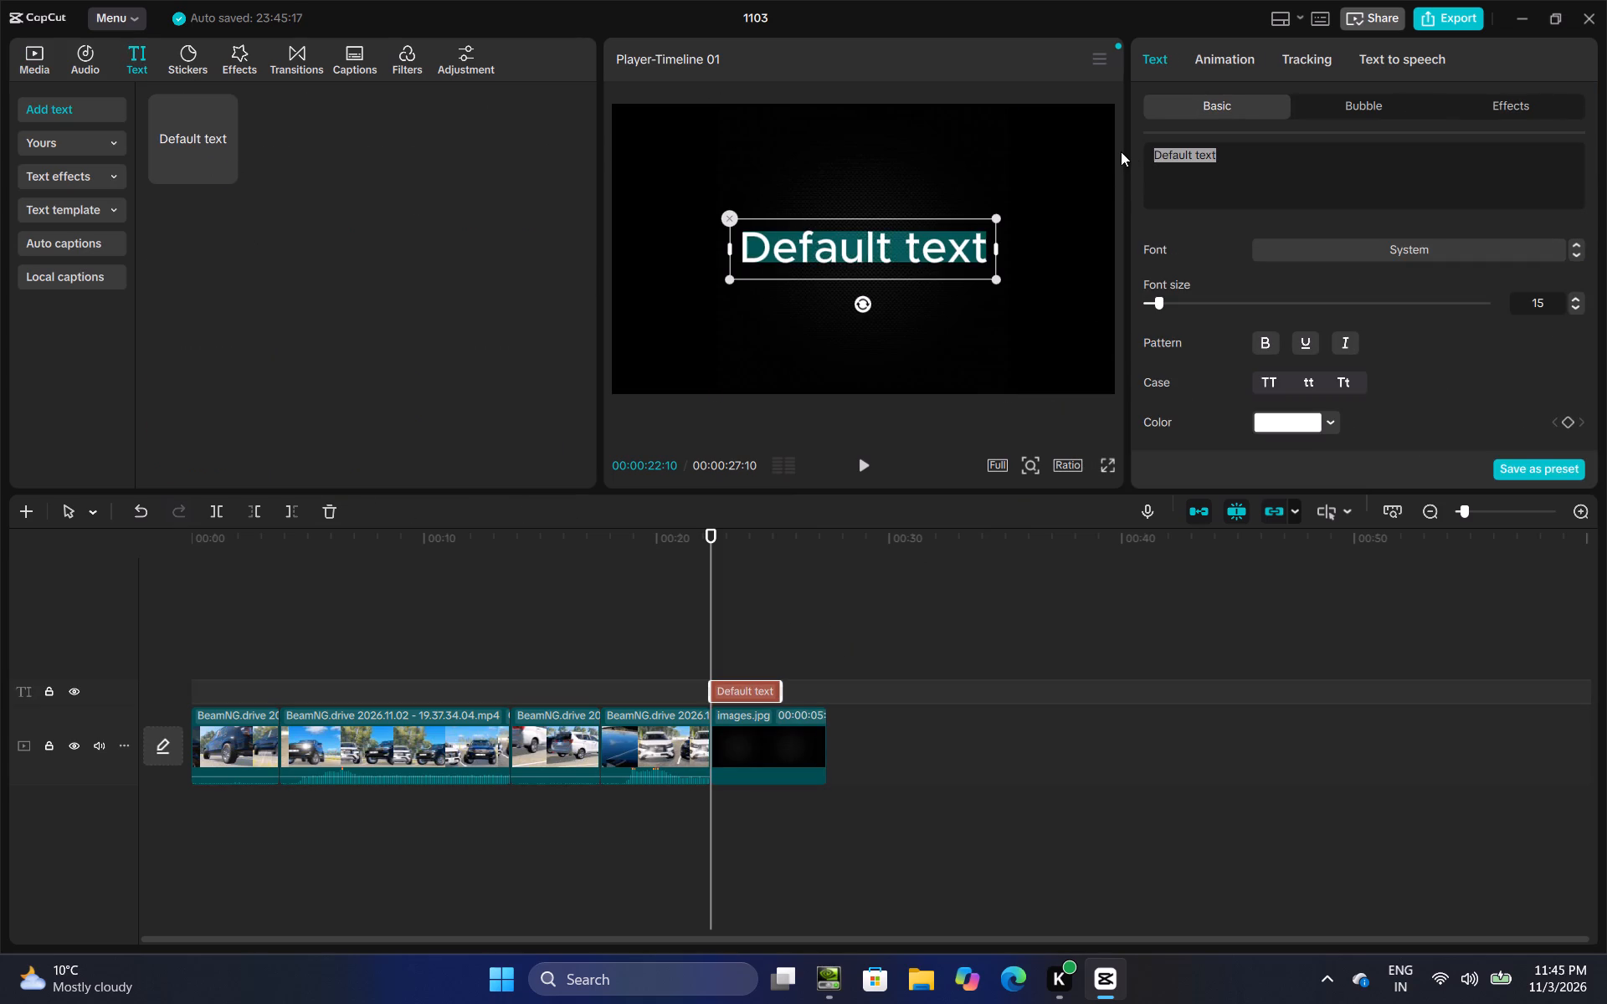
pyautogui.press('BackSpace')
pyautogui.write('brake test')
pyautogui.press('space')
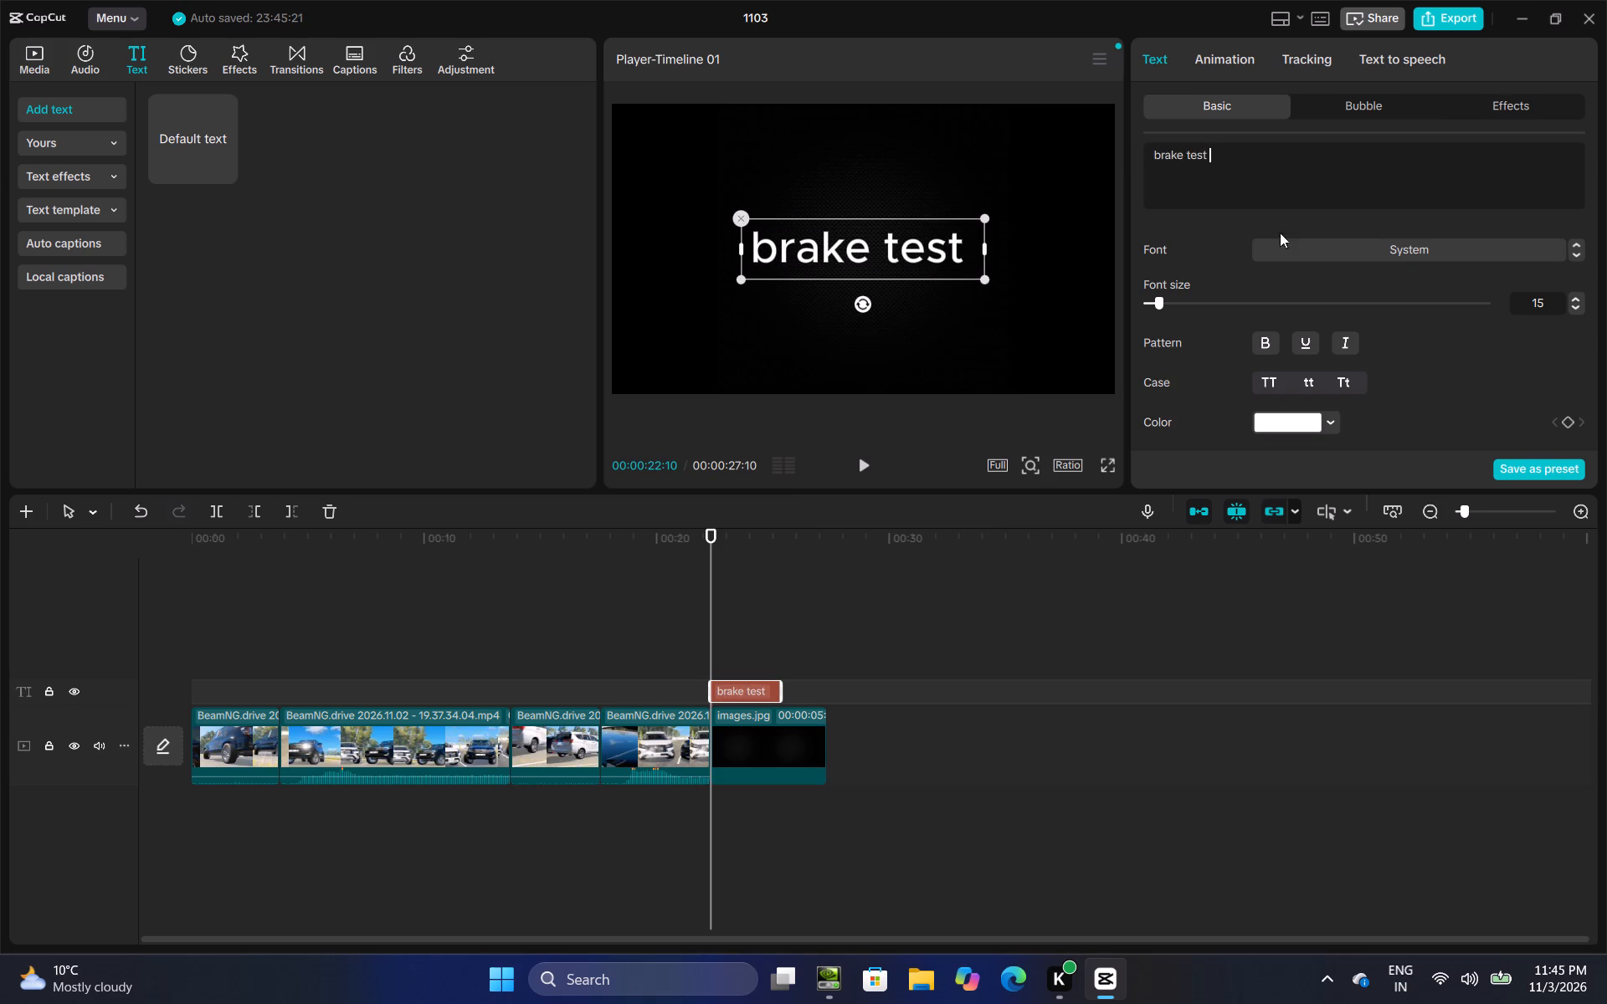
pyautogui.click(1263, 340)
pyautogui.click(1270, 383)
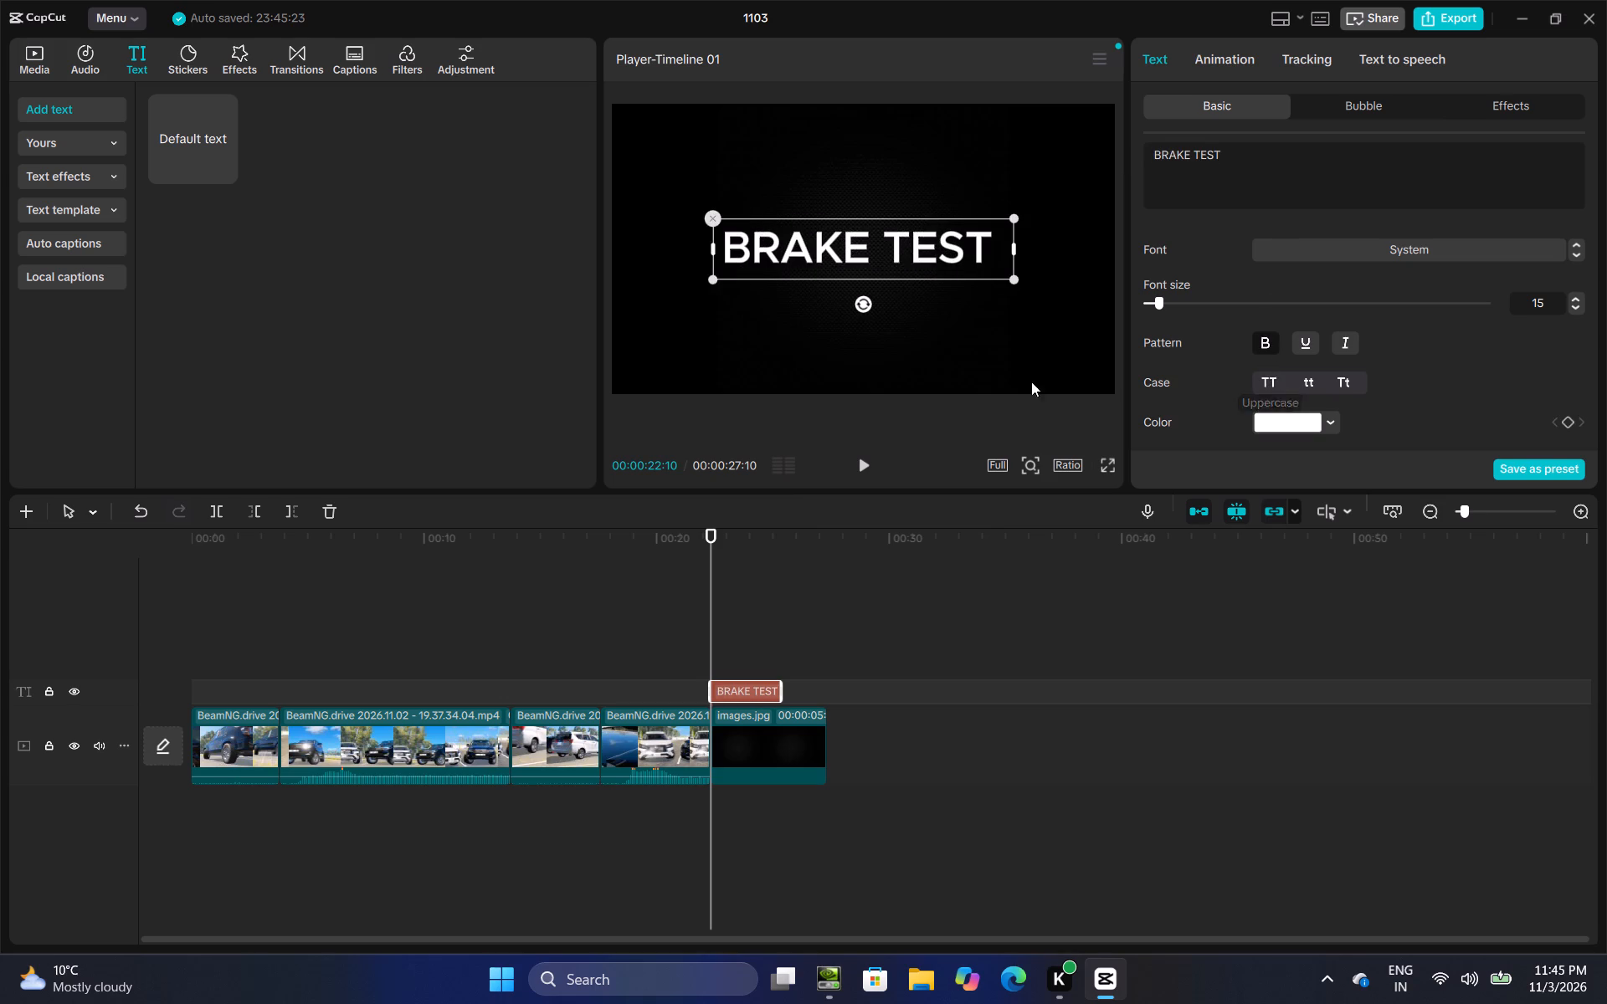
pyautogui.click(1035, 356)
# Append the BeamNG.drive clip ending in 17.05 to the main track after the black image.
pyautogui.click(839, 582)
pyautogui.moveTo(836, 581); pyautogui.dragTo(757, 595)
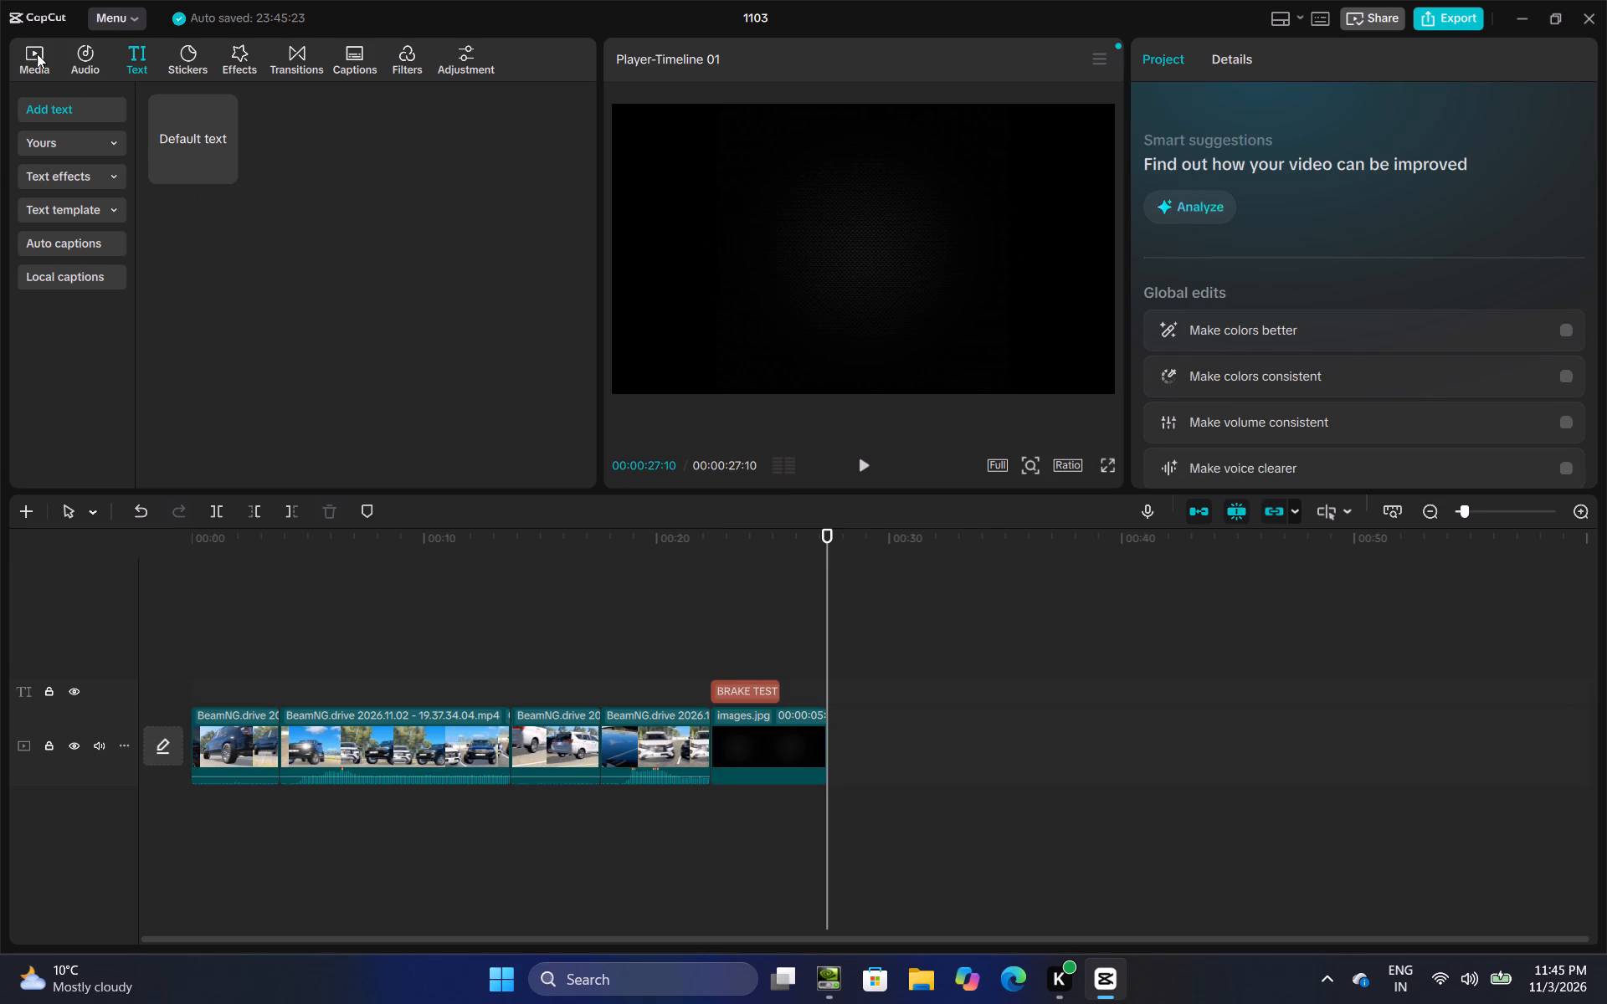
pyautogui.click(37, 54)
pyautogui.scroll(3, 292, 264)
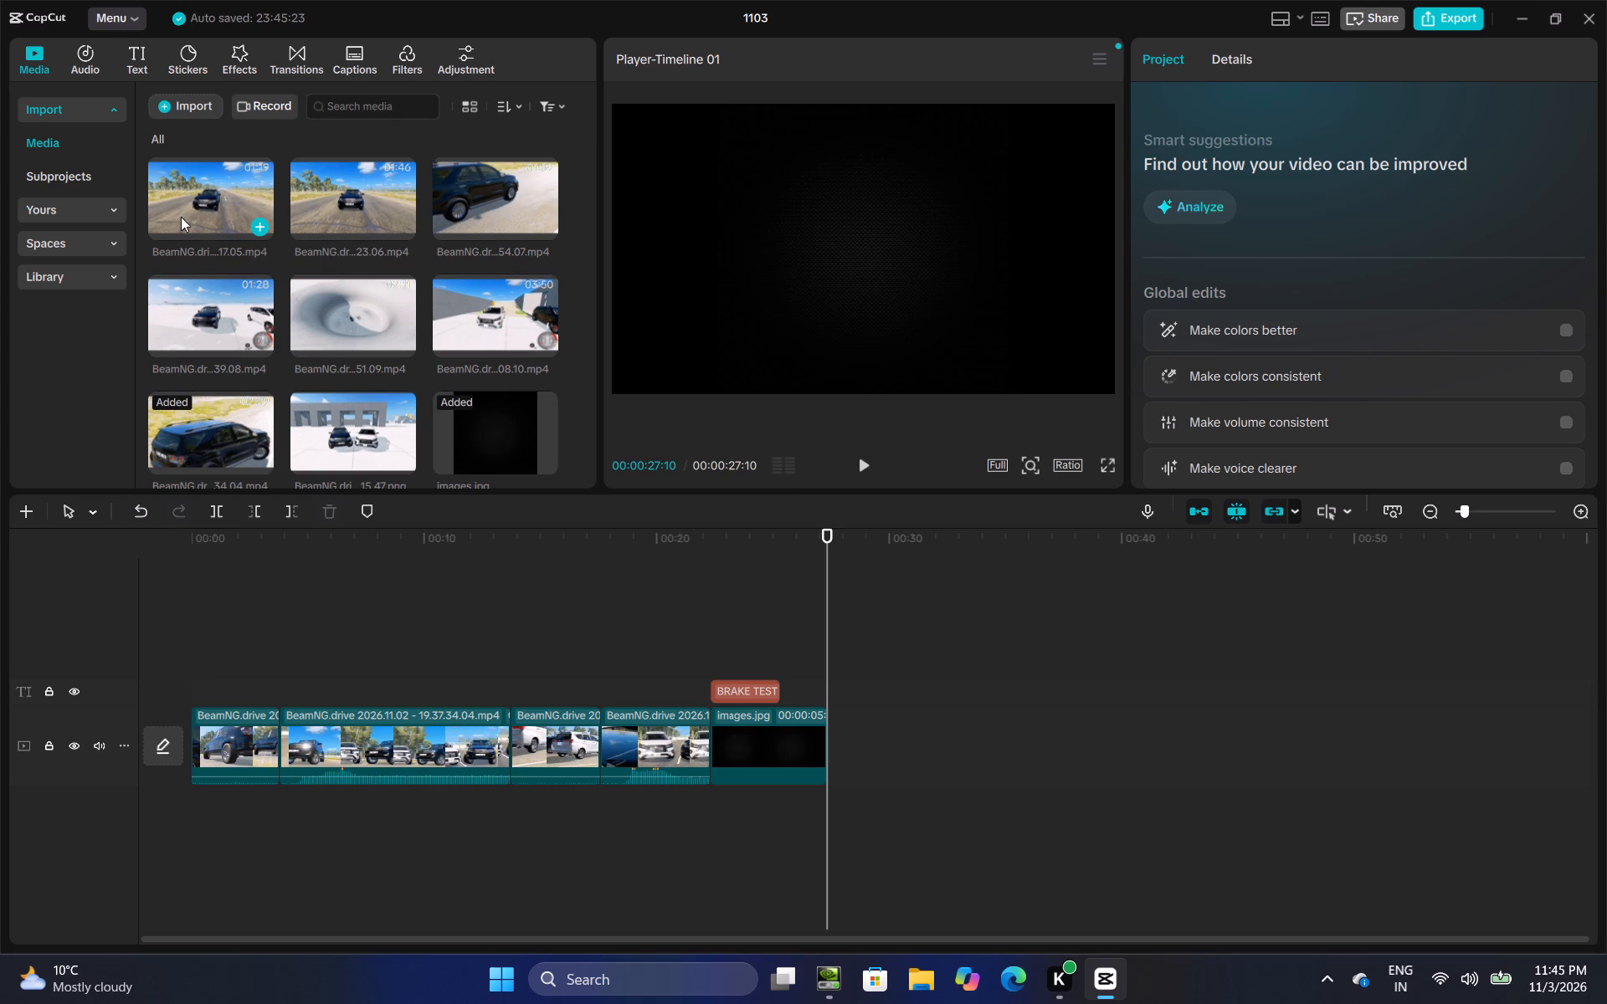
pyautogui.moveTo(192, 204); pyautogui.dragTo(850, 754)
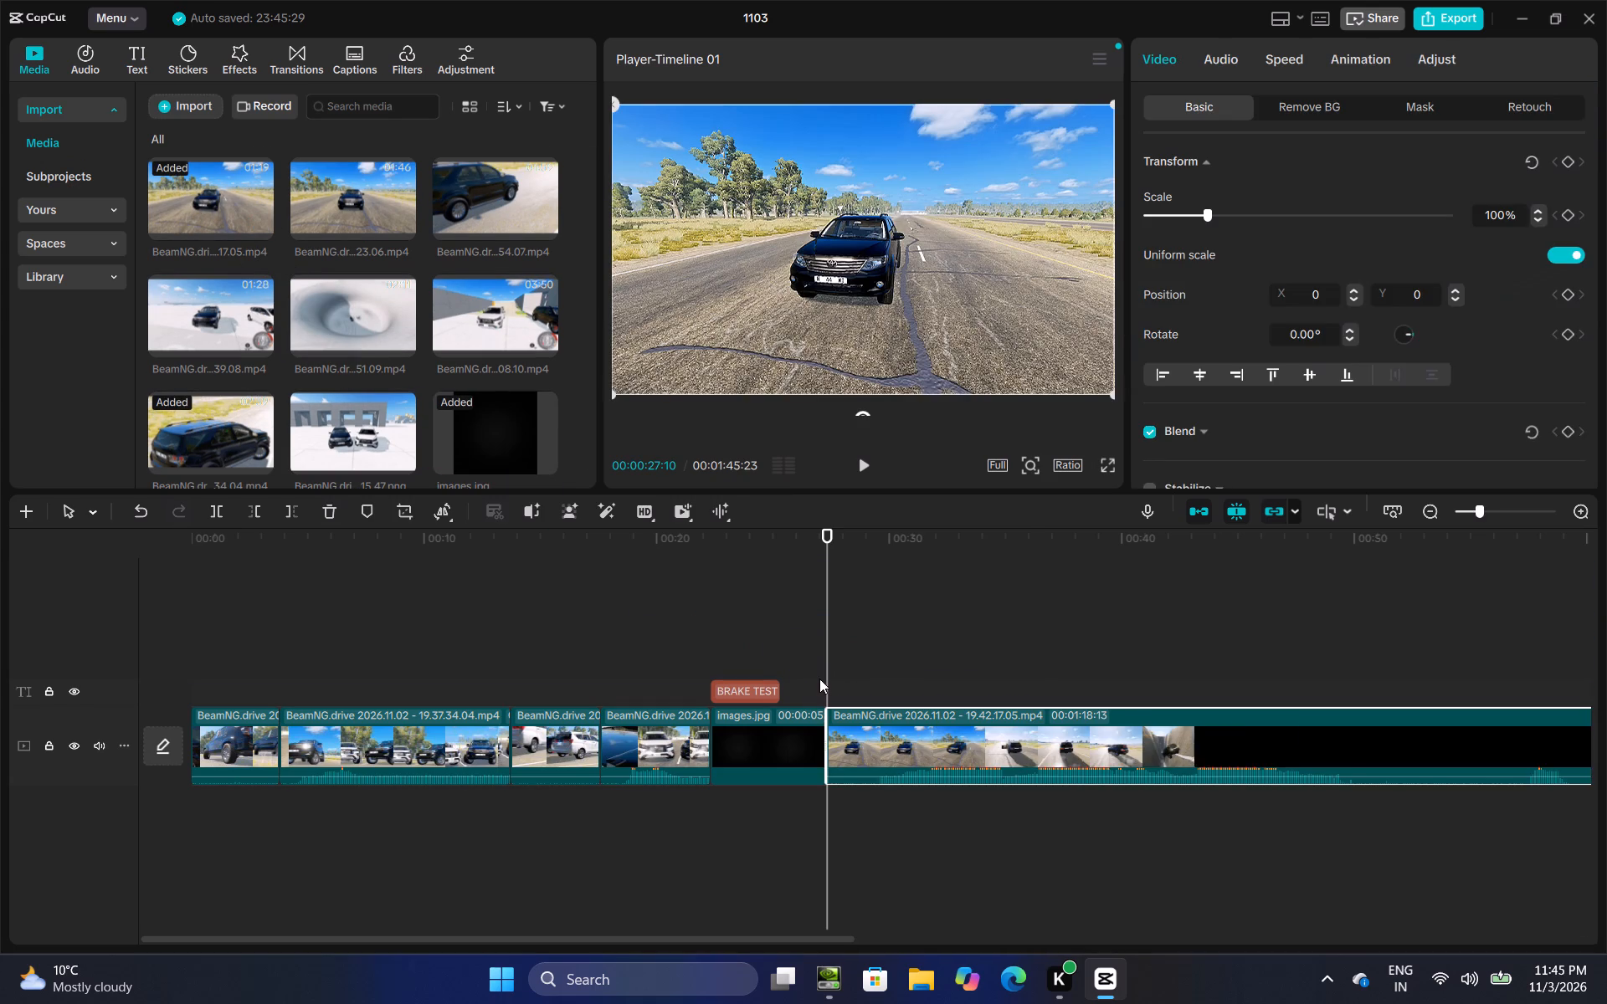
# Review the new clip, split it at 00:00:29:28, and delete the section before the cut.
pyautogui.click(819, 674)
pyautogui.moveTo(821, 670); pyautogui.dragTo(859, 672)
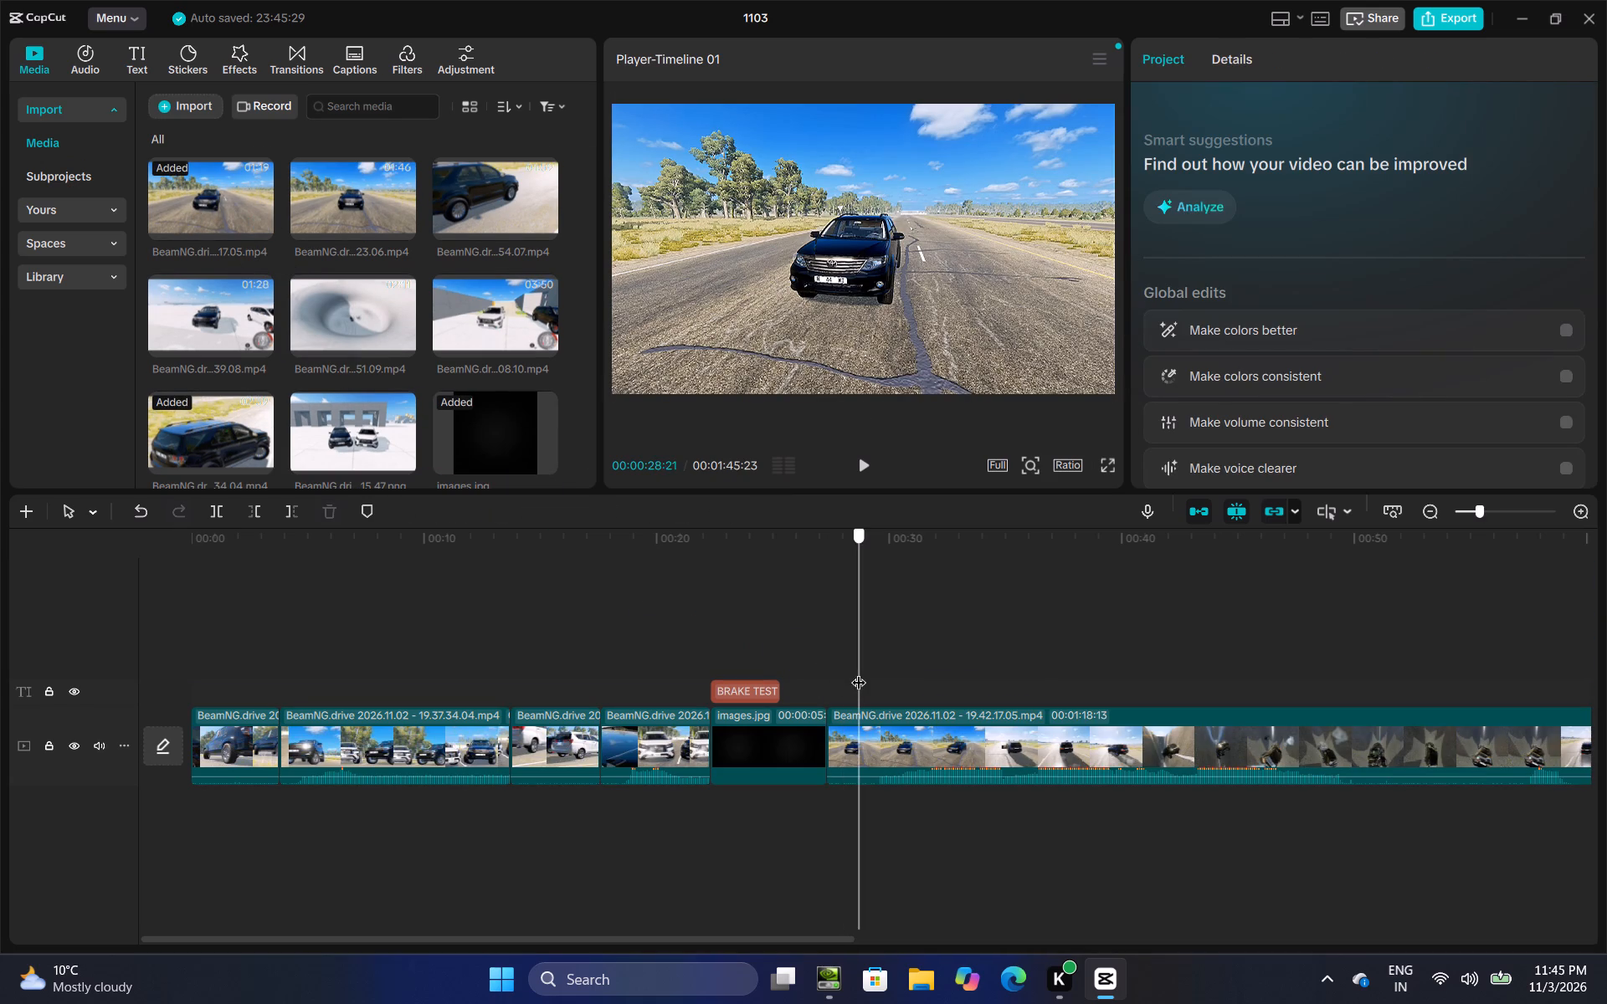
pyautogui.moveTo(859, 672); pyautogui.dragTo(1372, 672)
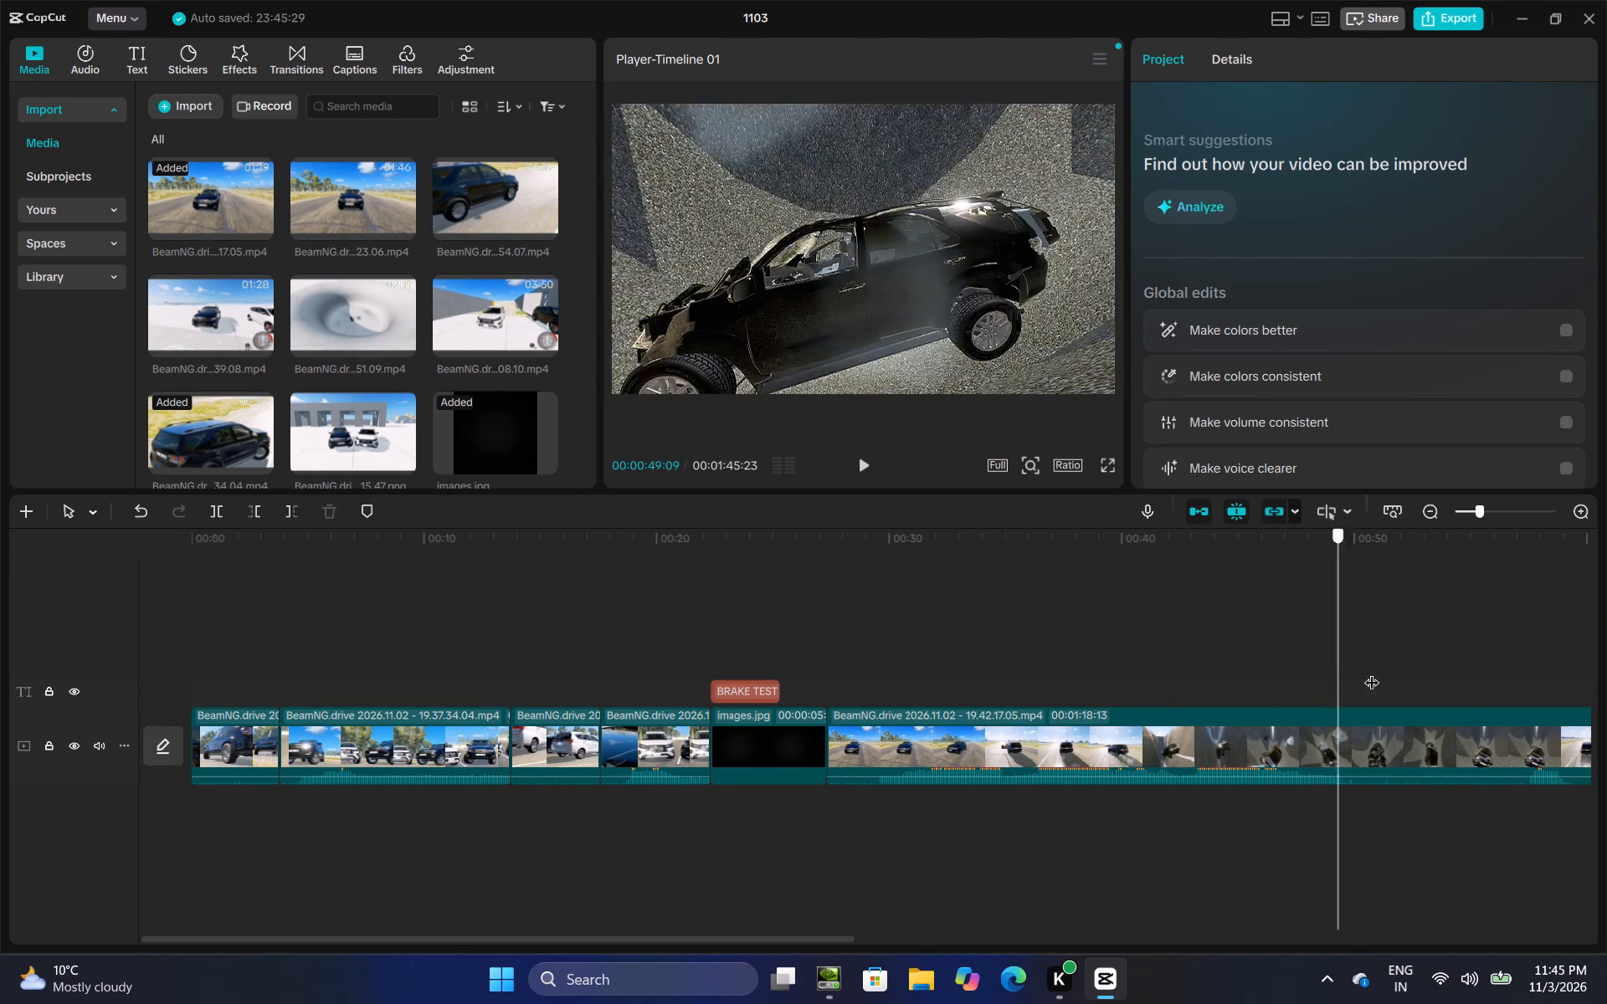
pyautogui.moveTo(1372, 672); pyautogui.dragTo(947, 674)
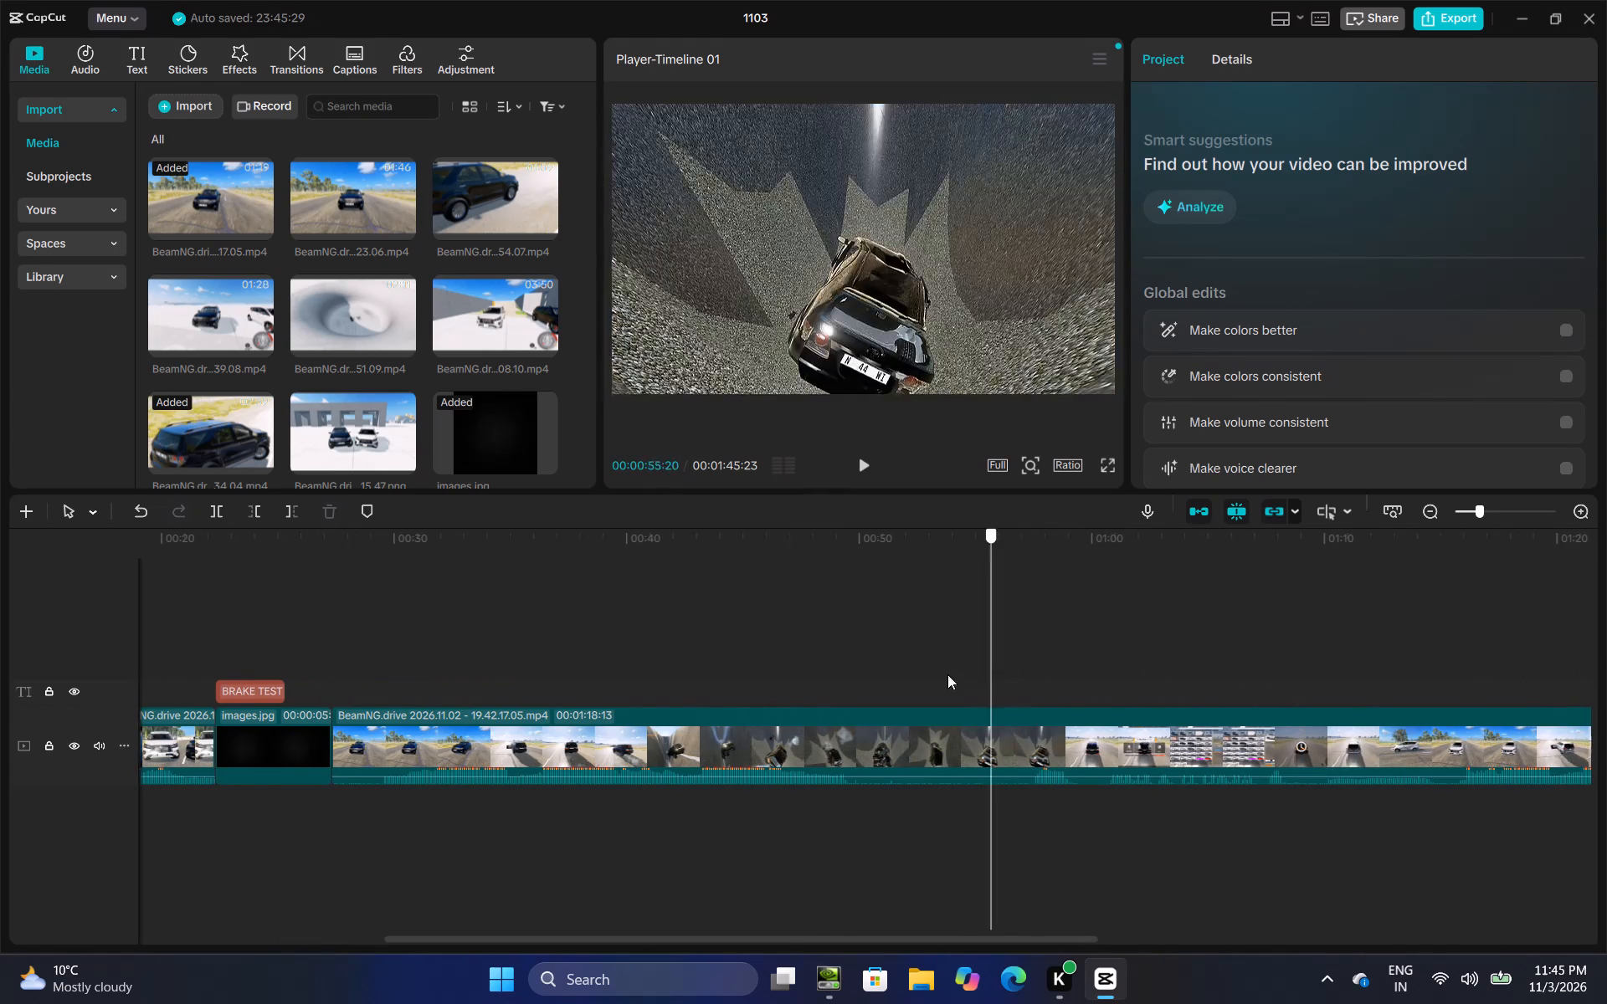
pyautogui.moveTo(947, 674); pyautogui.dragTo(334, 708)
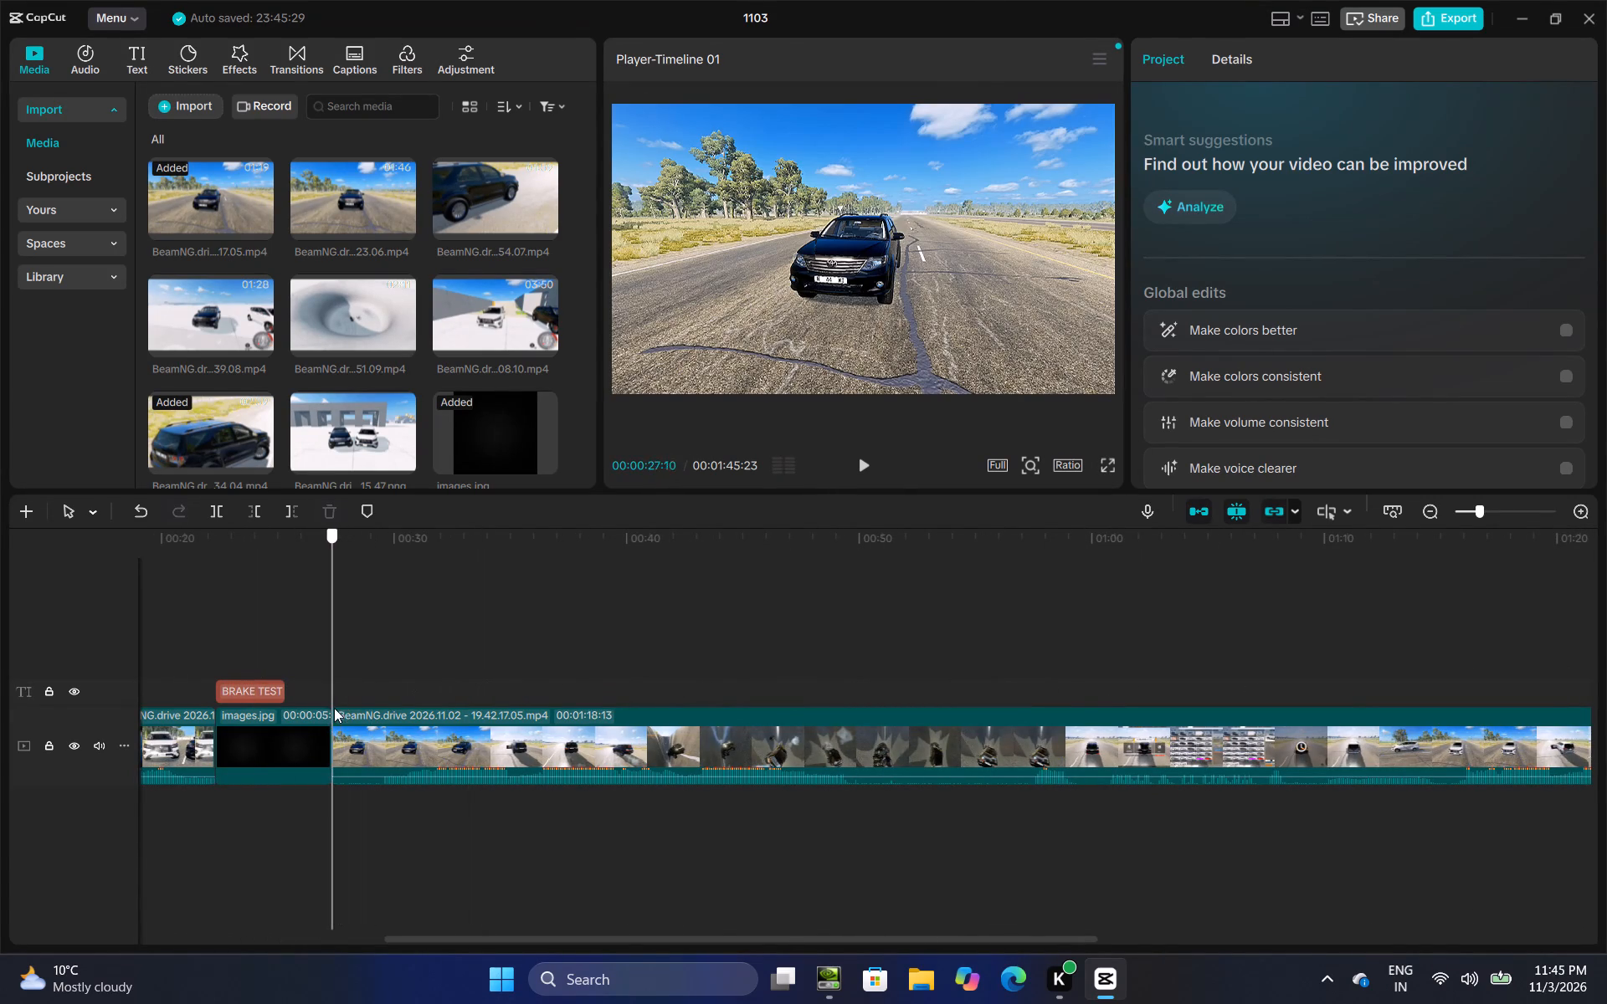
pyautogui.moveTo(334, 708); pyautogui.dragTo(401, 720)
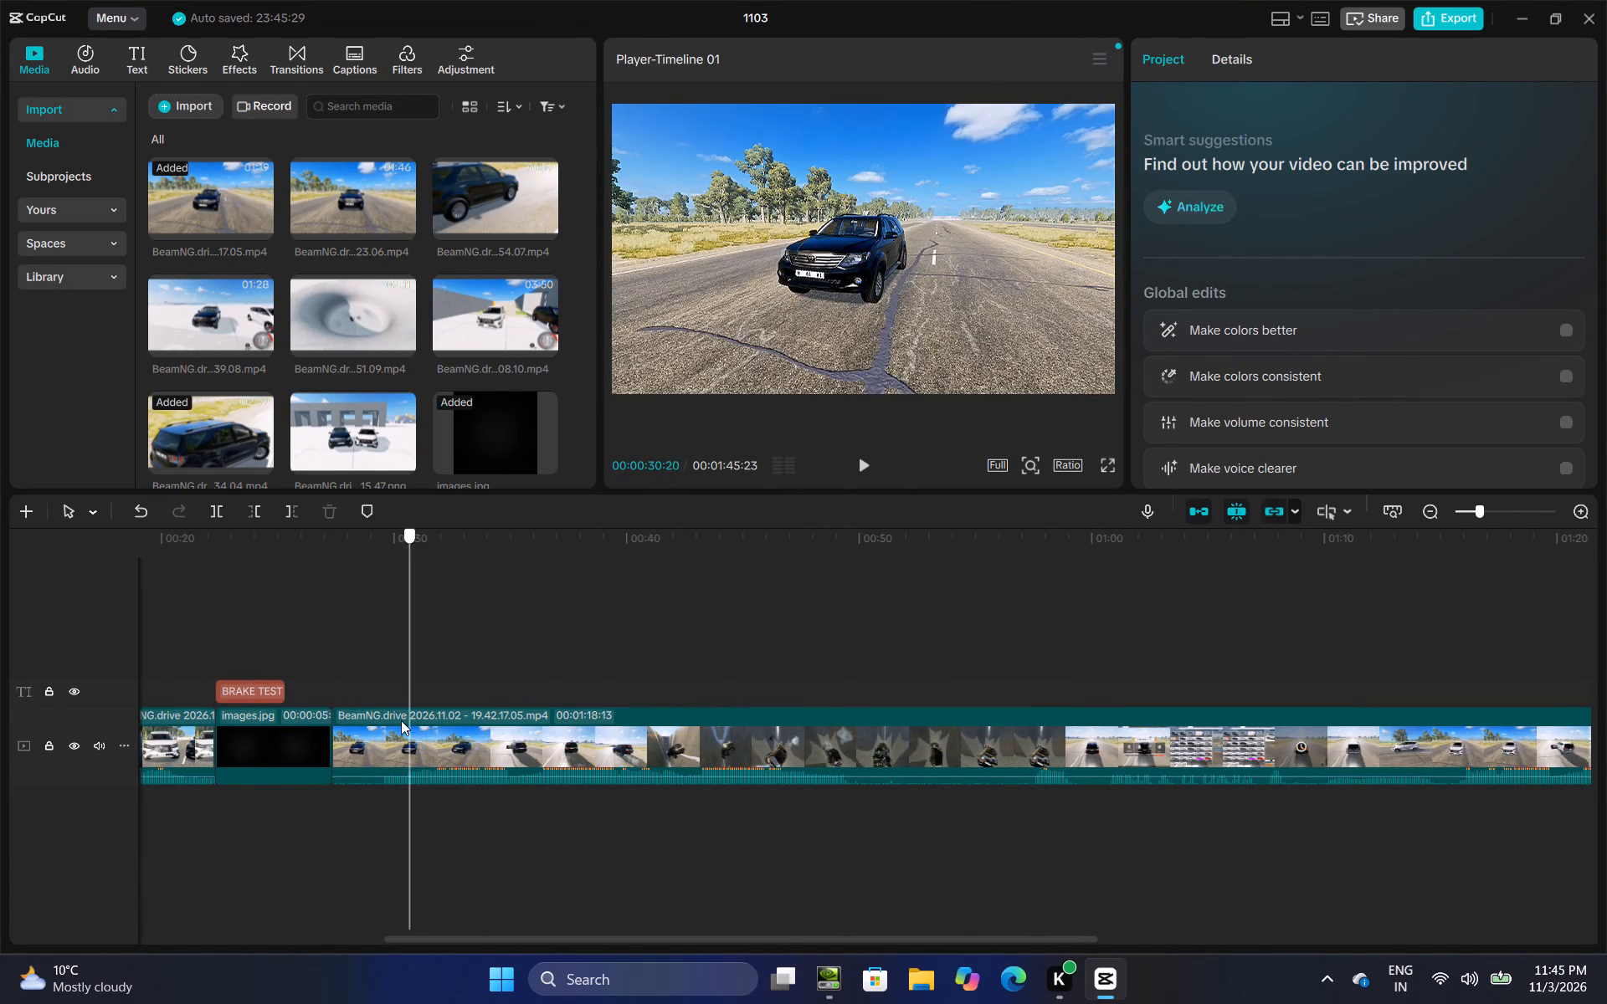
pyautogui.moveTo(401, 720); pyautogui.dragTo(393, 725)
pyautogui.click(213, 514)
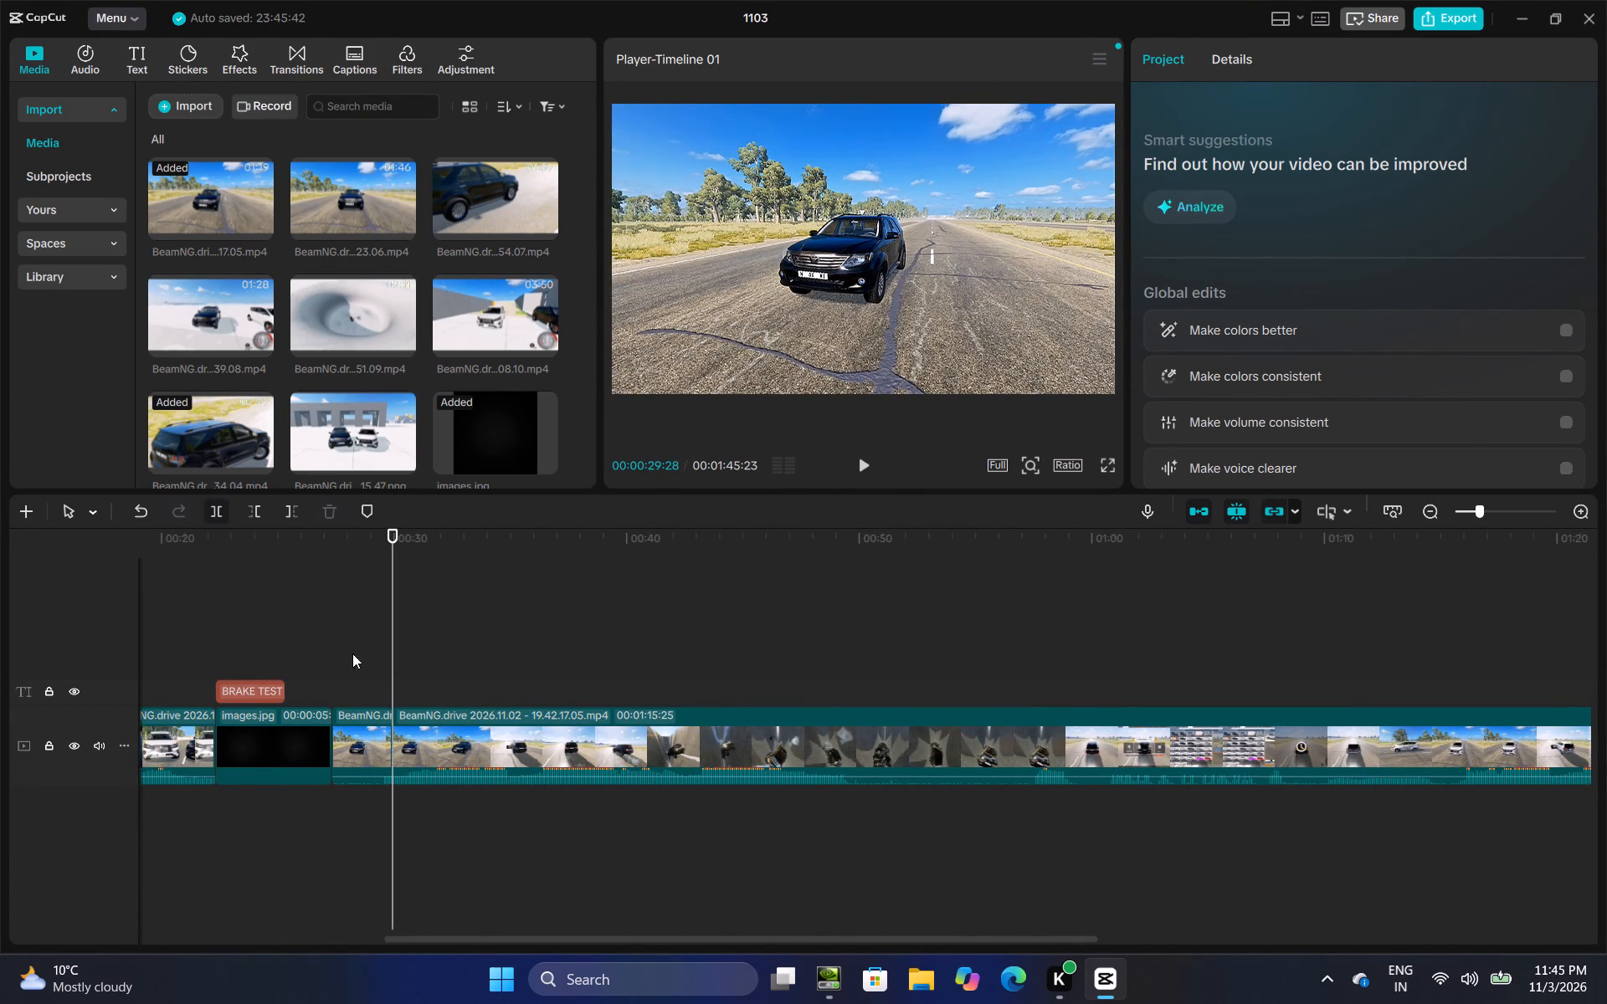
pyautogui.click(366, 712)
pyautogui.rightClick(366, 712)
pyautogui.click(489, 313)
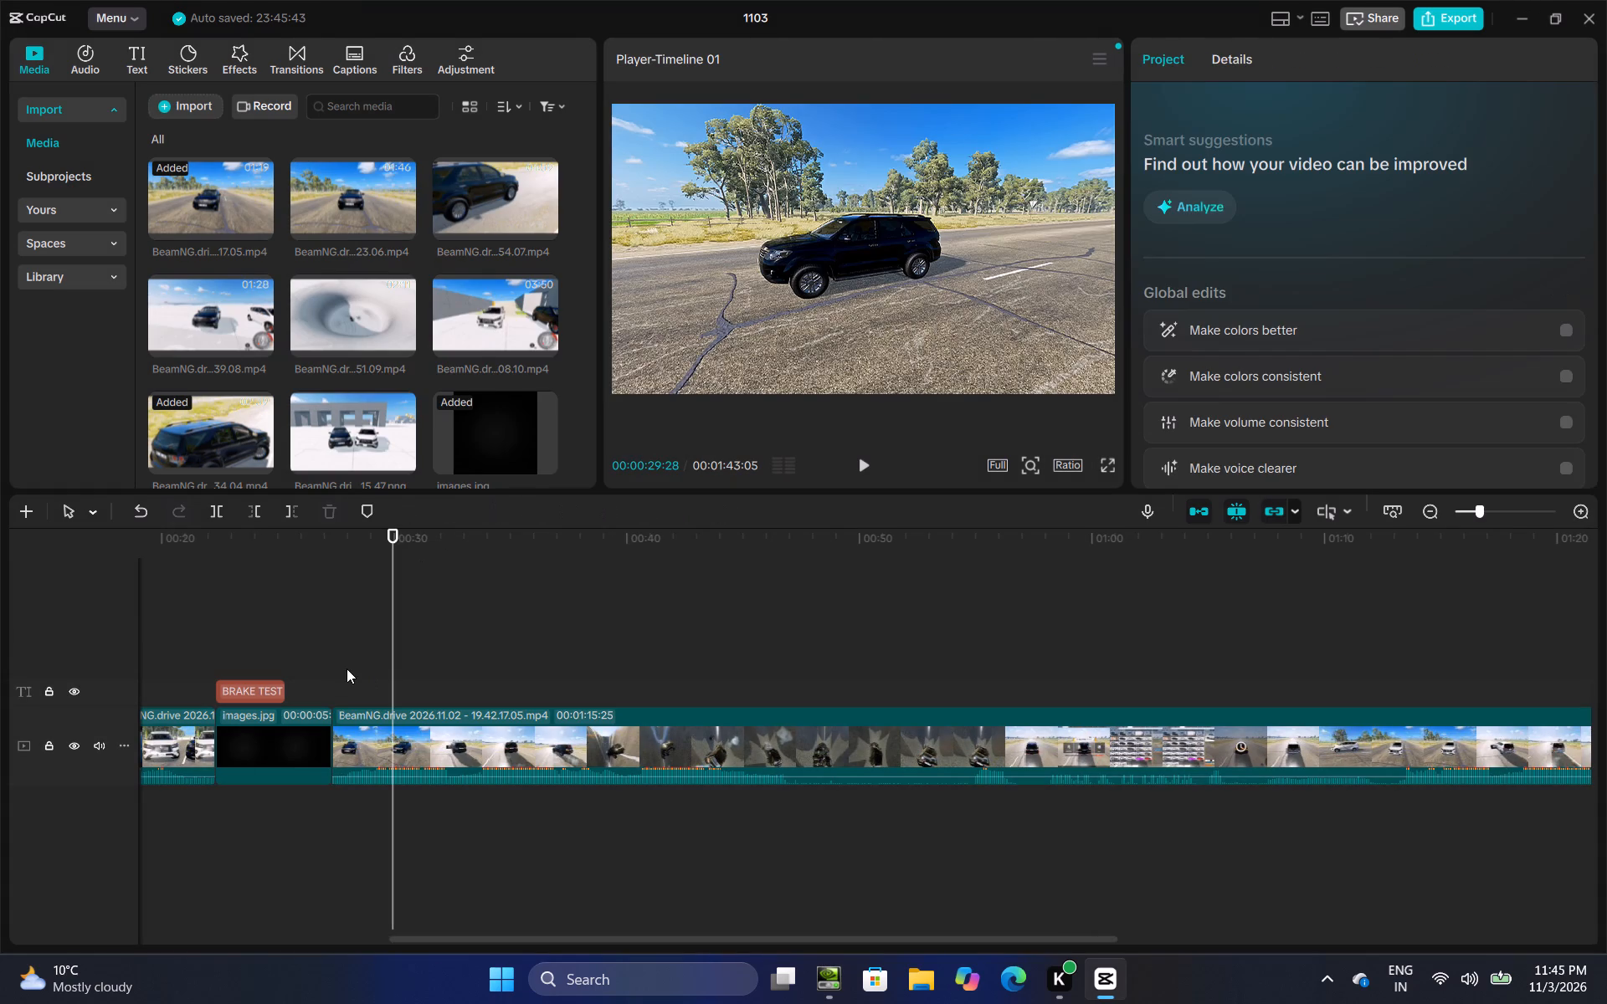
# Play and skim the clip through the black car's crash and split it at 00:00:54:17.
pyautogui.click(347, 666)
pyautogui.moveTo(347, 666); pyautogui.dragTo(332, 683)
pyautogui.click(861, 463)
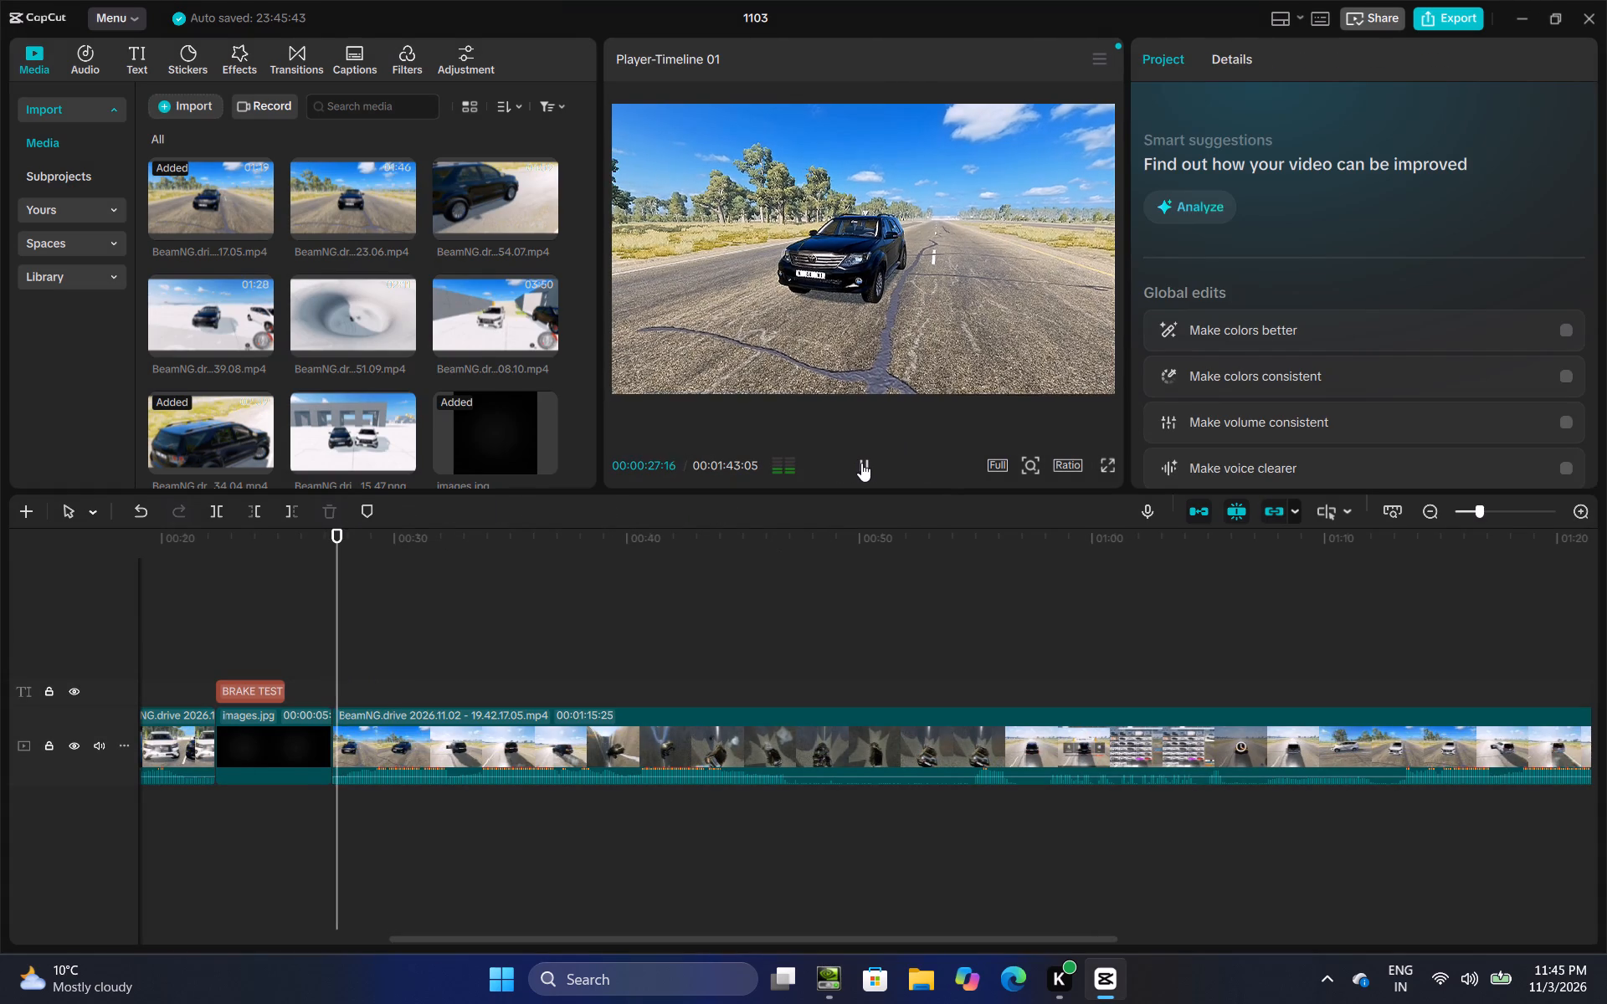
pyautogui.click(416, 668)
pyautogui.moveTo(416, 668); pyautogui.dragTo(589, 668)
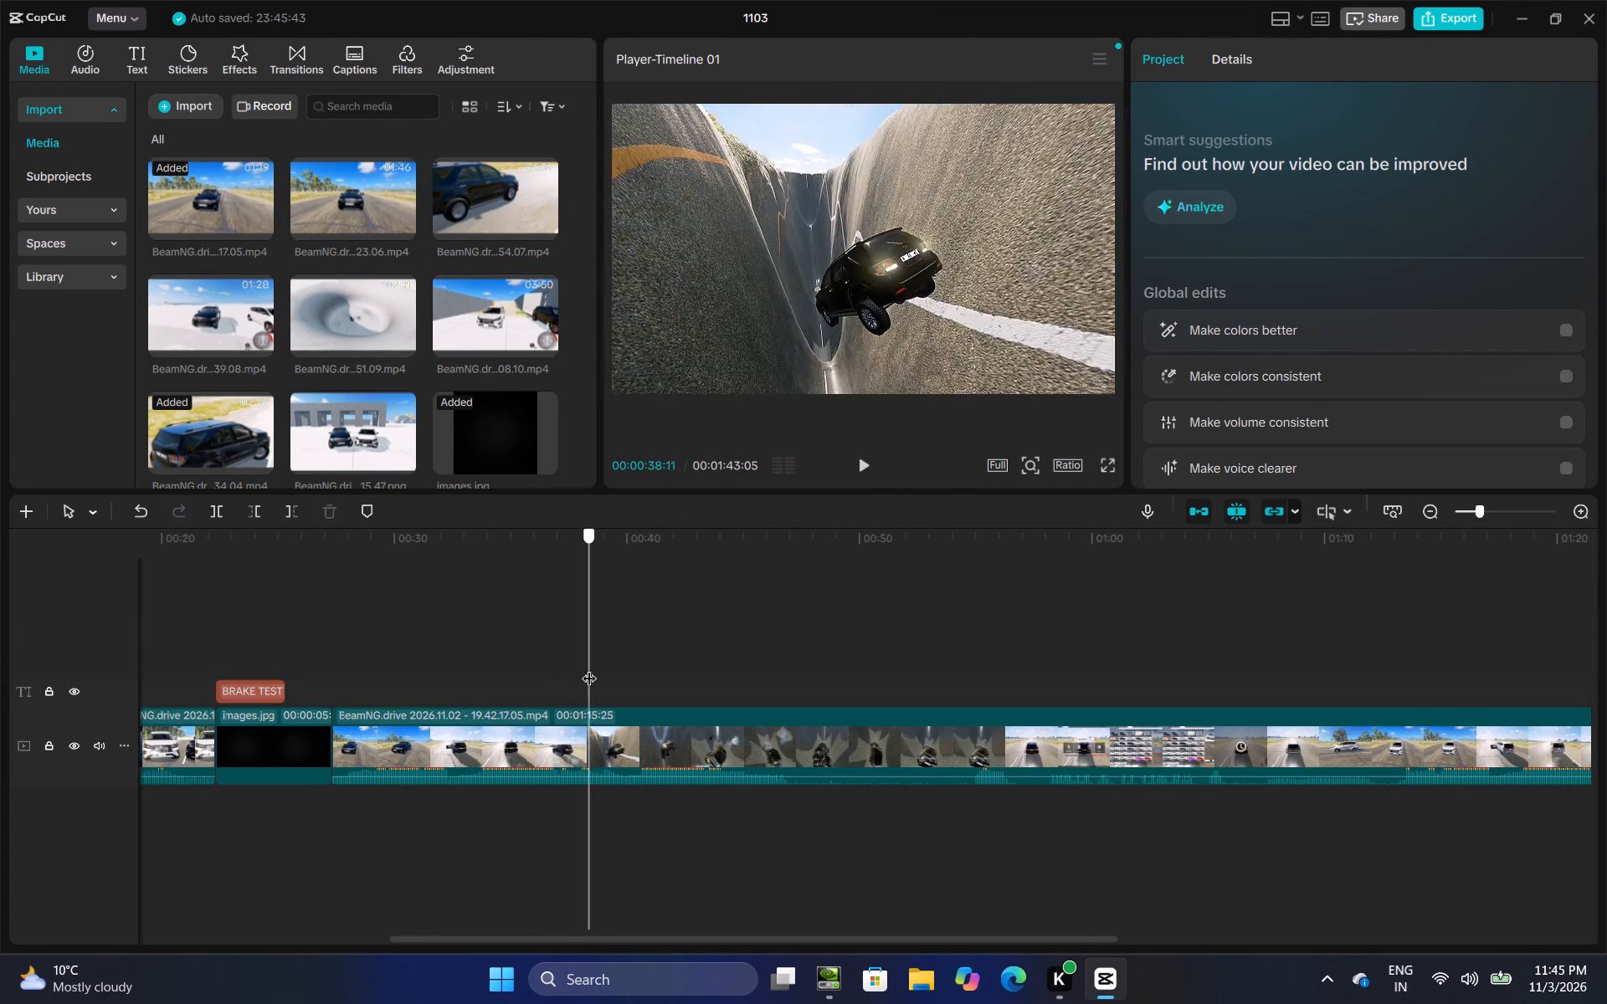
pyautogui.moveTo(589, 668); pyautogui.dragTo(867, 670)
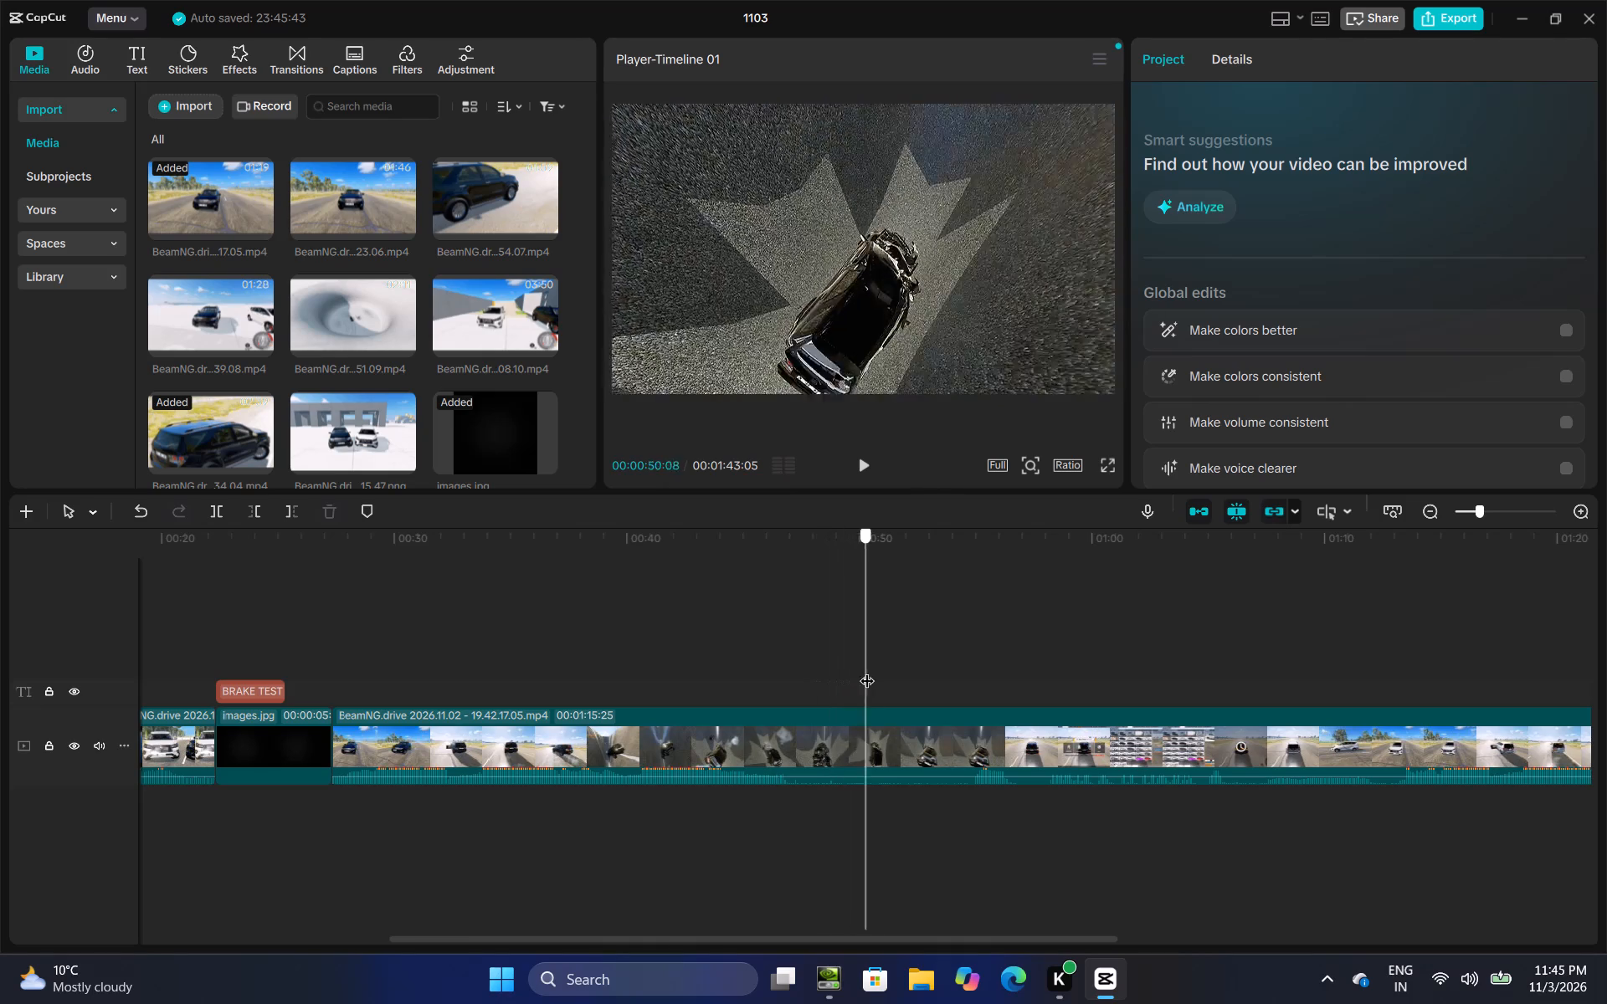
pyautogui.moveTo(867, 670); pyautogui.dragTo(811, 687)
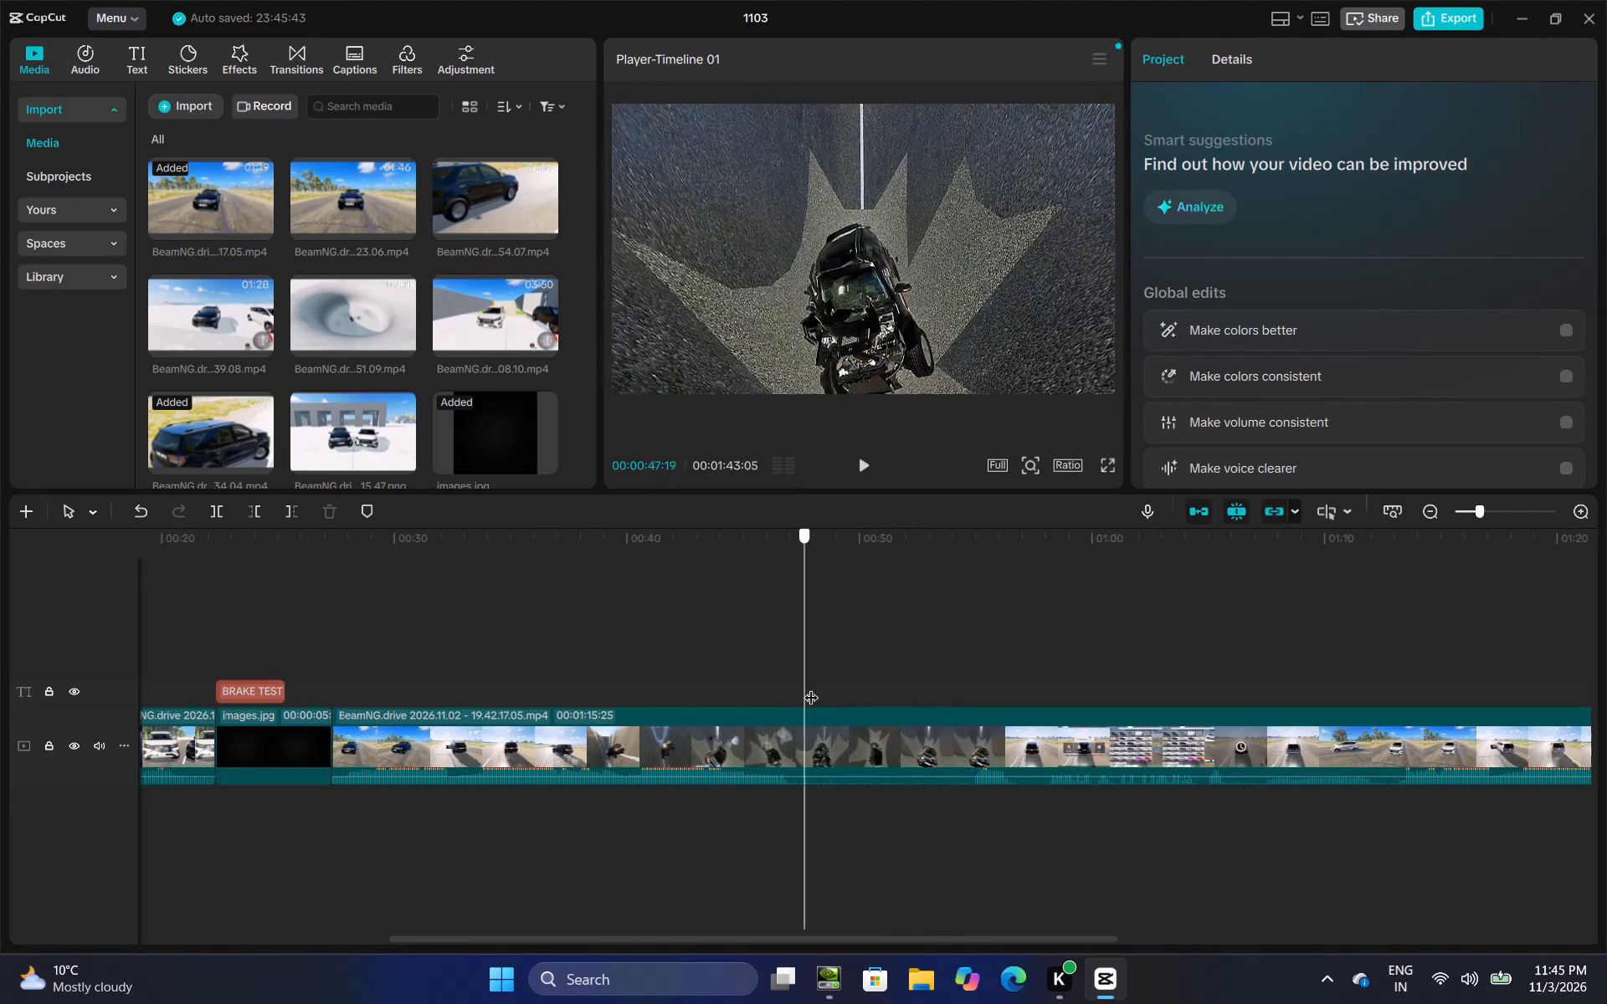
pyautogui.moveTo(811, 687); pyautogui.dragTo(966, 668)
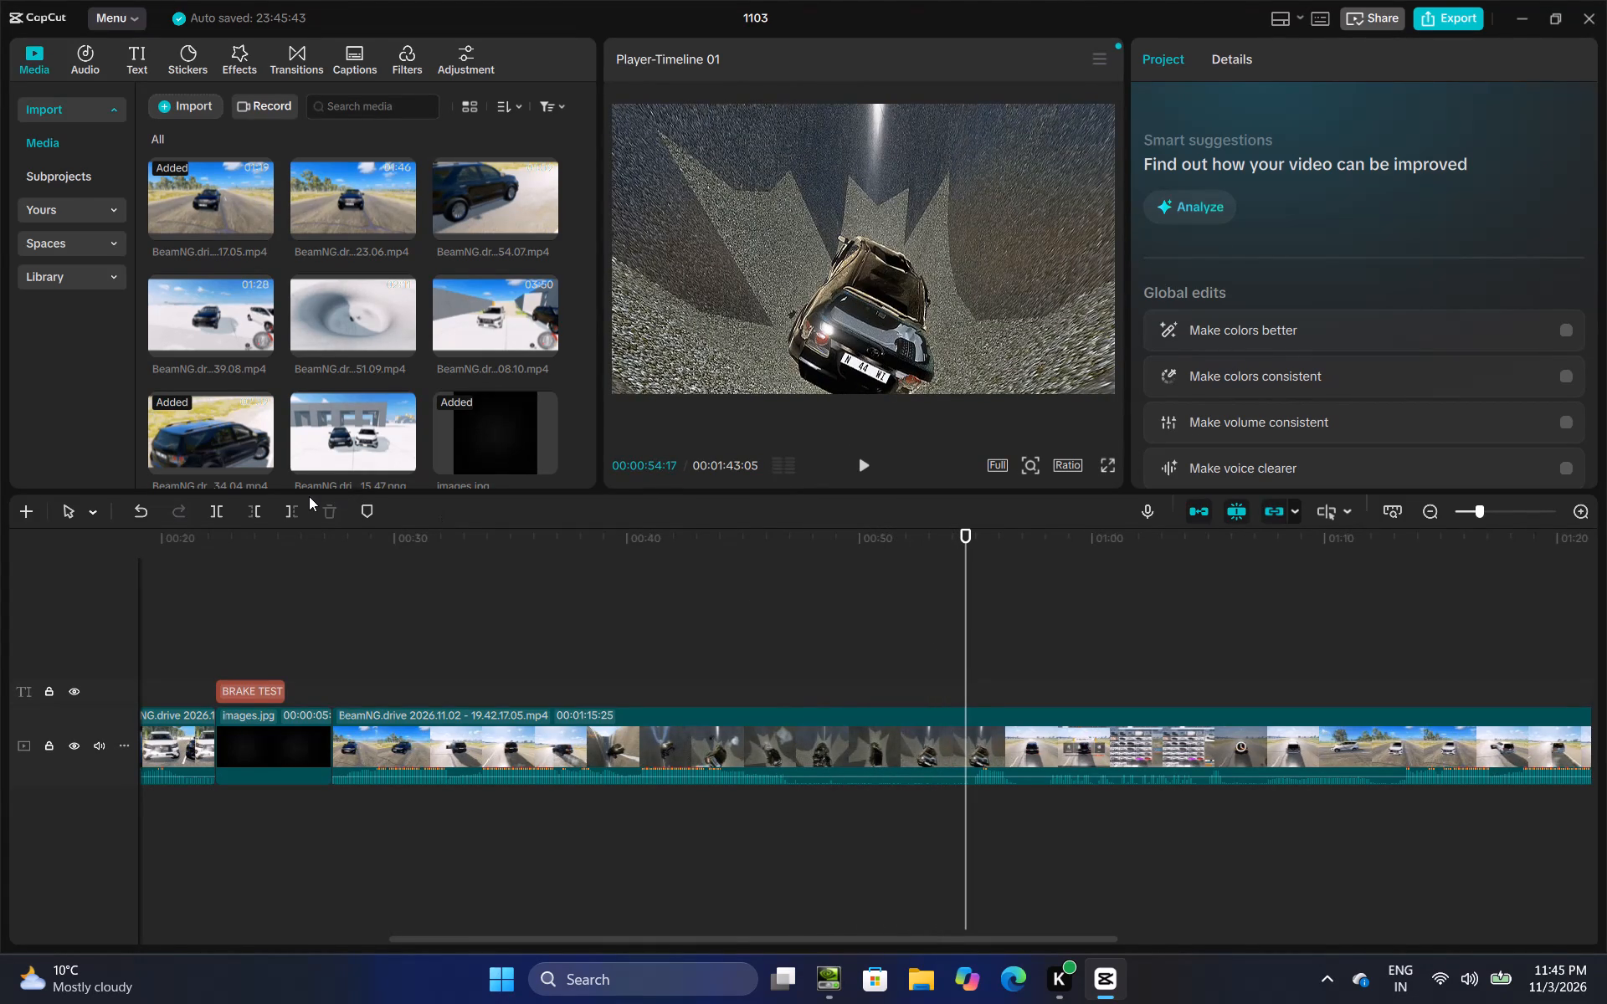
pyautogui.click(225, 513)
# Trim the start of the last clip to the white car on the road, leaving a duration of 00:00:32:08.
pyautogui.click(1044, 729)
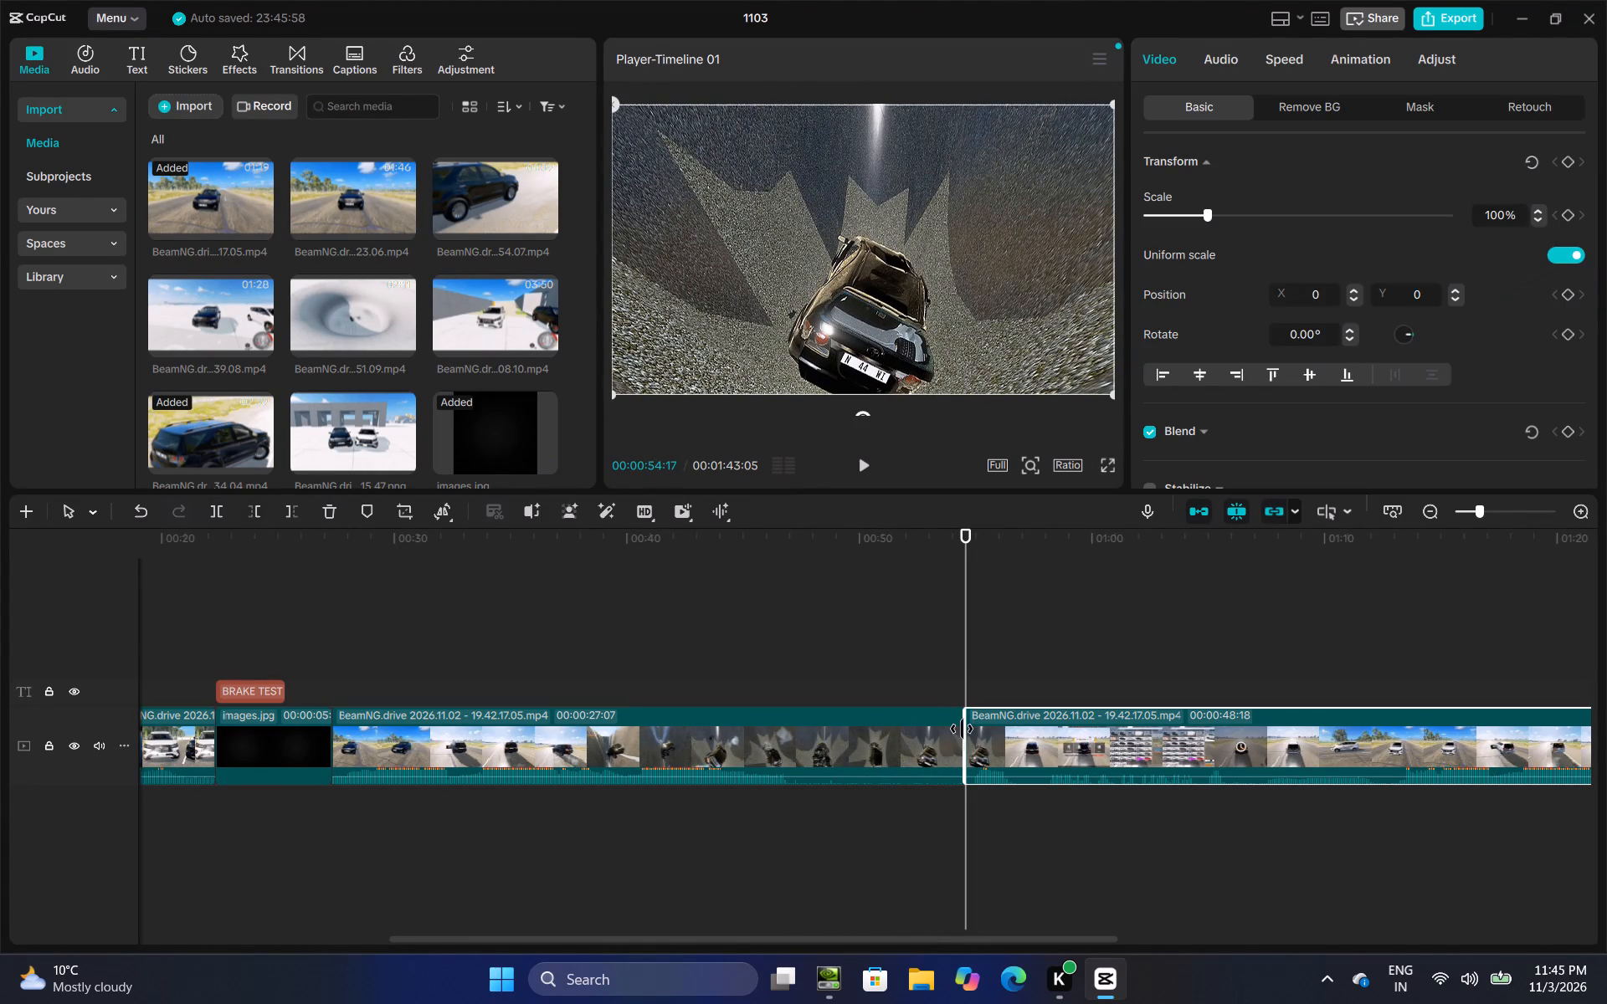
pyautogui.moveTo(962, 729); pyautogui.dragTo(1414, 704)
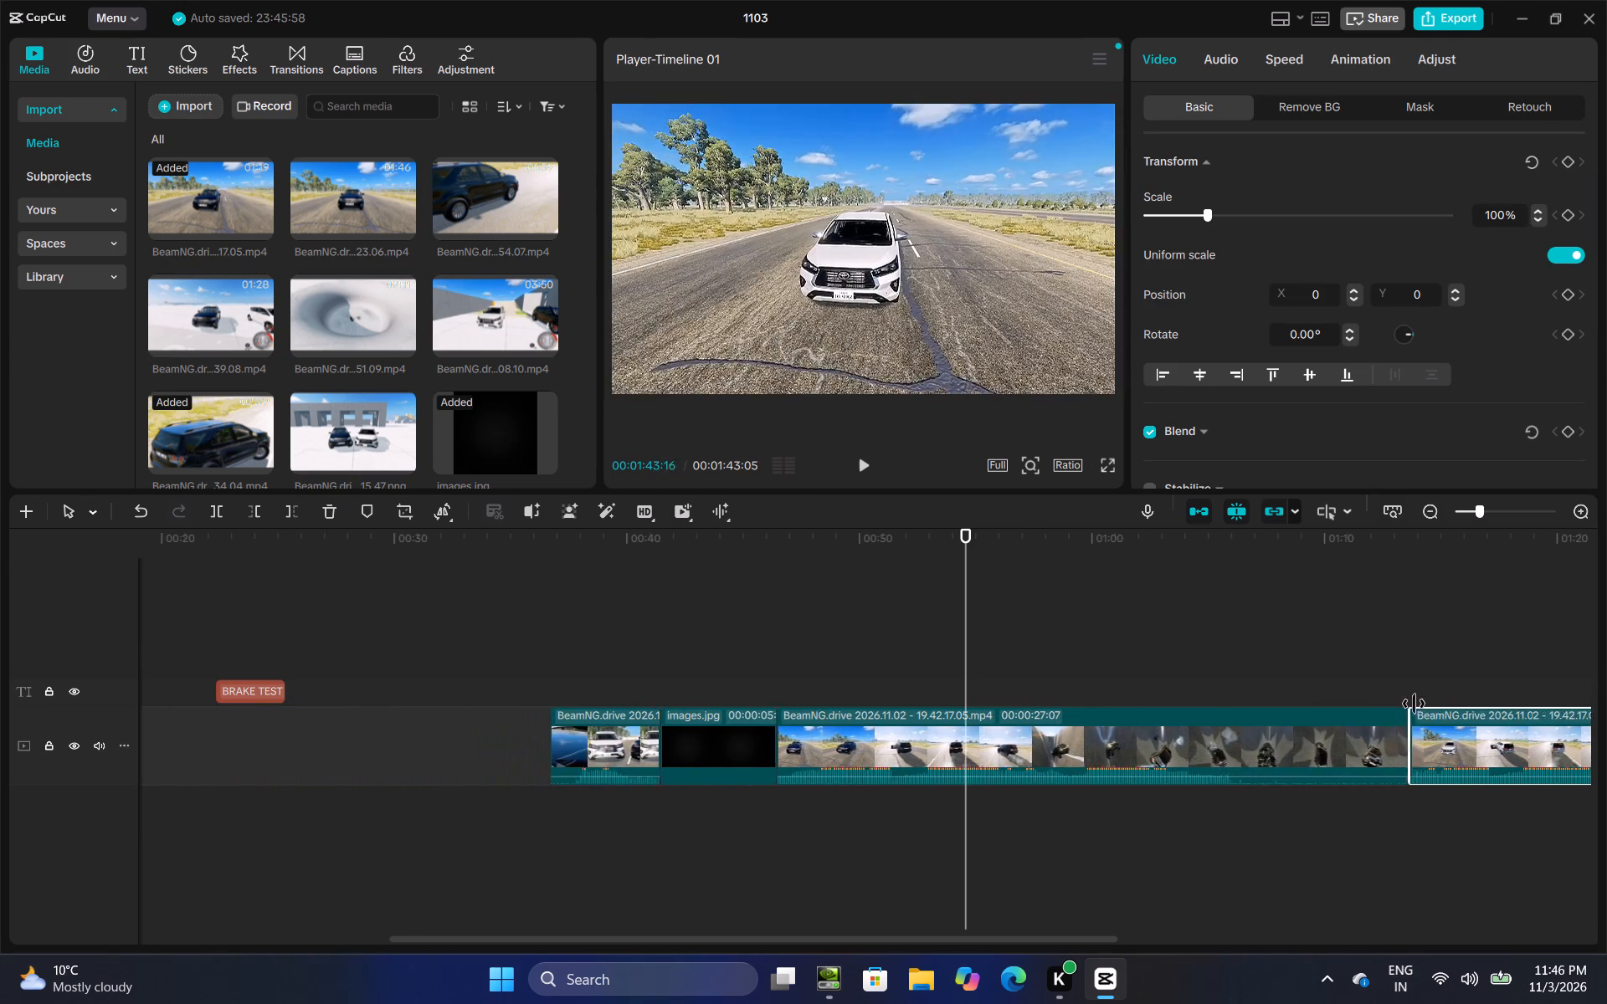
pyautogui.moveTo(1414, 704); pyautogui.dragTo(952, 725)
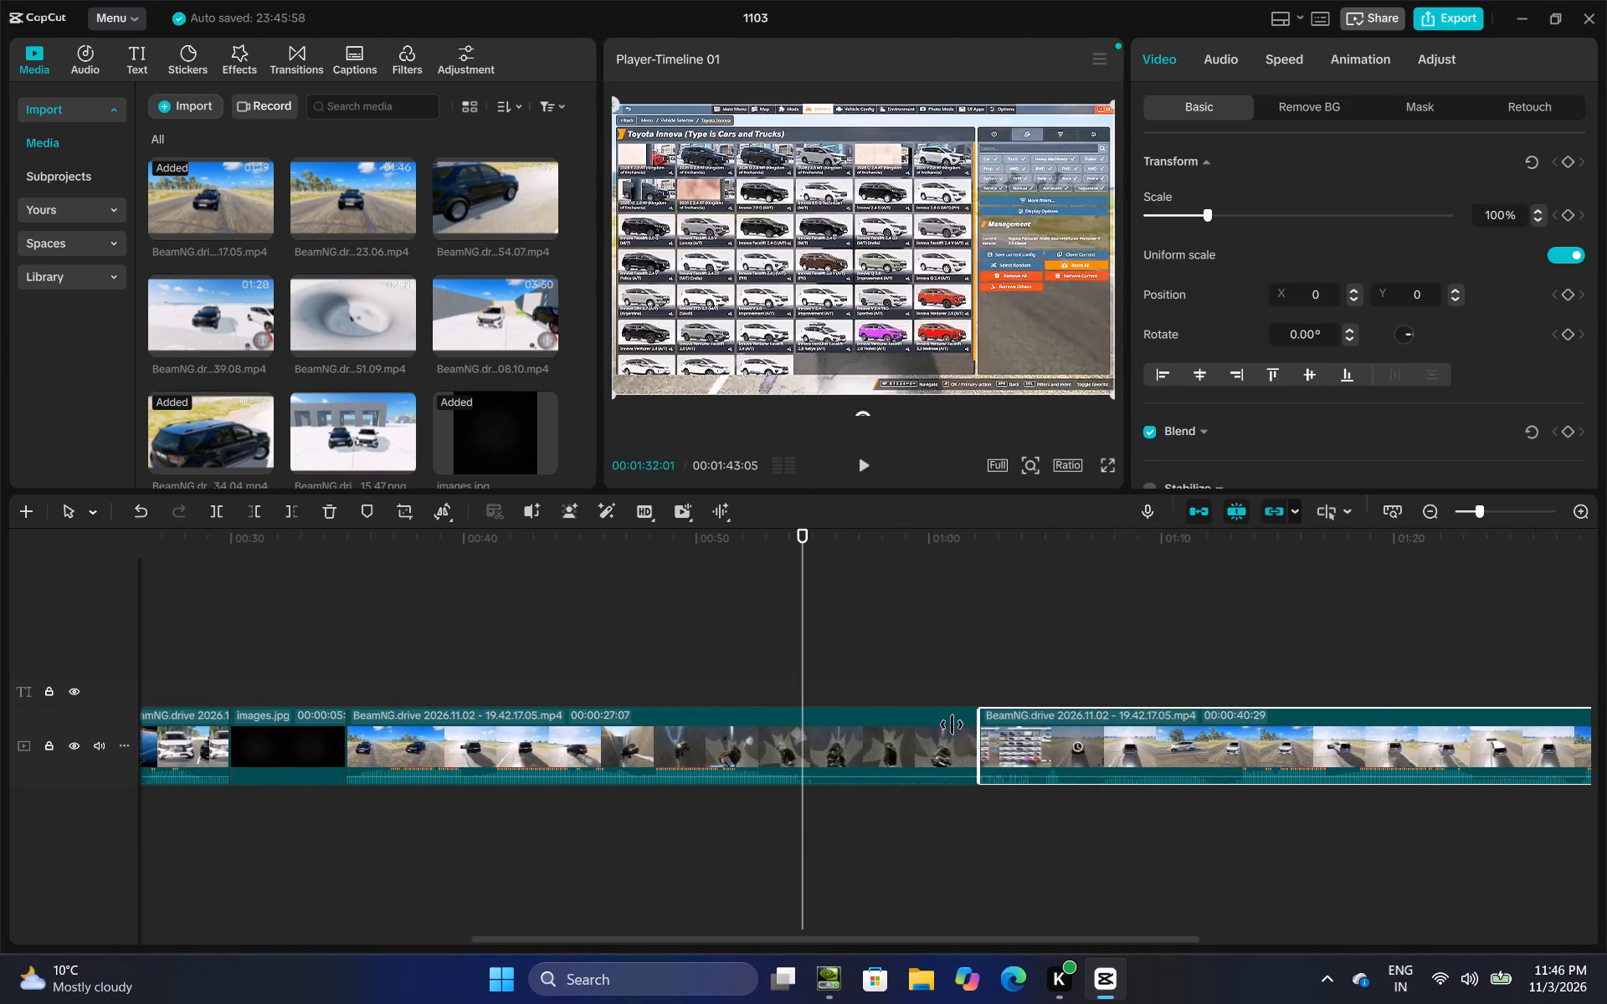
pyautogui.moveTo(952, 725); pyautogui.dragTo(1278, 697)
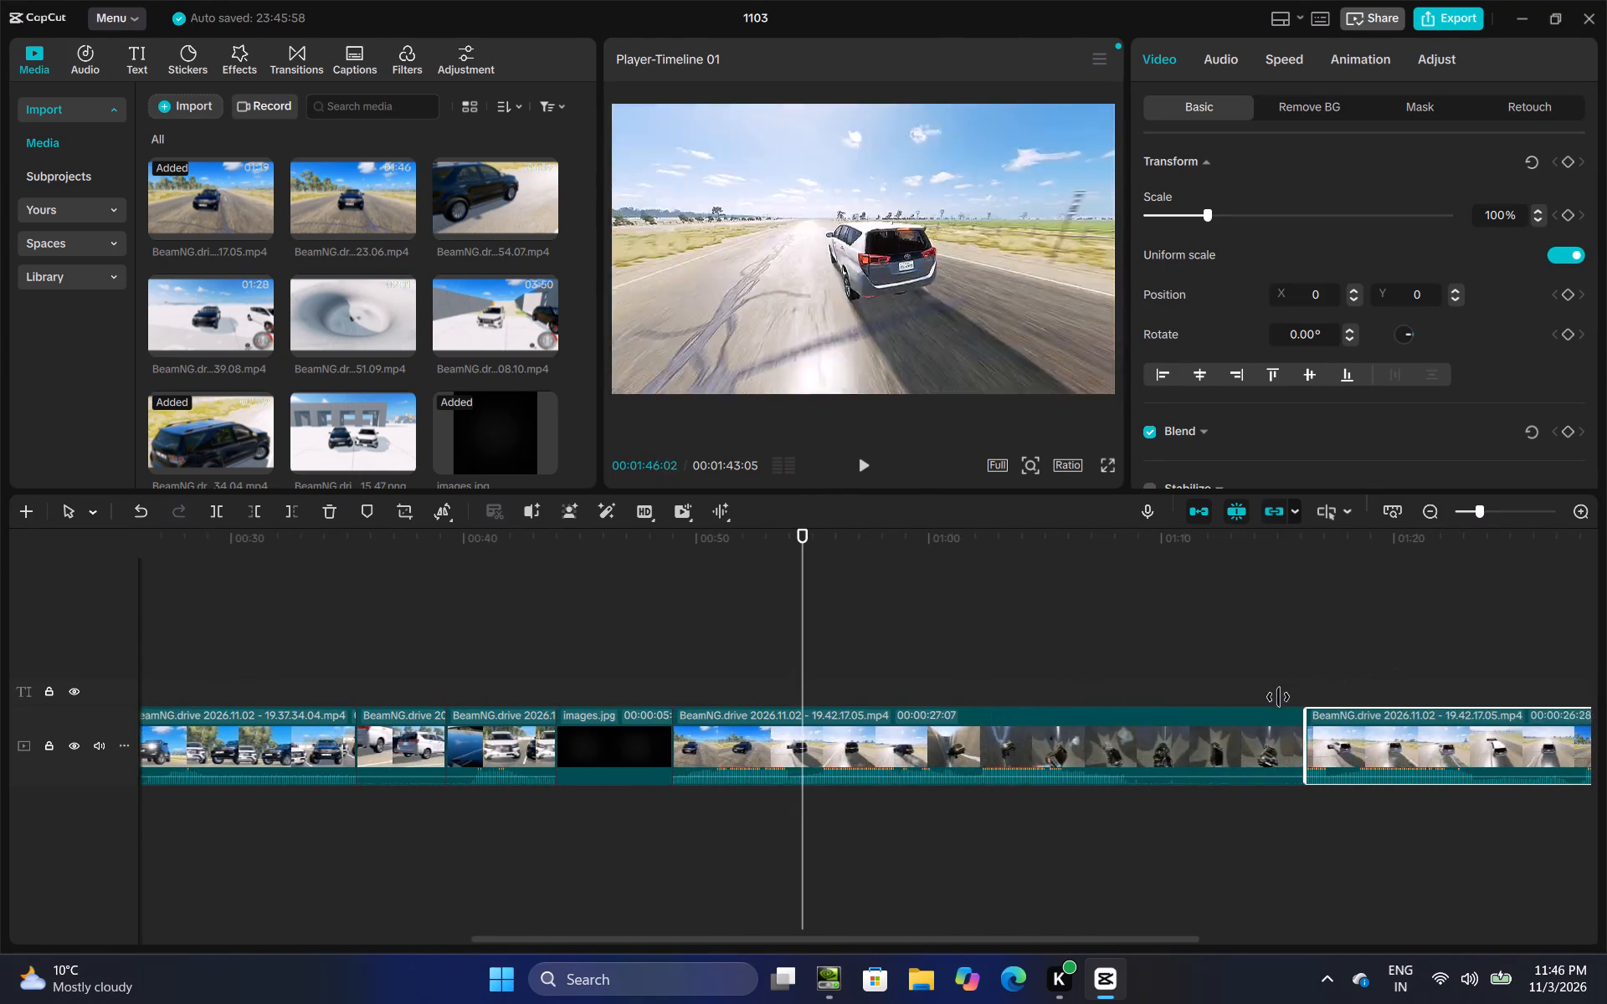
pyautogui.moveTo(1278, 697); pyautogui.dragTo(1260, 704)
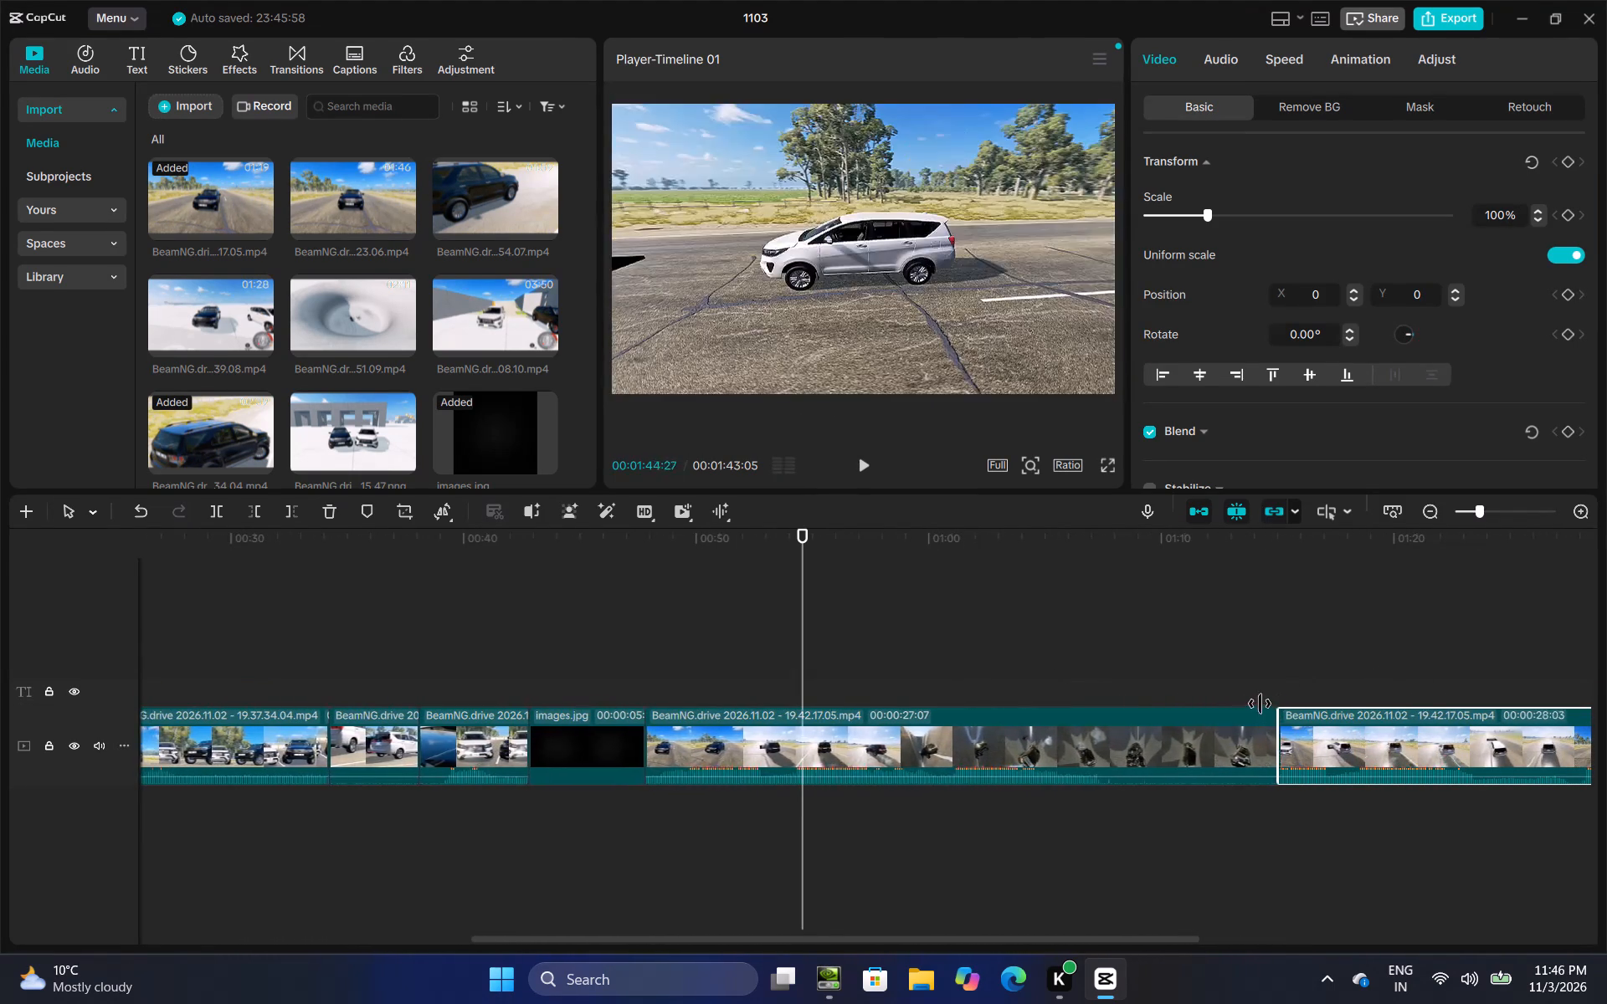
pyautogui.moveTo(1260, 704); pyautogui.dragTo(1182, 712)
pyautogui.click(870, 469)
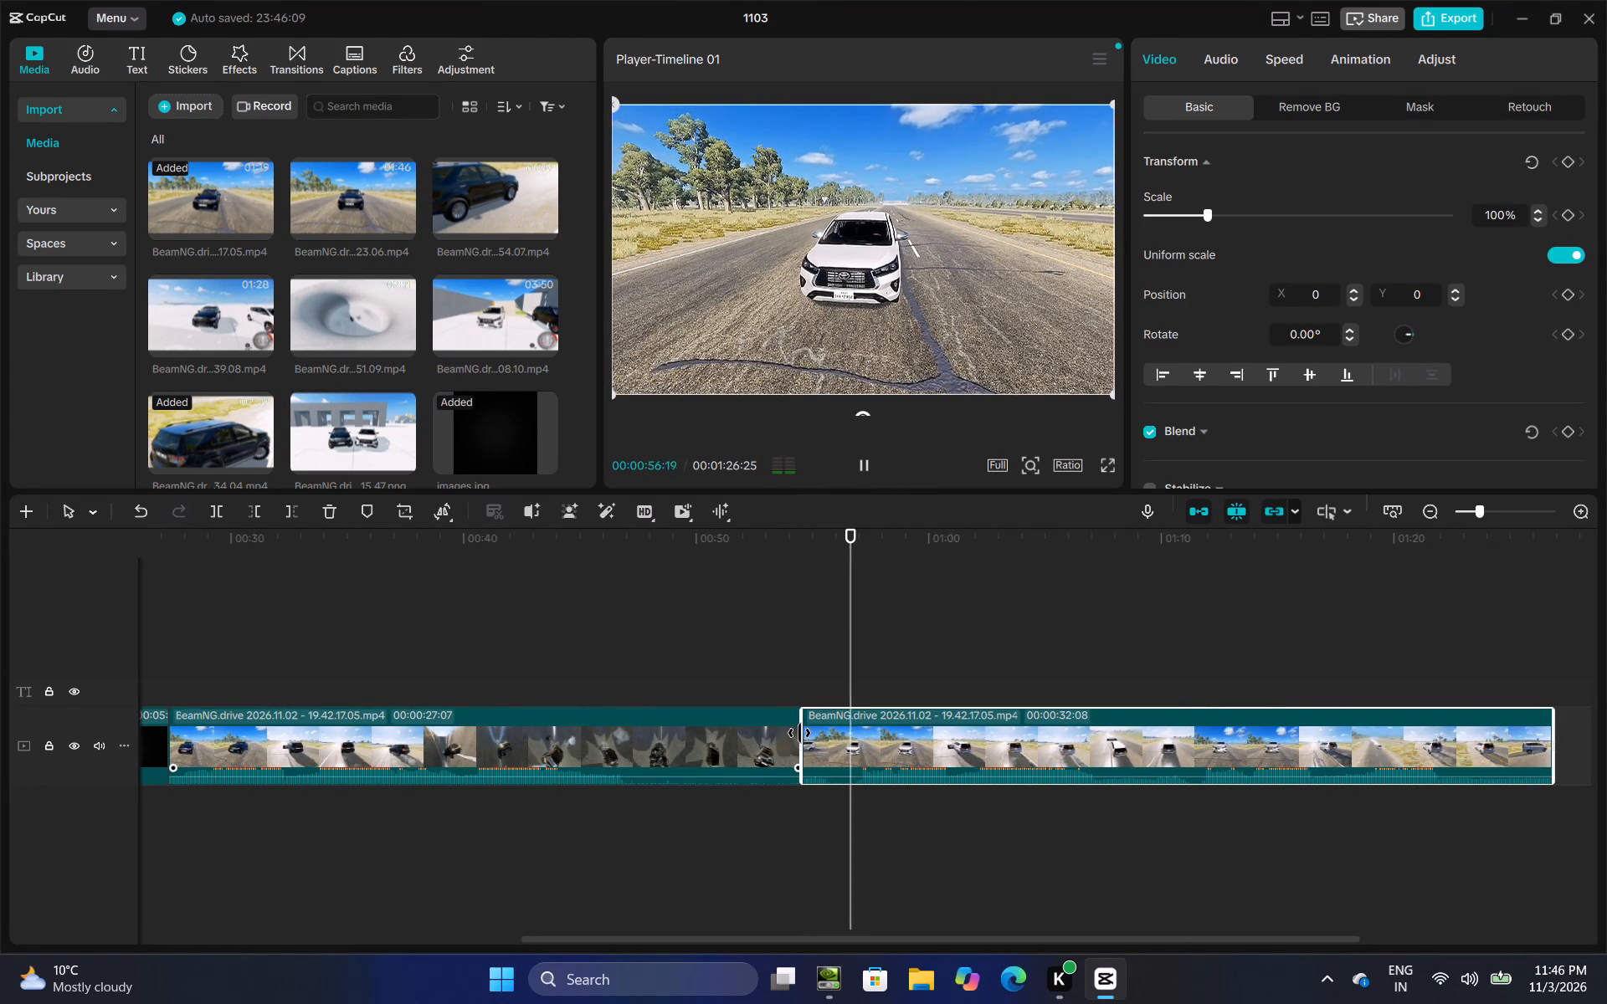
# Trim the last clip's start further, to 00:00:30:19 and on to 00:00:28:18, playing from the cut after each trim.
pyautogui.moveTo(799, 733); pyautogui.dragTo(840, 733)
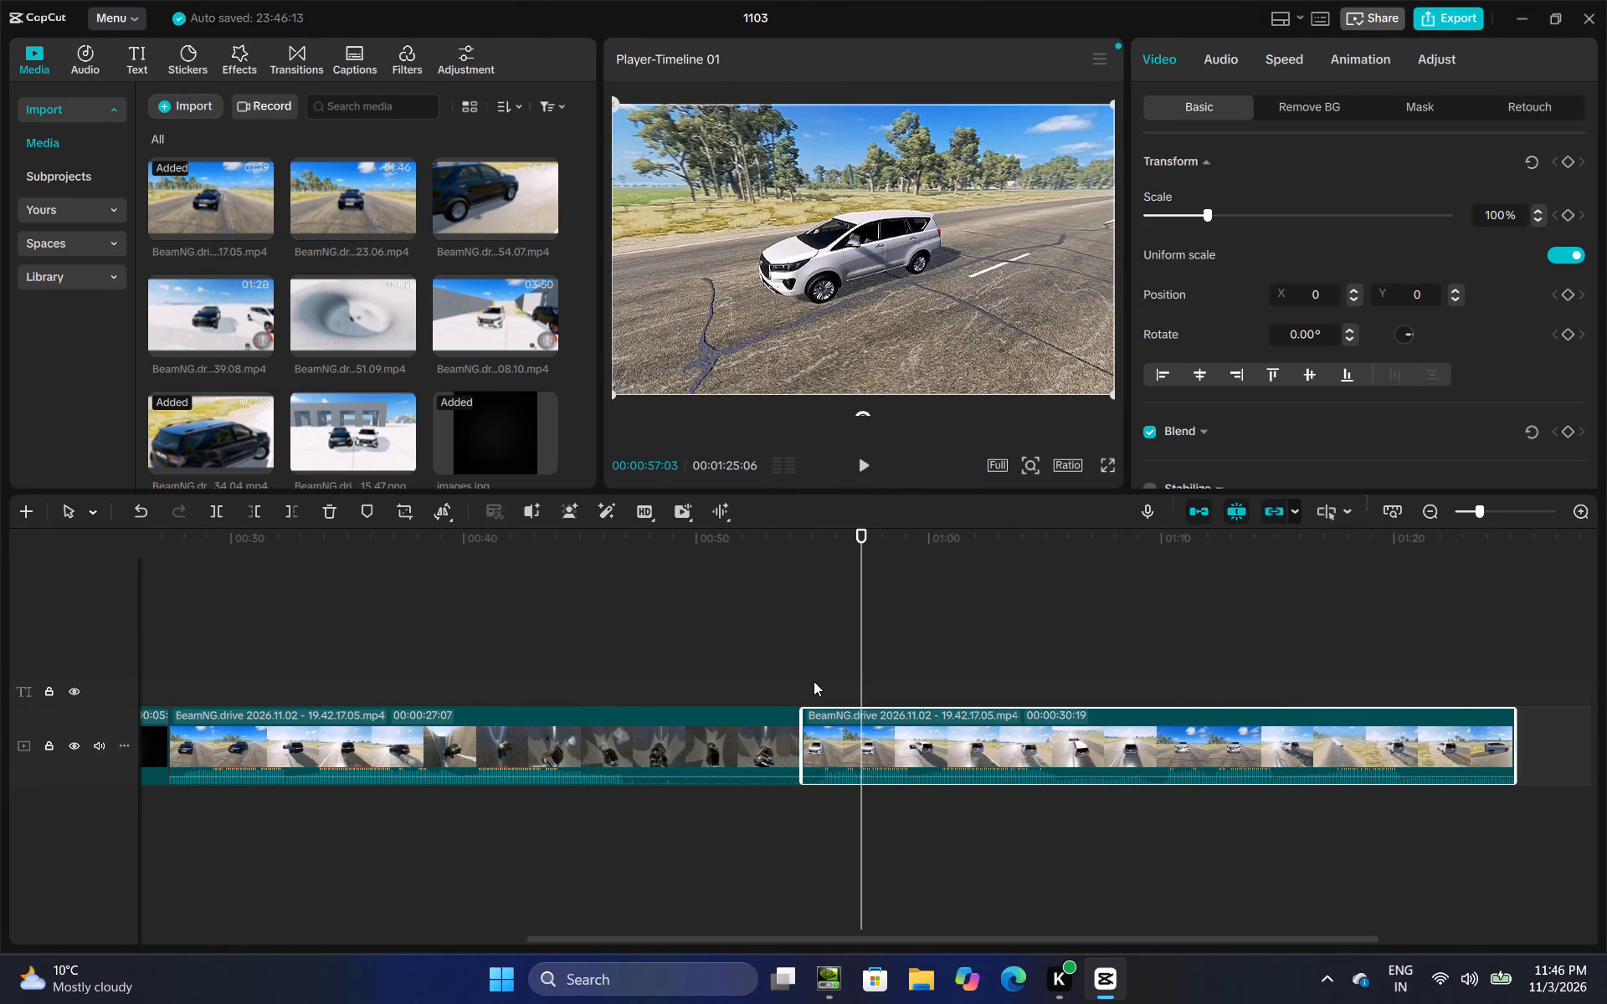
pyautogui.click(803, 681)
pyautogui.click(860, 474)
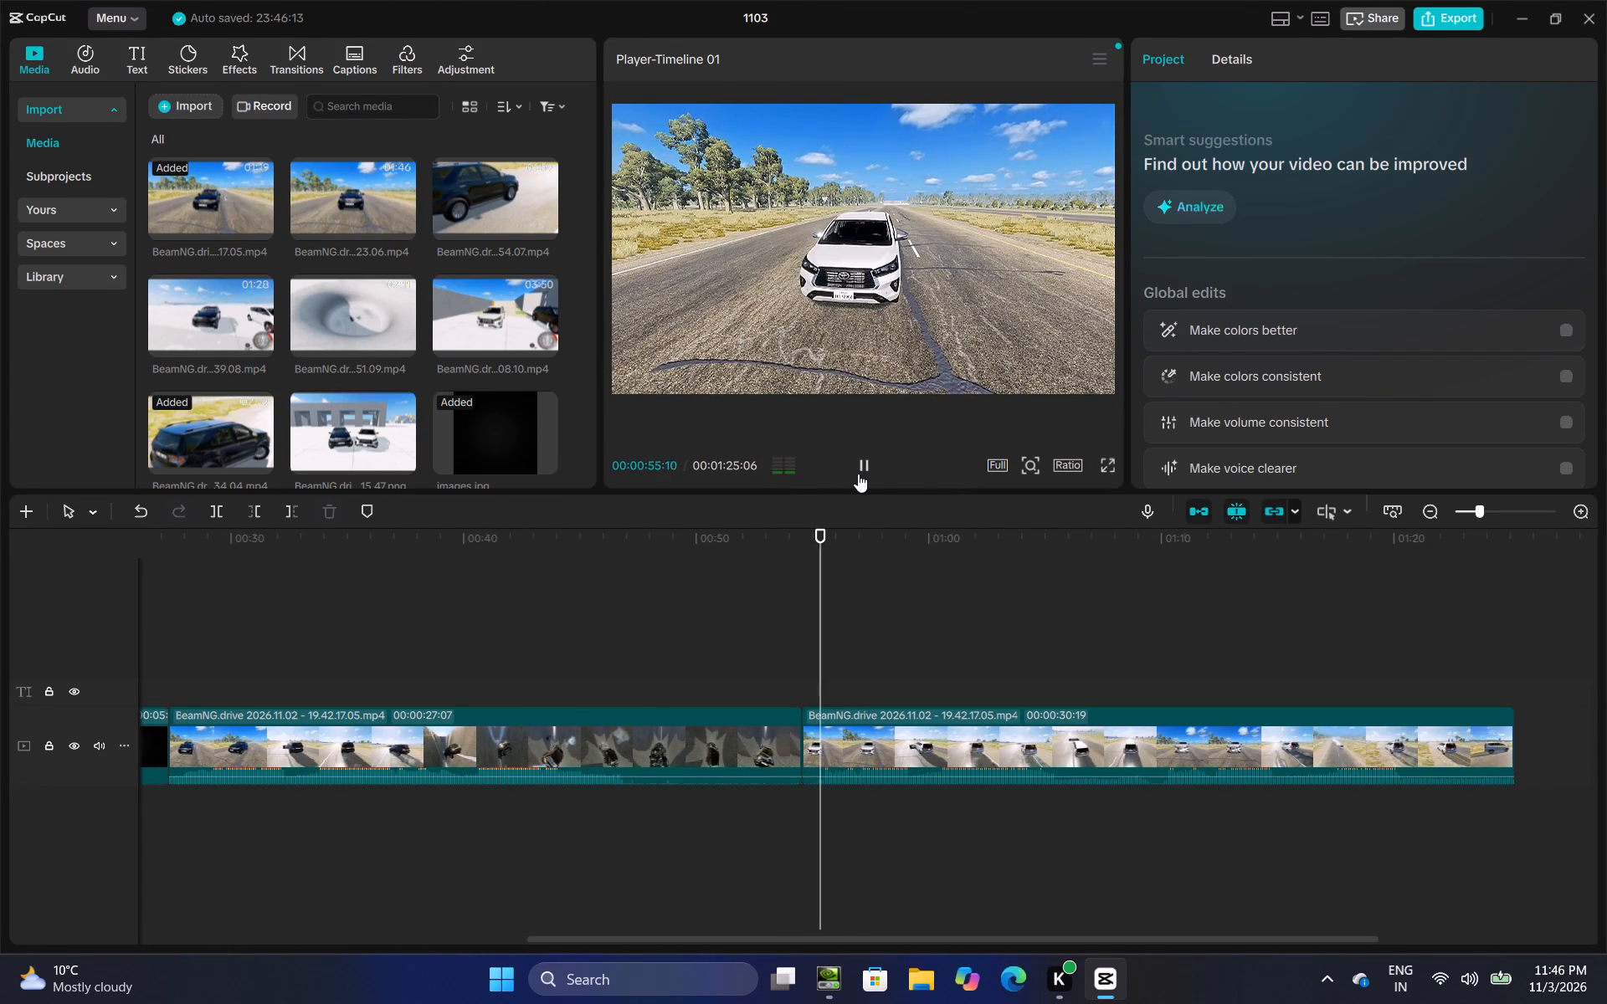
pyautogui.click(832, 743)
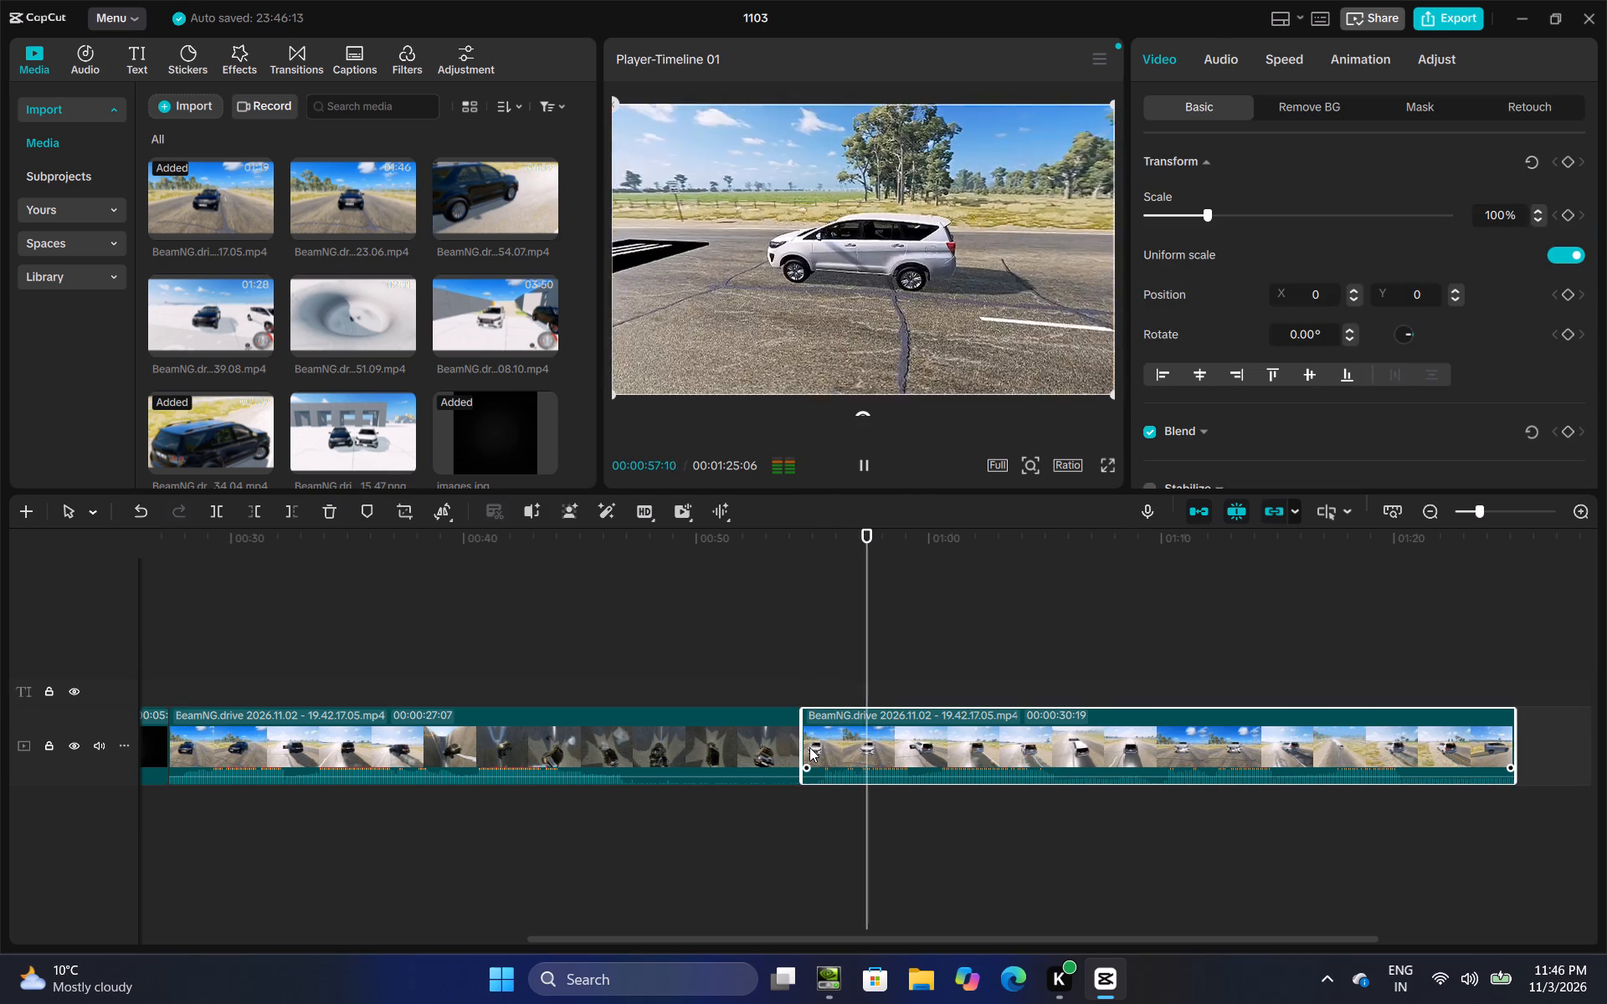
pyautogui.moveTo(798, 745); pyautogui.dragTo(849, 747)
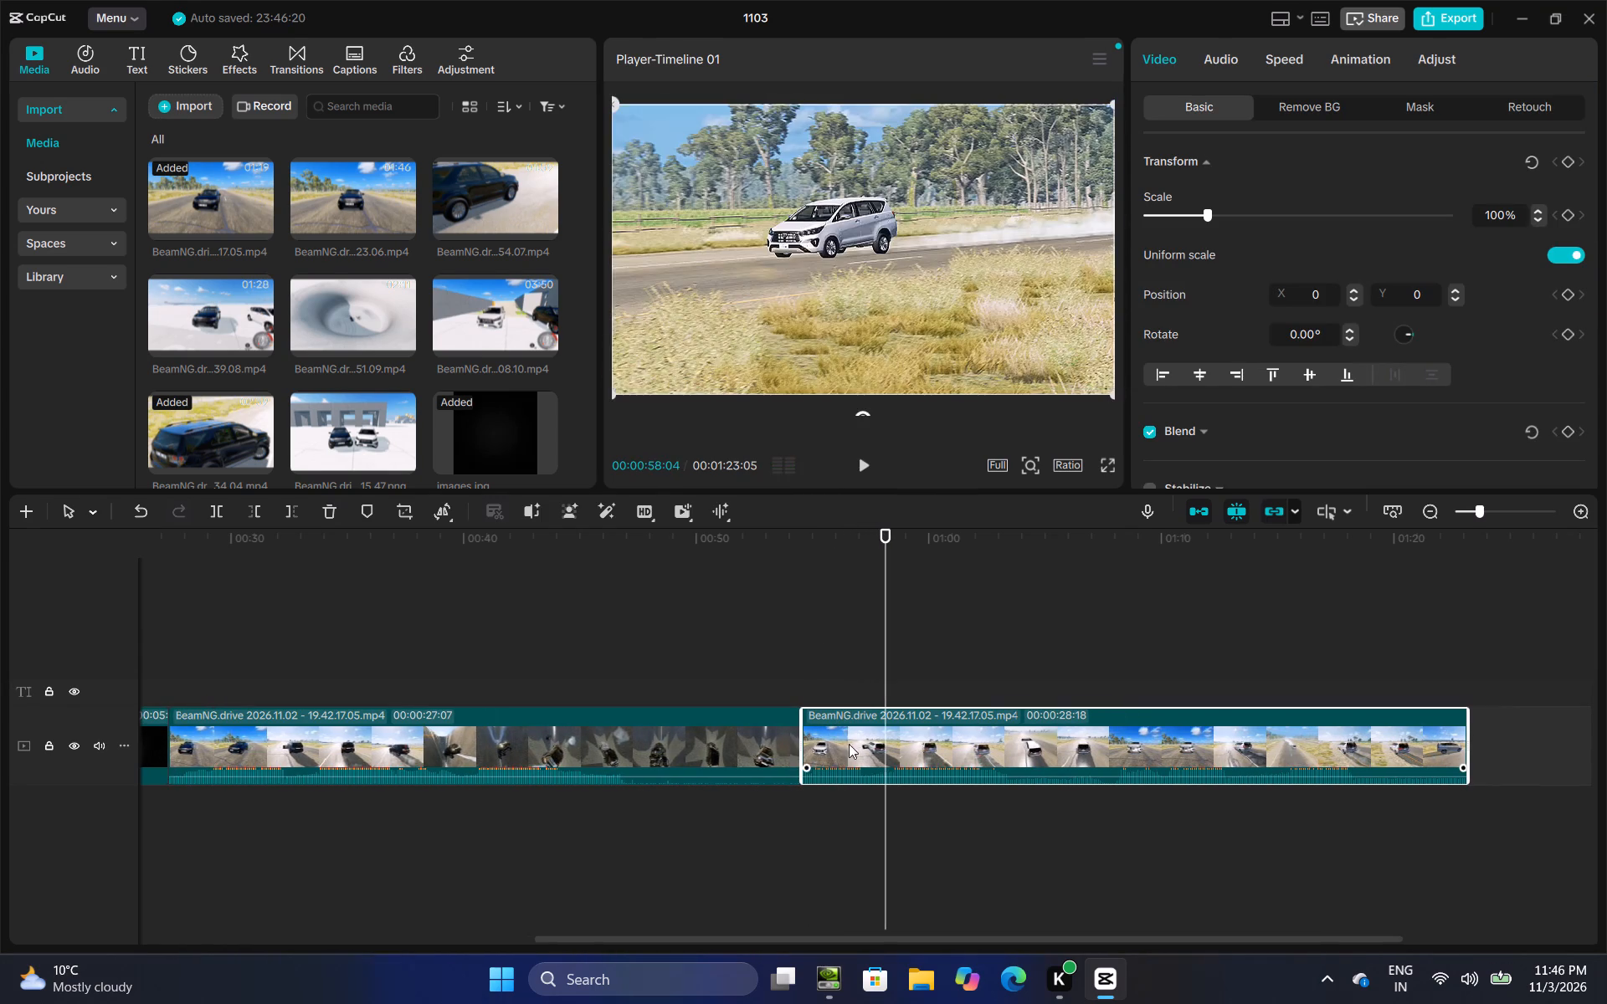
pyautogui.click(799, 656)
pyautogui.click(862, 465)
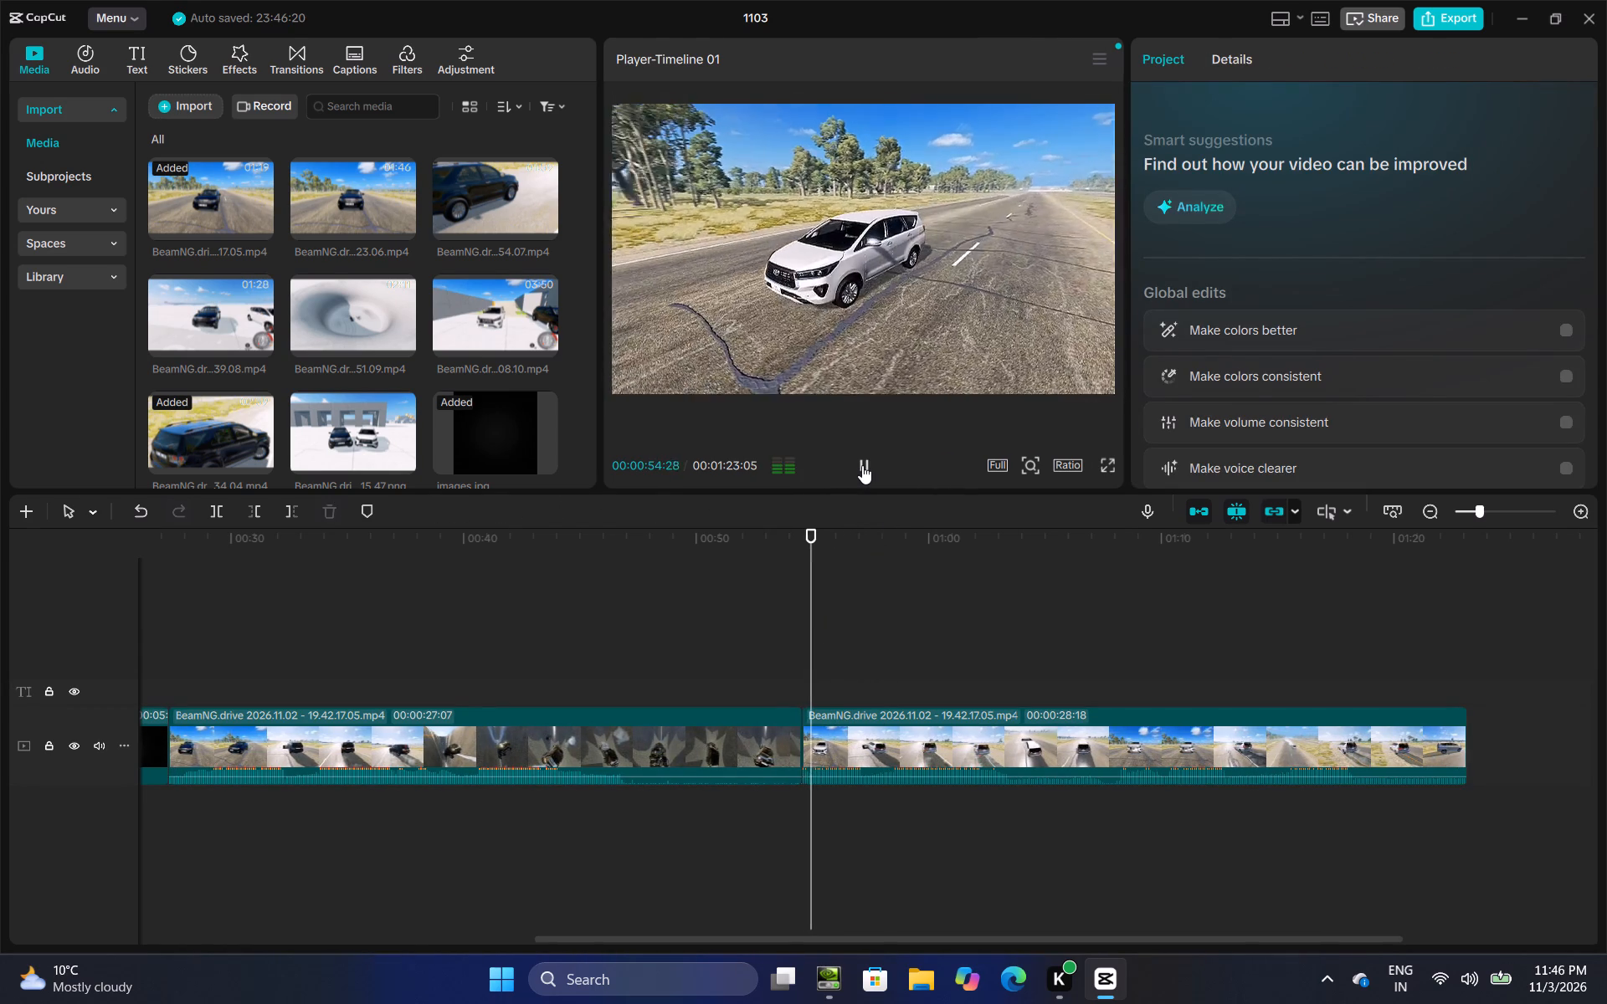
# Extend the last clip's start back slightly to a duration of 00:00:29:00 and play the footage from the cut.
pyautogui.click(818, 729)
pyautogui.moveTo(801, 733); pyautogui.dragTo(799, 745)
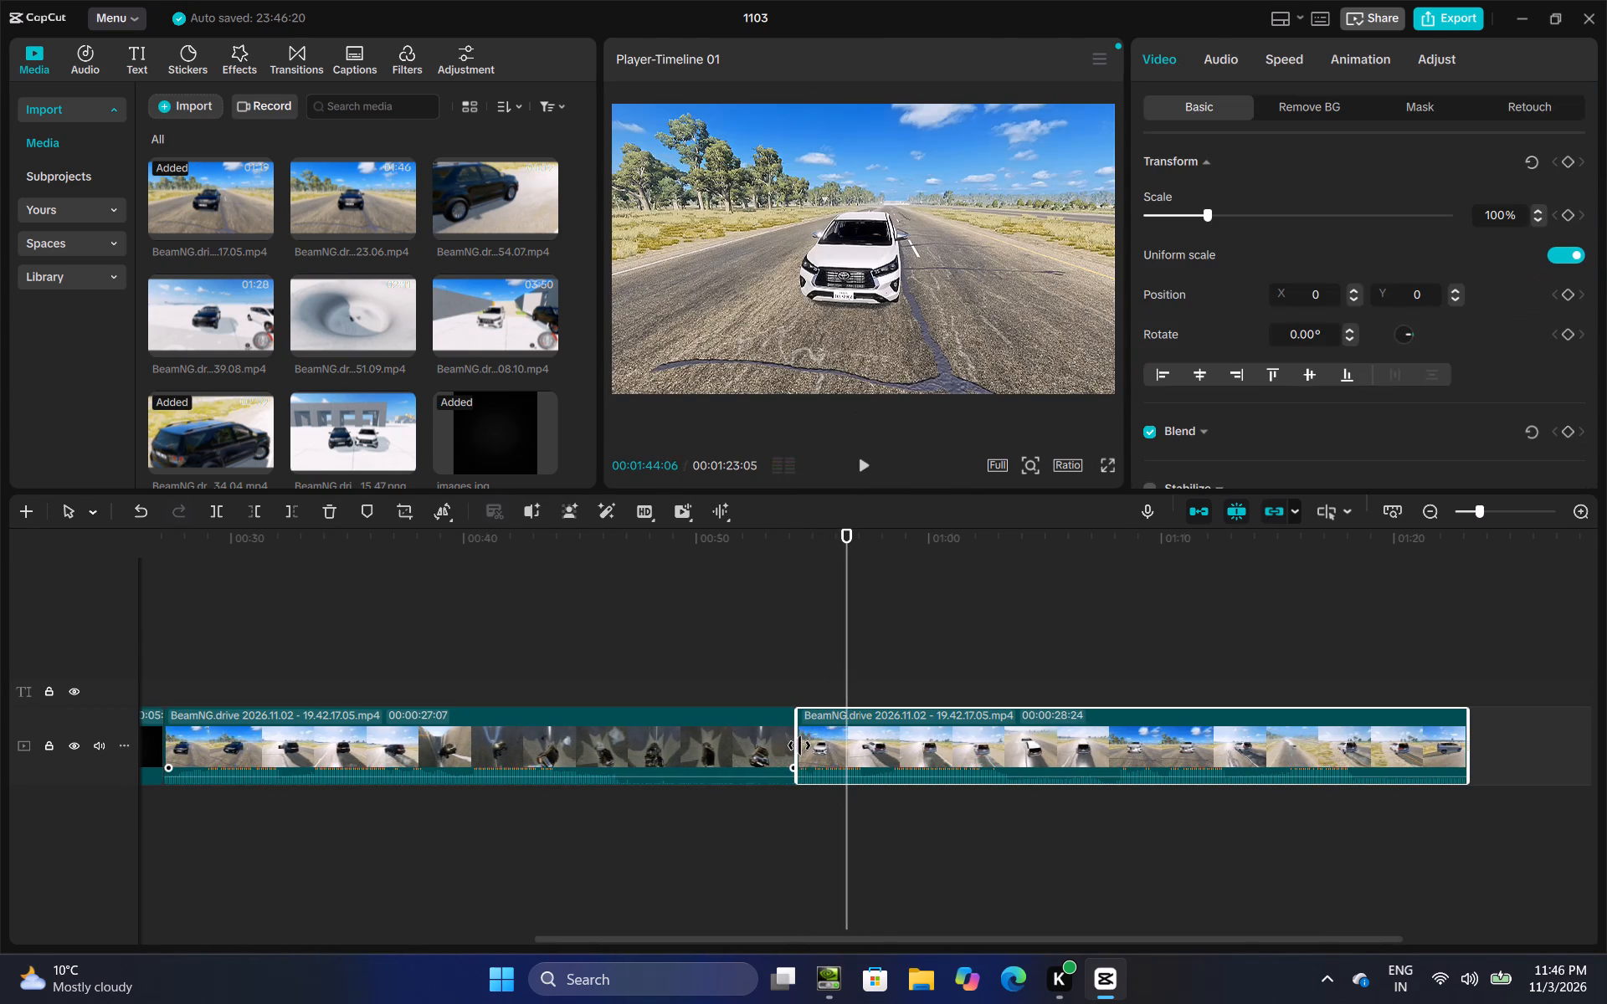
pyautogui.moveTo(799, 745); pyautogui.dragTo(795, 756)
pyautogui.click(798, 679)
pyautogui.click(866, 453)
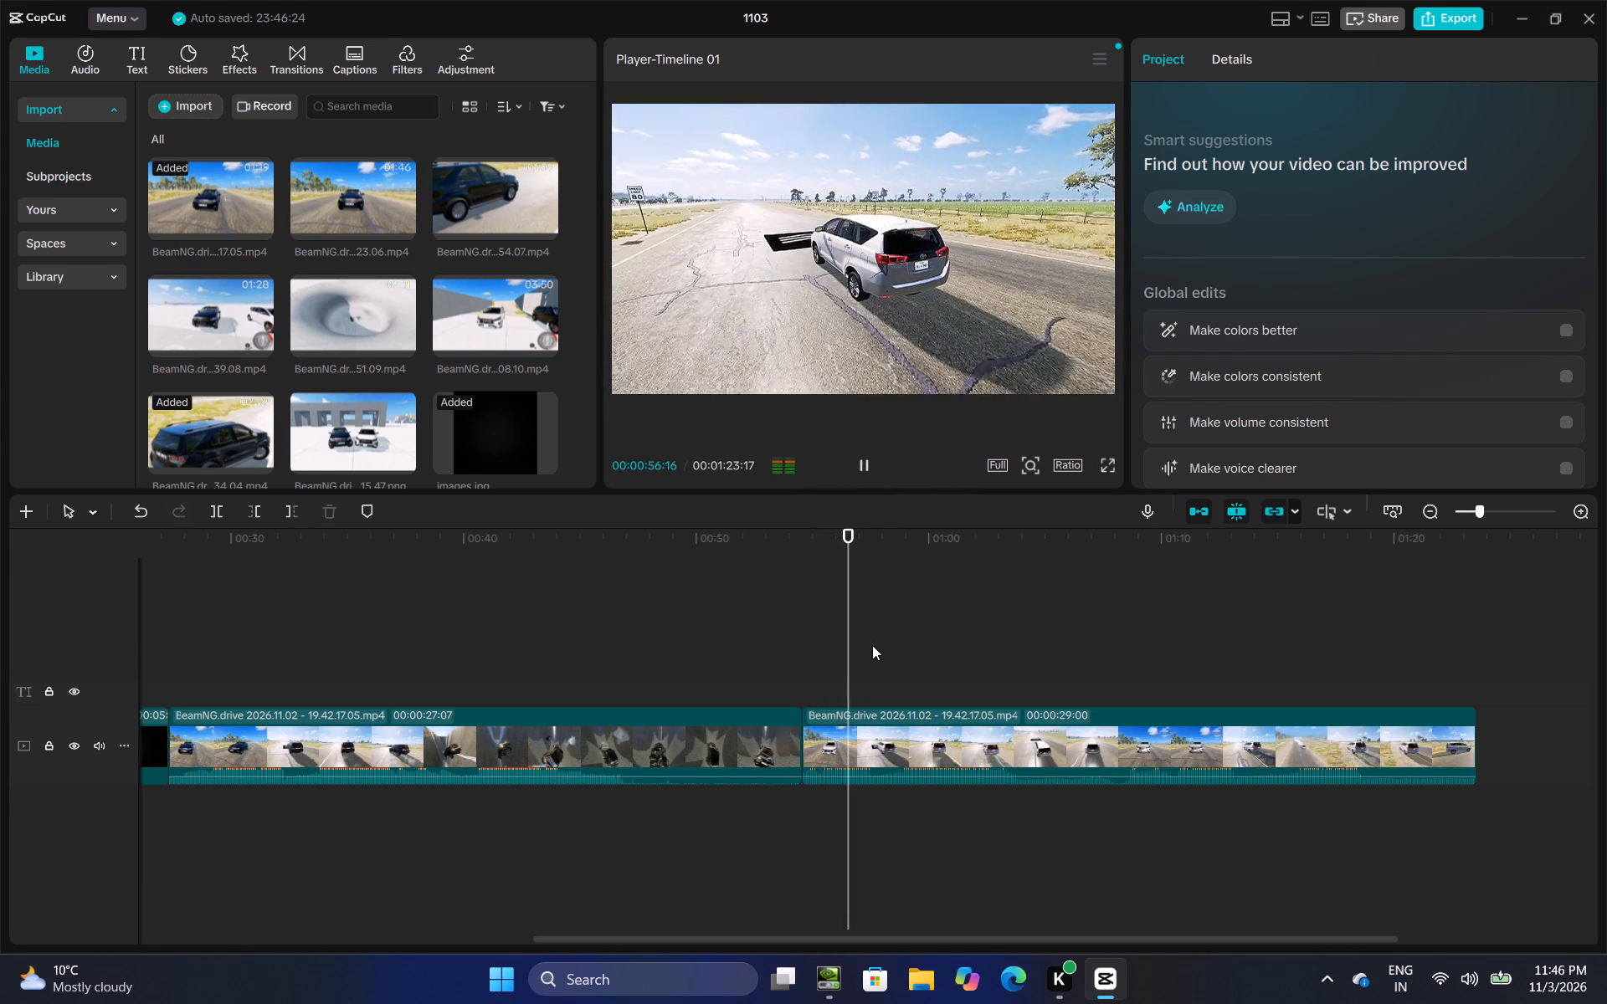
pyautogui.click(947, 653)
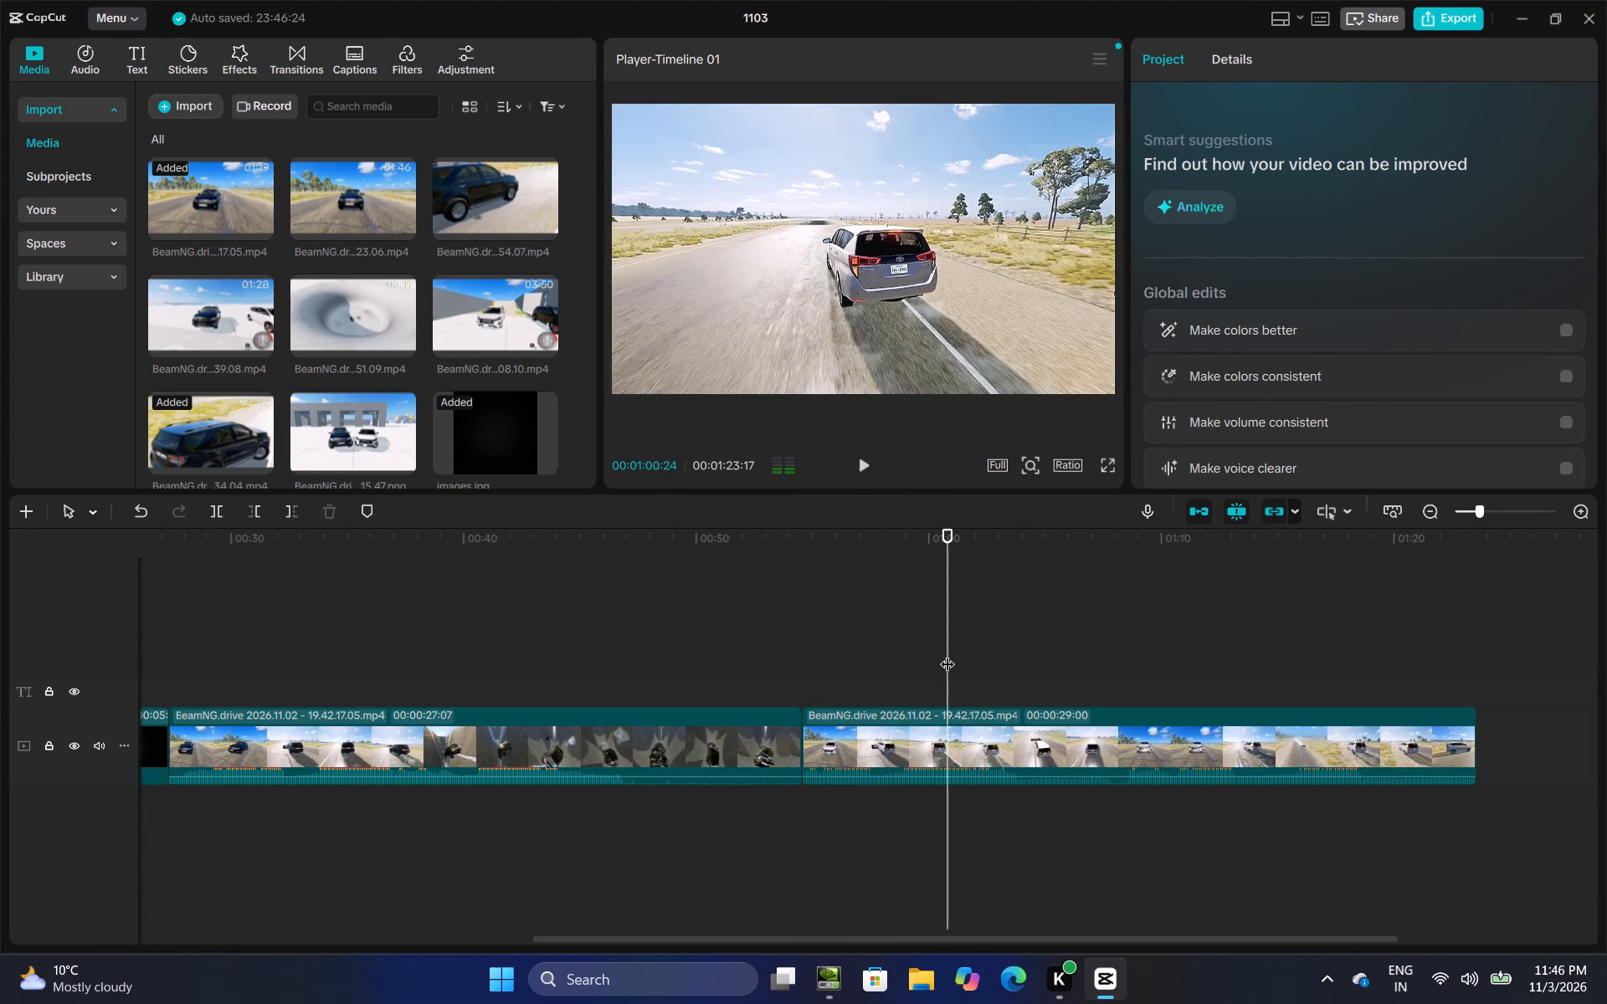
# Split the last clip at 00:01:08:19, delete the part before the split, and play the remaining white car footage from the cut.
pyautogui.moveTo(947, 653); pyautogui.dragTo(1194, 655)
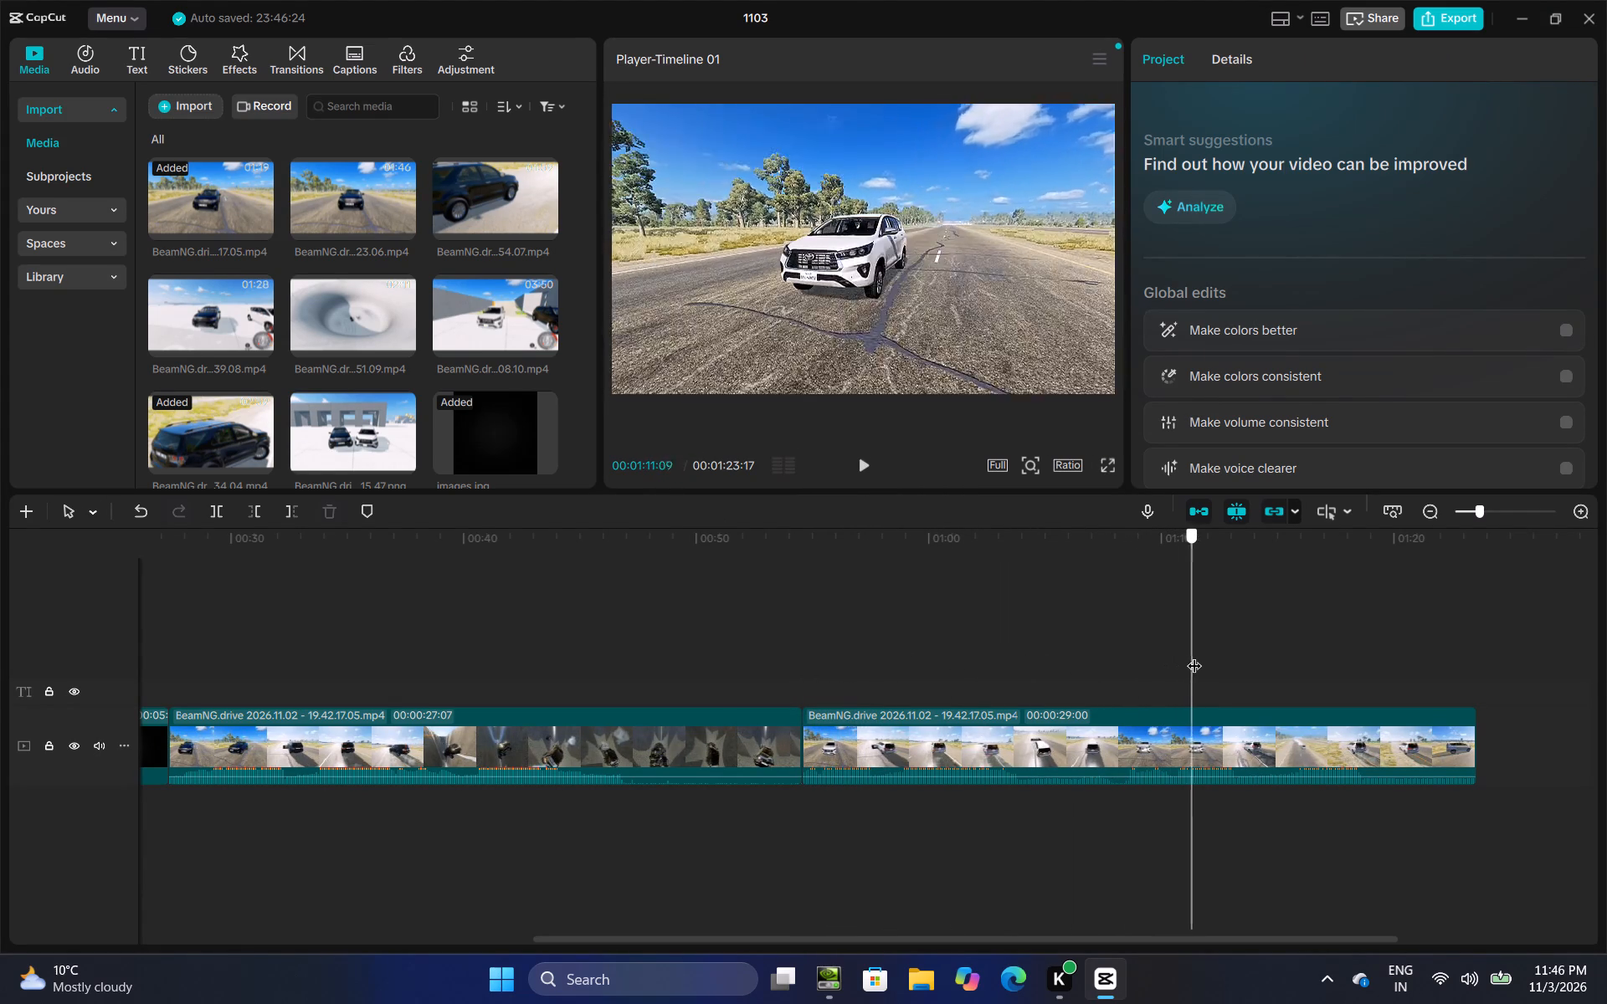
pyautogui.moveTo(1194, 655); pyautogui.dragTo(1182, 662)
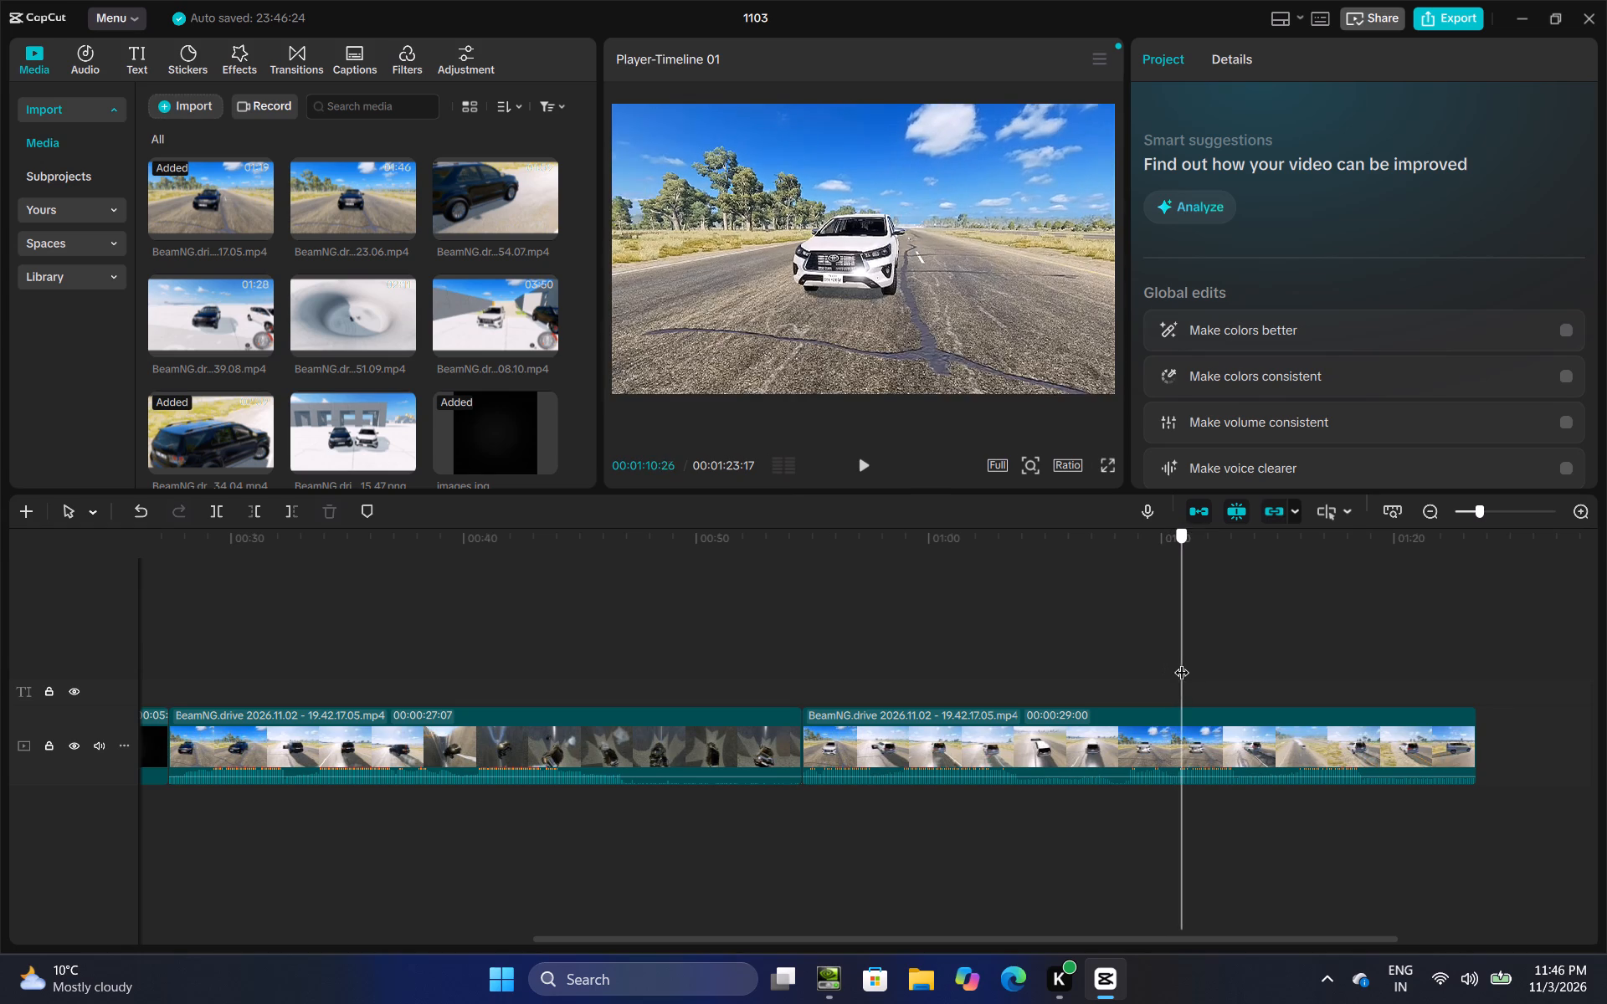
pyautogui.moveTo(1182, 662); pyautogui.dragTo(1130, 670)
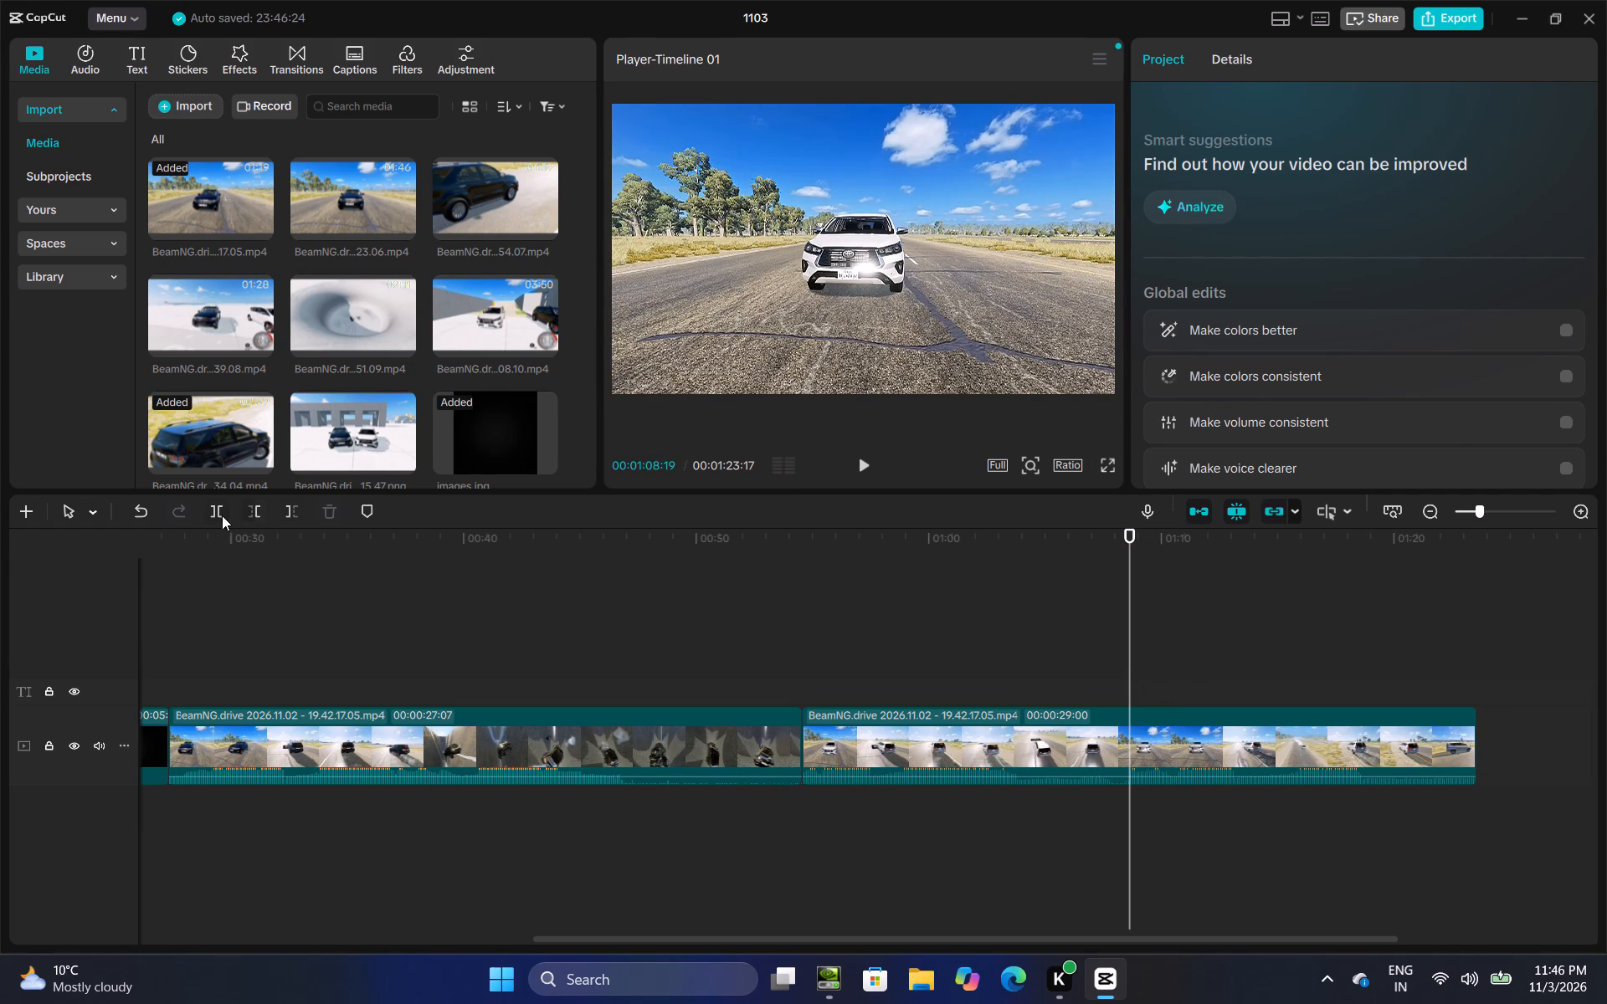
pyautogui.click(222, 515)
pyautogui.click(840, 730)
pyautogui.rightClick(840, 730)
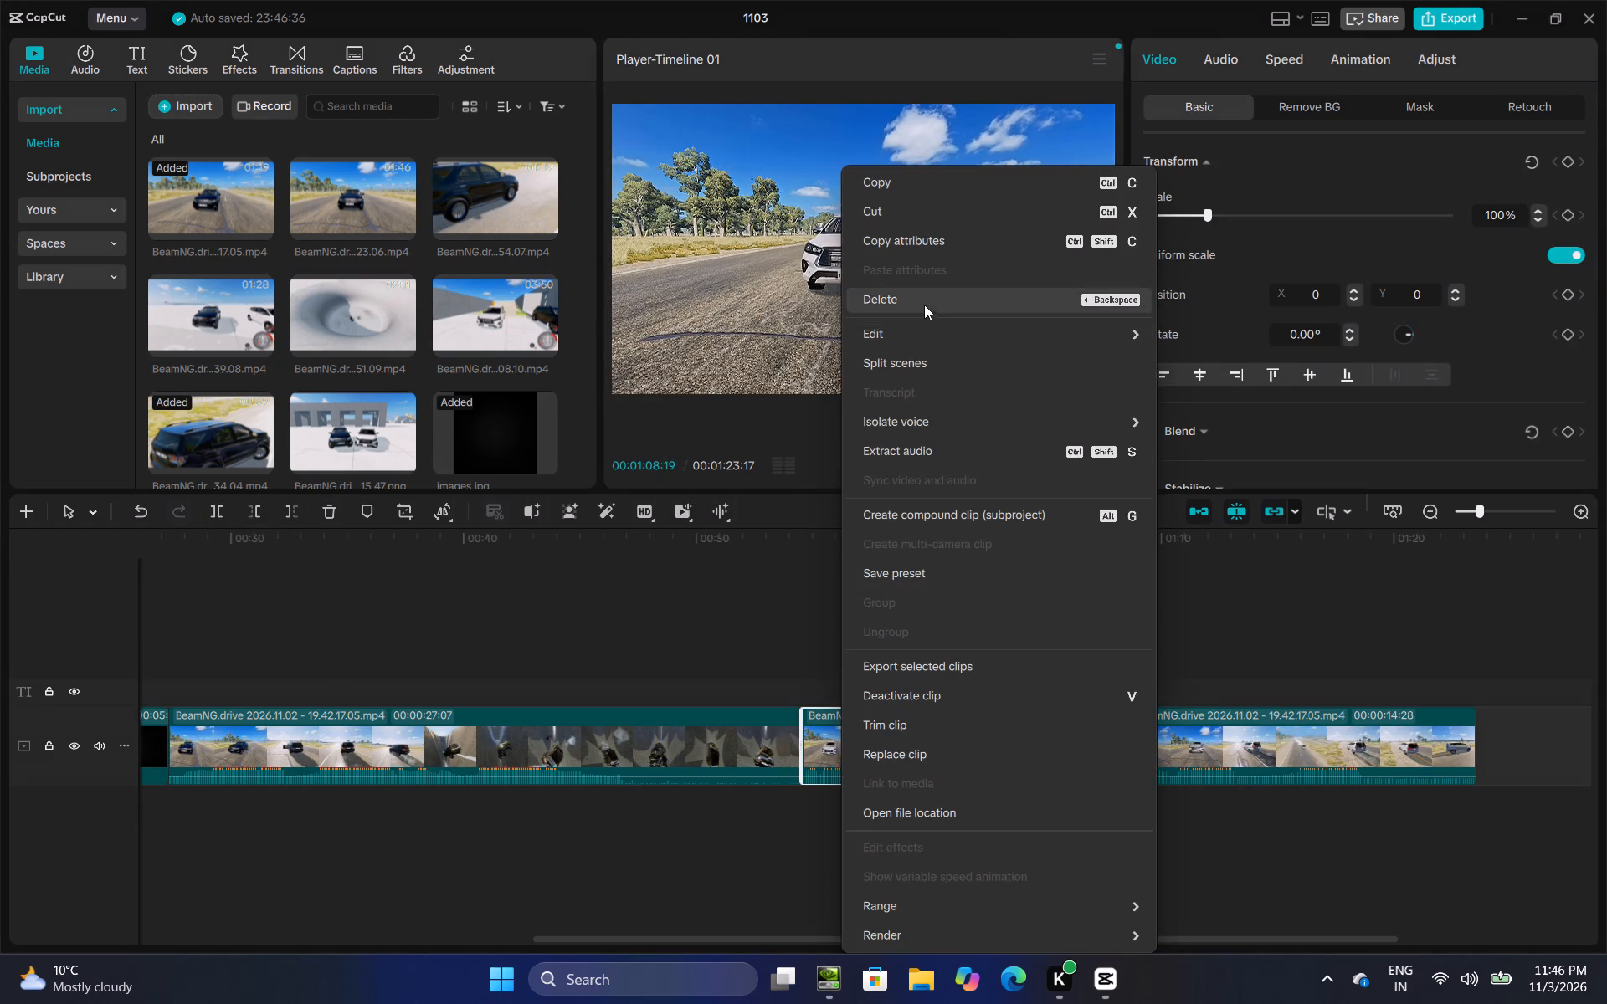
pyautogui.click(924, 305)
pyautogui.click(814, 637)
pyautogui.click(854, 468)
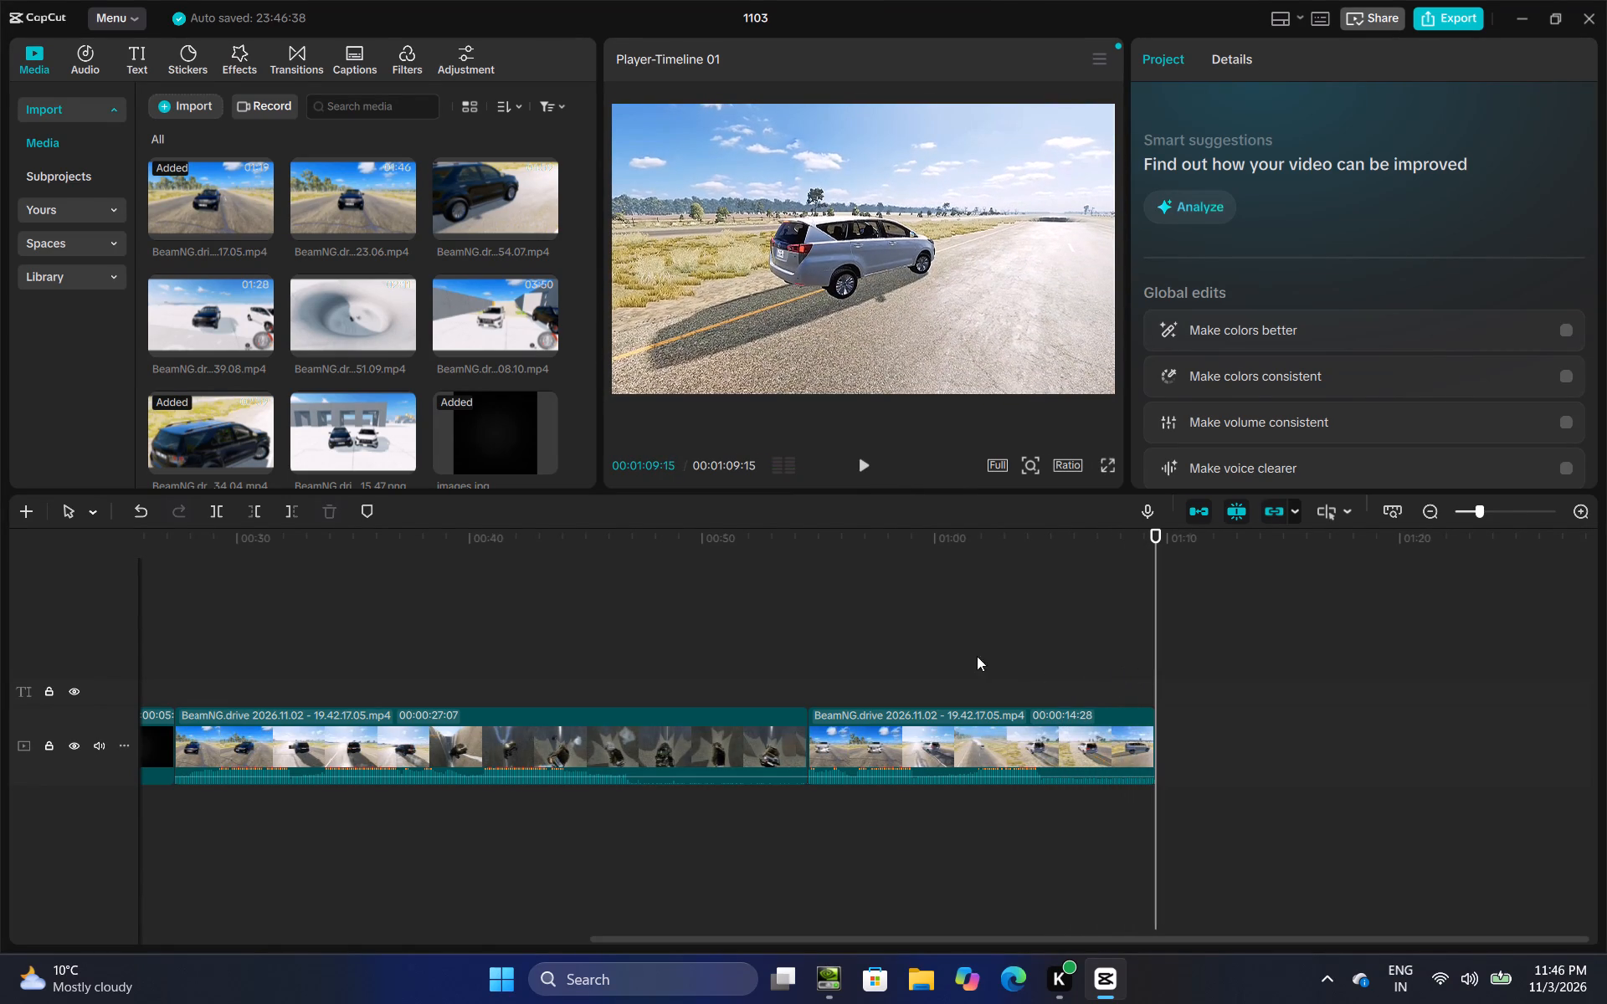
# Move the 00:00:14:28 white car clip ahead of the black car clip and skim through the reordered footage to the end.
pyautogui.moveTo(870, 737); pyautogui.dragTo(290, 735)
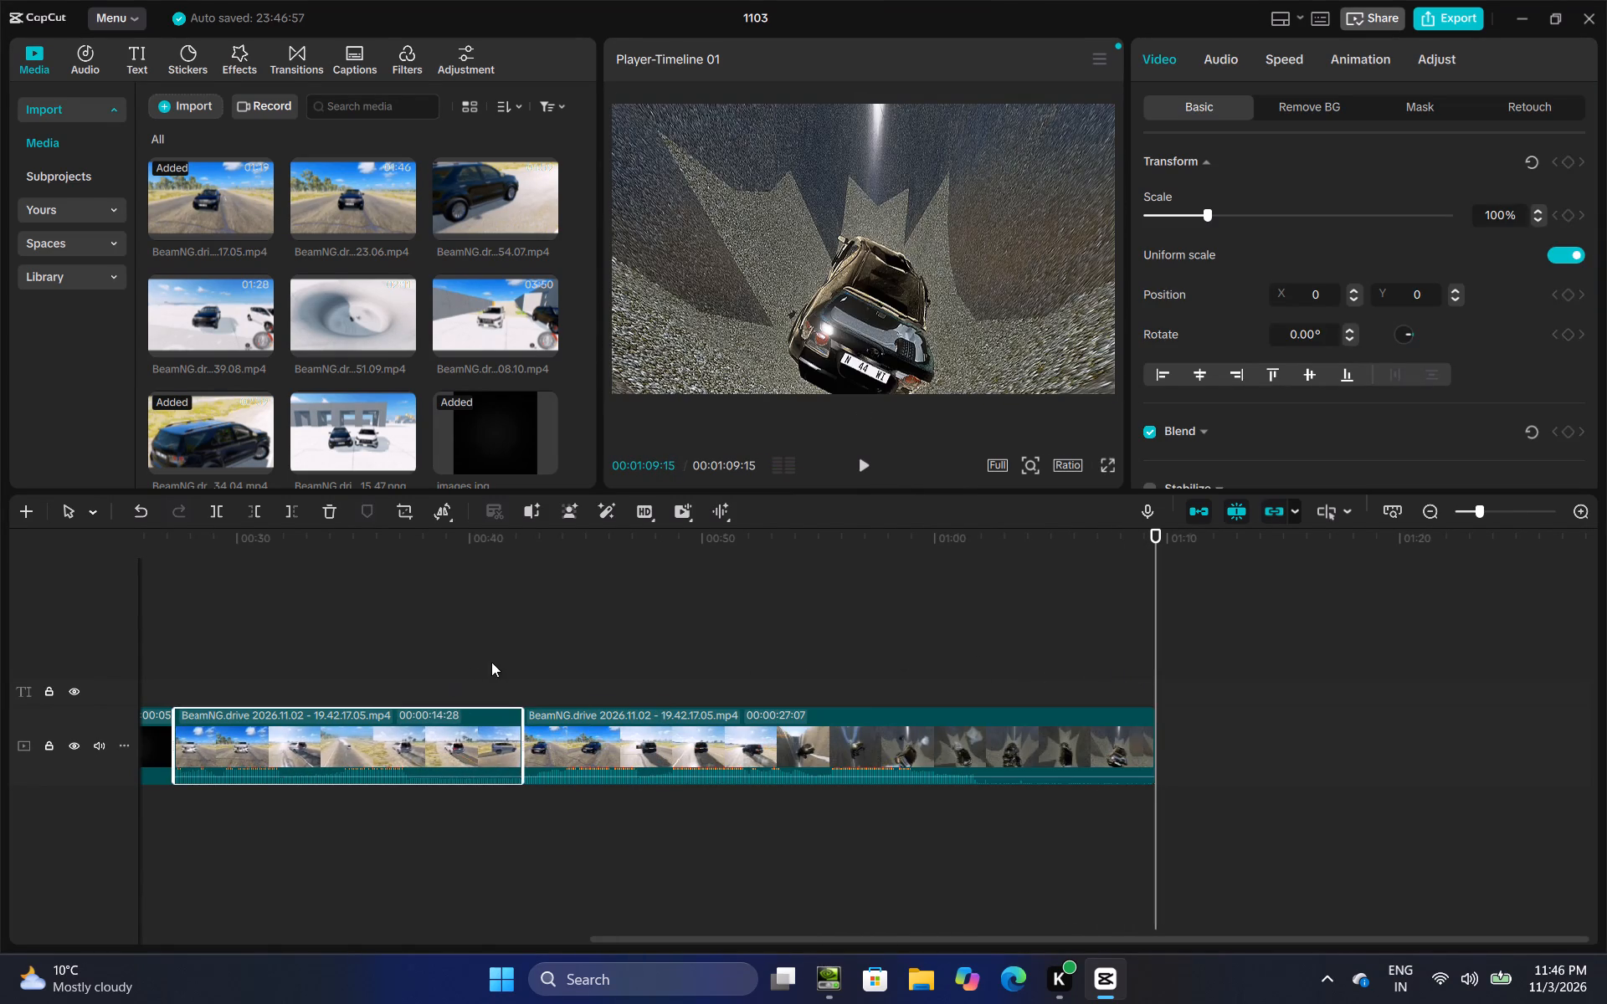
pyautogui.click(491, 662)
pyautogui.moveTo(491, 662); pyautogui.dragTo(617, 712)
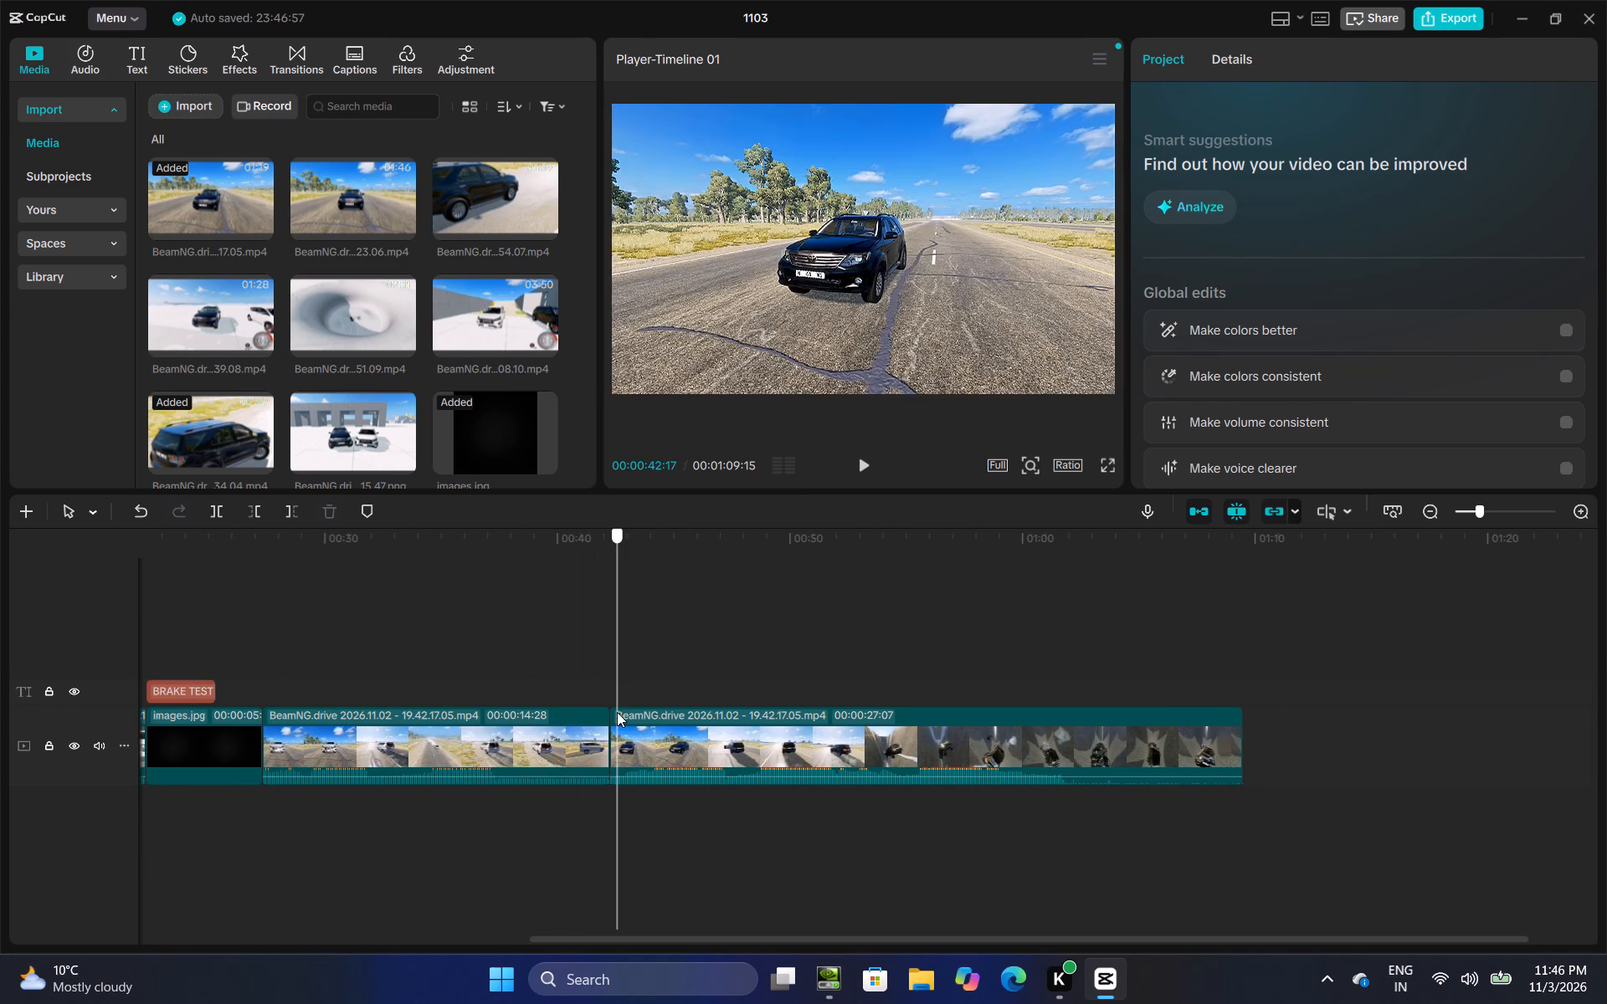
pyautogui.moveTo(617, 712); pyautogui.dragTo(989, 694)
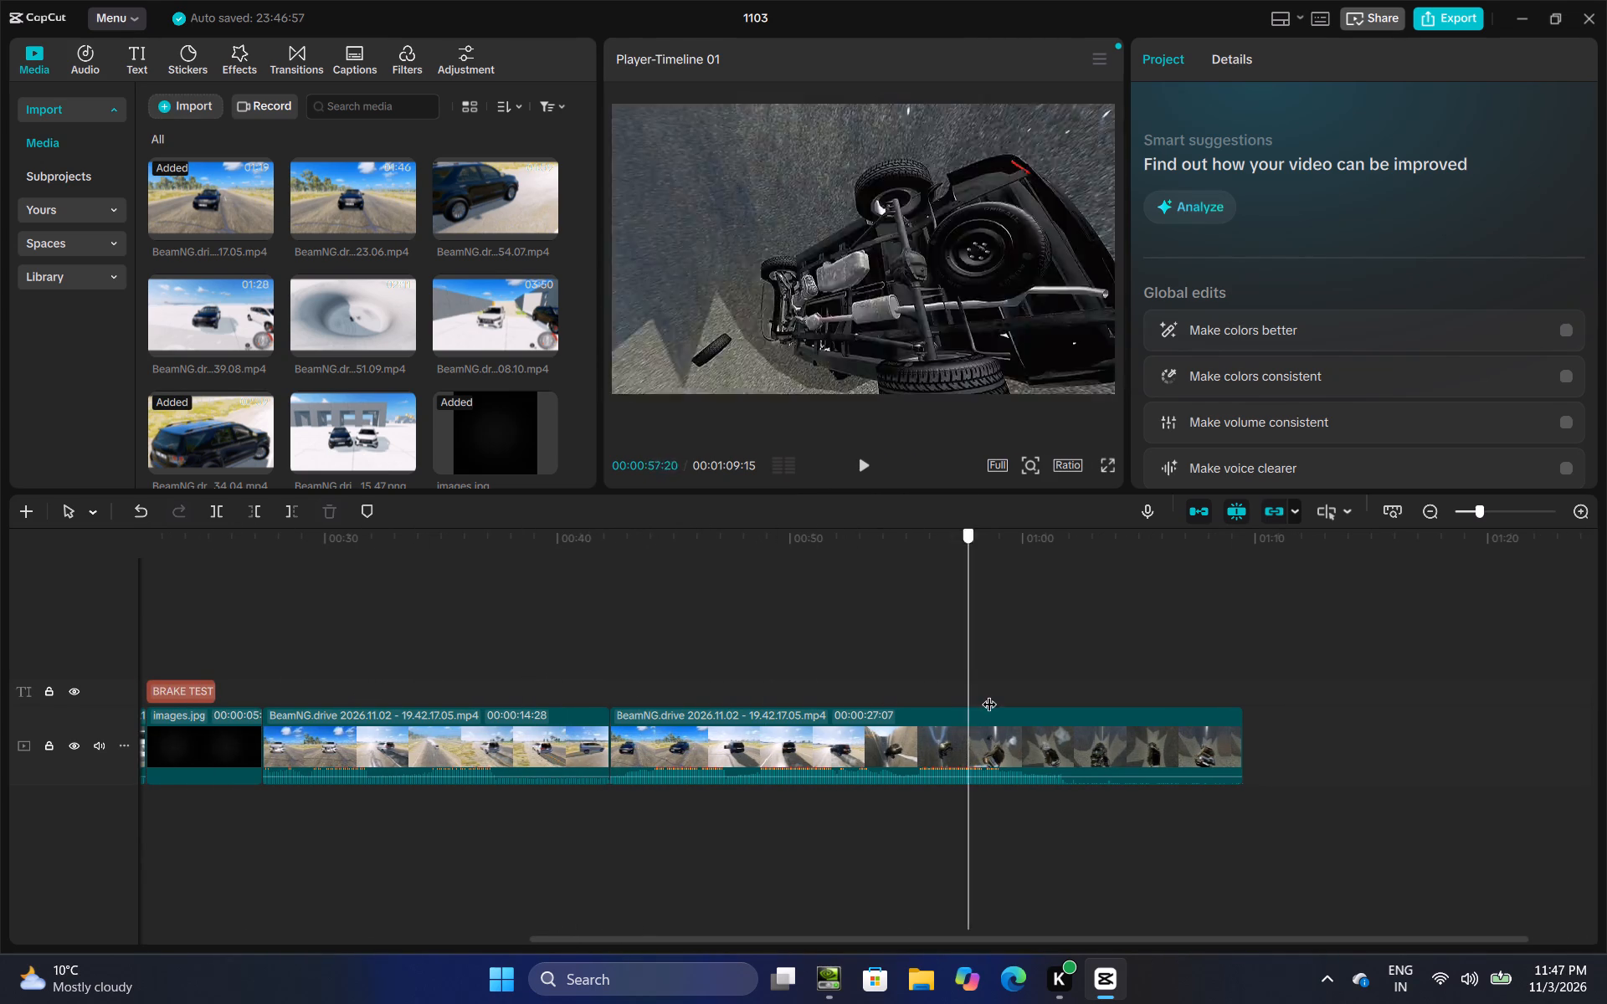
pyautogui.moveTo(989, 694); pyautogui.dragTo(1261, 687)
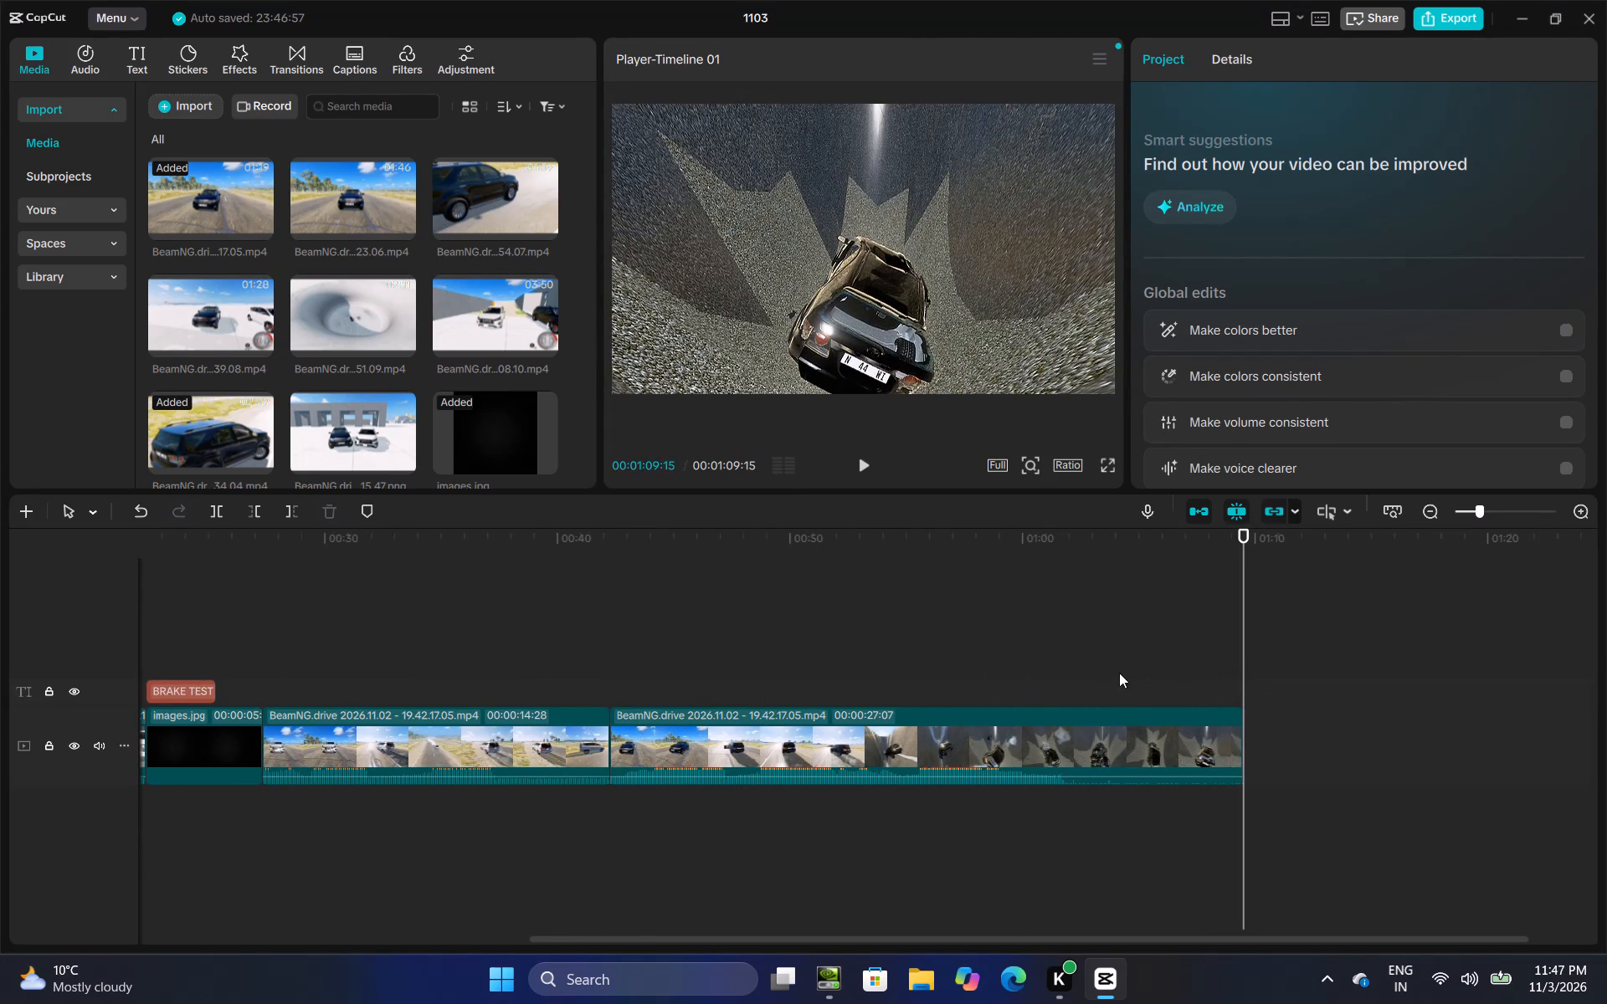
# Add the screenshot of both cars parked side by side to the end of the main track, after the black car clip.
pyautogui.click(1136, 664)
pyautogui.moveTo(1136, 664); pyautogui.dragTo(1606, 620)
pyautogui.moveTo(367, 436); pyautogui.dragTo(966, 622)
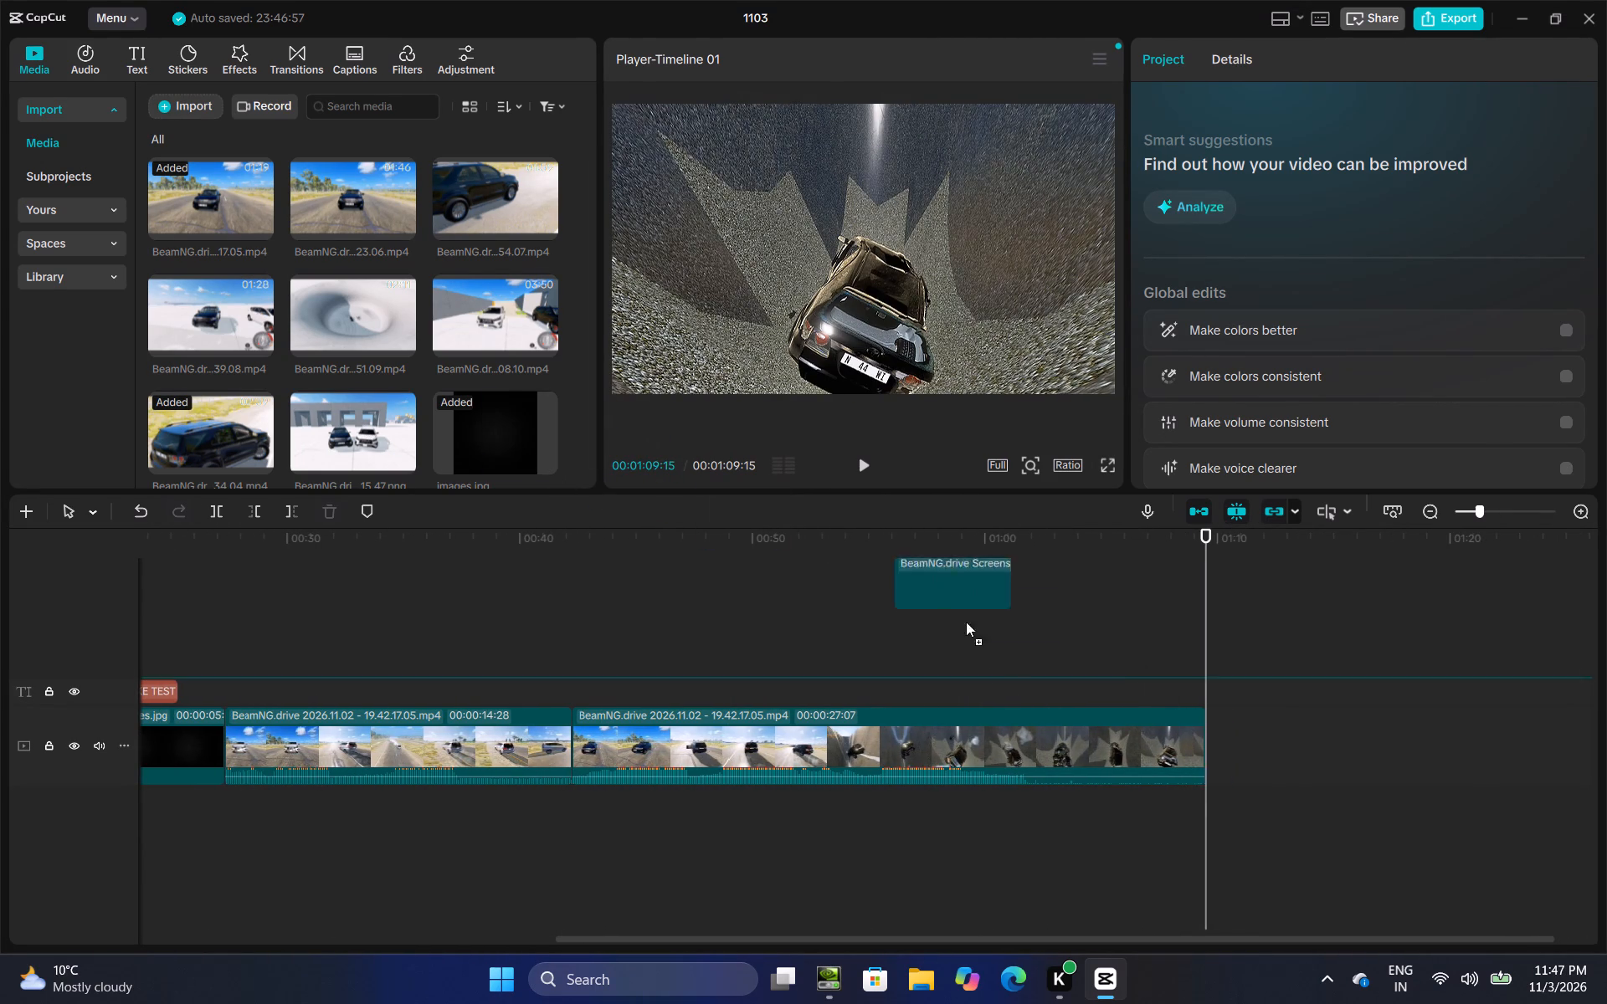
pyautogui.moveTo(966, 622); pyautogui.dragTo(1259, 761)
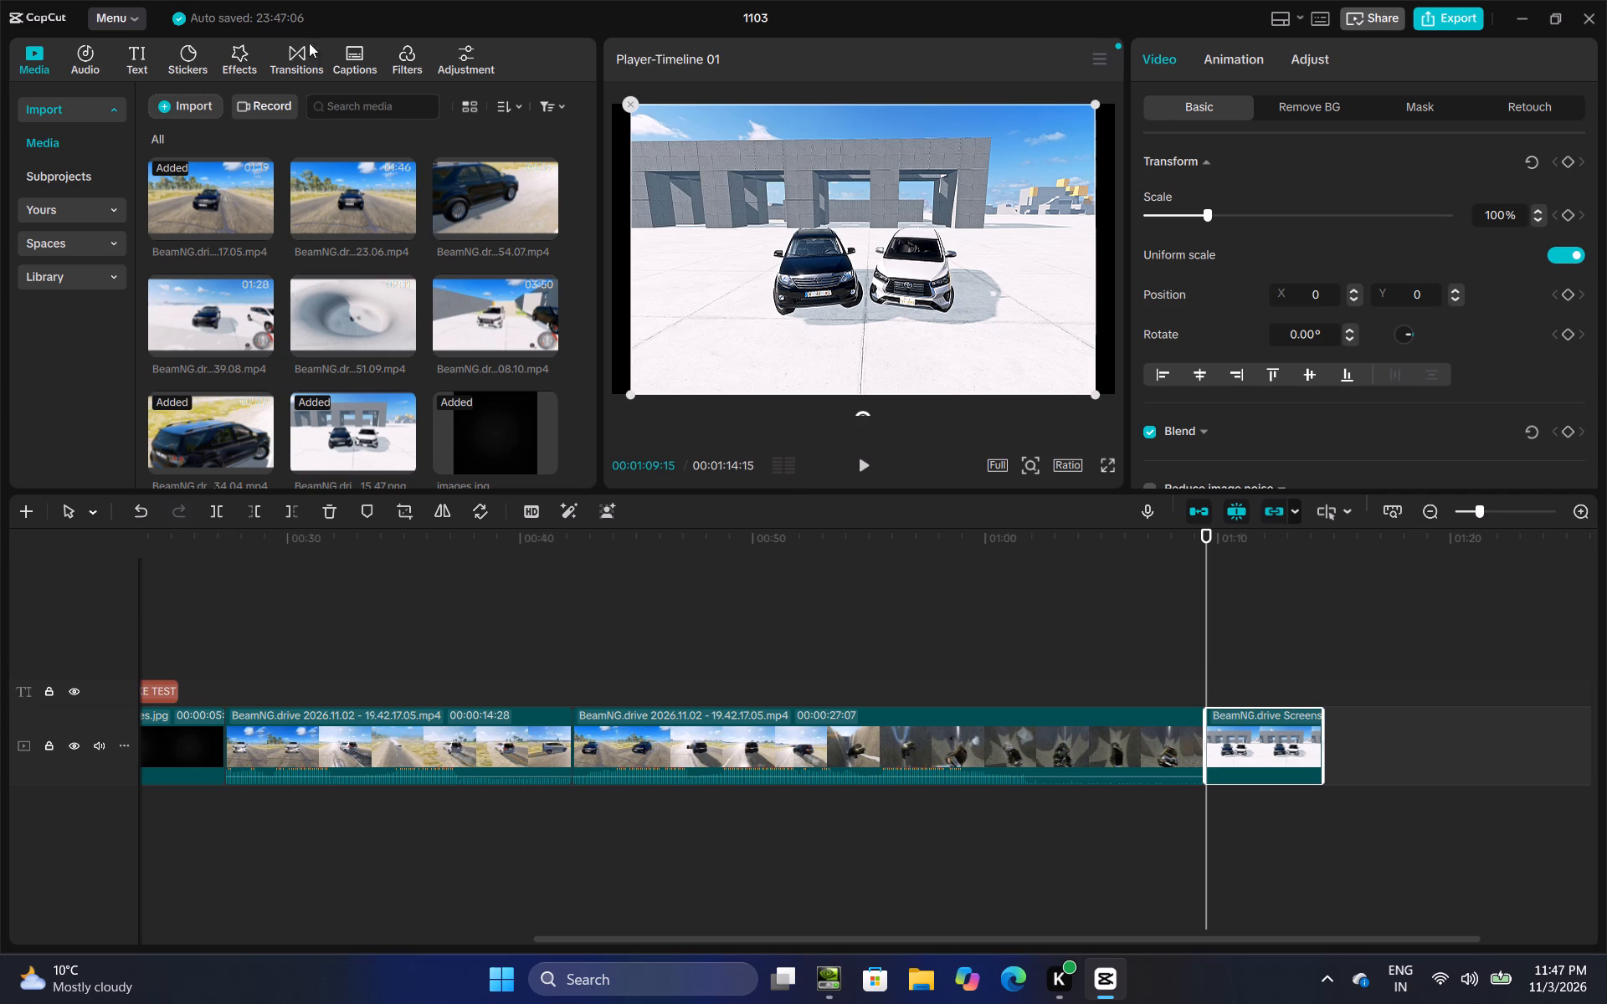
# Add a default text at 00:01:09:15 over the screenshot and make it read 0.
pyautogui.click(152, 59)
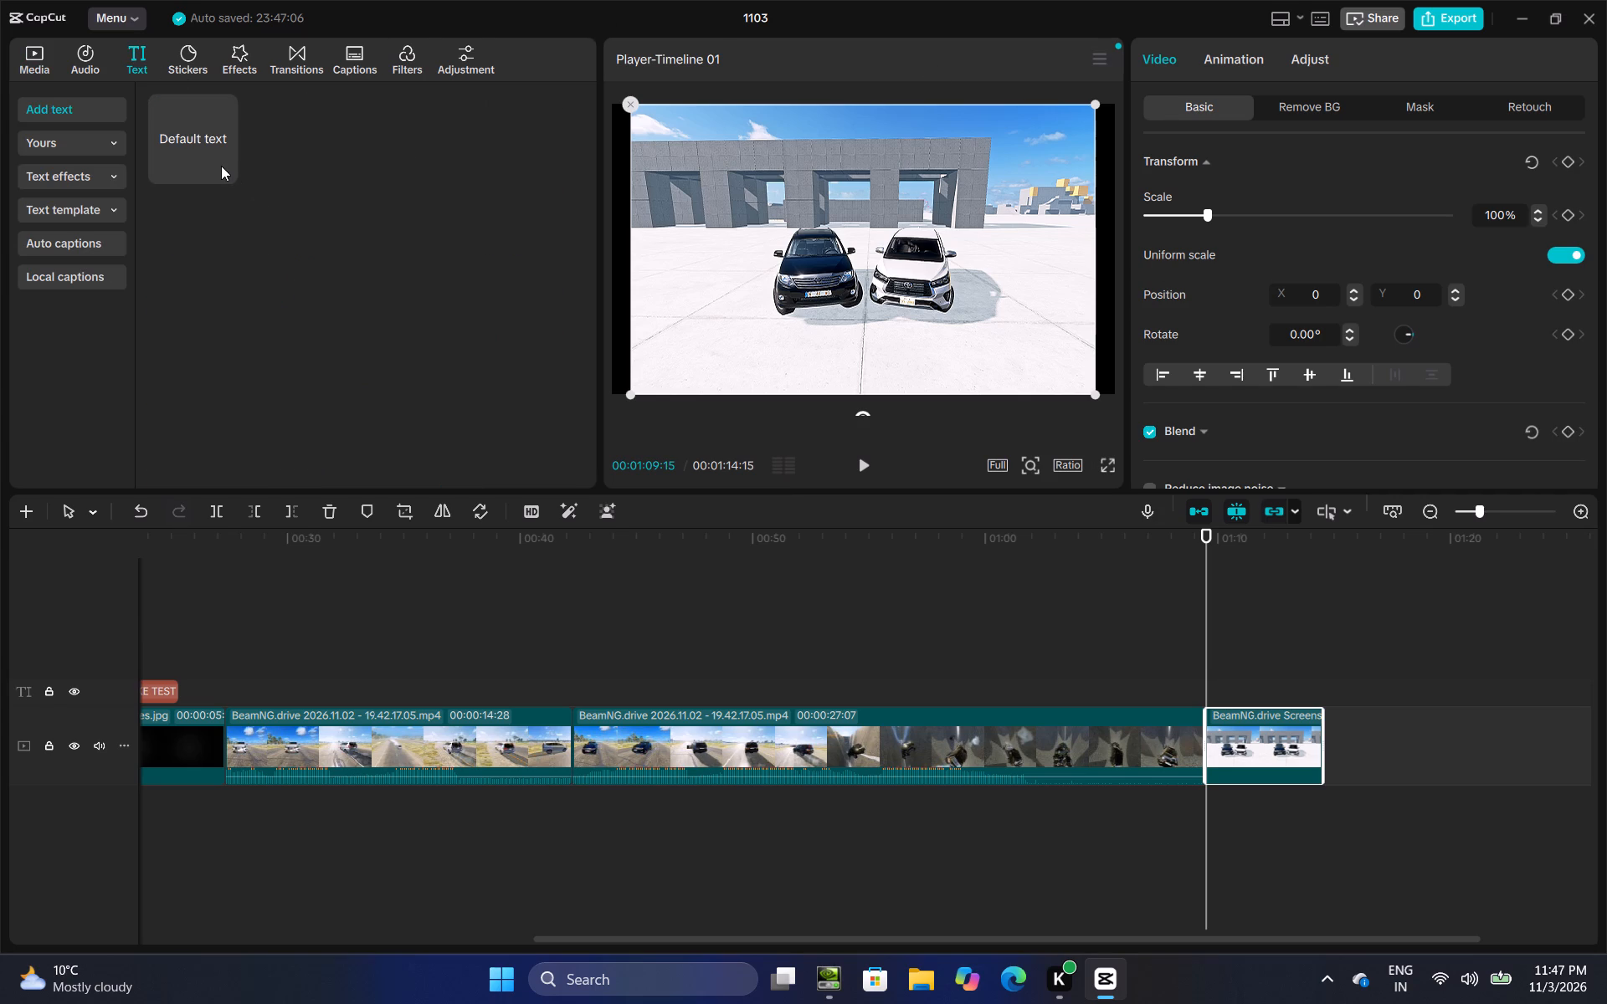
pyautogui.click(225, 168)
pyautogui.moveTo(1242, 160); pyautogui.dragTo(1112, 147)
pyautogui.press('BackSpace')
pyautogui.press('0')
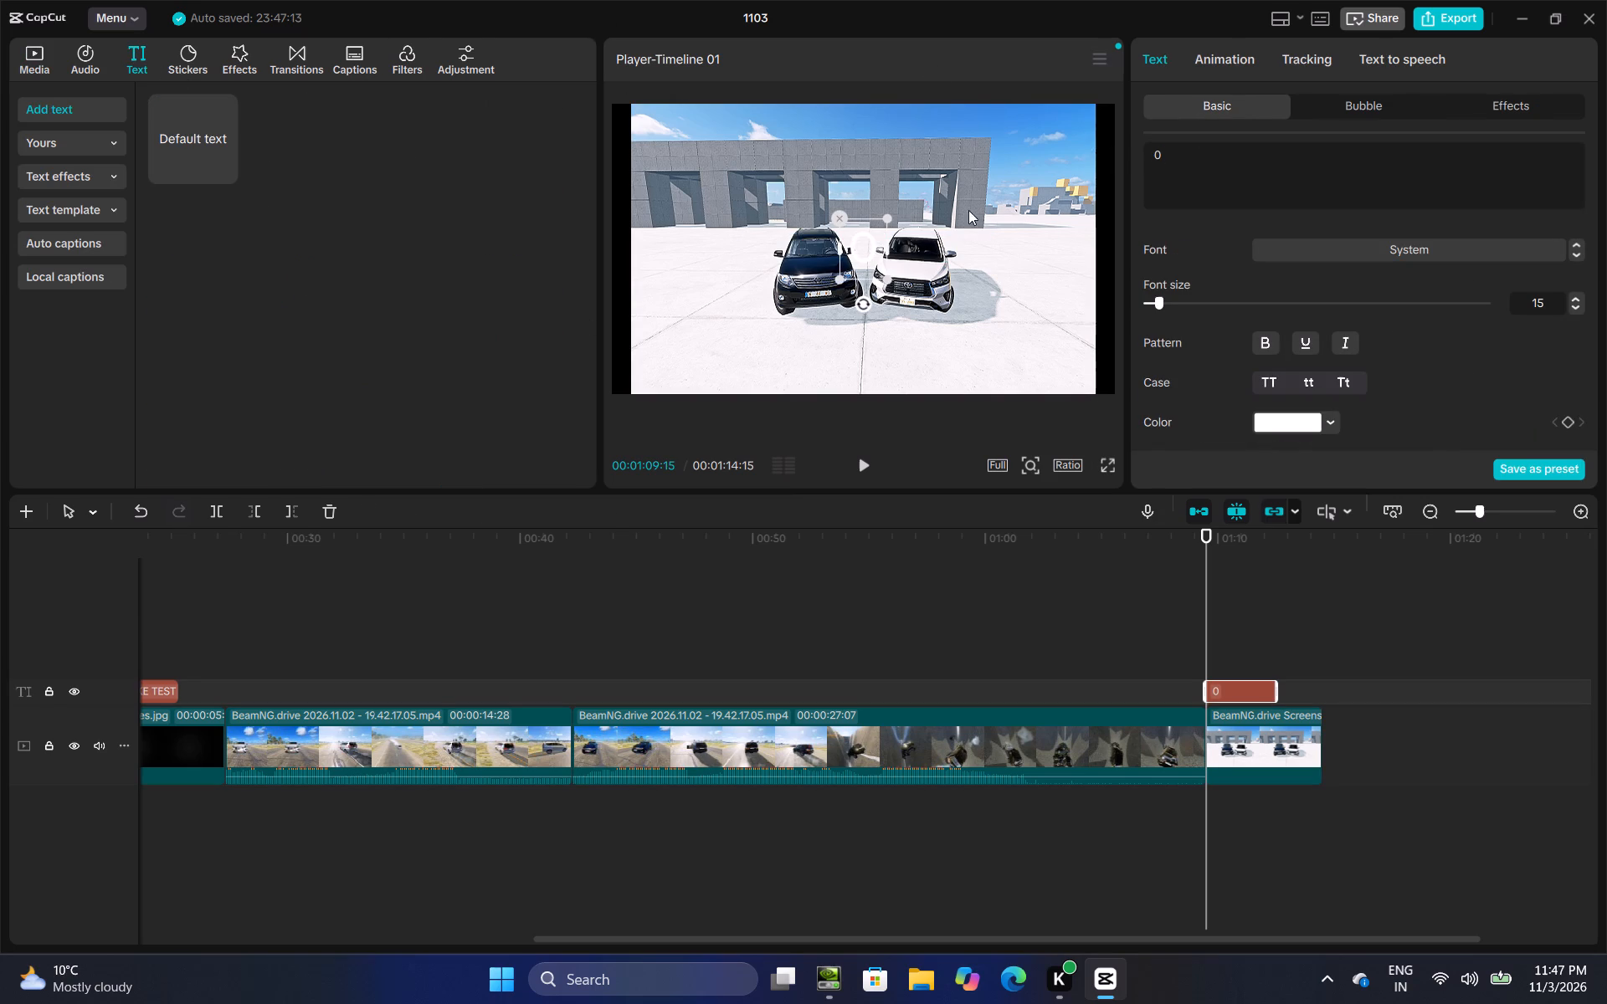
# Apply the green preset style with a black outline to the 0 text and enable its shadow.
pyautogui.scroll(-1, 1244, 348)
pyautogui.scroll(-4, 1271, 285)
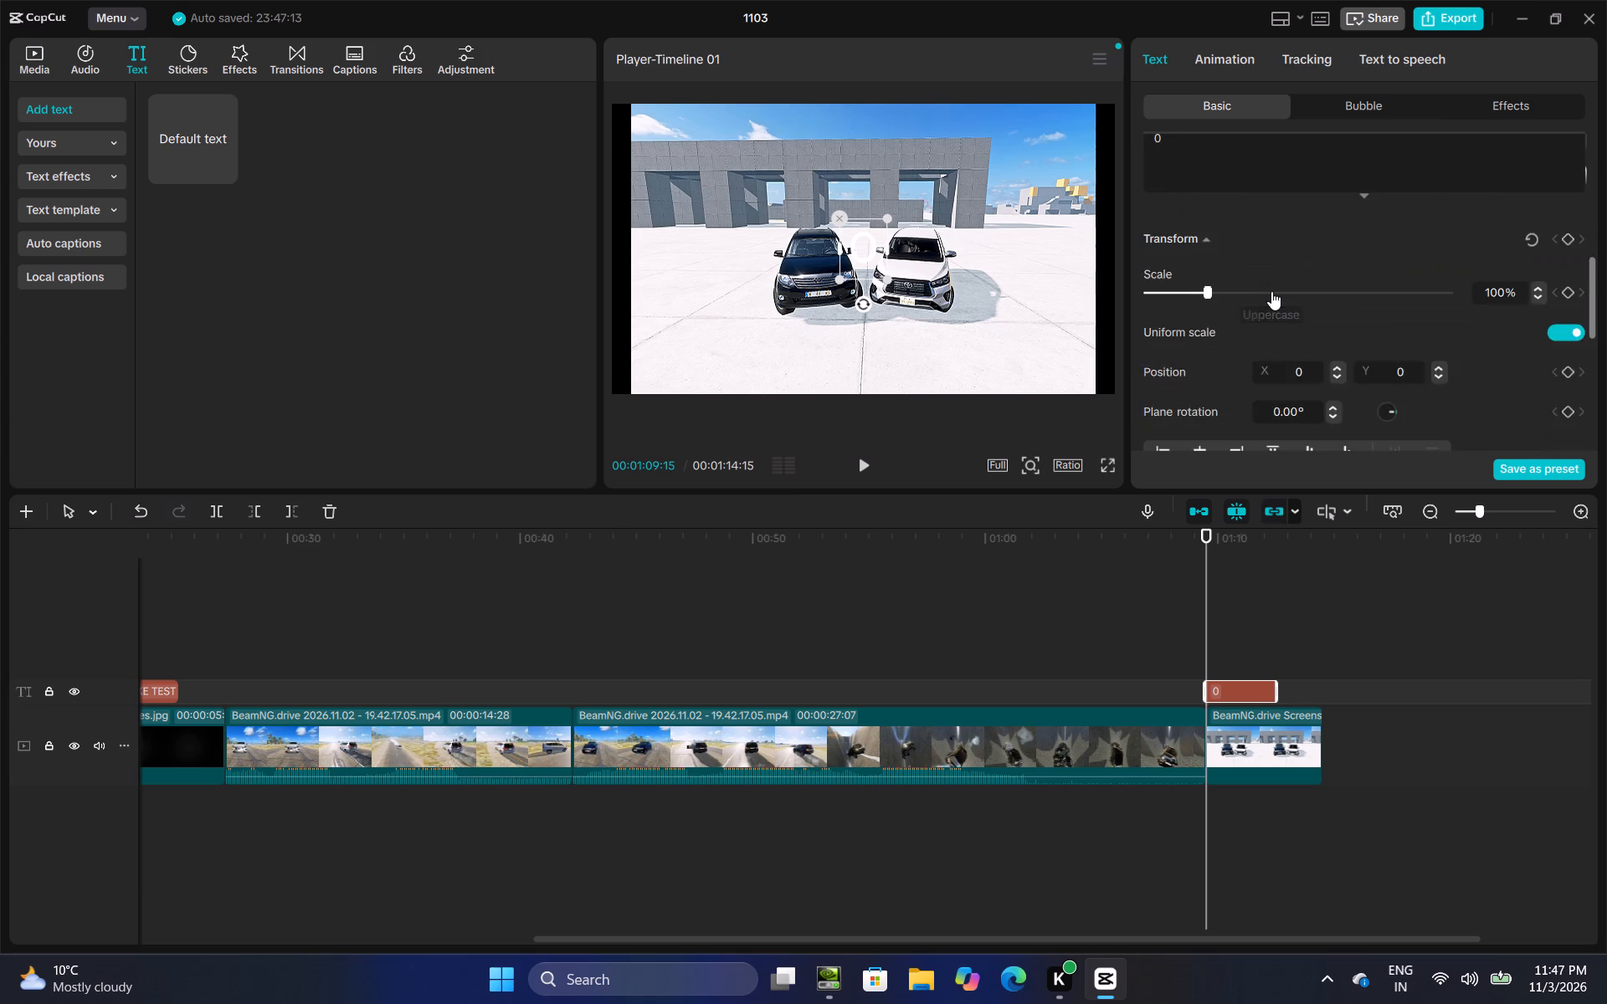
pyautogui.scroll(2, 1271, 291)
pyautogui.click(1219, 358)
pyautogui.click(1223, 365)
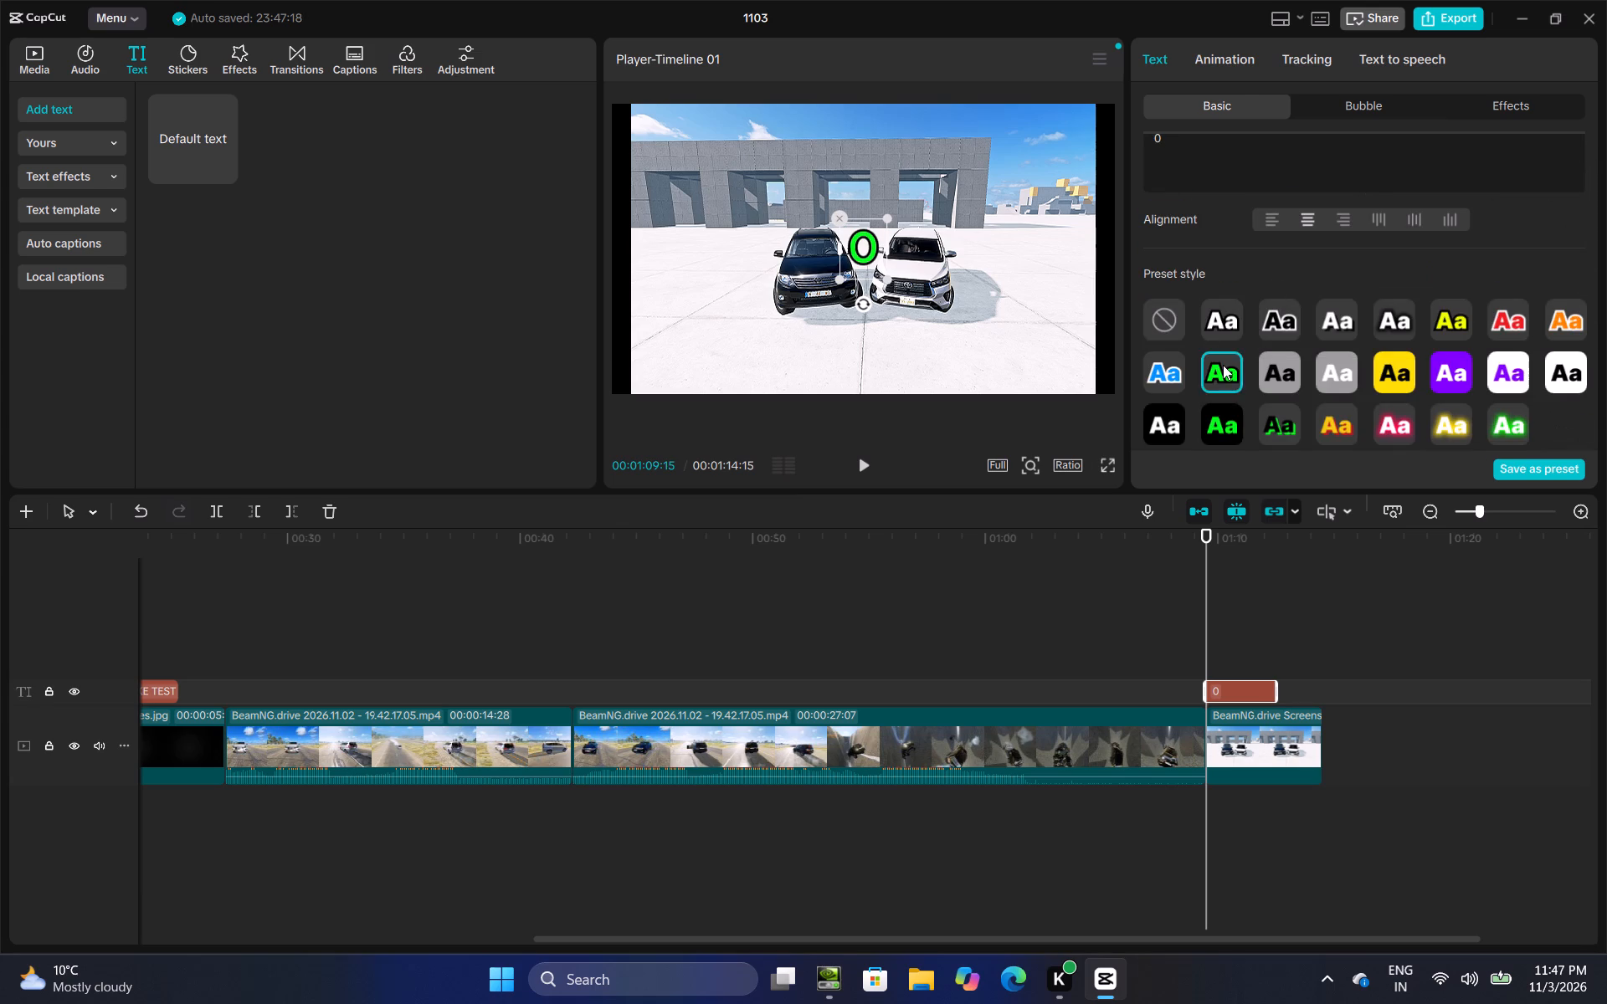
pyautogui.scroll(-10, 1223, 365)
pyautogui.click(1150, 365)
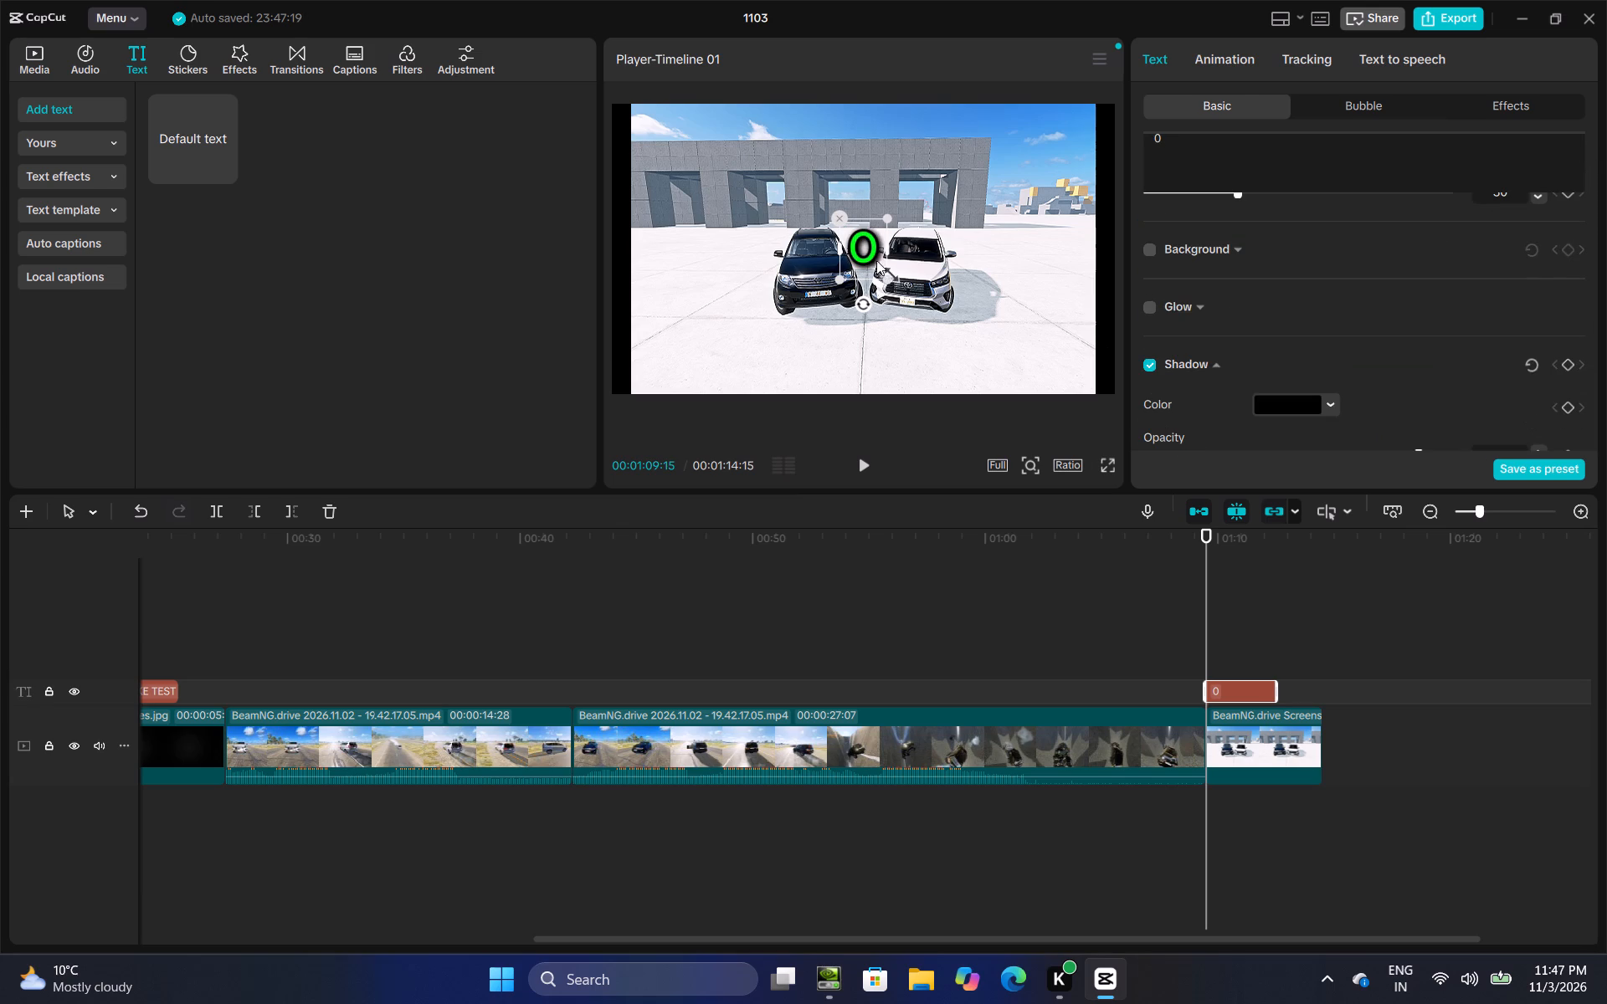
# Position the 0 text just above the black car in the screenshot.
pyautogui.moveTo(872, 259); pyautogui.dragTo(818, 218)
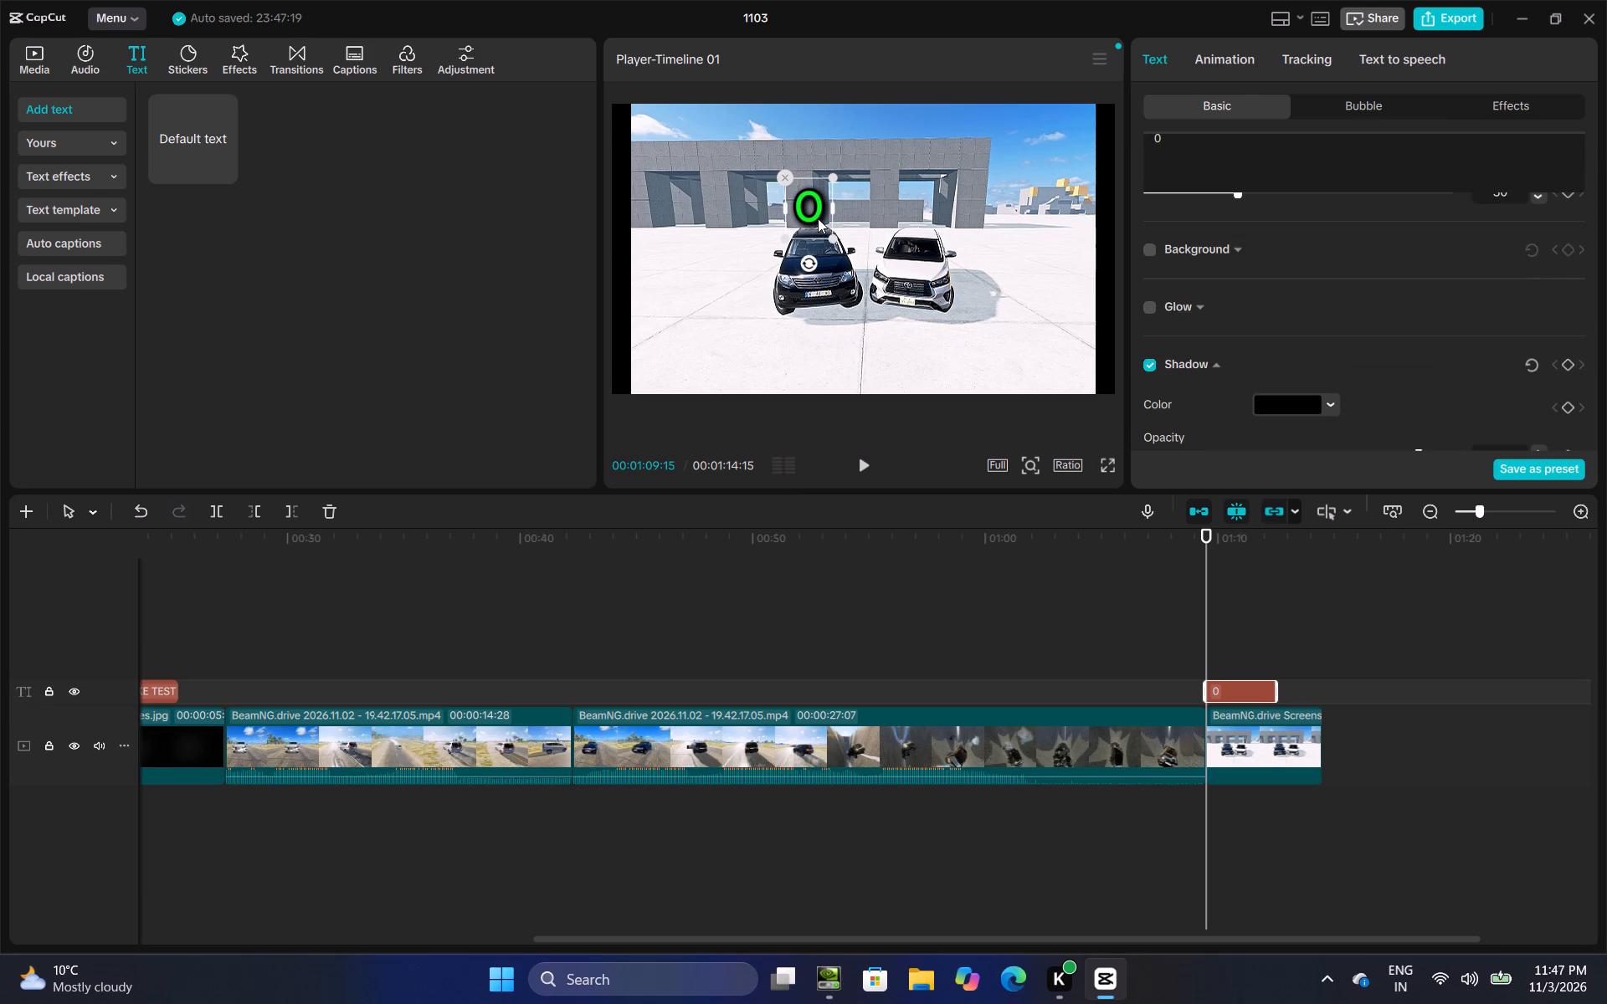
pyautogui.moveTo(818, 218); pyautogui.dragTo(822, 217)
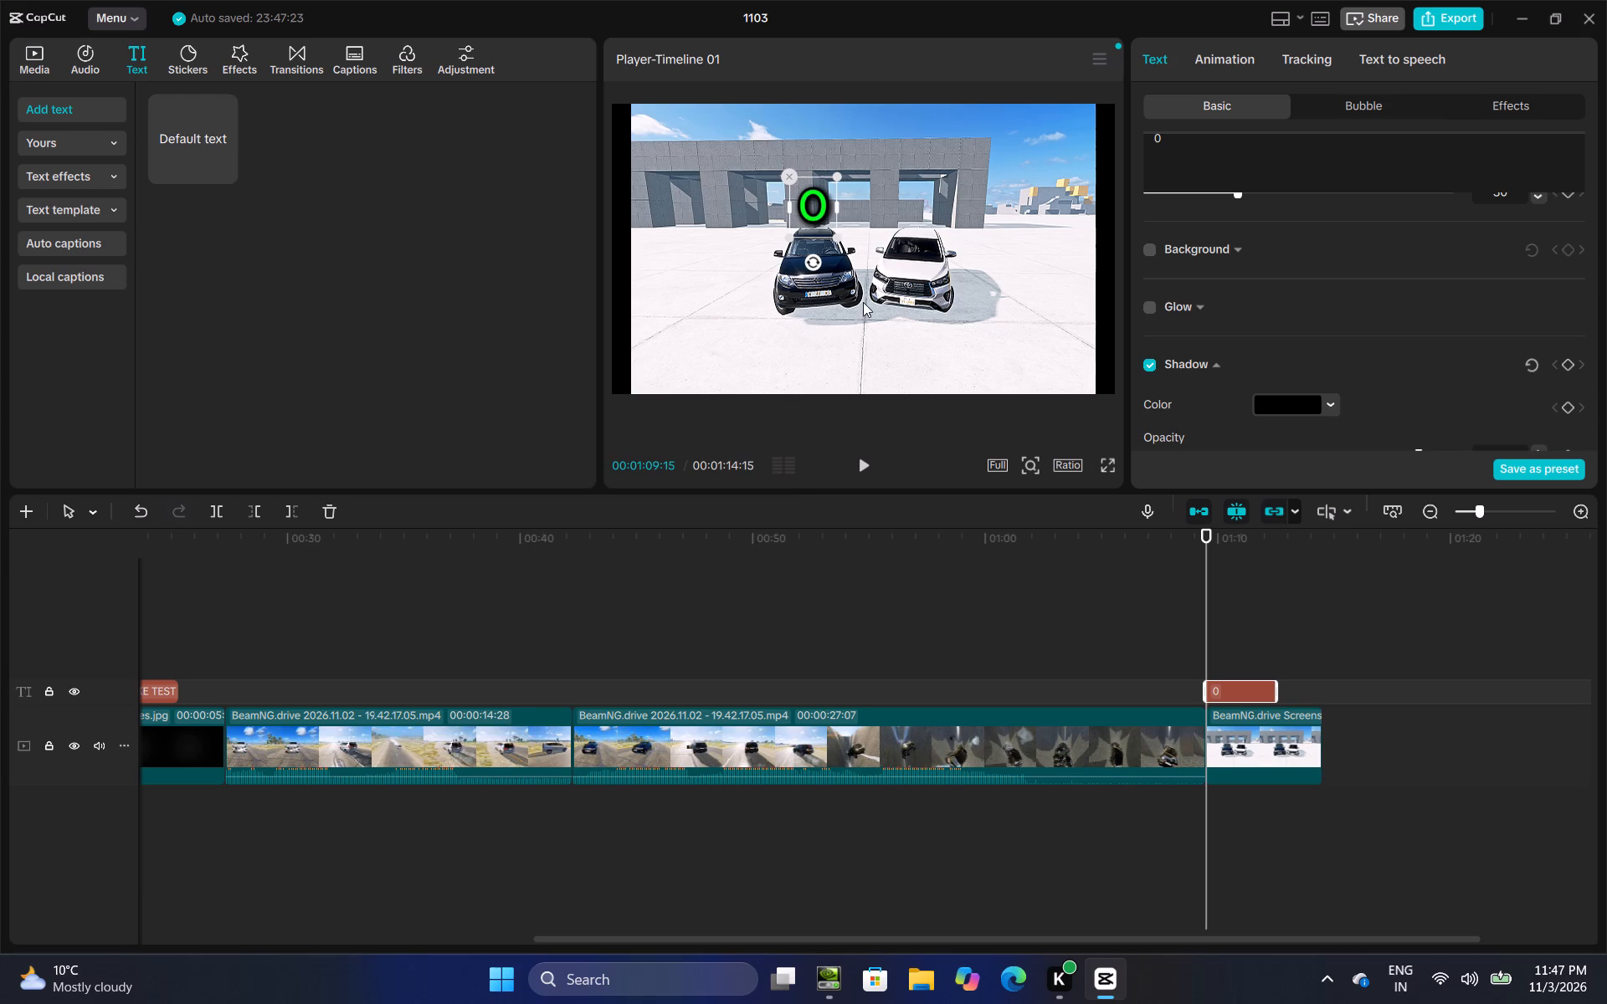
pyautogui.click(875, 243)
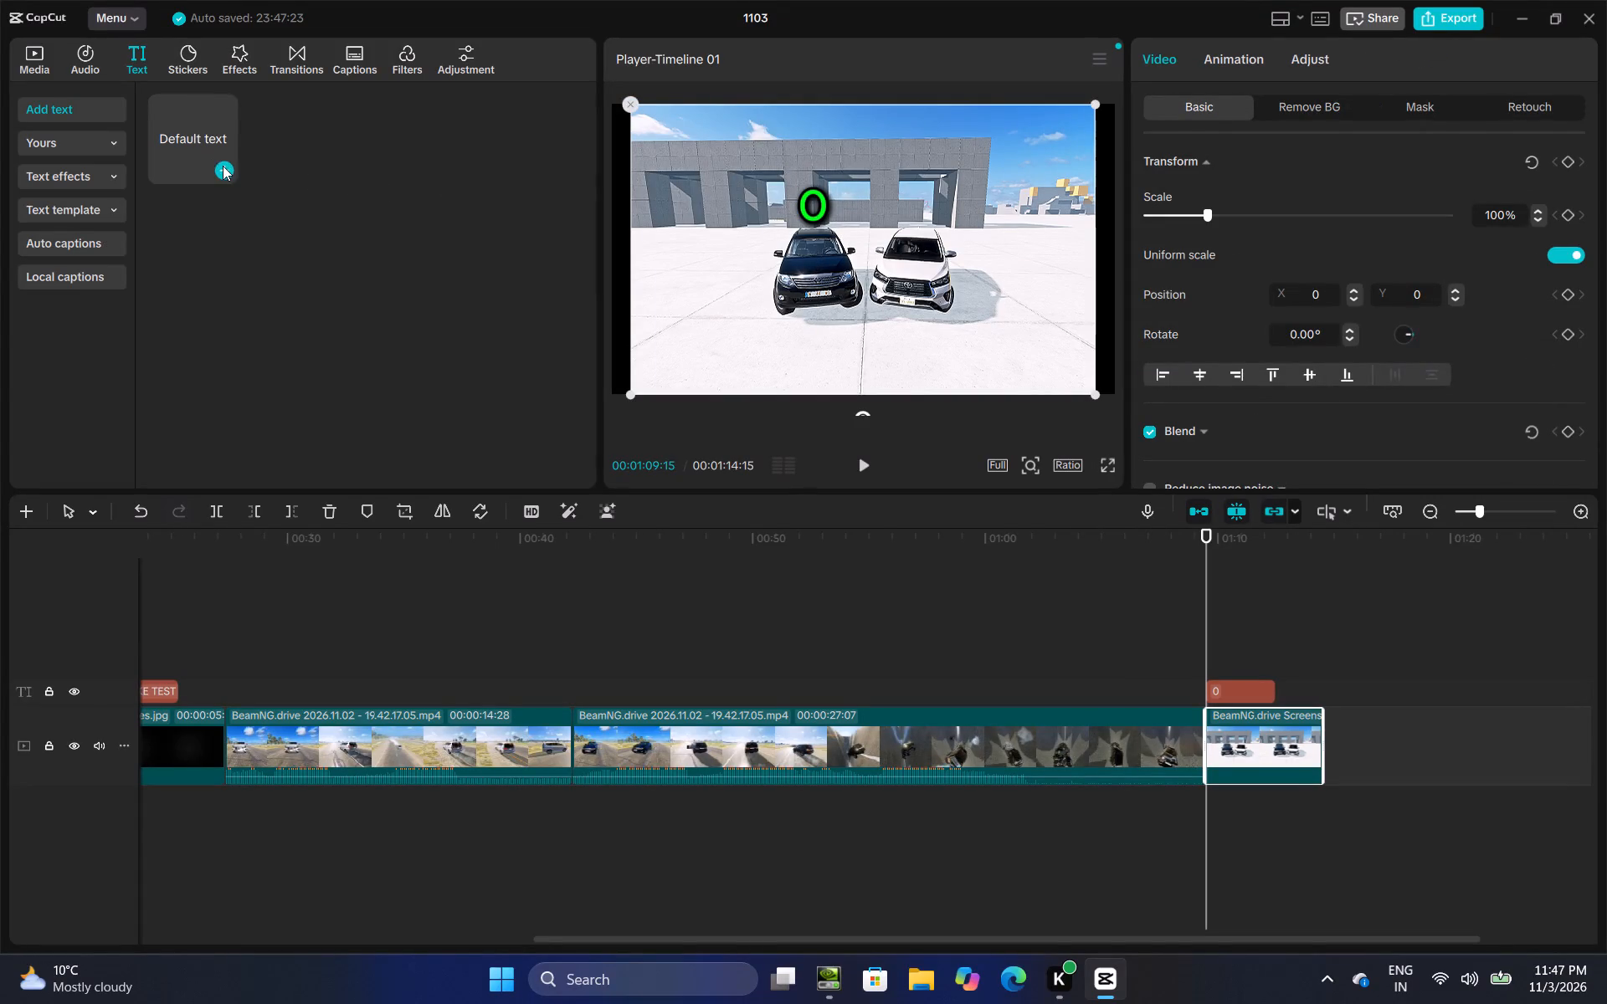
# Add a second default text at 00:01:09:15 and make it read 1.
pyautogui.click(223, 166)
pyautogui.moveTo(1240, 160); pyautogui.dragTo(1069, 143)
pyautogui.press('BackSpace')
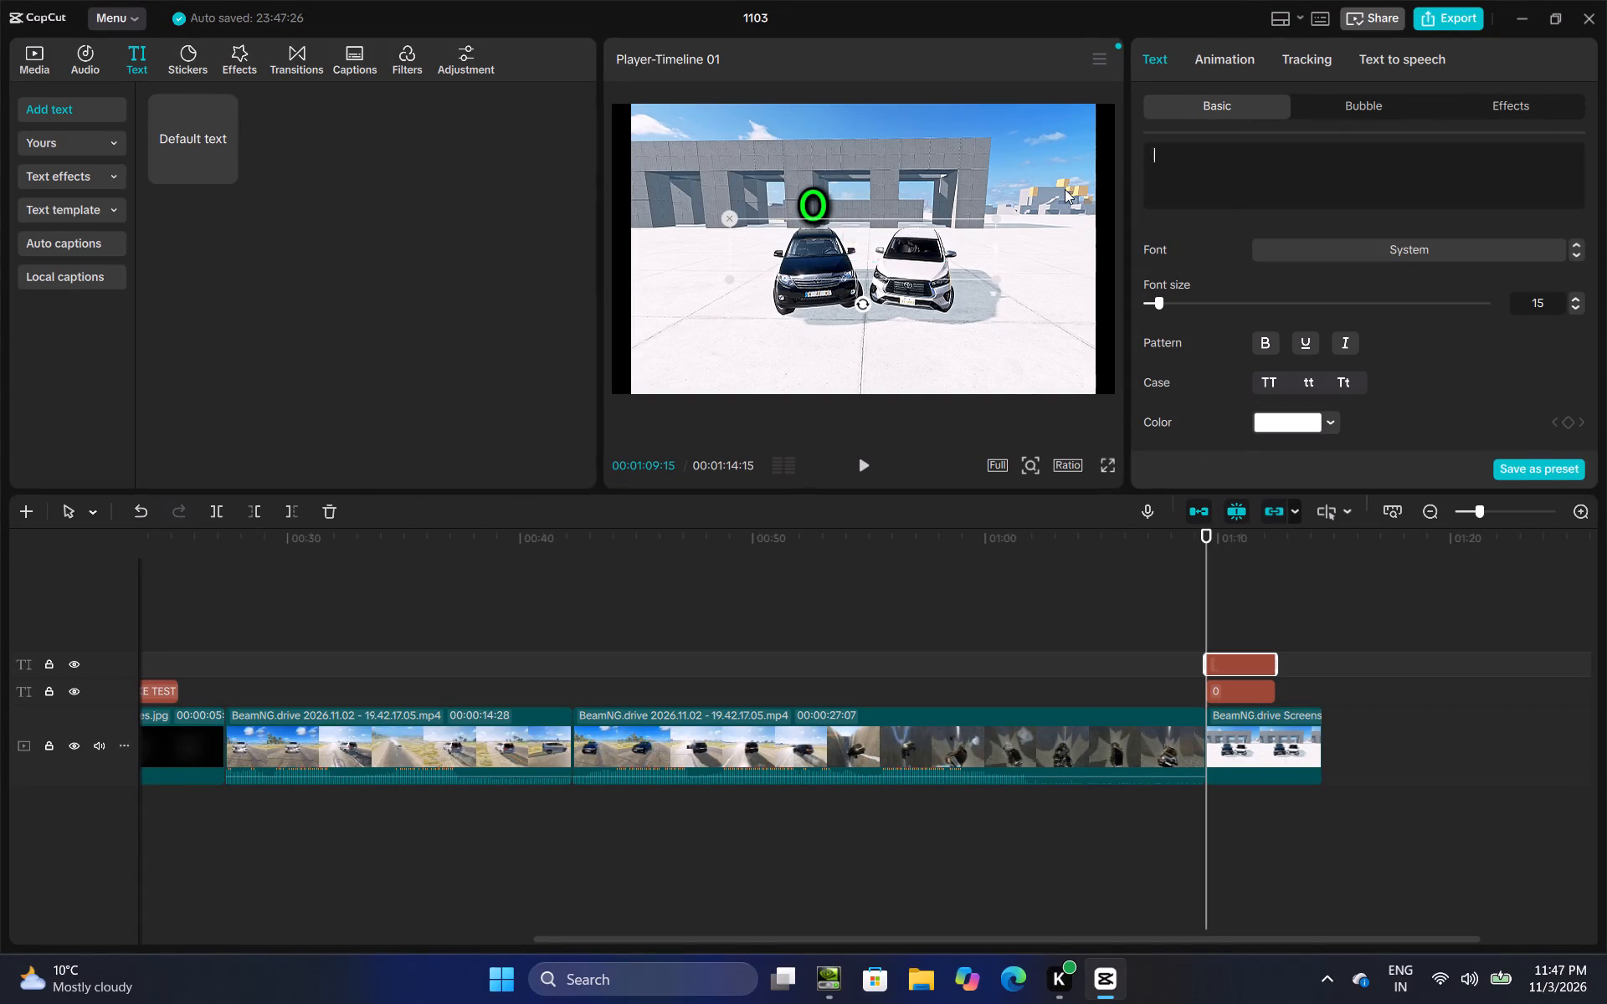
pyautogui.press('1')
# Give the 1 text the same green preset style with a black outline and enable its shadow.
pyautogui.scroll(-2, 1231, 327)
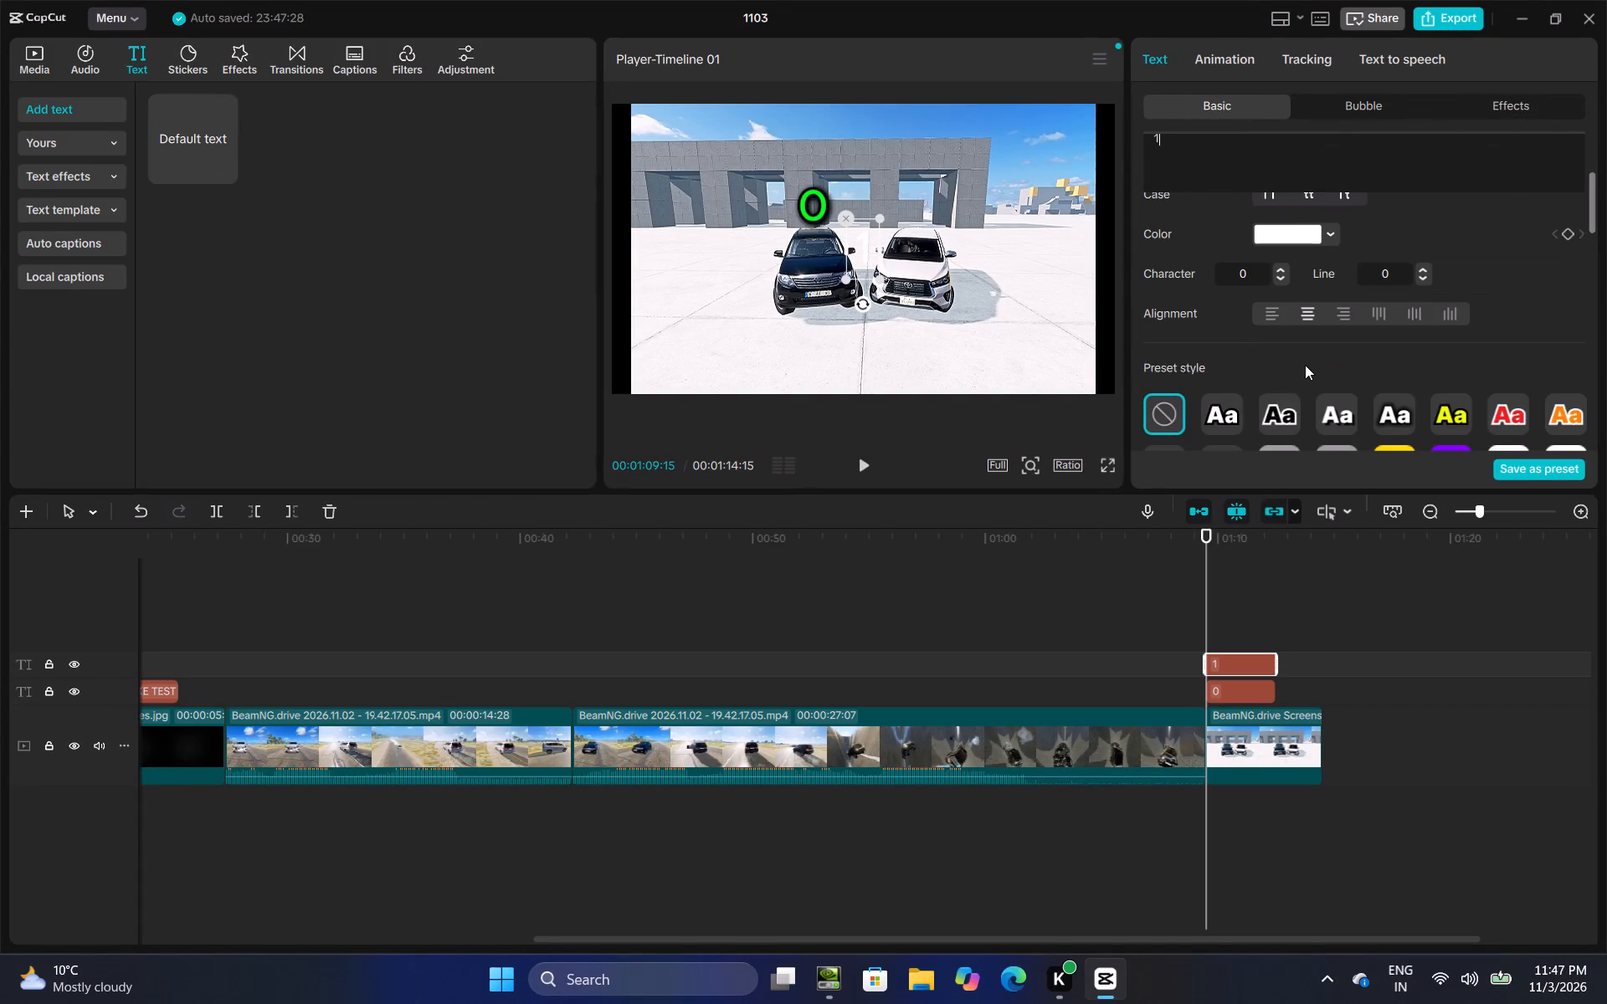
pyautogui.scroll(-1, 1305, 365)
pyautogui.click(1219, 371)
pyautogui.scroll(-7, 1209, 331)
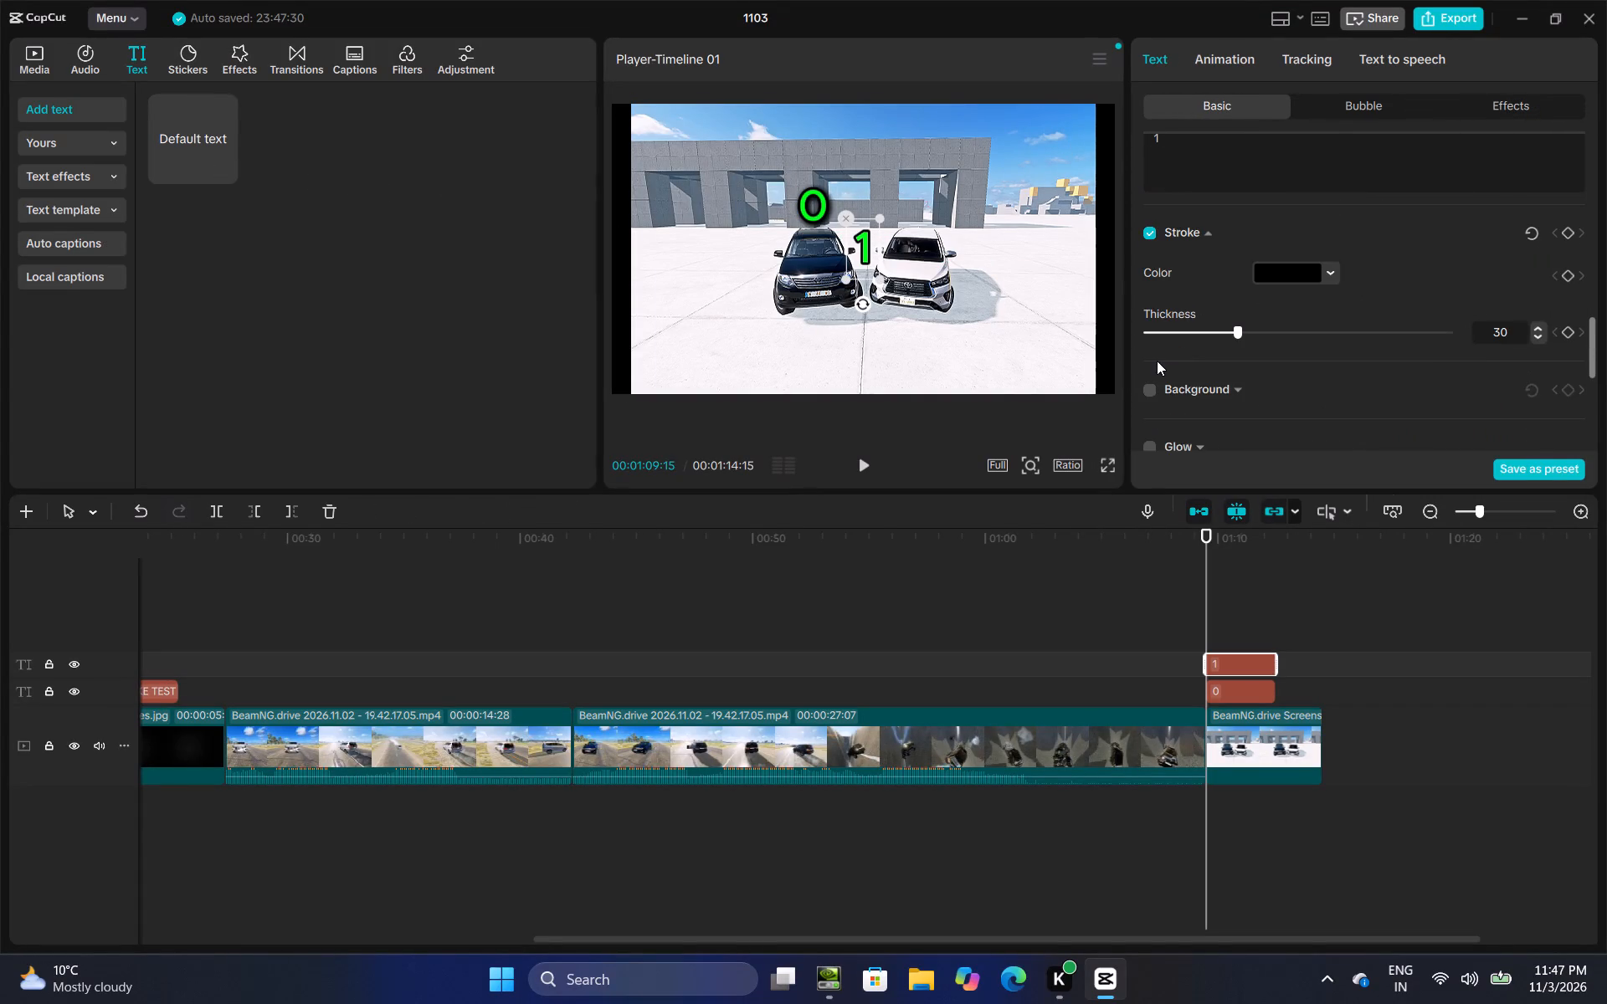
pyautogui.scroll(-1, 1157, 362)
pyautogui.click(1153, 408)
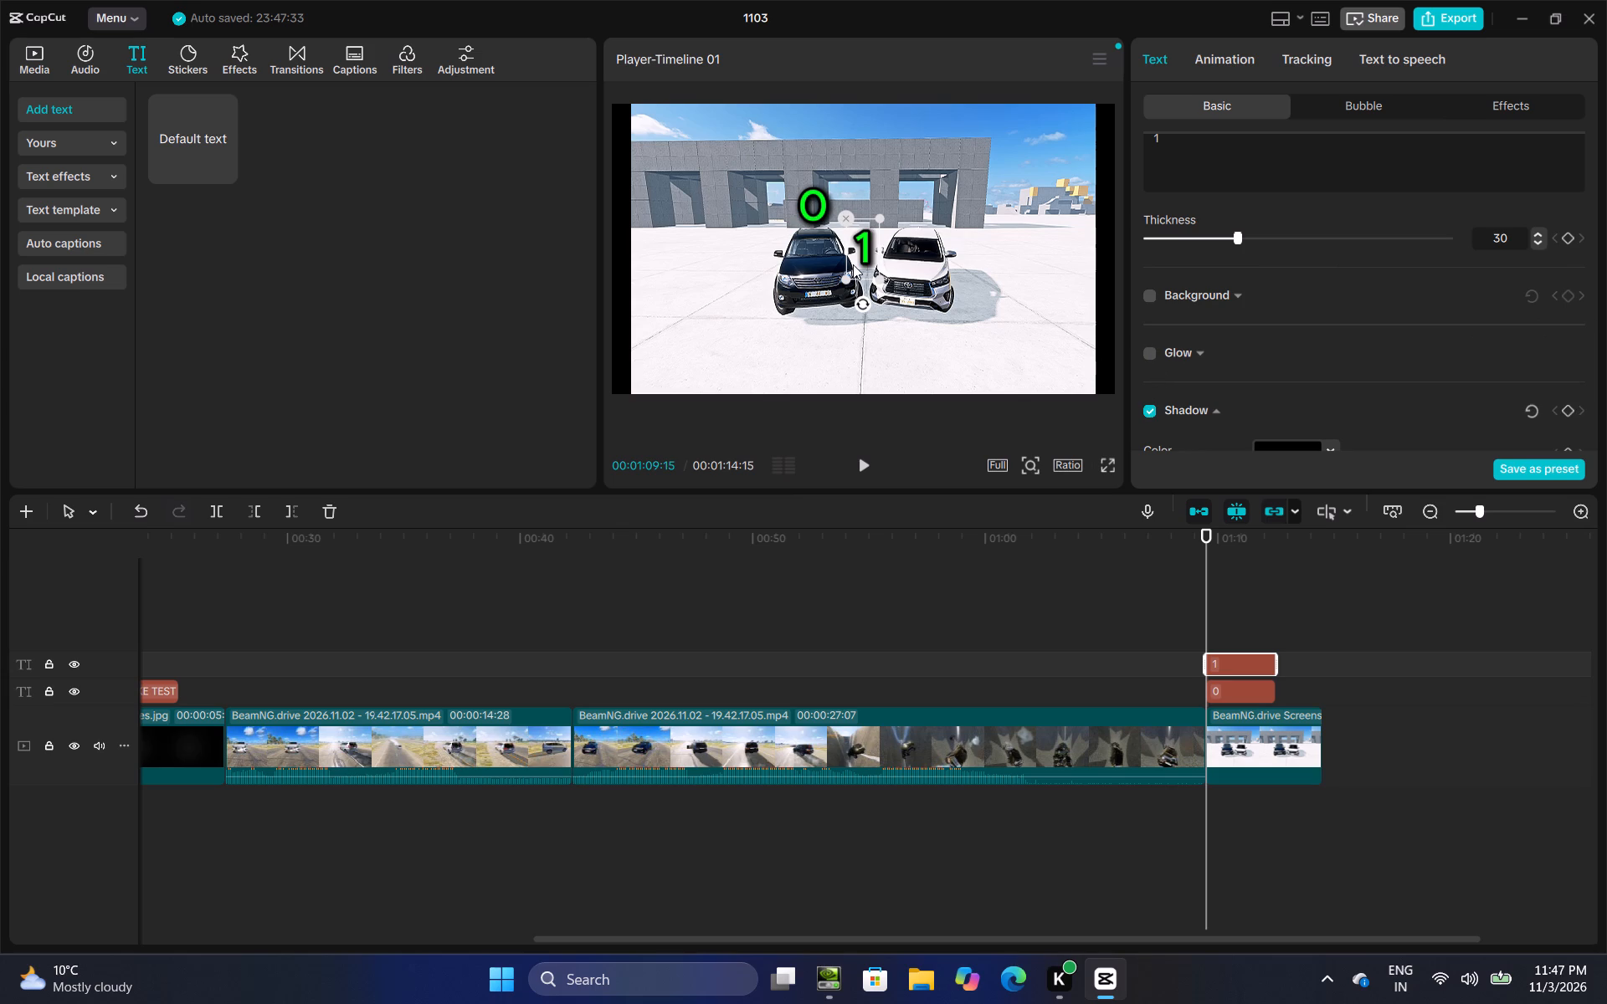
# Position the 1 text just above the white car, level with the 0.
pyautogui.moveTo(857, 259); pyautogui.dragTo(909, 218)
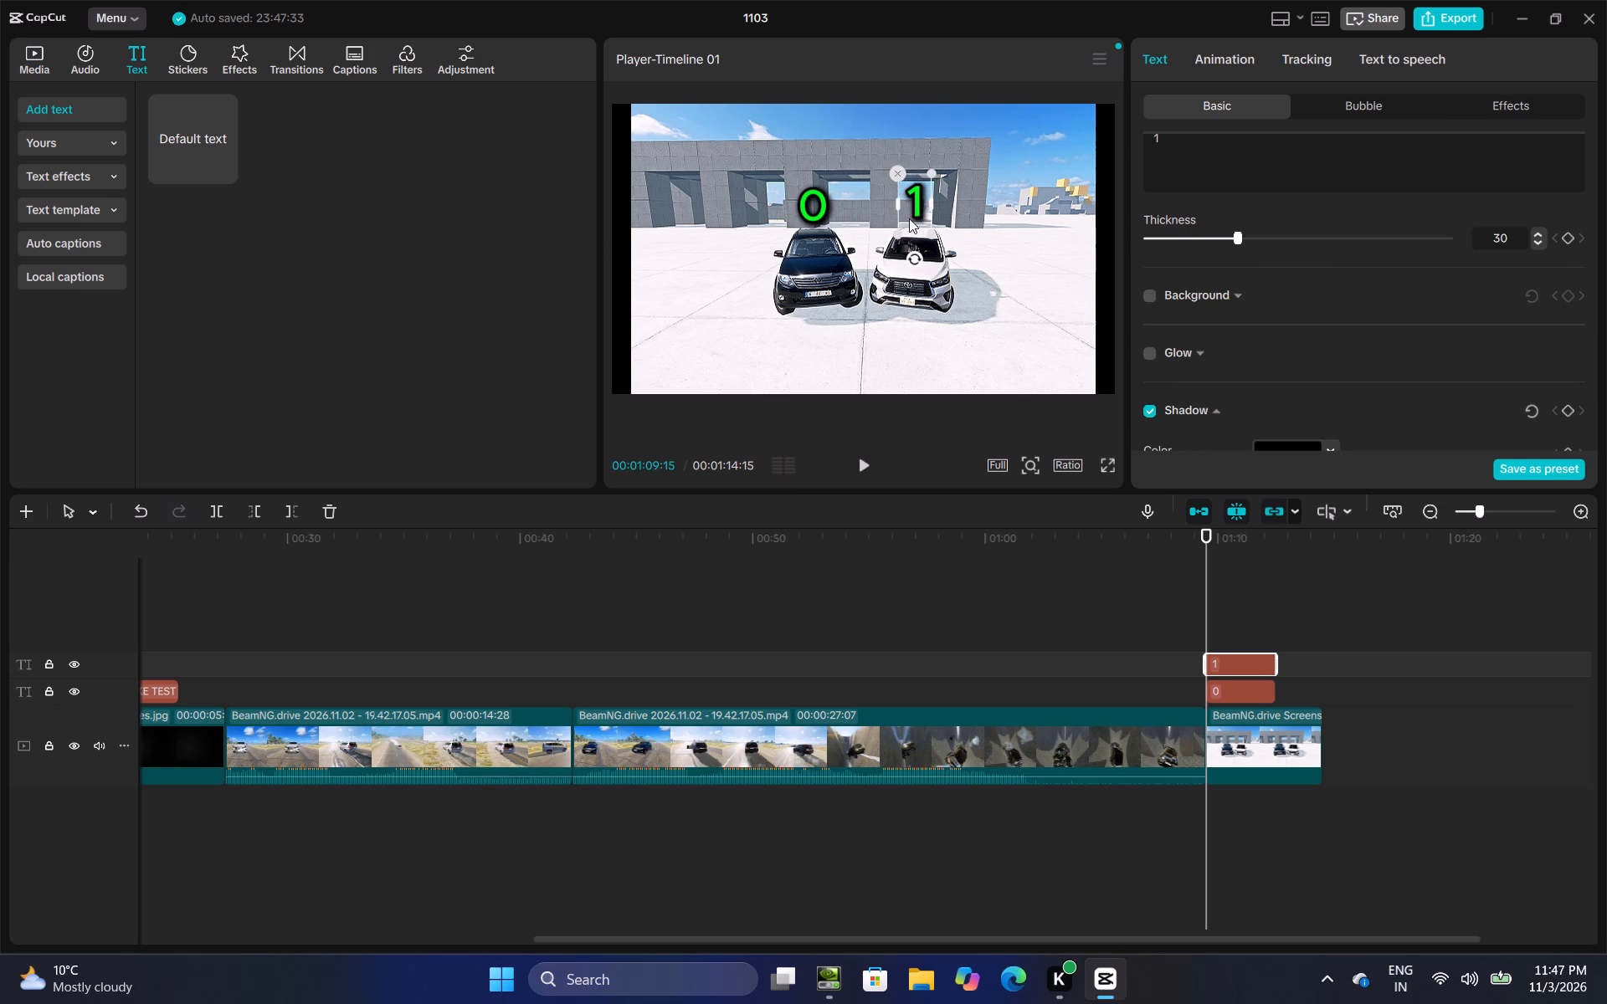
pyautogui.moveTo(909, 218); pyautogui.dragTo(909, 220)
pyautogui.click(909, 218)
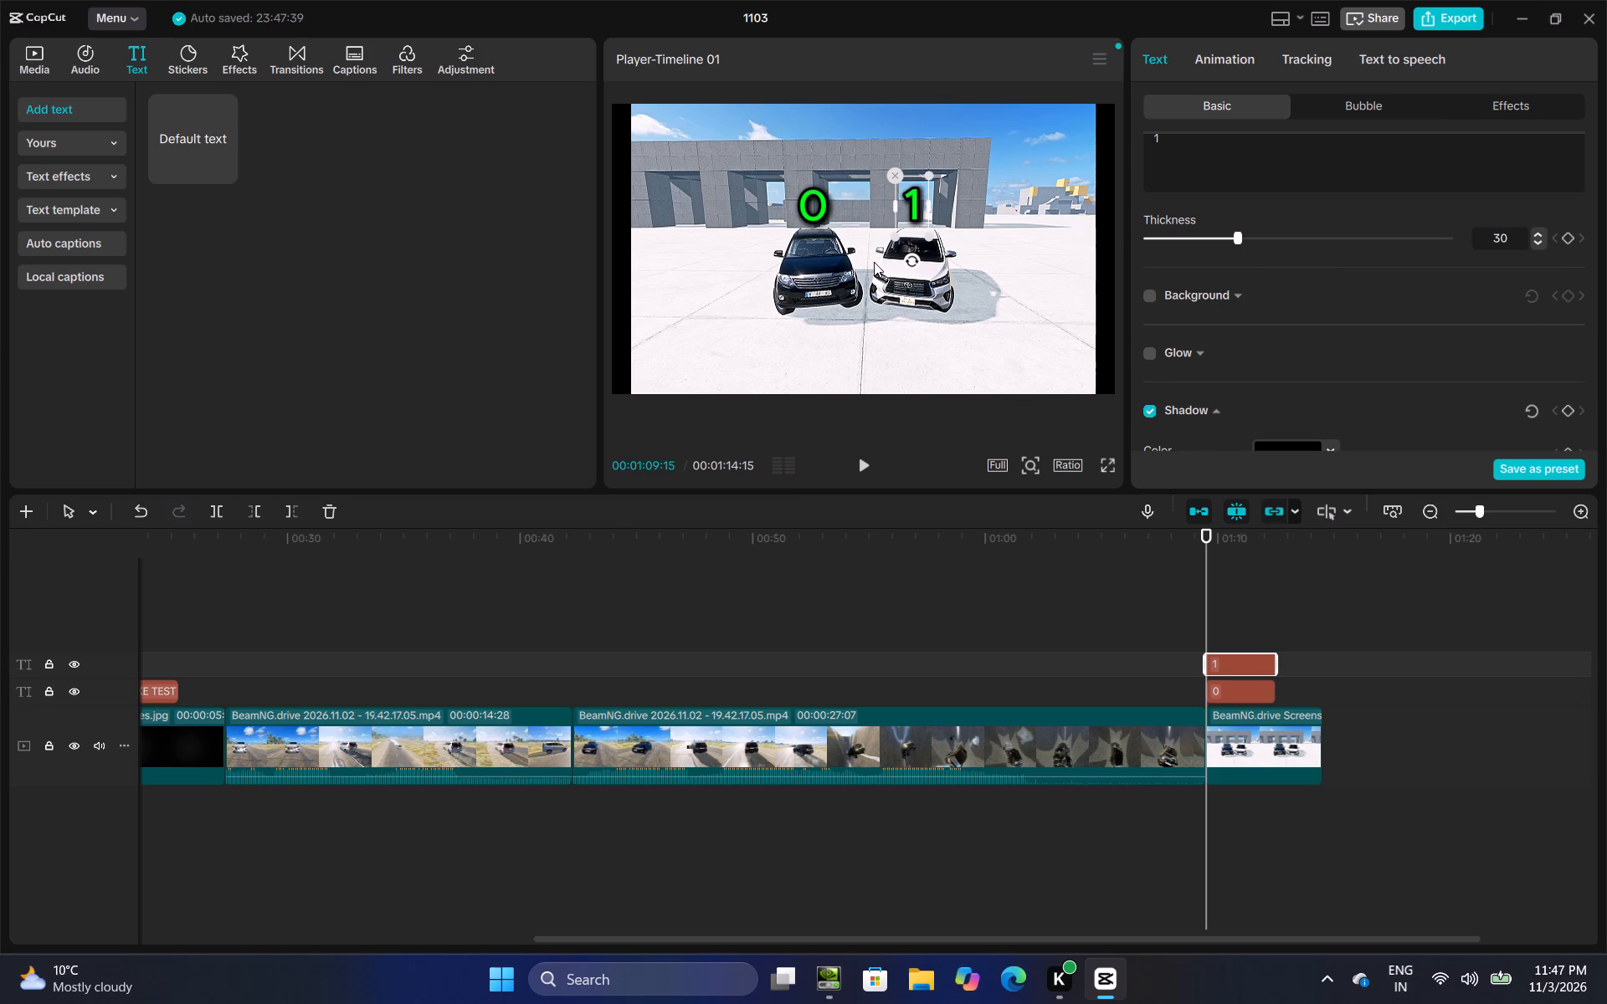
# Reselect the 0 text and nudge it slightly above the black car to adjust its alignment.
pyautogui.click(826, 214)
pyautogui.moveTo(826, 214); pyautogui.dragTo(826, 208)
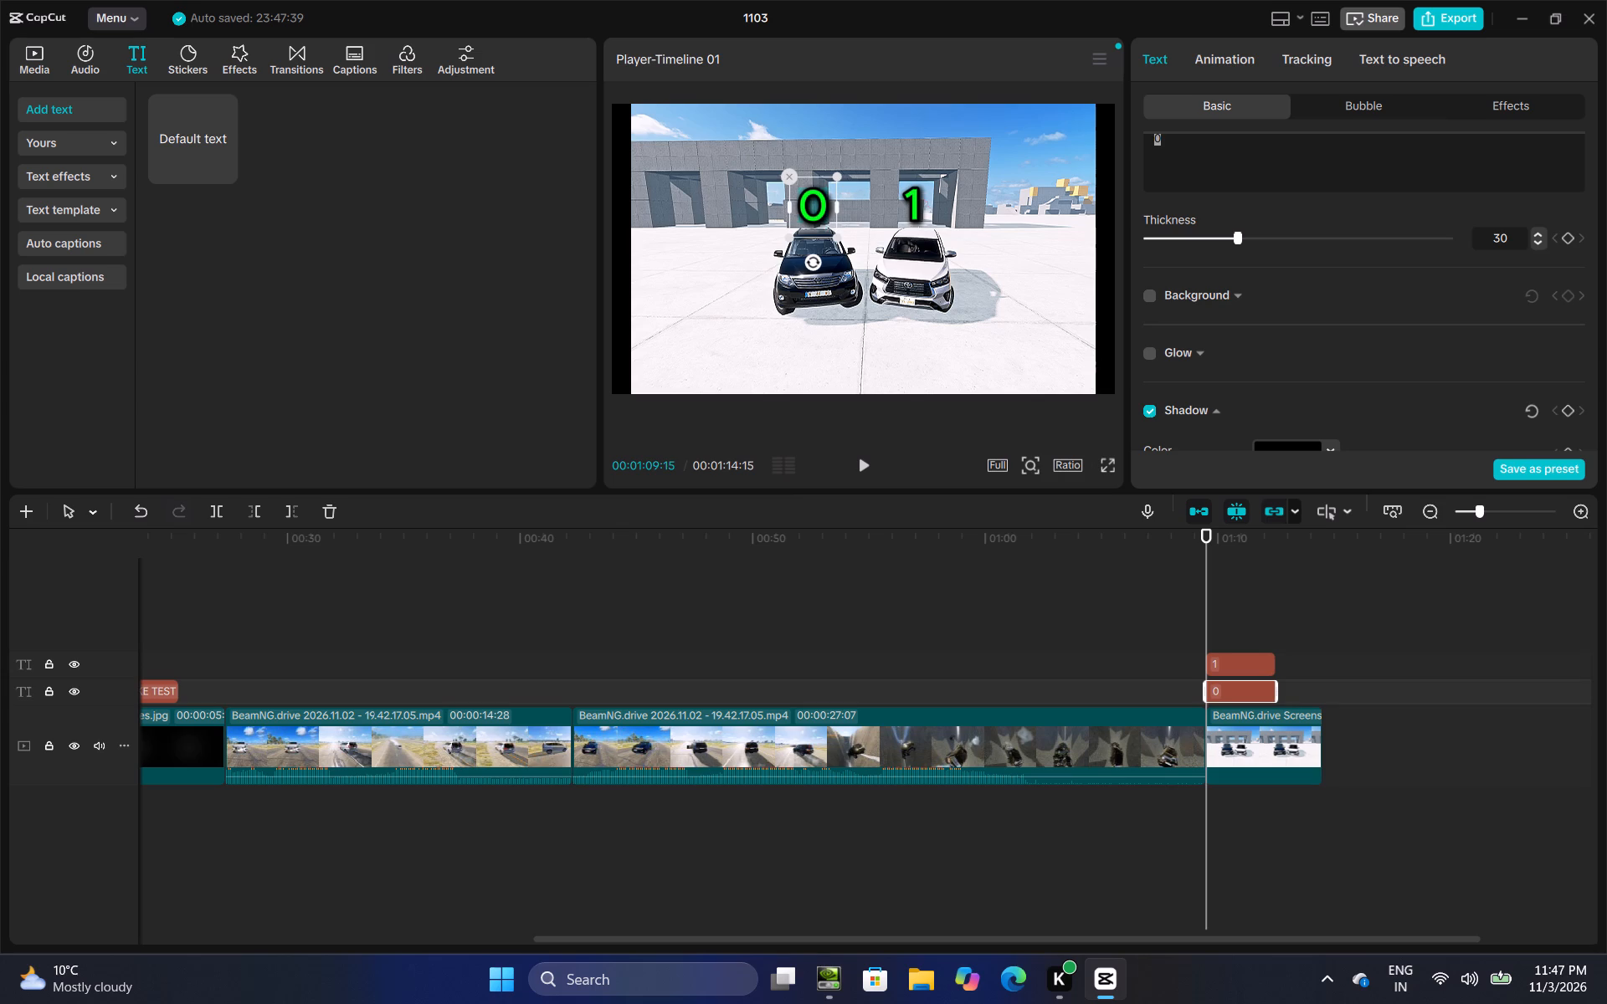
pyautogui.moveTo(826, 208); pyautogui.dragTo(826, 193)
pyautogui.click(870, 193)
pyautogui.click(819, 207)
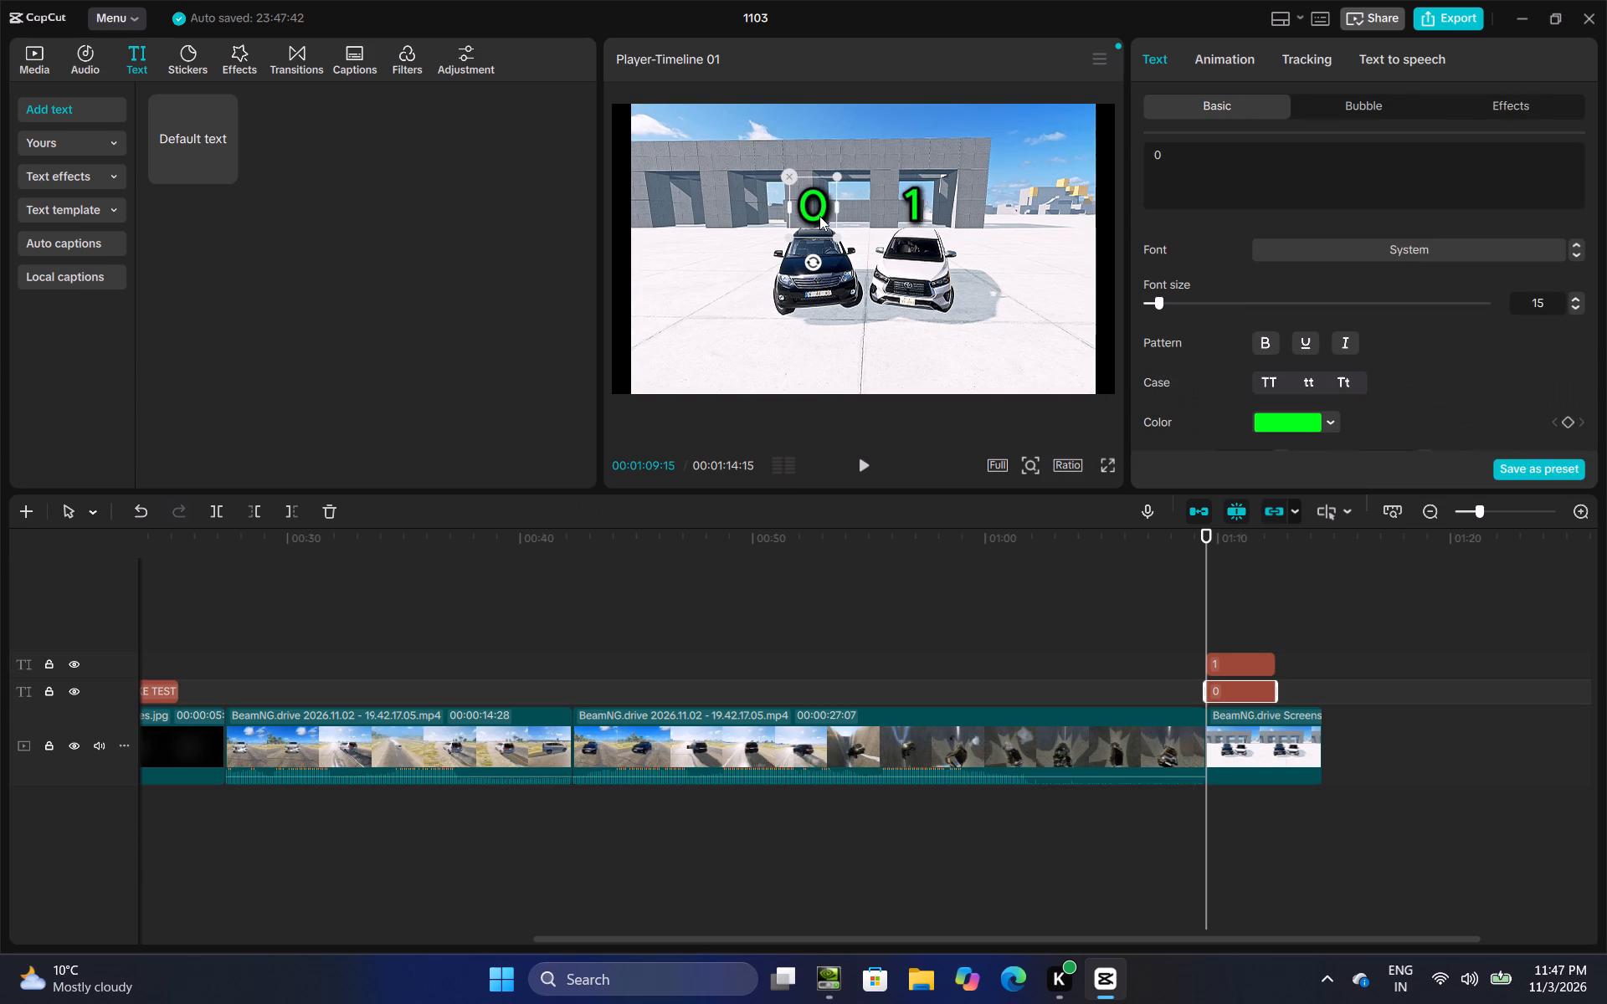
pyautogui.click(819, 216)
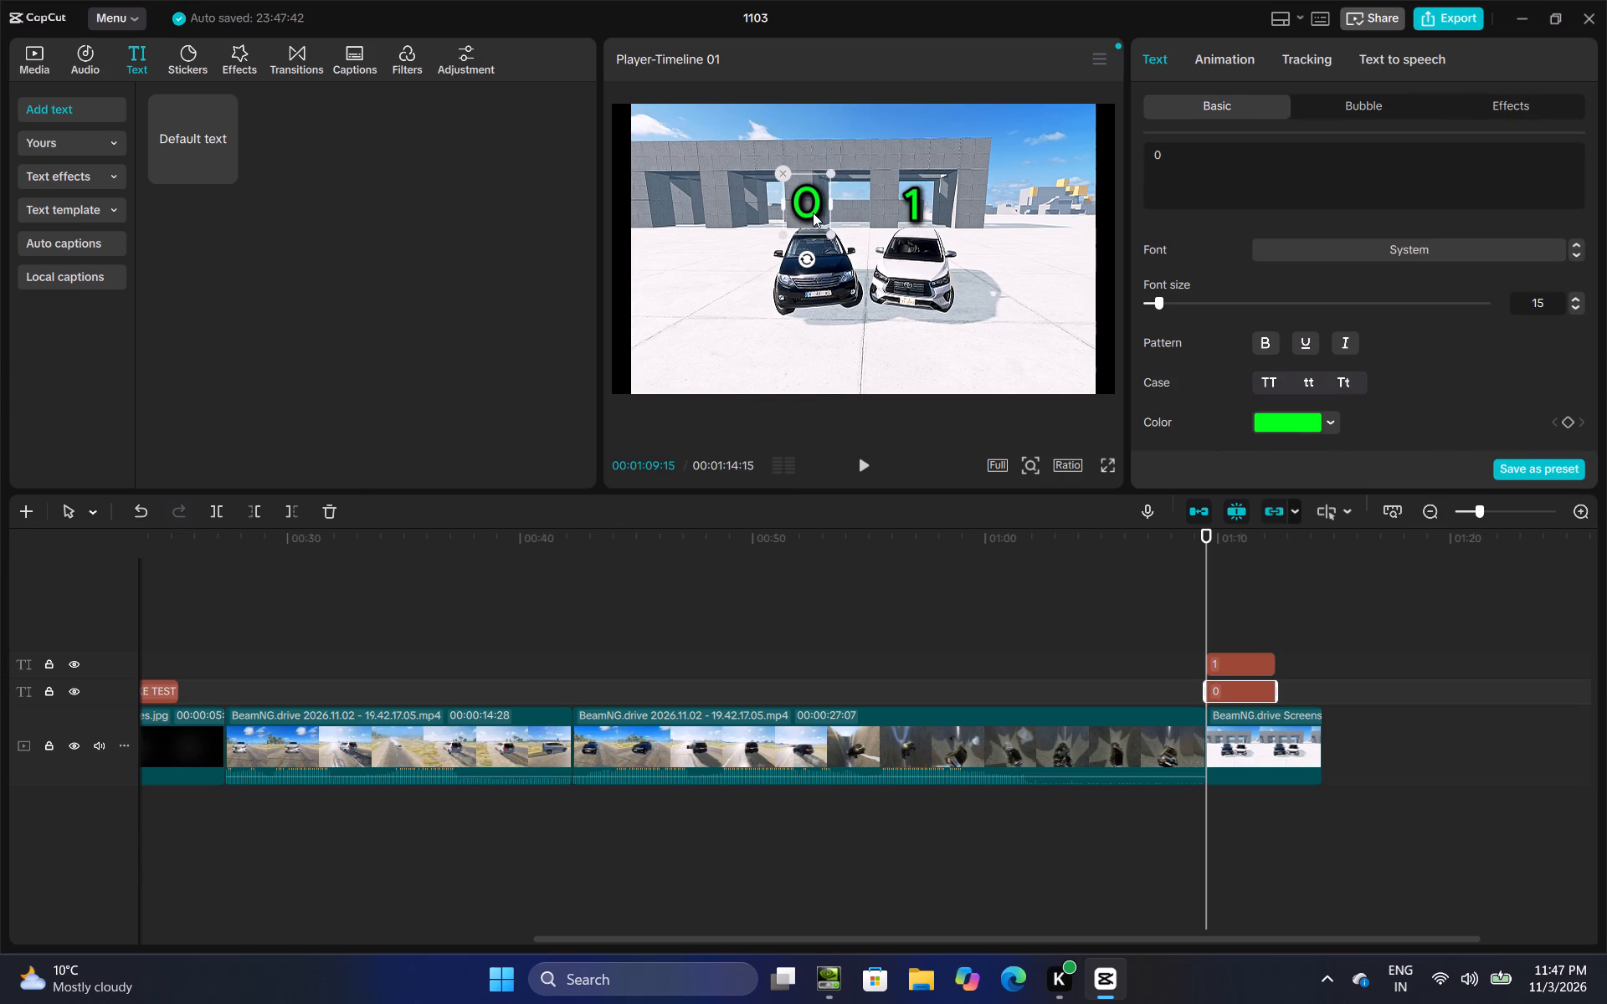
pyautogui.click(809, 202)
# Restyle the 0 text with a black-outlined preset, a red fill colour and the shadow enabled.
pyautogui.click(1183, 160)
pyautogui.scroll(-2, 1196, 256)
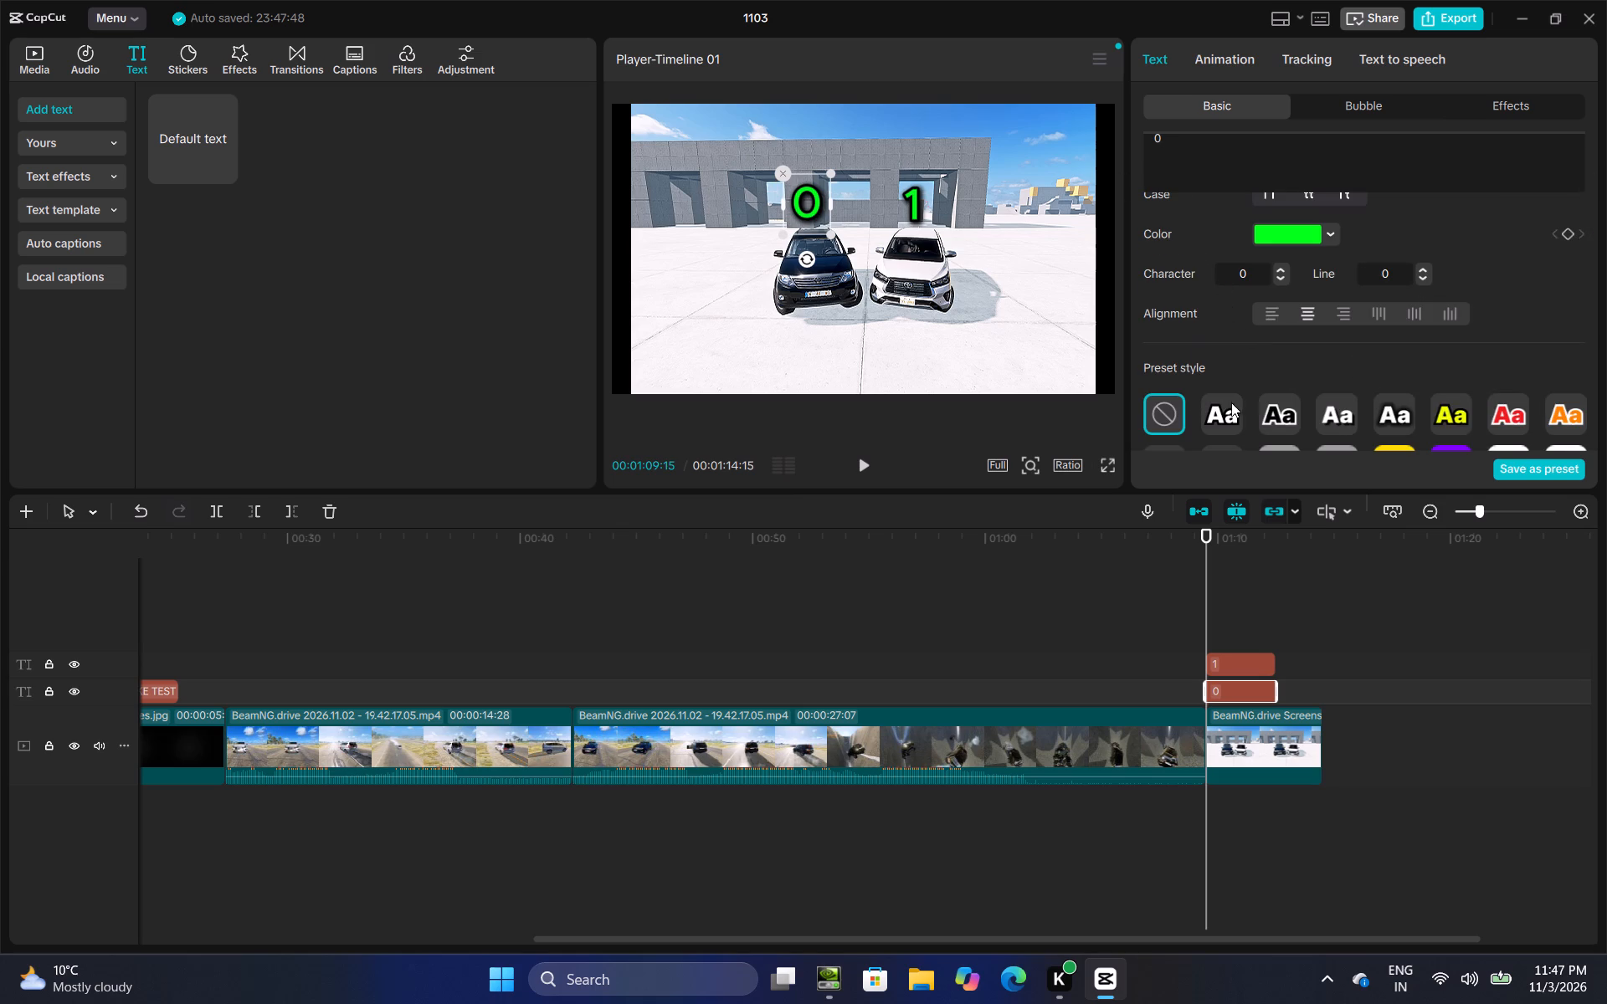
pyautogui.click(1234, 402)
pyautogui.scroll(-2, 1230, 367)
pyautogui.scroll(2, 1230, 352)
pyautogui.click(1317, 242)
pyautogui.moveTo(1340, 298); pyautogui.dragTo(1528, 238)
pyautogui.click(1500, 241)
pyautogui.scroll(-5, 1349, 264)
pyautogui.scroll(-6, 1274, 298)
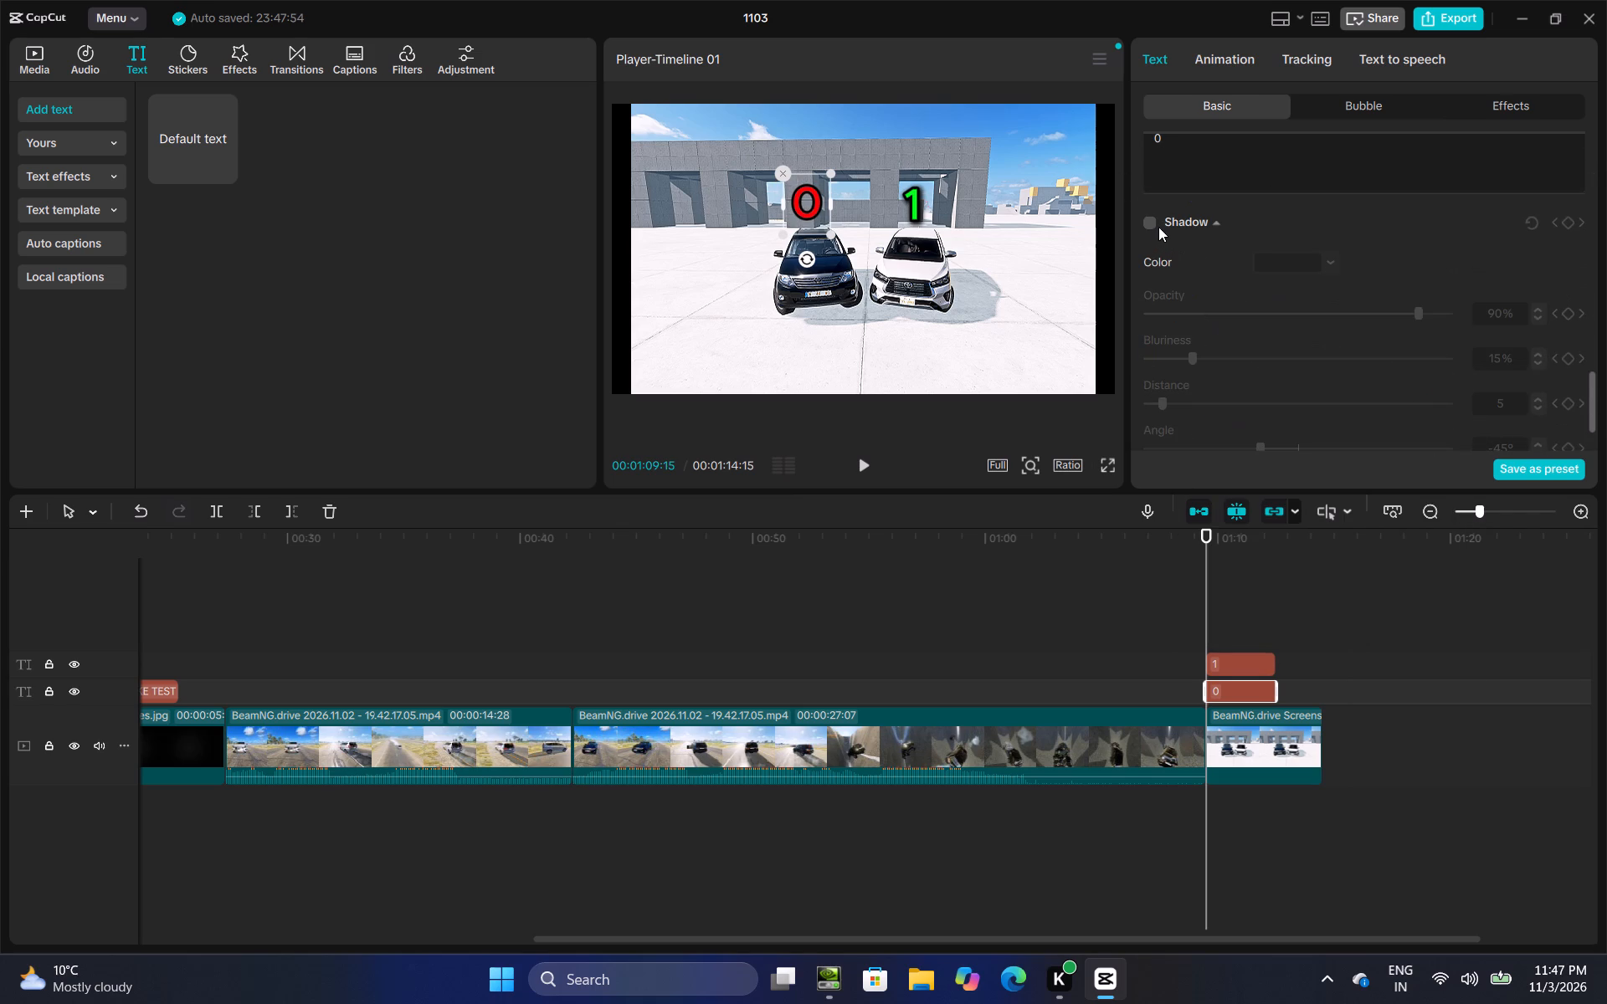
pyautogui.click(1153, 221)
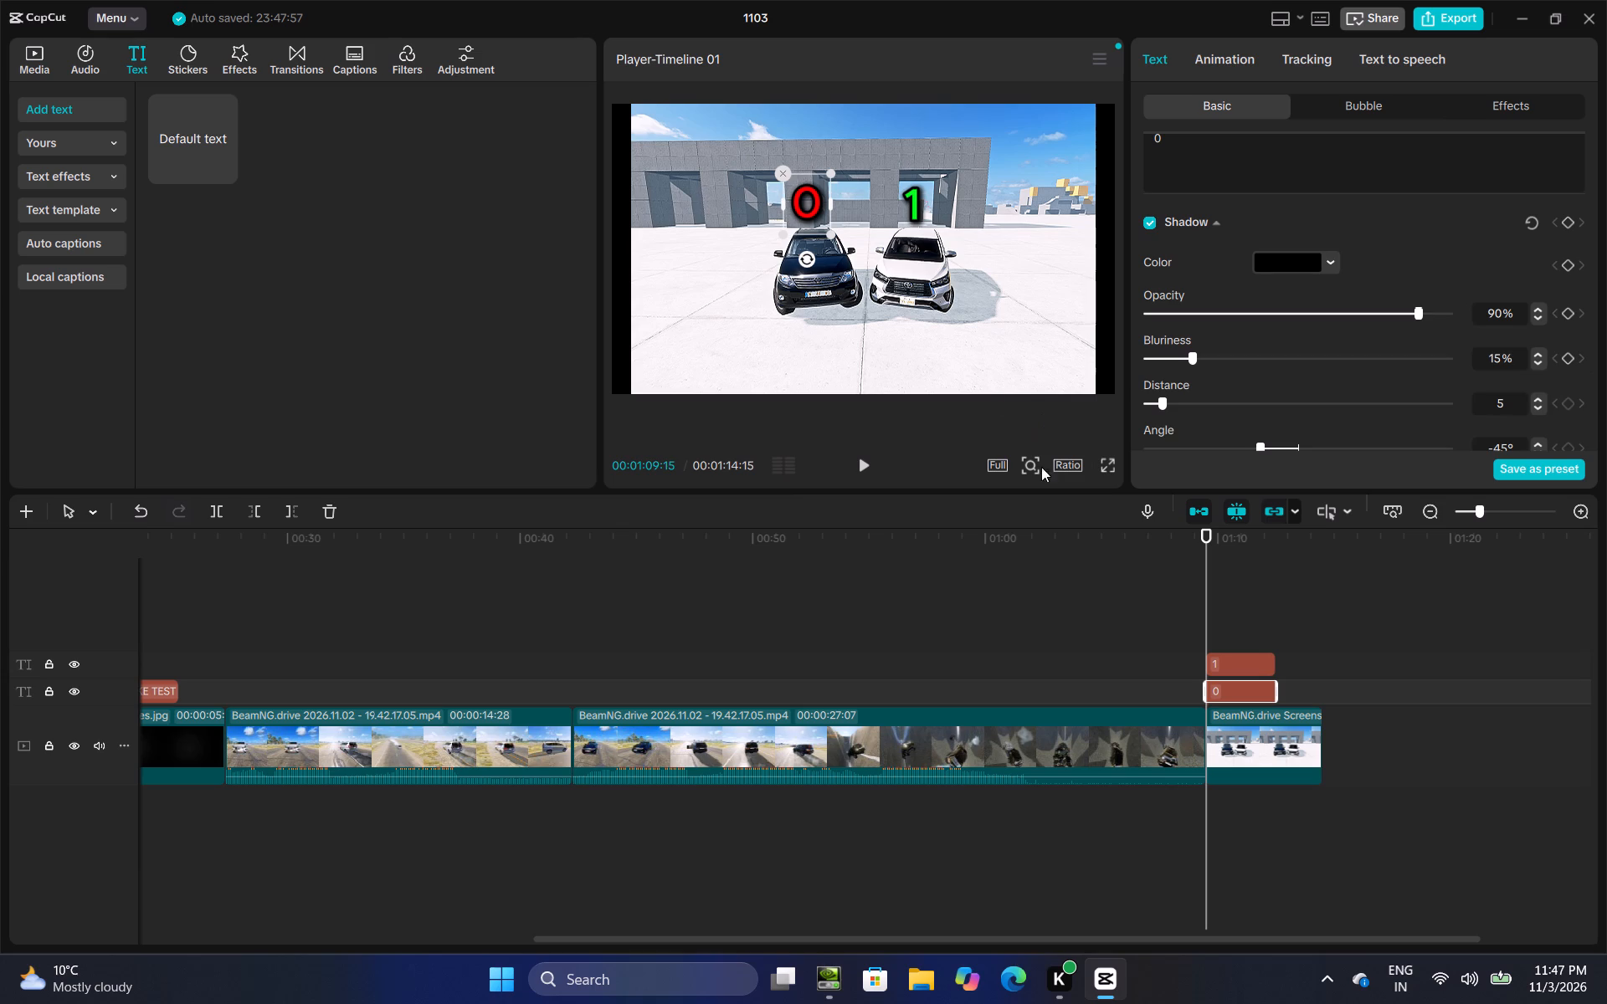
# Trim the start of the 0 text so it appears slightly after the car screenshot begins.
pyautogui.click(1083, 588)
pyautogui.moveTo(1083, 588); pyautogui.dragTo(1221, 592)
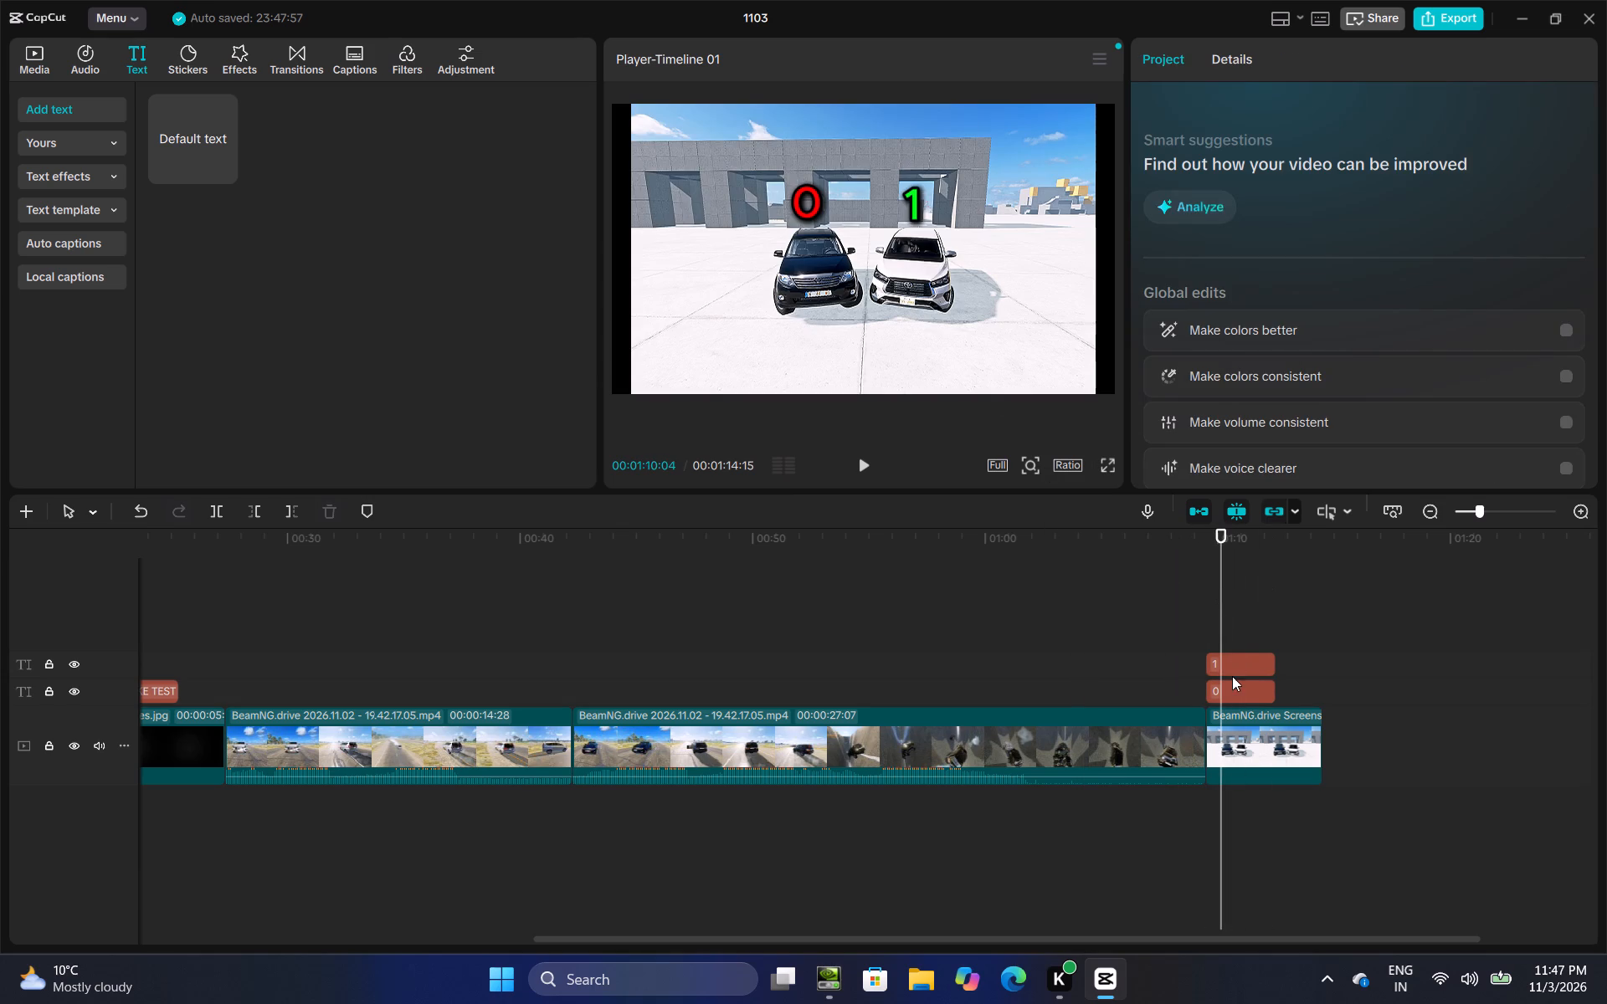
pyautogui.click(1232, 683)
pyautogui.click(1211, 687)
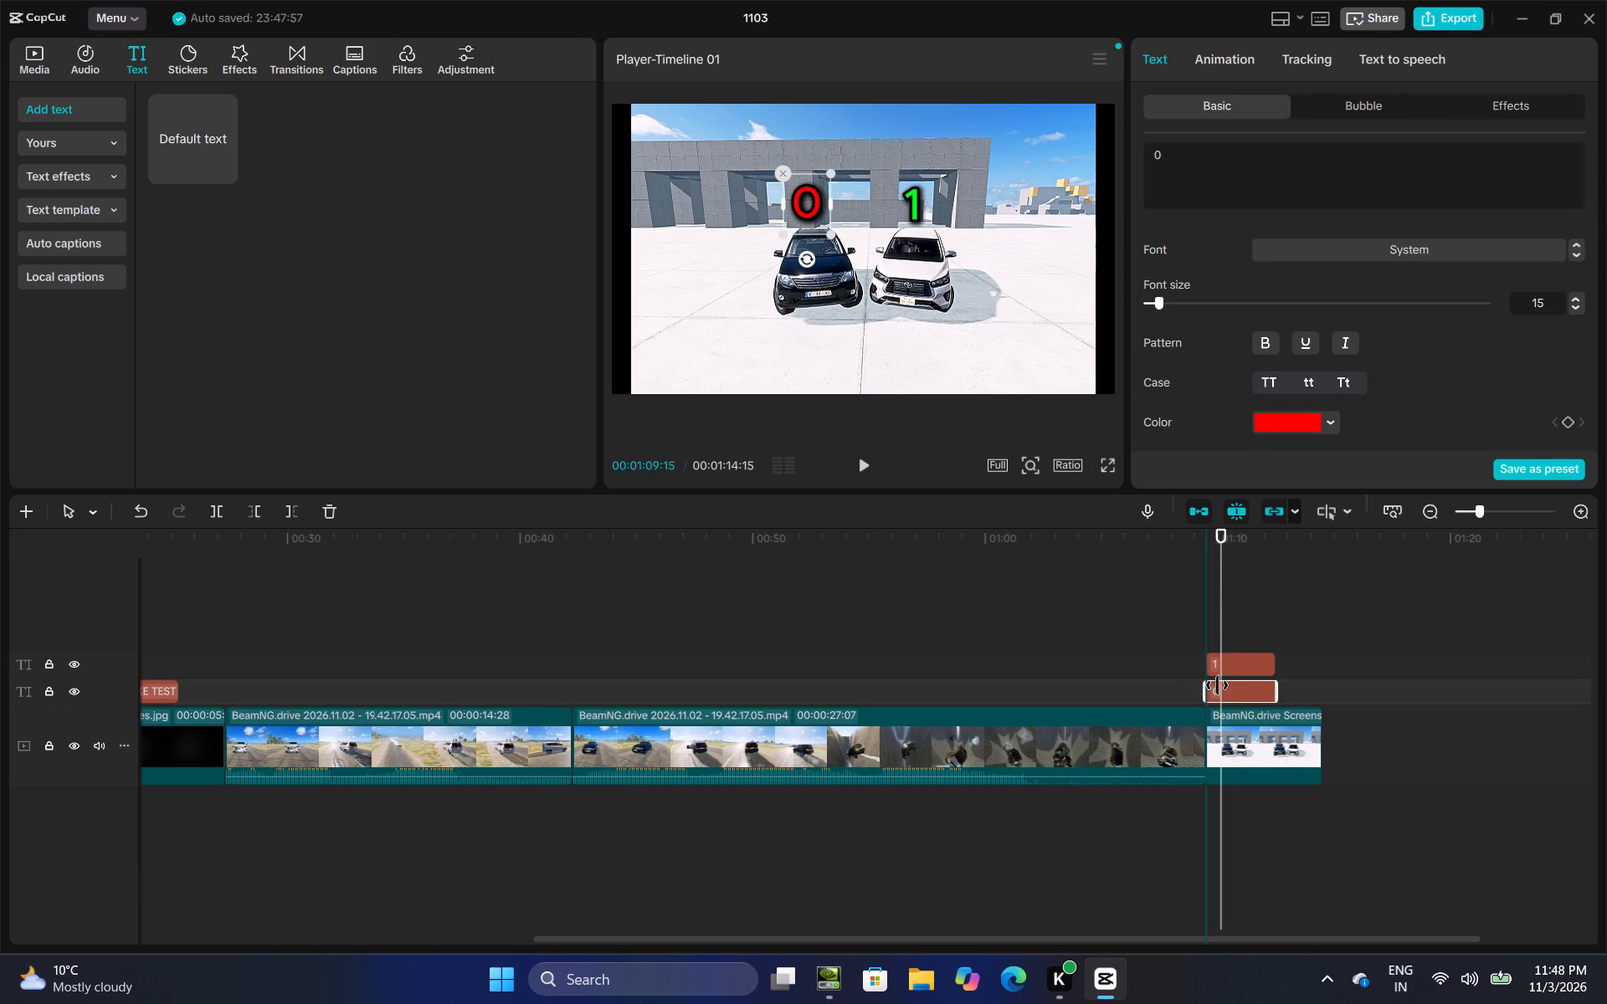
pyautogui.click(1573, 507)
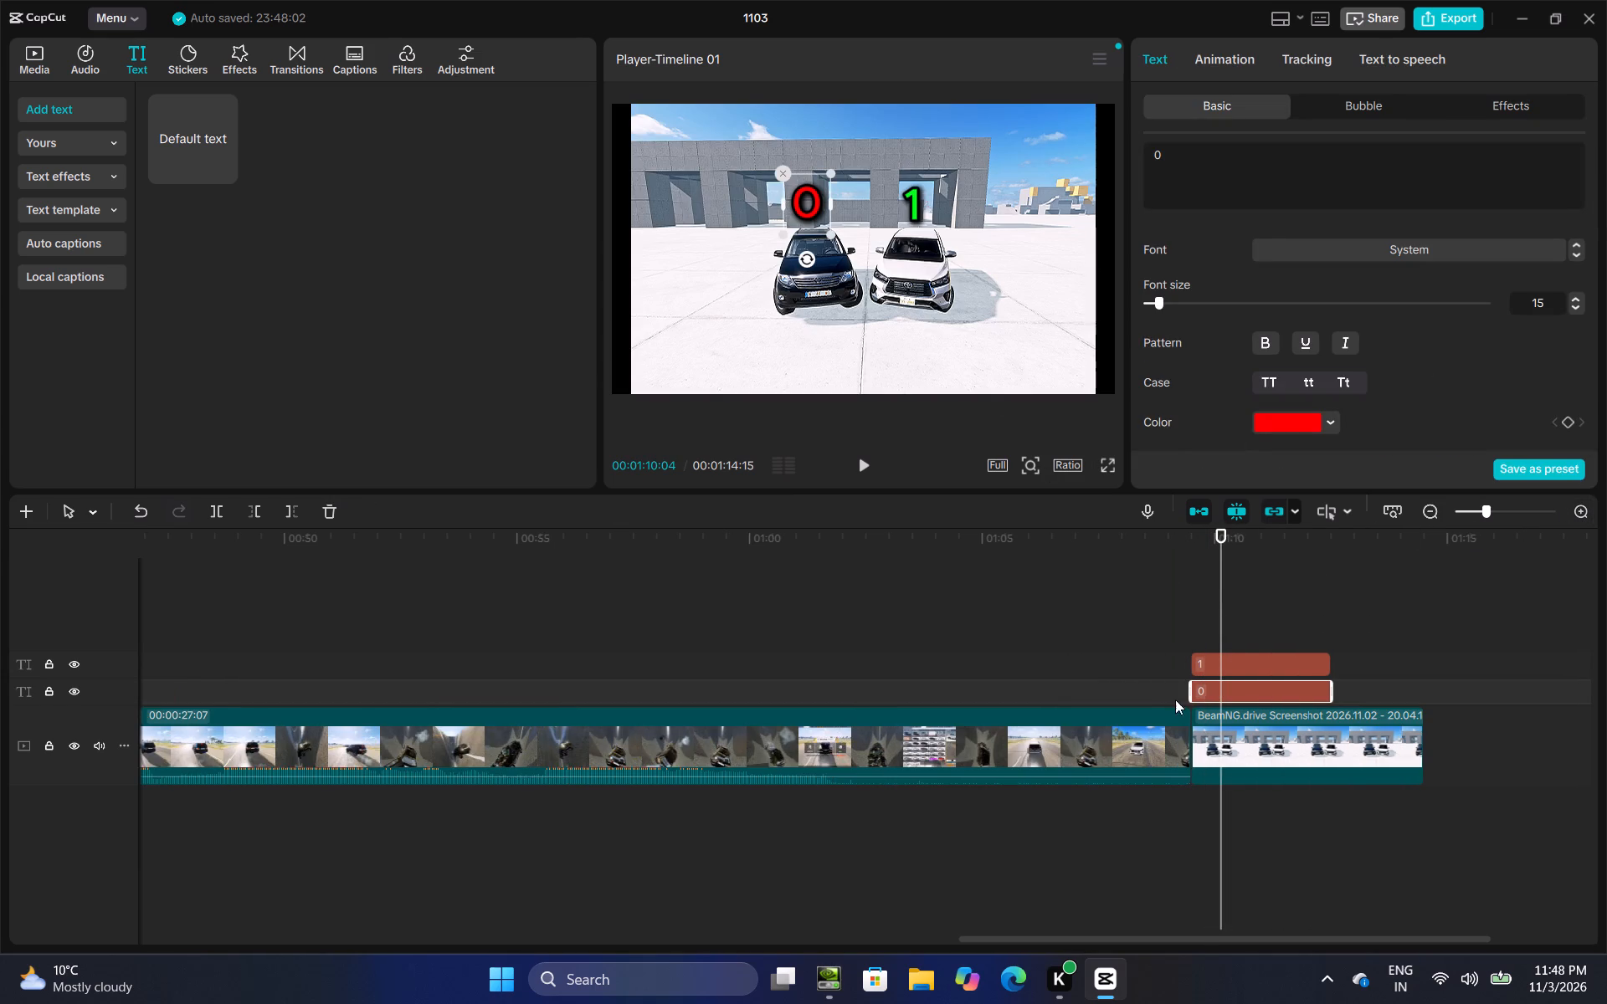
pyautogui.click(1199, 693)
pyautogui.moveTo(1188, 694); pyautogui.dragTo(1210, 694)
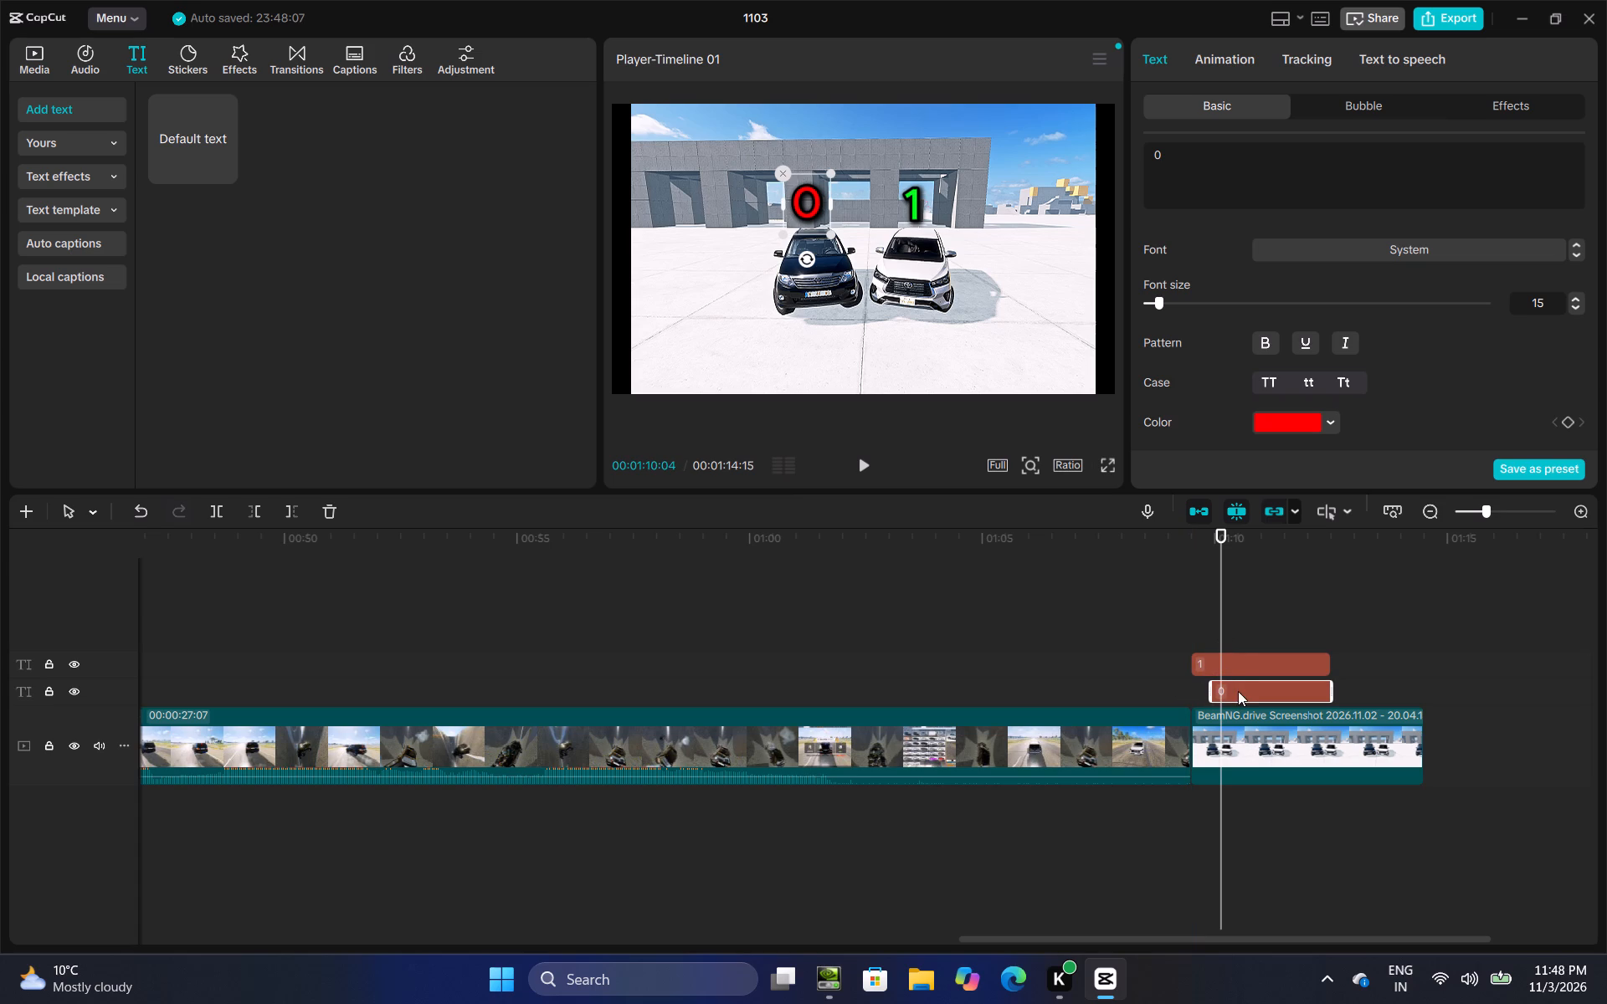
# Apply the Fade In entrance animation to the 0 text.
pyautogui.click(1238, 691)
pyautogui.click(1228, 55)
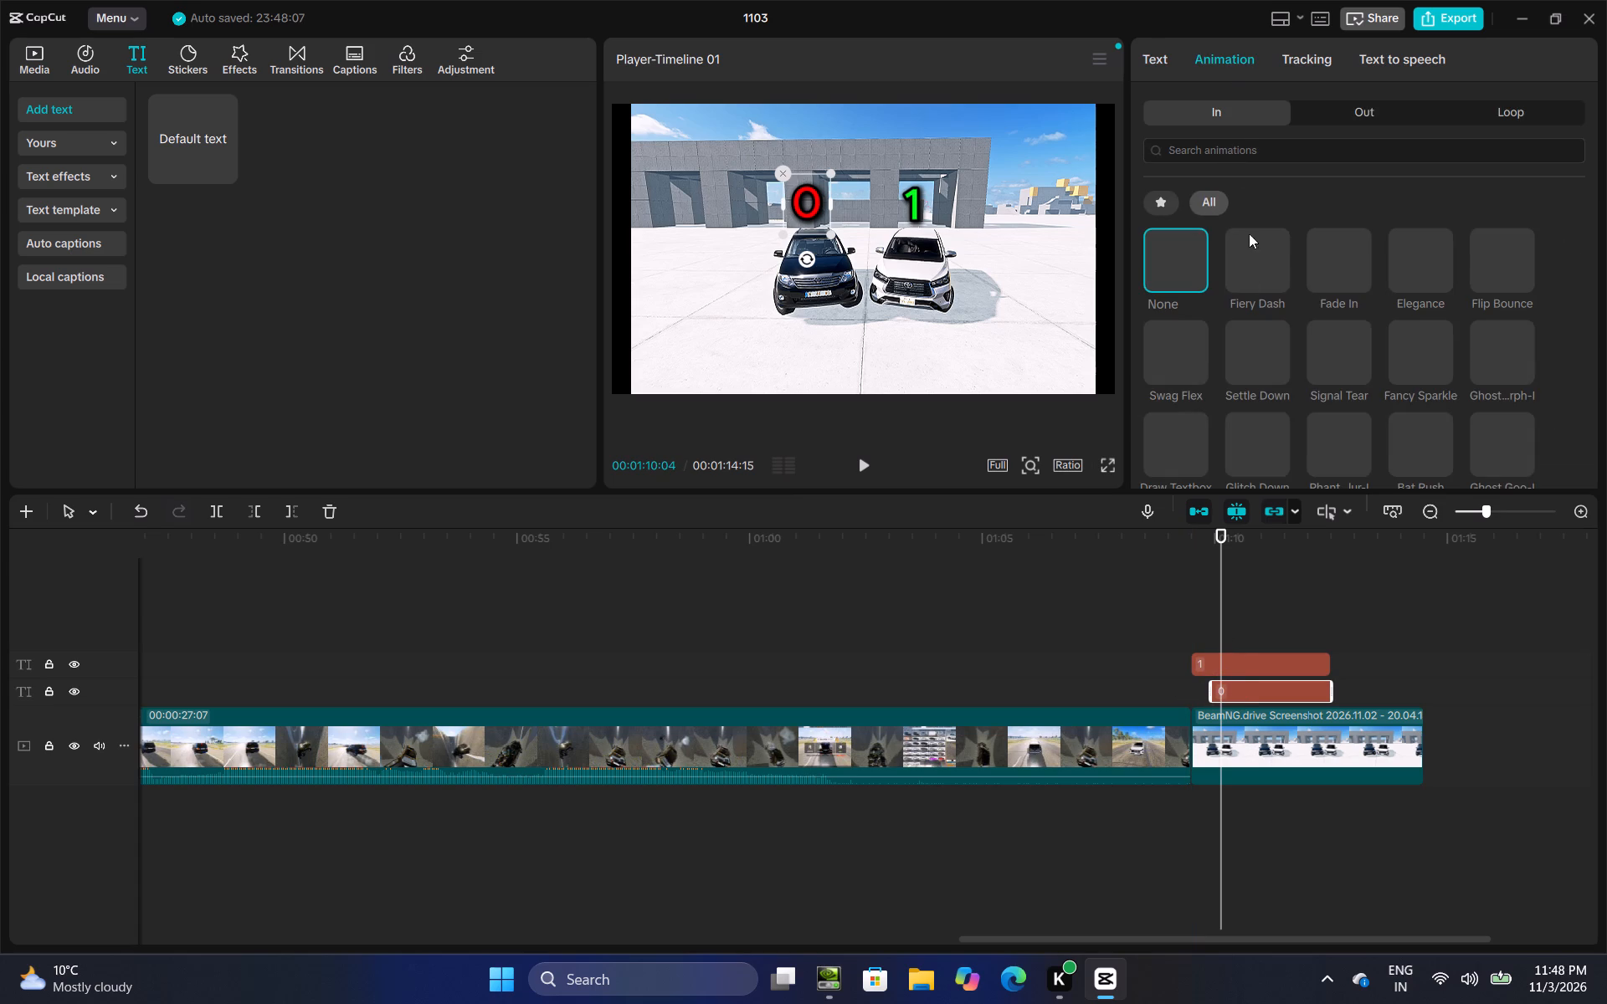
pyautogui.click(1227, 147)
pyautogui.click(1196, 207)
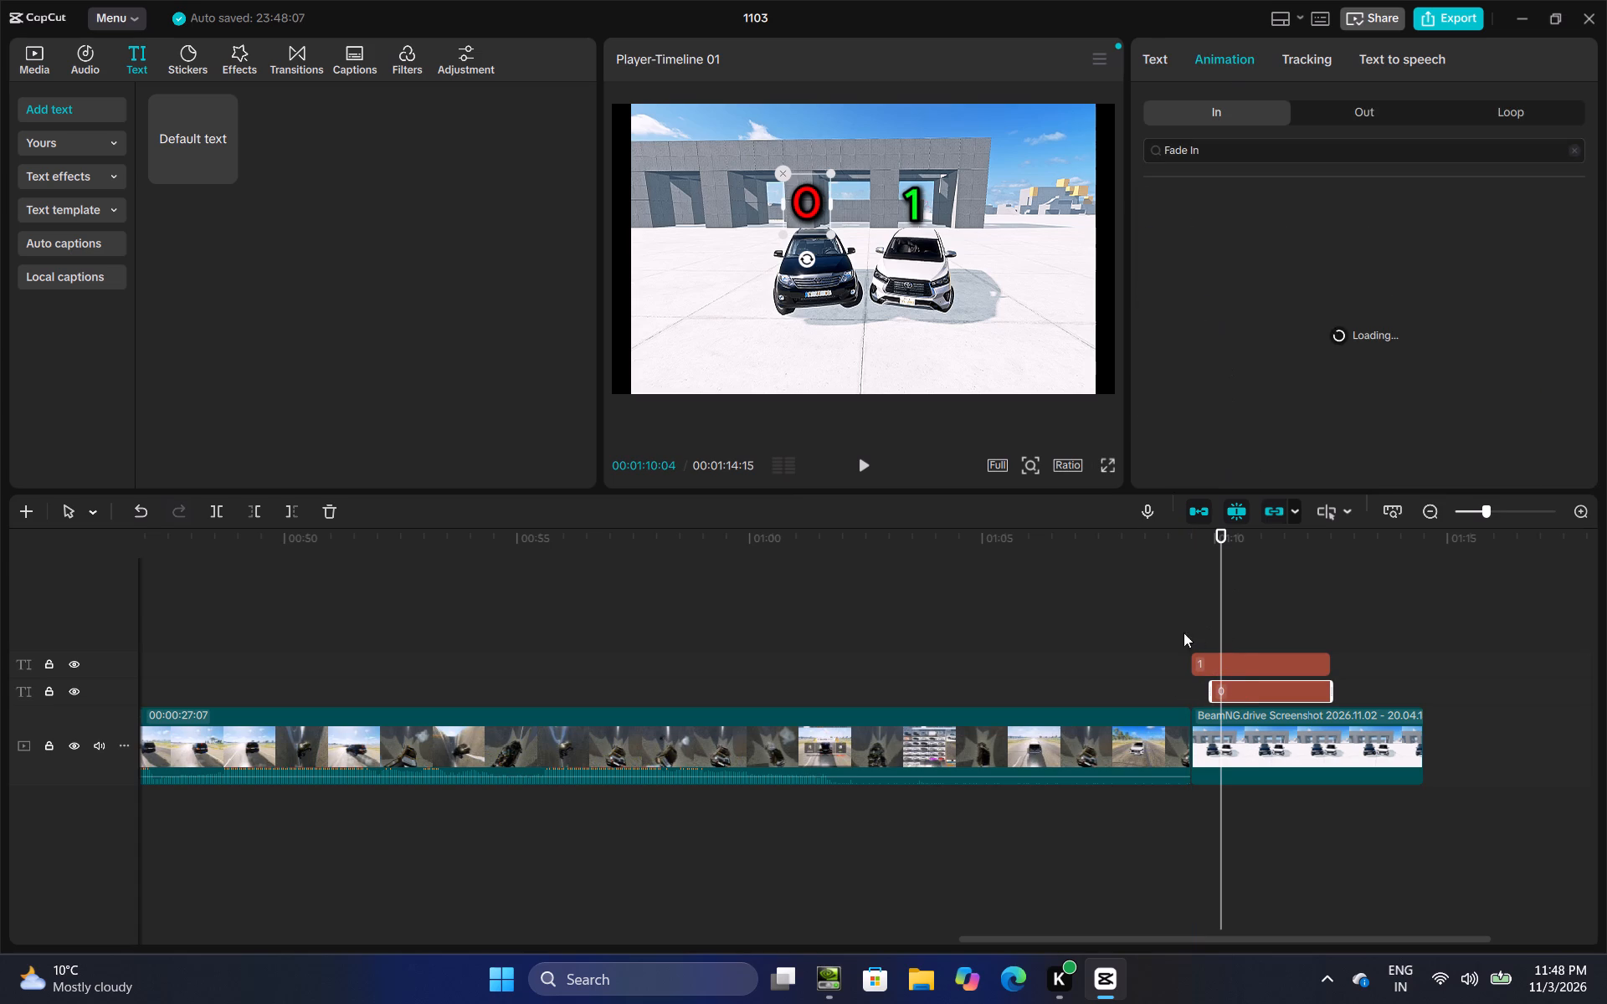
pyautogui.click(1260, 238)
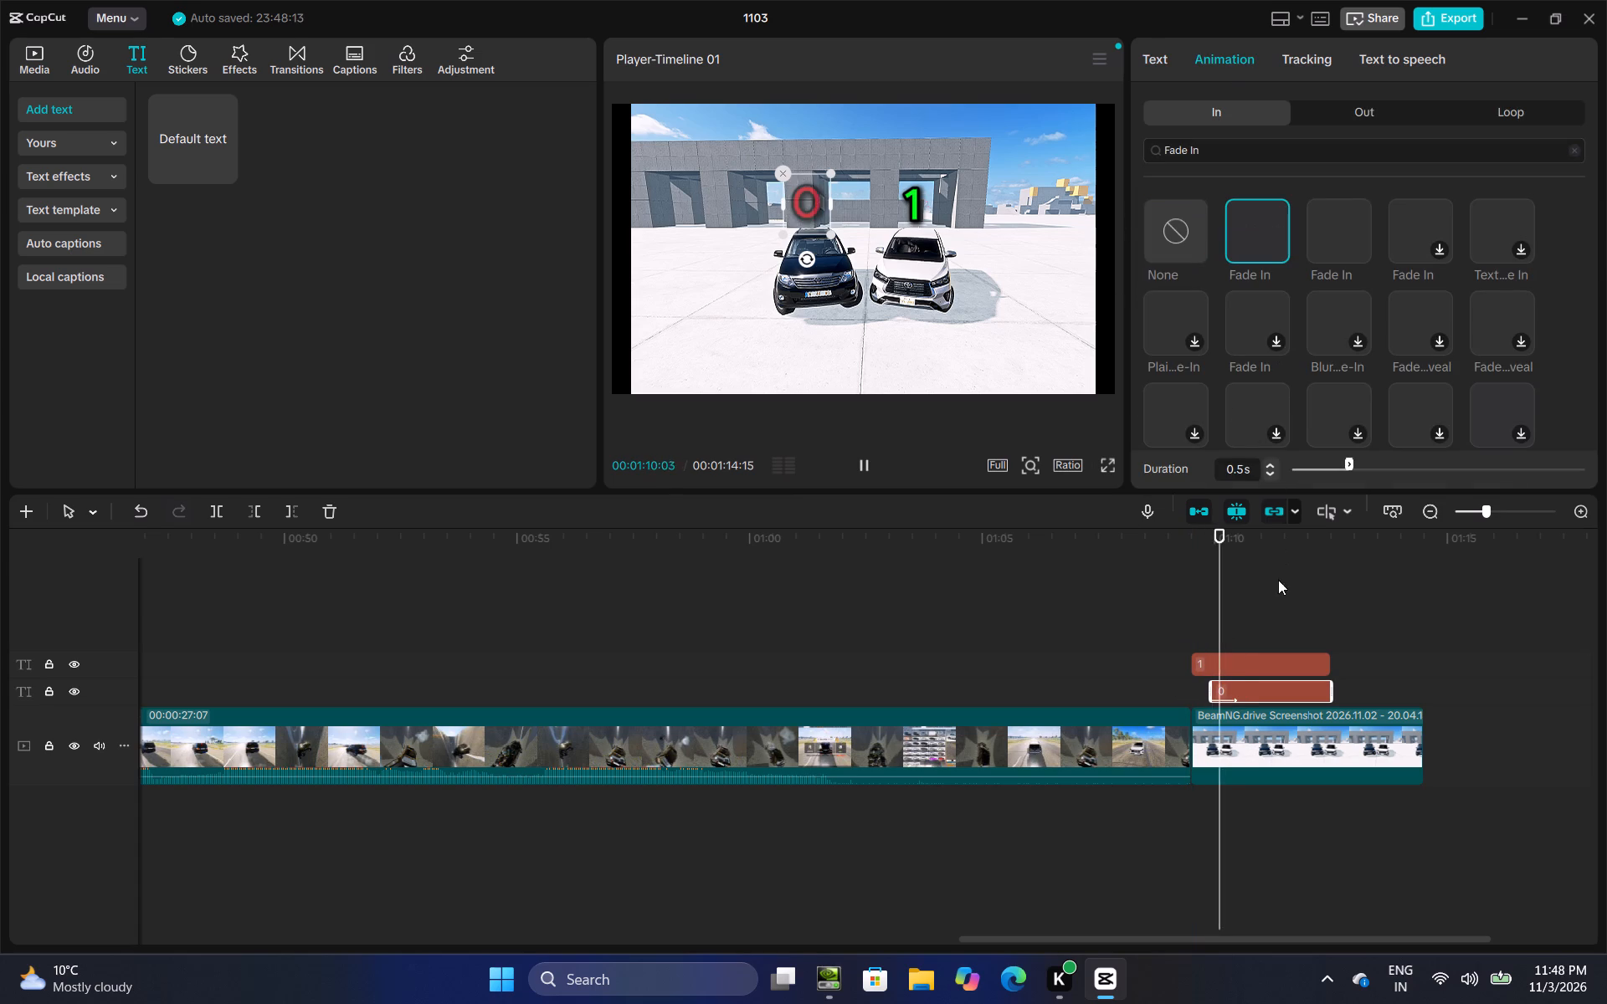
# Apply the same Fade In animation to the 1 text and trim its start to about half a second after the 0.
pyautogui.click(1276, 658)
pyautogui.click(1246, 59)
pyautogui.click(1267, 212)
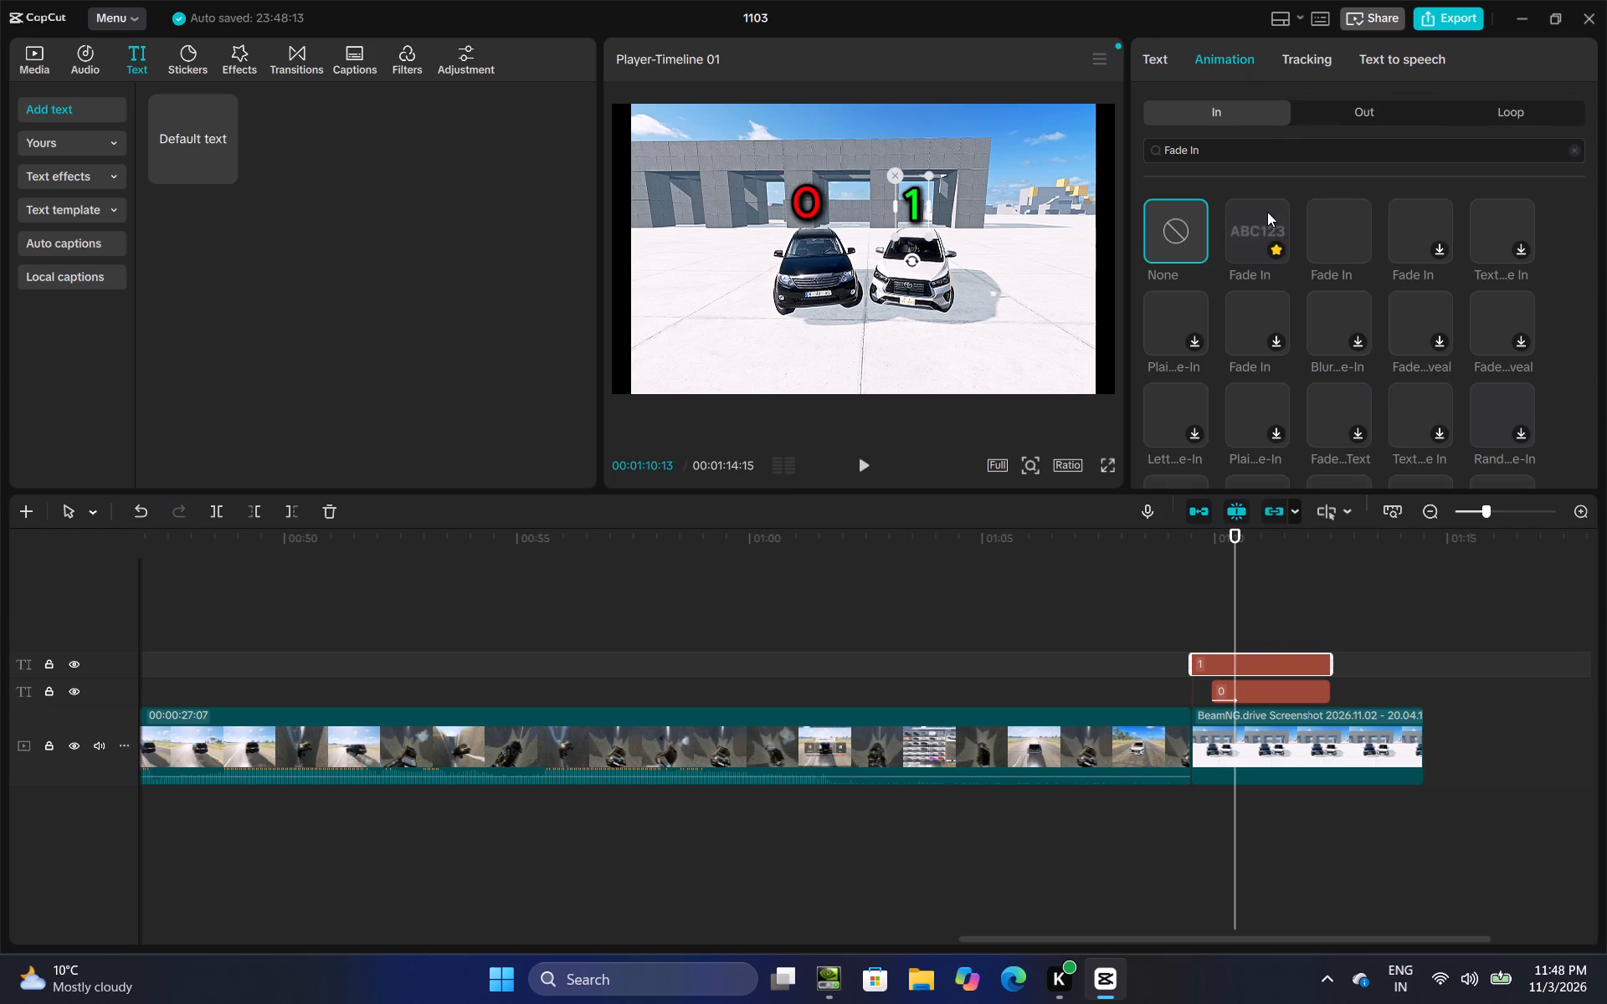
pyautogui.moveTo(1194, 668); pyautogui.dragTo(1245, 676)
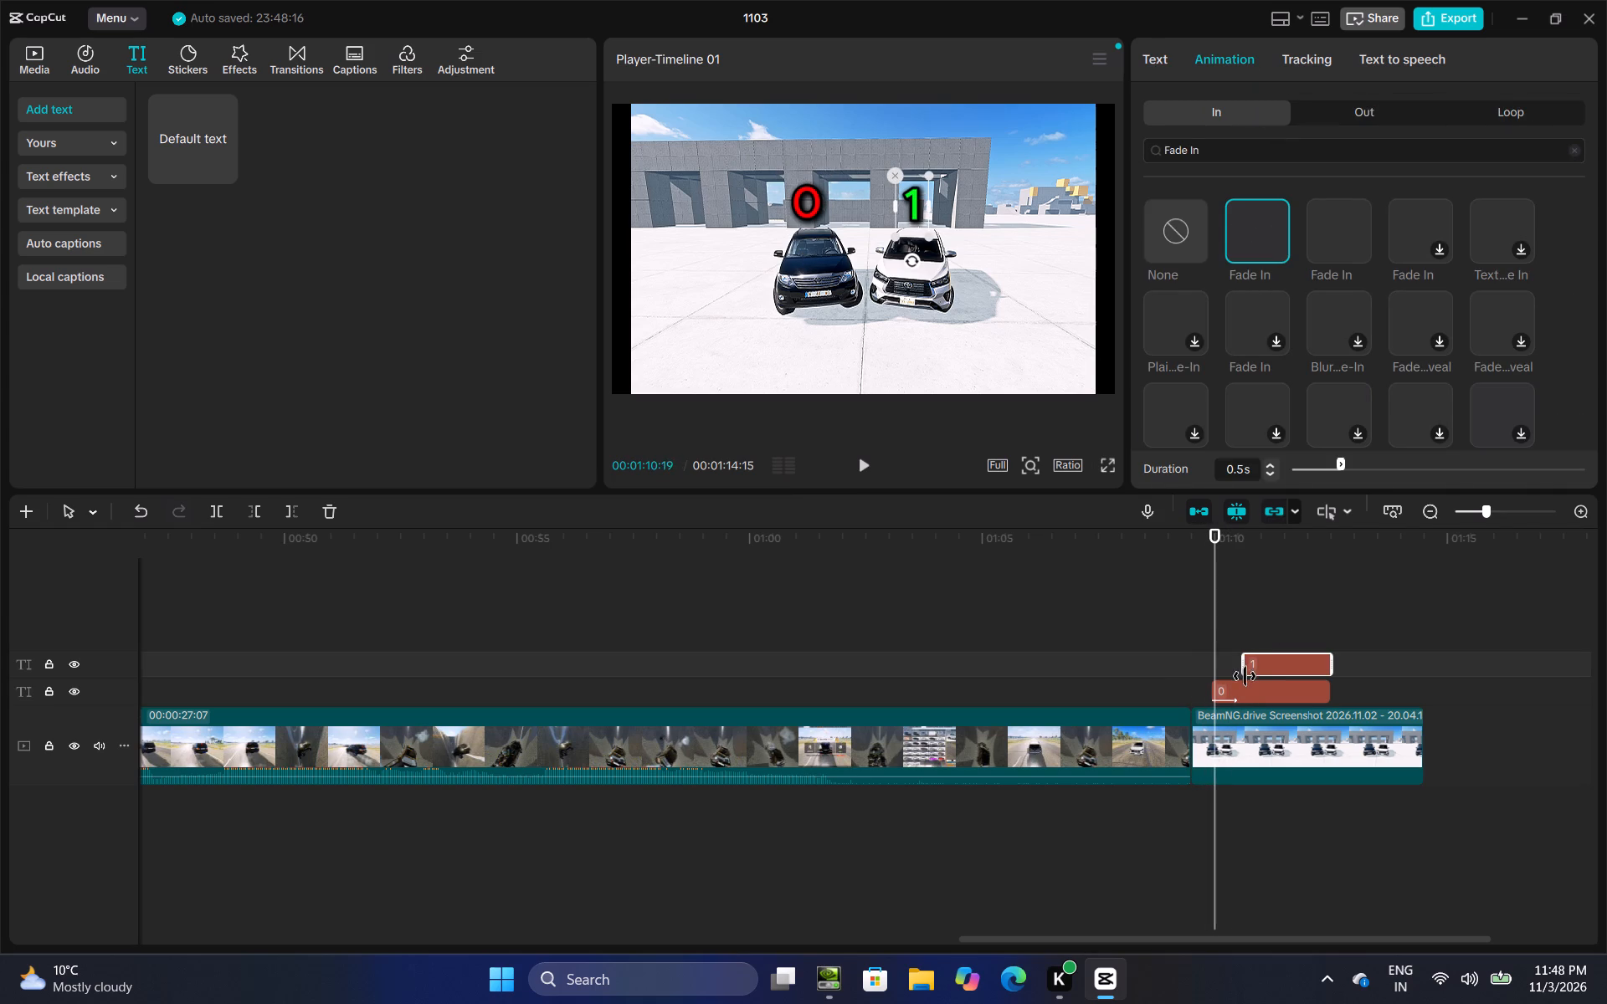
pyautogui.moveTo(1245, 676); pyautogui.dragTo(1238, 691)
# Add the black images.jpg to the end of the main track, directly after the score screenshot.
pyautogui.click(1190, 616)
pyautogui.moveTo(1190, 616); pyautogui.dragTo(1482, 637)
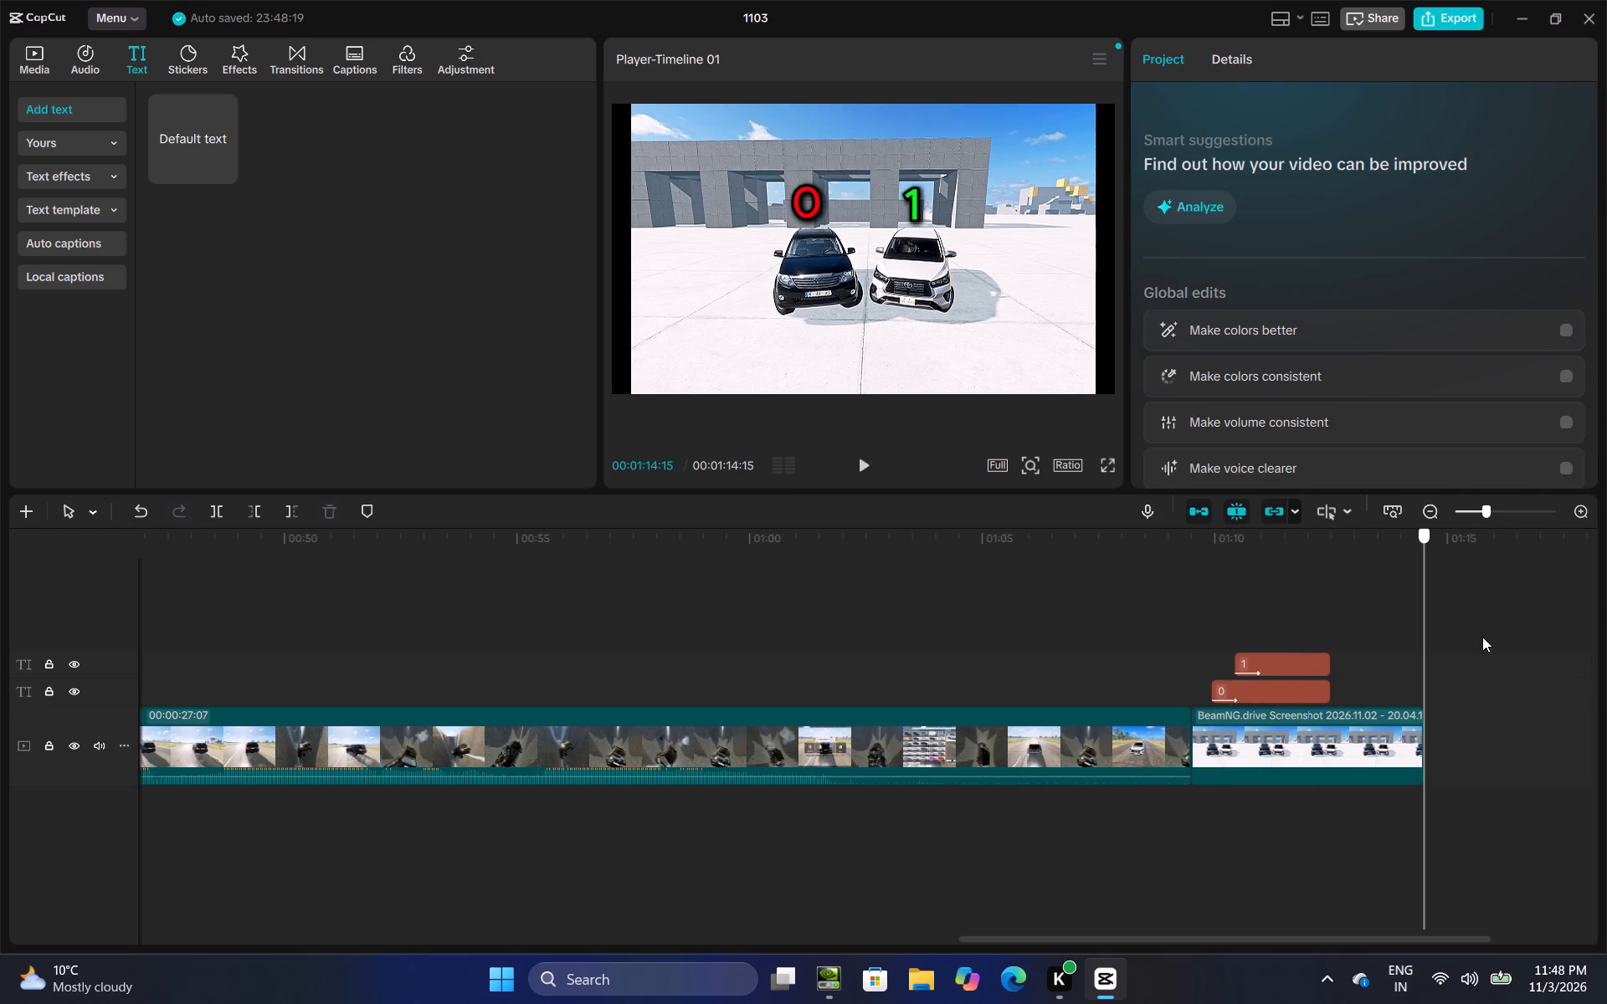
pyautogui.moveTo(1482, 637); pyautogui.dragTo(1506, 637)
pyautogui.click(39, 68)
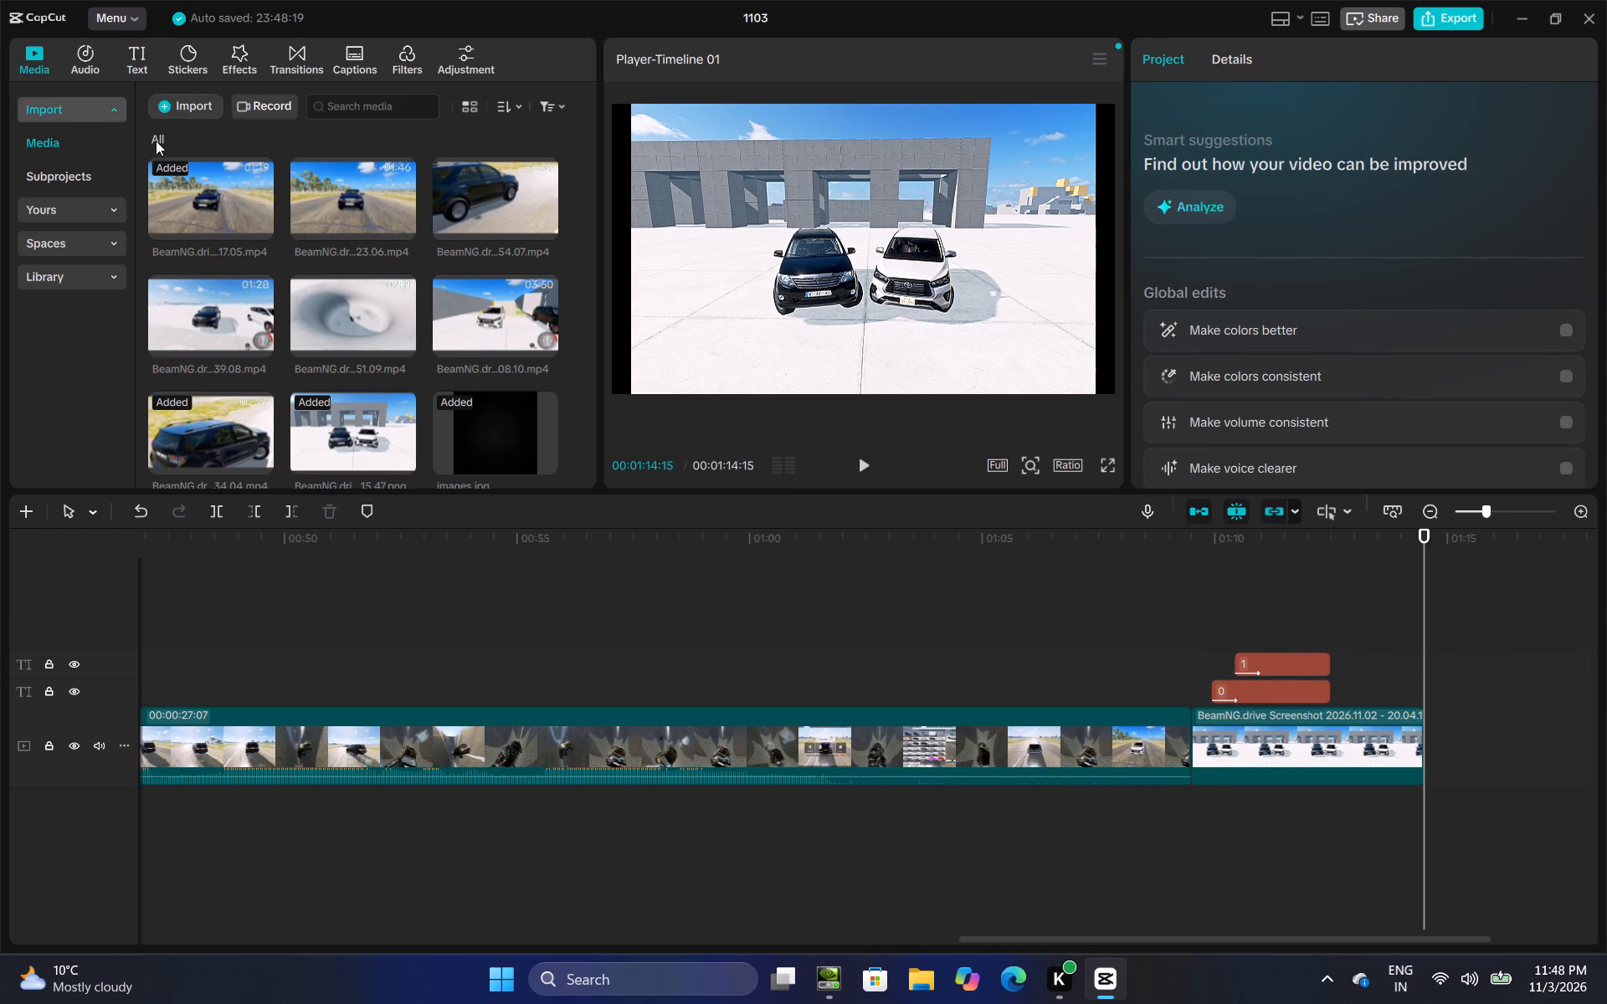
pyautogui.moveTo(472, 438); pyautogui.dragTo(480, 442)
pyautogui.moveTo(480, 442); pyautogui.dragTo(1503, 756)
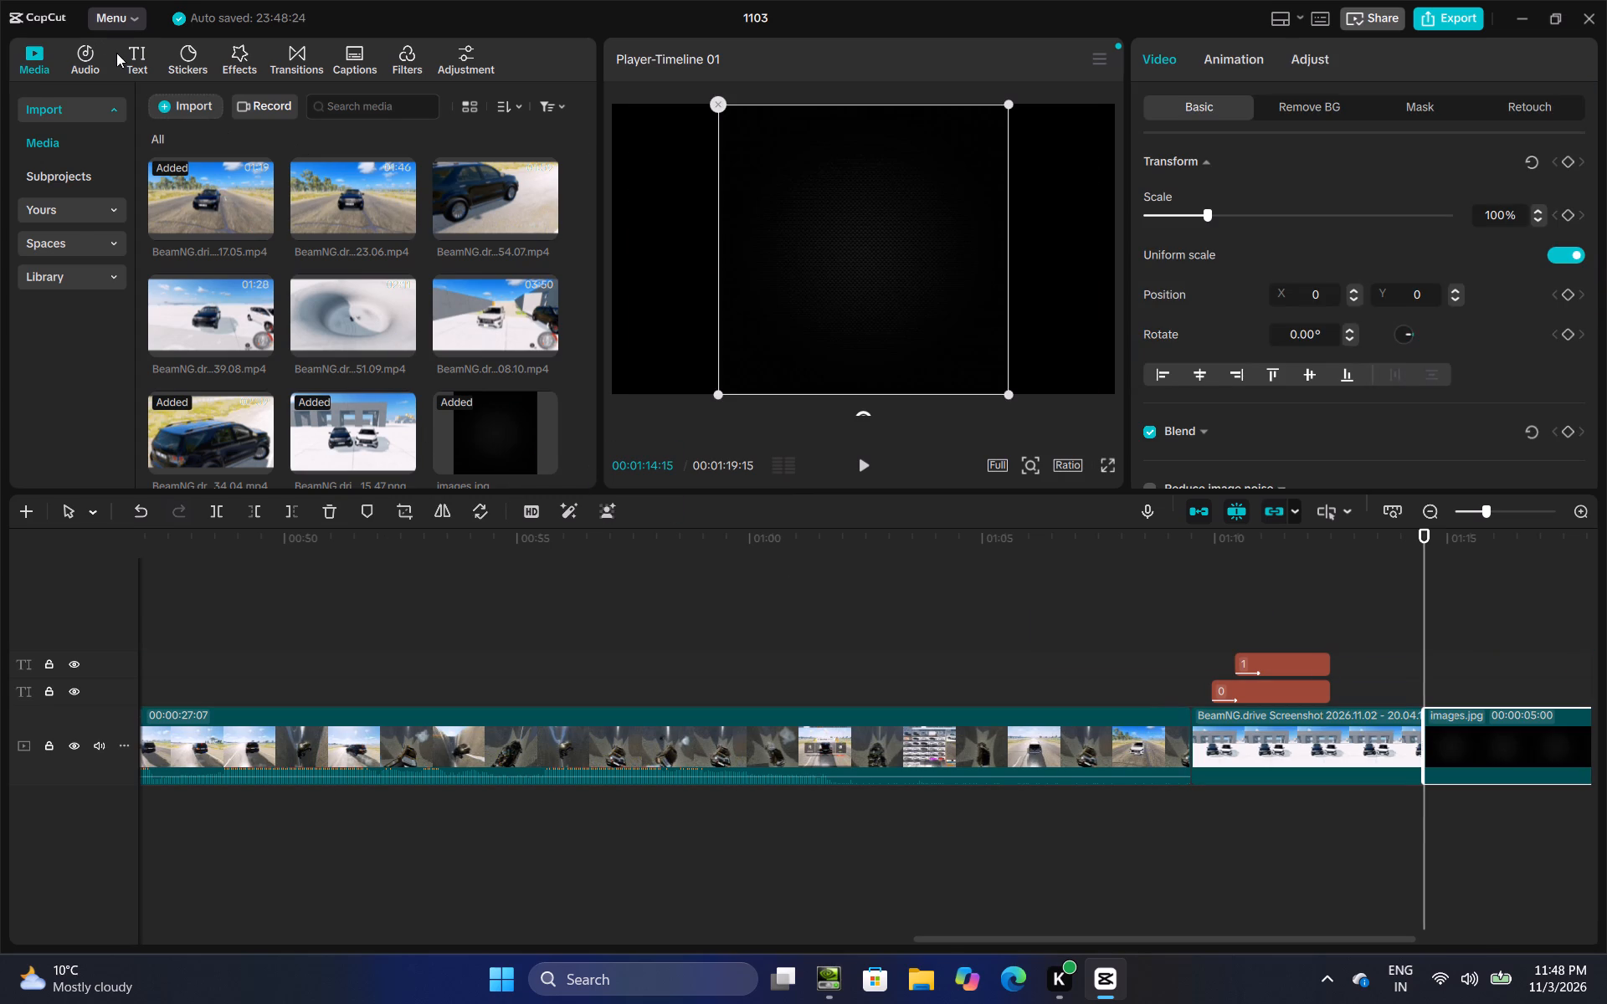
# Add a default text over the new black image, reading "long jump test" and converted to uppercase.
pyautogui.click(116, 53)
pyautogui.click(229, 164)
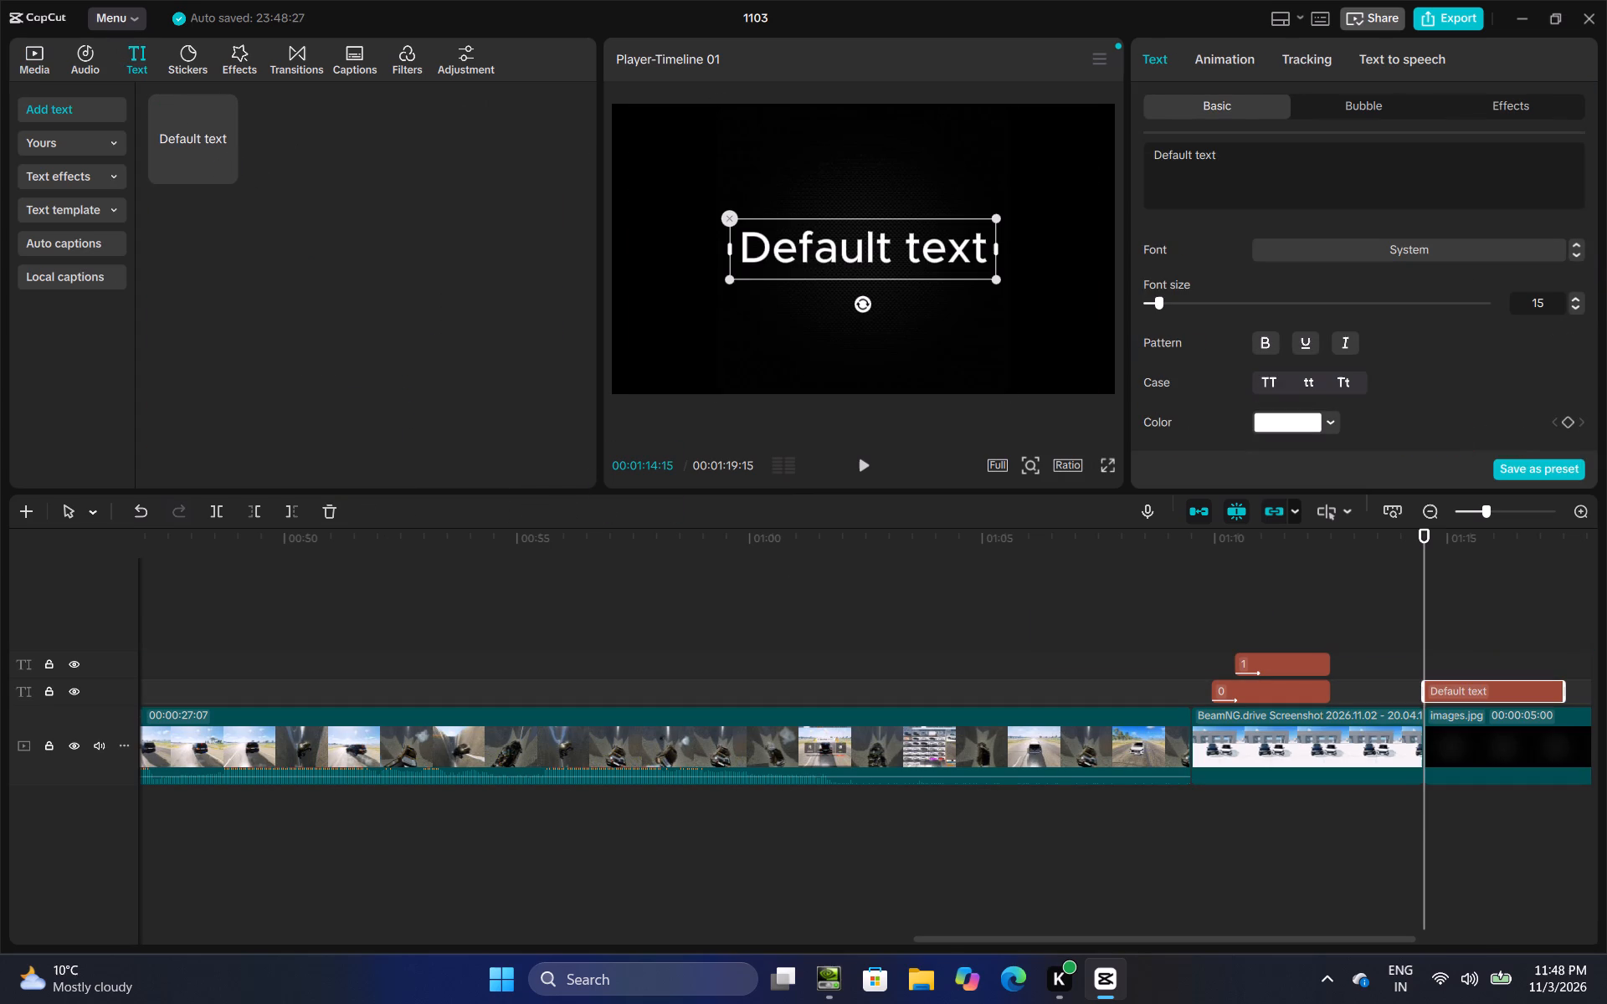
pyautogui.moveTo(1238, 150); pyautogui.dragTo(1106, 141)
pyautogui.press('BackSpace')
pyautogui.write('long kump test')
pyautogui.press('space')
pyautogui.press('BackSpace')
pyautogui.press('BackSpace')
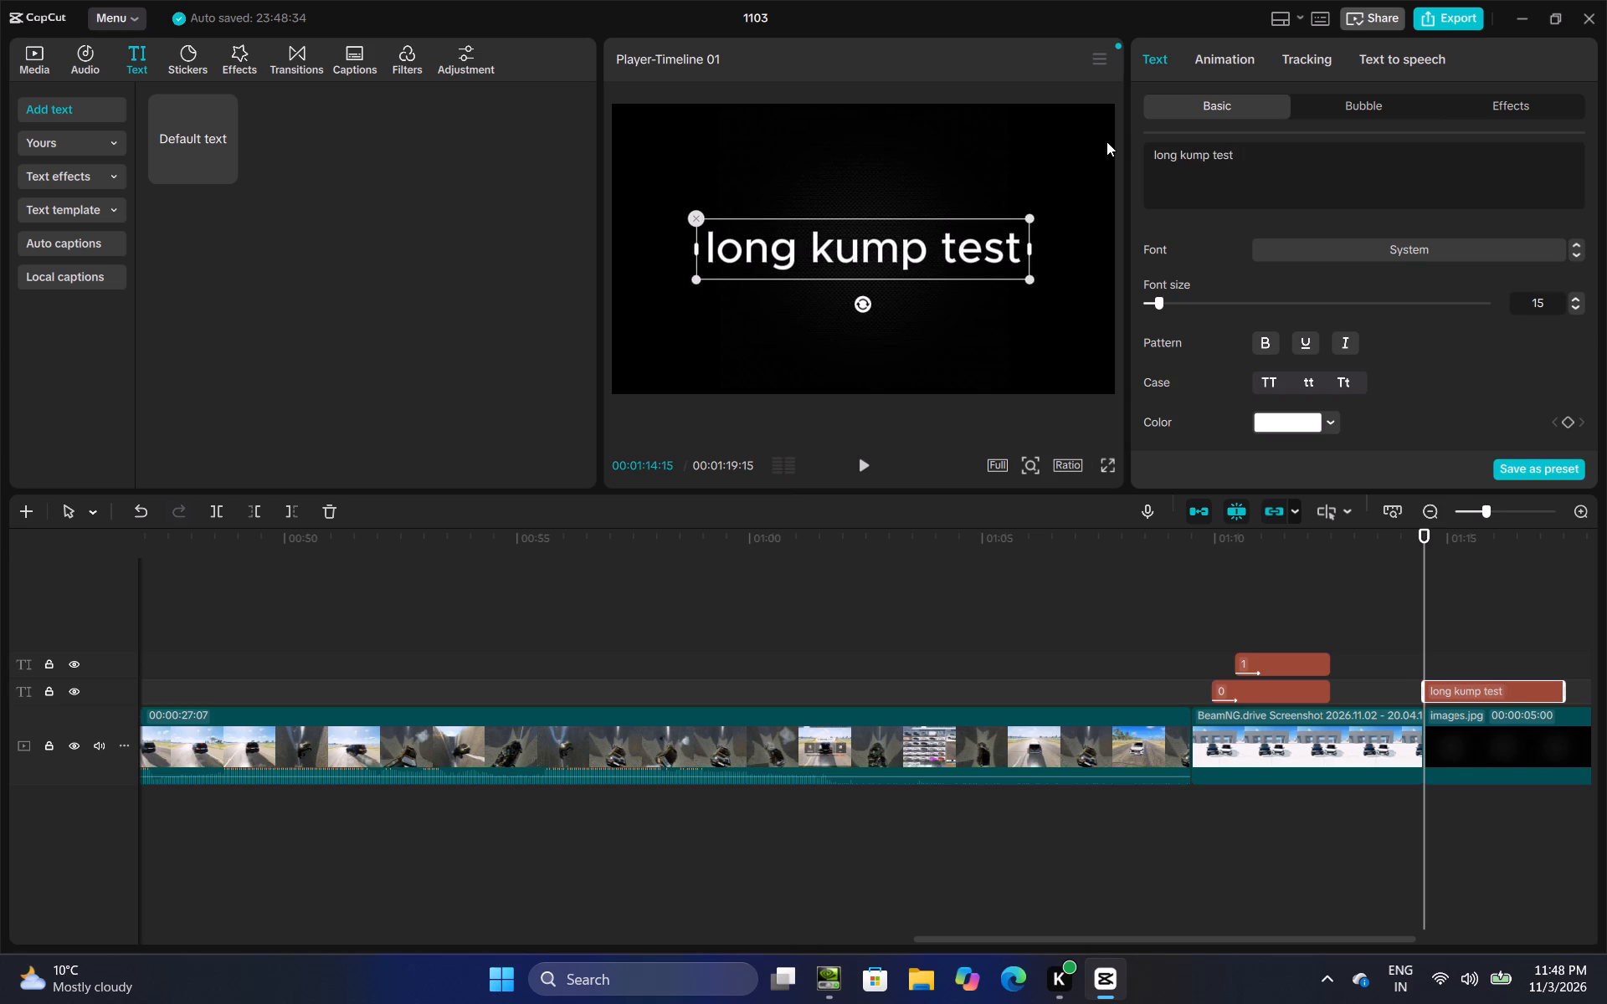
pyautogui.press('BackSpace')
pyautogui.press('BackSpace')
pyautogui.press('BackSpace')
pyautogui.press('BackSpace')
pyautogui.press('BackSpace')
pyautogui.press('BackSpace')
pyautogui.press('BackSpace')
pyautogui.press('BackSpace')
pyautogui.write('jump test')
pyautogui.press('space')
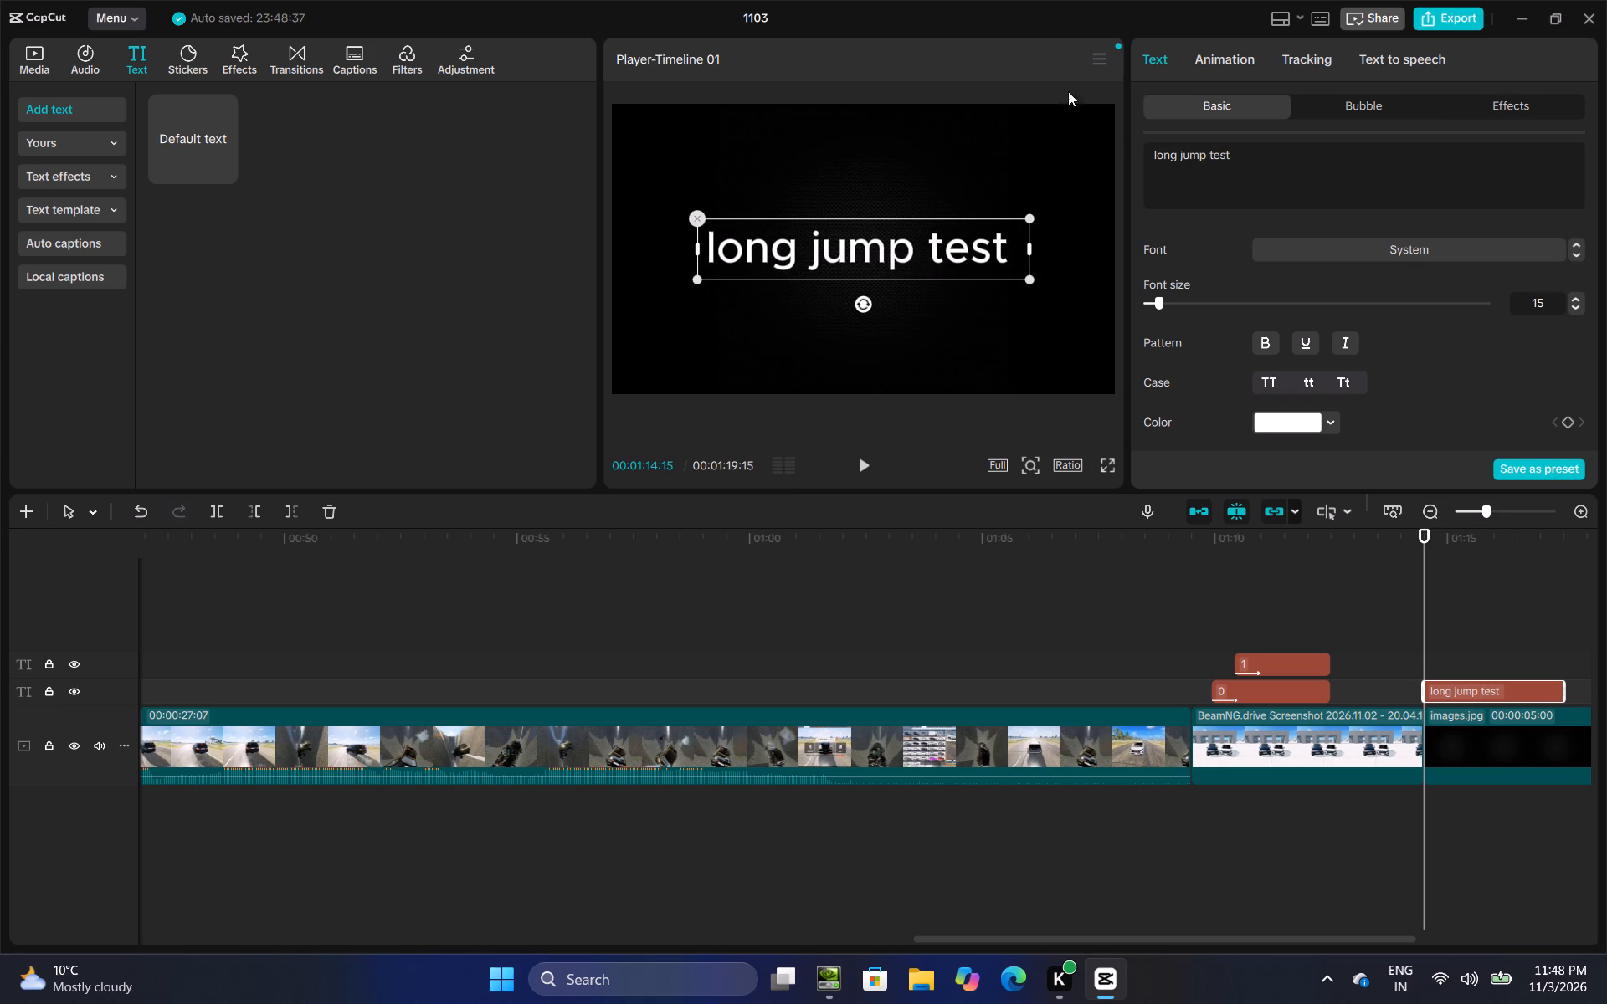
pyautogui.click(1266, 382)
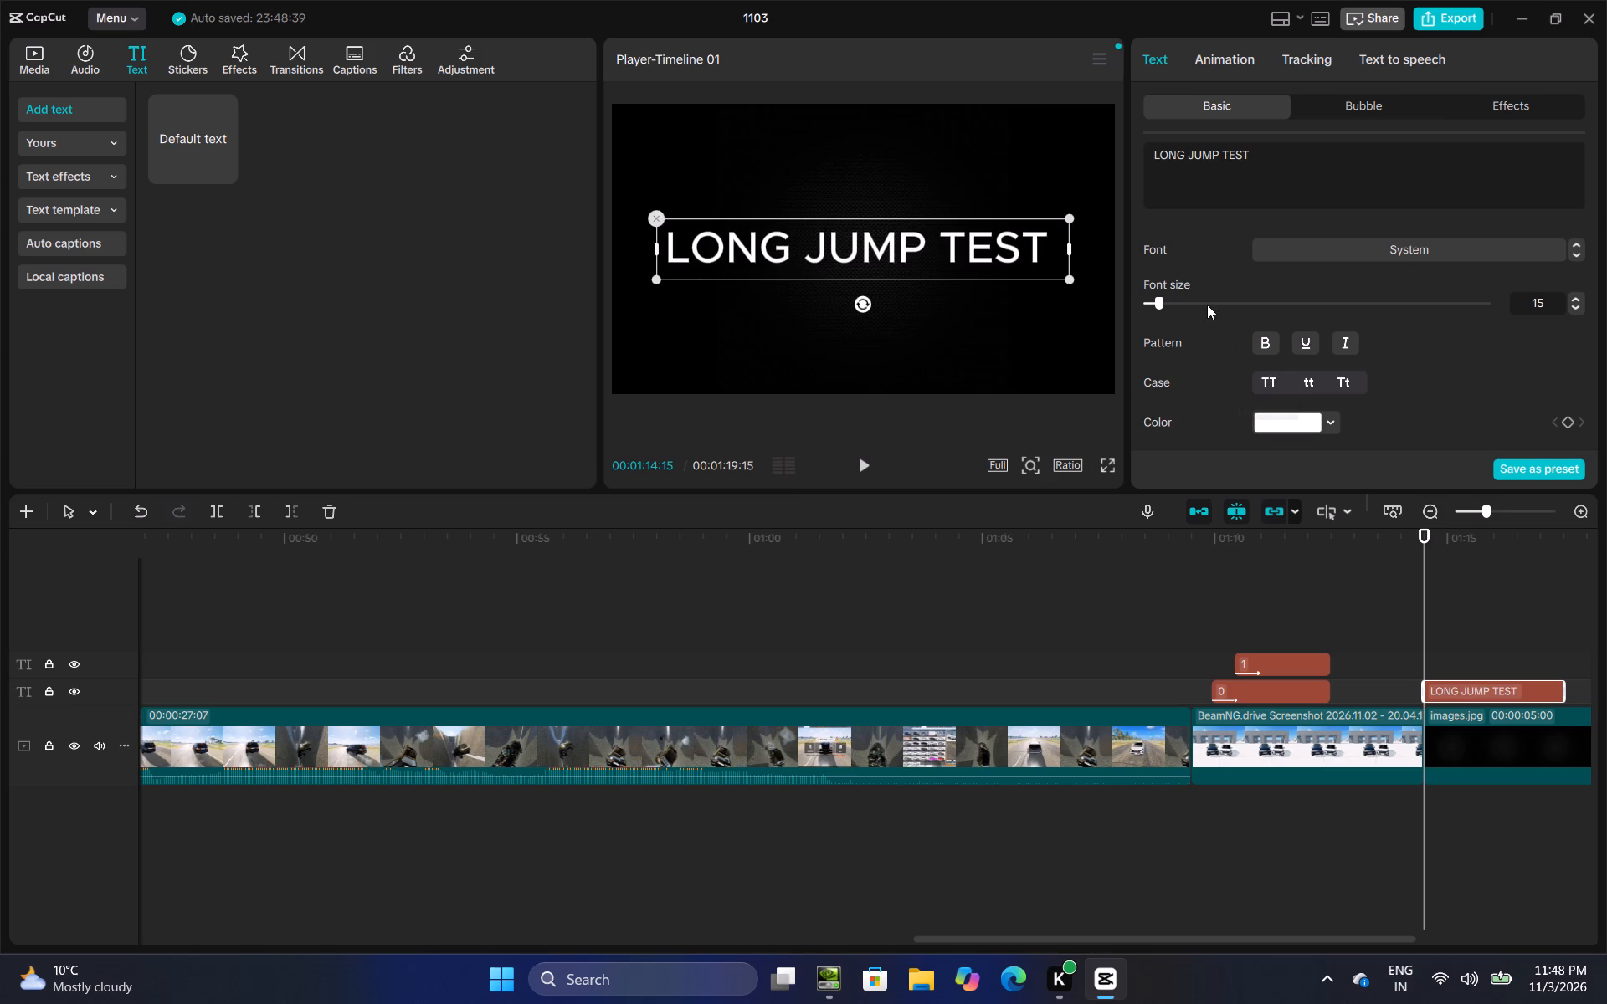
# Append the BeamNG.drive 19.45.23.06 video to the main track after the black title image.
pyautogui.click(1497, 607)
pyautogui.moveTo(1497, 606); pyautogui.dragTo(1592, 612)
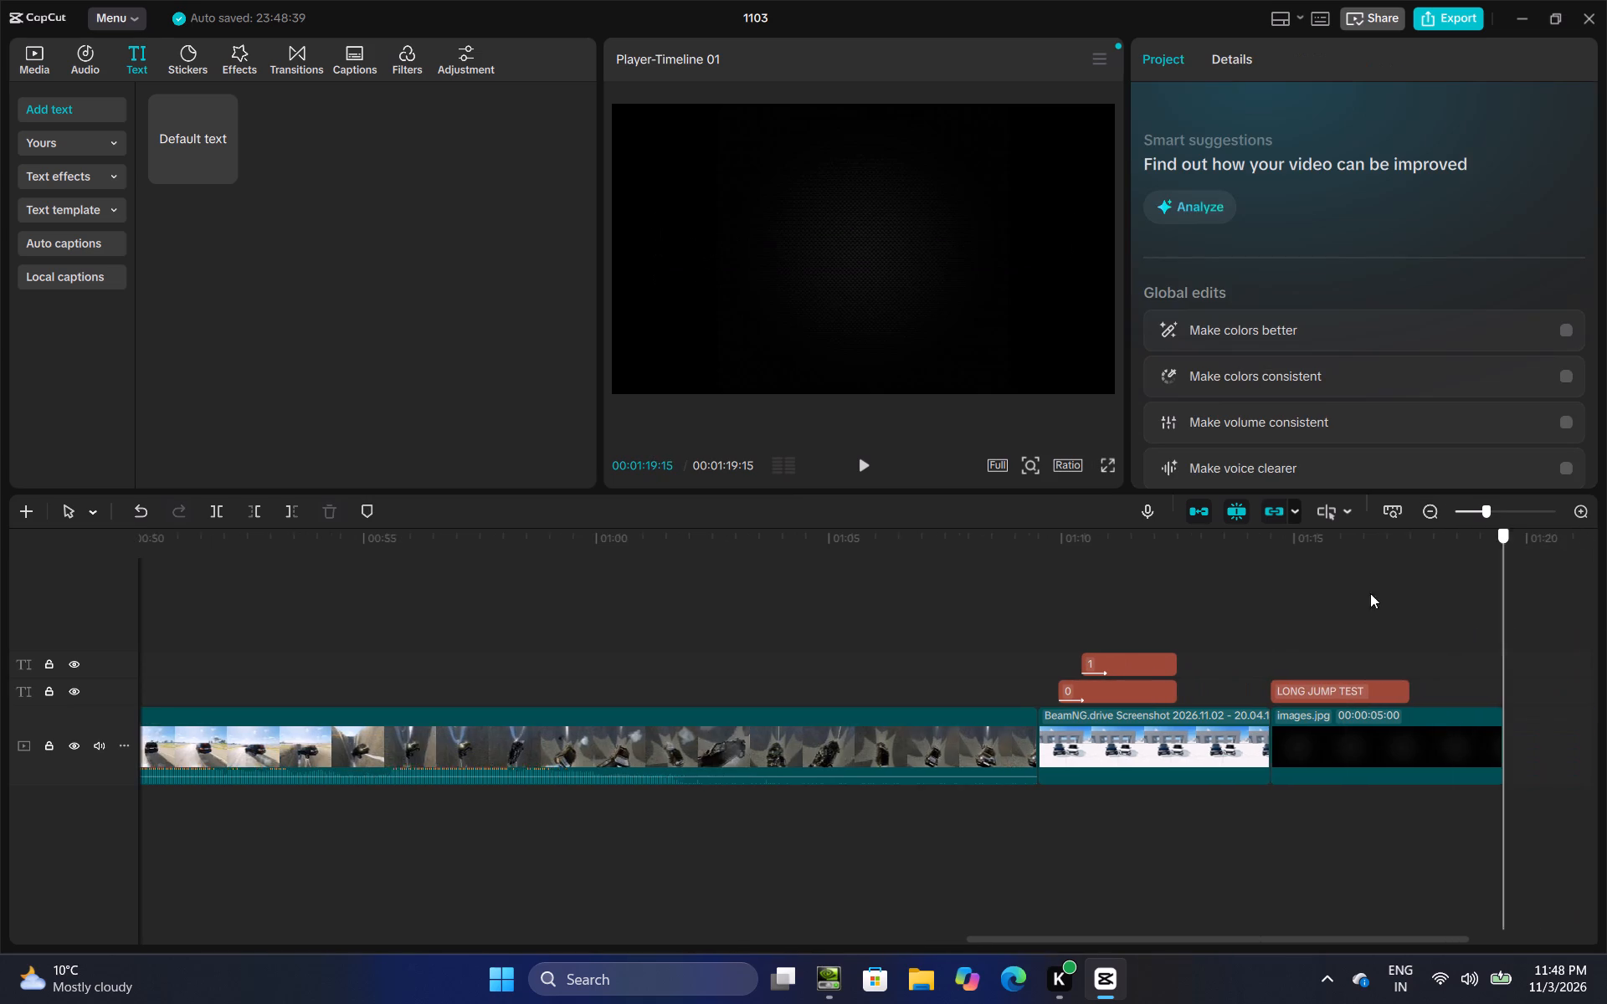
pyautogui.click(33, 45)
pyautogui.moveTo(366, 200); pyautogui.dragTo(1429, 716)
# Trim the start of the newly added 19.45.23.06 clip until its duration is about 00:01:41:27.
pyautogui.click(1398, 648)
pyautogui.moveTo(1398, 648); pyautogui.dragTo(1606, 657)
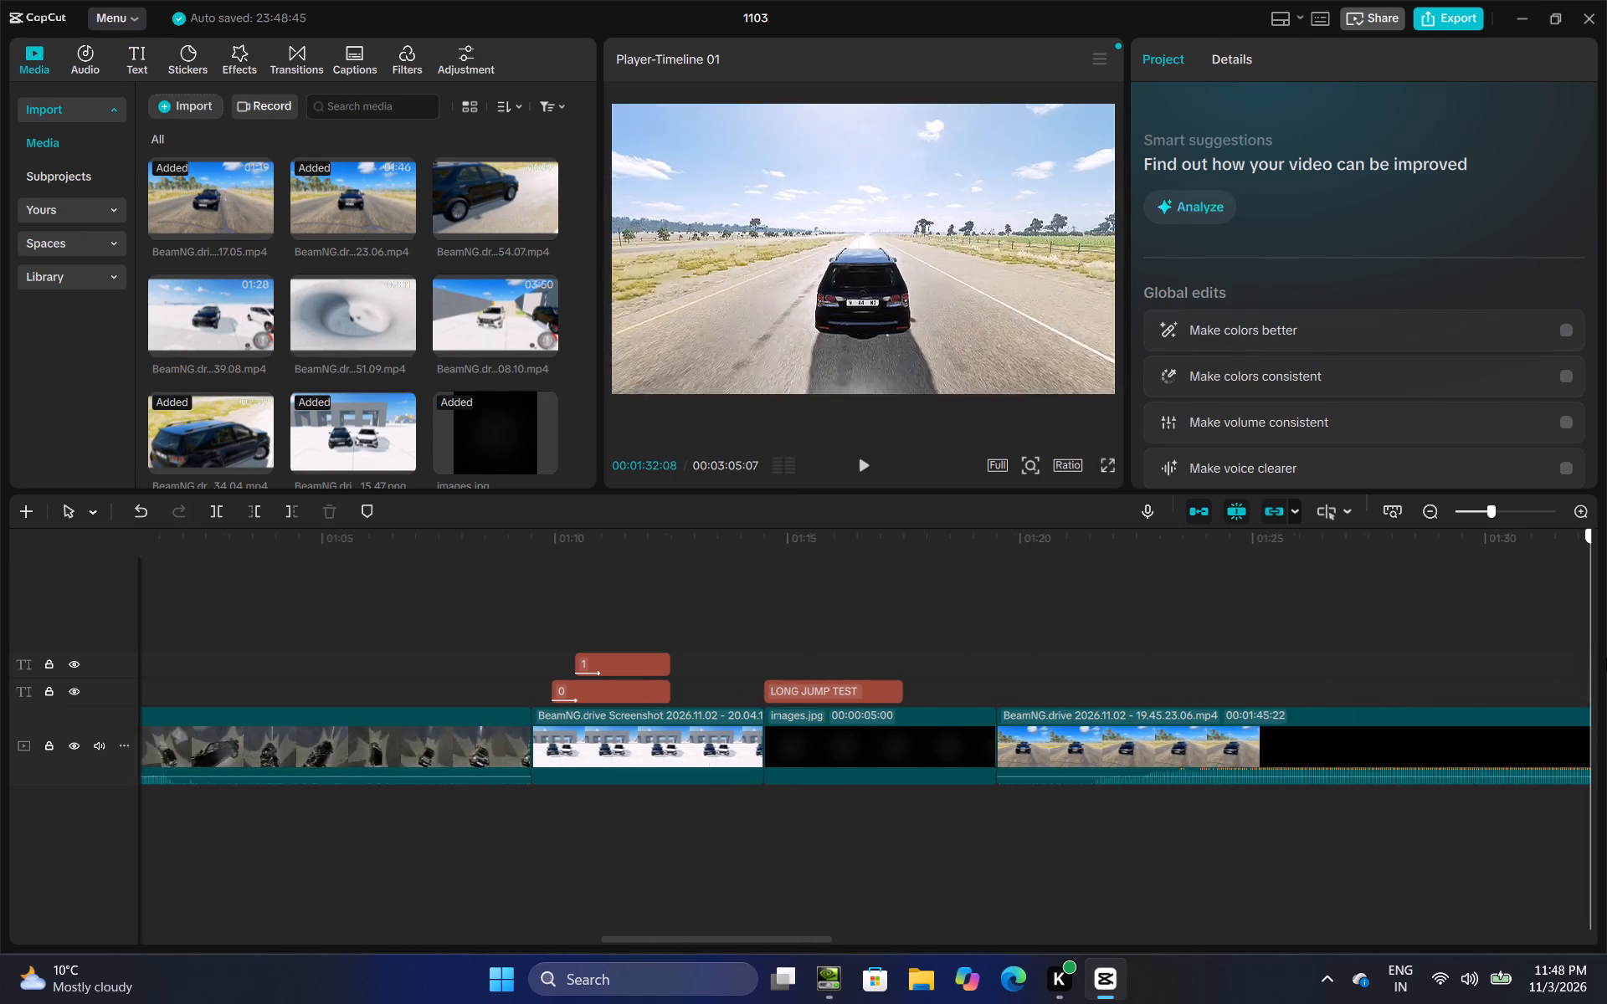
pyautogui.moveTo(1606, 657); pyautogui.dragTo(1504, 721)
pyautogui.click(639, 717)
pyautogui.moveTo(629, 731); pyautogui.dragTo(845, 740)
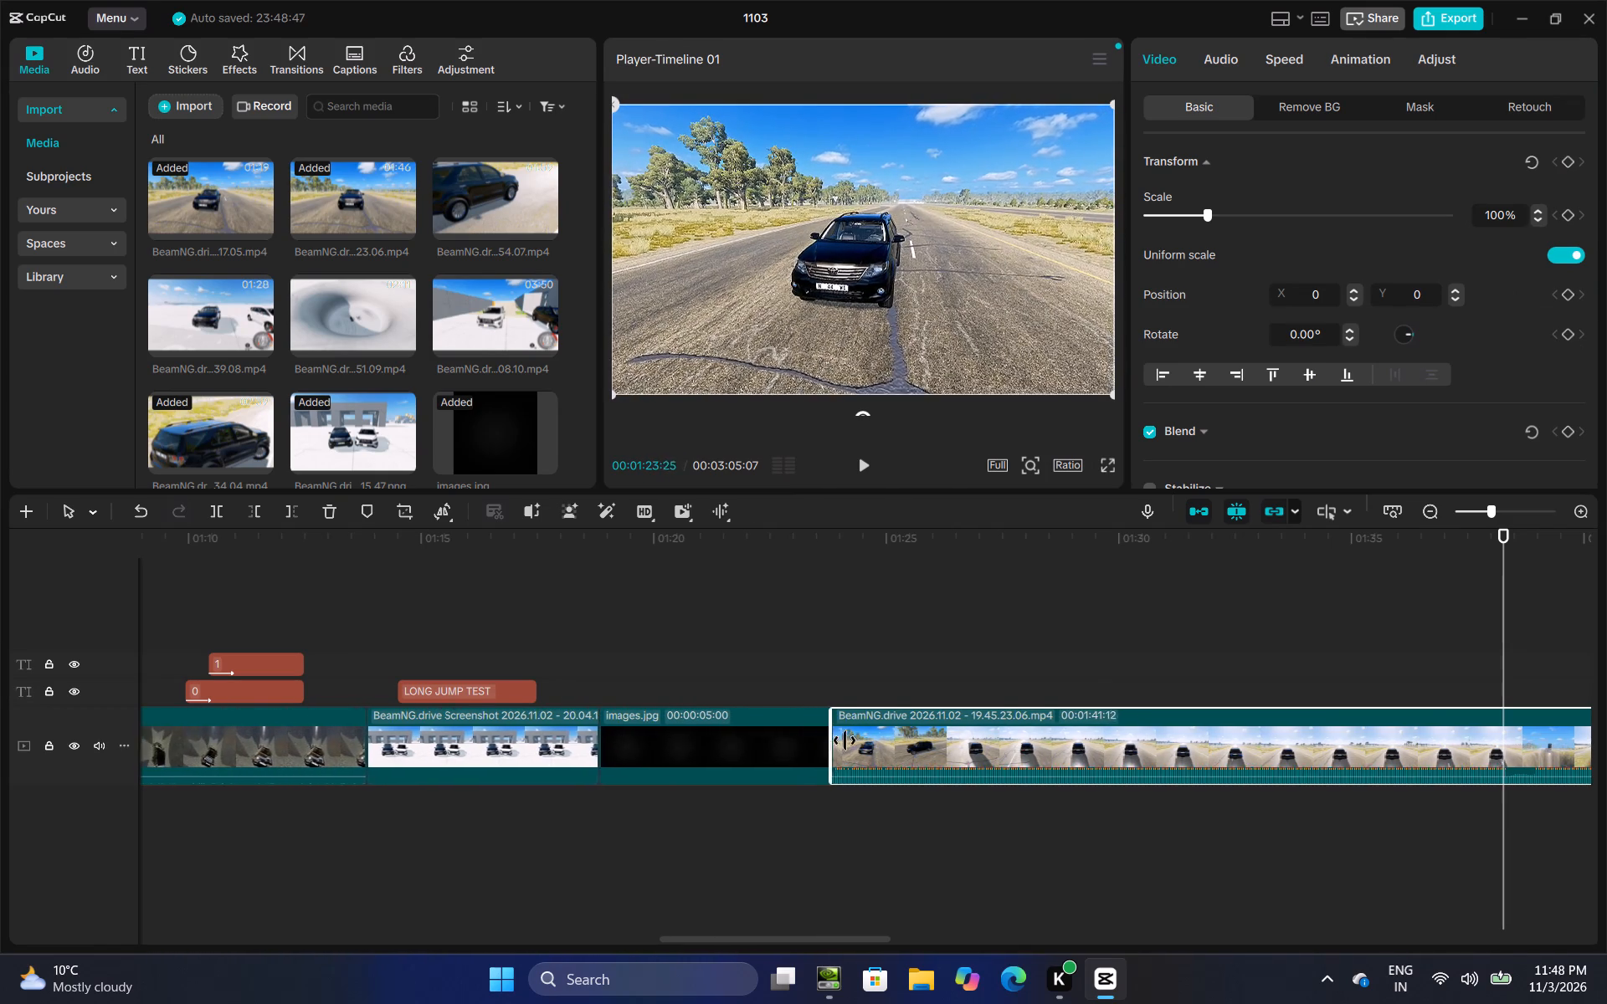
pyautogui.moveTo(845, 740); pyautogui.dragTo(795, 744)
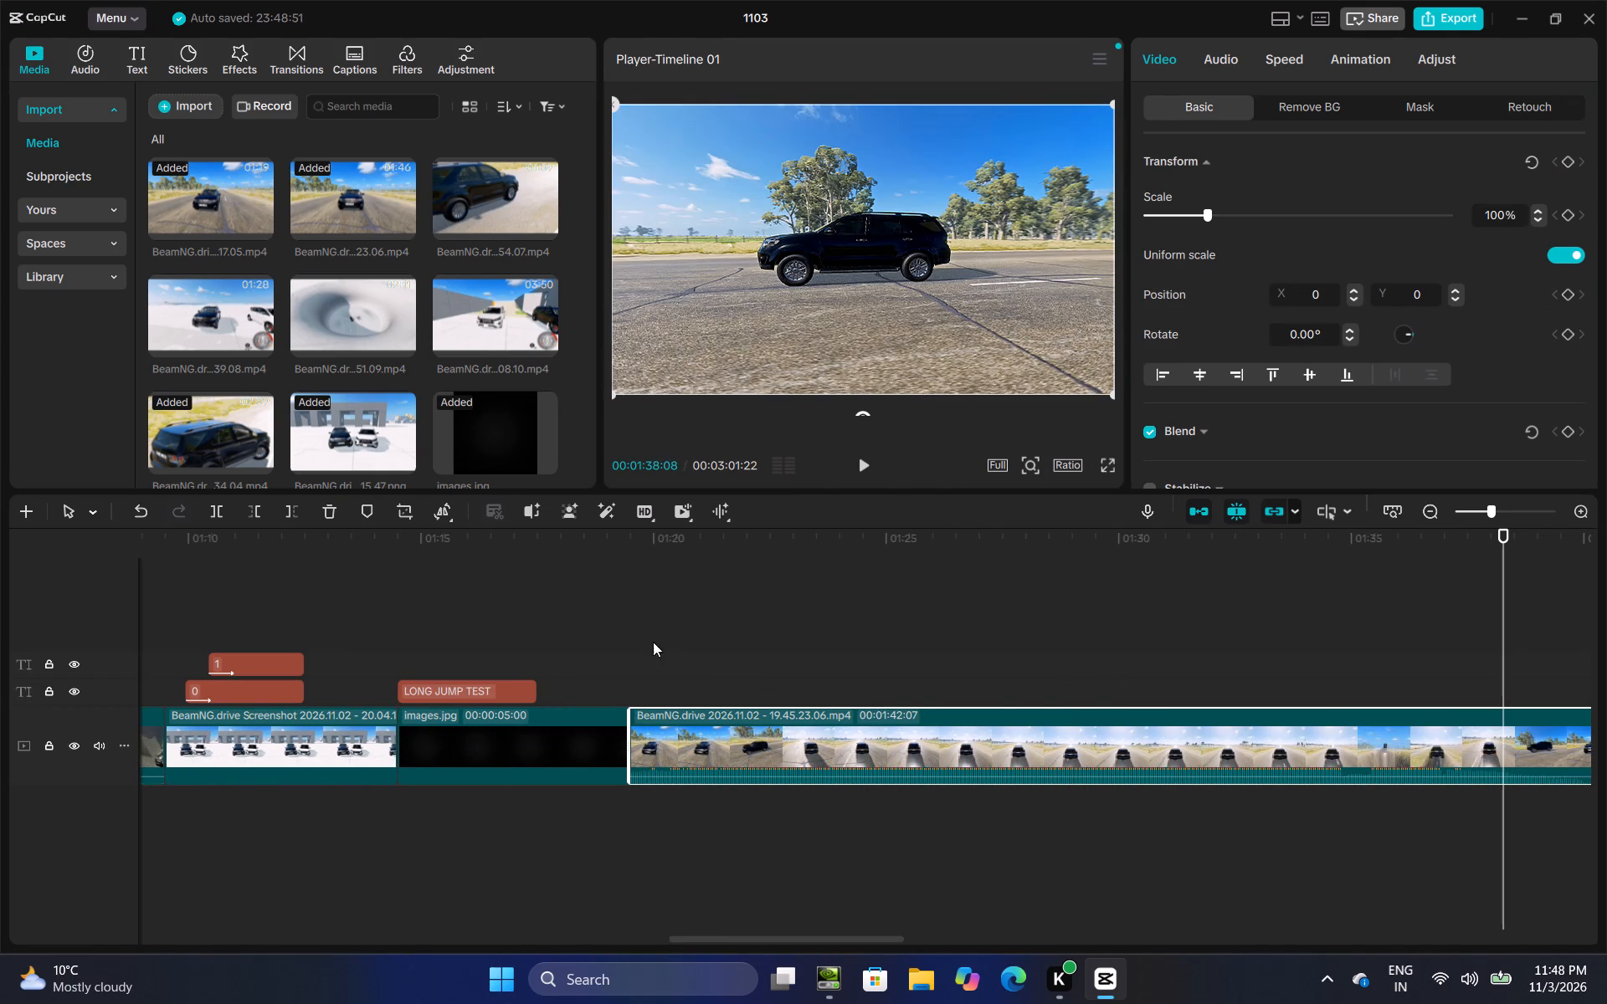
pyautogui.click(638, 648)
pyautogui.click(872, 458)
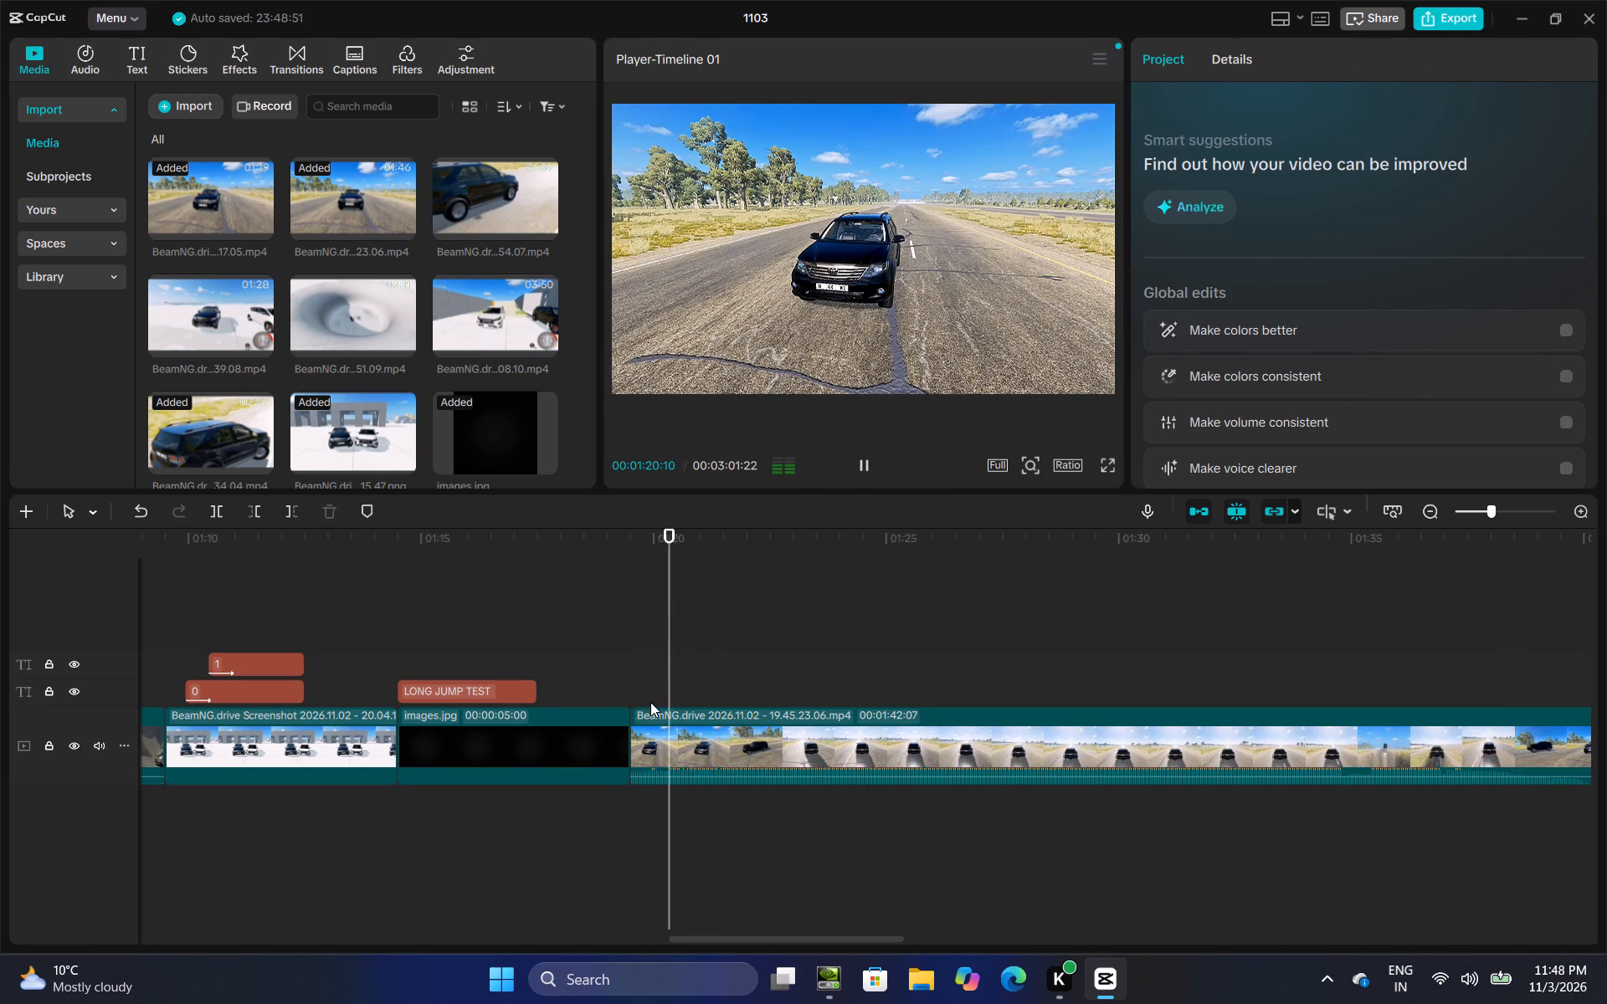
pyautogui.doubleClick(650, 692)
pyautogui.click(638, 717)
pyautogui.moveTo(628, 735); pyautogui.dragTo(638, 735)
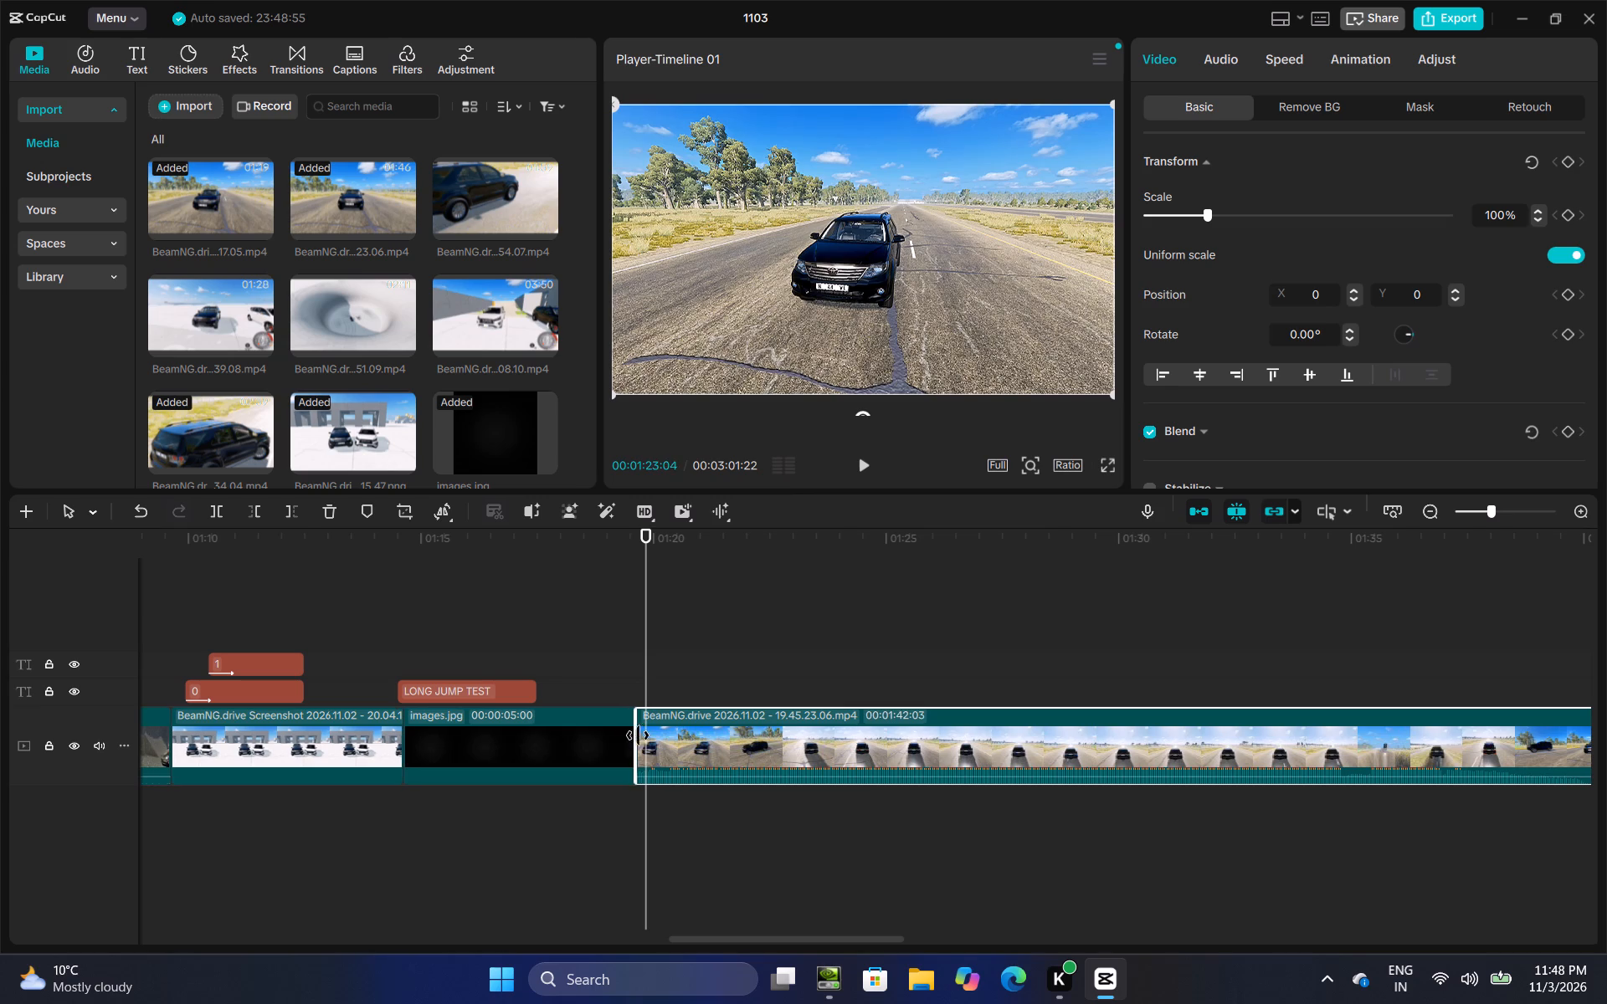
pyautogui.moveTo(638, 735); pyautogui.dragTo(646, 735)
# Play through the 19.45.23.06 clip, split it at about 00:01:41:13 and delete the section before the split.
pyautogui.click(617, 675)
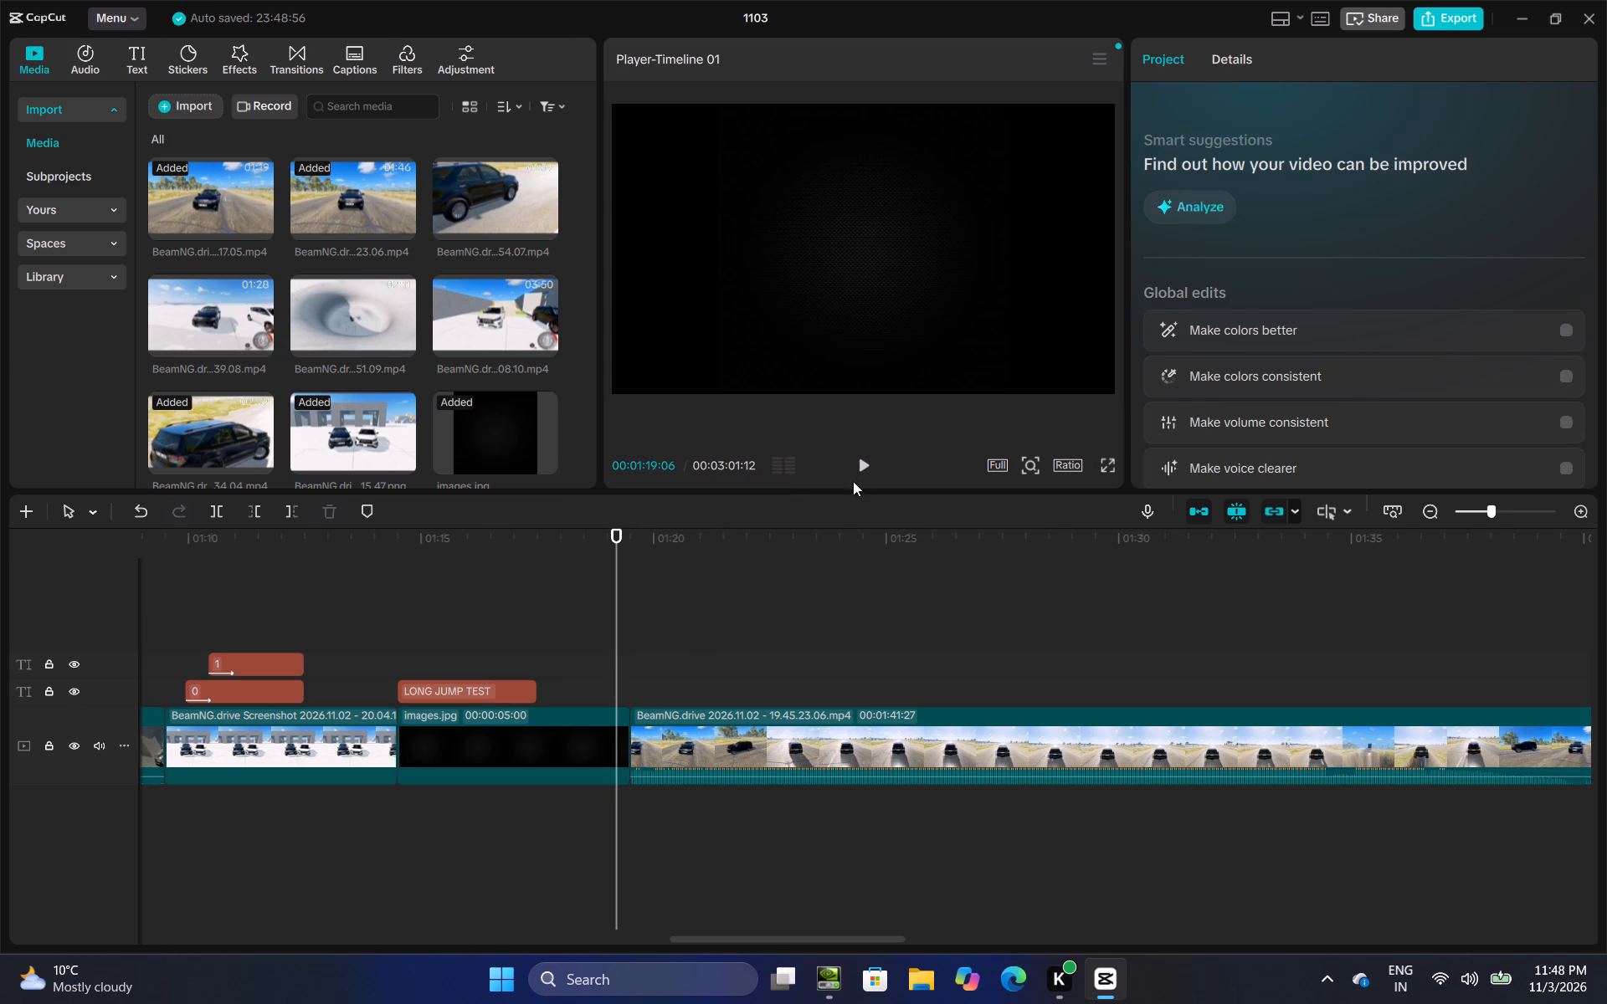
pyautogui.click(868, 469)
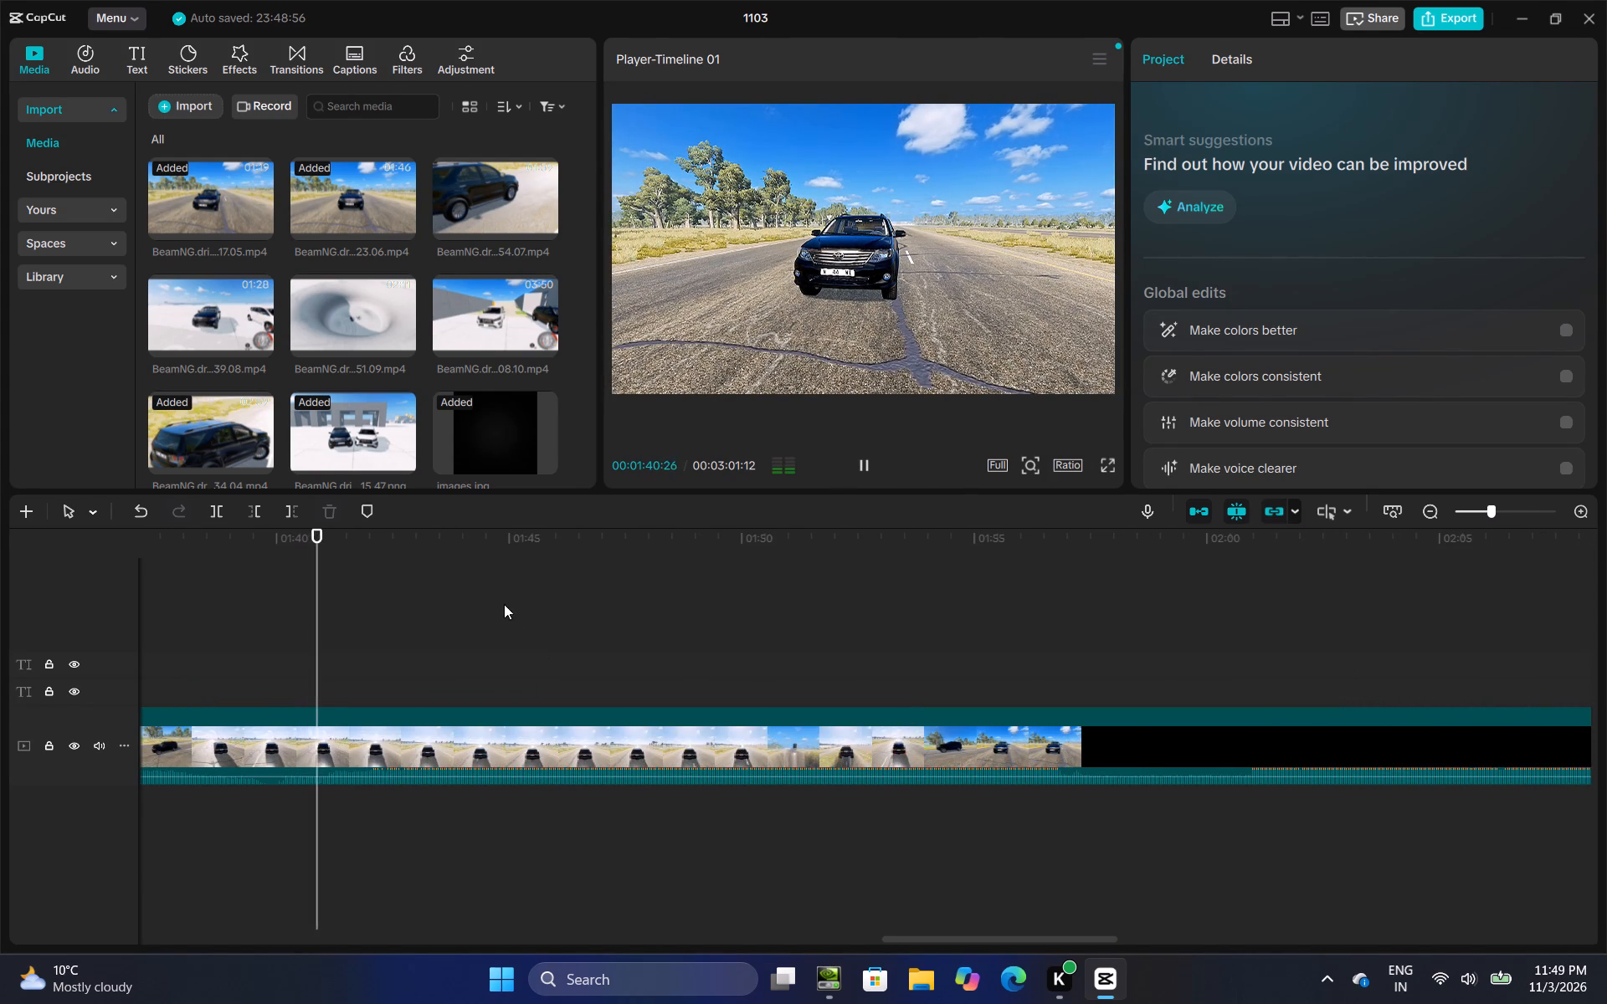
pyautogui.click(422, 635)
pyautogui.moveTo(422, 635); pyautogui.dragTo(299, 660)
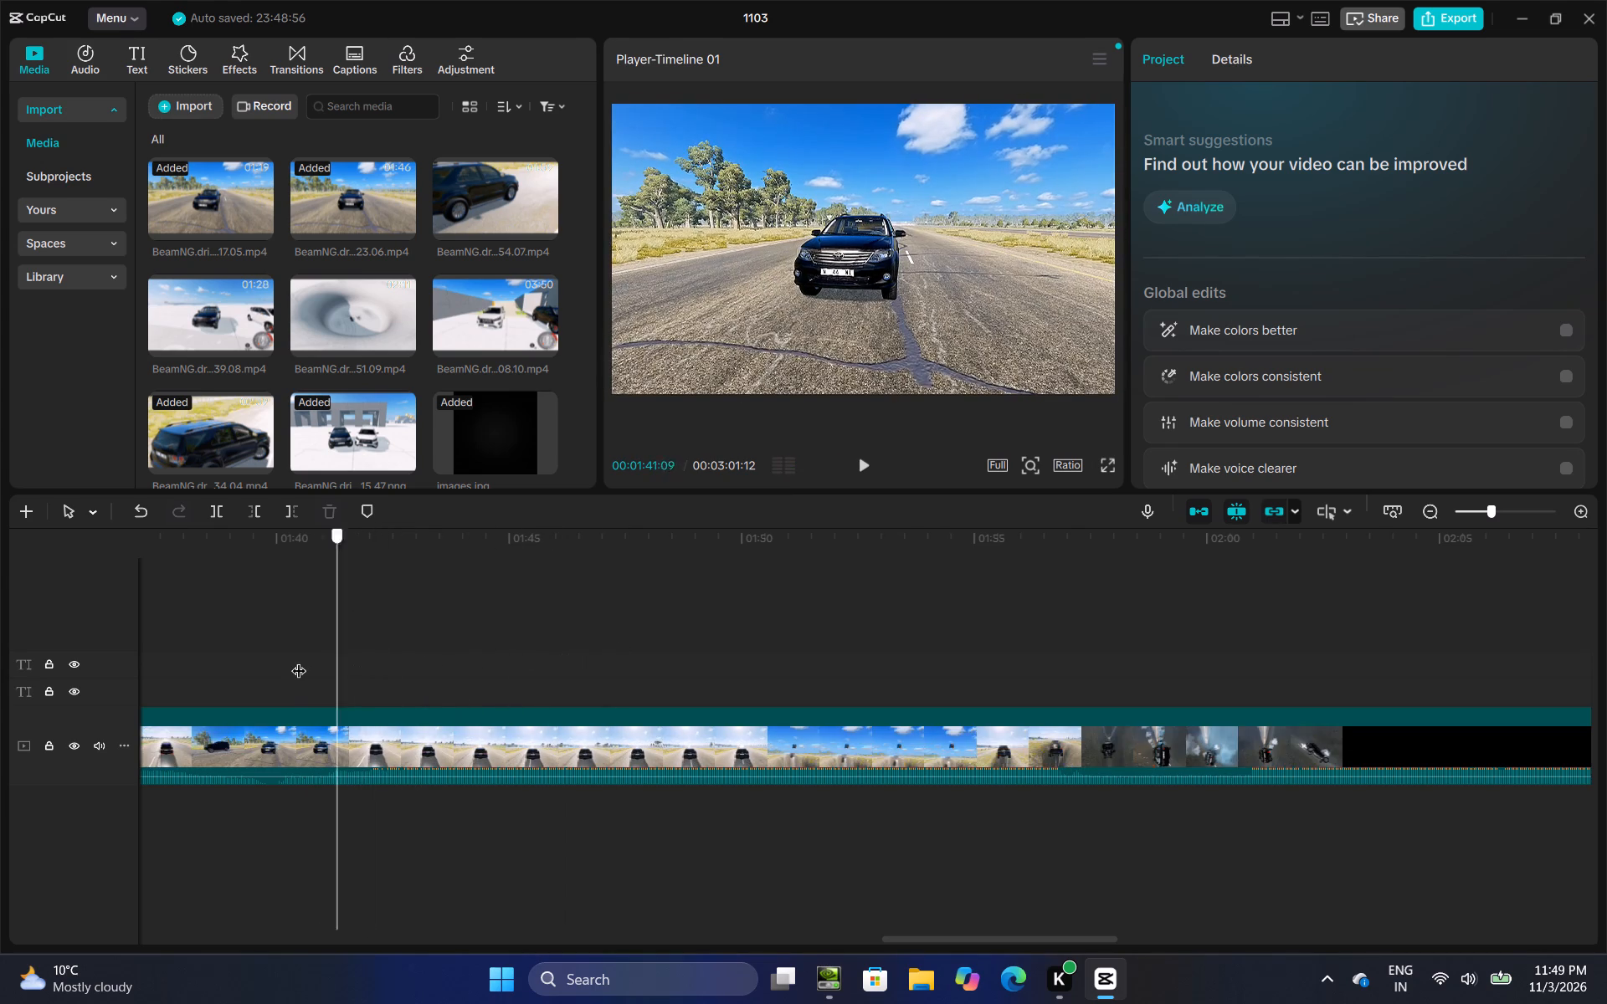
pyautogui.moveTo(299, 660); pyautogui.dragTo(343, 664)
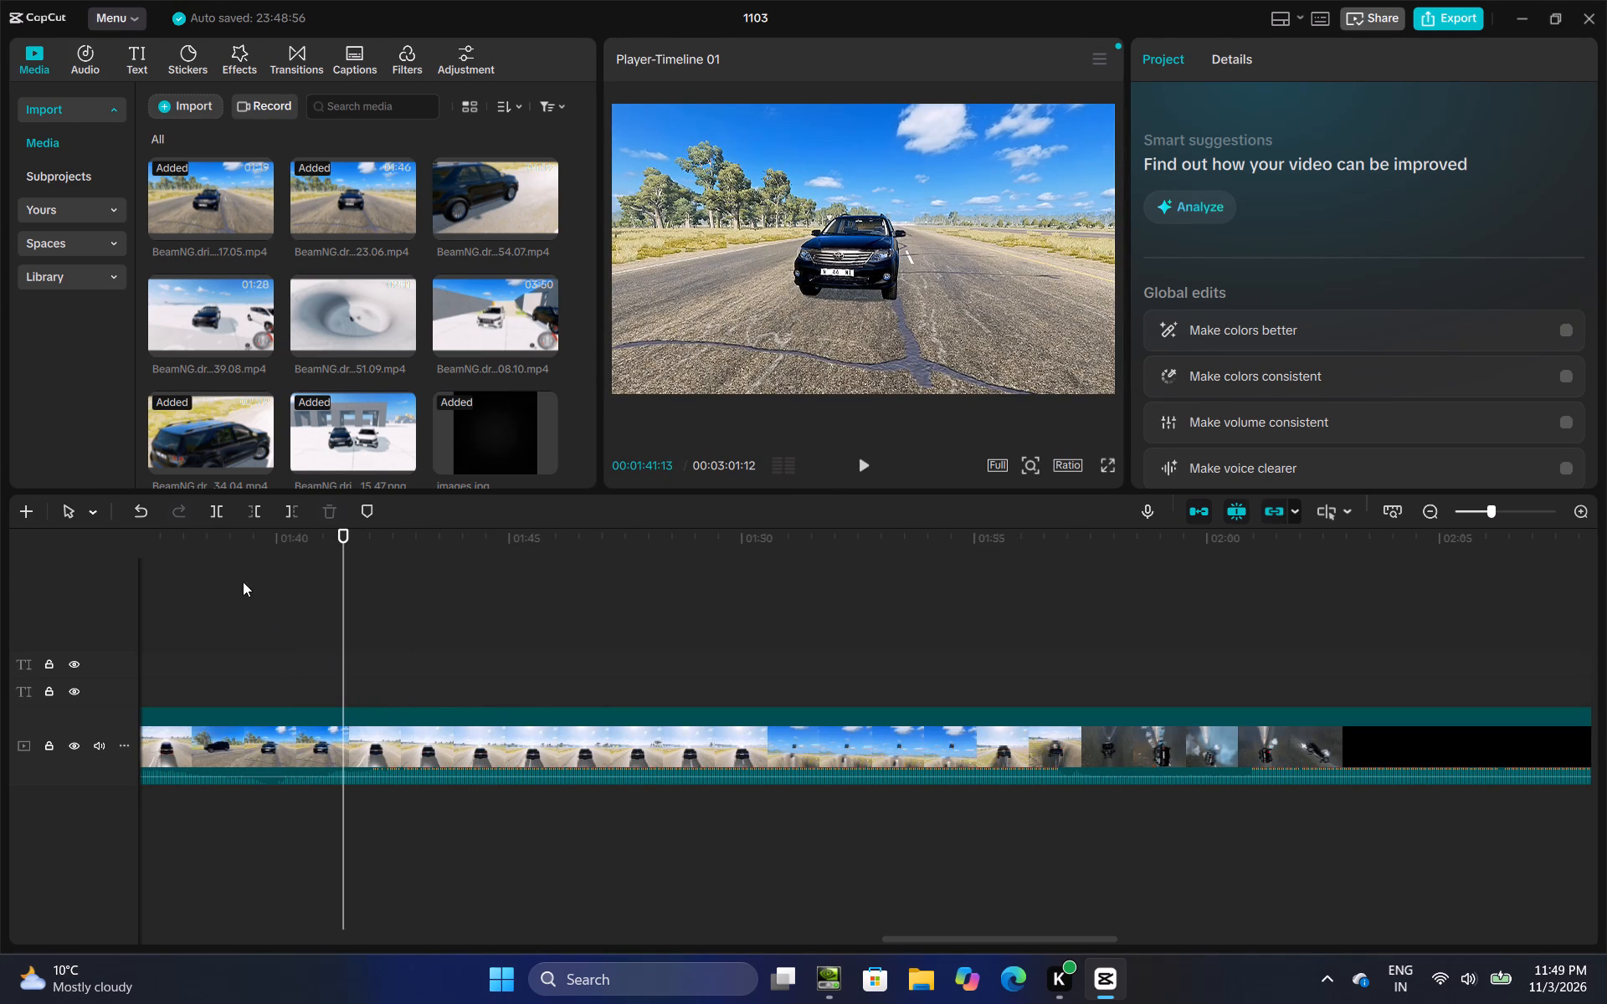
pyautogui.click(213, 515)
pyautogui.click(253, 734)
pyautogui.rightClick(253, 734)
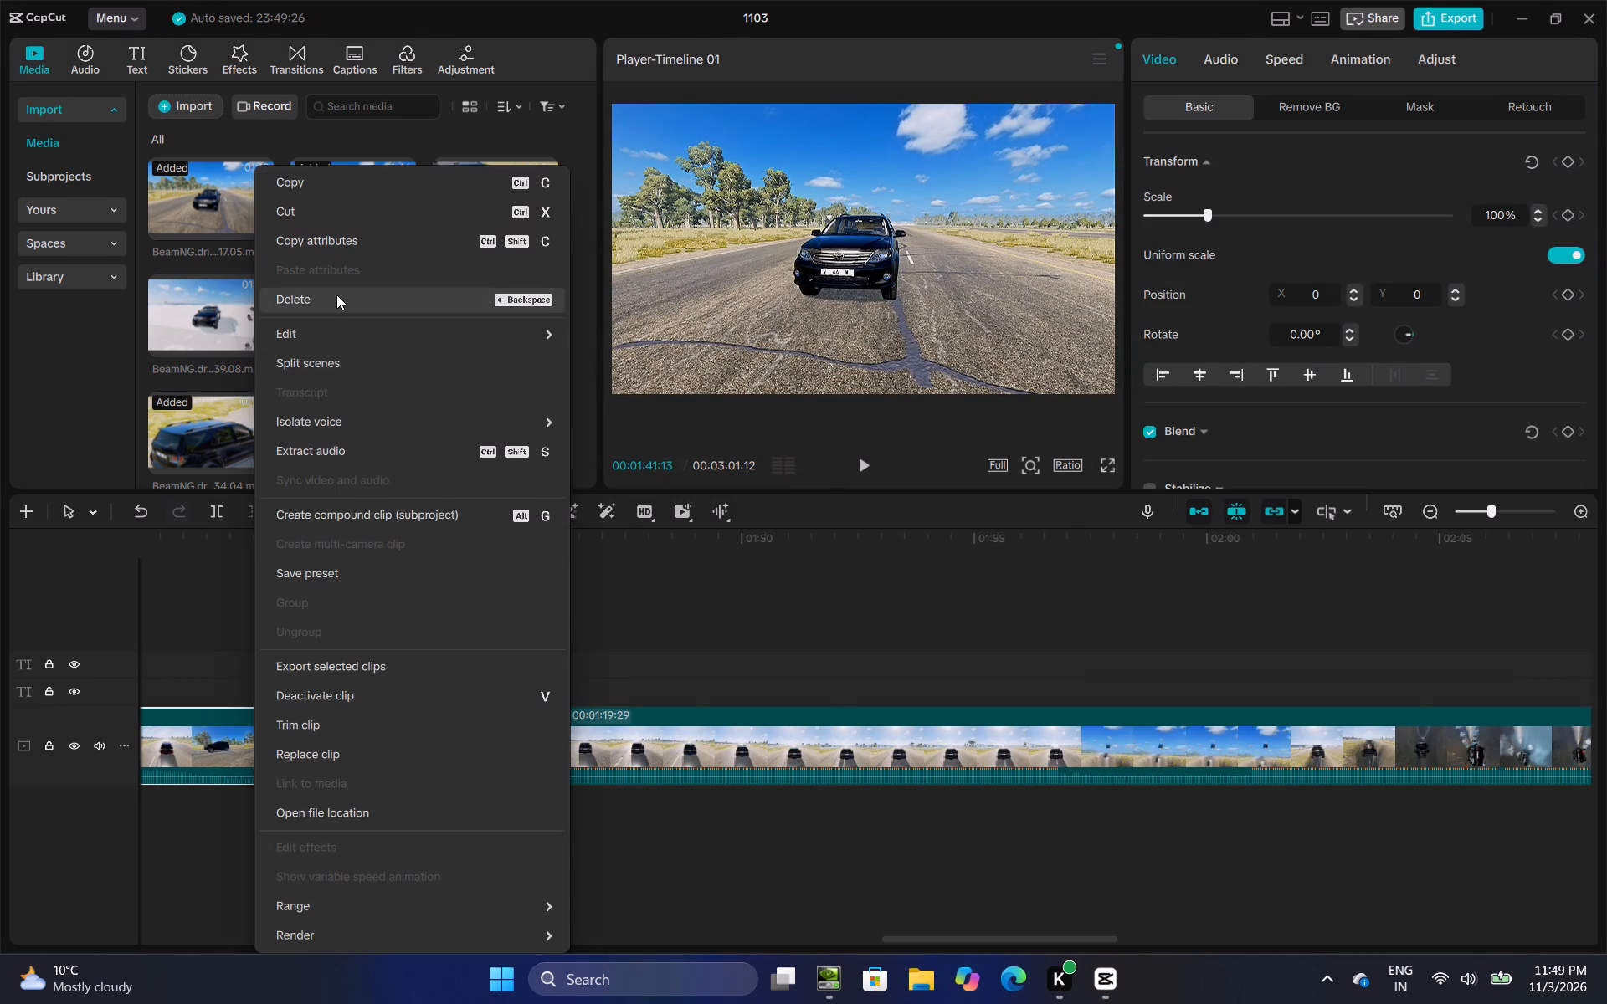
pyautogui.click(336, 295)
# Review the 19.45.23.06 clip through the black car's long jump and crash, and split it at 00:01:53:08.
pyautogui.click(345, 648)
pyautogui.moveTo(345, 648); pyautogui.dragTo(1606, 581)
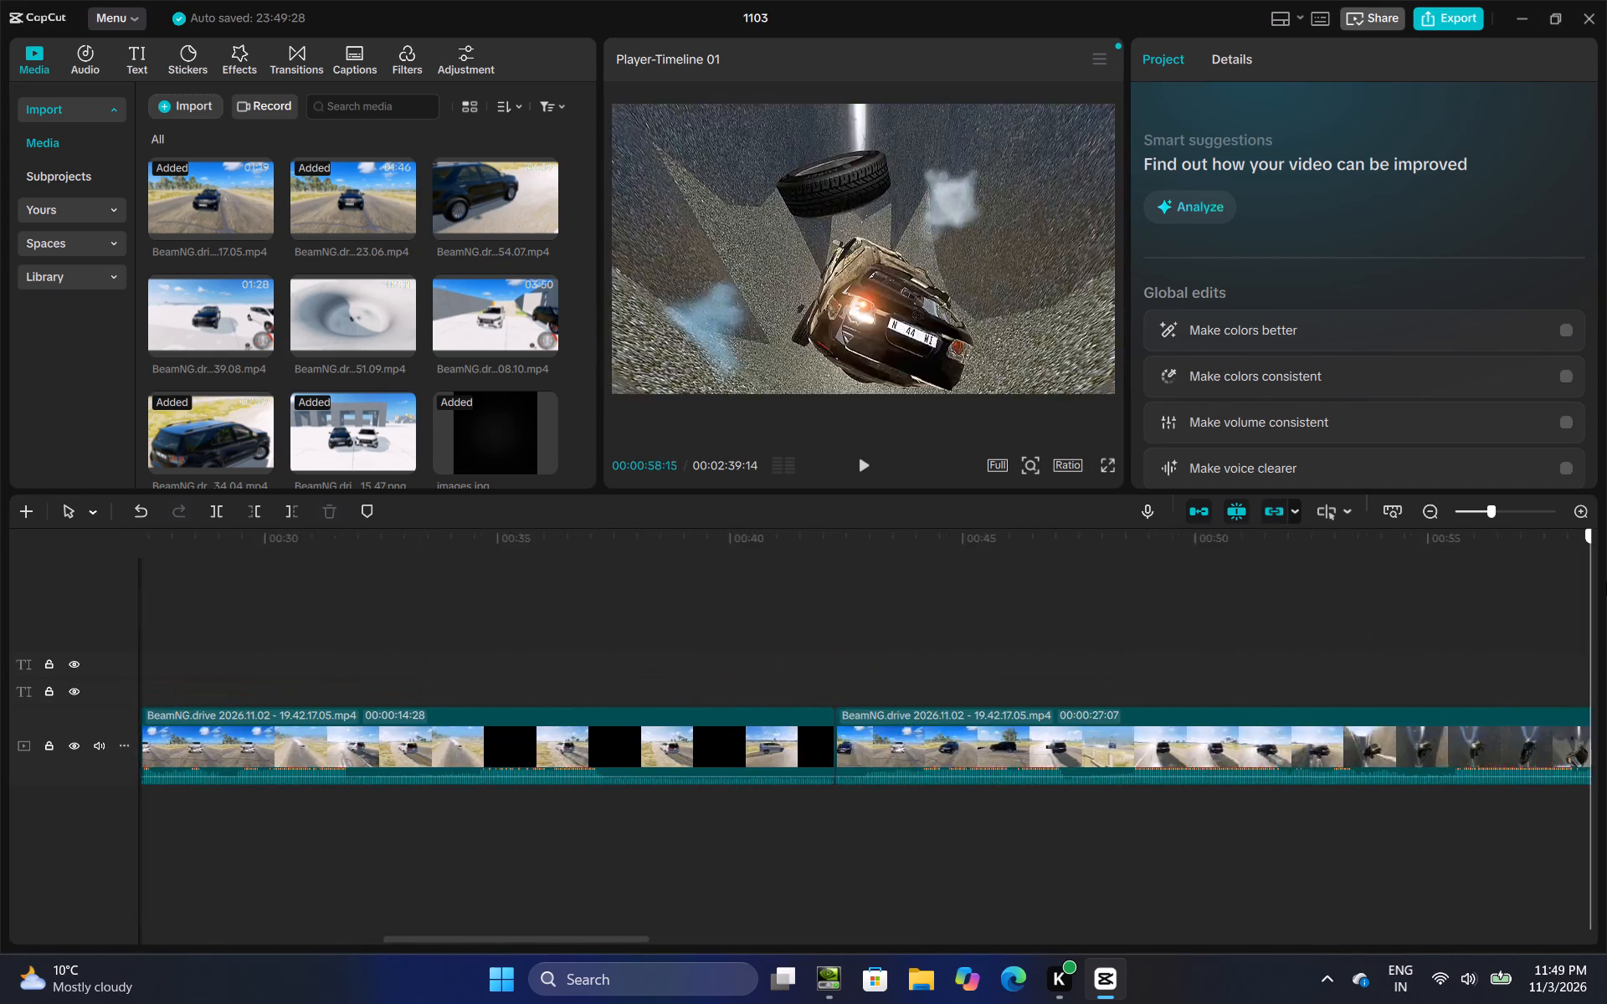
pyautogui.moveTo(1606, 581); pyautogui.dragTo(872, 643)
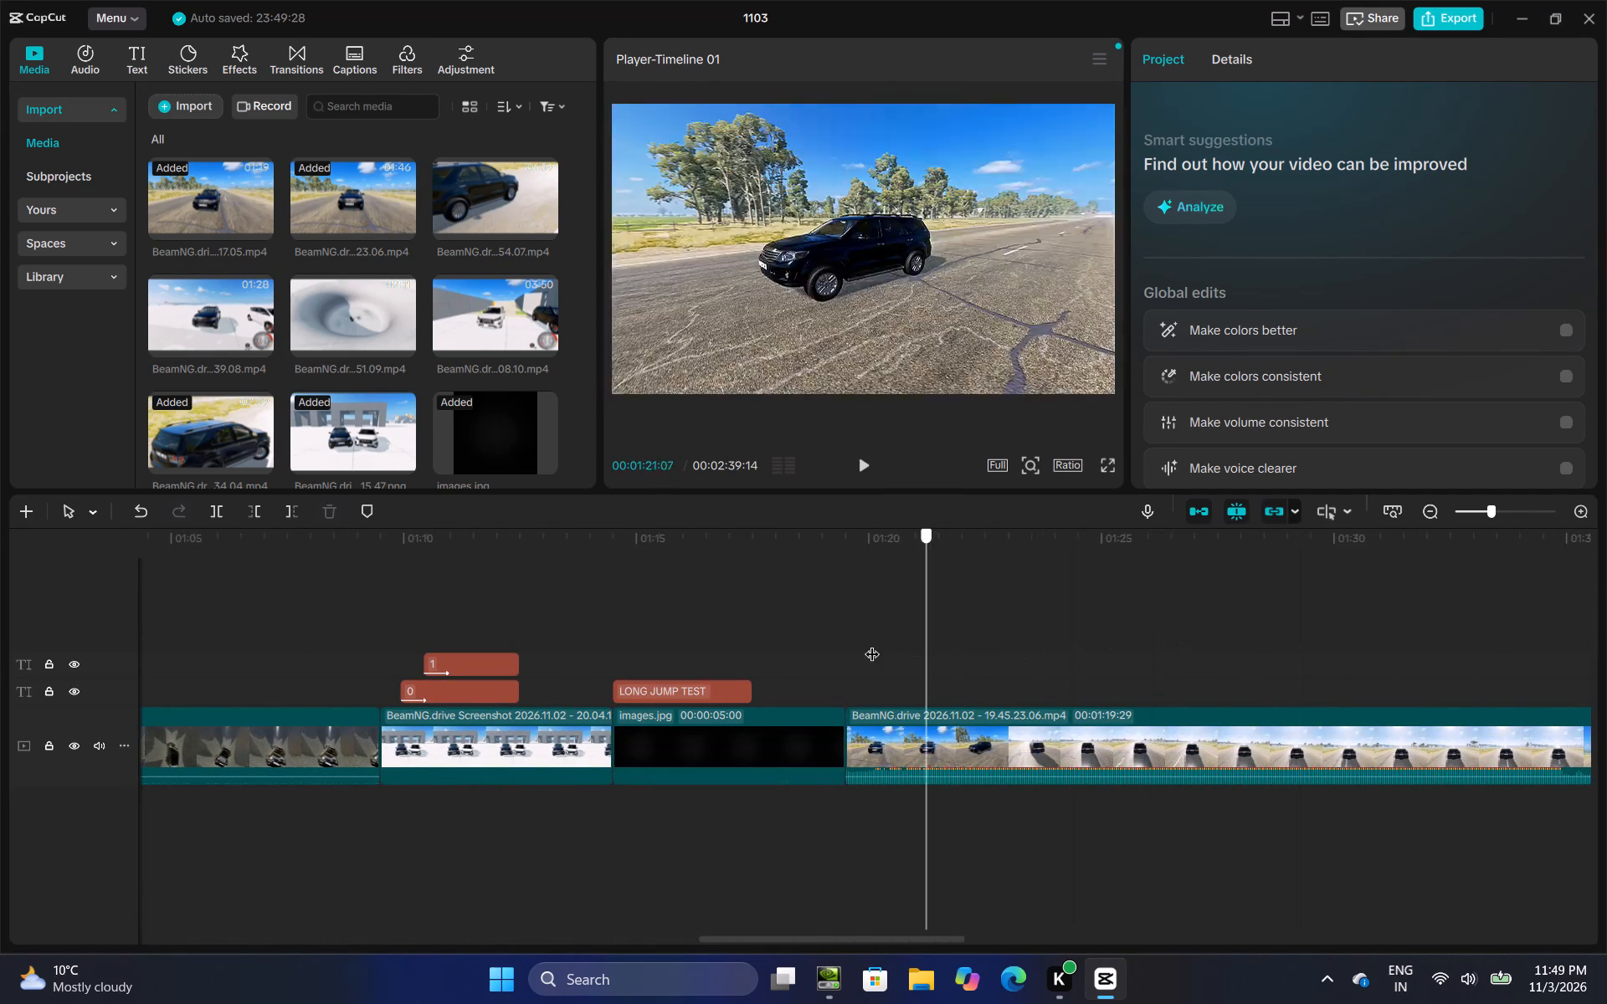
pyautogui.moveTo(872, 643); pyautogui.dragTo(840, 643)
pyautogui.click(866, 456)
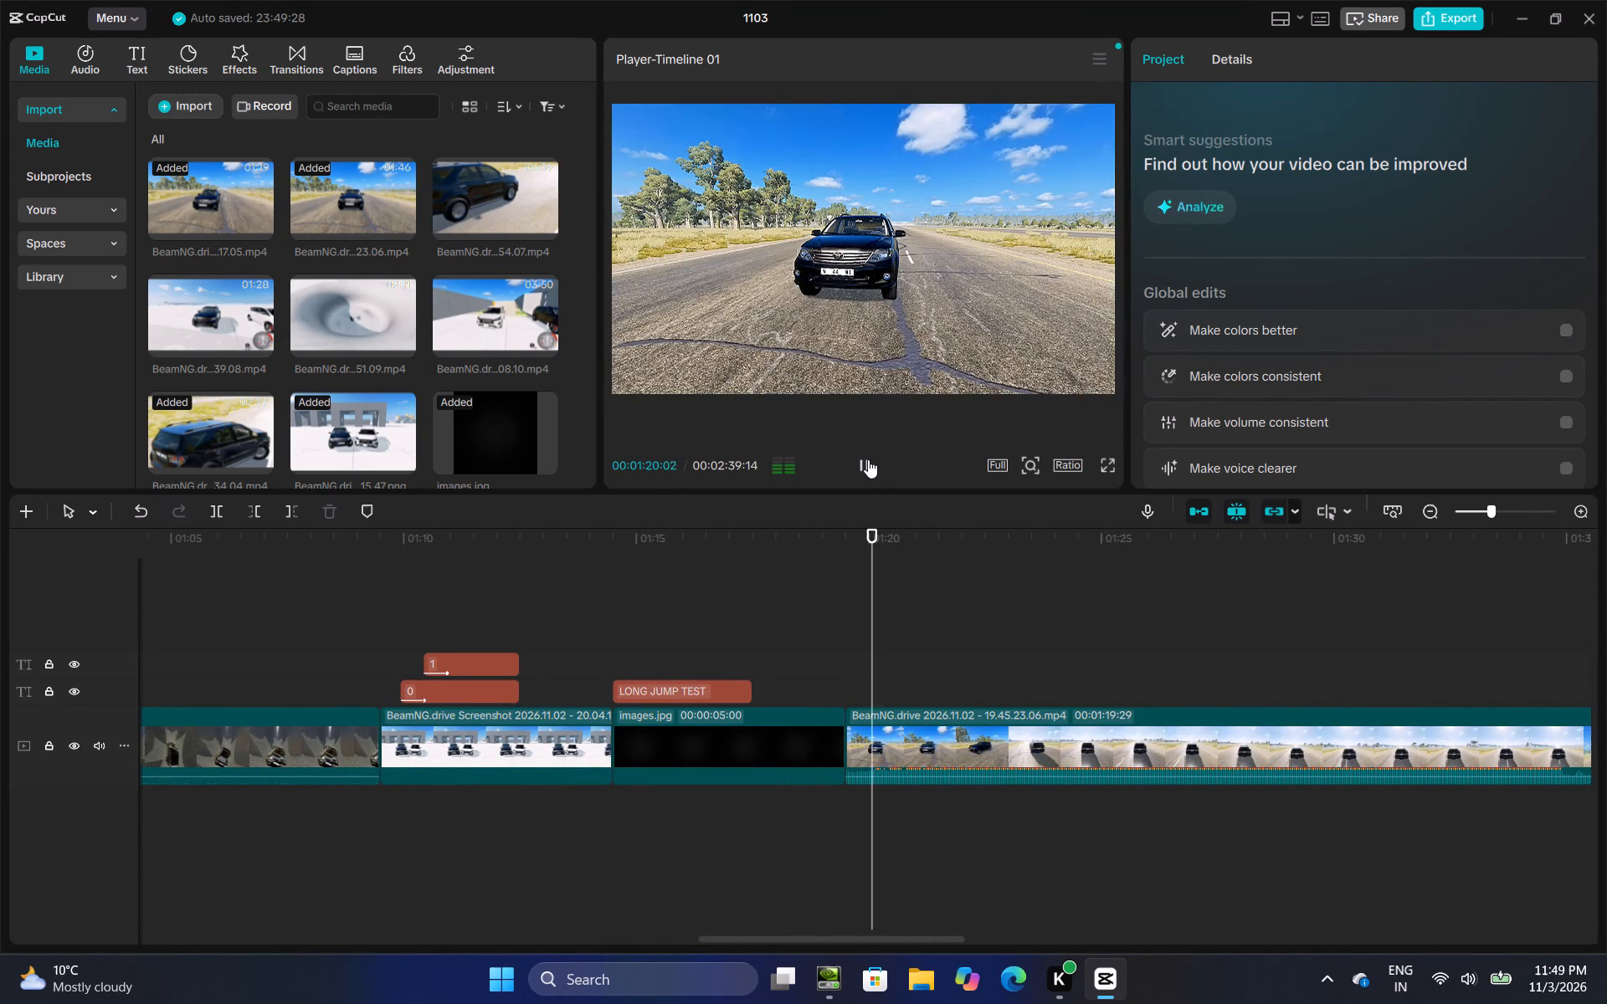
pyautogui.click(962, 612)
pyautogui.moveTo(962, 612); pyautogui.dragTo(1405, 581)
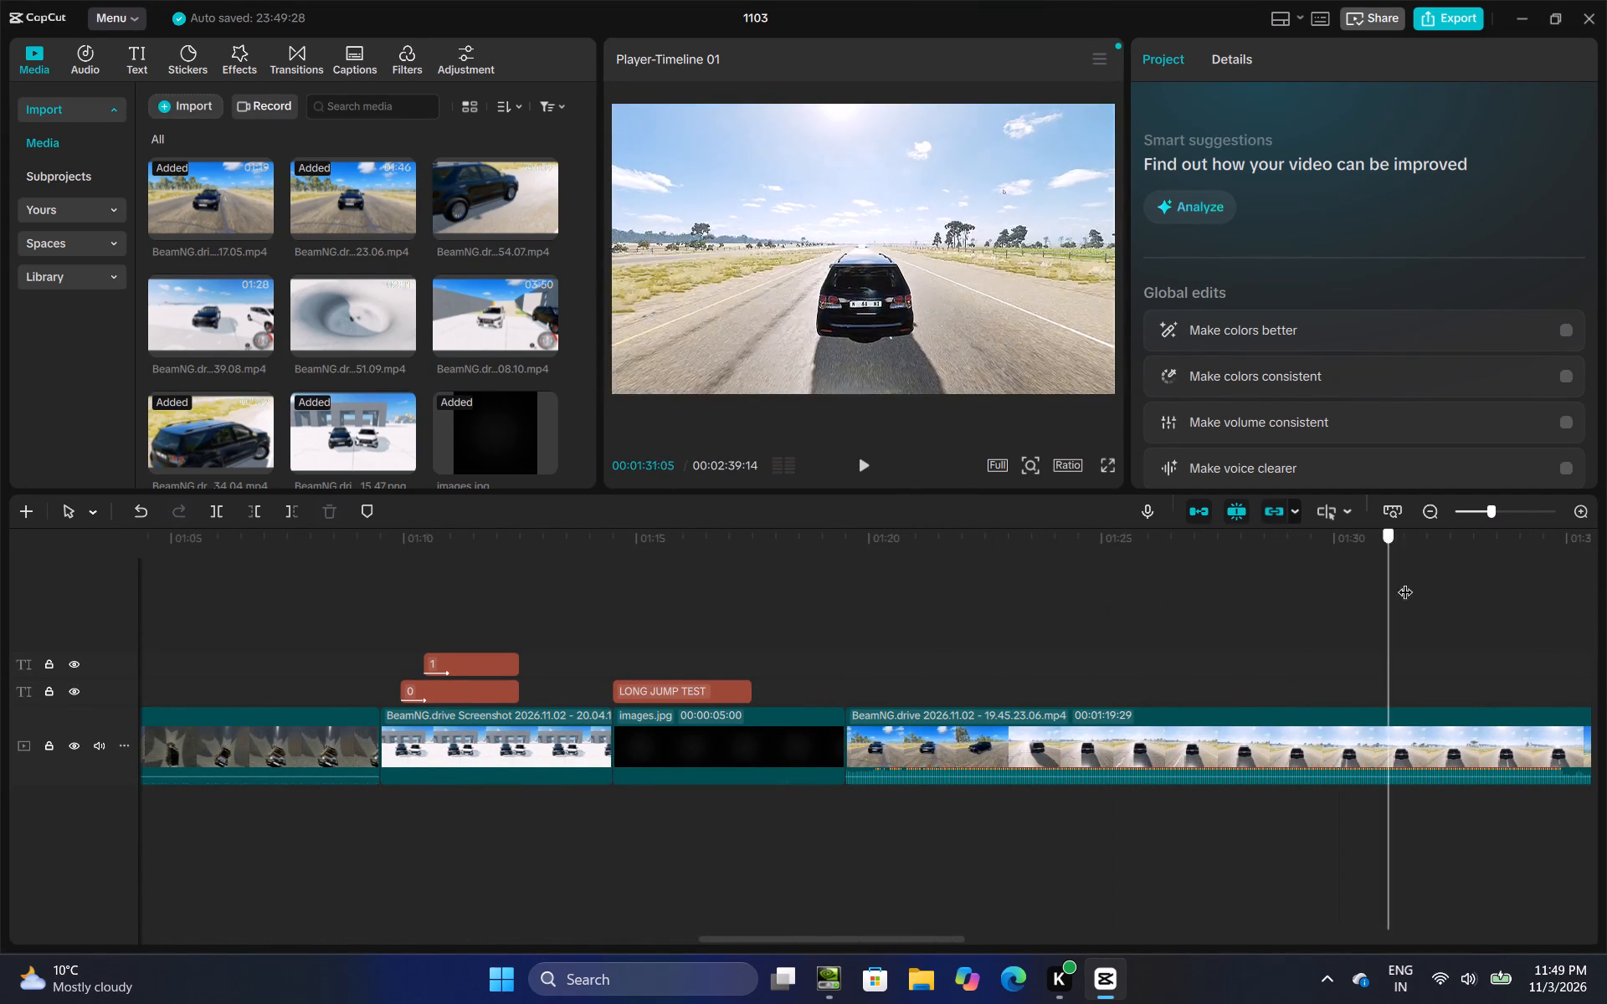
pyautogui.moveTo(1405, 581); pyautogui.dragTo(770, 631)
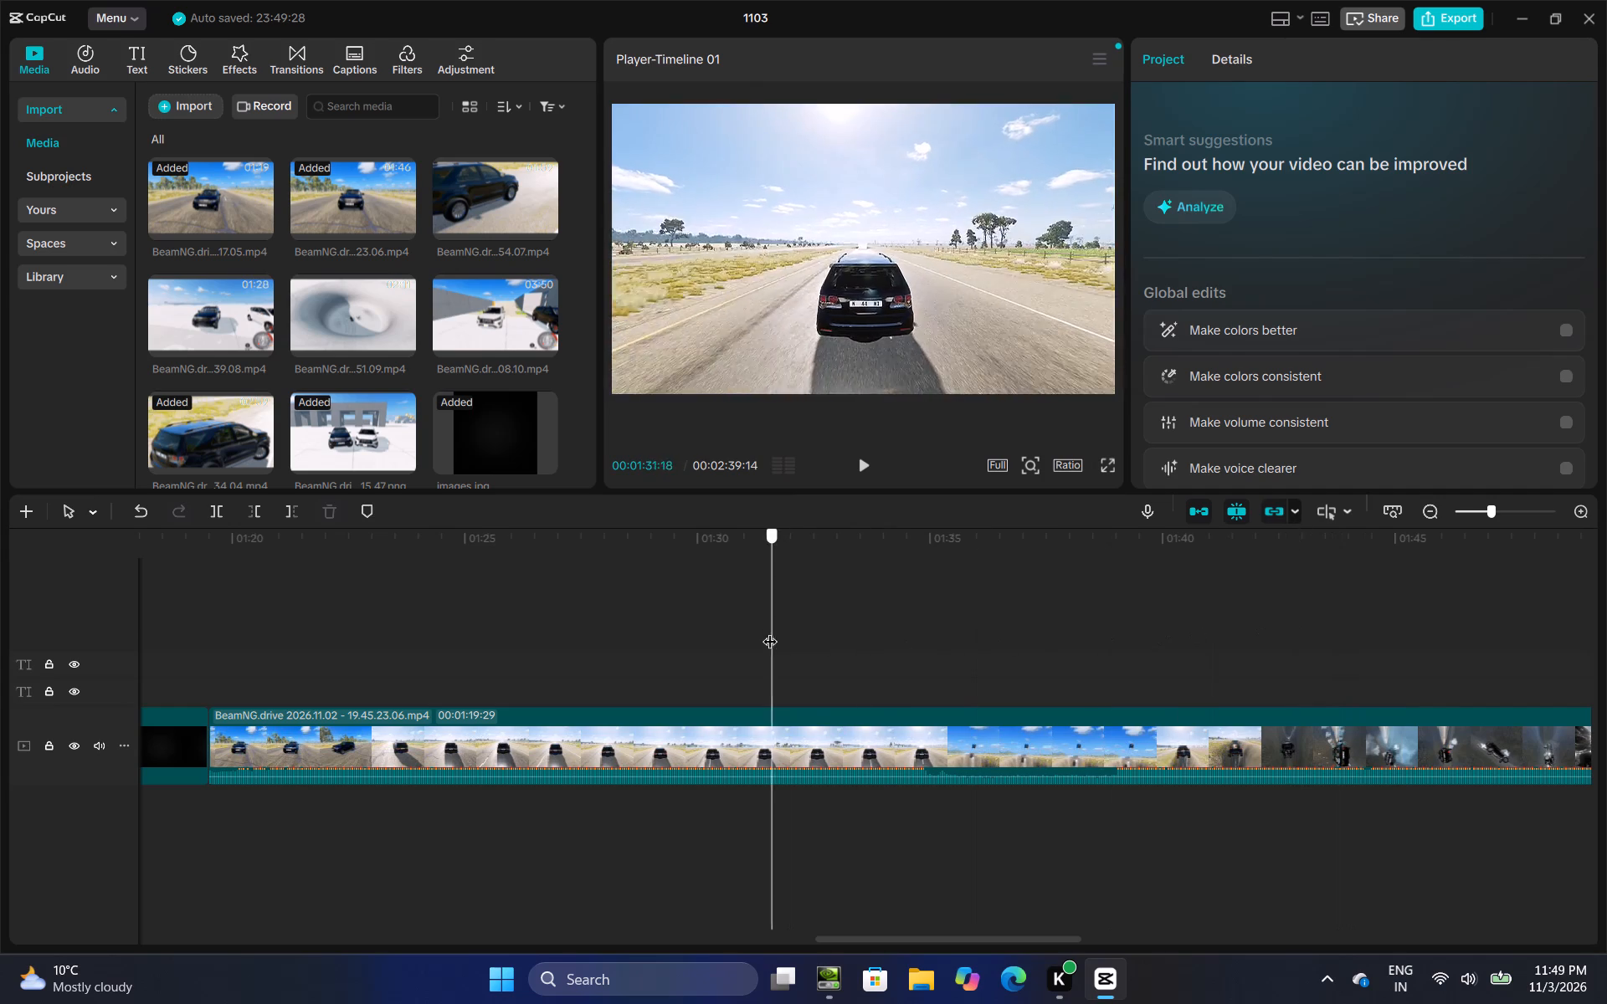
pyautogui.moveTo(770, 631); pyautogui.dragTo(1362, 596)
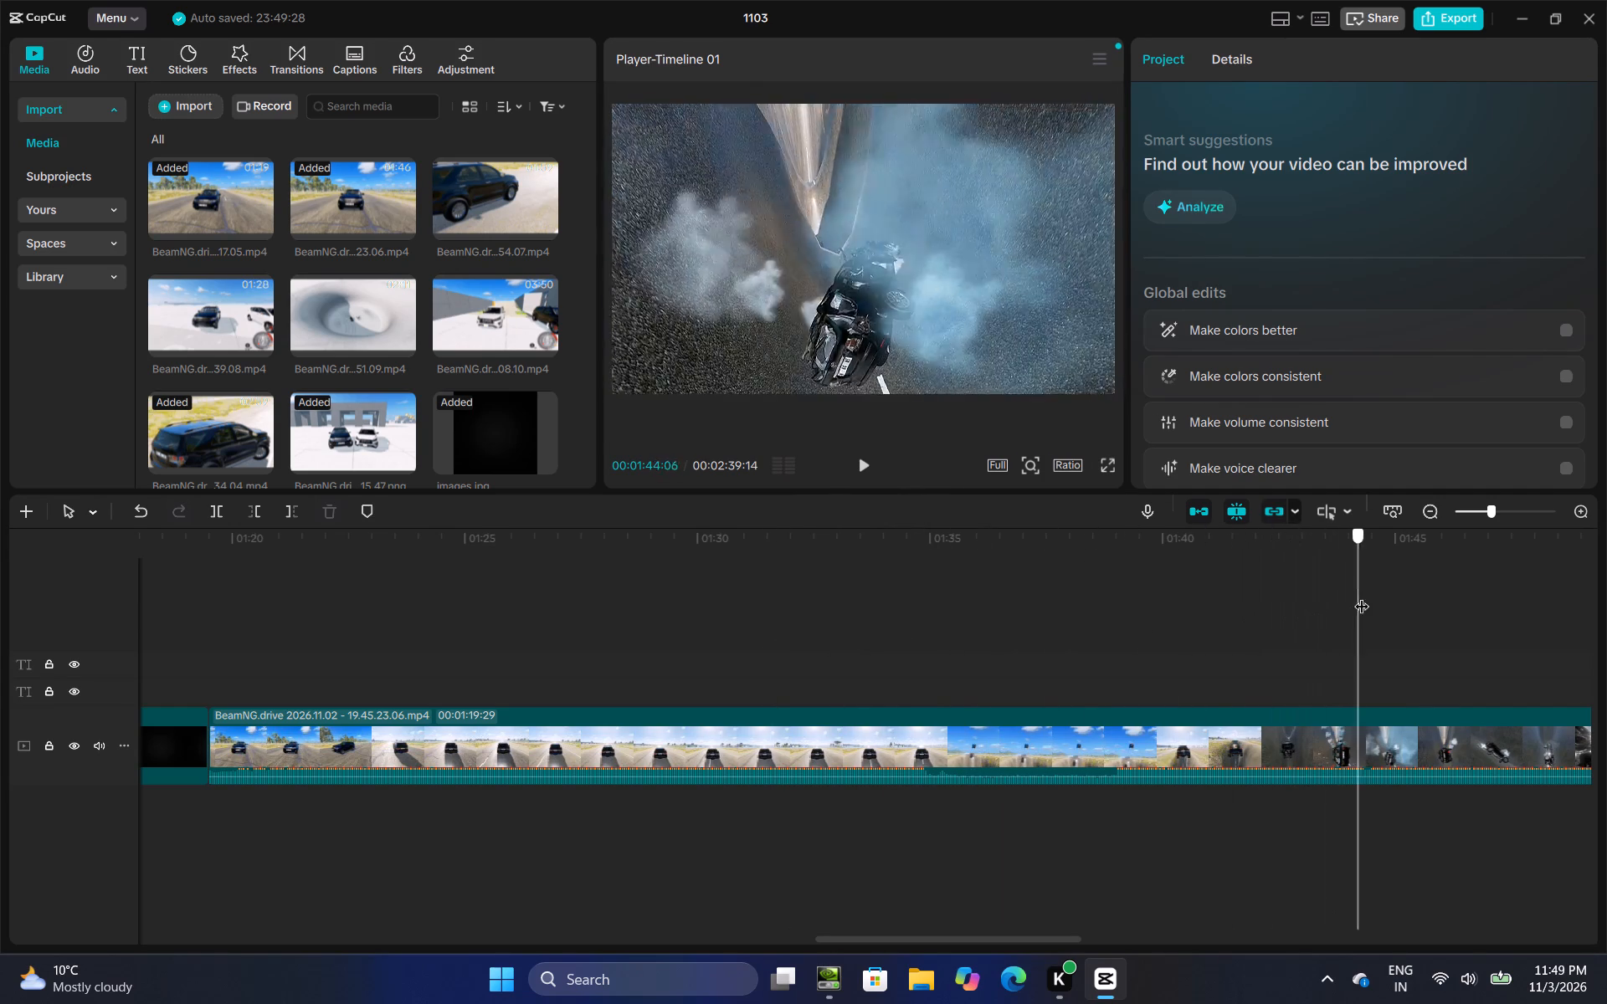
pyautogui.moveTo(1362, 596); pyautogui.dragTo(1579, 581)
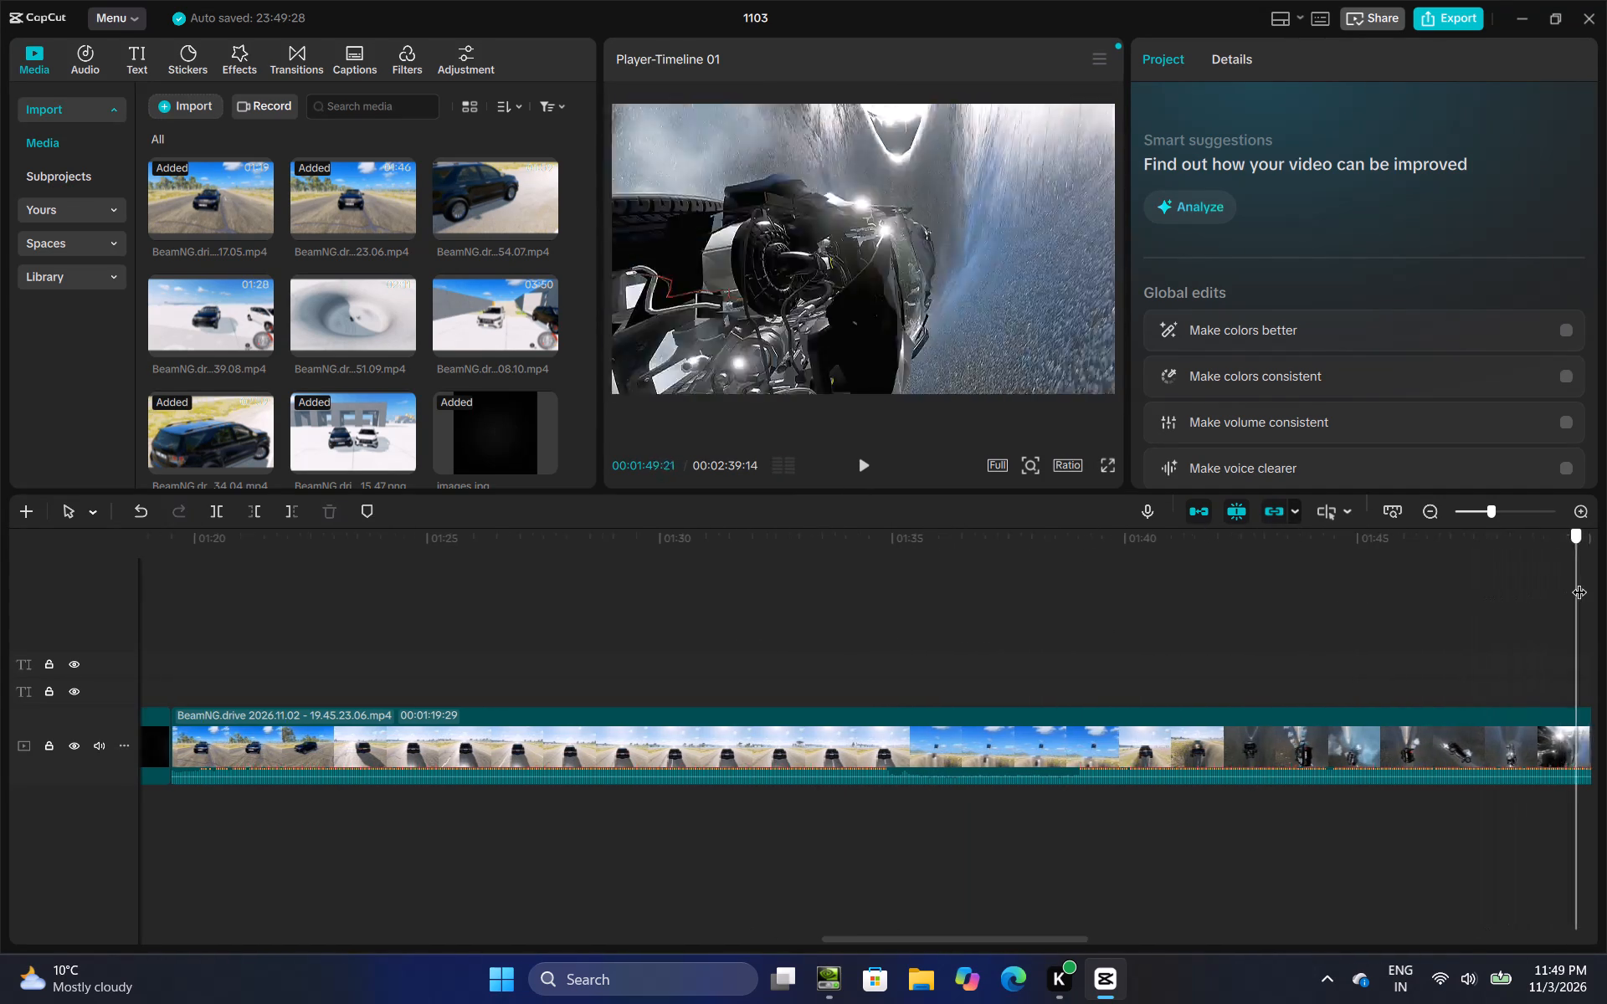
pyautogui.moveTo(1579, 581); pyautogui.dragTo(851, 633)
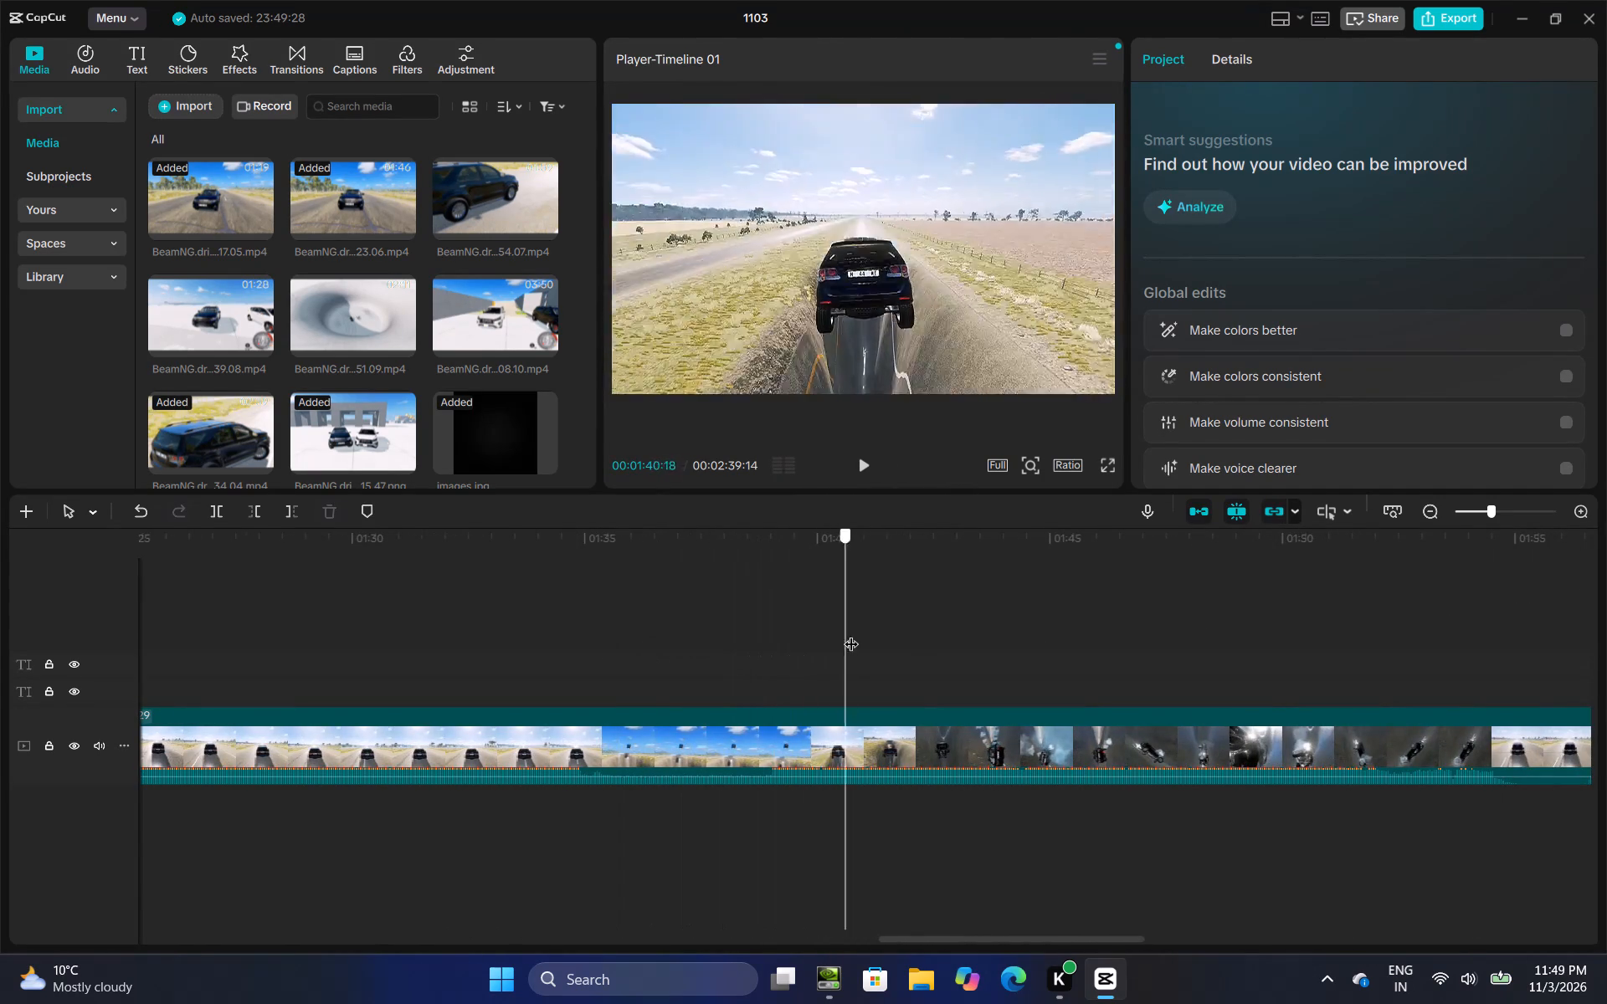
pyautogui.moveTo(851, 633); pyautogui.dragTo(1190, 600)
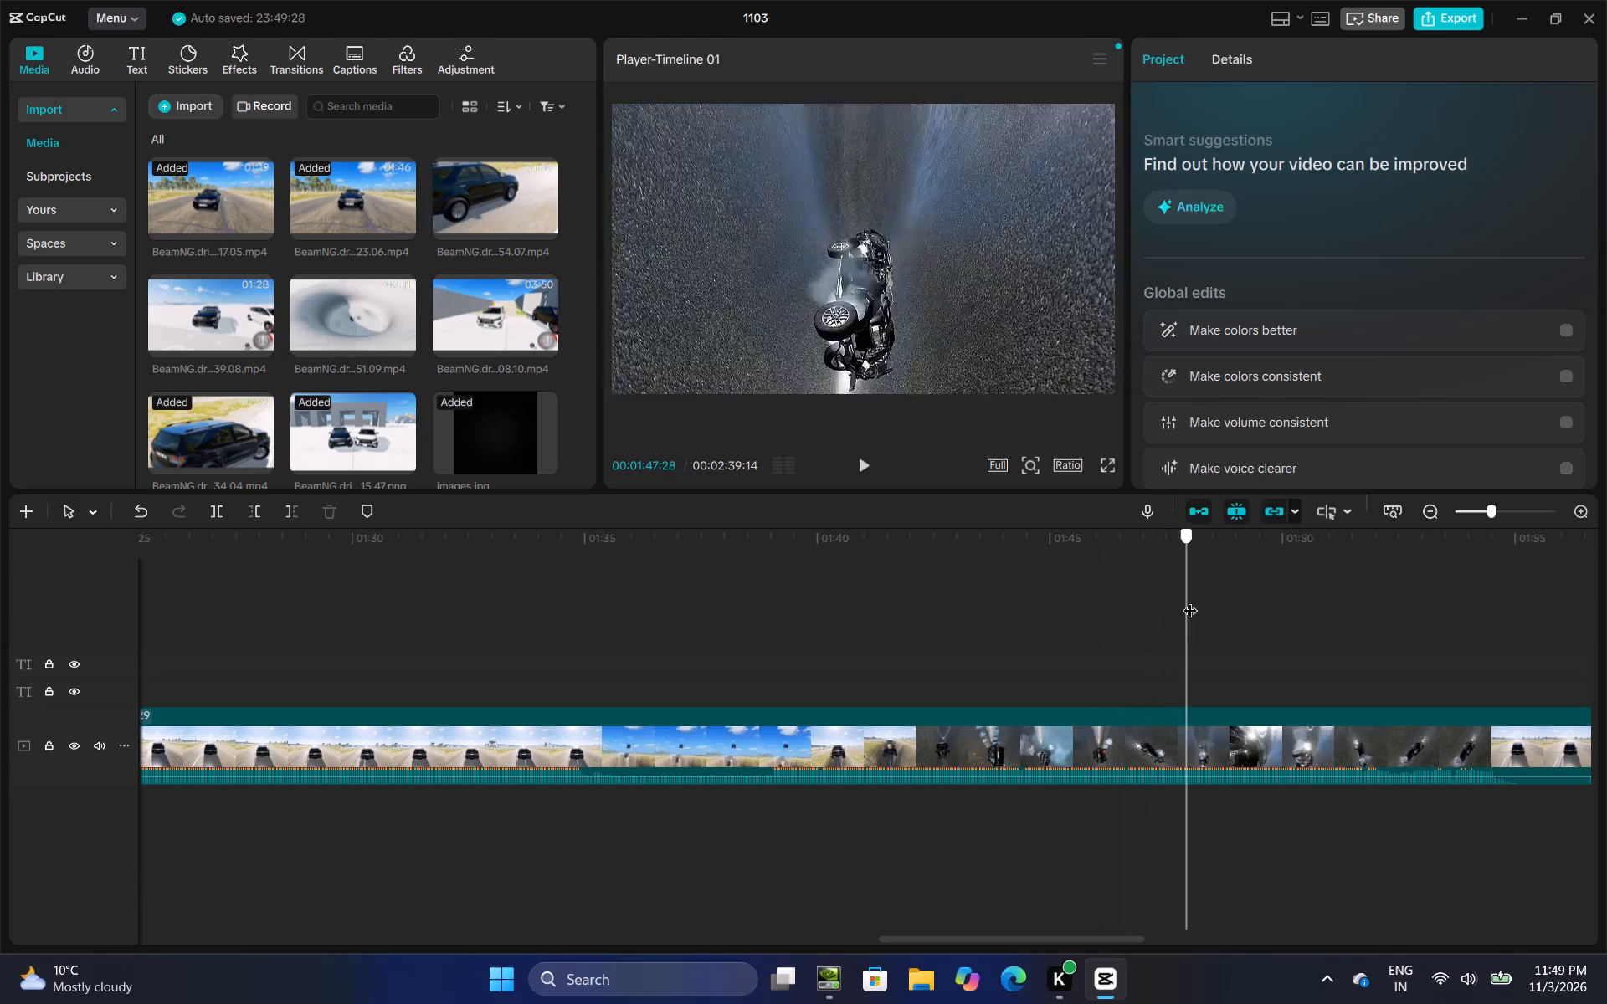
pyautogui.moveTo(1190, 600); pyautogui.dragTo(1443, 594)
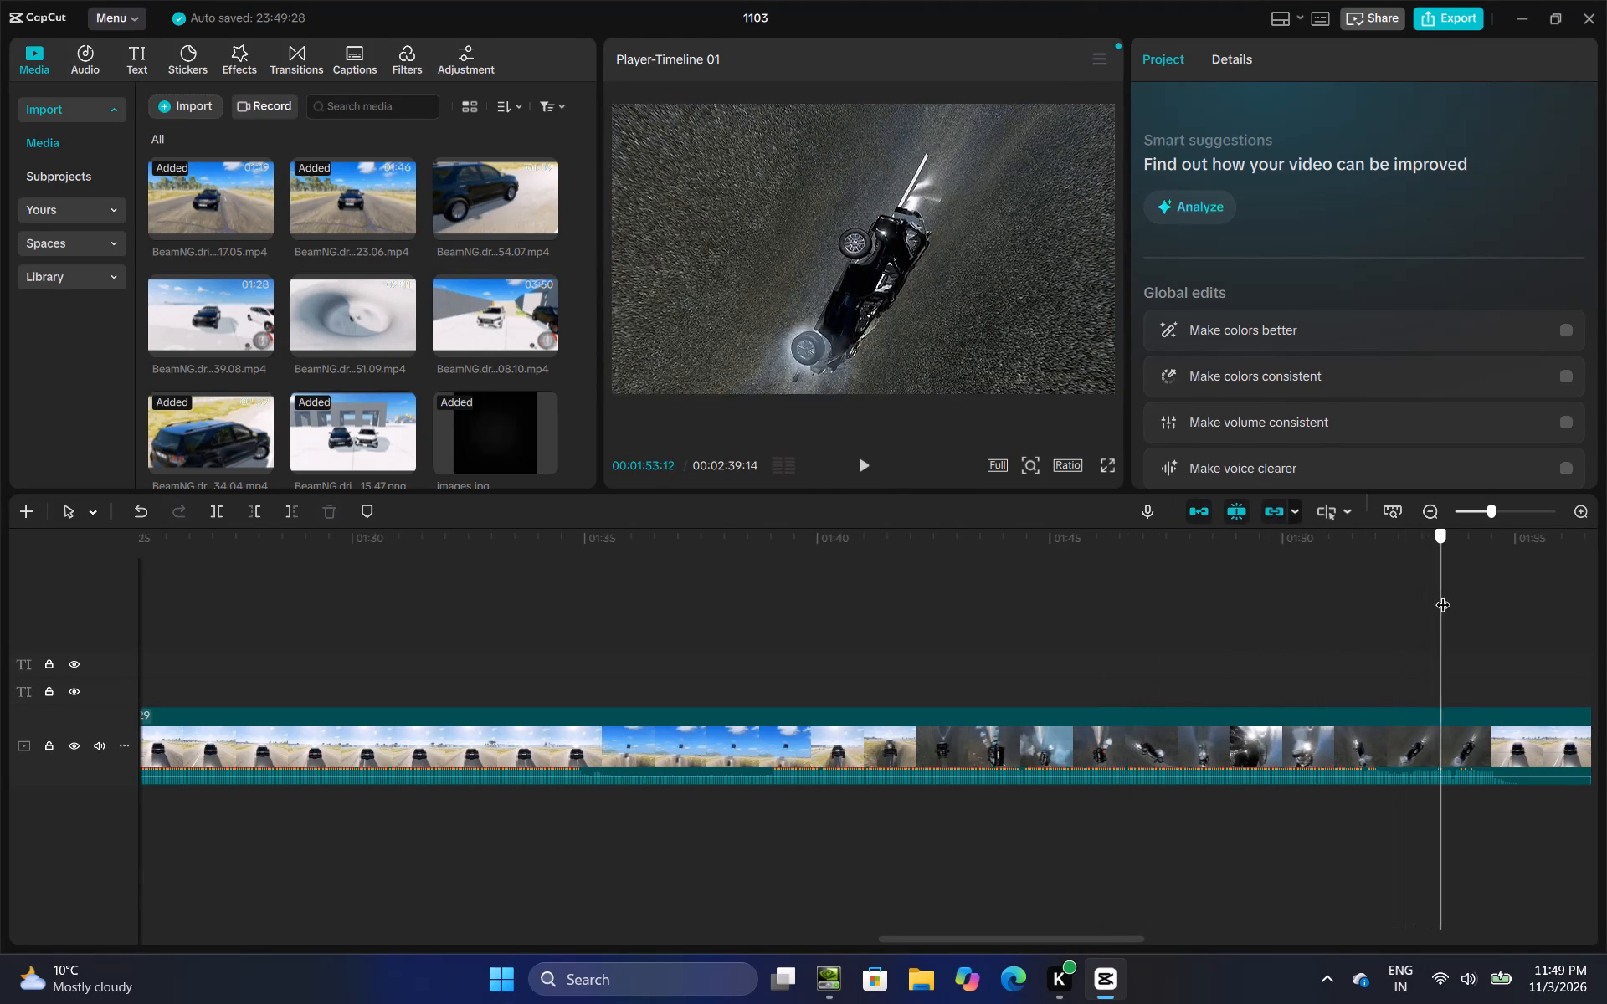
pyautogui.moveTo(1443, 594); pyautogui.dragTo(1435, 600)
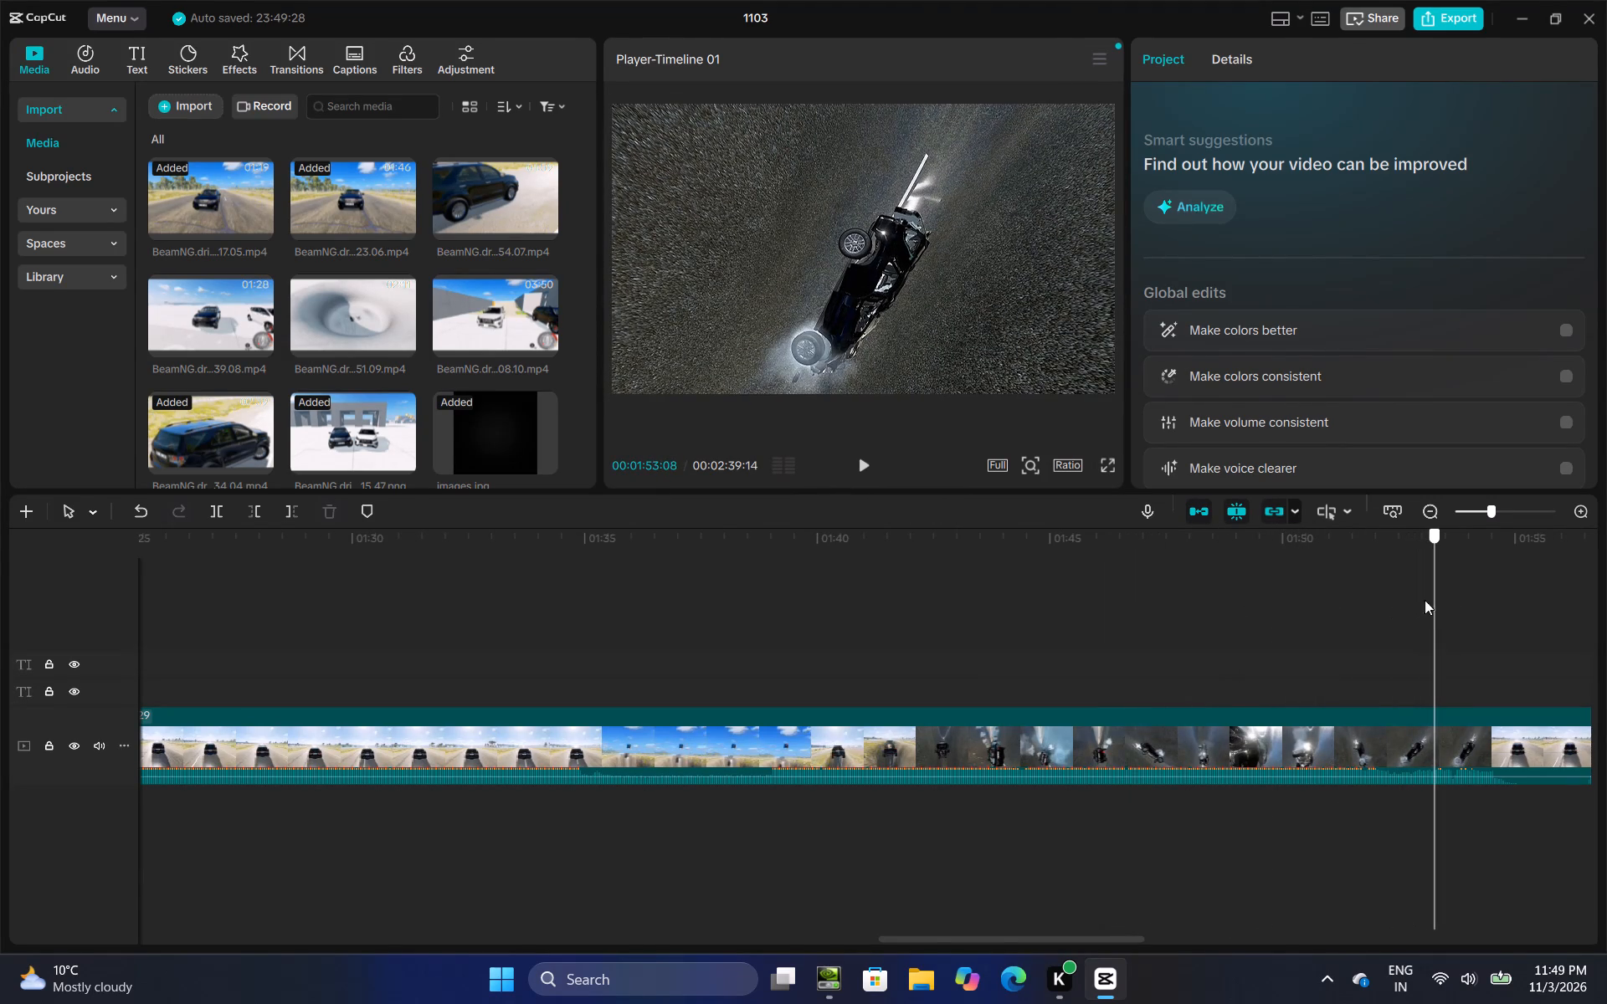
pyautogui.click(213, 520)
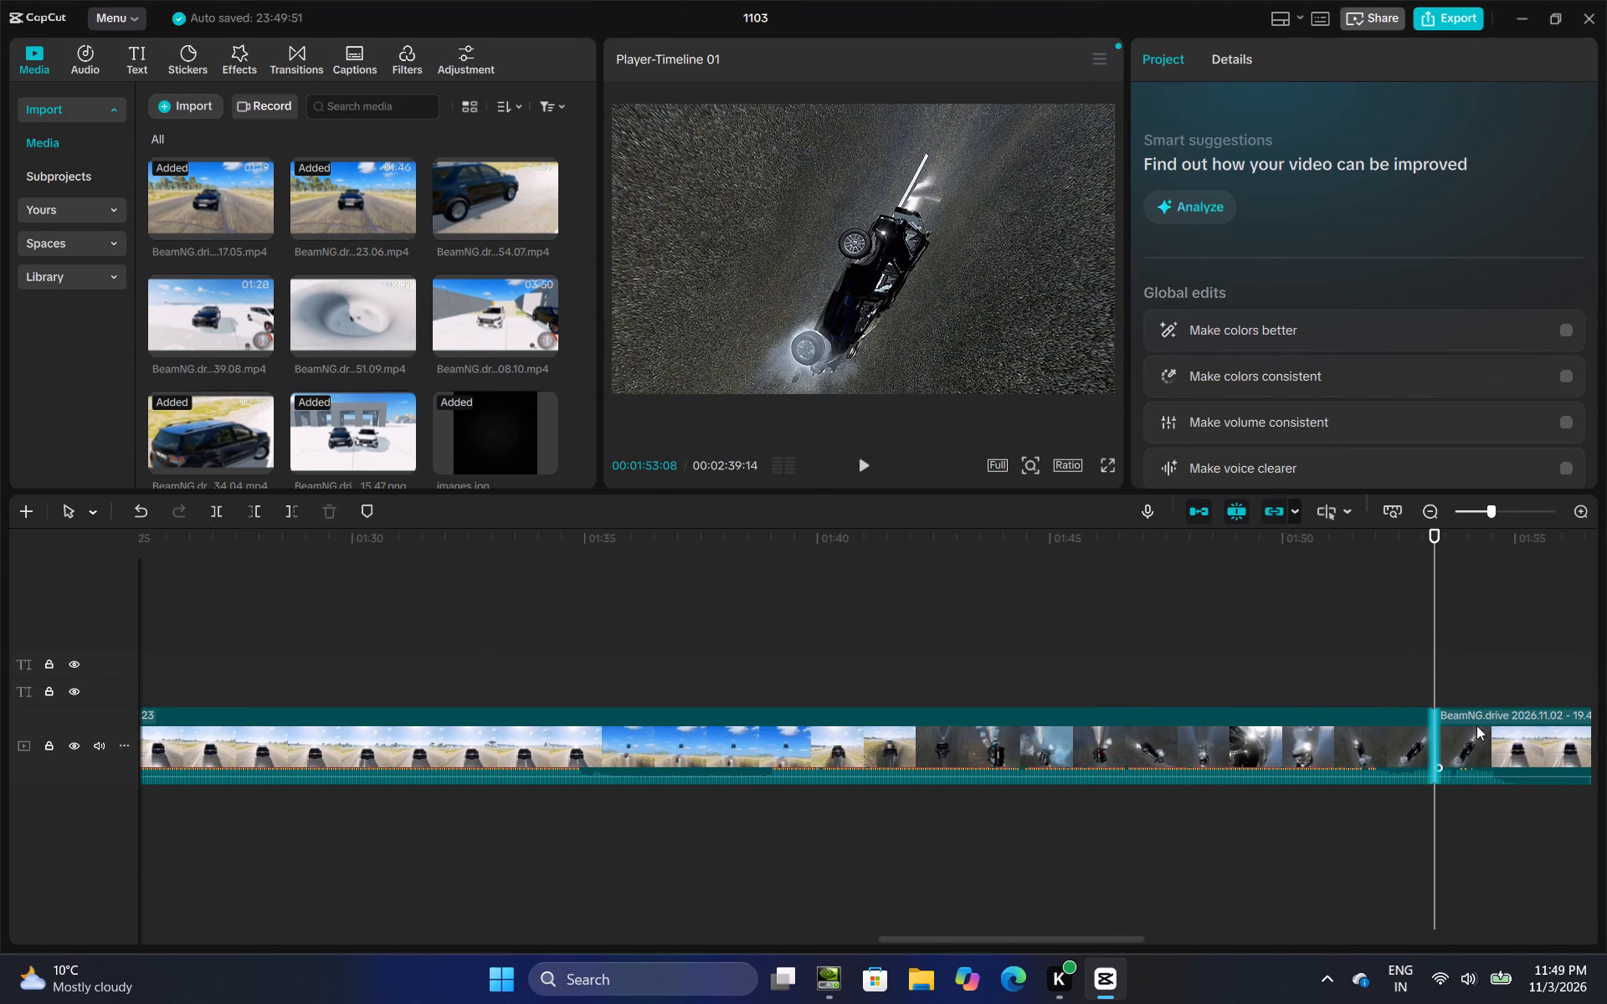
# Trim the start of the segment after the split to where the white car's run begins, for a duration of 00:00:29:18.
pyautogui.click(1476, 725)
pyautogui.click(1430, 742)
pyautogui.click(1412, 744)
pyautogui.click(1440, 732)
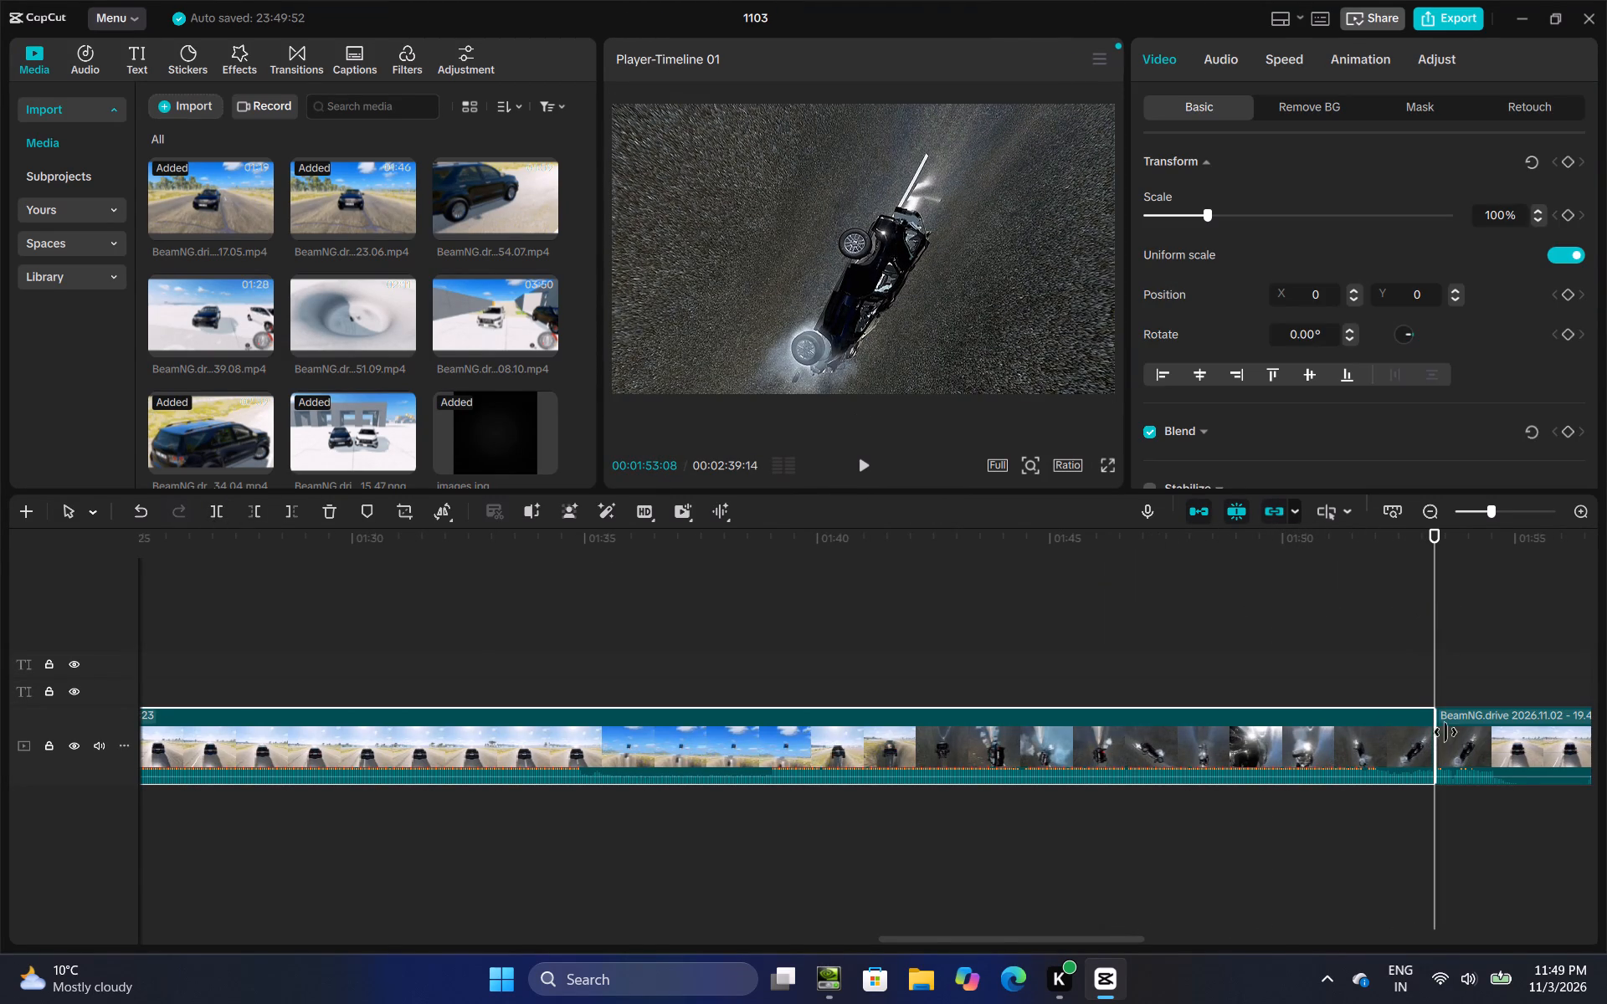
pyautogui.click(1458, 728)
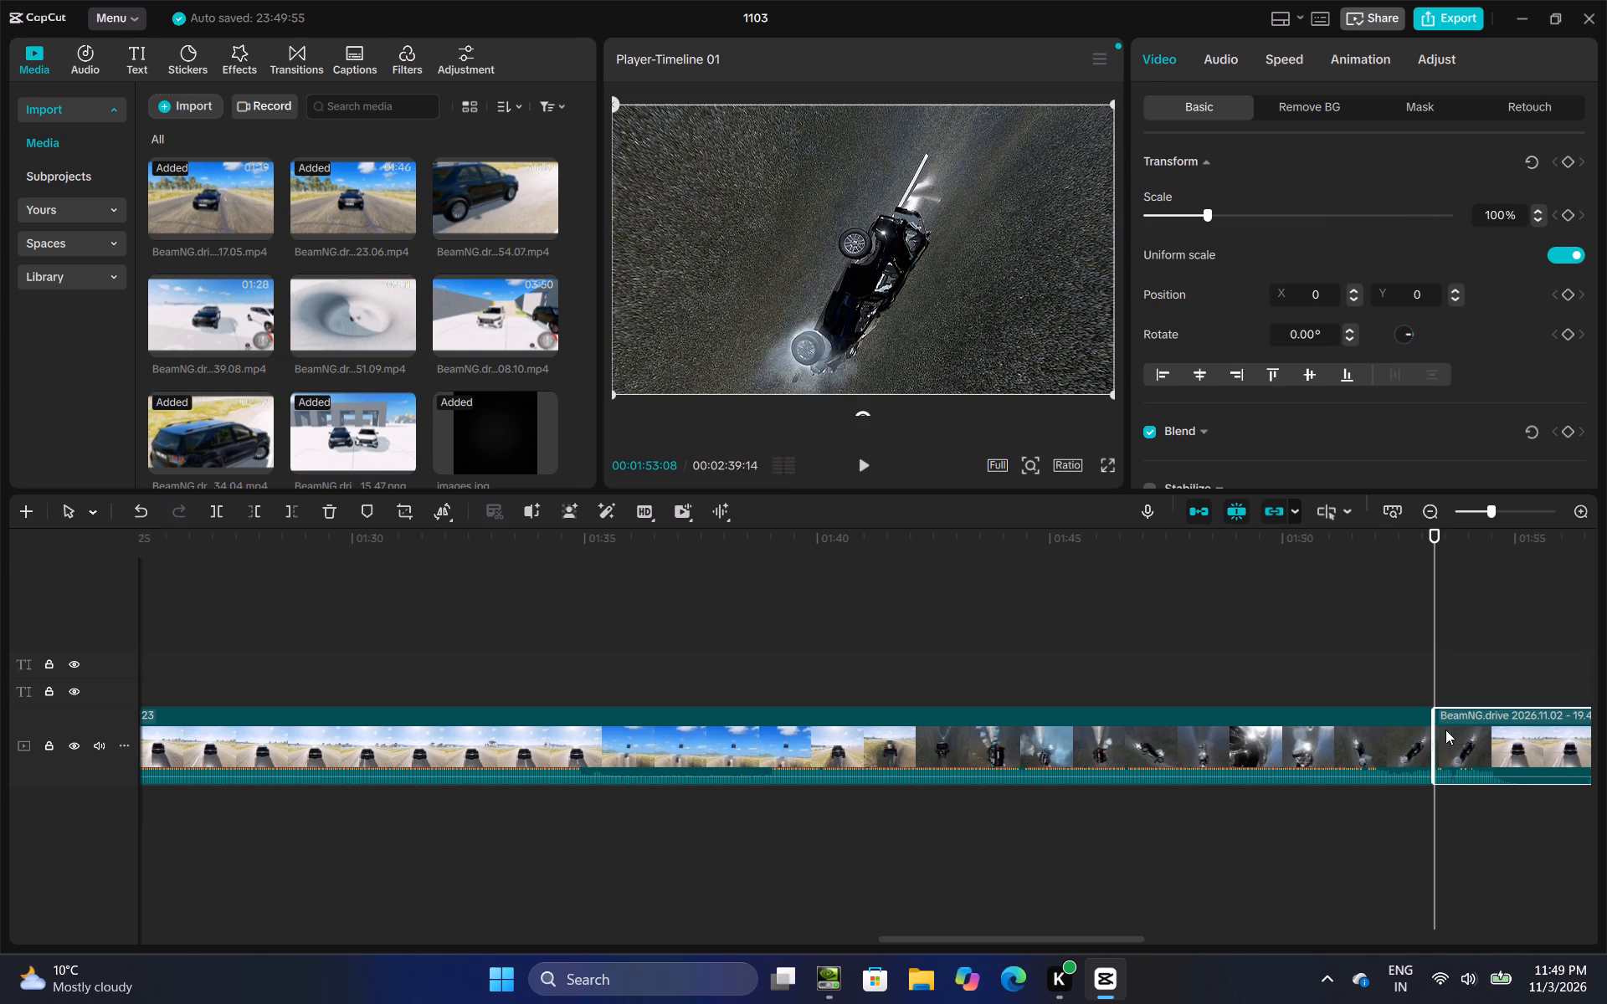
pyautogui.moveTo(1435, 734); pyautogui.dragTo(1589, 707)
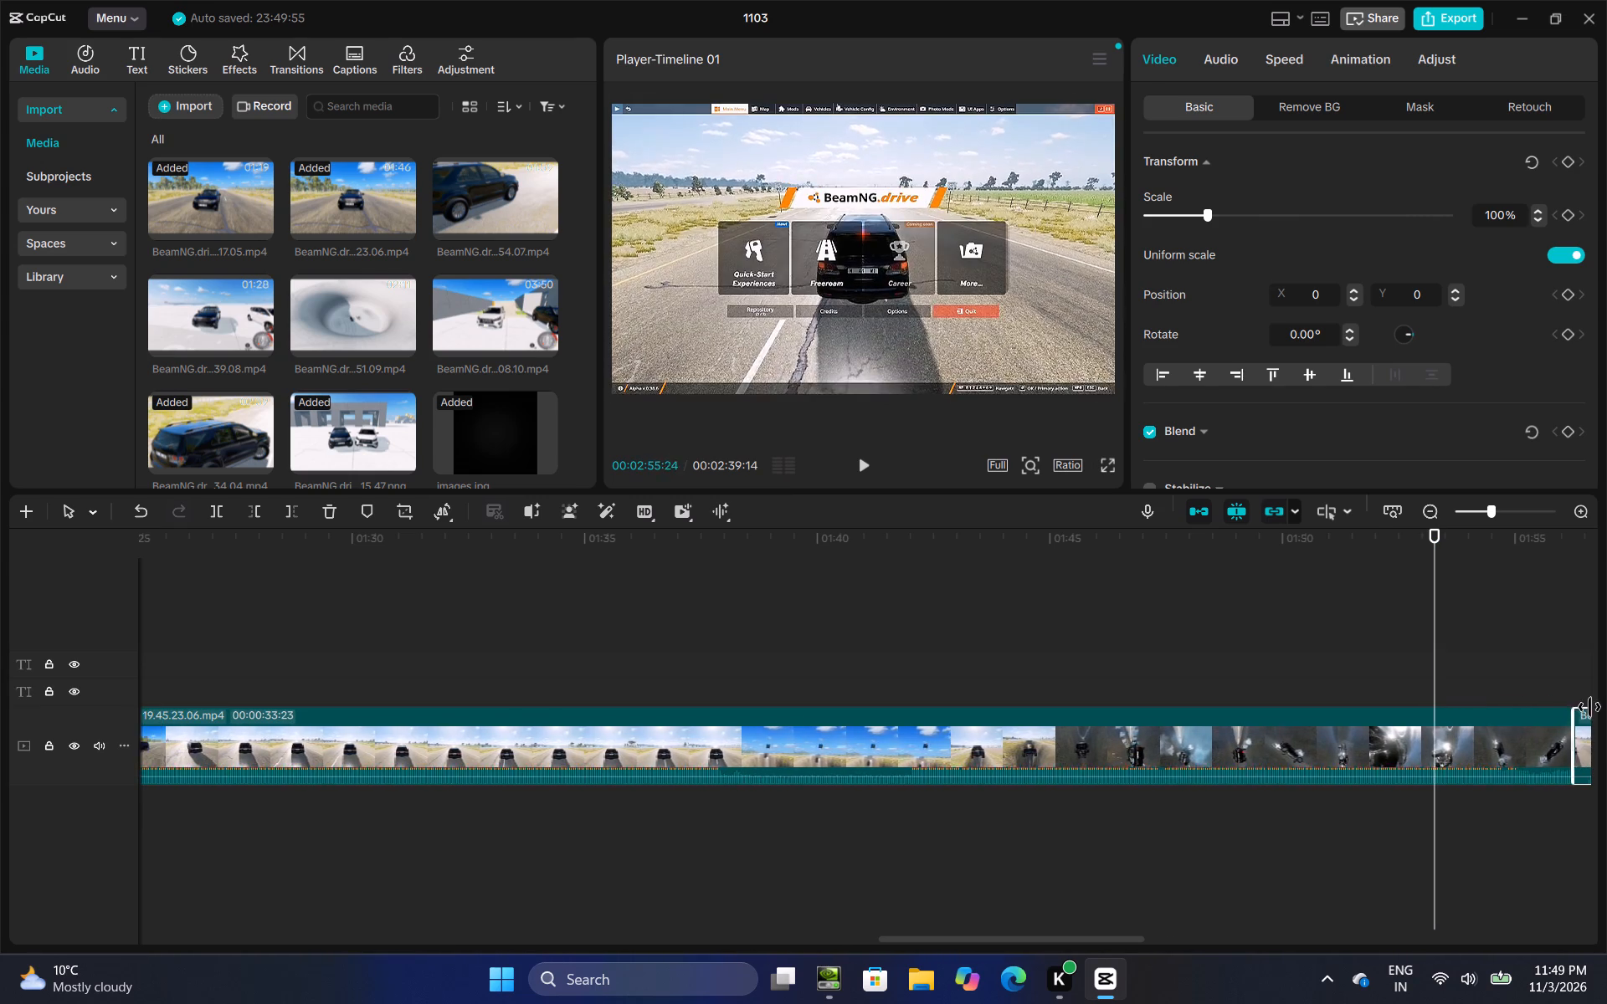
pyautogui.moveTo(1589, 707); pyautogui.dragTo(1606, 699)
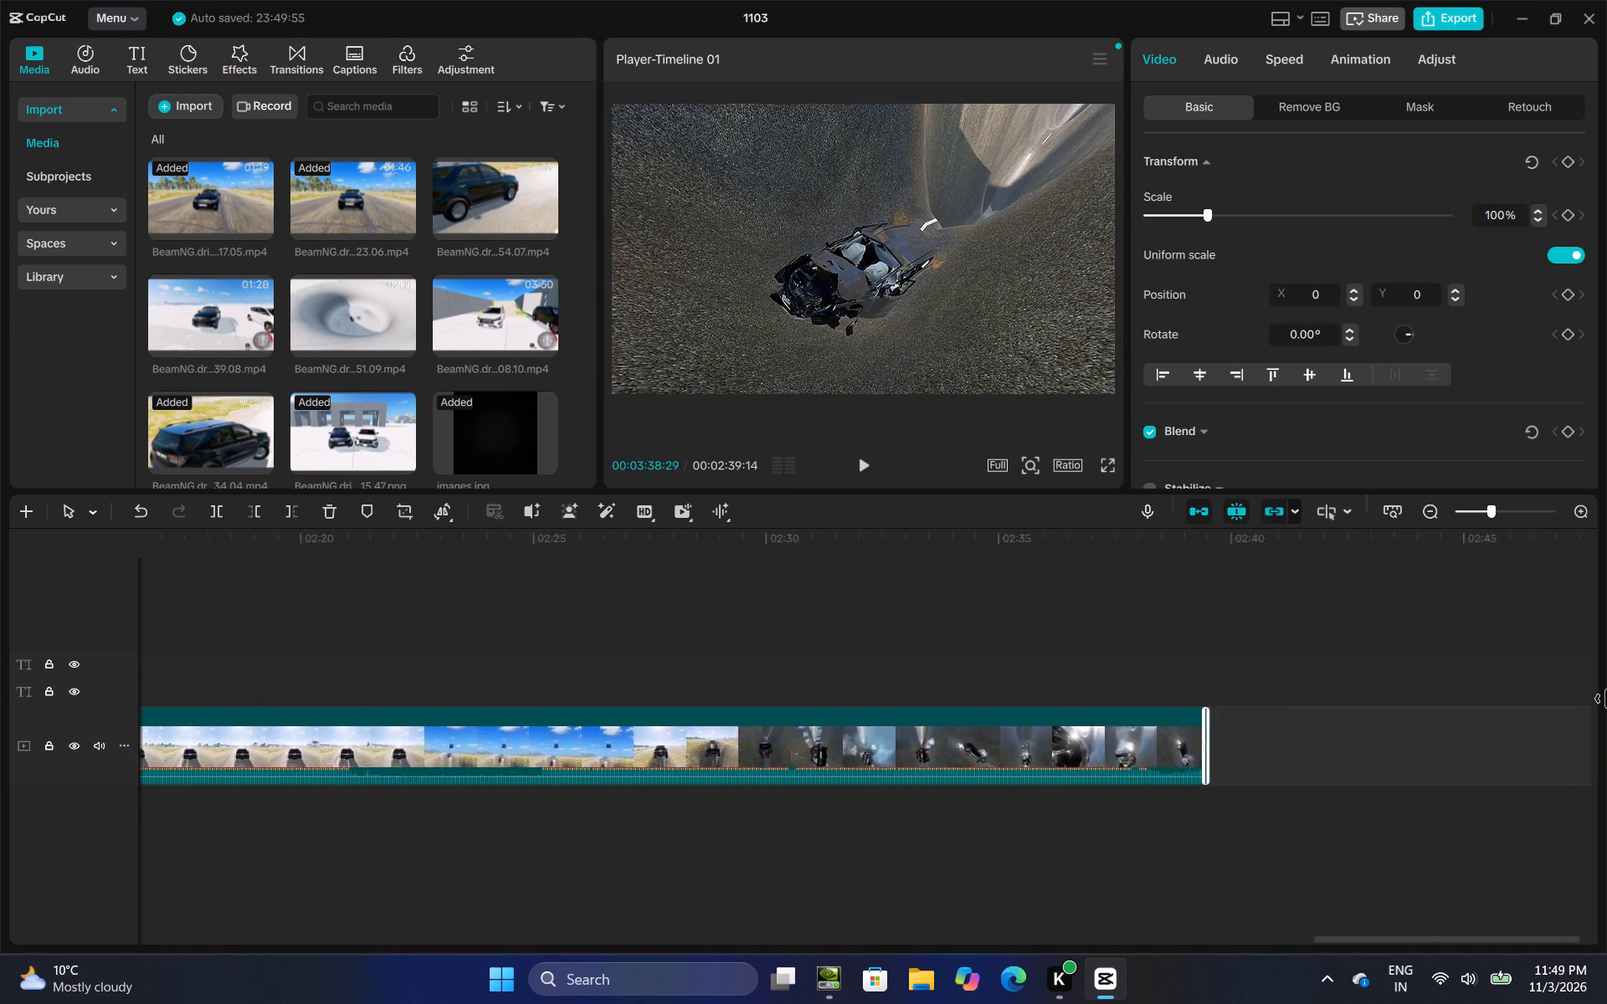
pyautogui.moveTo(1606, 699); pyautogui.dragTo(480, 735)
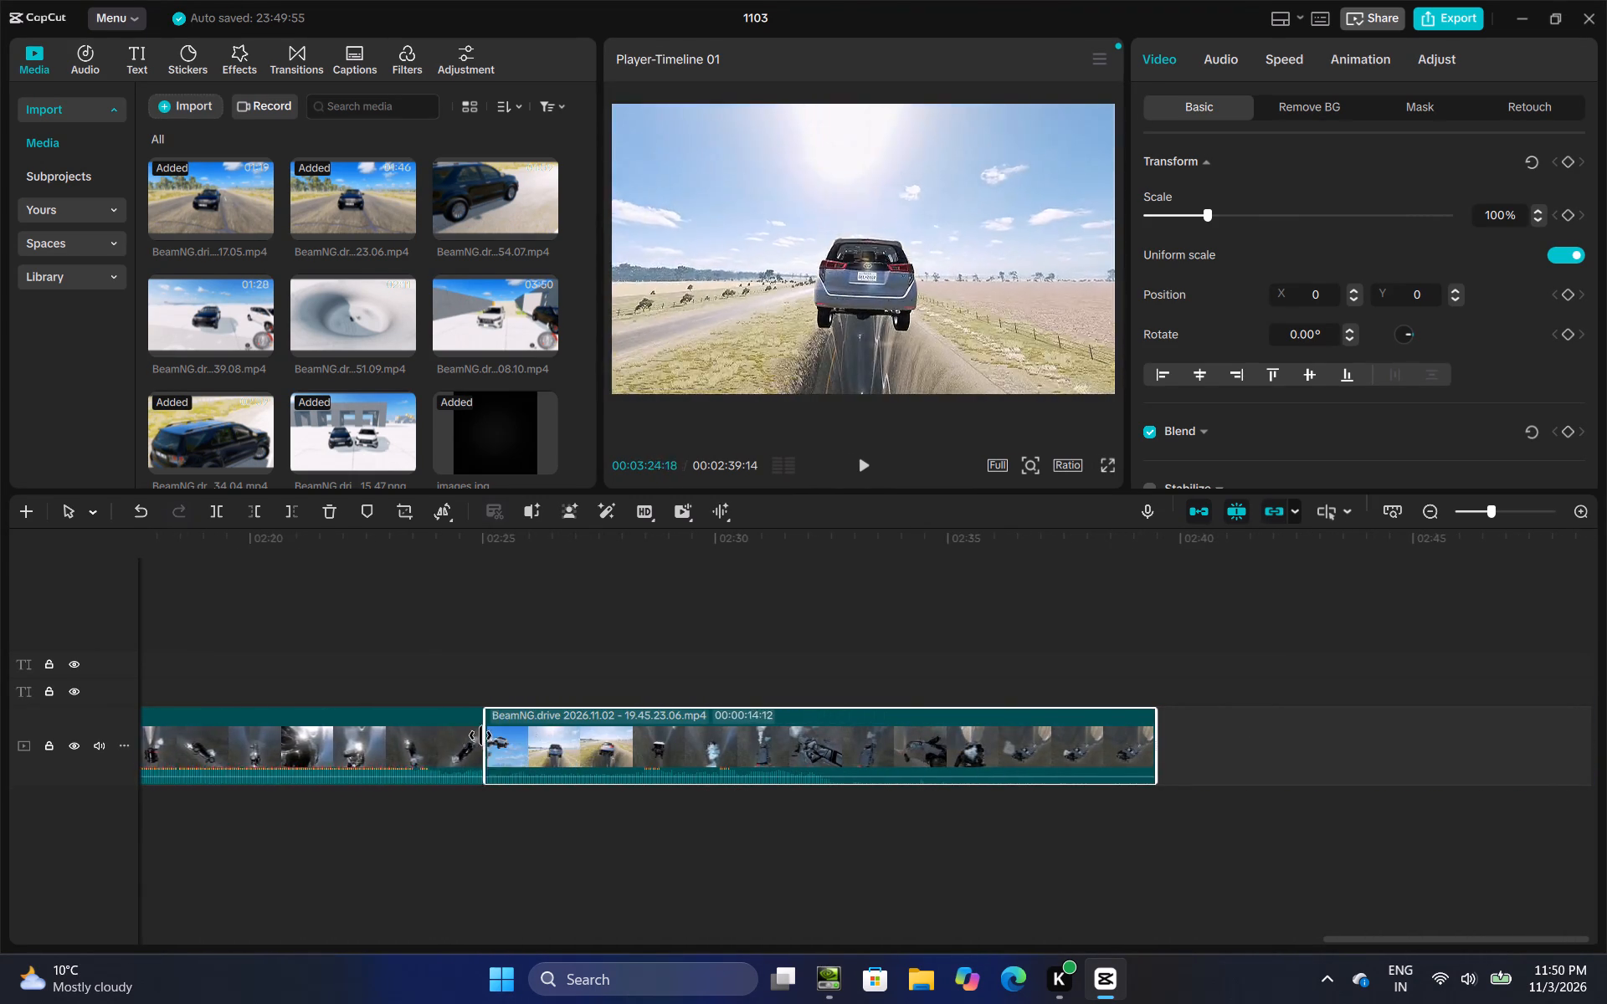
pyautogui.moveTo(480, 735); pyautogui.dragTo(239, 738)
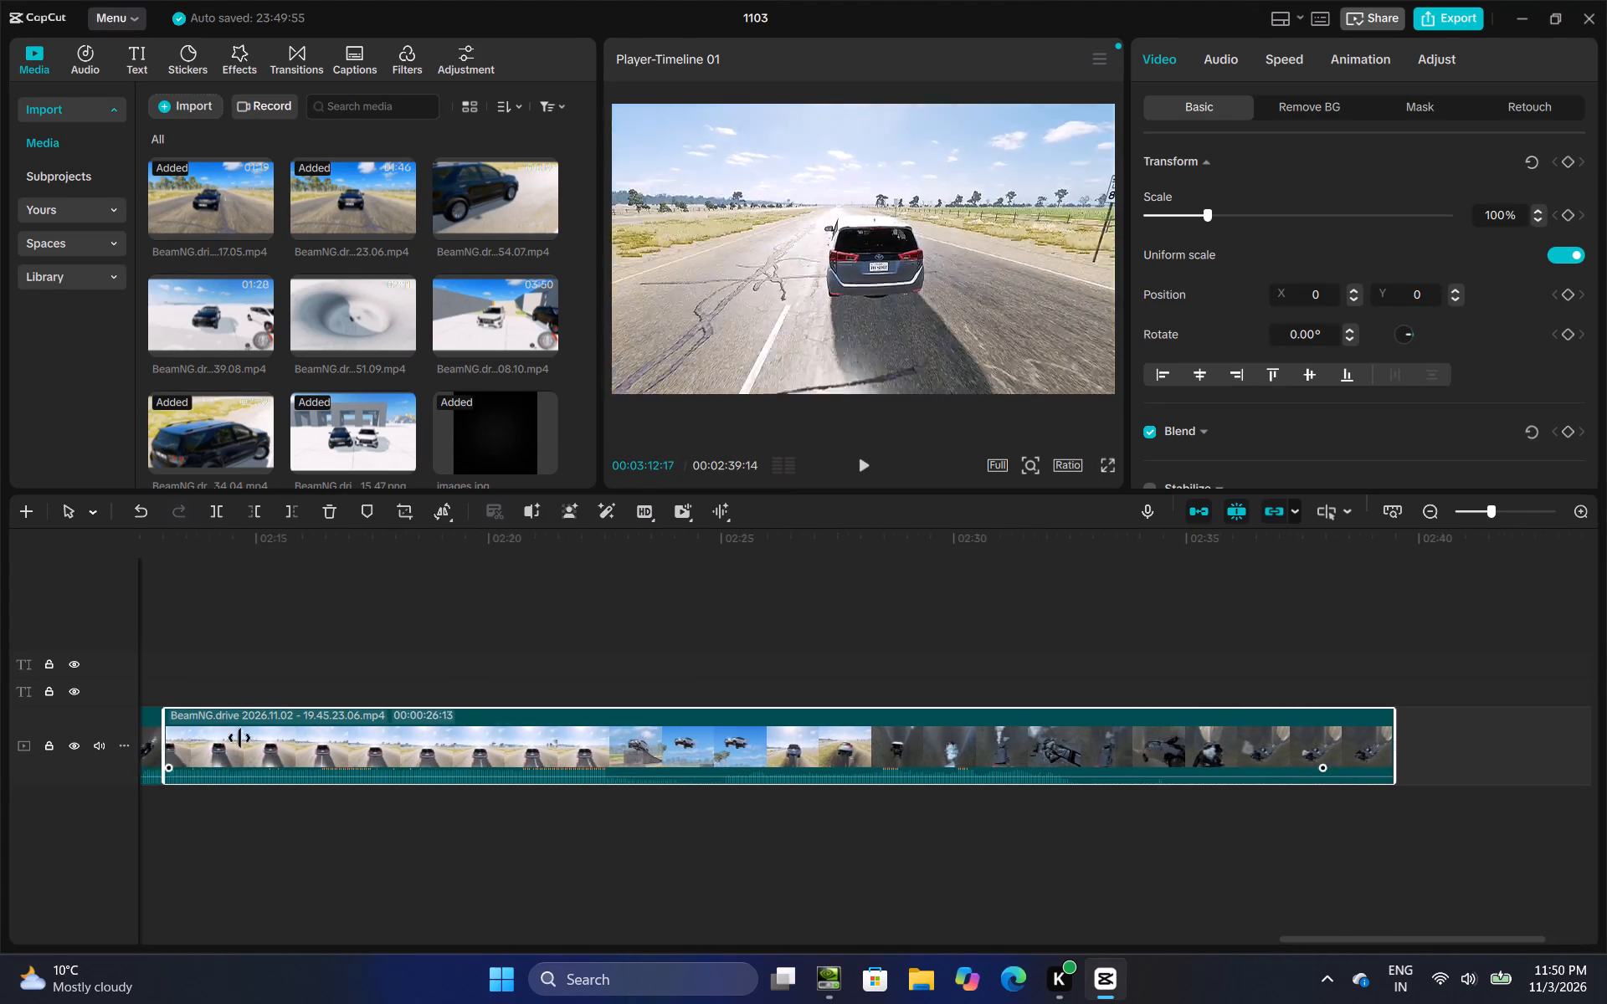
pyautogui.moveTo(239, 738); pyautogui.dragTo(207, 744)
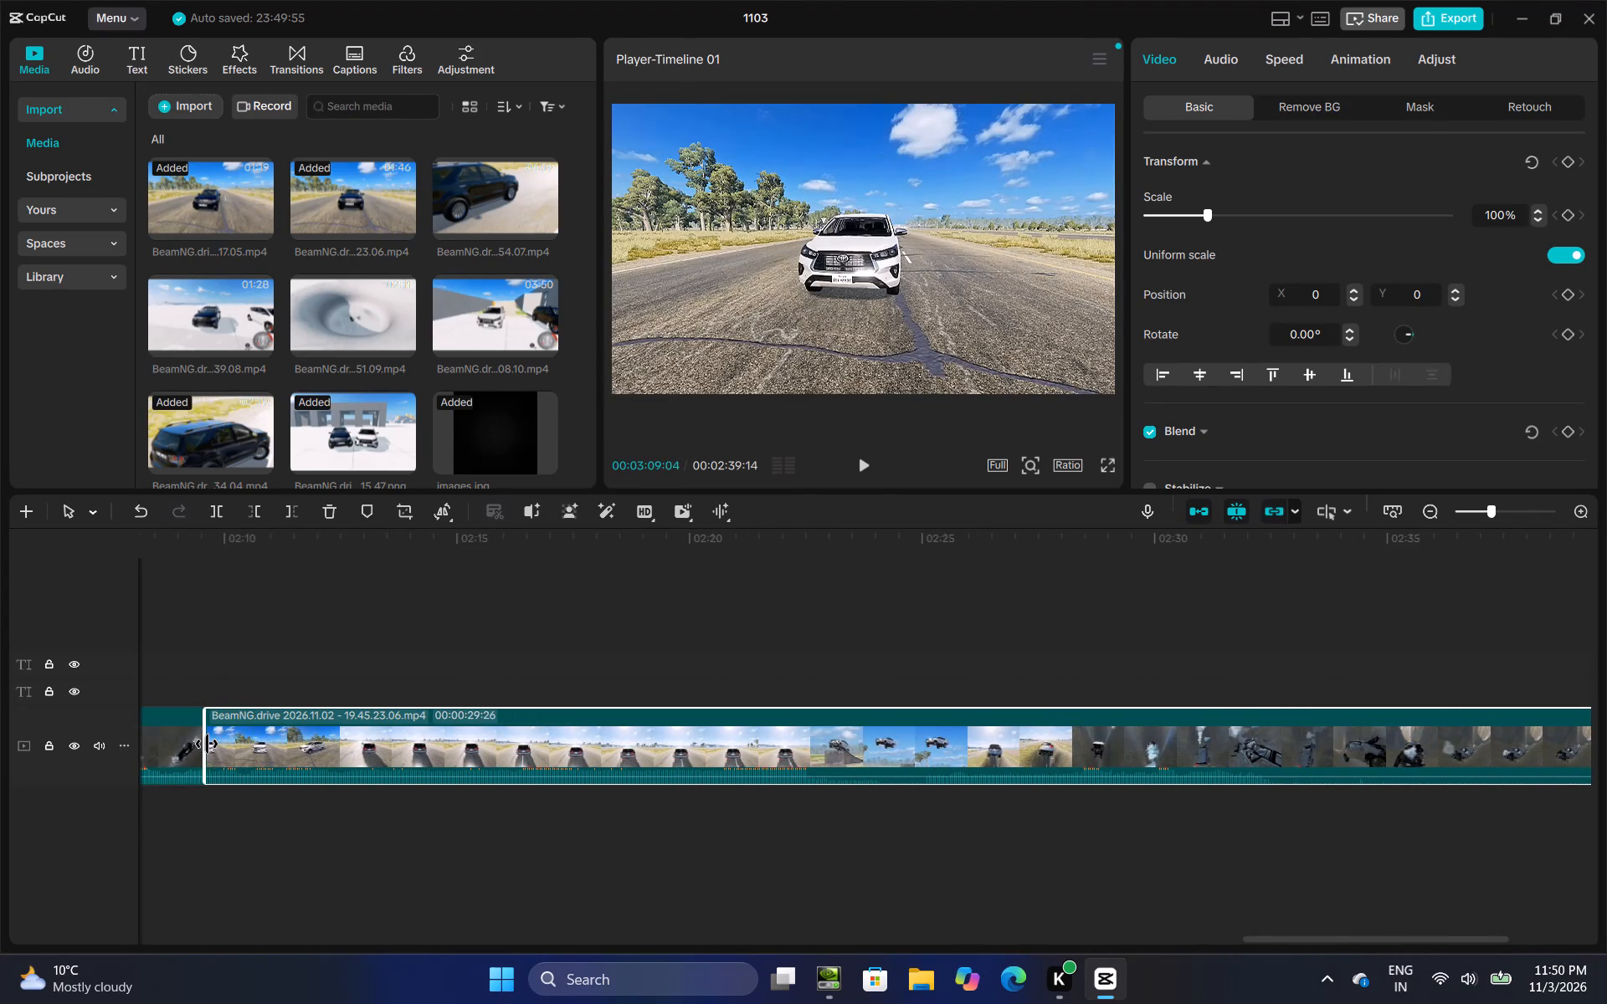
pyautogui.moveTo(207, 744); pyautogui.dragTo(219, 746)
# Play through the white car's jump segment and trim its end to a duration of 00:00:26:21.
pyautogui.click(401, 665)
pyautogui.moveTo(401, 665); pyautogui.dragTo(811, 675)
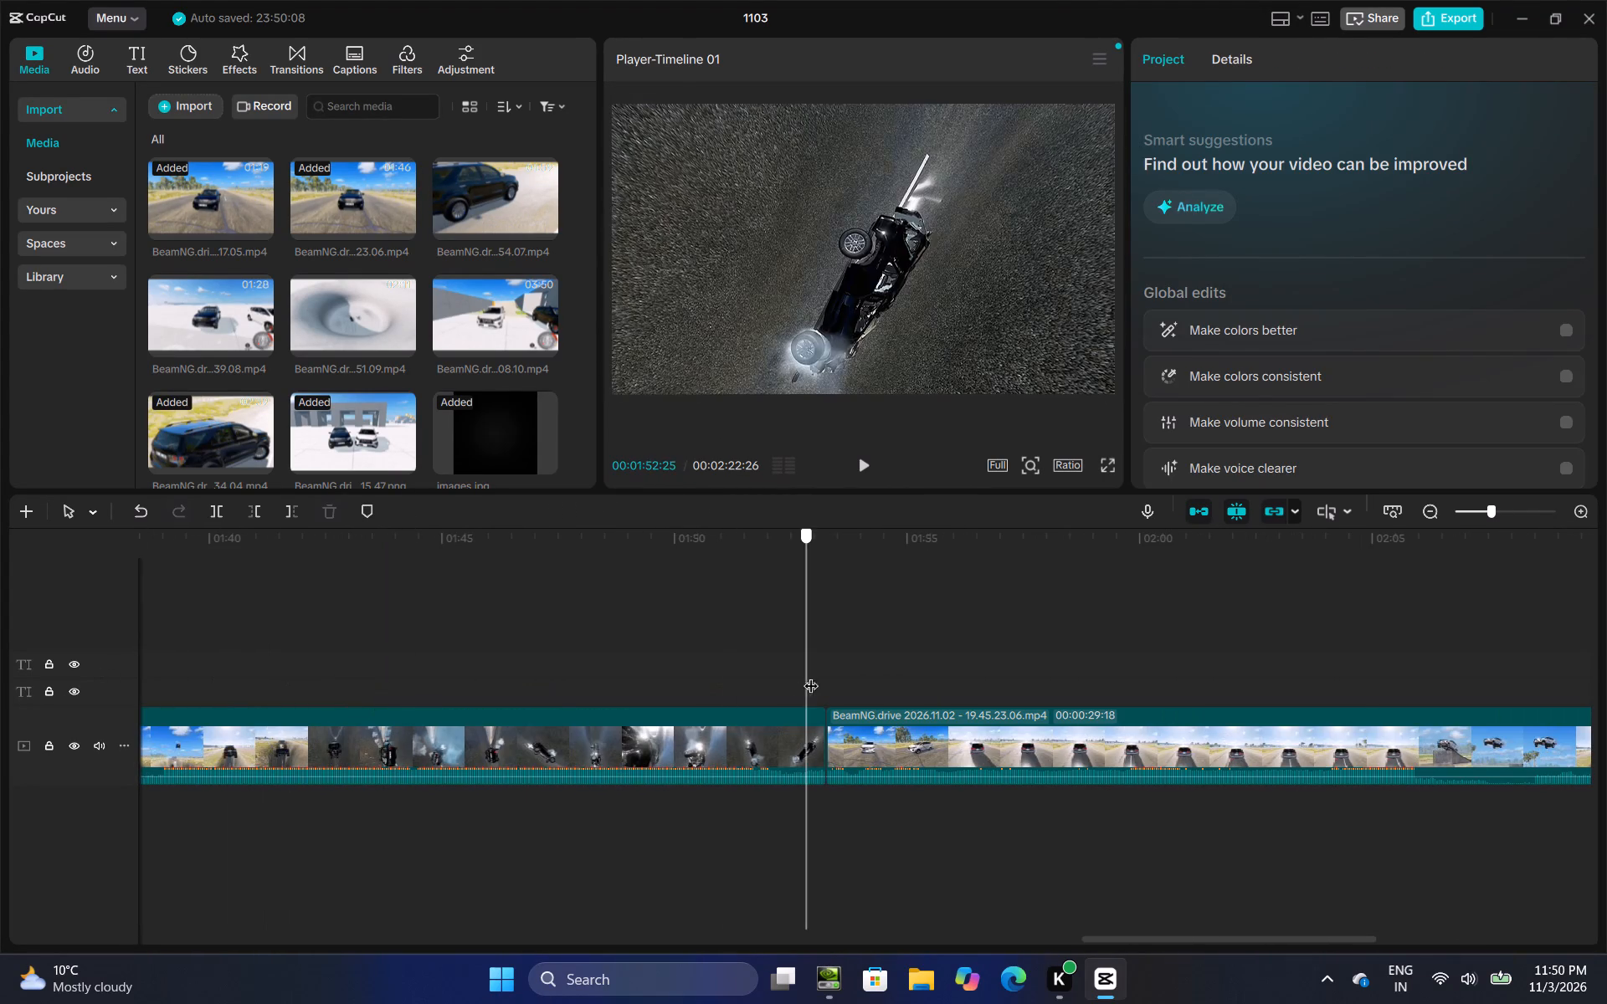
pyautogui.moveTo(811, 675); pyautogui.dragTo(821, 675)
pyautogui.click(865, 470)
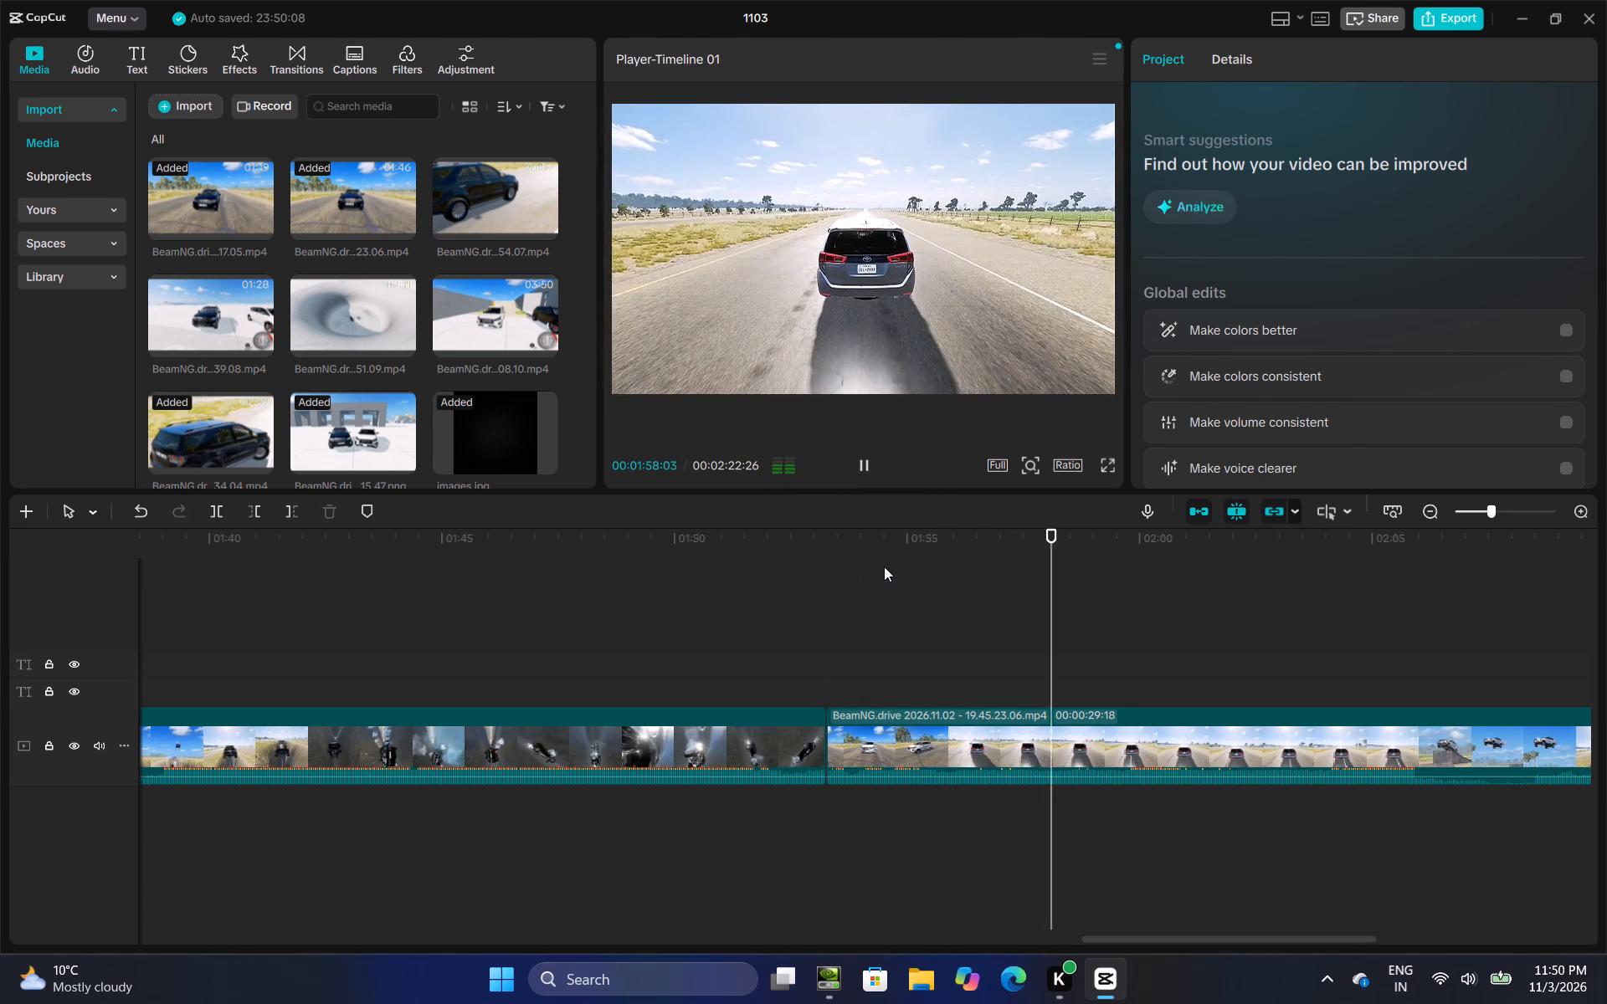
pyautogui.click(901, 596)
pyautogui.moveTo(901, 596); pyautogui.dragTo(845, 617)
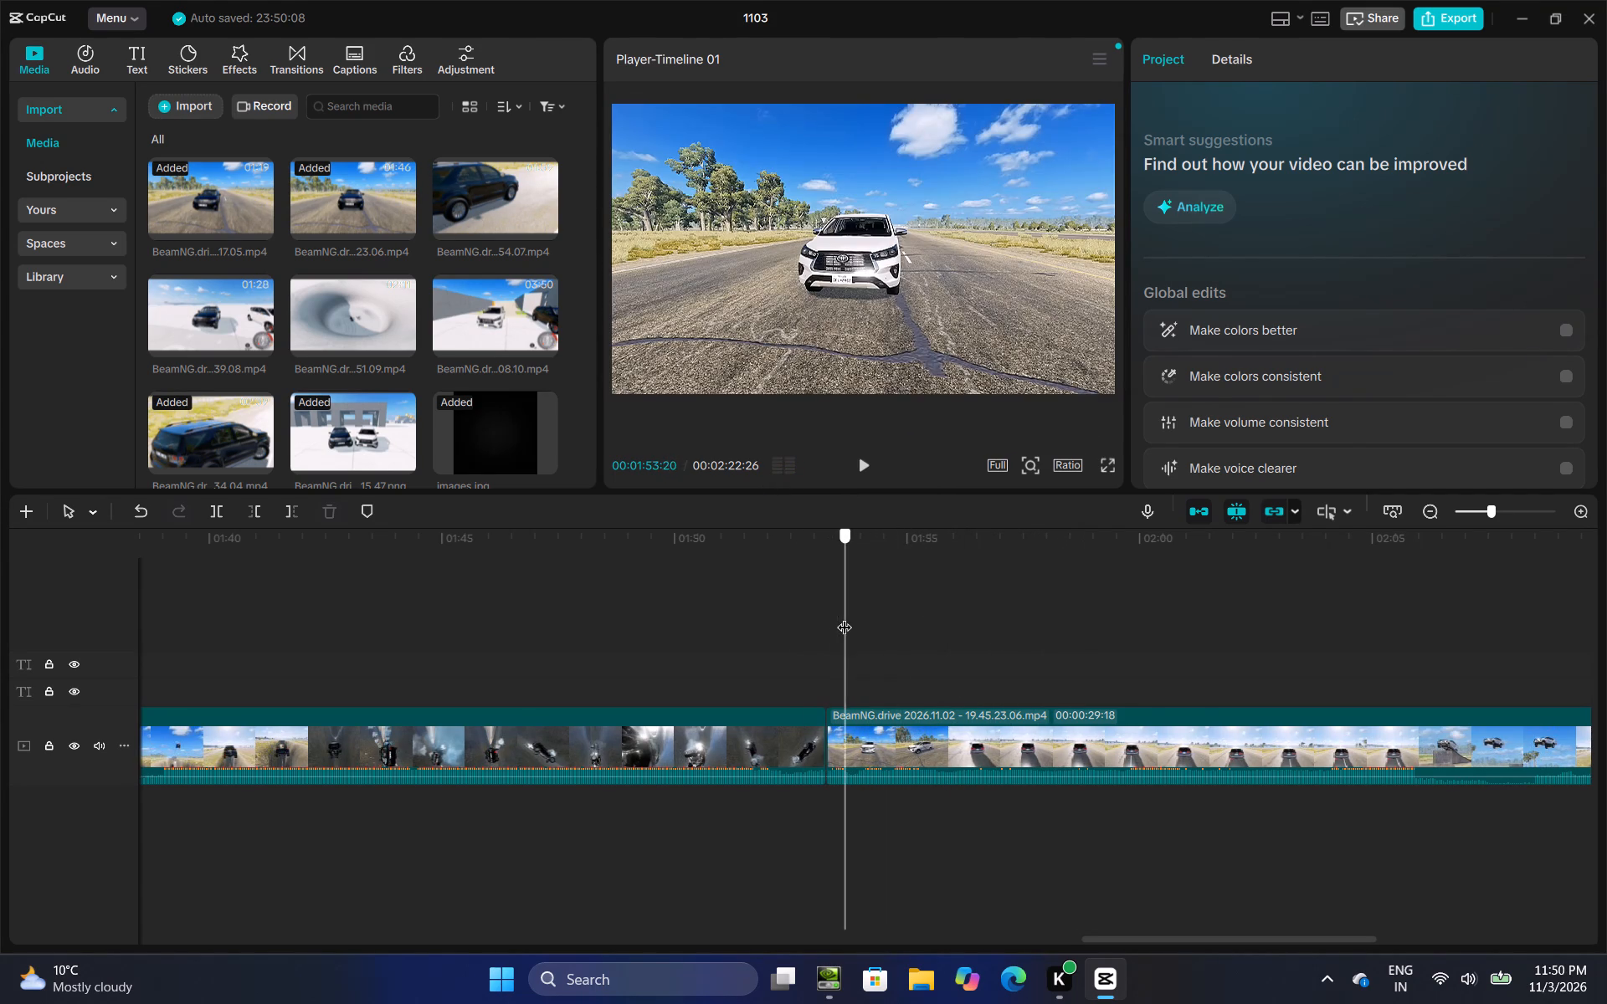
pyautogui.moveTo(845, 617); pyautogui.dragTo(1478, 579)
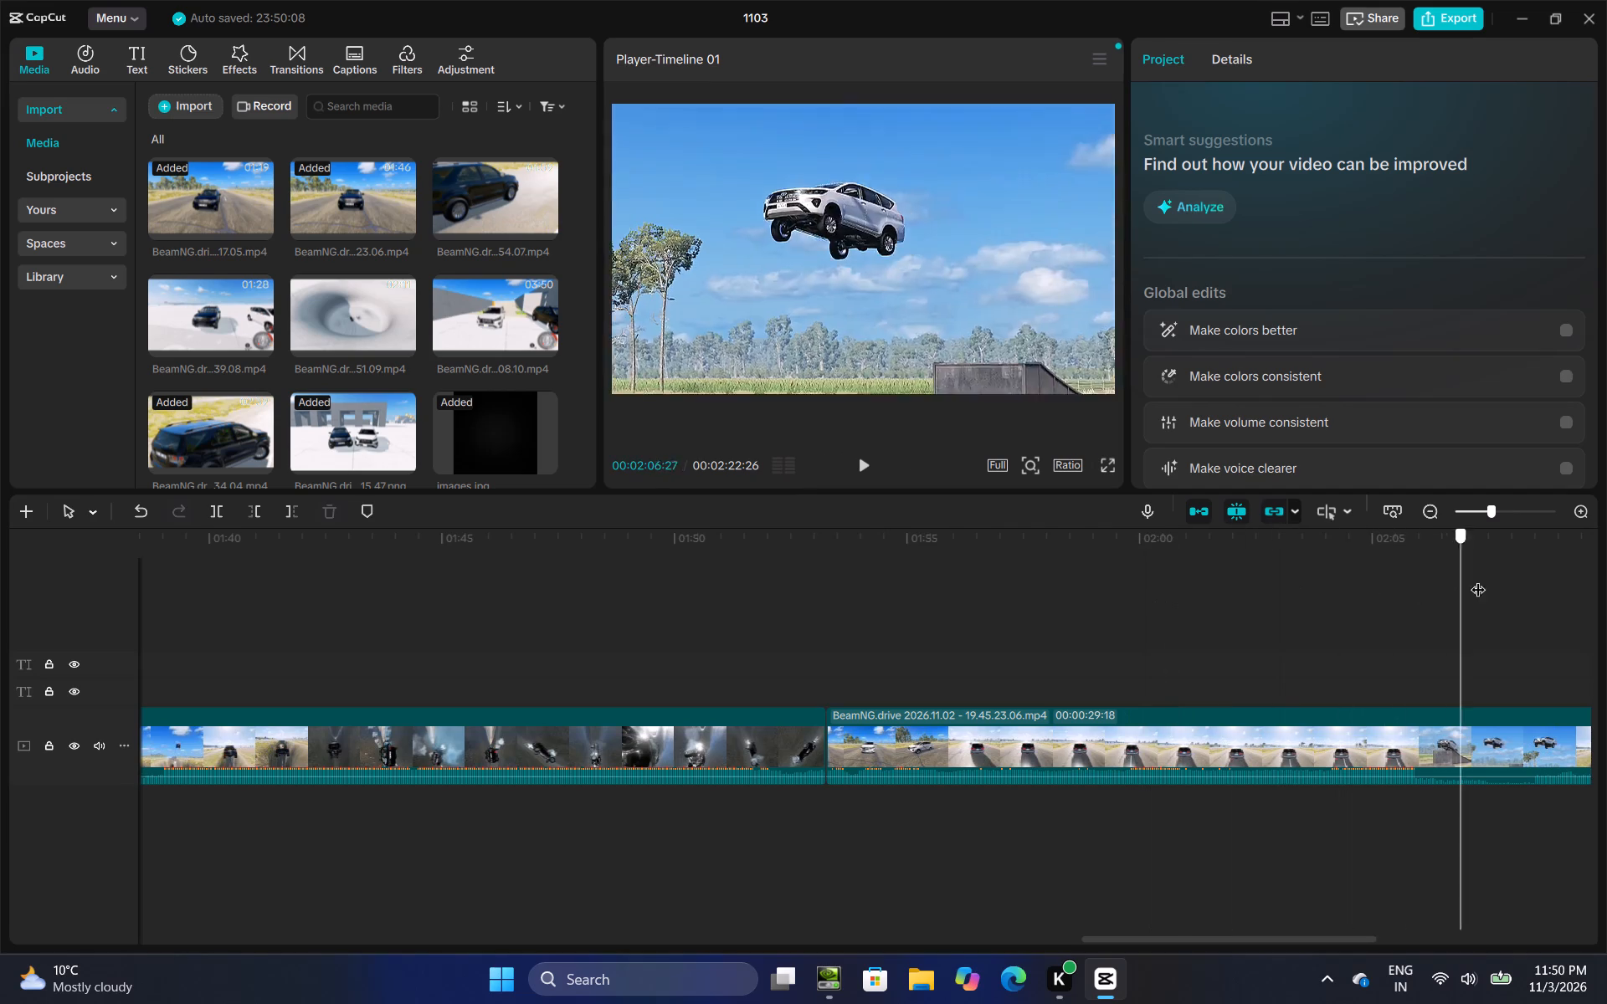
pyautogui.moveTo(1478, 579); pyautogui.dragTo(885, 633)
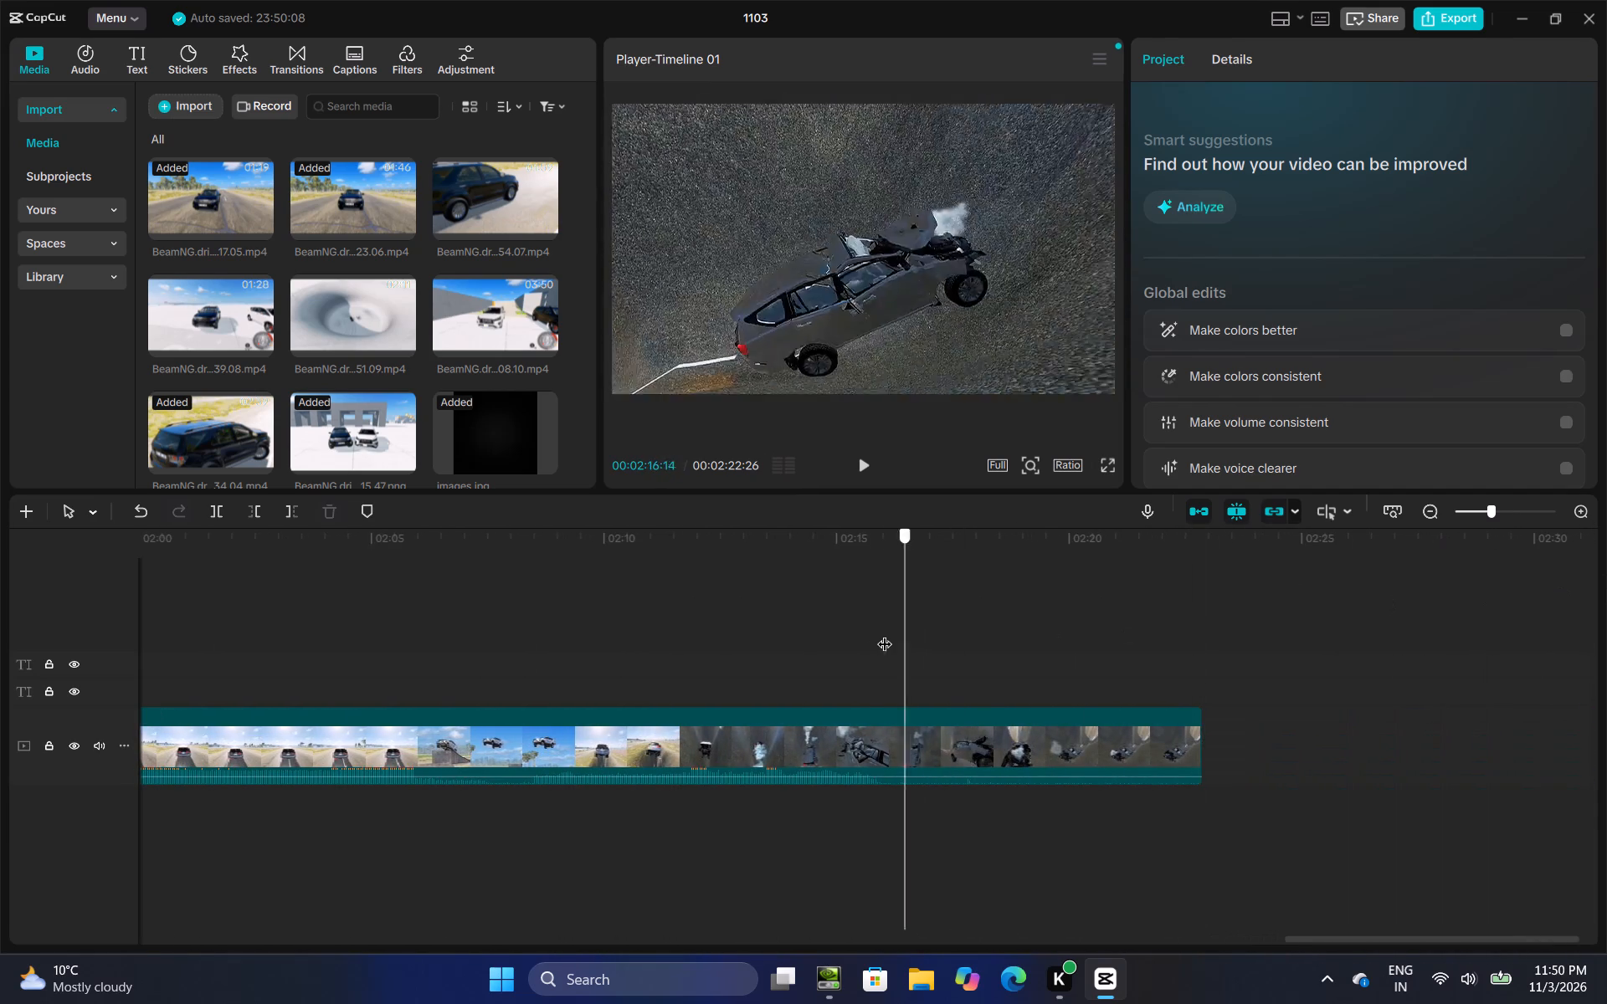
pyautogui.moveTo(885, 633); pyautogui.dragTo(1127, 629)
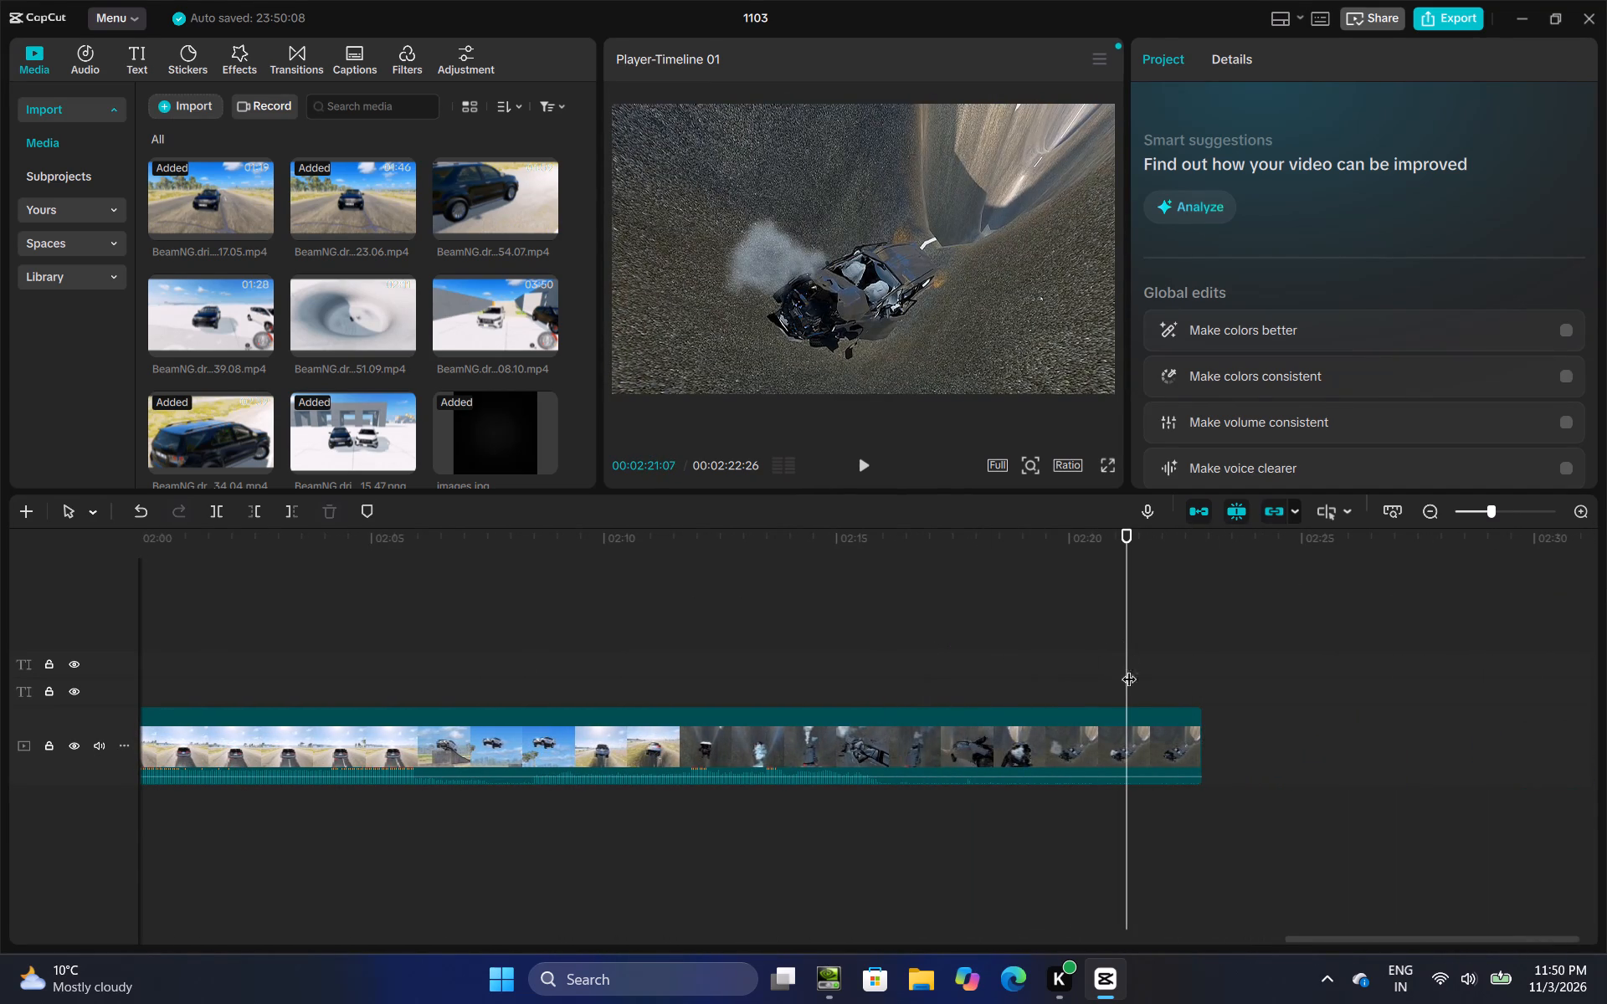
pyautogui.click(1150, 713)
pyautogui.moveTo(1204, 711); pyautogui.dragTo(1065, 748)
pyautogui.click(931, 675)
pyautogui.moveTo(931, 675); pyautogui.dragTo(1213, 640)
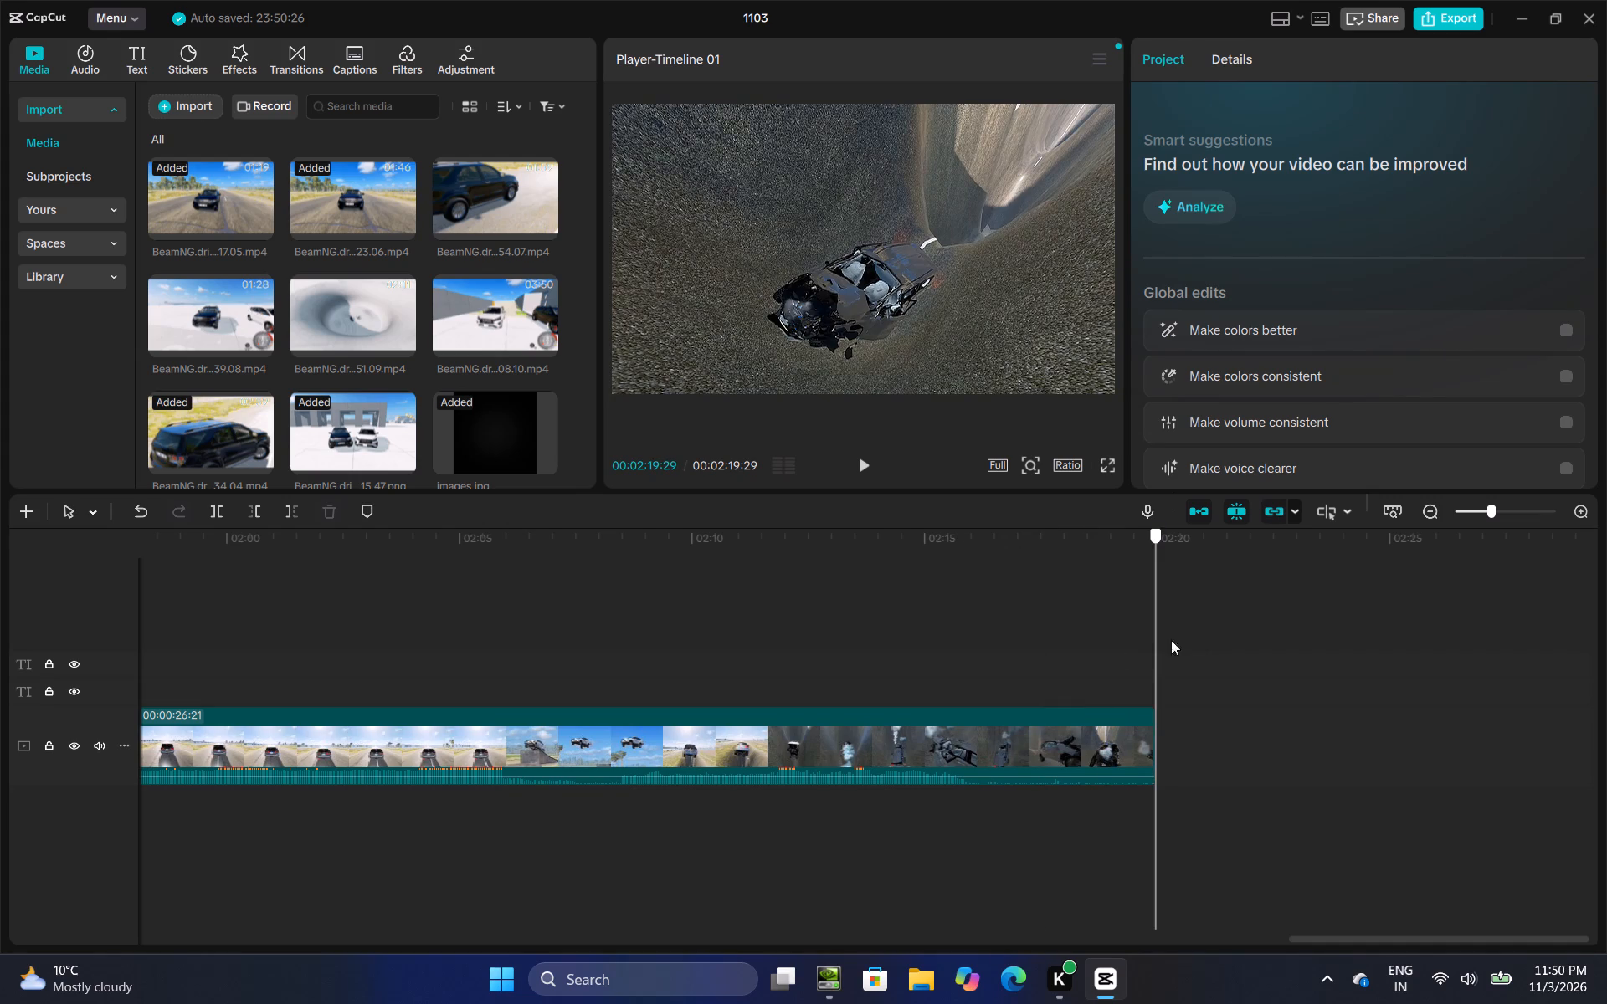
# Copy the score screenshot with its 0 and 1 texts and paste them at 00:02:19:29, placing the screenshot on the main track.
pyautogui.scroll(-4, 369, 347)
pyautogui.click(413, 560)
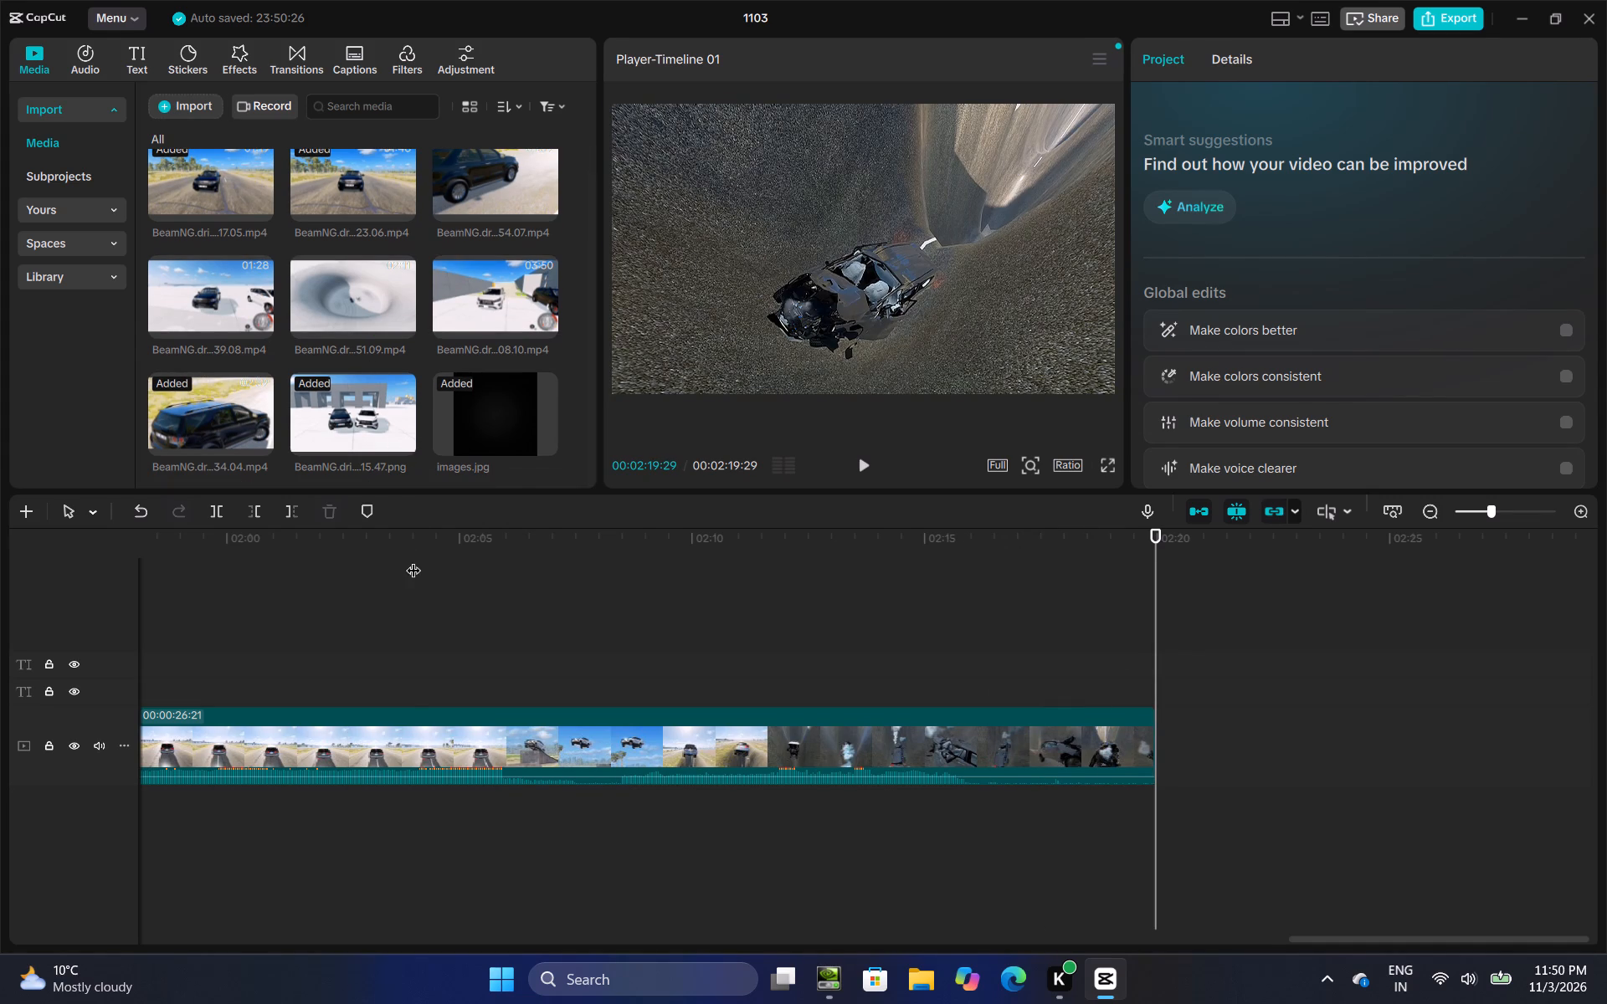
pyautogui.moveTo(413, 560); pyautogui.dragTo(916, 671)
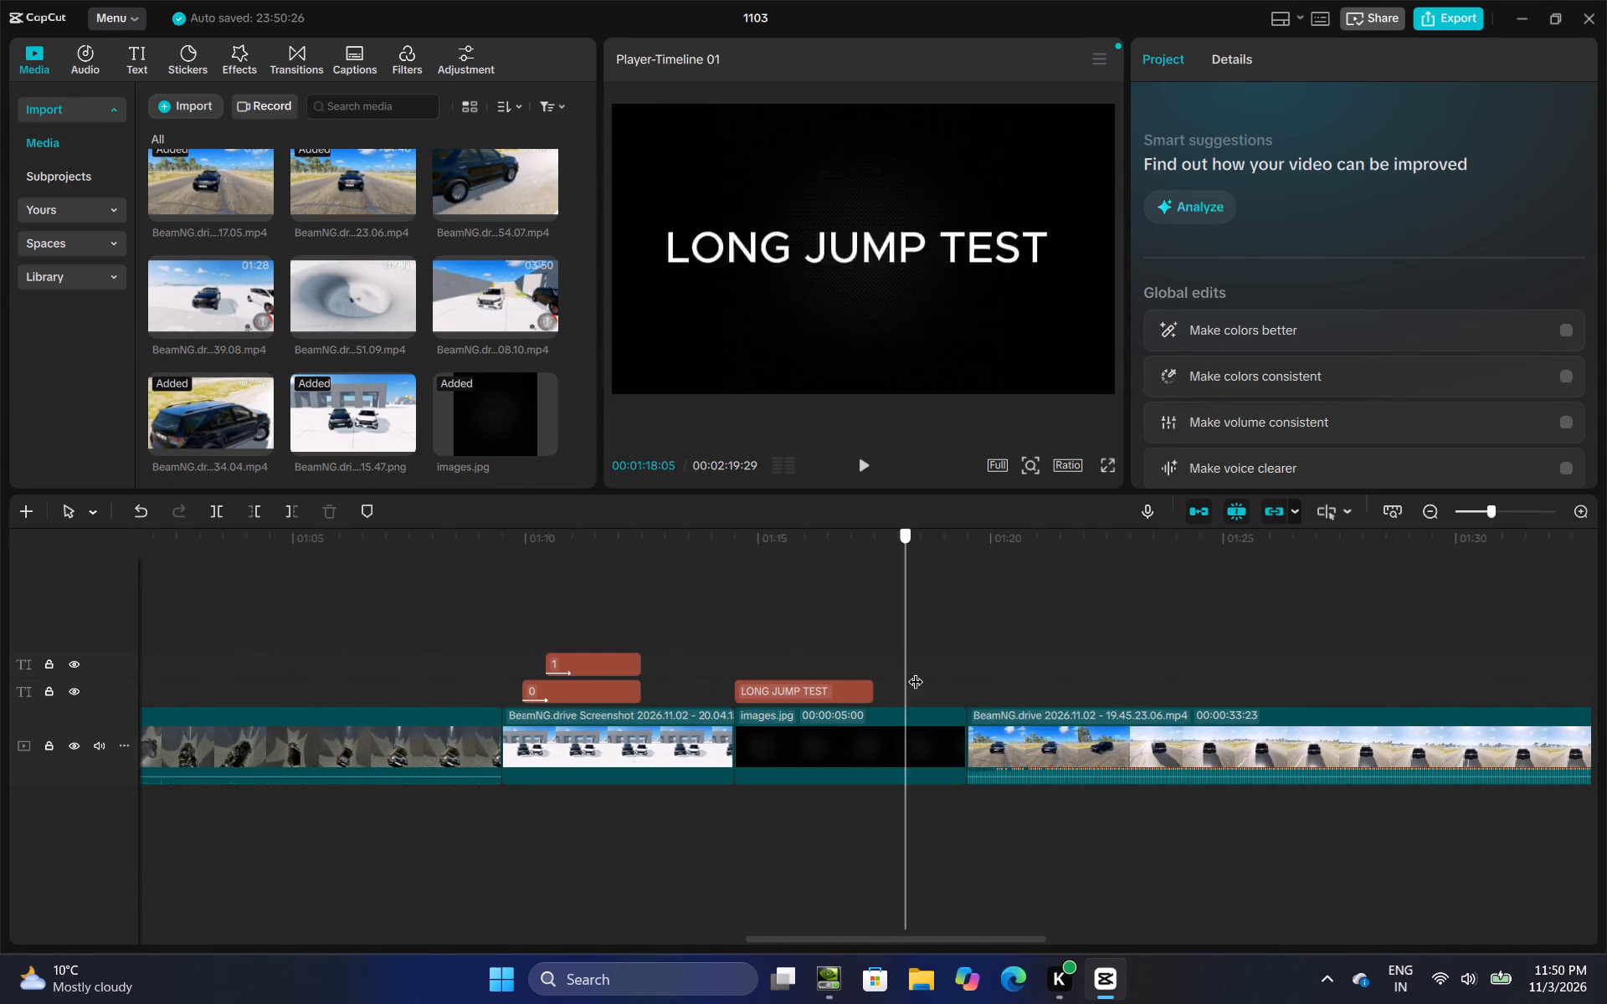
pyautogui.moveTo(916, 671); pyautogui.dragTo(868, 669)
pyautogui.moveTo(589, 604); pyautogui.dragTo(624, 744)
pyautogui.rightClick(624, 744)
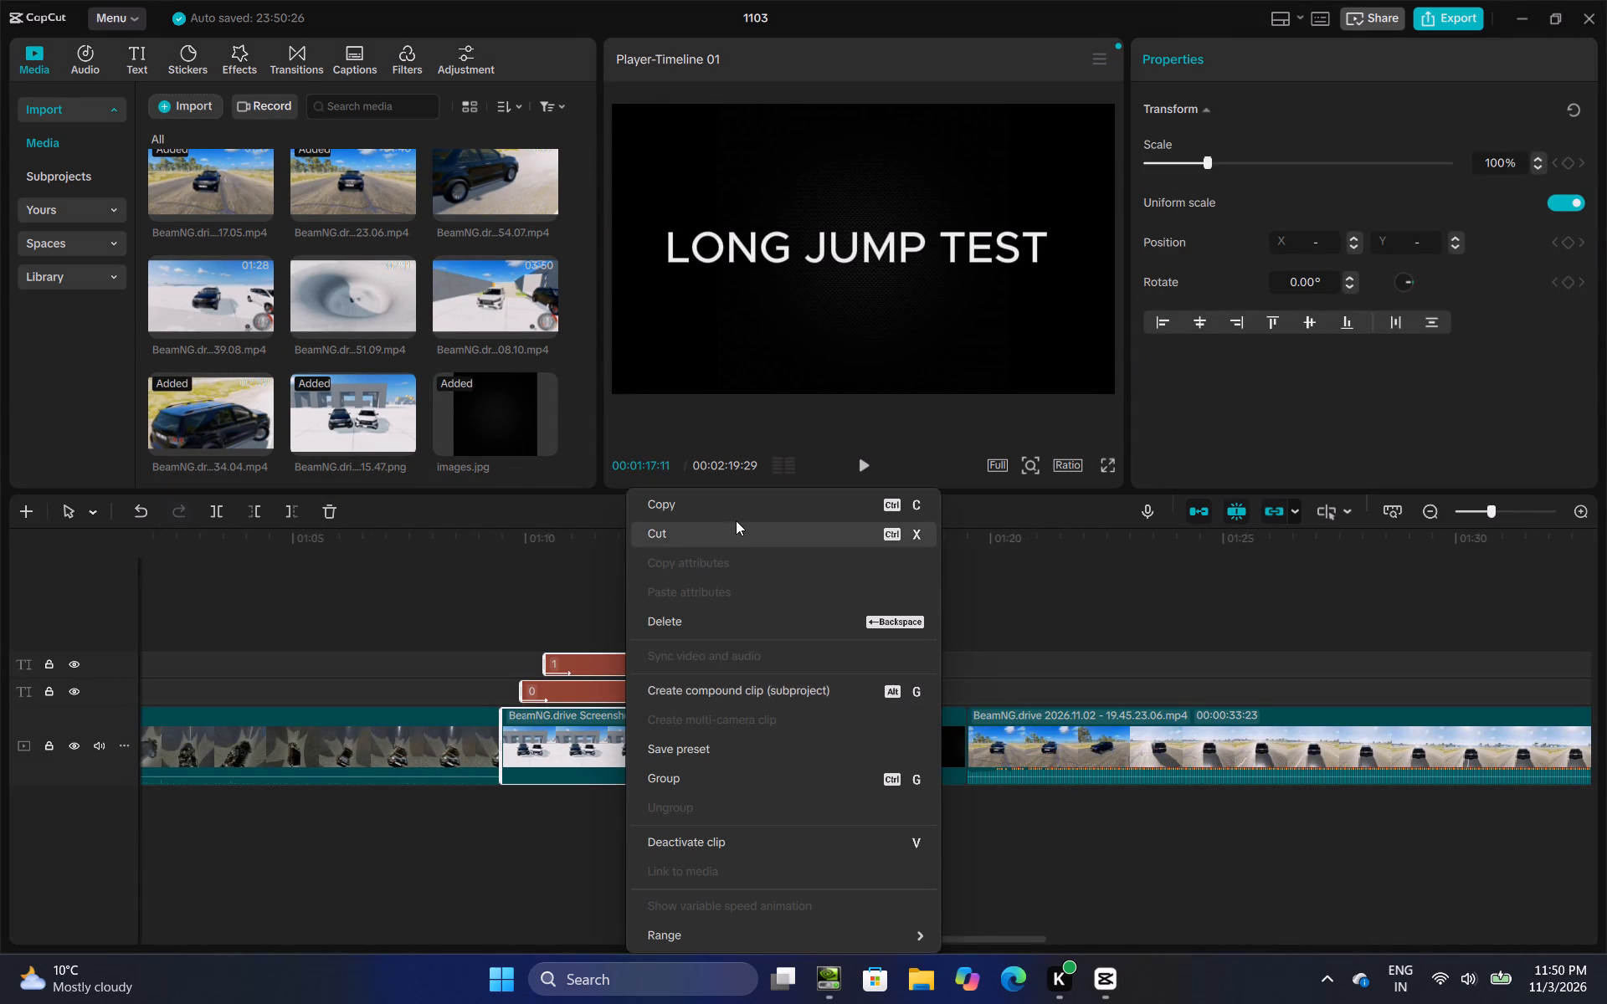
pyautogui.click(734, 519)
pyautogui.click(1076, 604)
pyautogui.moveTo(1079, 604); pyautogui.dragTo(1592, 590)
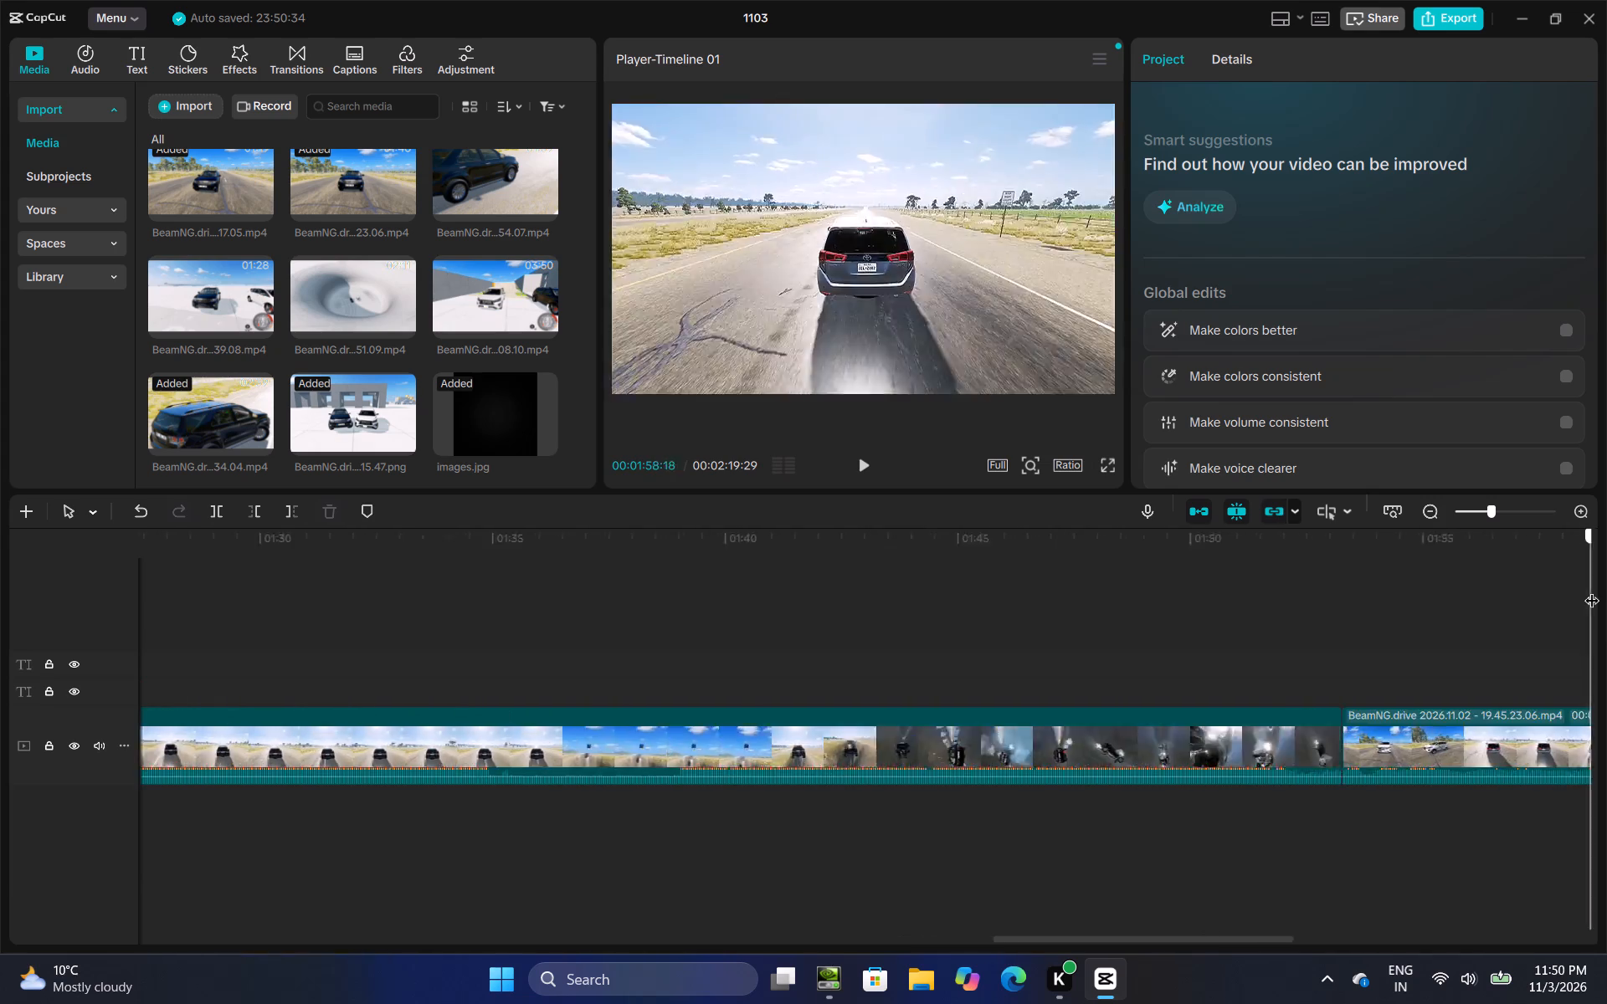
pyautogui.moveTo(1592, 590); pyautogui.dragTo(1604, 648)
pyautogui.rightClick(1227, 742)
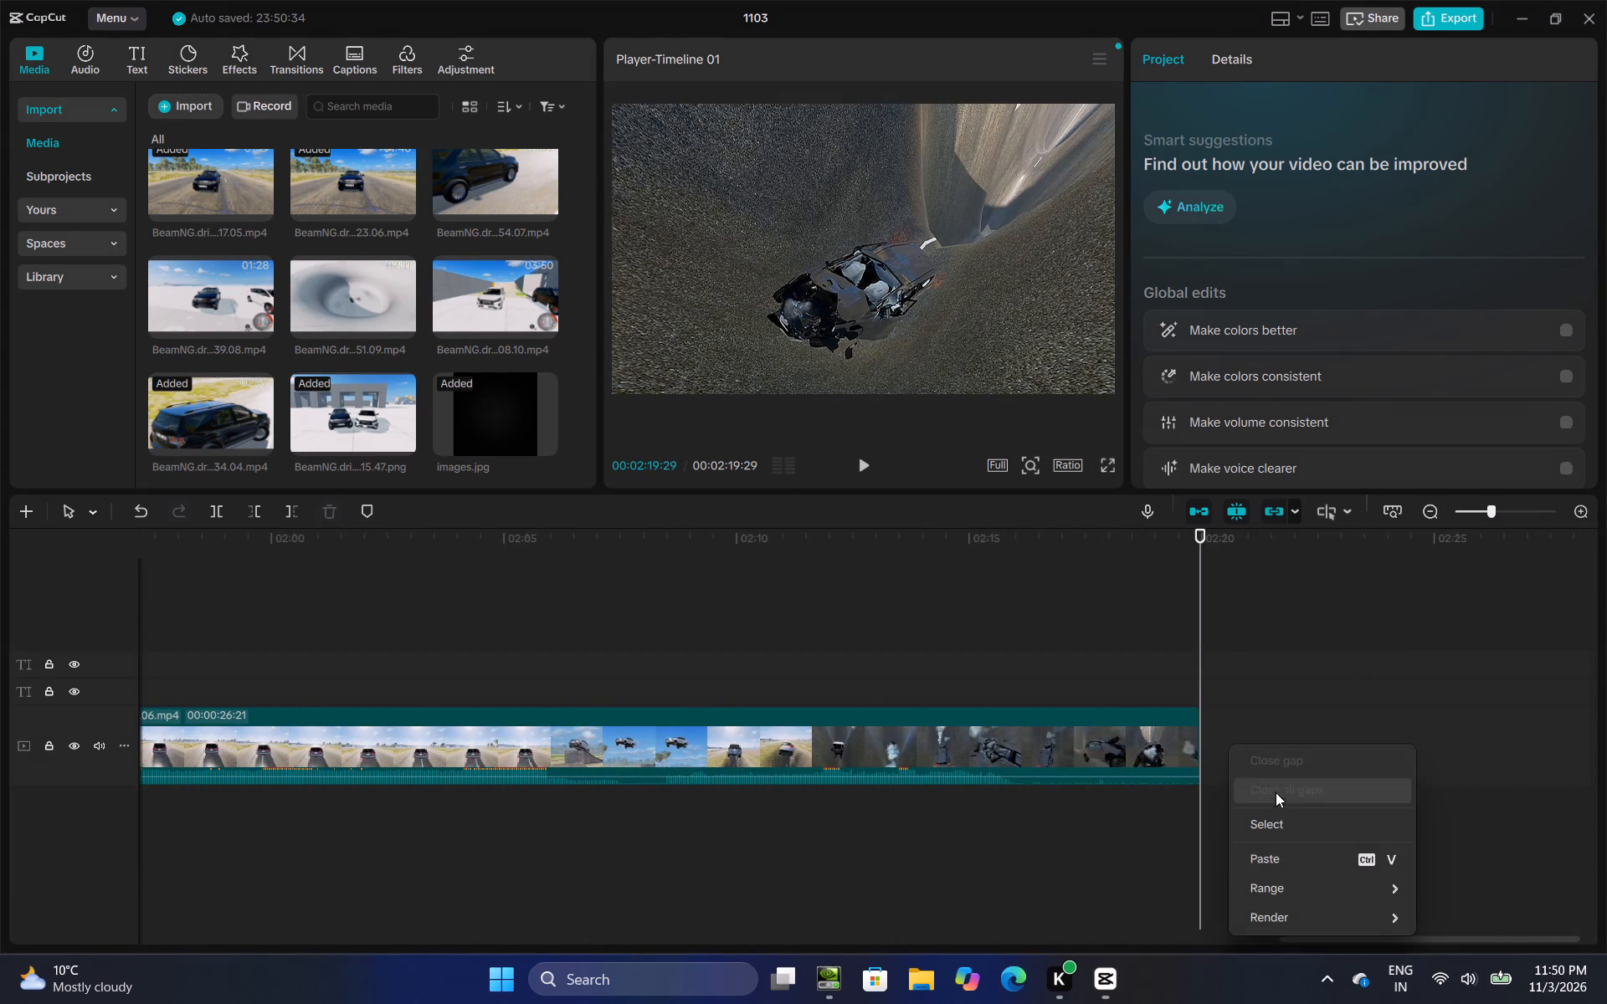
pyautogui.click(1288, 853)
pyautogui.moveTo(1228, 686); pyautogui.dragTo(1225, 757)
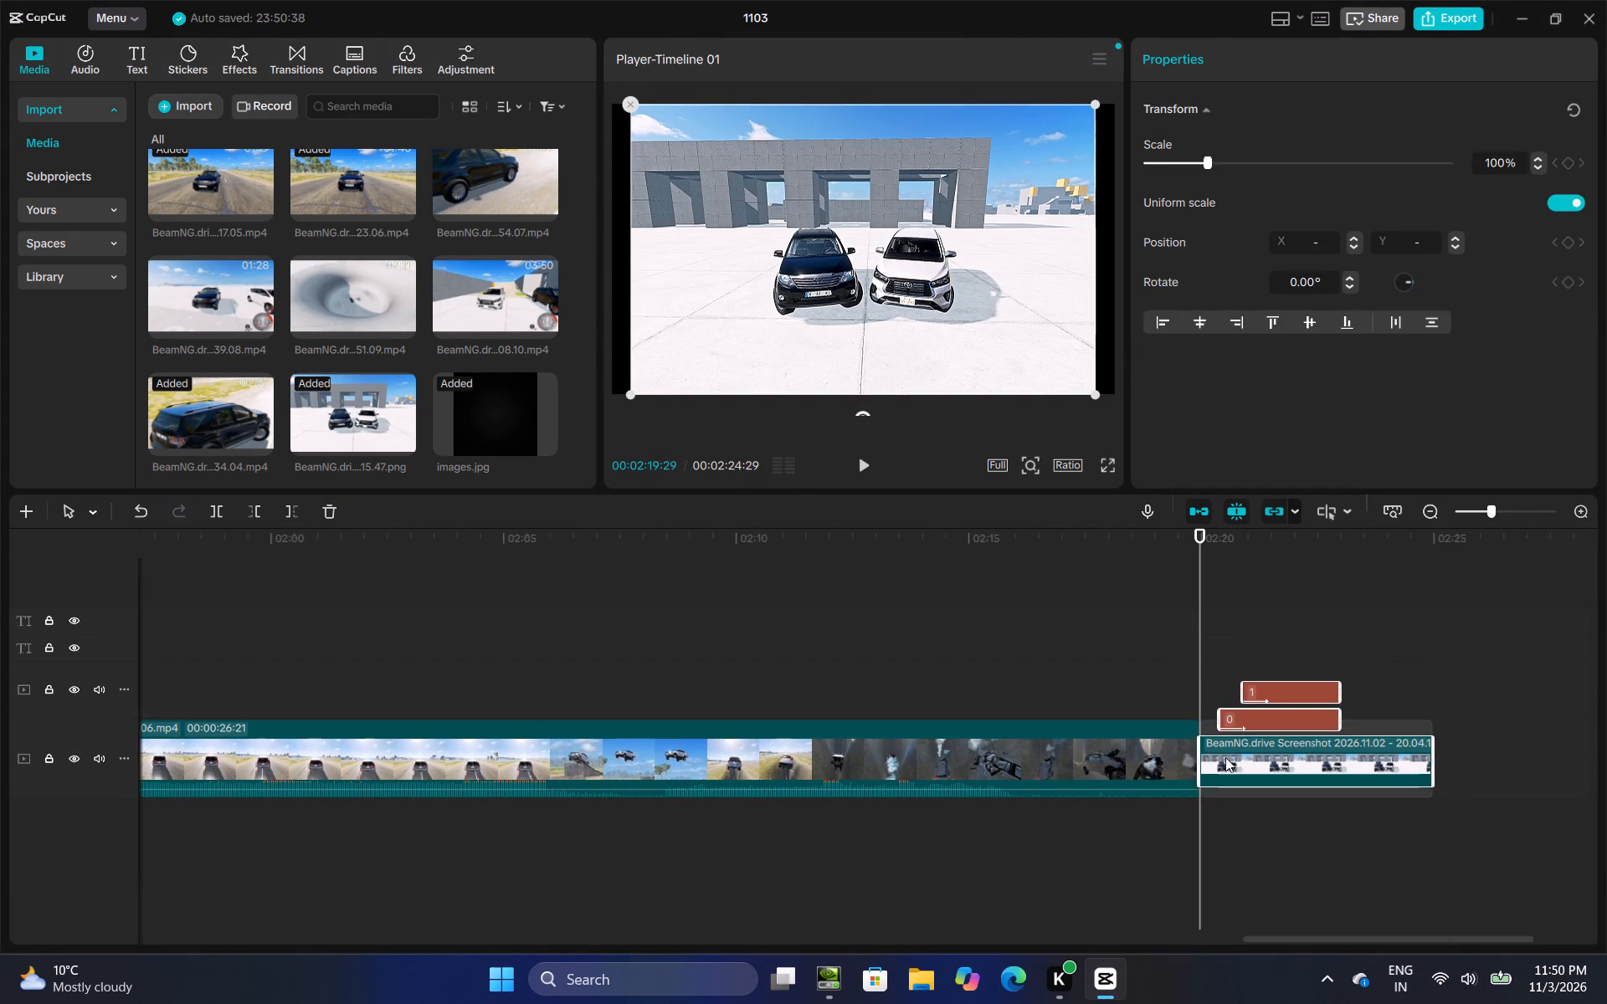
pyautogui.moveTo(1225, 757); pyautogui.dragTo(1238, 757)
# Extend the pasted "0" text back to the start of the score screenshot and move the "1" text to the same start.
pyautogui.click(1261, 615)
pyautogui.click(1234, 684)
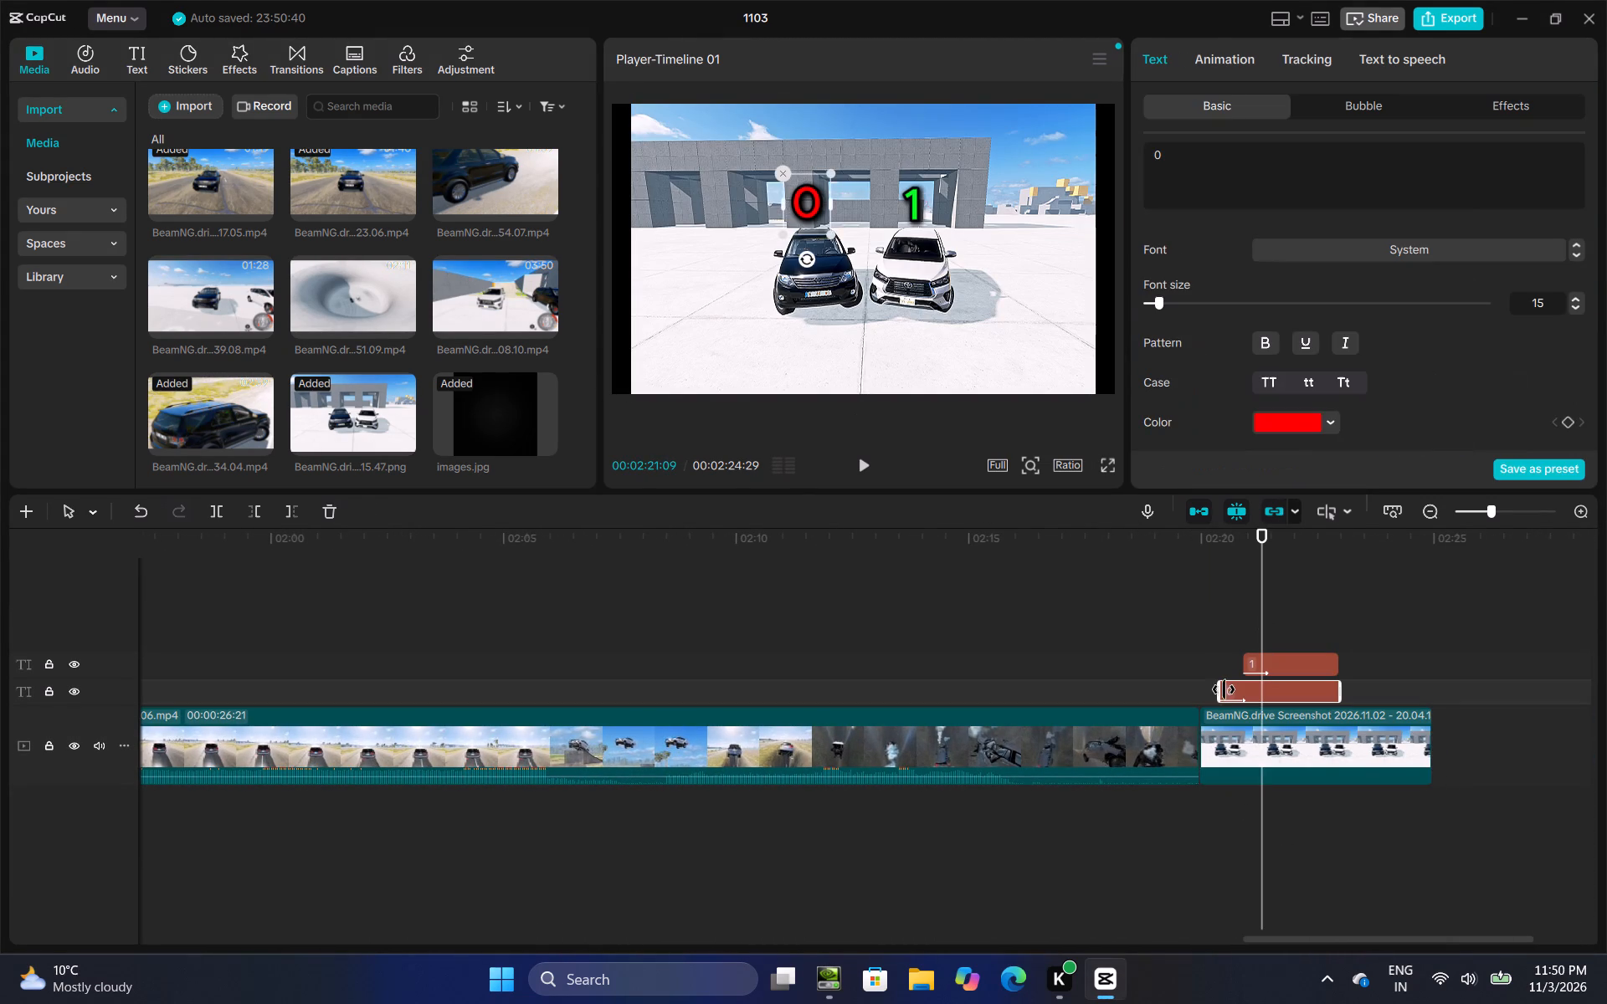
pyautogui.moveTo(1224, 689); pyautogui.dragTo(1209, 692)
pyautogui.click(1250, 669)
pyautogui.moveTo(1250, 669); pyautogui.dragTo(1240, 669)
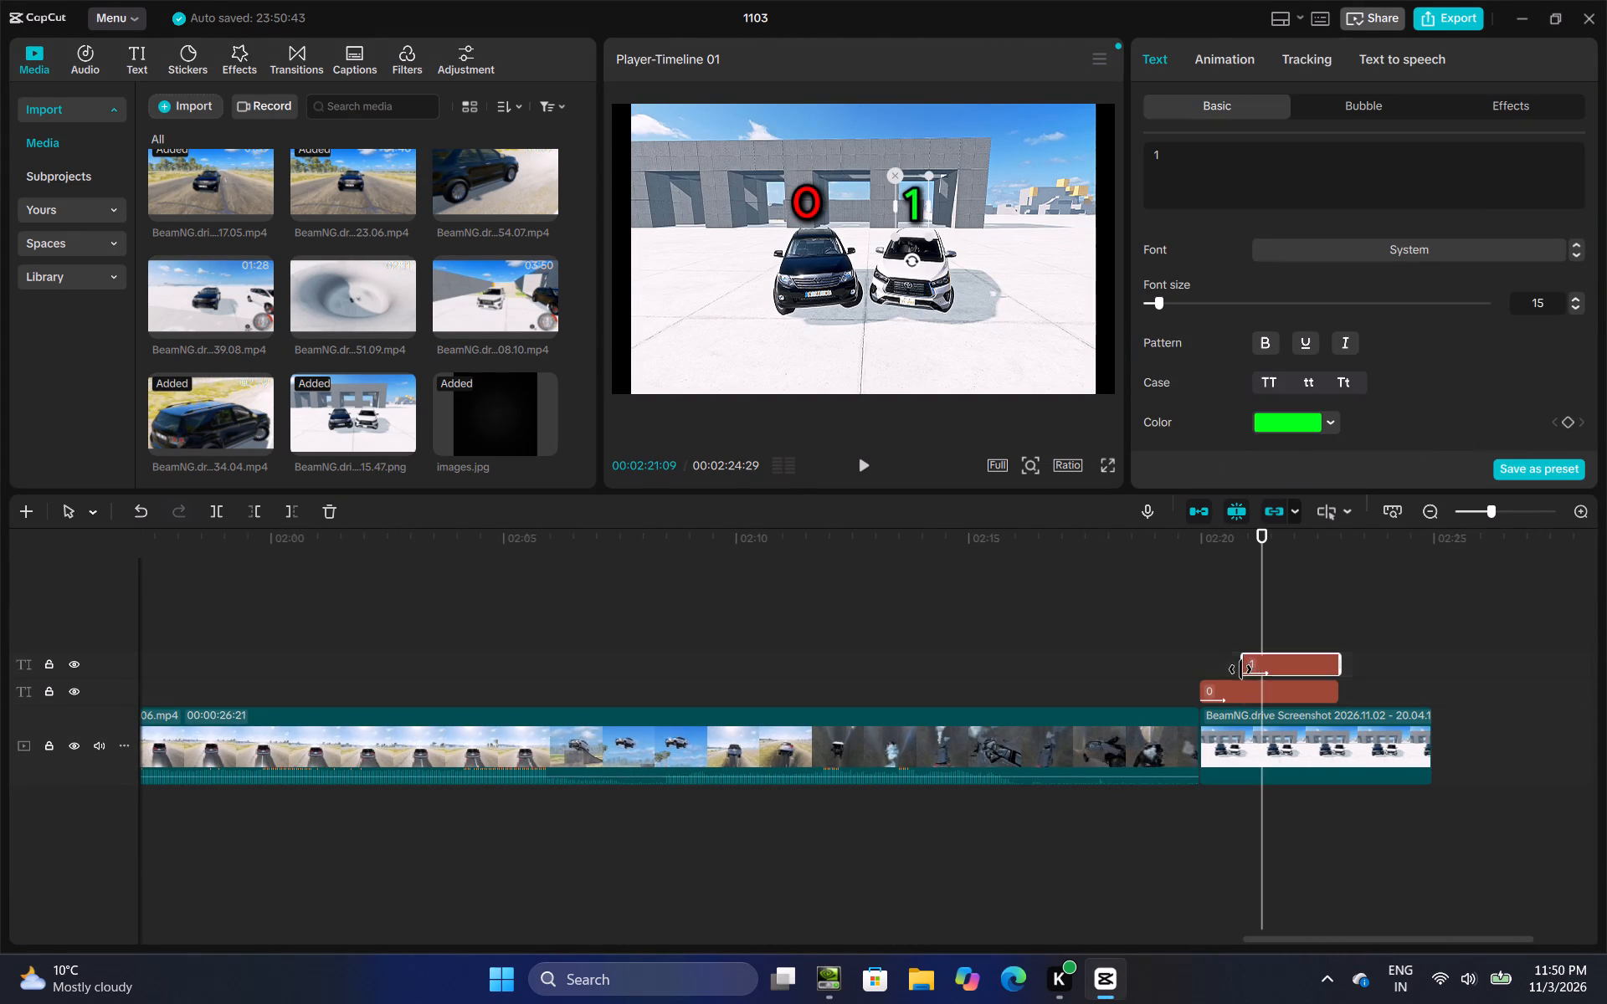
pyautogui.moveTo(1240, 669); pyautogui.dragTo(1211, 673)
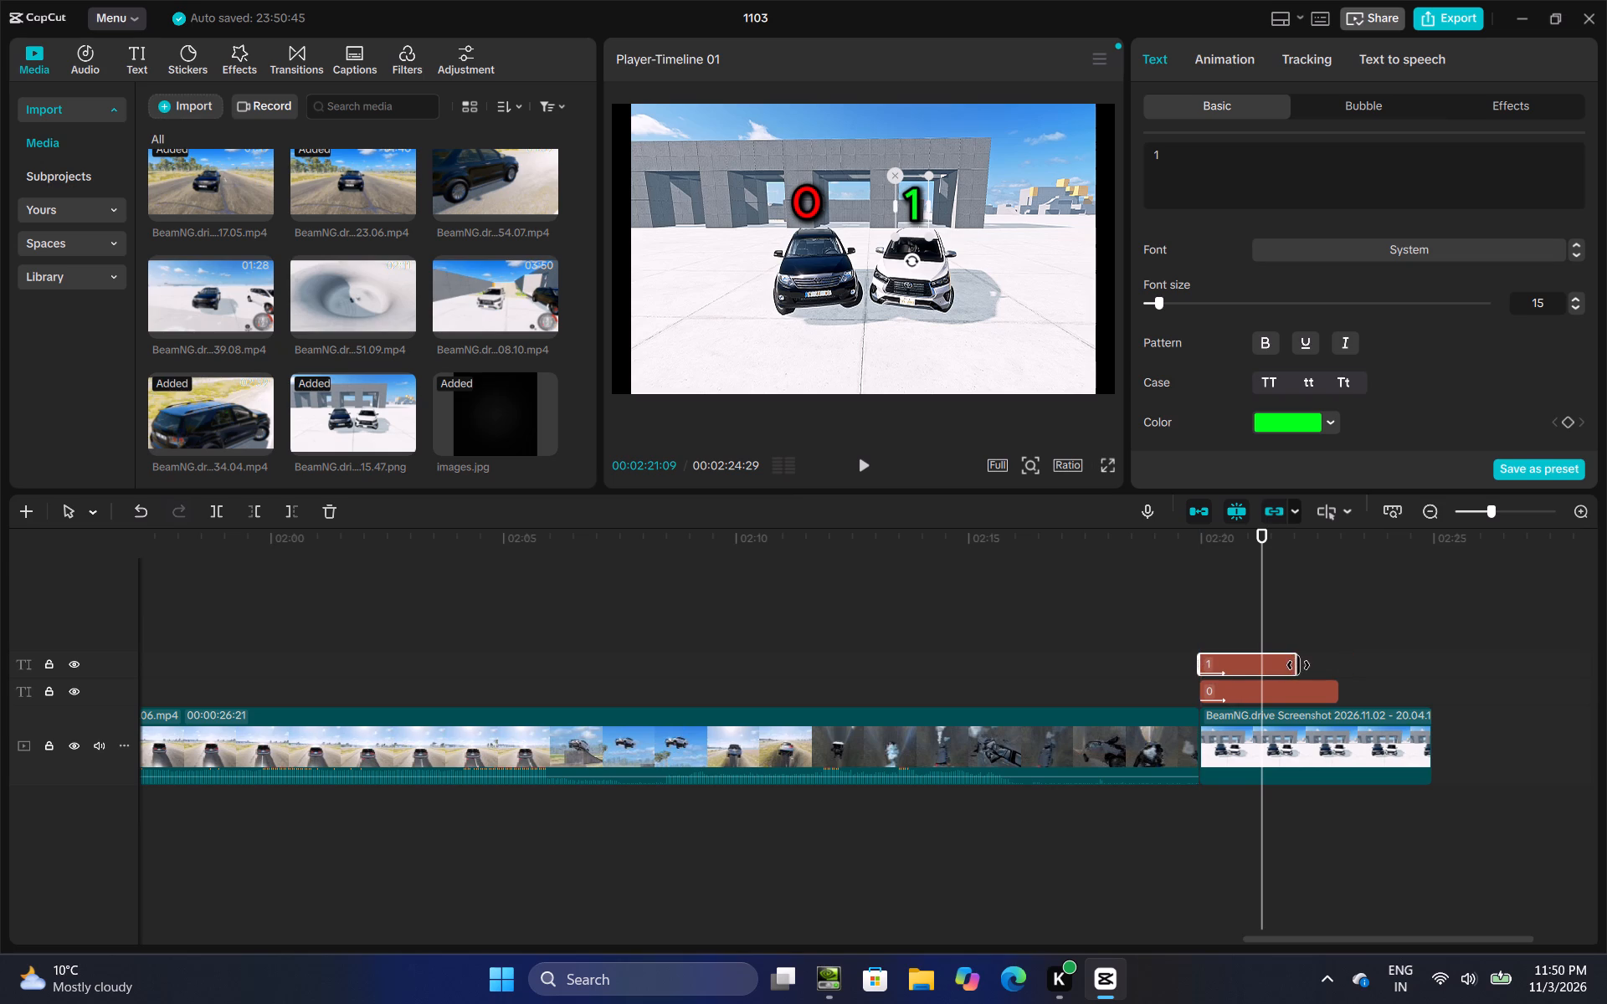
# Extend the end of the pasted "1" text to just short of the "0" text's end.
pyautogui.moveTo(1298, 665); pyautogui.dragTo(1324, 665)
# Remove the Fade In animation from the pasted "1" and "0" texts by setting both to None.
pyautogui.click(1228, 636)
pyautogui.click(1230, 656)
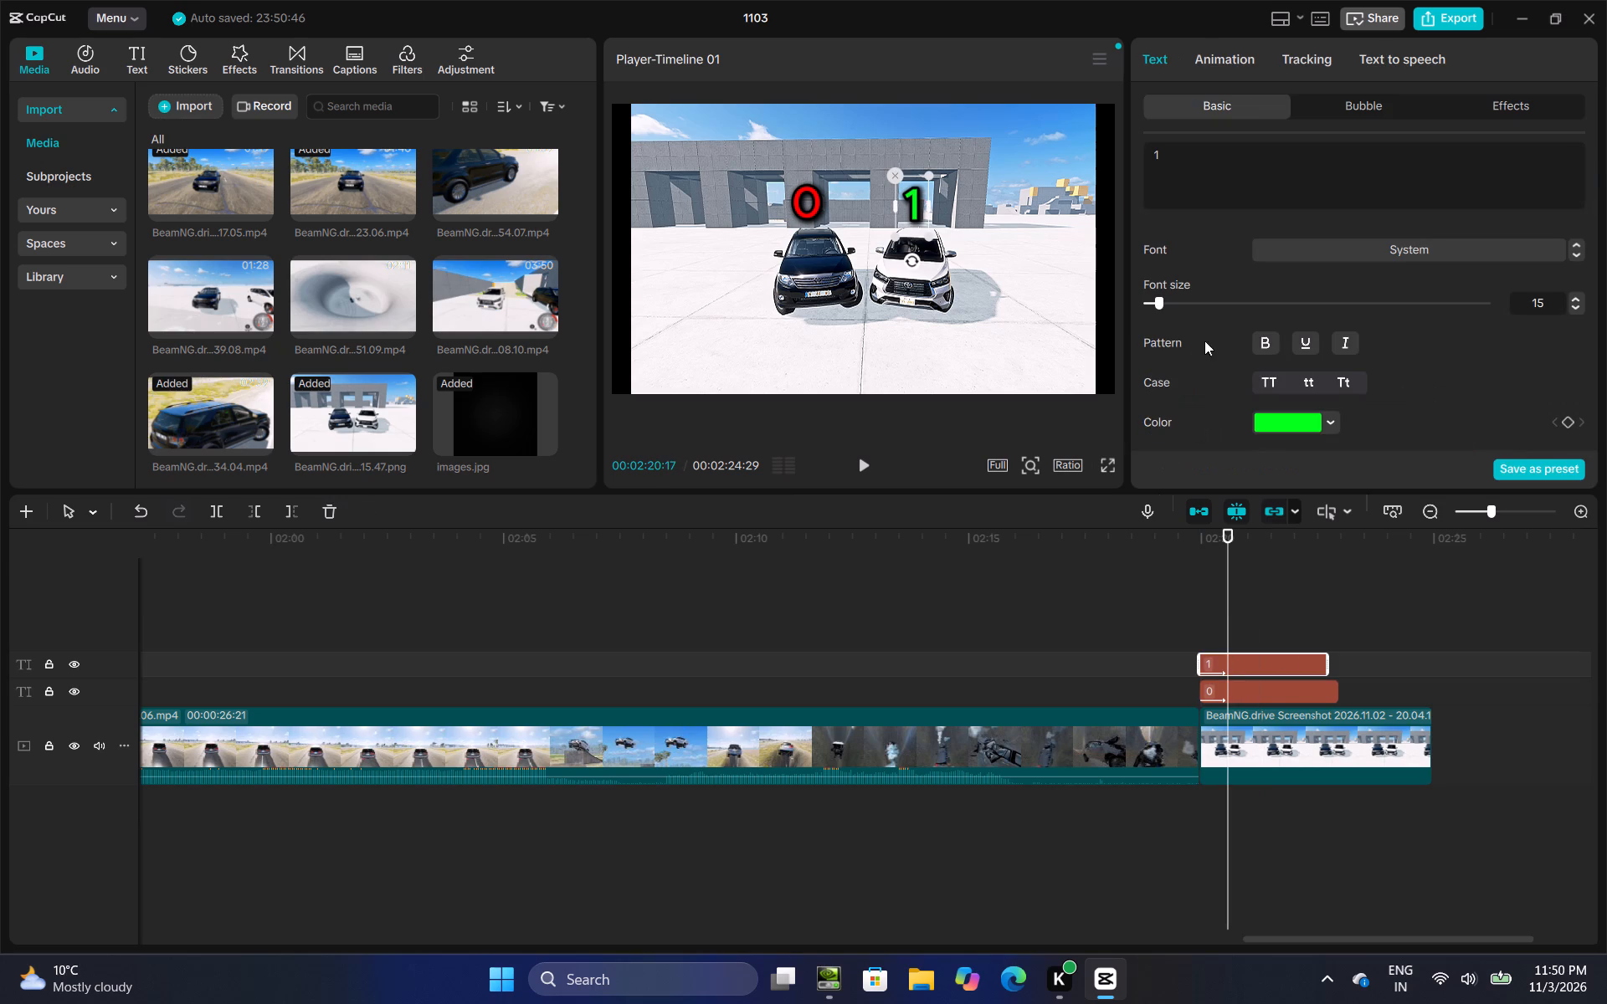
pyautogui.click(1211, 52)
pyautogui.click(1167, 246)
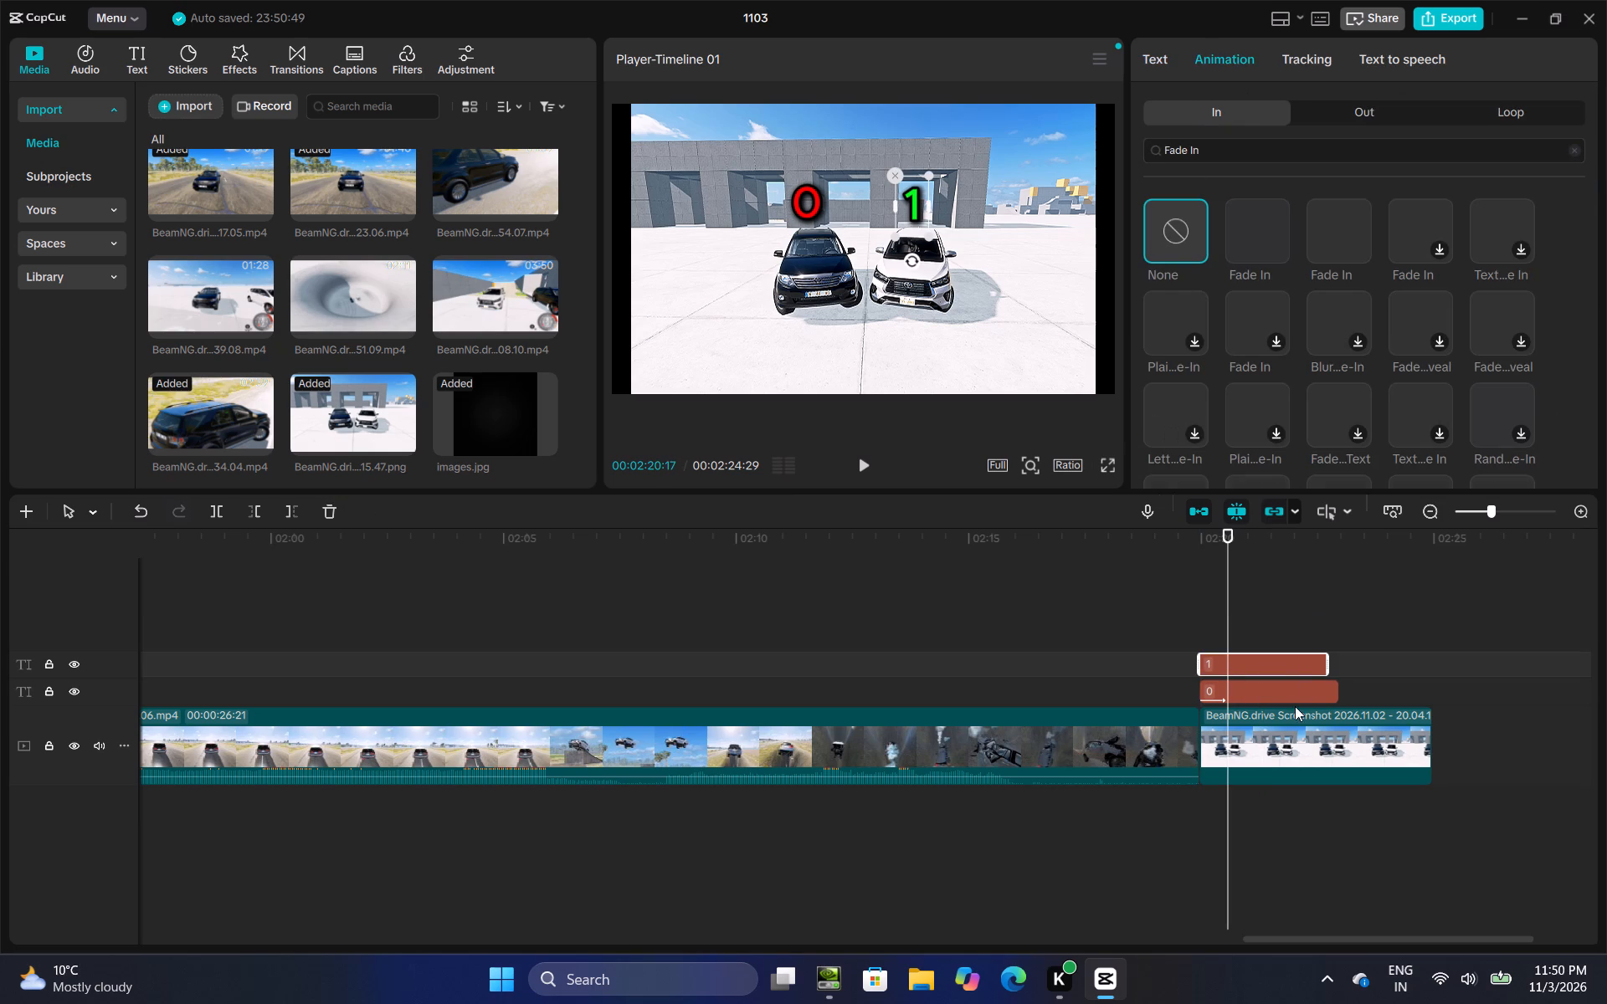
pyautogui.click(1282, 688)
pyautogui.click(1257, 54)
pyautogui.click(1171, 232)
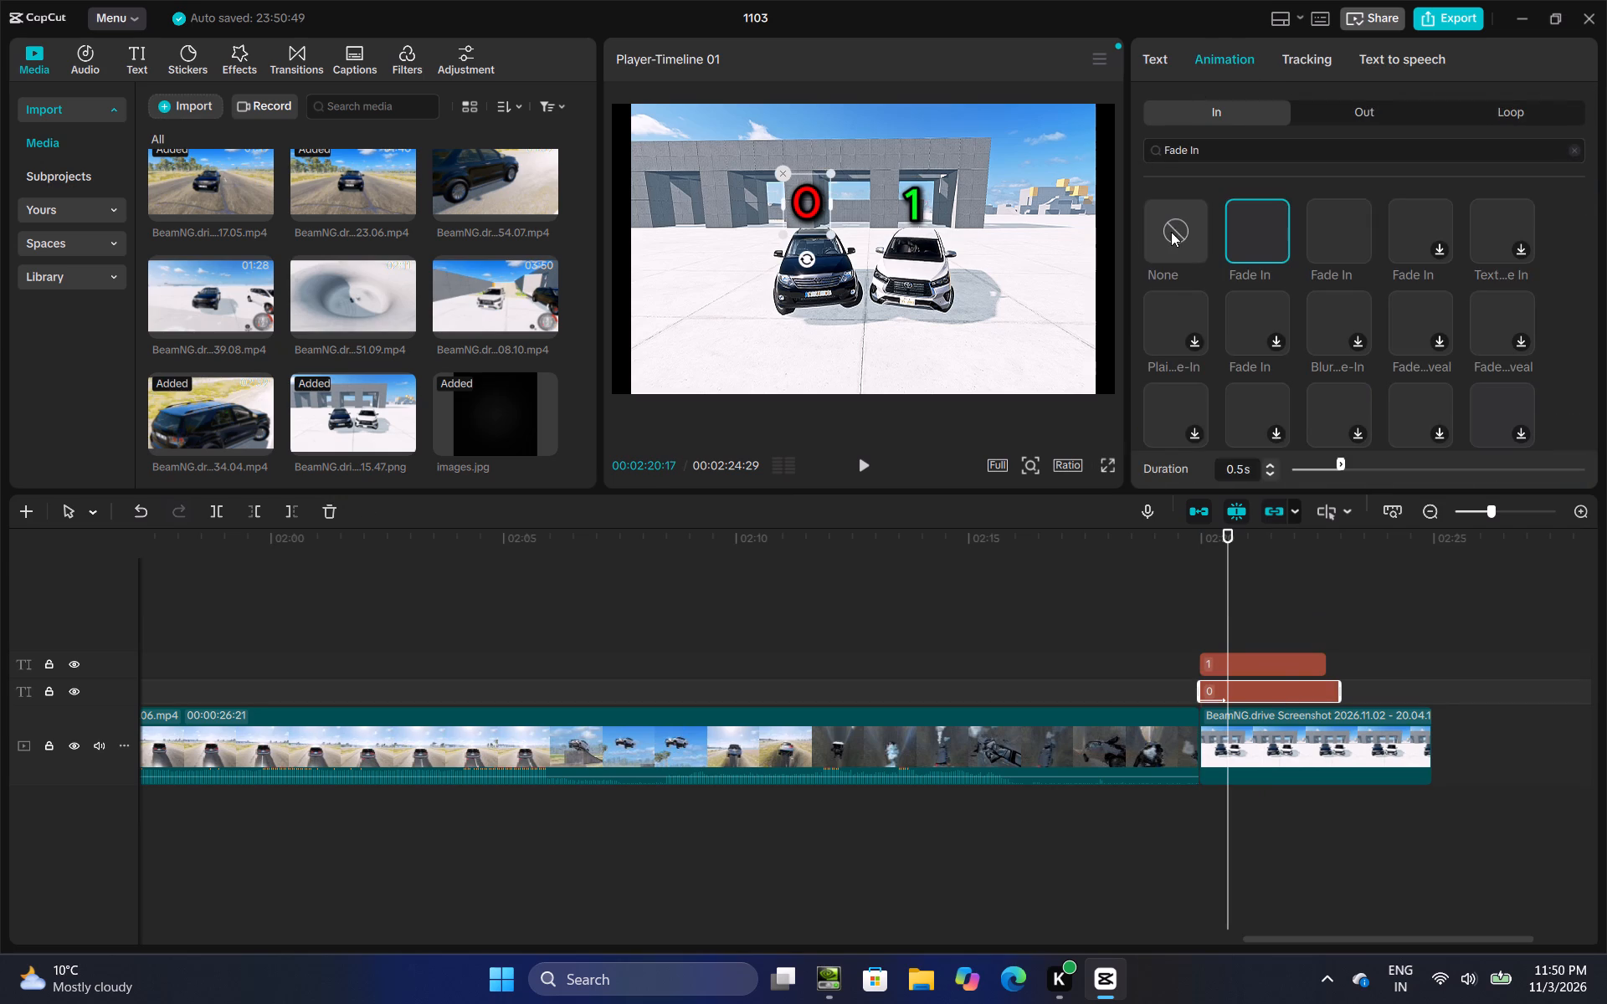
pyautogui.click(1259, 625)
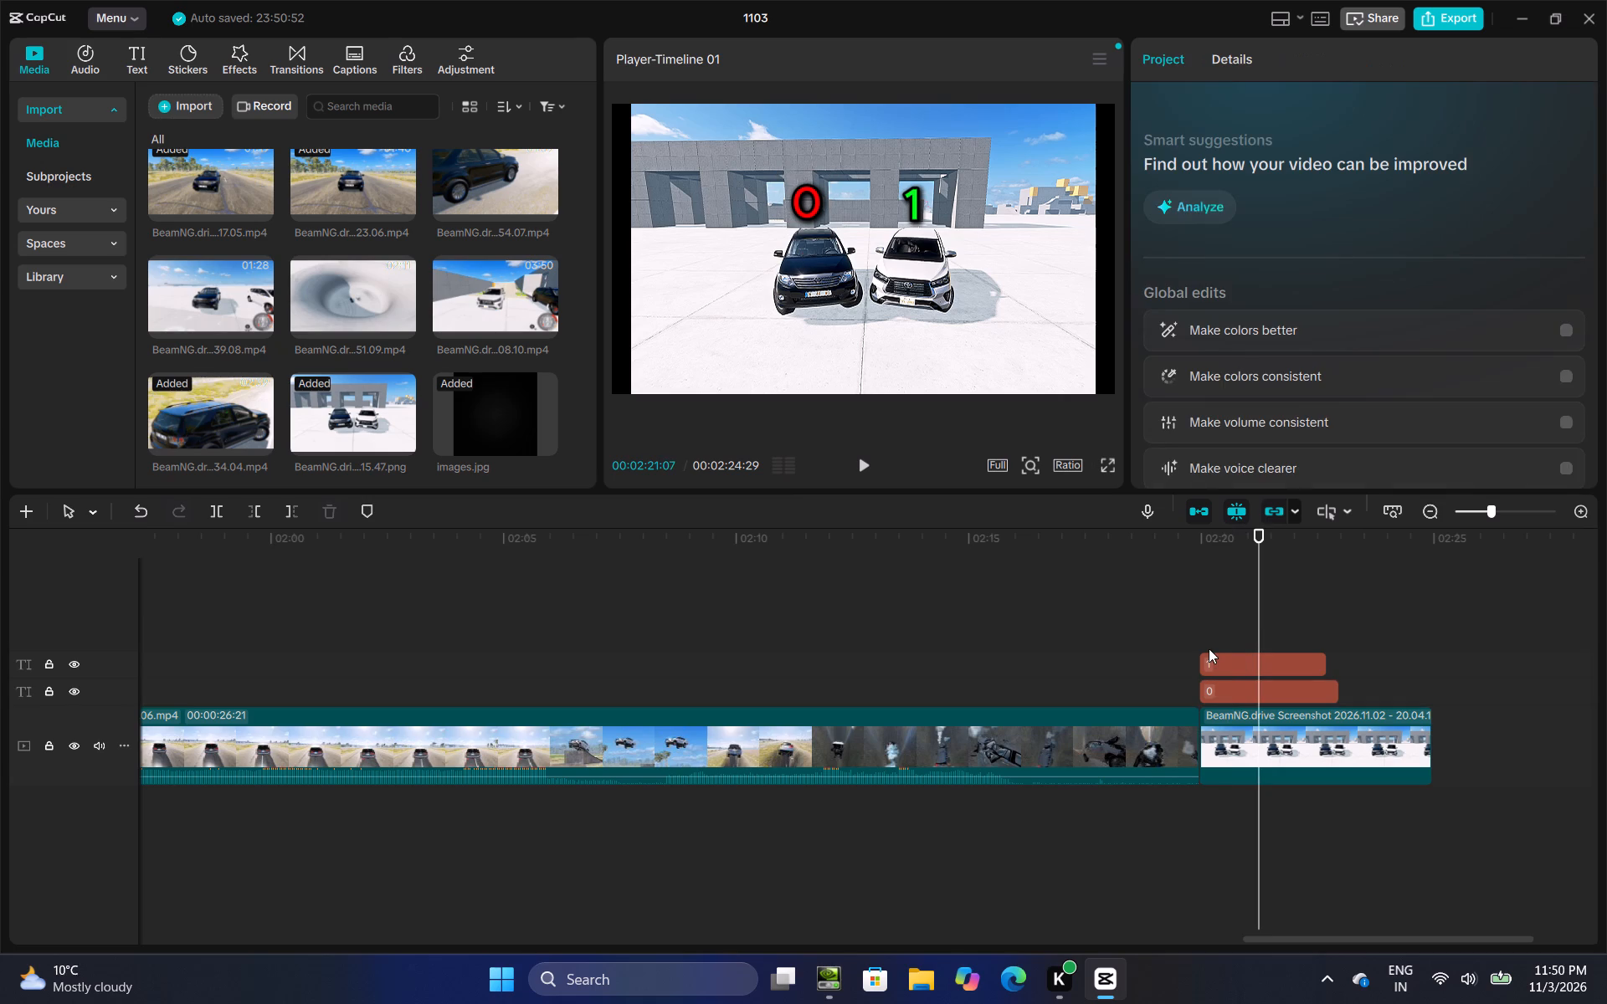
# Add a text at 00:02:19:29 over the score screenshot reading "no points either" in uppercase.
pyautogui.doubleClick(1209, 646)
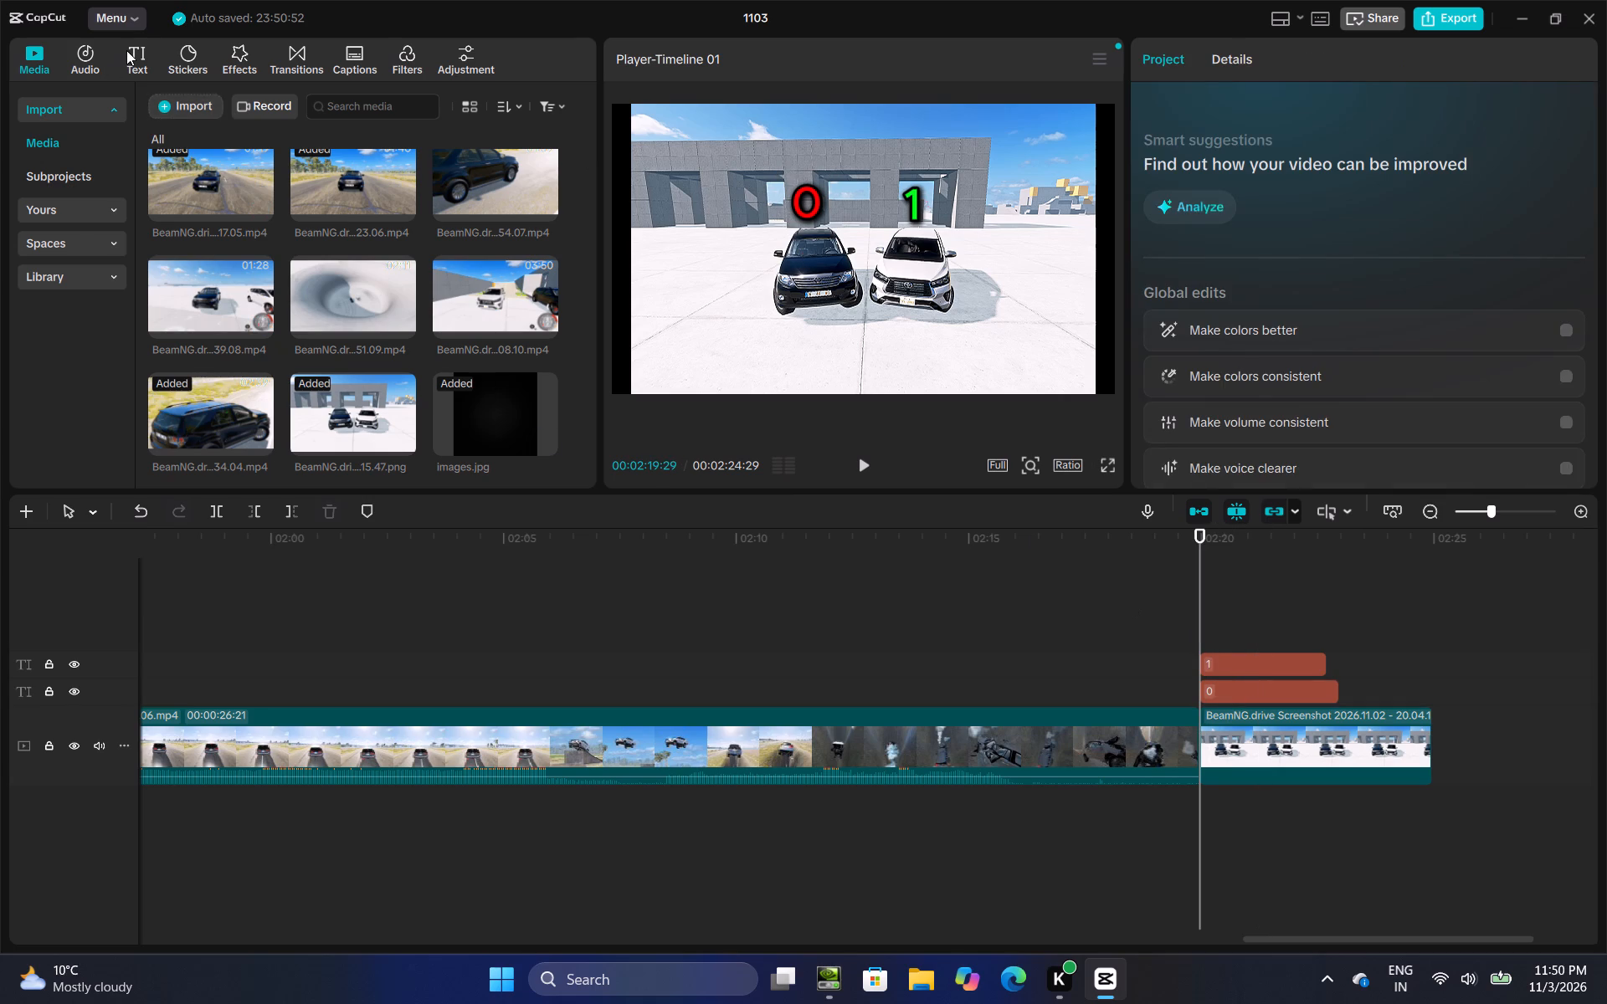
pyautogui.click(126, 50)
pyautogui.click(225, 165)
pyautogui.moveTo(1274, 163); pyautogui.dragTo(1117, 146)
pyautogui.press('BackSpace')
pyautogui.write('no')
pyautogui.press('space')
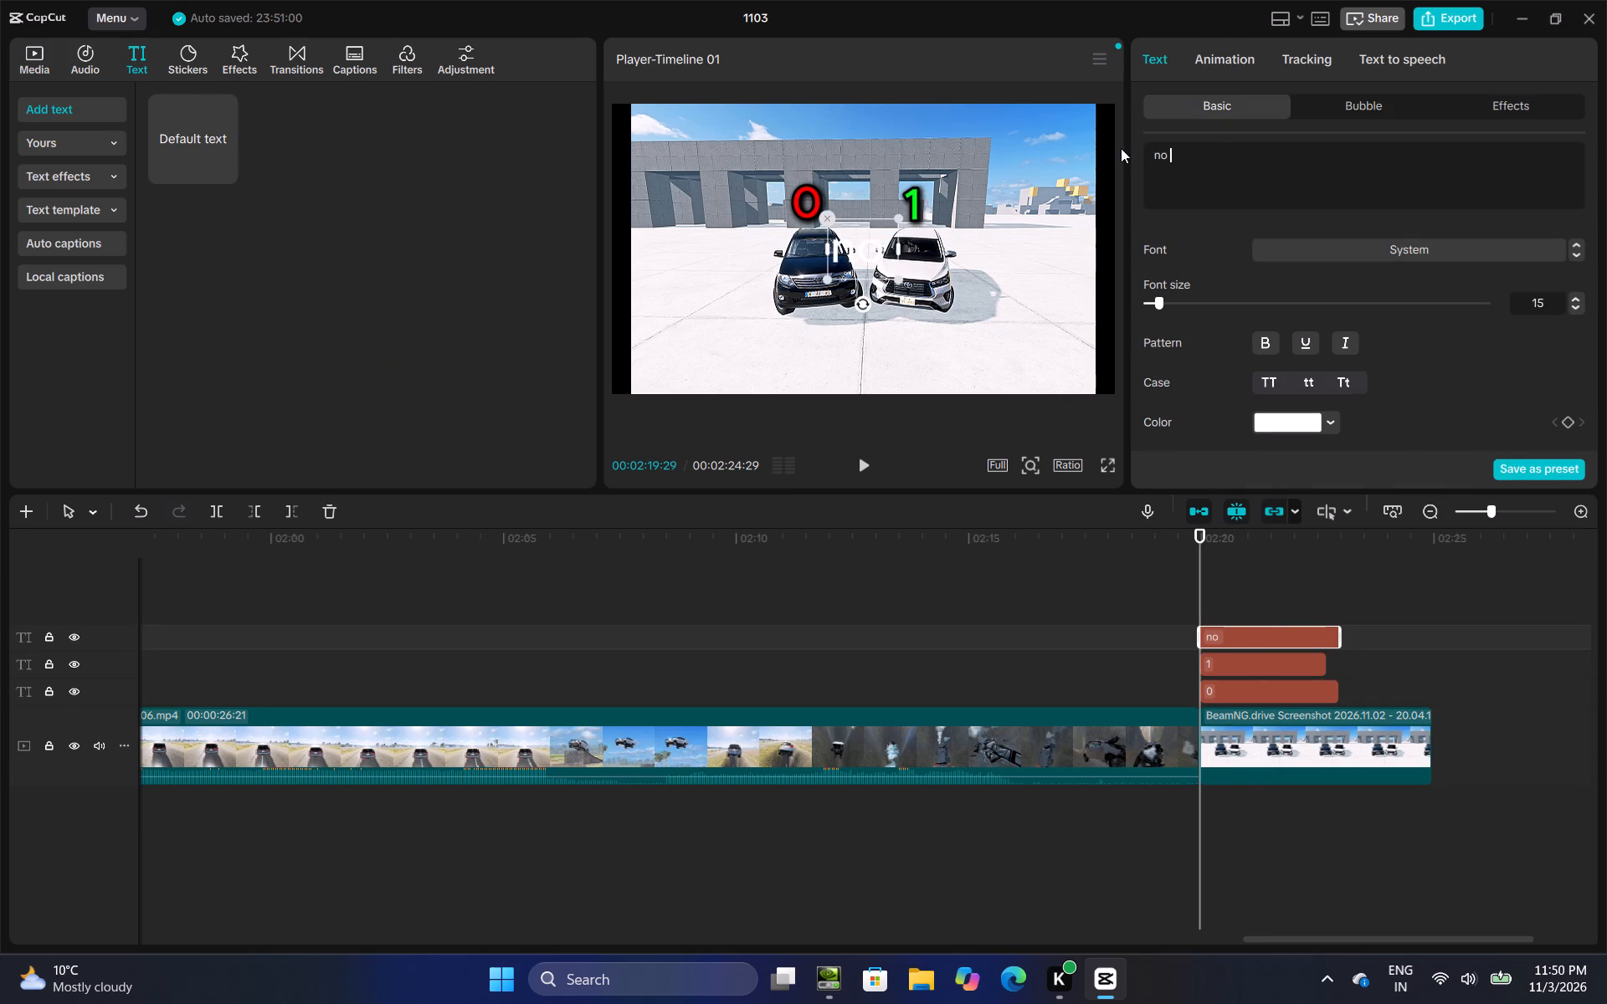
pyautogui.write('points either')
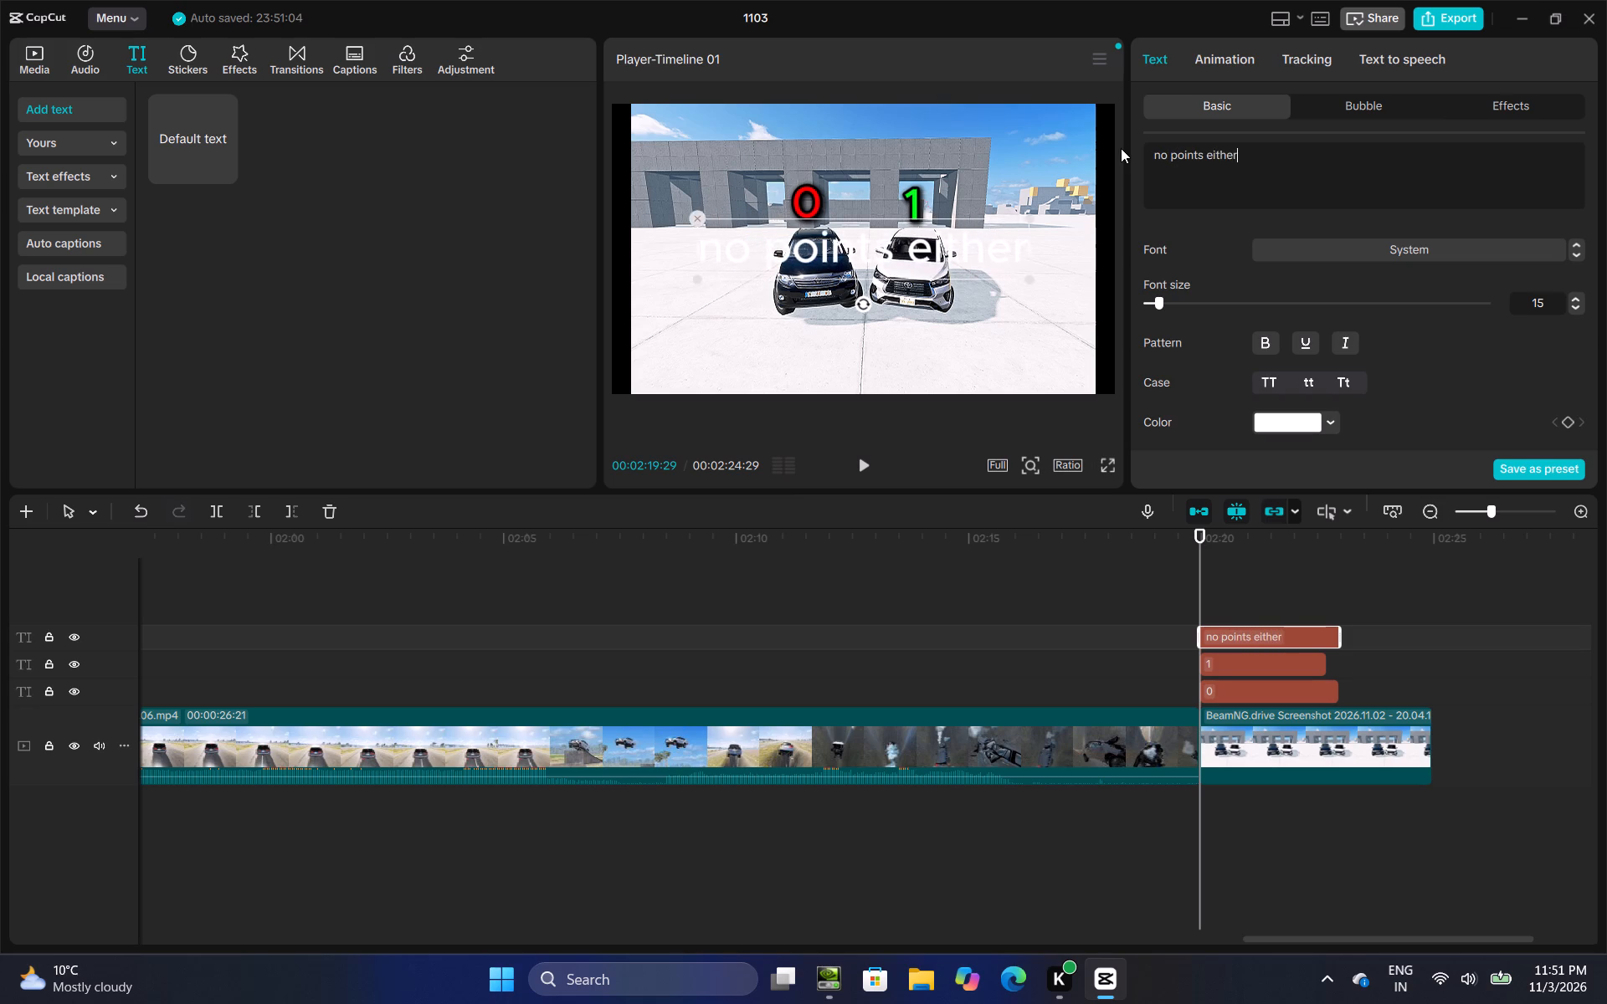
pyautogui.press('space')
pyautogui.click(1277, 387)
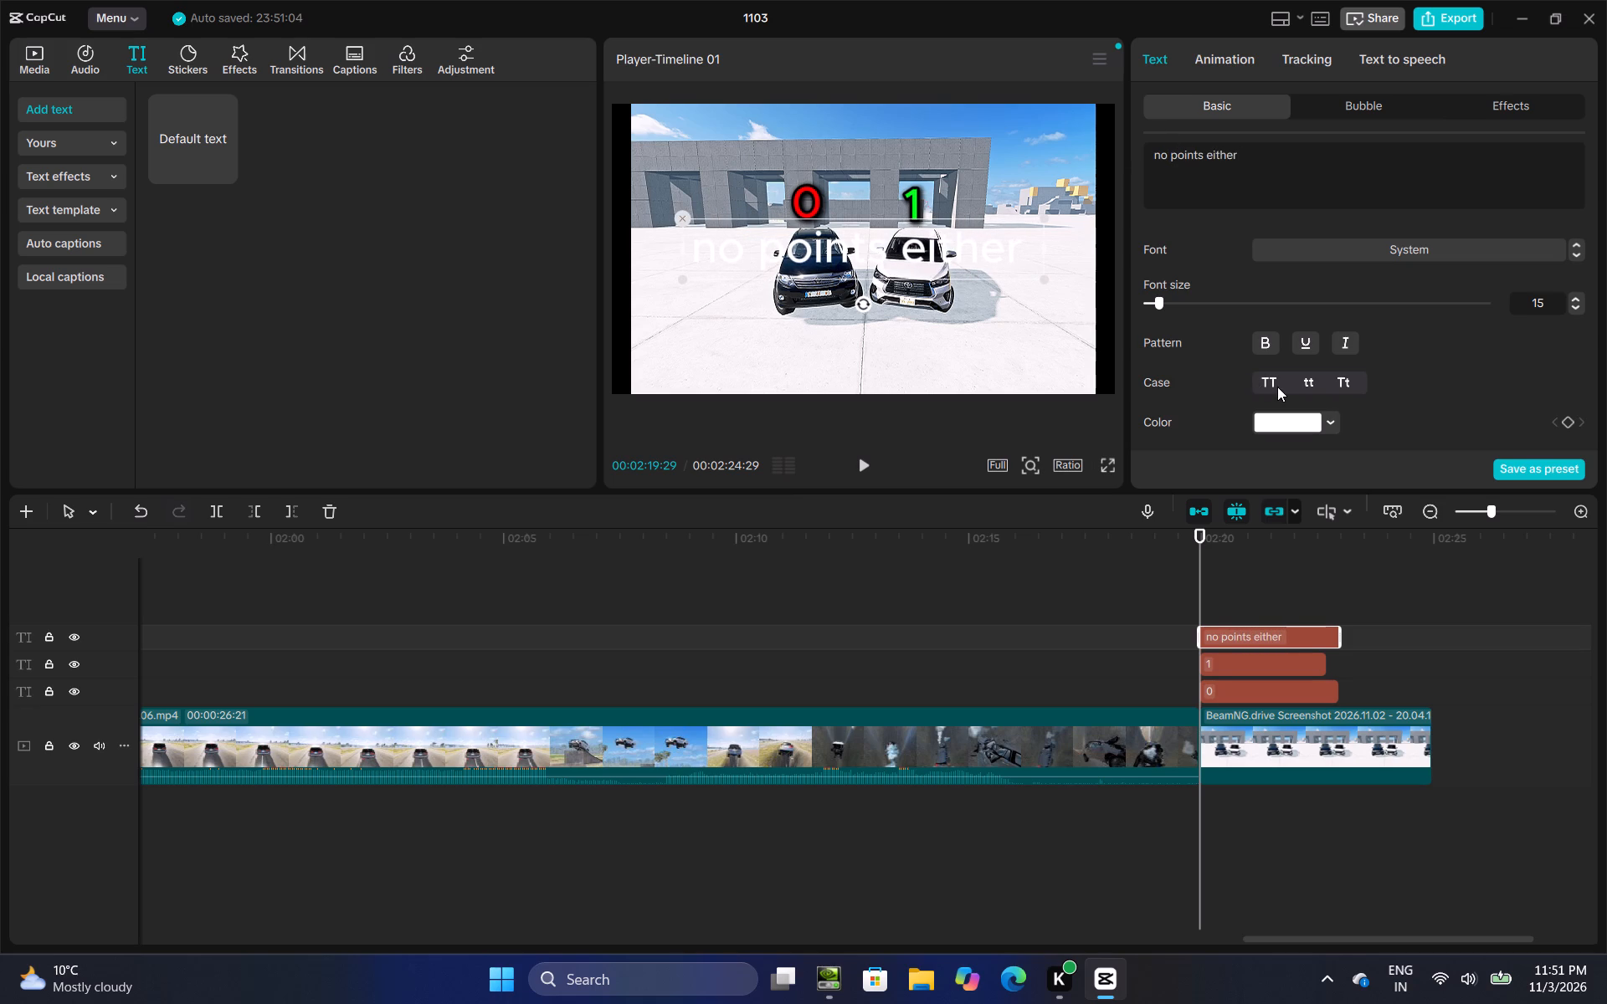
# Give the "NO POINTS EITHER" text a black outline, a red colour and a shadow.
pyautogui.scroll(-3, 1271, 378)
pyautogui.click(1224, 328)
pyautogui.scroll(3, 1230, 328)
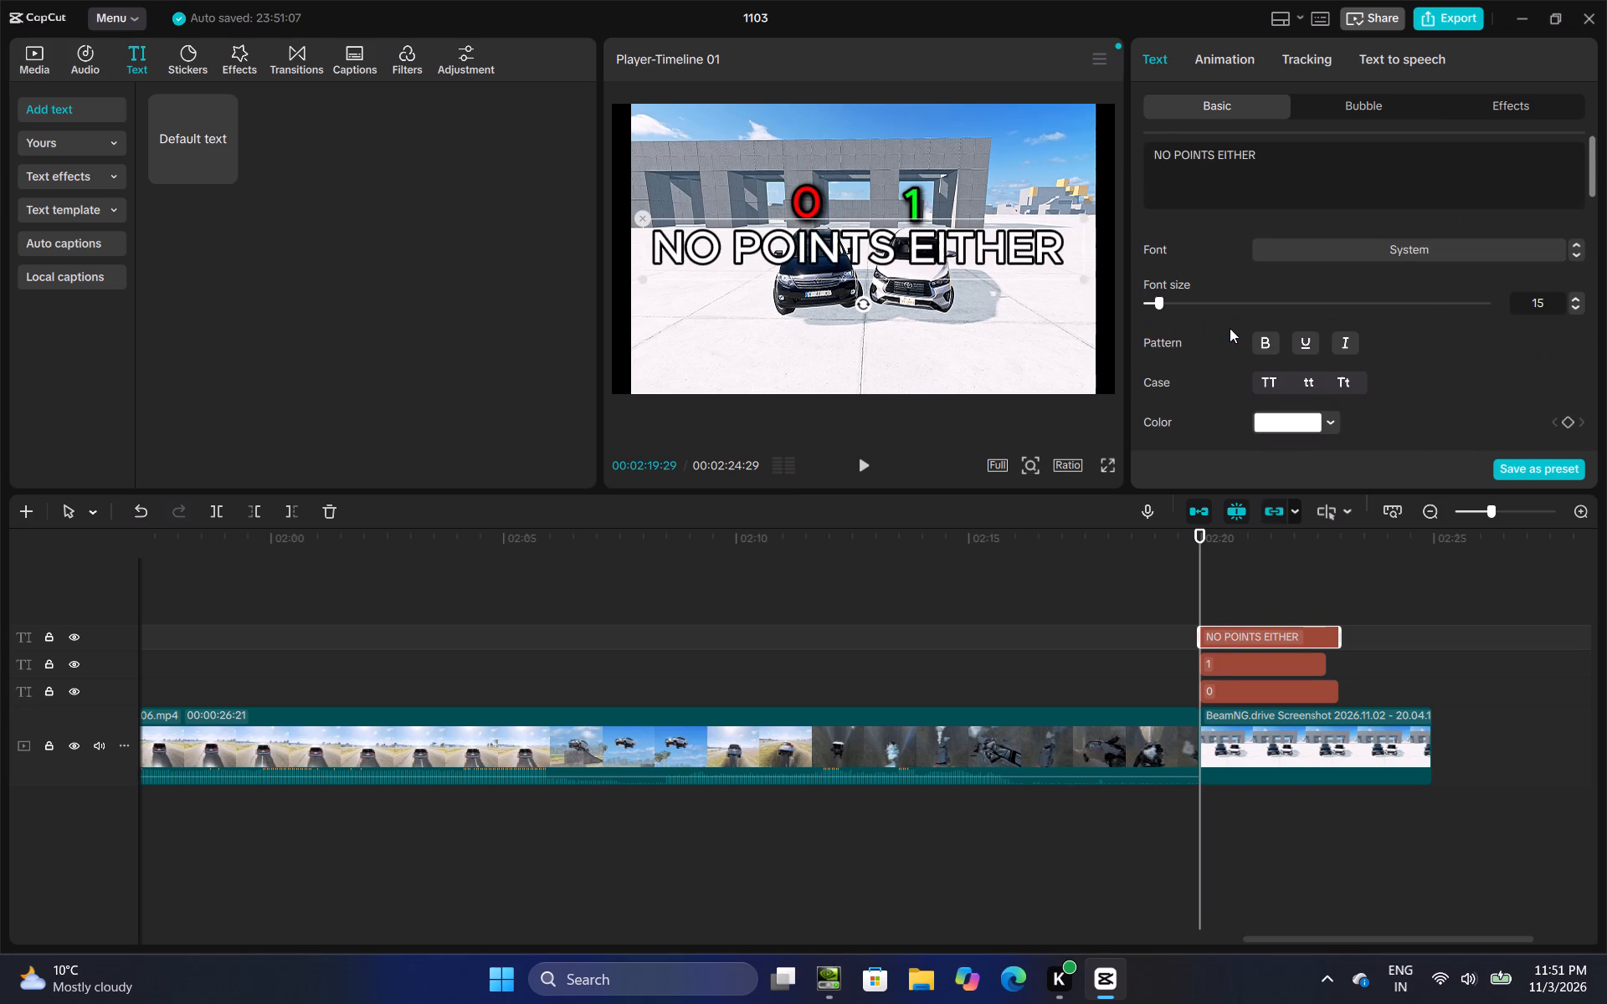
pyautogui.click(1330, 417)
pyautogui.moveTo(1361, 470); pyautogui.dragTo(1485, 424)
pyautogui.click(1464, 403)
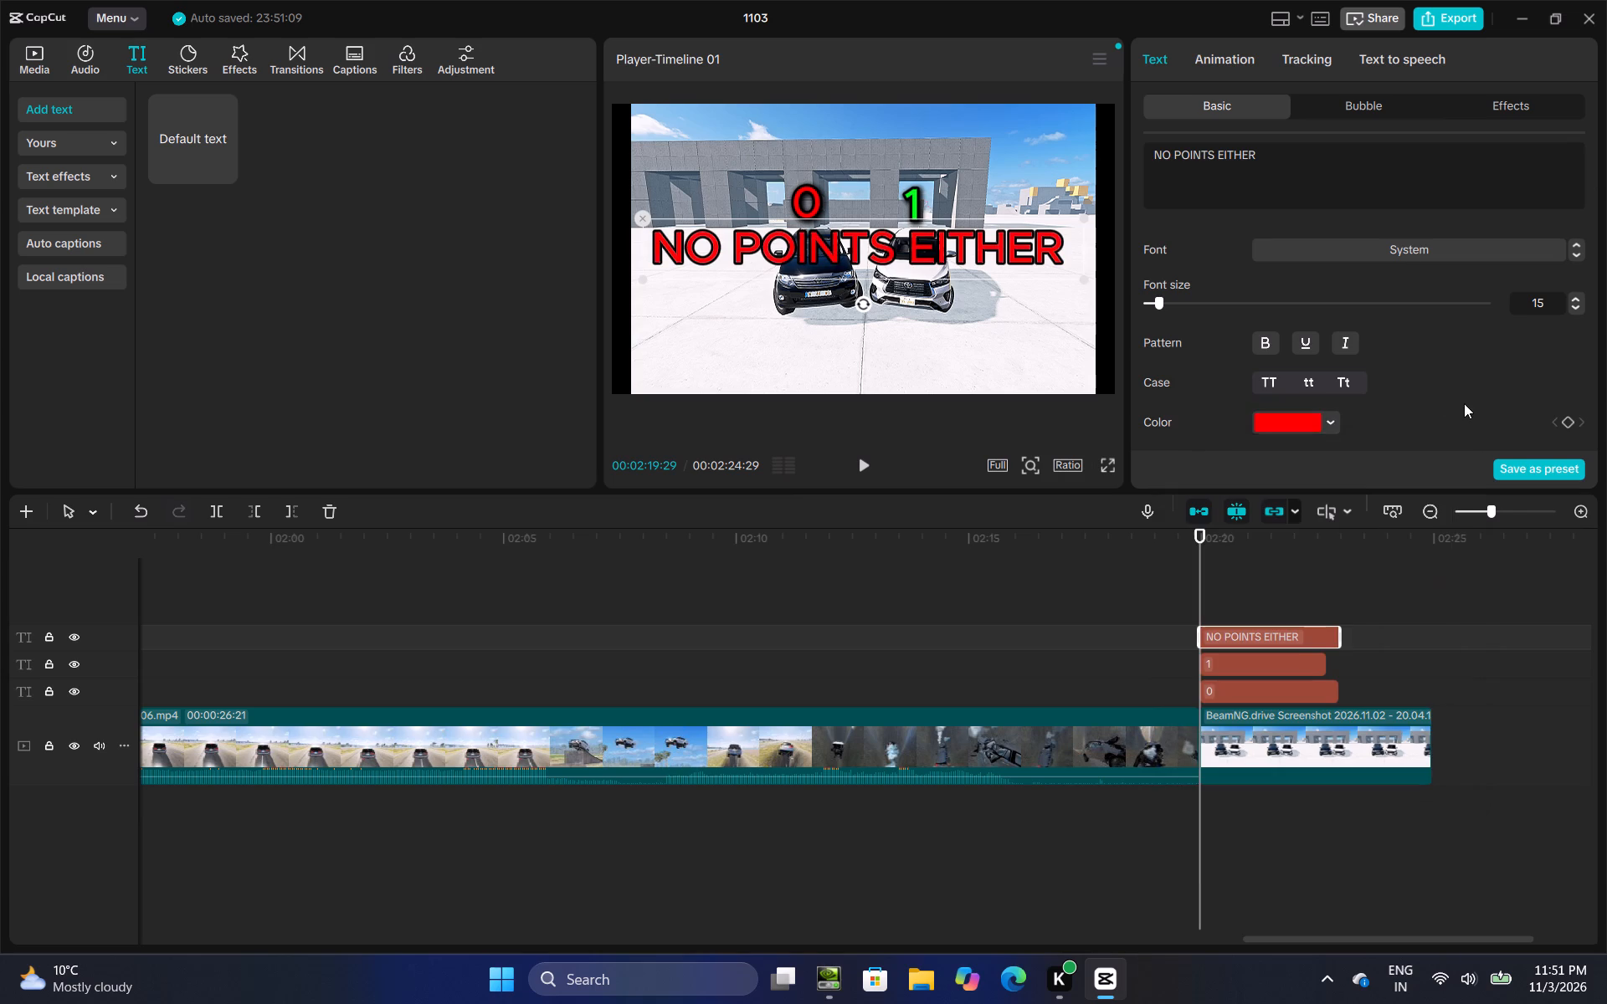
pyautogui.scroll(-12, 1409, 381)
pyautogui.click(1150, 322)
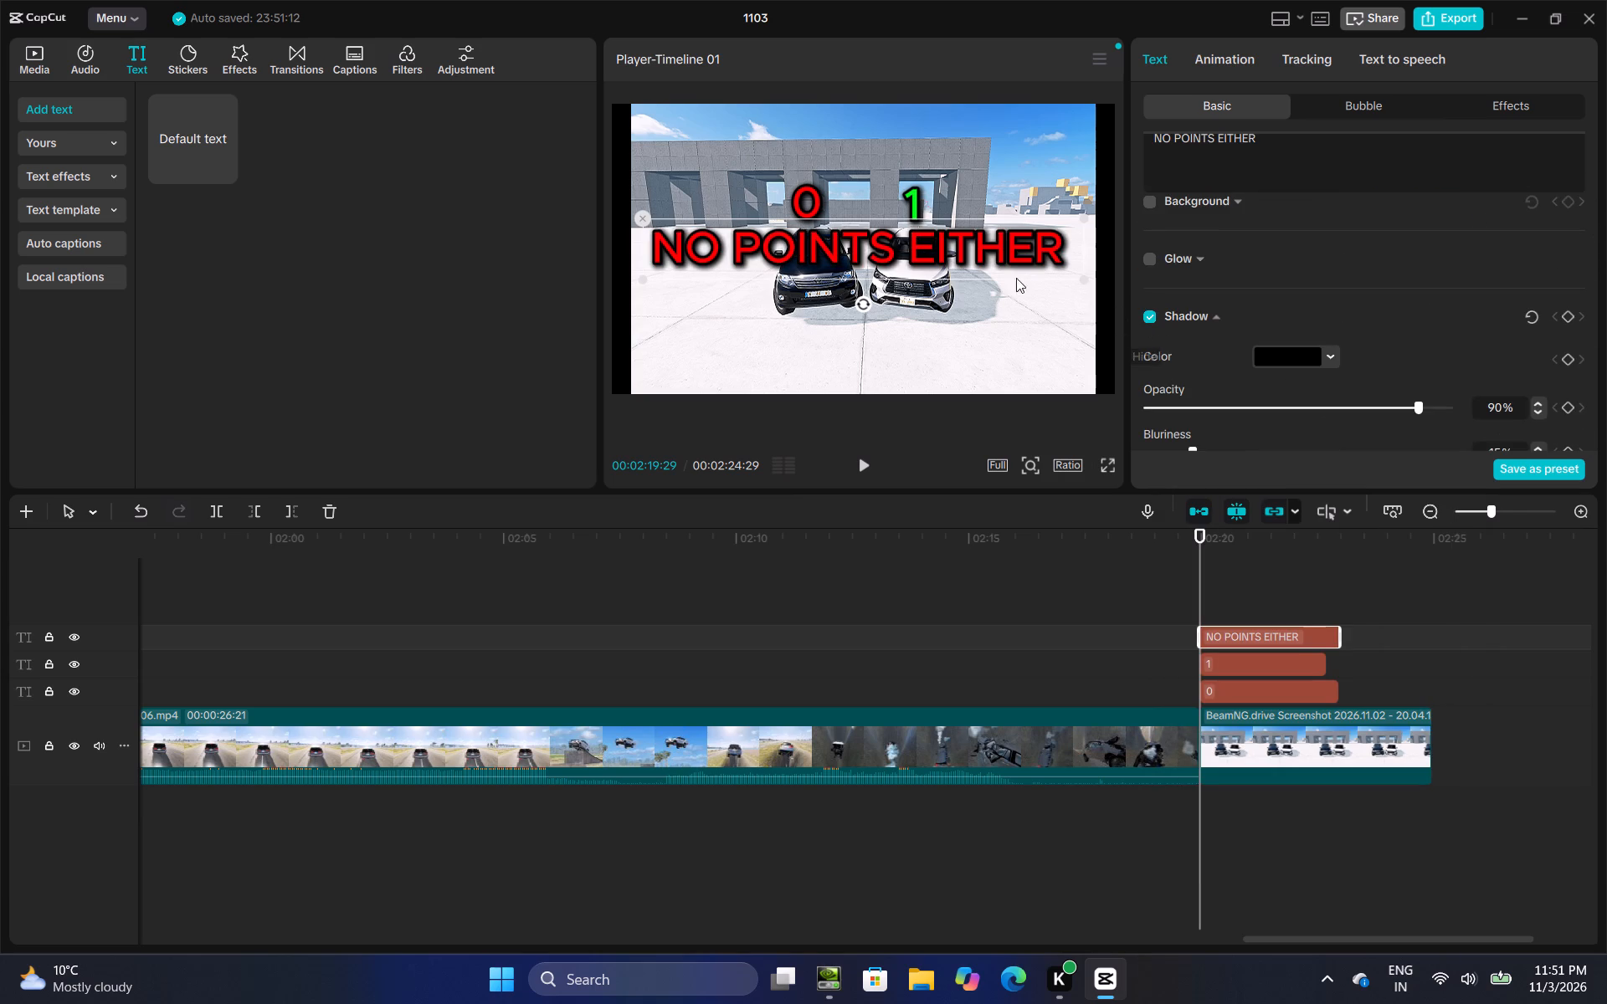
# Move the "NO POINTS EITHER" text above the two scores in the frame and set its font size to 14.
pyautogui.moveTo(974, 259); pyautogui.dragTo(973, 165)
pyautogui.scroll(2, 1340, 242)
pyautogui.scroll(9, 1545, 288)
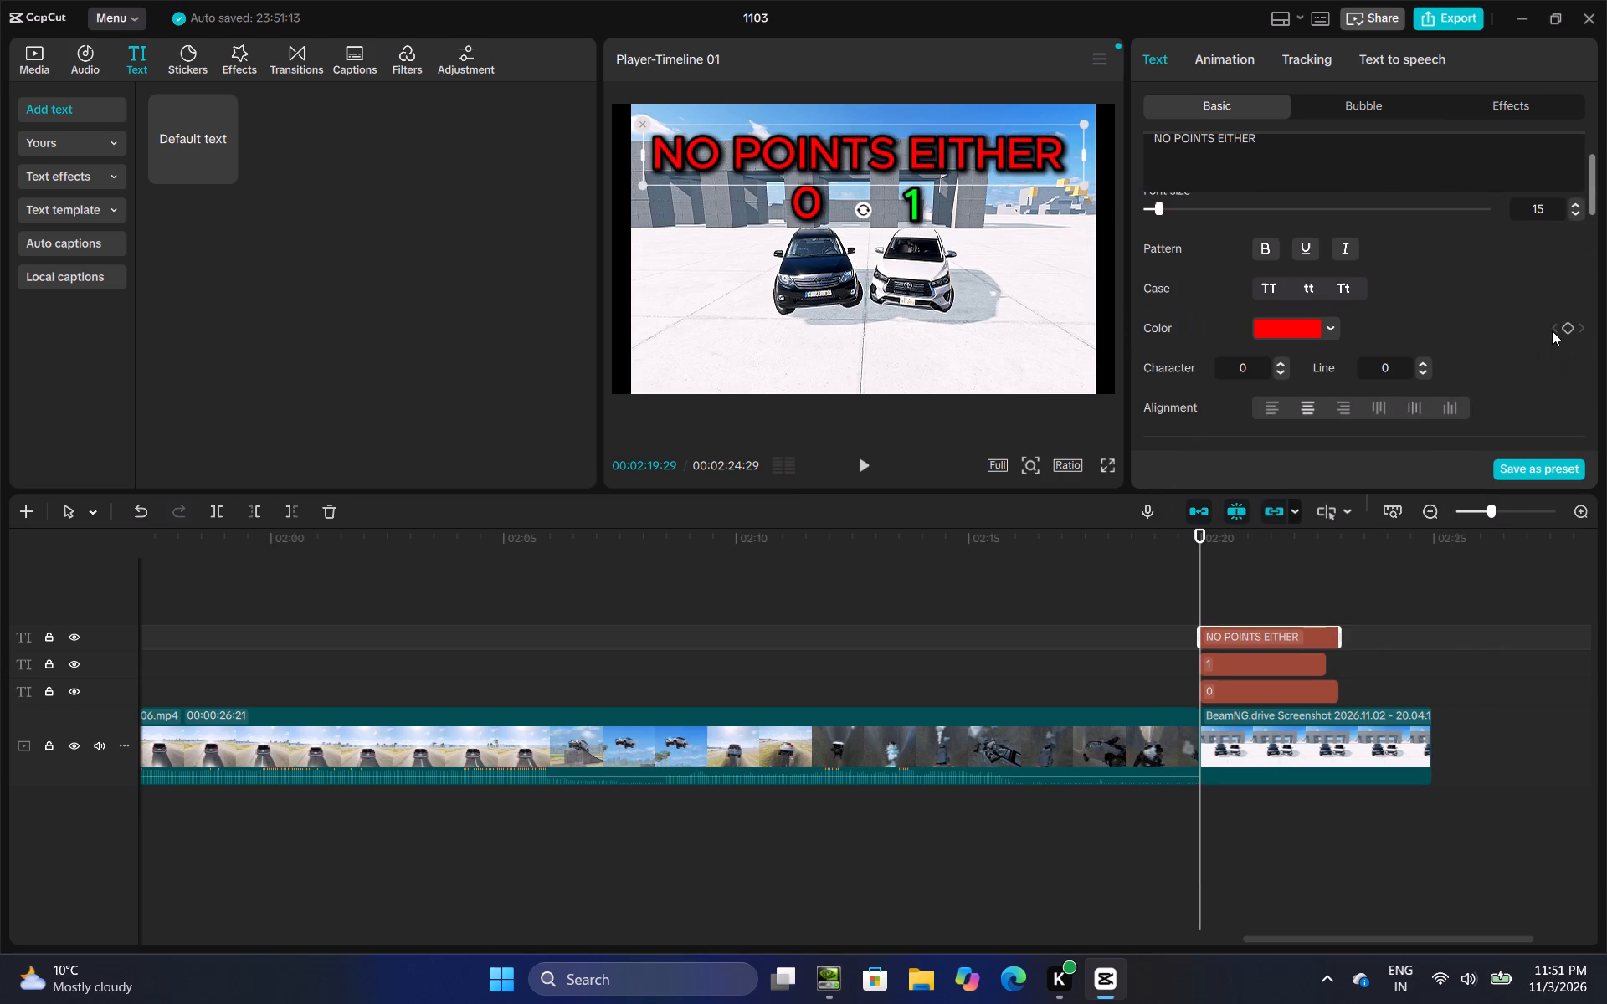
pyautogui.click(1573, 218)
pyautogui.click(1581, 215)
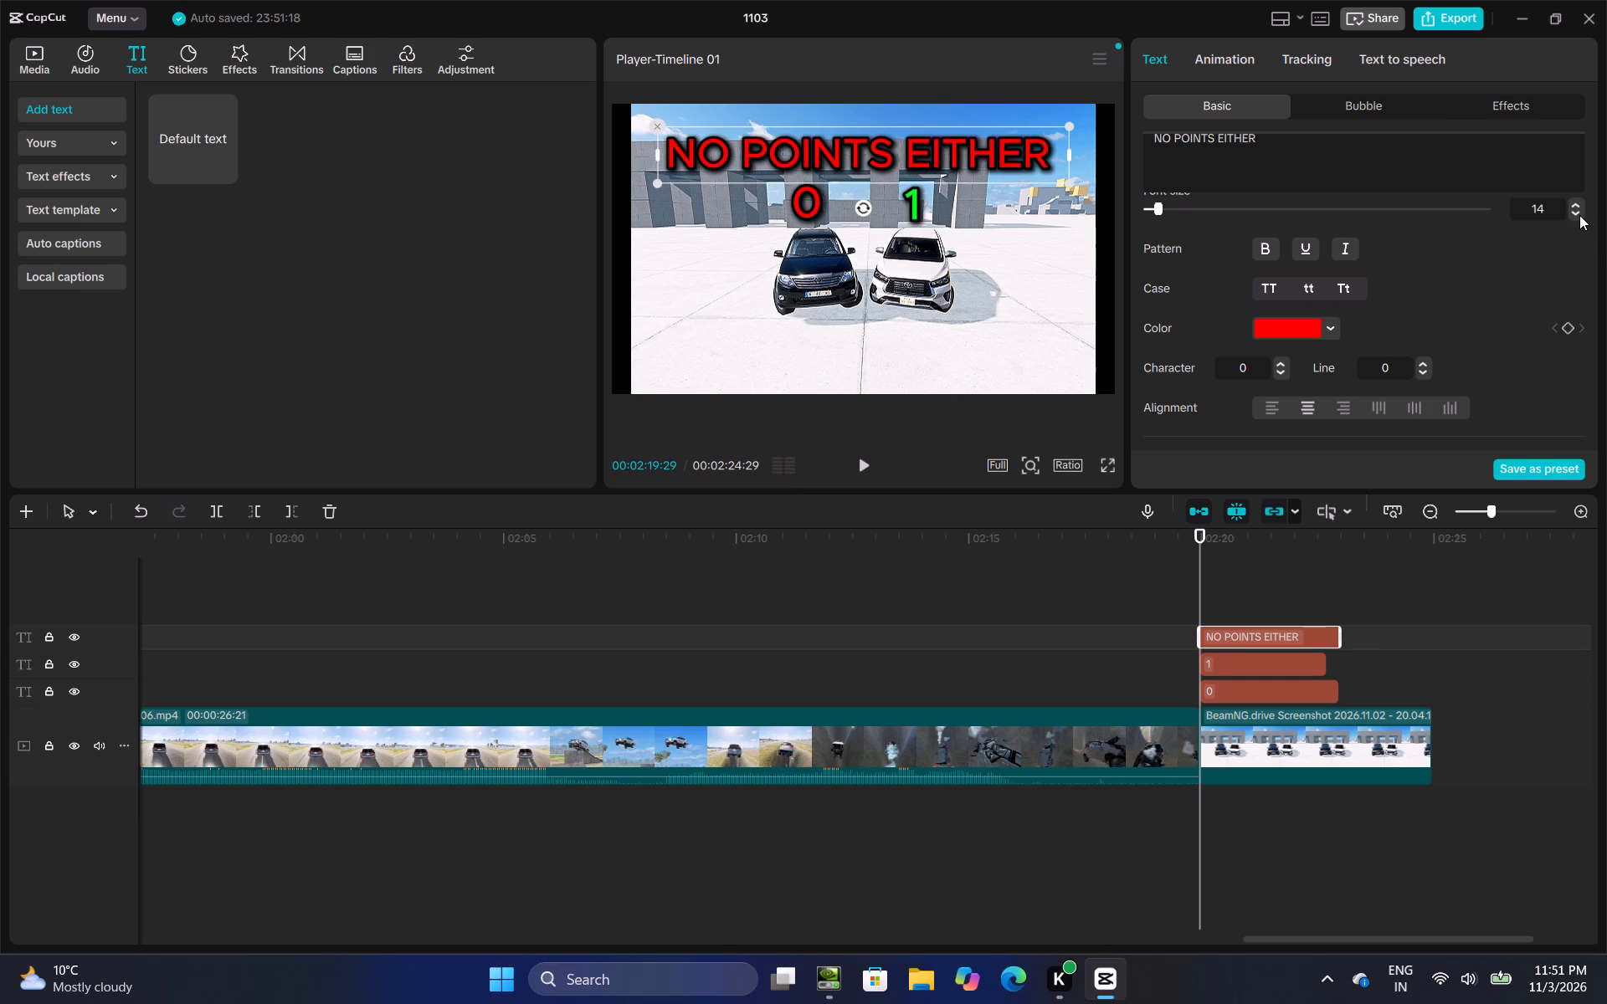
# Append the black images.jpg to the main track after the score screenshot and place the playhead at its start, 00:02:24:29.
pyautogui.click(1146, 592)
pyautogui.moveTo(1147, 590); pyautogui.dragTo(1558, 569)
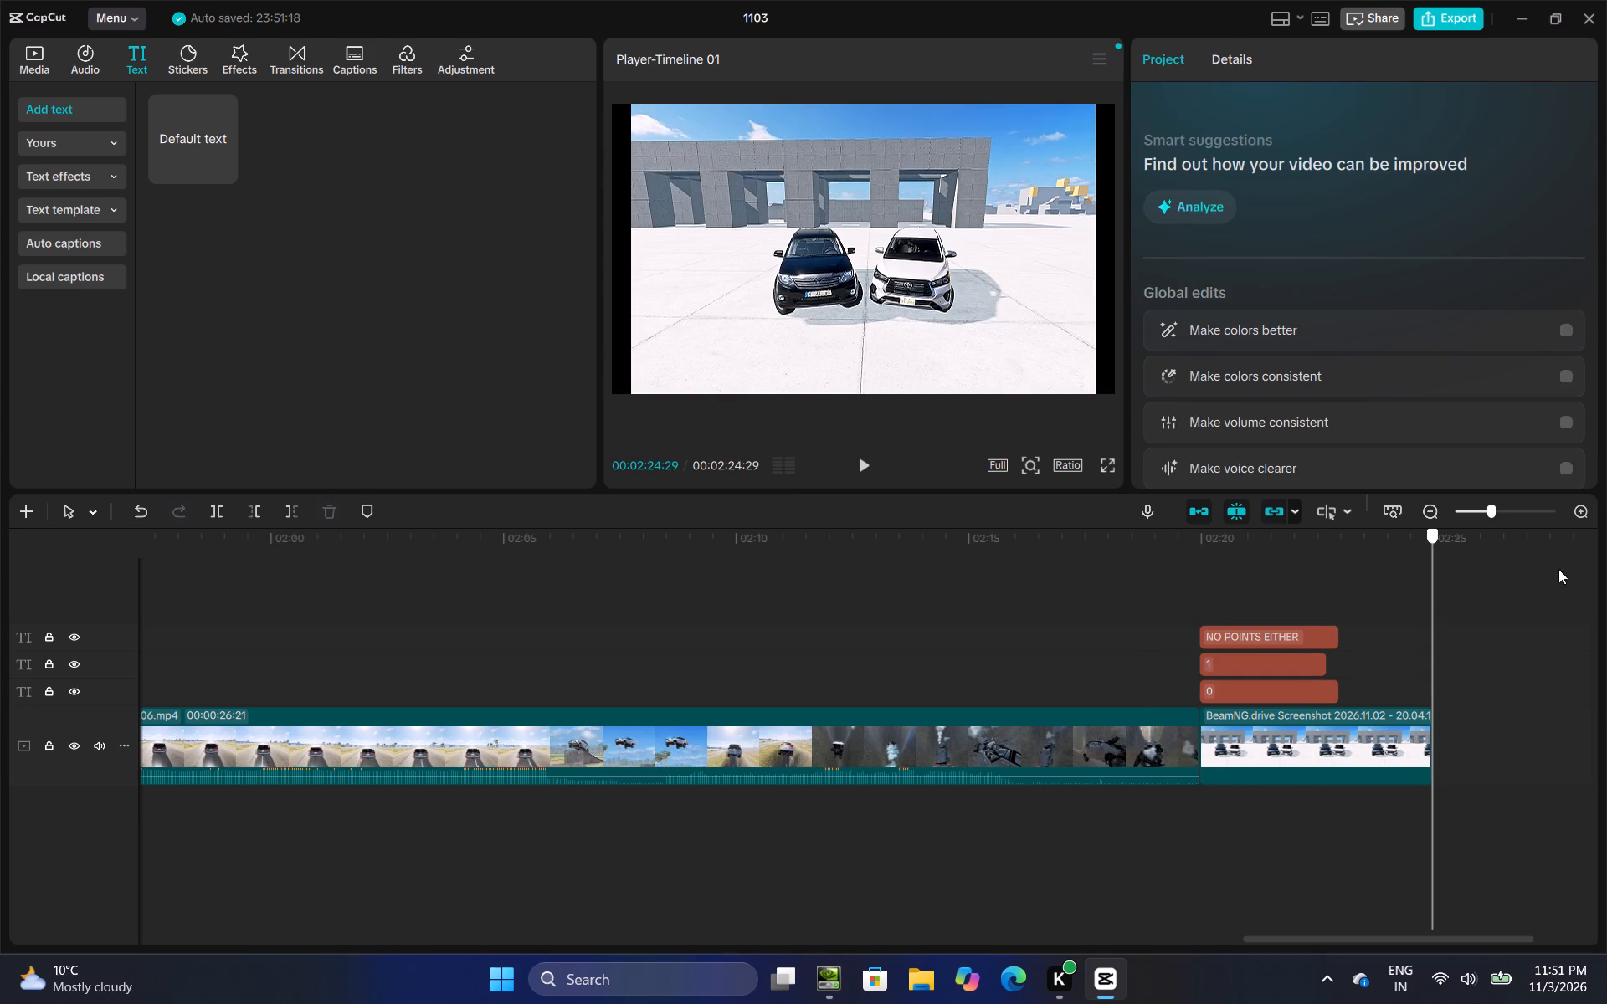
pyautogui.moveTo(1558, 569); pyautogui.dragTo(1566, 573)
pyautogui.click(39, 54)
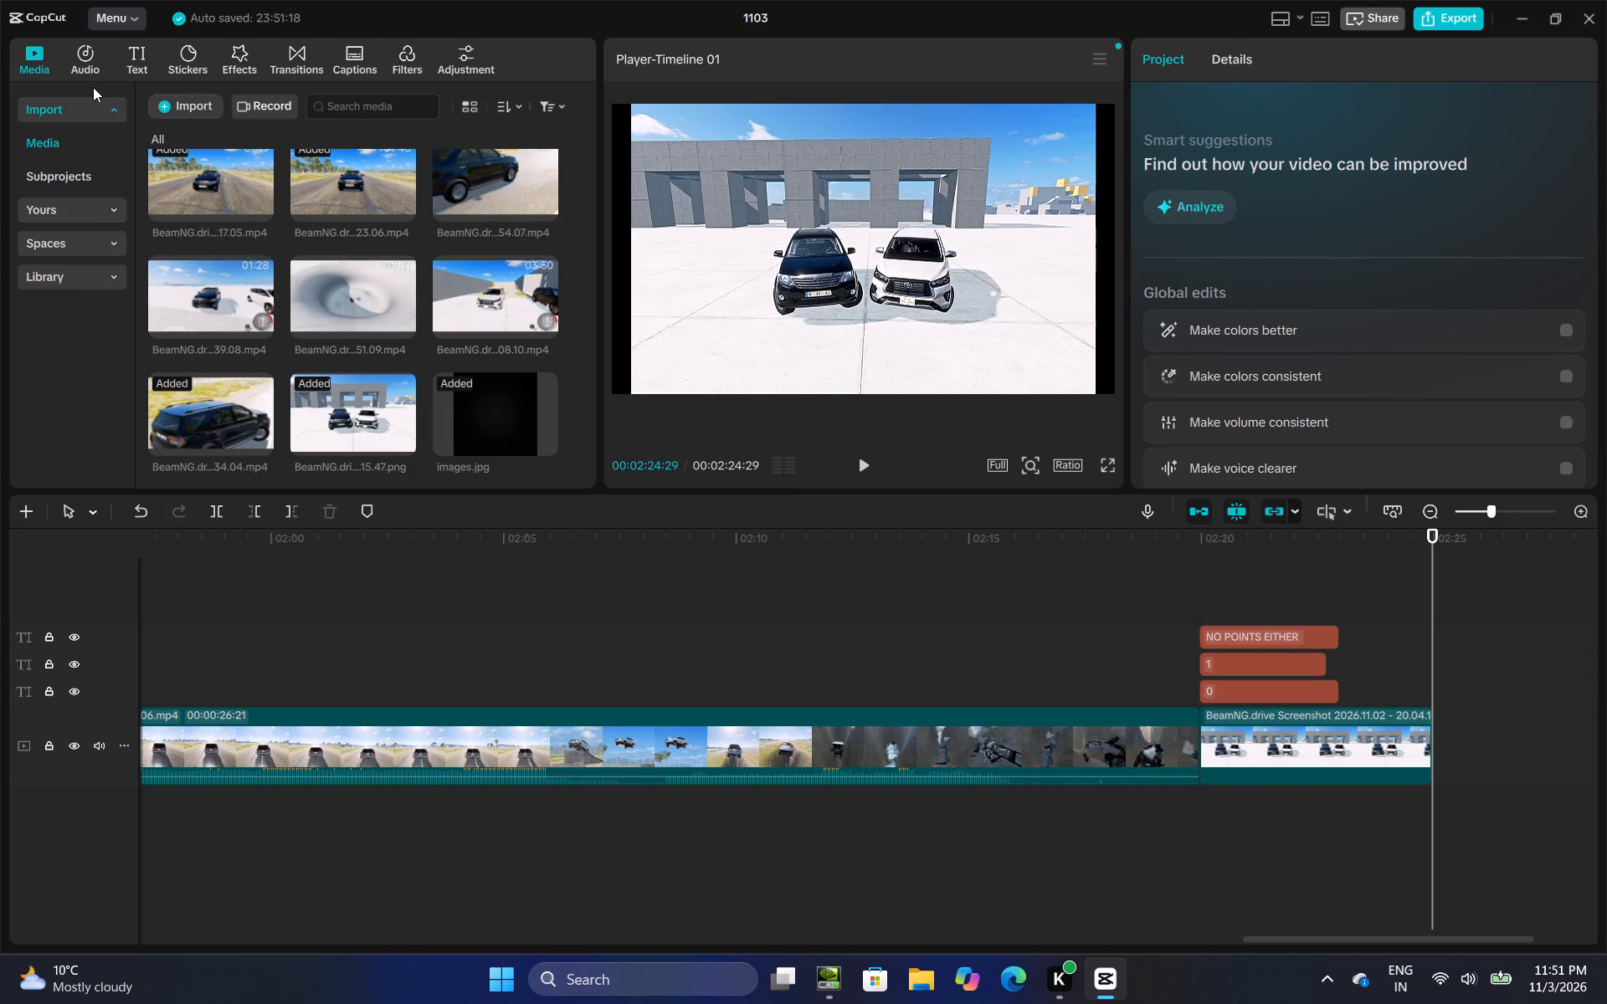
pyautogui.scroll(1, 415, 392)
pyautogui.moveTo(495, 420); pyautogui.dragTo(1481, 769)
pyautogui.click(1458, 684)
pyautogui.moveTo(1458, 684); pyautogui.dragTo(1435, 704)
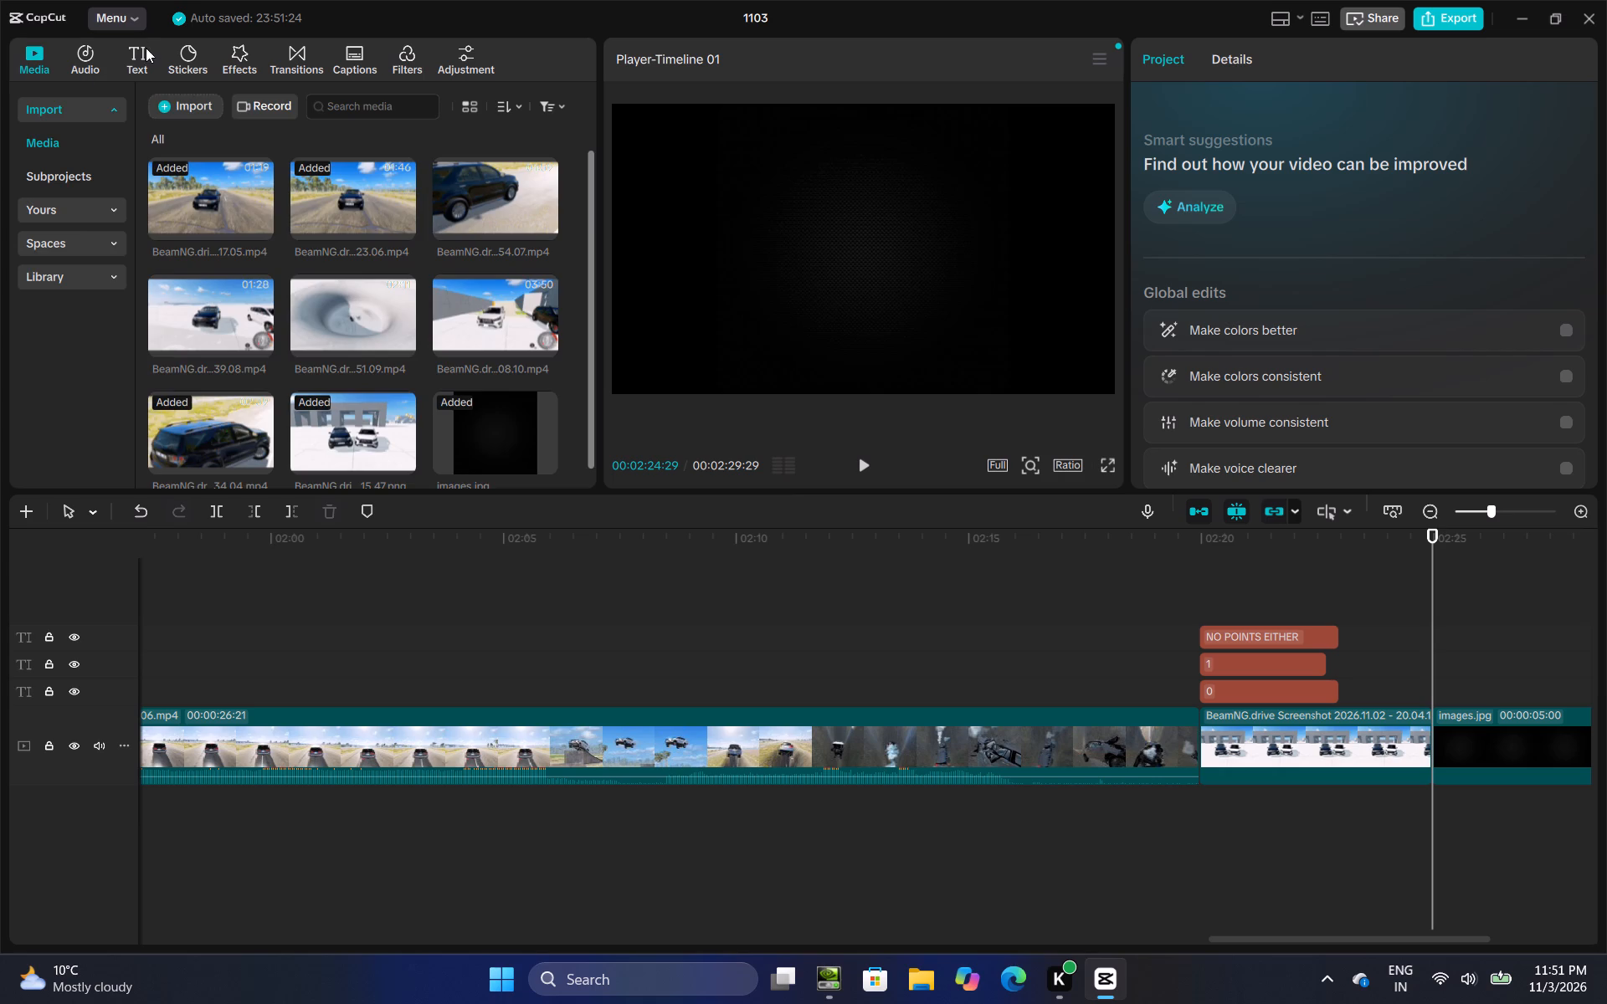
# Add a text over the black image at 00:02:24:29 reading "water survival test" in uppercase.
pyautogui.click(146, 48)
pyautogui.click(218, 169)
pyautogui.moveTo(1274, 163); pyautogui.dragTo(1245, 159)
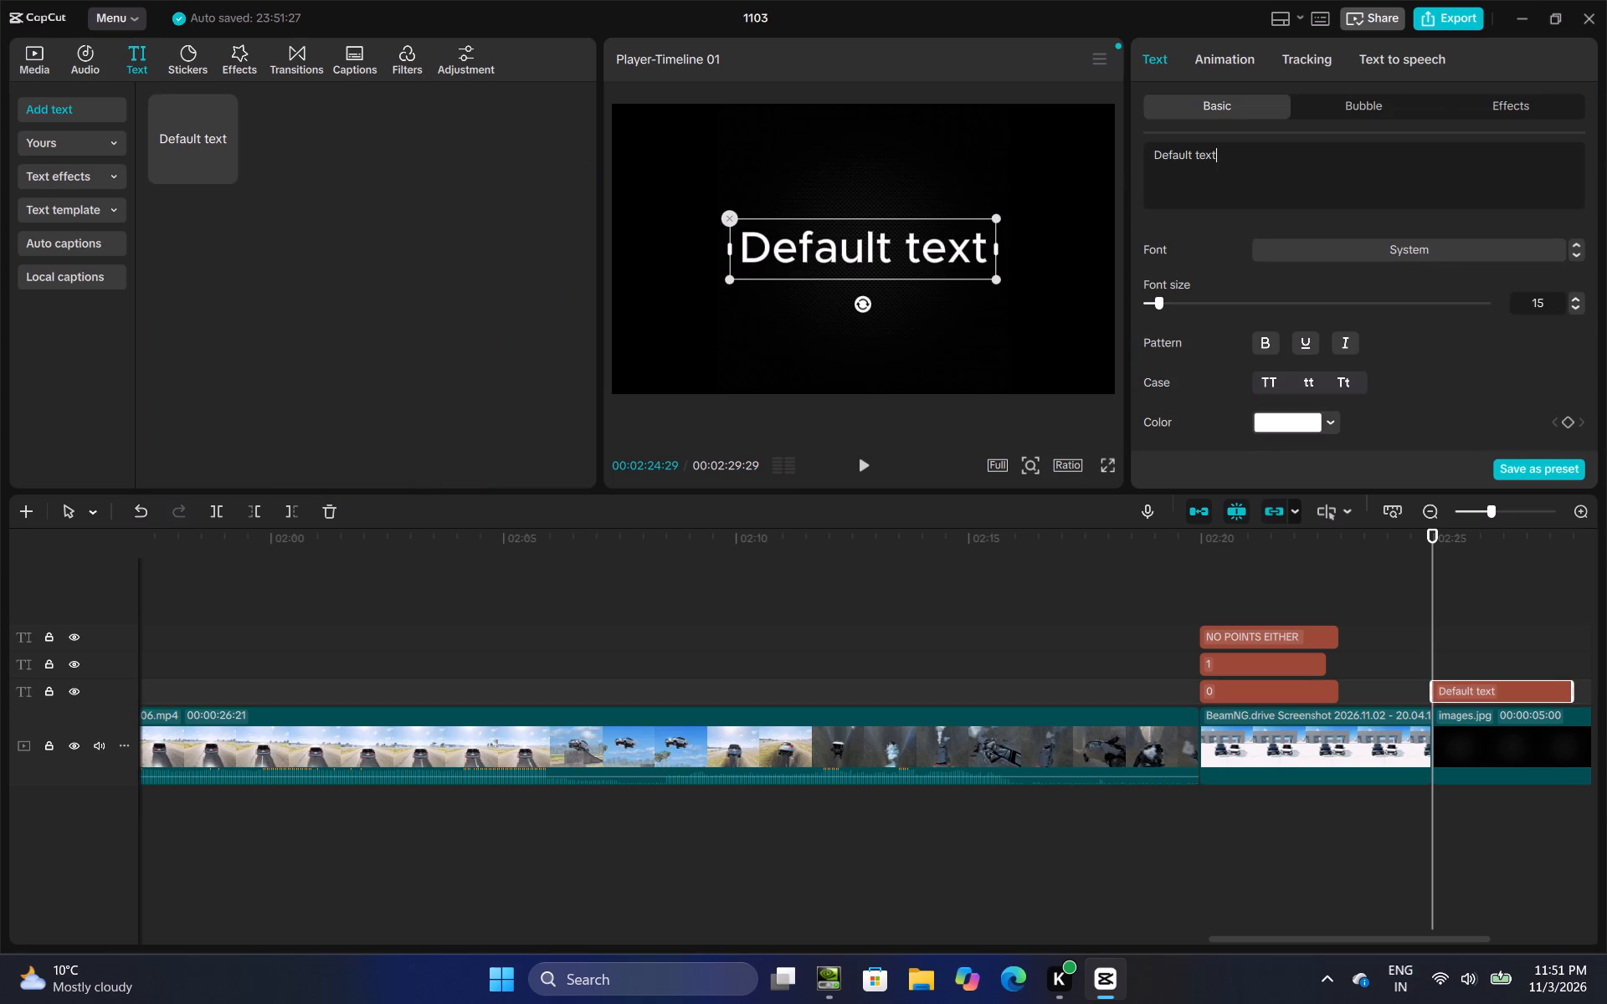
pyautogui.moveTo(1245, 159); pyautogui.dragTo(1106, 154)
pyautogui.press('BackSpace')
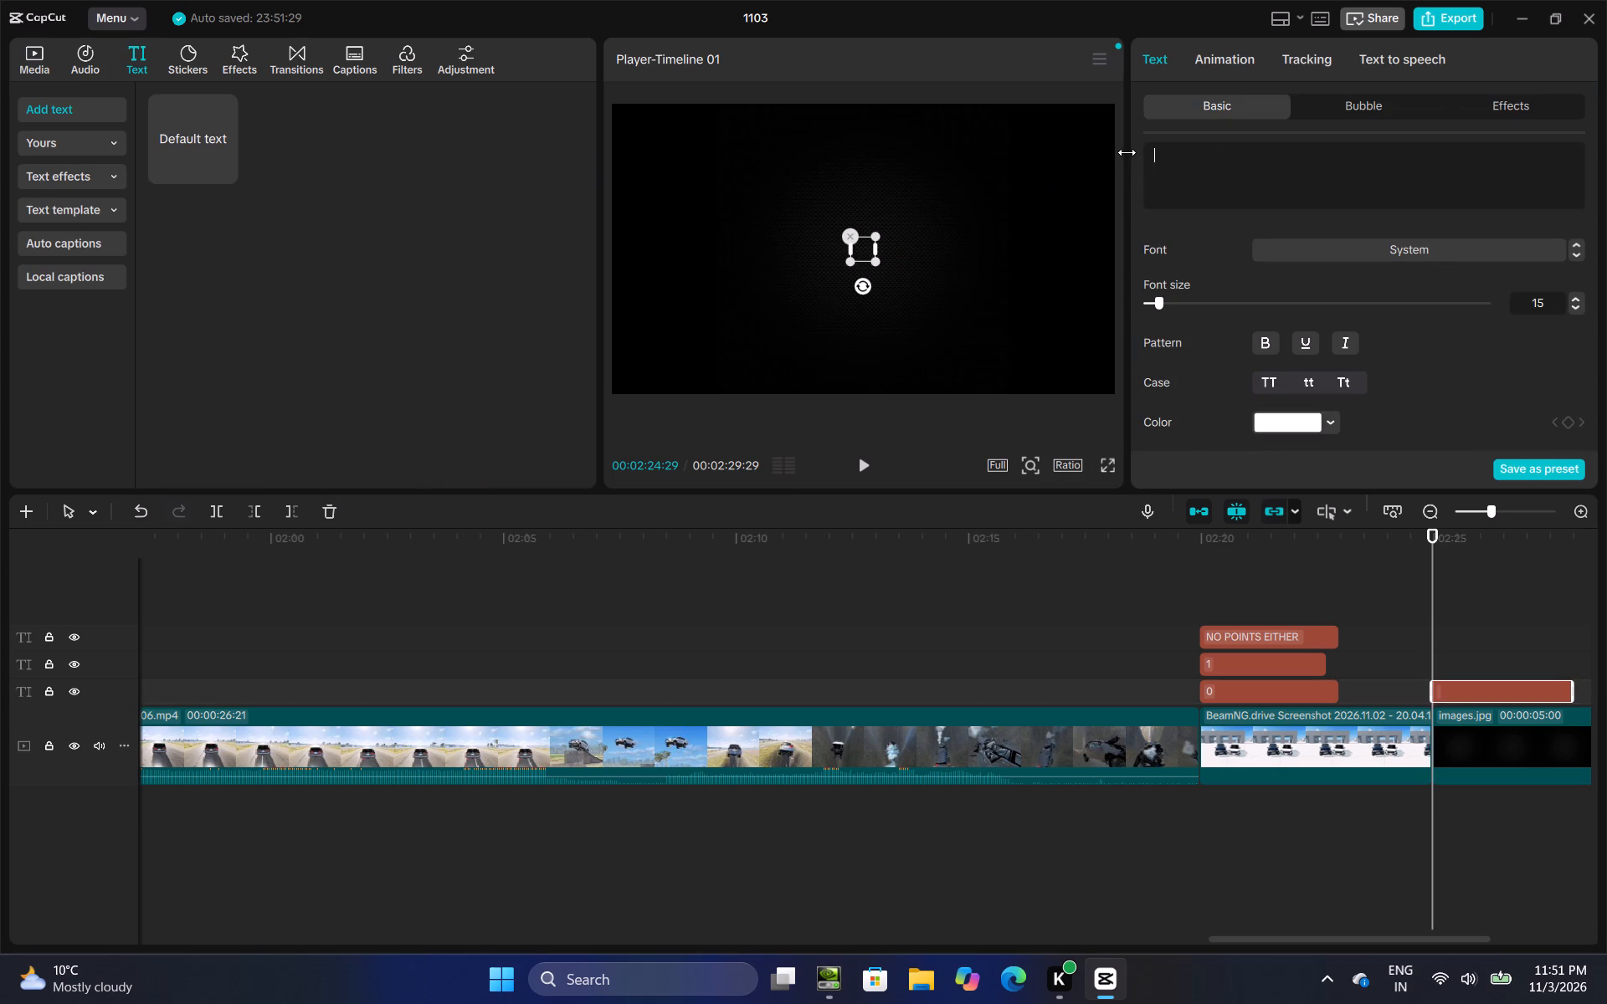
pyautogui.click(24, 54)
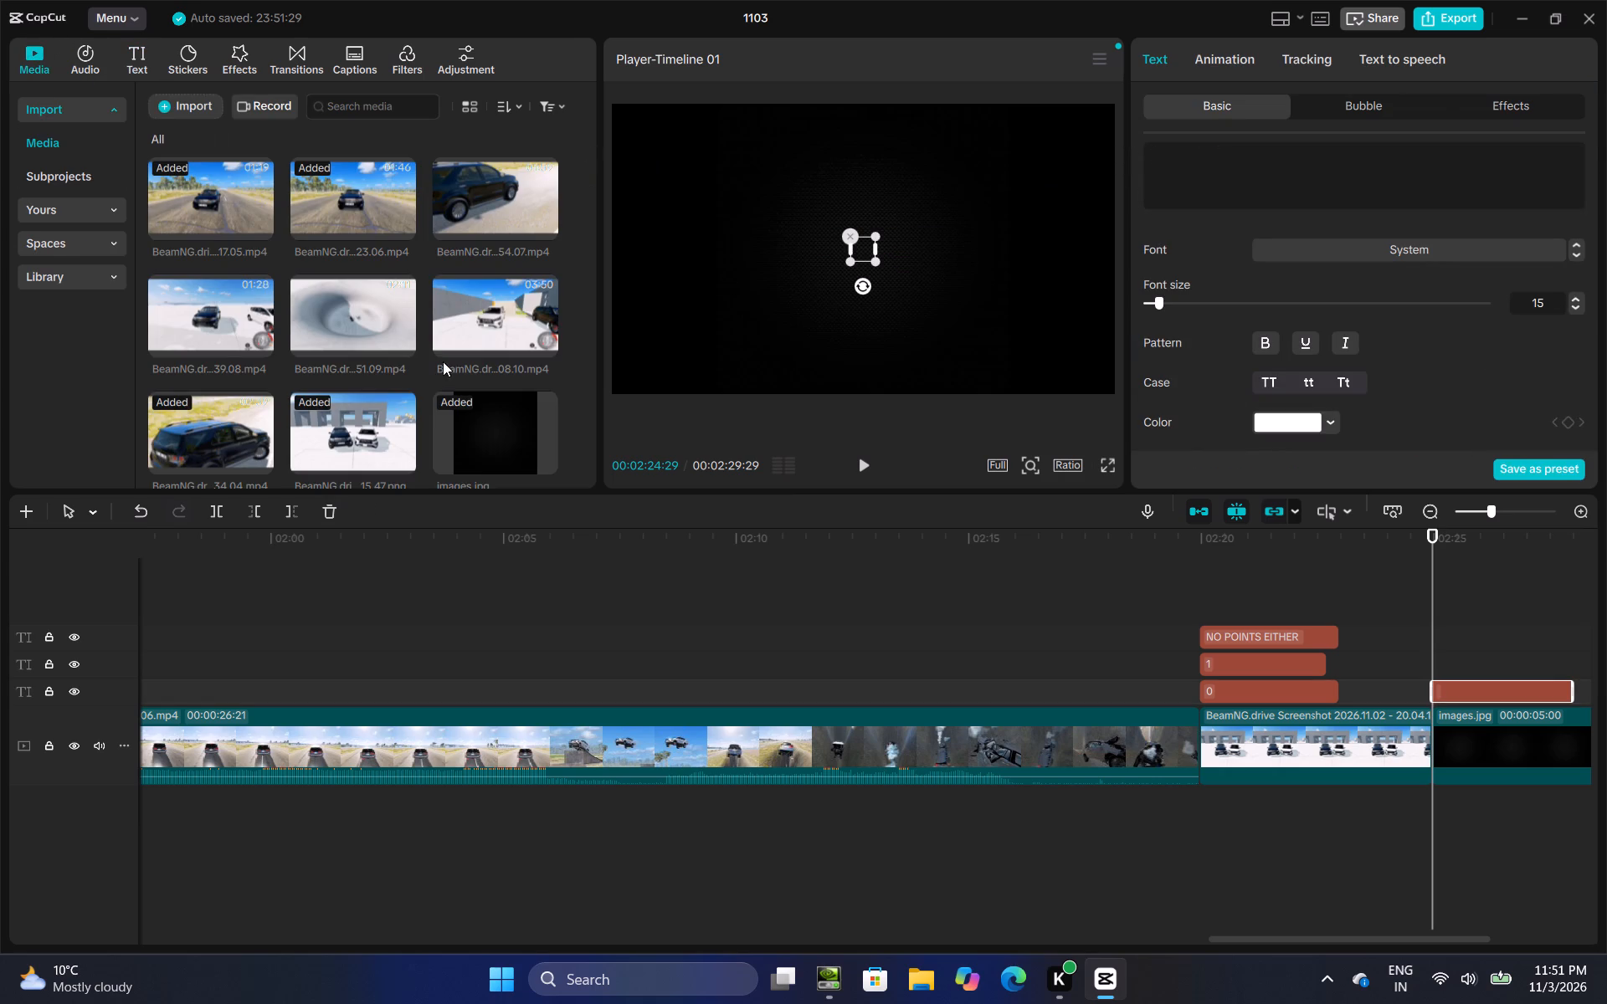
pyautogui.scroll(-2, 408, 360)
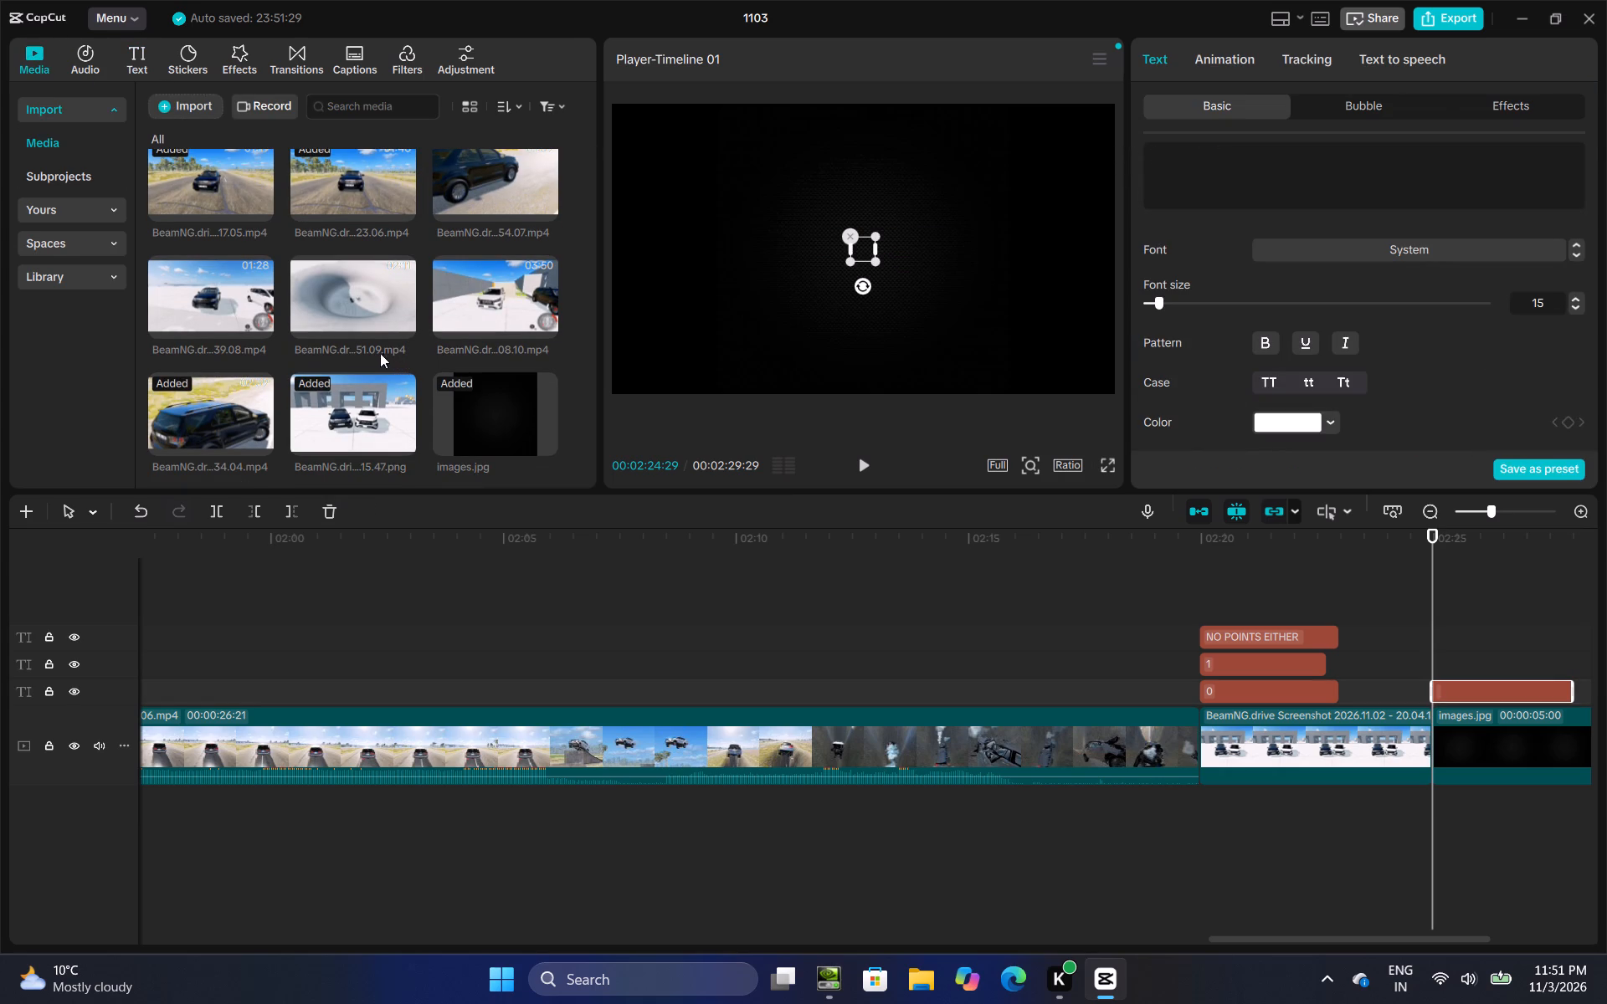
pyautogui.scroll(2, 367, 357)
pyautogui.scroll(-1, 355, 363)
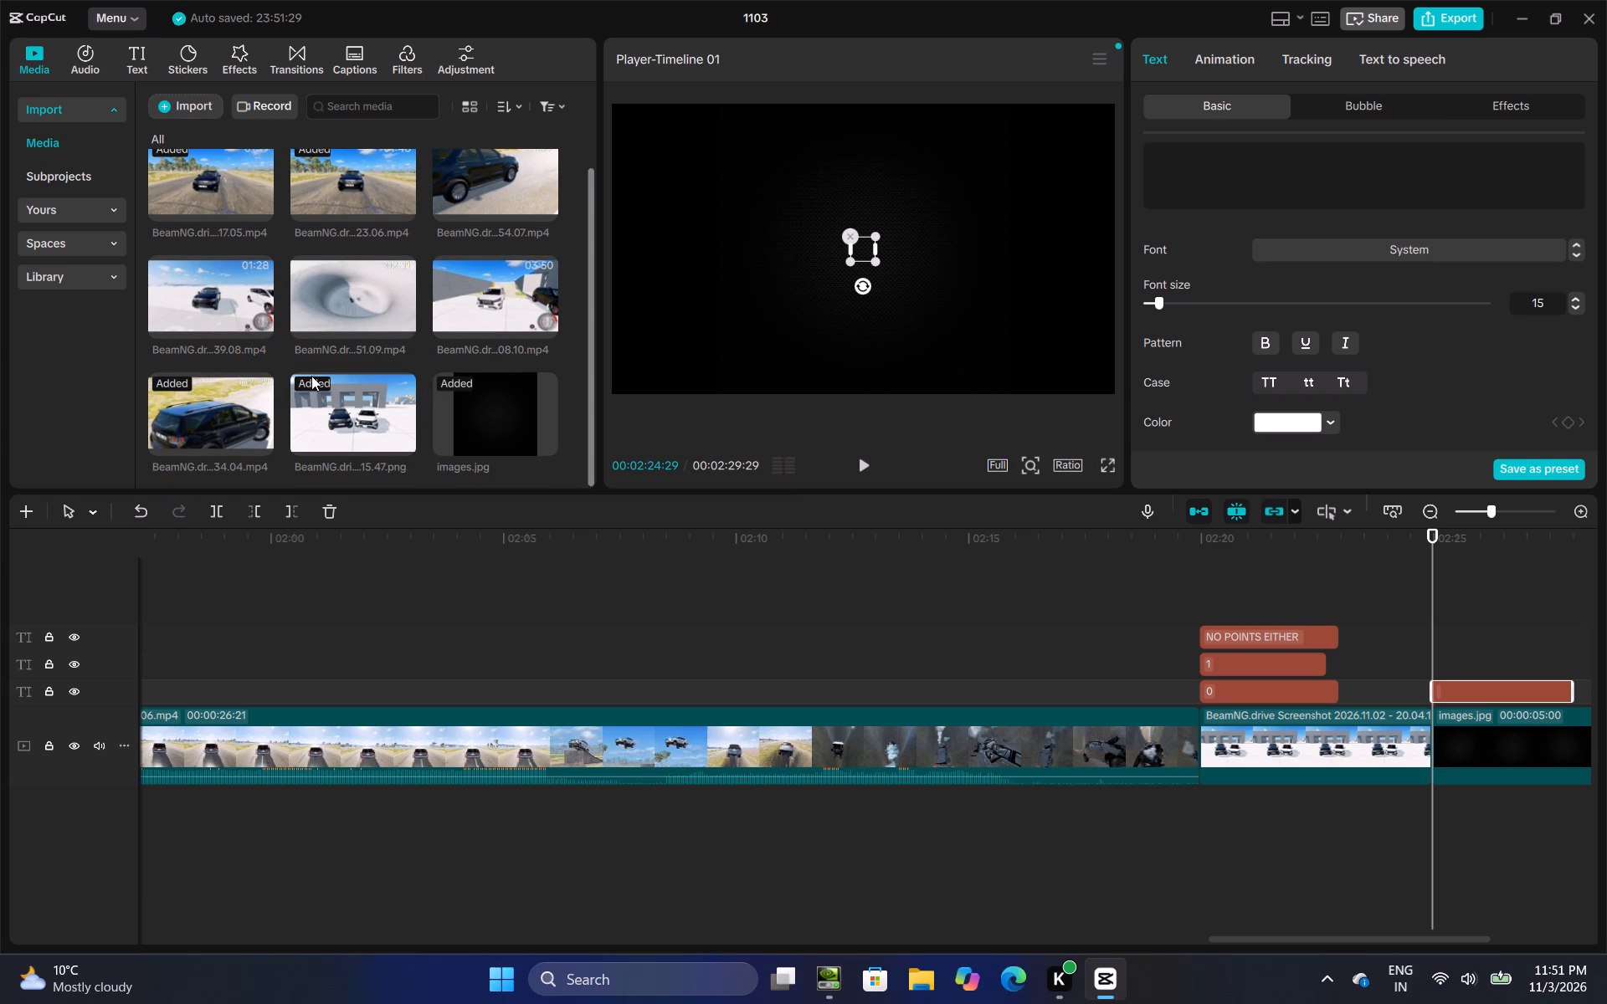
pyautogui.scroll(2, 259, 384)
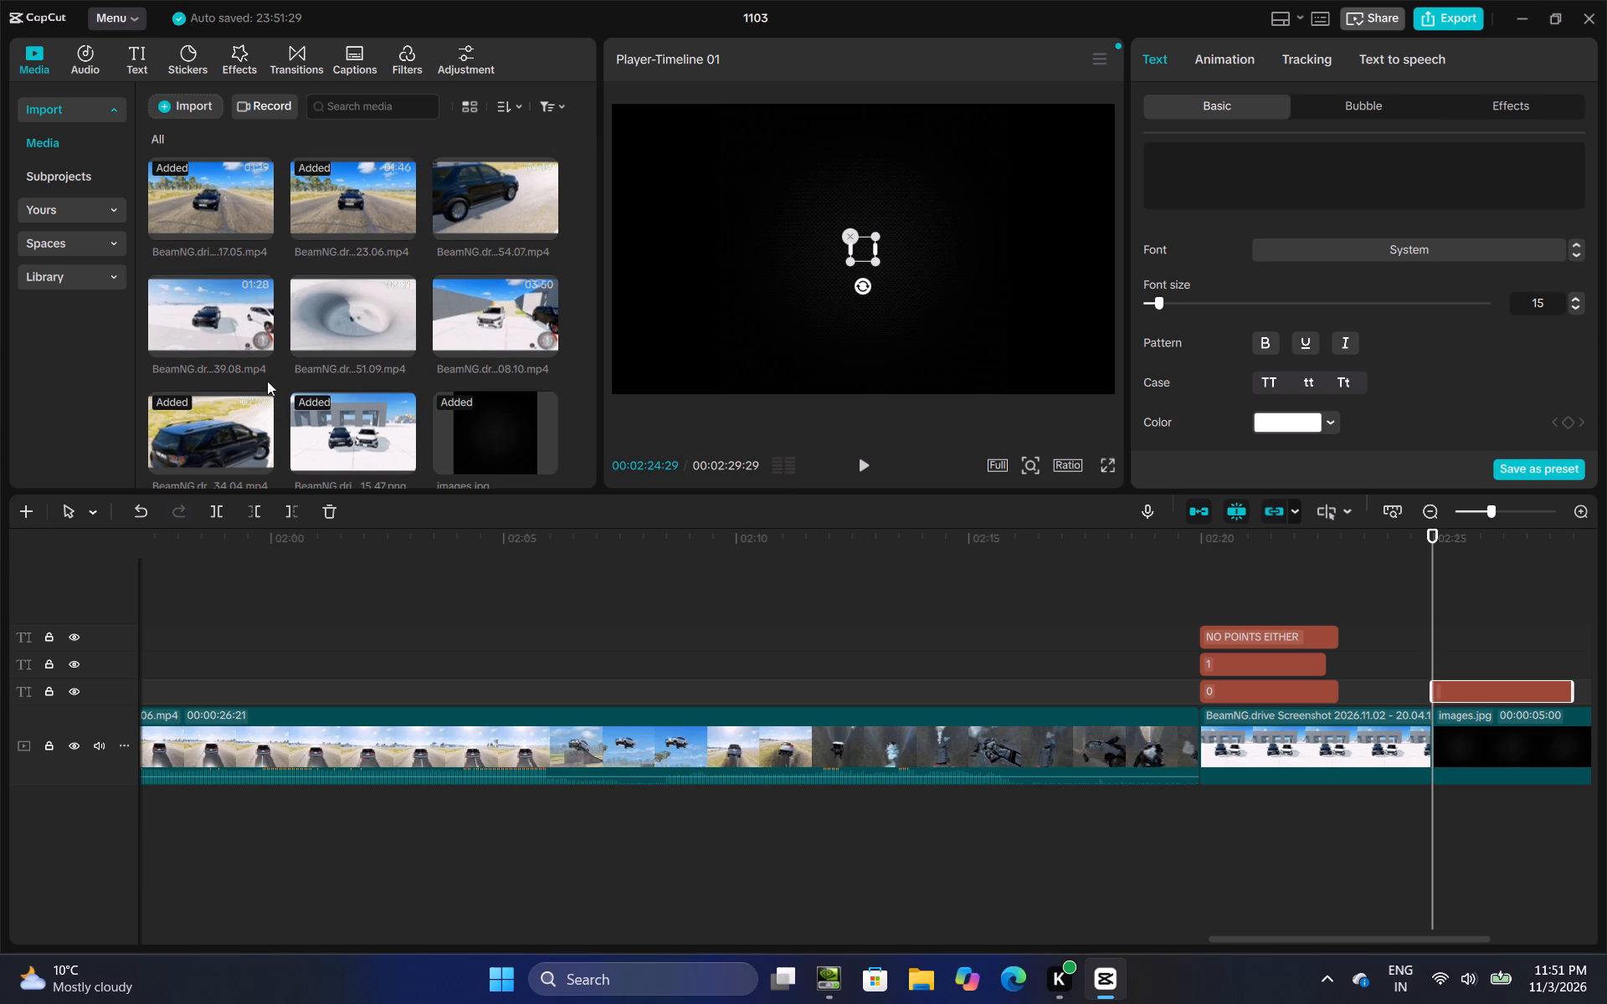
pyautogui.click(1192, 151)
pyautogui.write('water survival test')
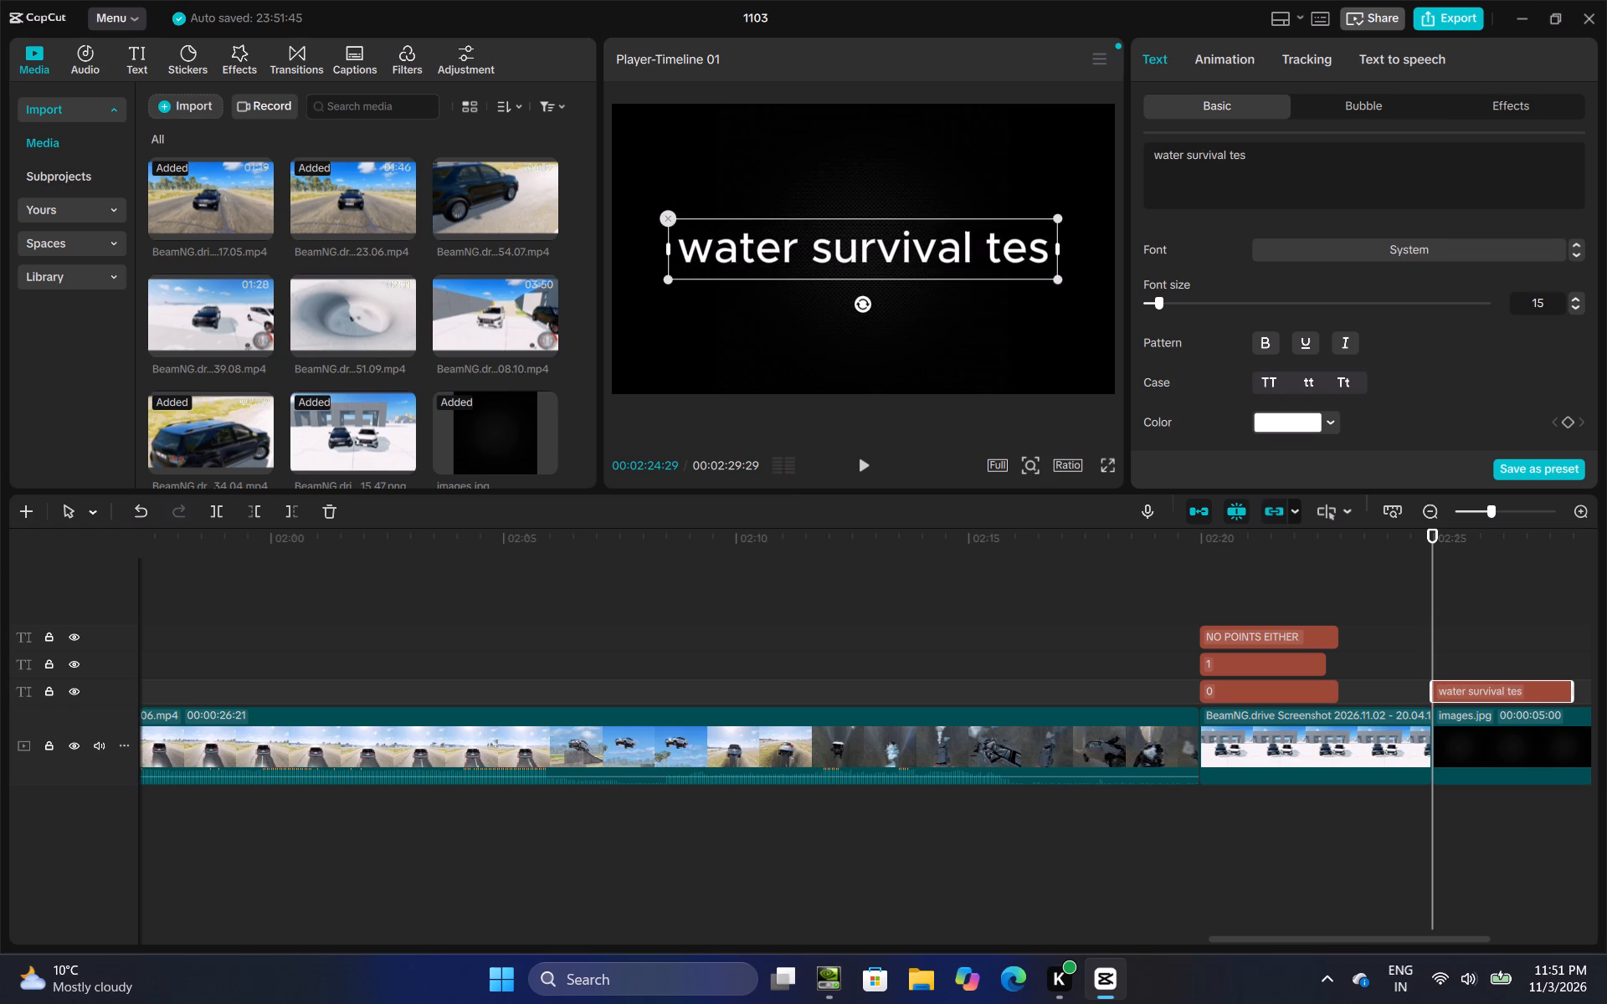
pyautogui.press('space')
pyautogui.click(1276, 378)
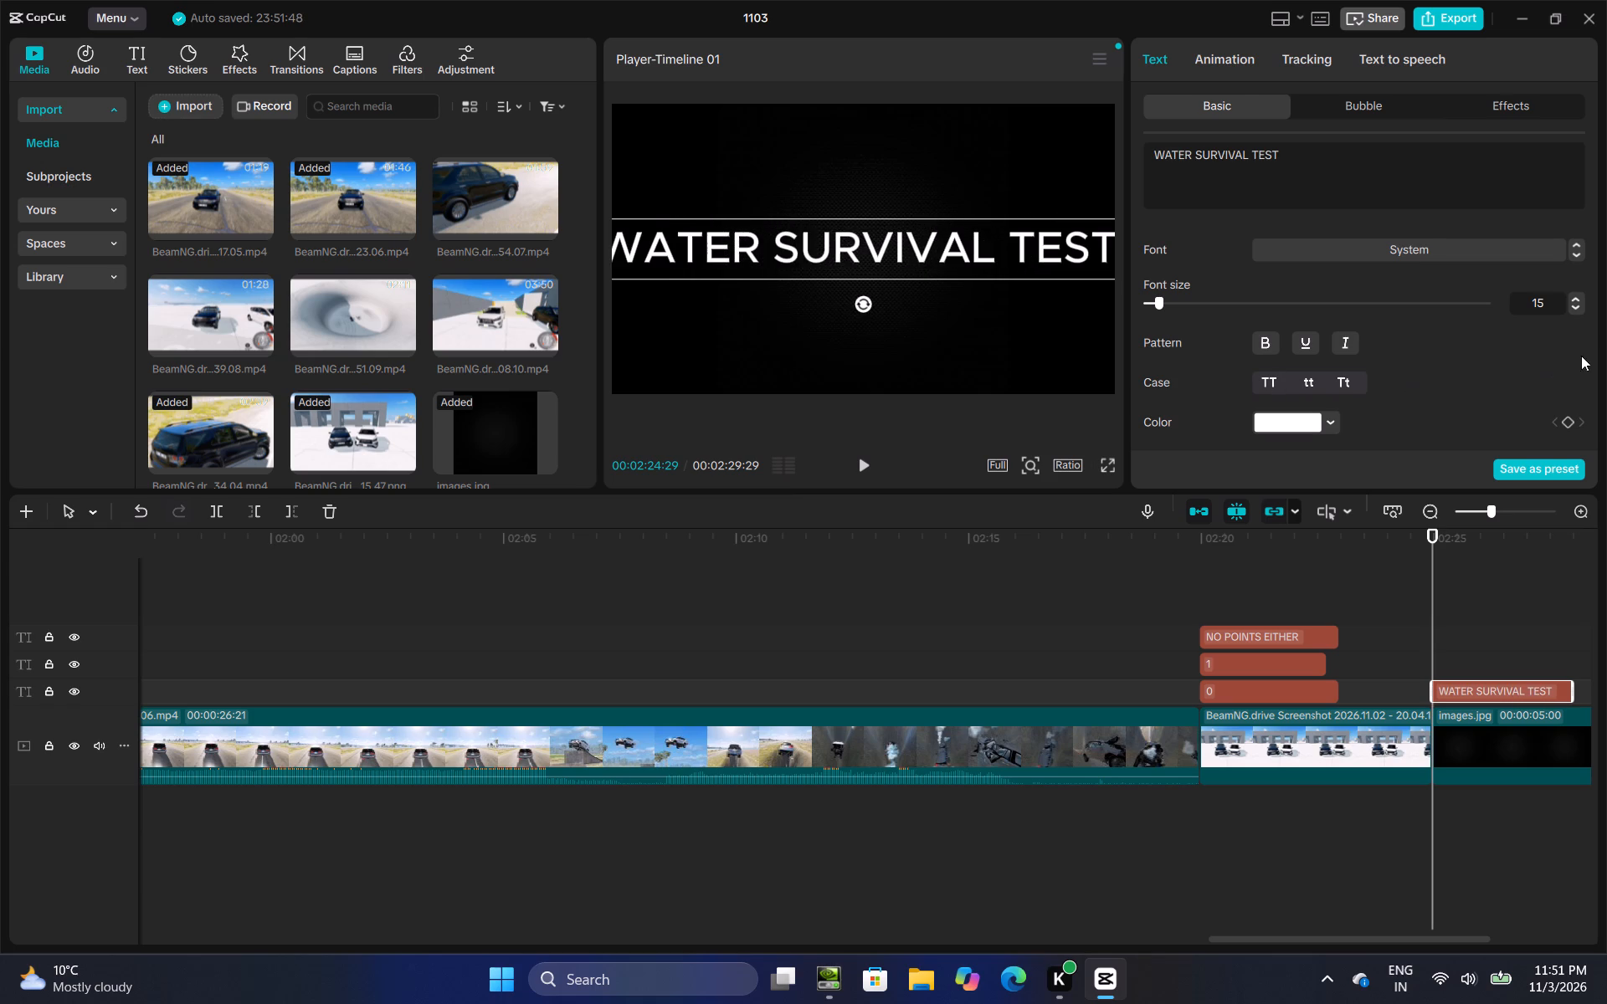
# Reduce the "WATER SURVIVAL TEST" font size so the title fits within the frame.
pyautogui.click(1585, 307)
pyautogui.tripleClick(1579, 307)
pyautogui.click(1338, 611)
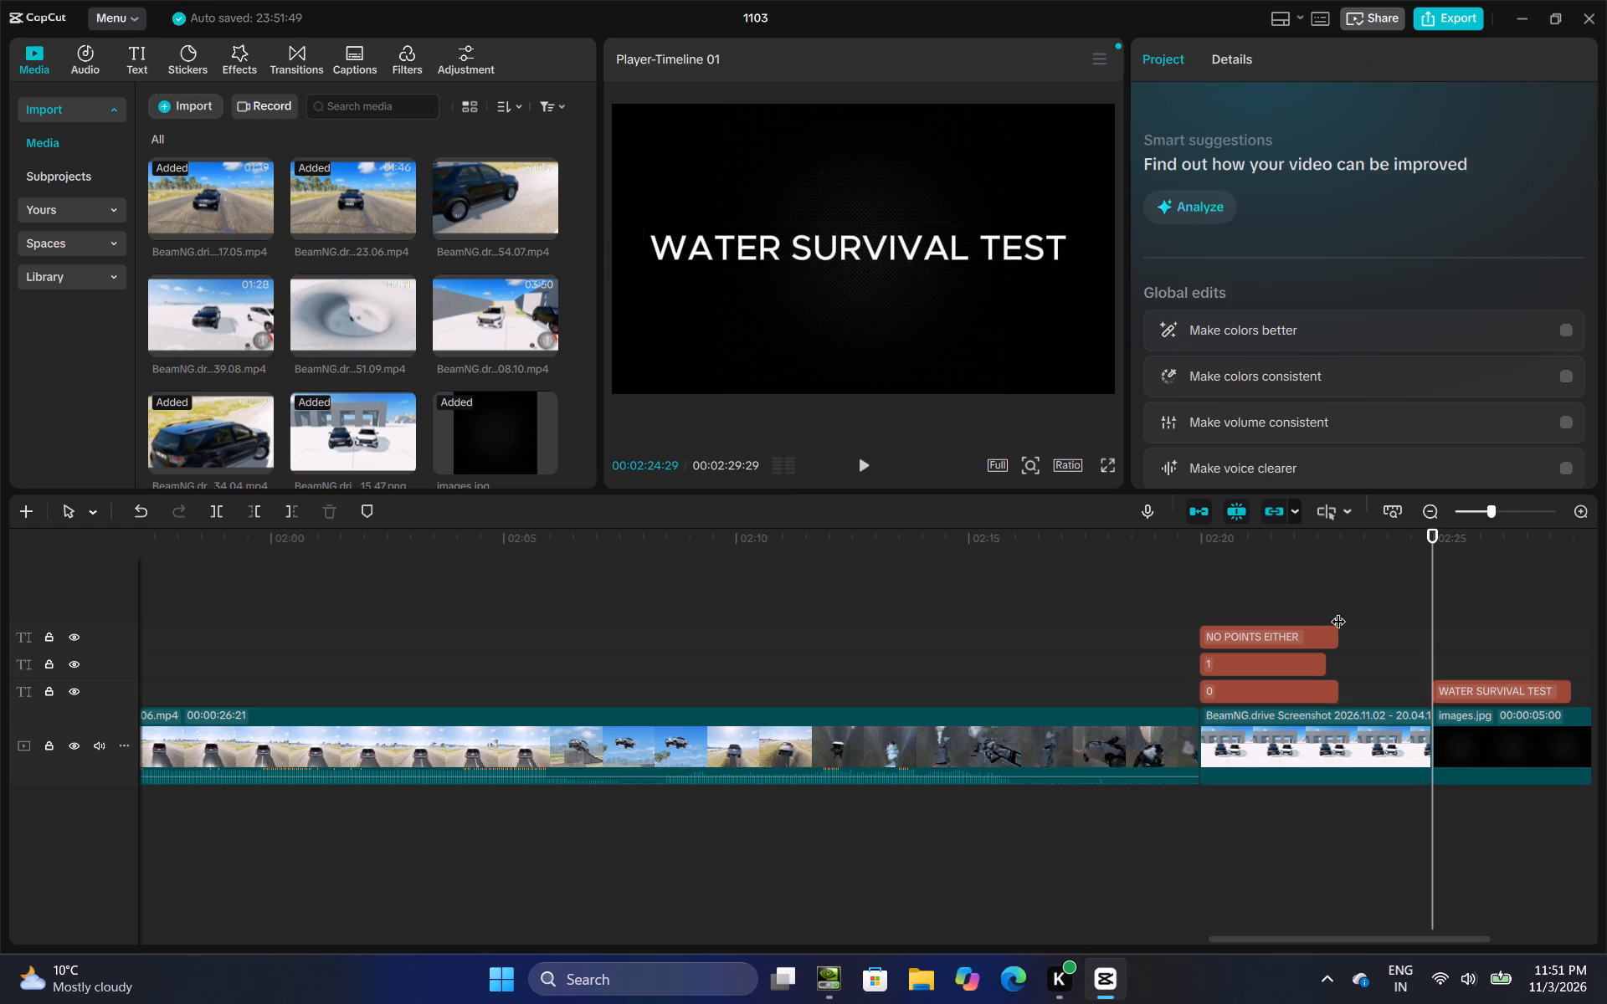
# Append the BeamNG.drive clip ending in 19.54.39.08.mp4 to the main track at 00:02:29:29, after the black image.
pyautogui.moveTo(1338, 611); pyautogui.dragTo(1603, 617)
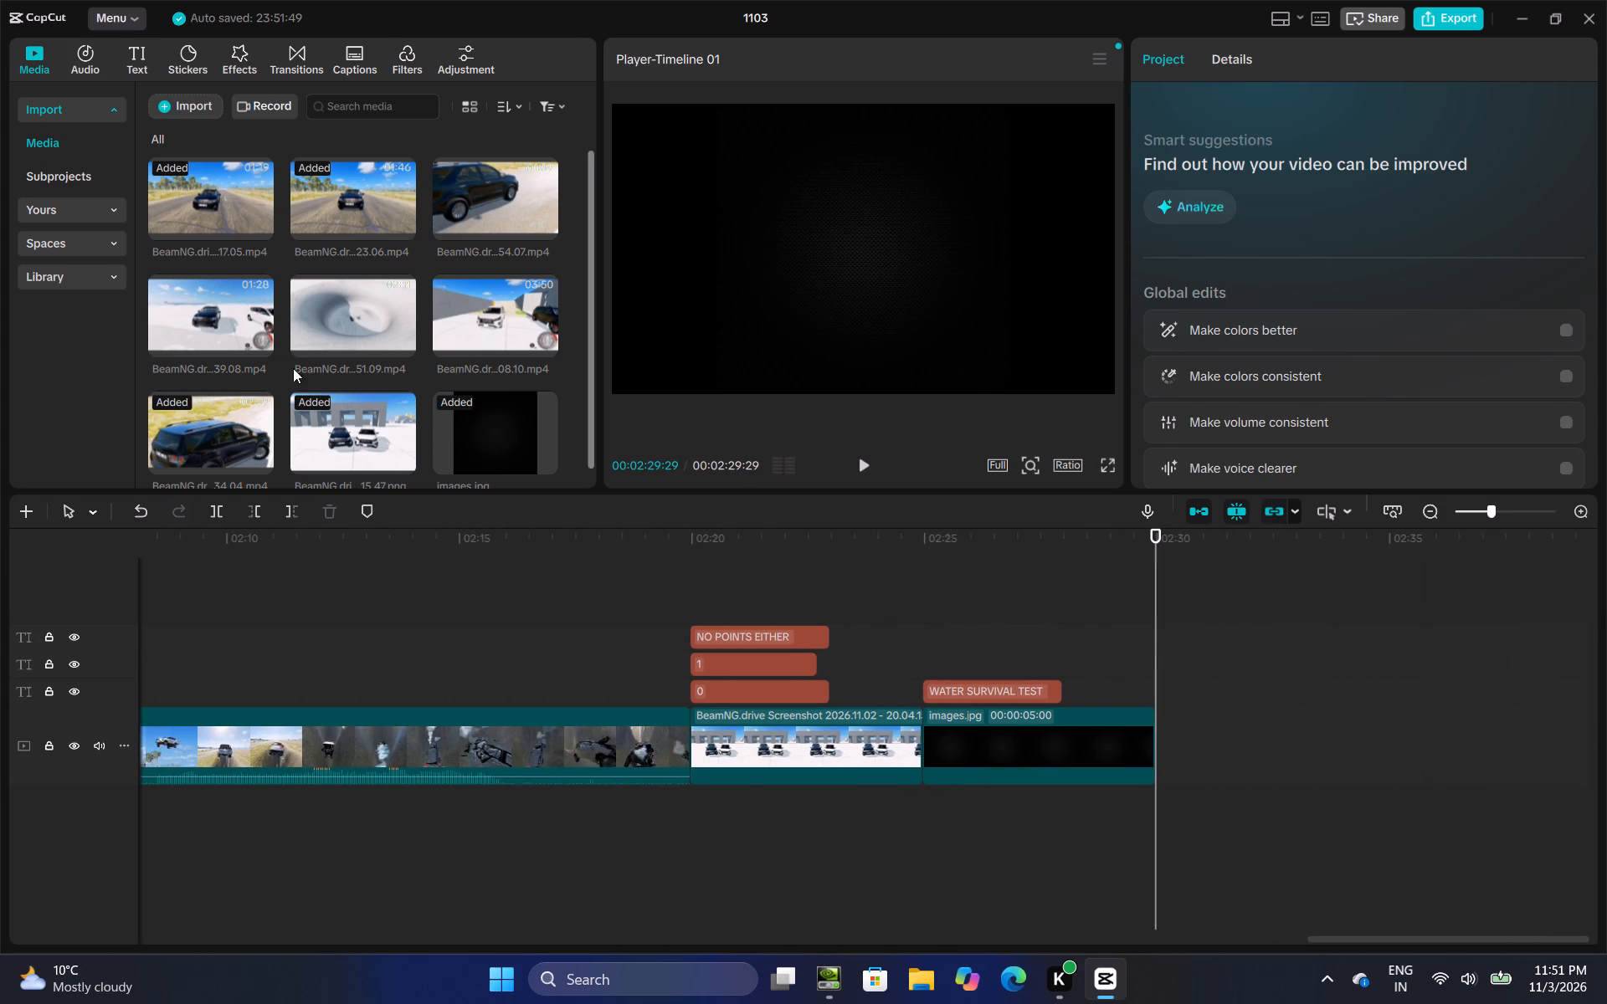
pyautogui.click(228, 320)
pyautogui.moveTo(232, 320); pyautogui.dragTo(1182, 740)
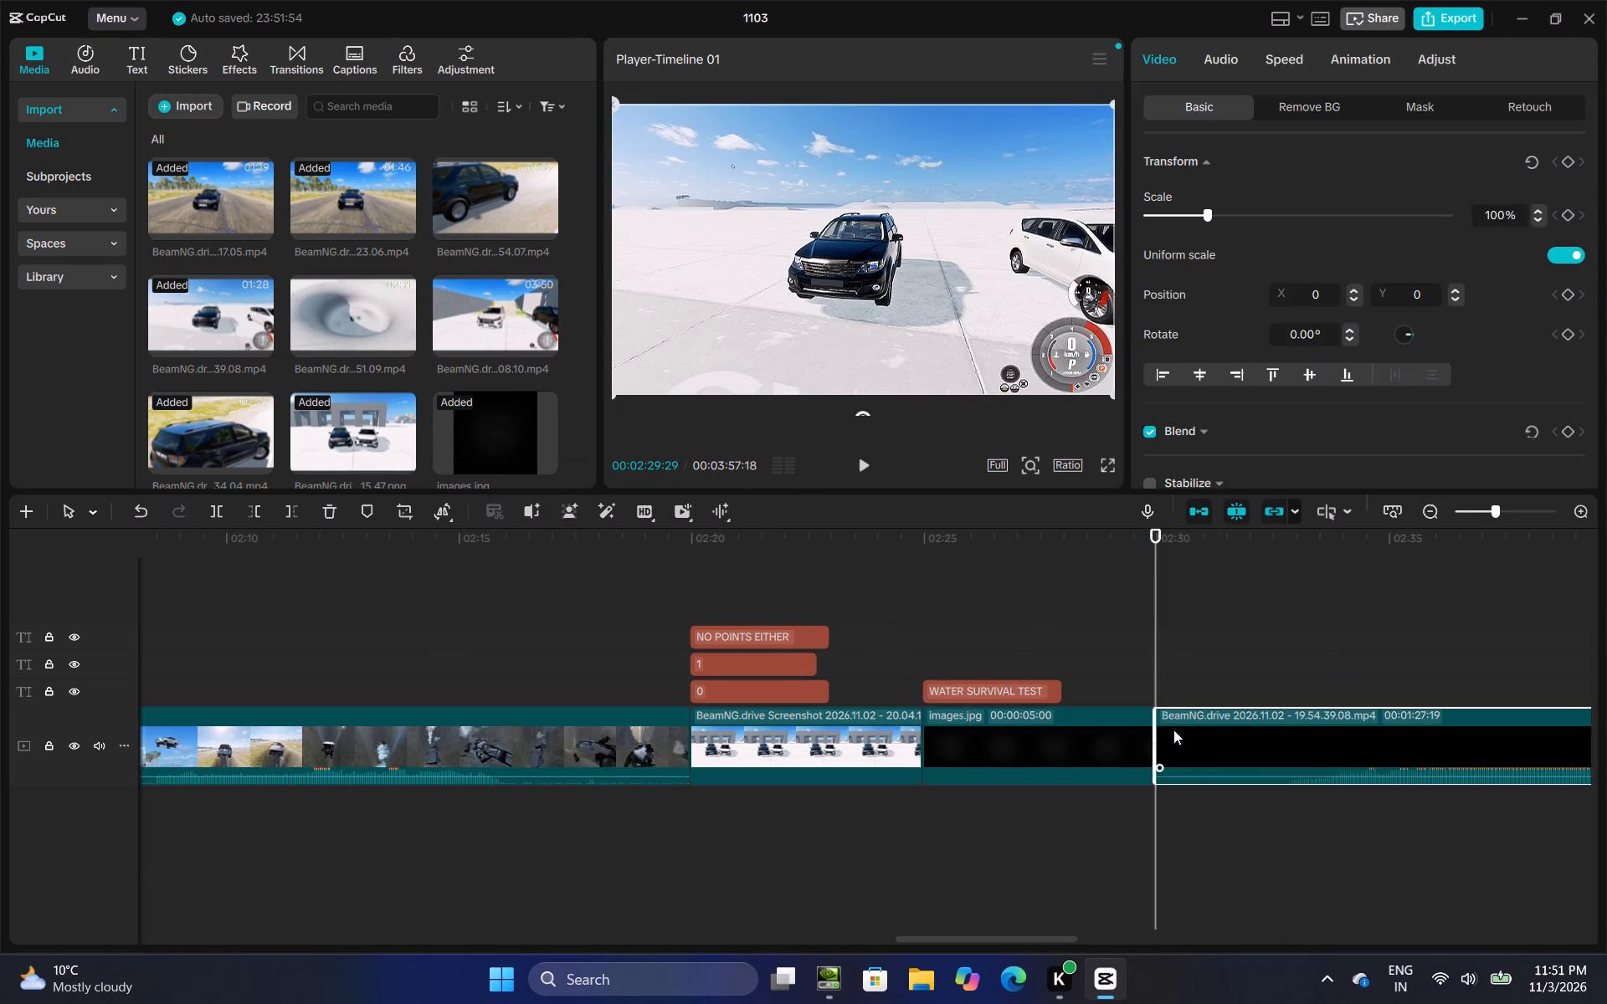
# Trim the start of the water test clip to where the black car is standing ready, for a duration of 00:01:23:08.
pyautogui.moveTo(1157, 723); pyautogui.dragTo(1366, 717)
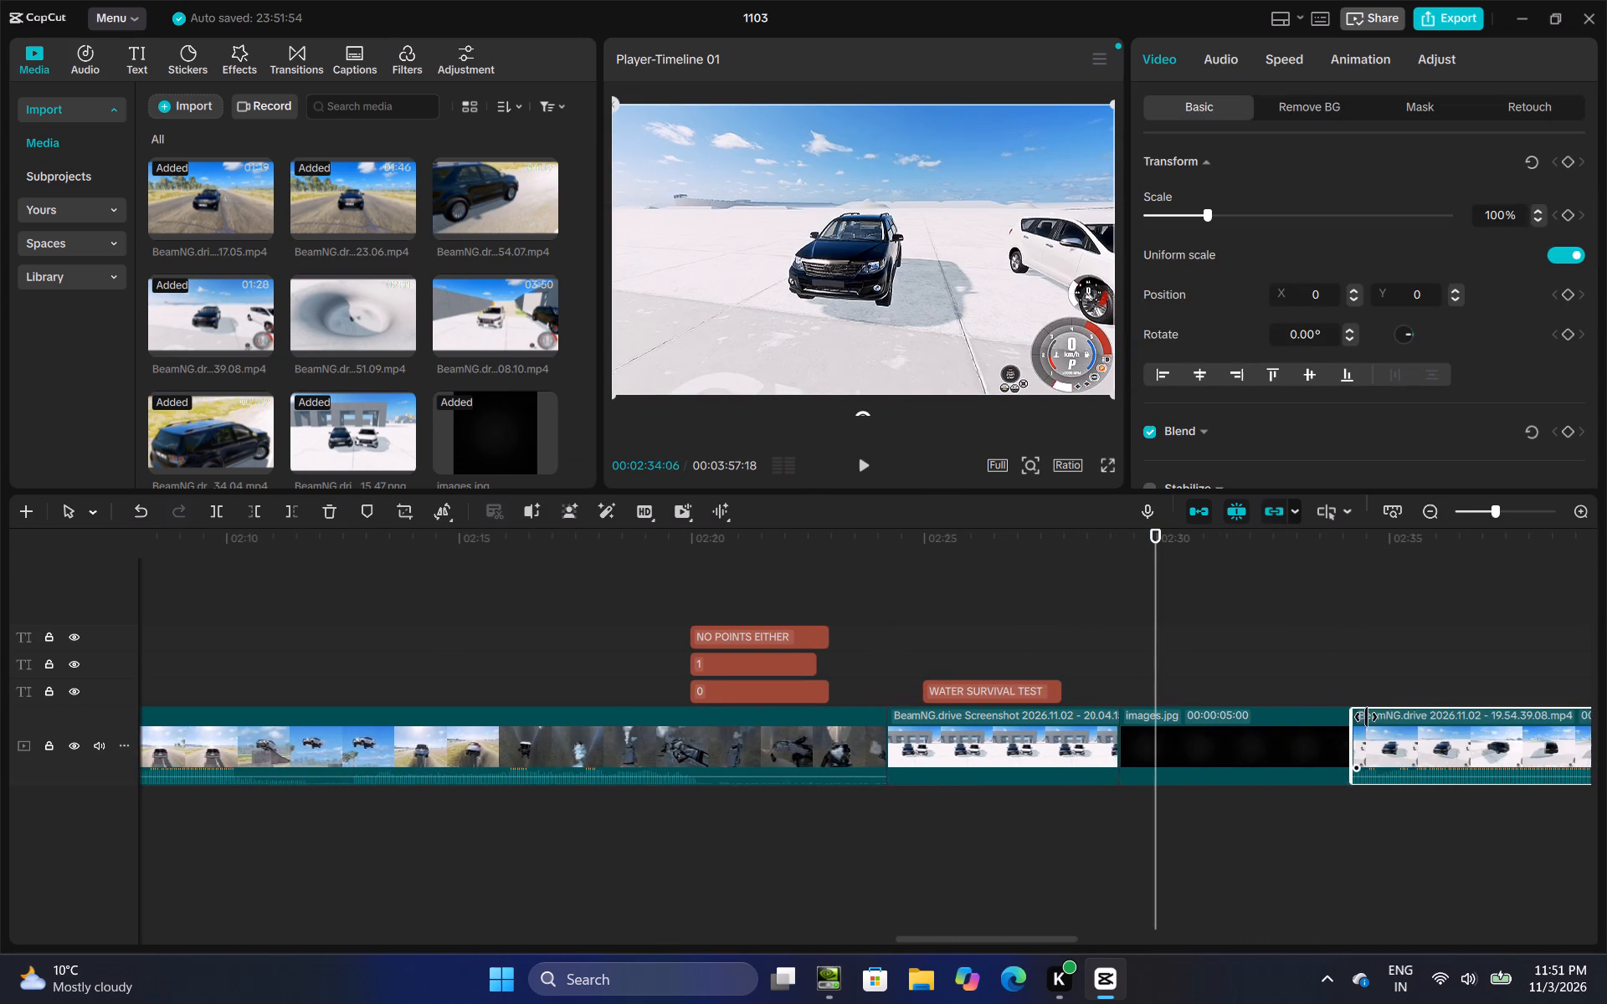
pyautogui.moveTo(1366, 717); pyautogui.dragTo(1339, 727)
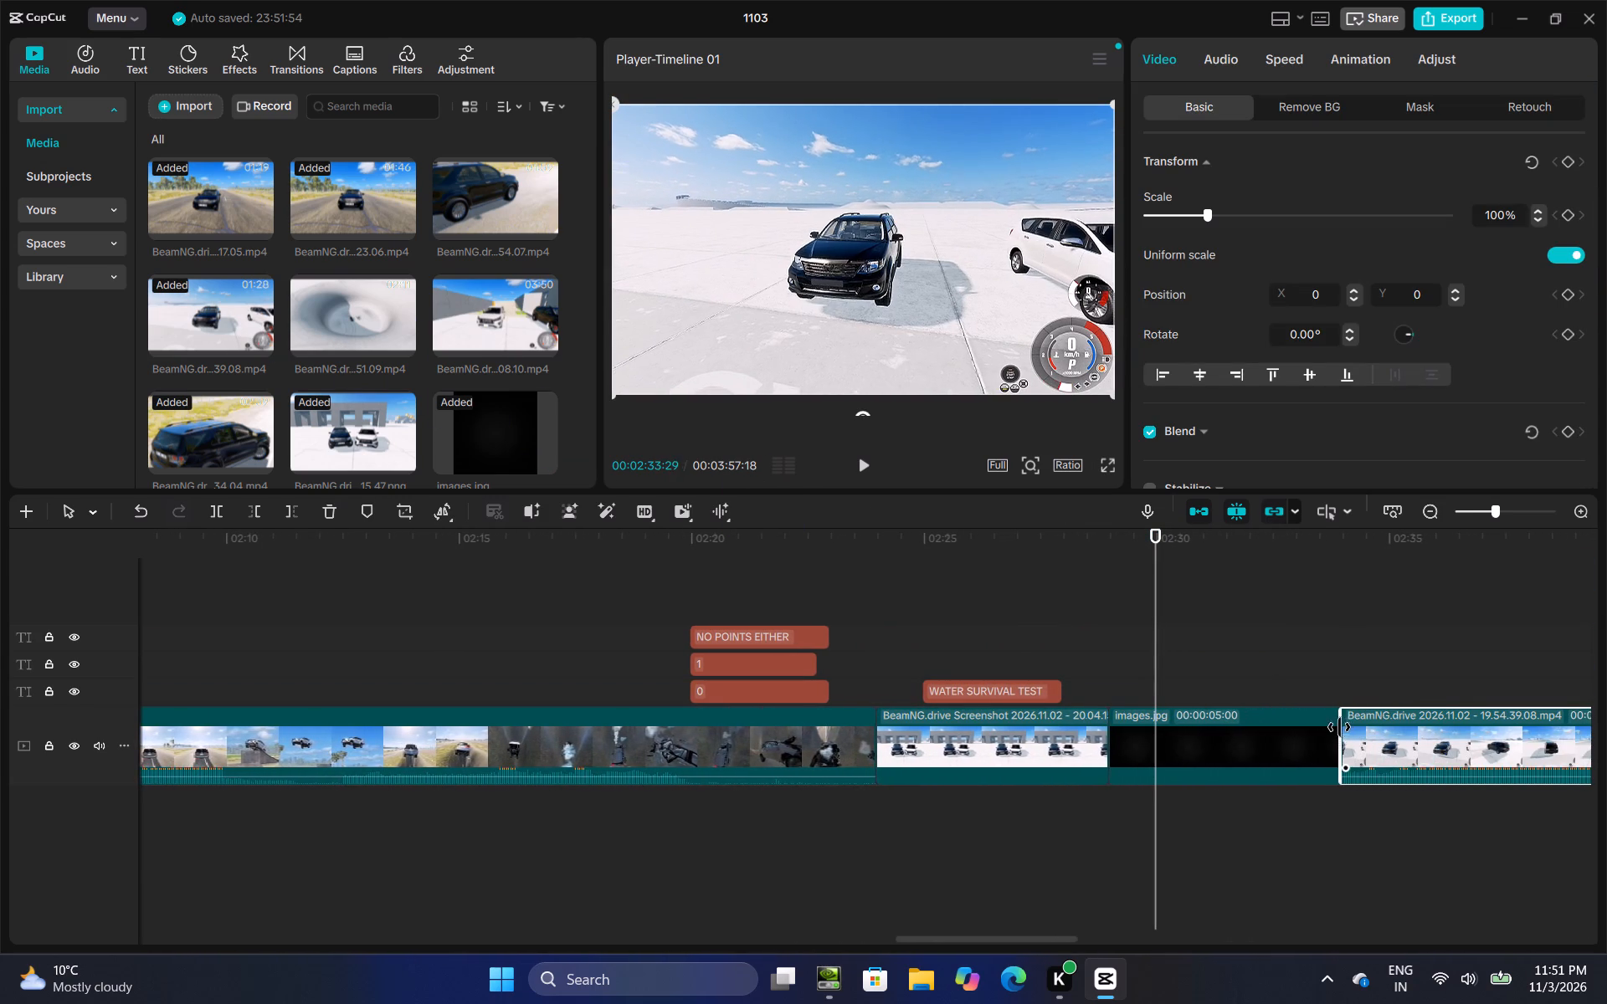
pyautogui.moveTo(1339, 727); pyautogui.dragTo(1359, 727)
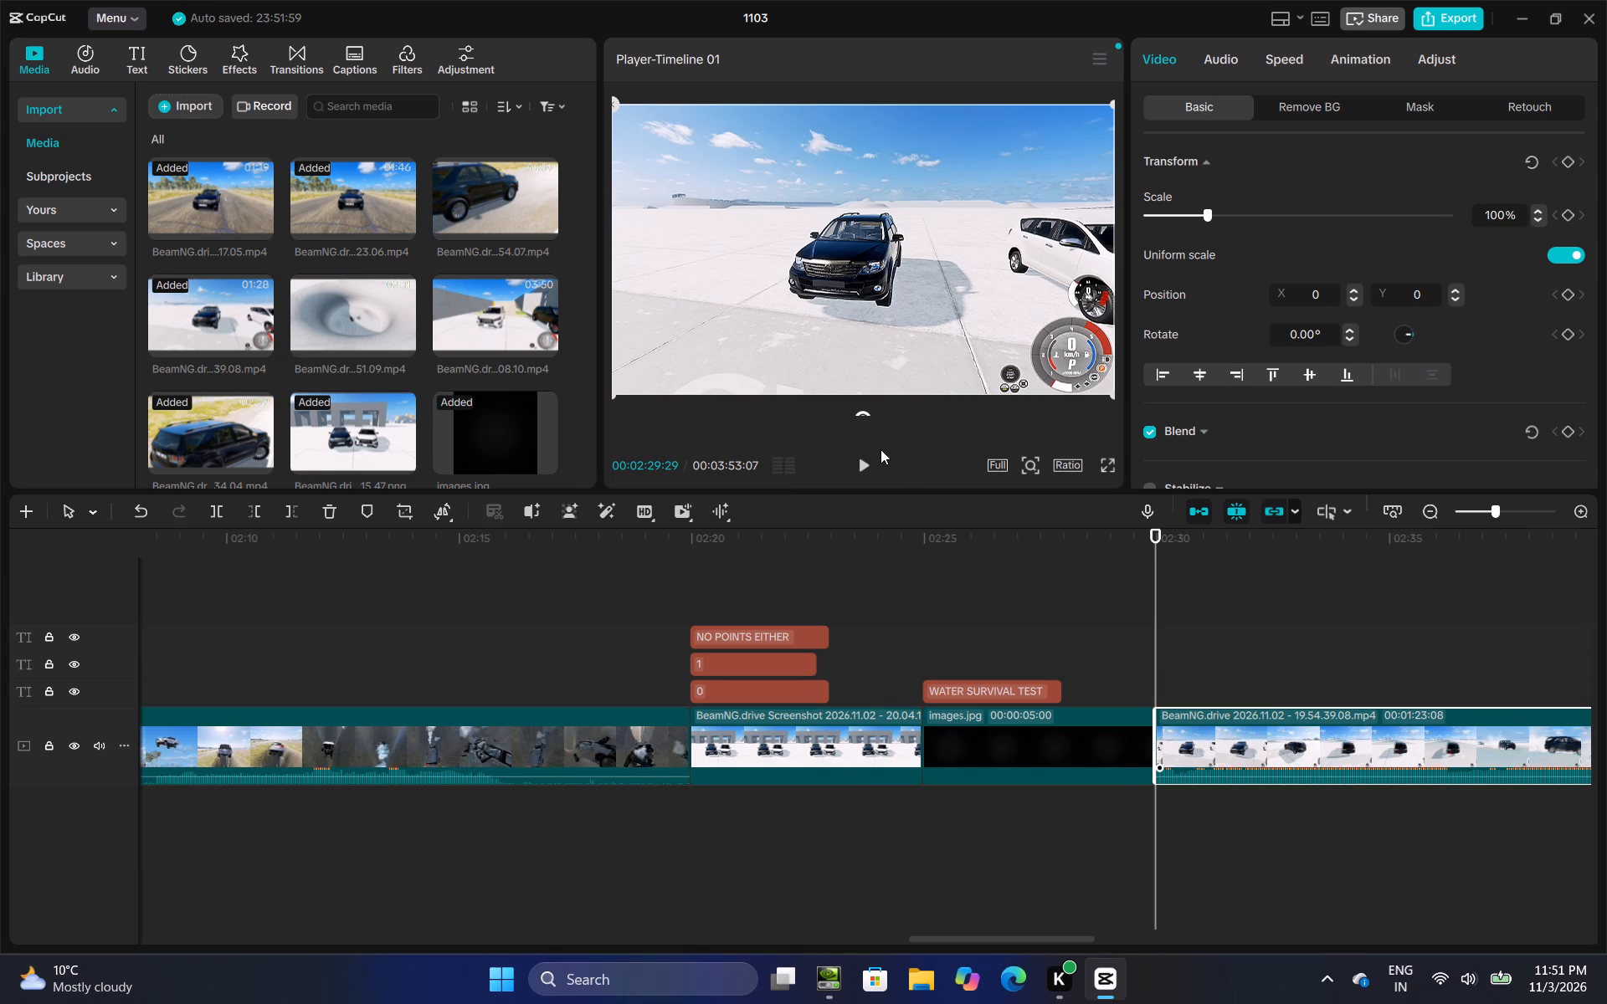
# Split the water test clip at 00:03:04:08, where the black car is standing in the water.
pyautogui.click(870, 455)
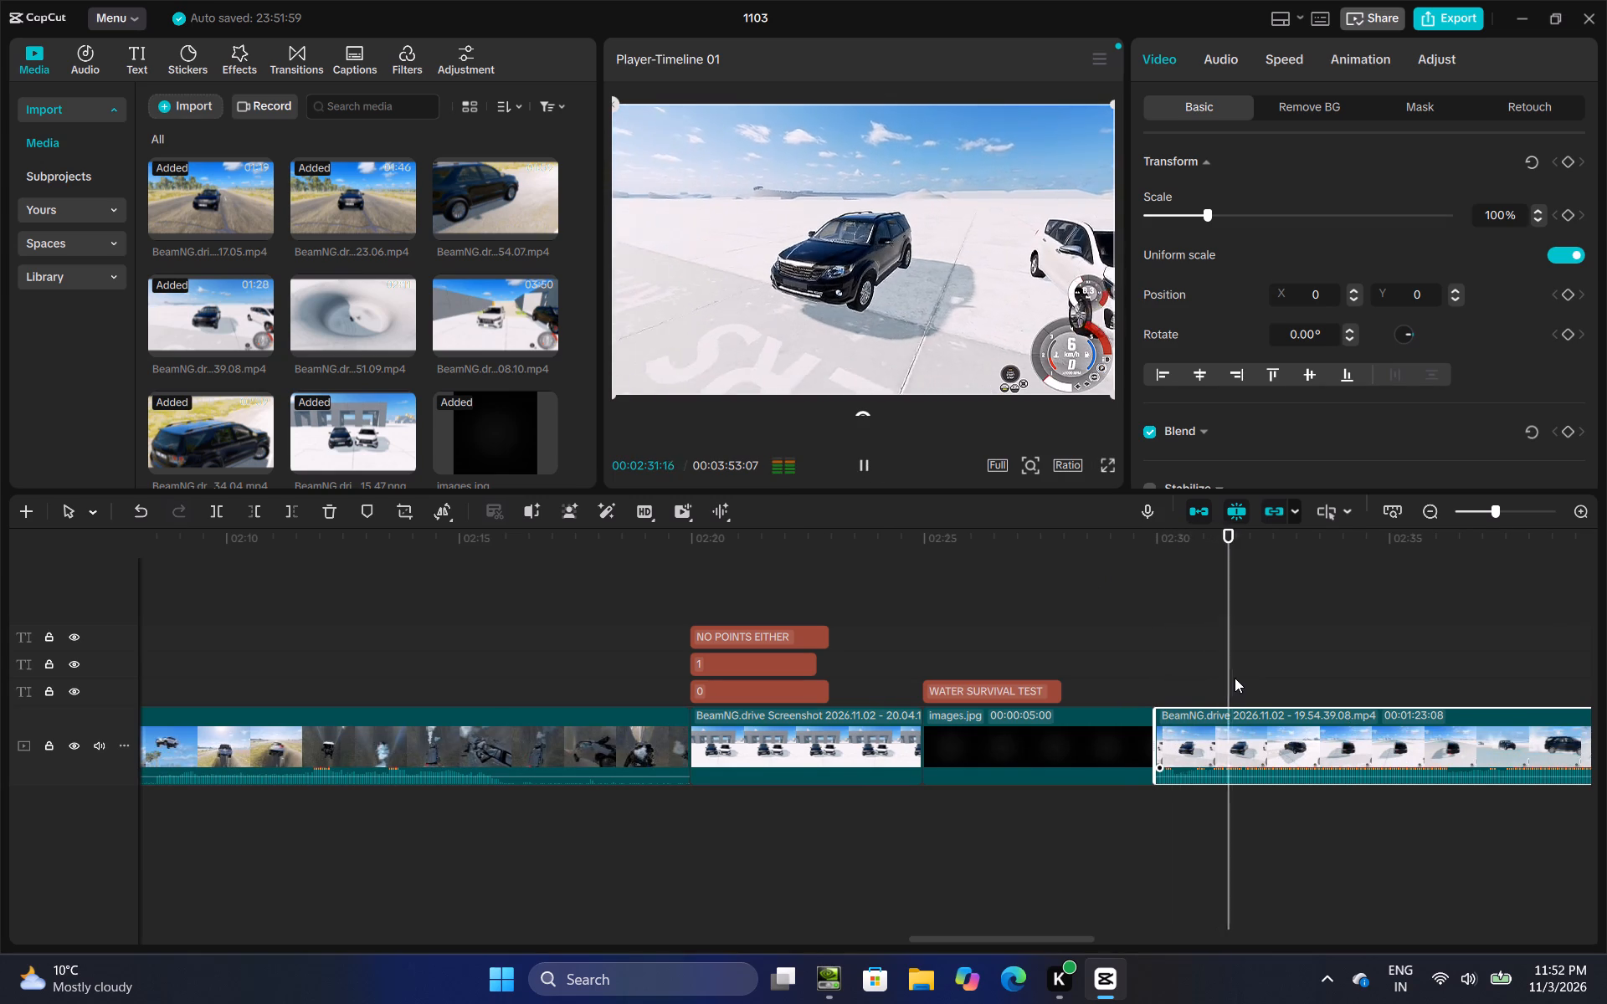
pyautogui.moveTo(1235, 678); pyautogui.dragTo(1592, 677)
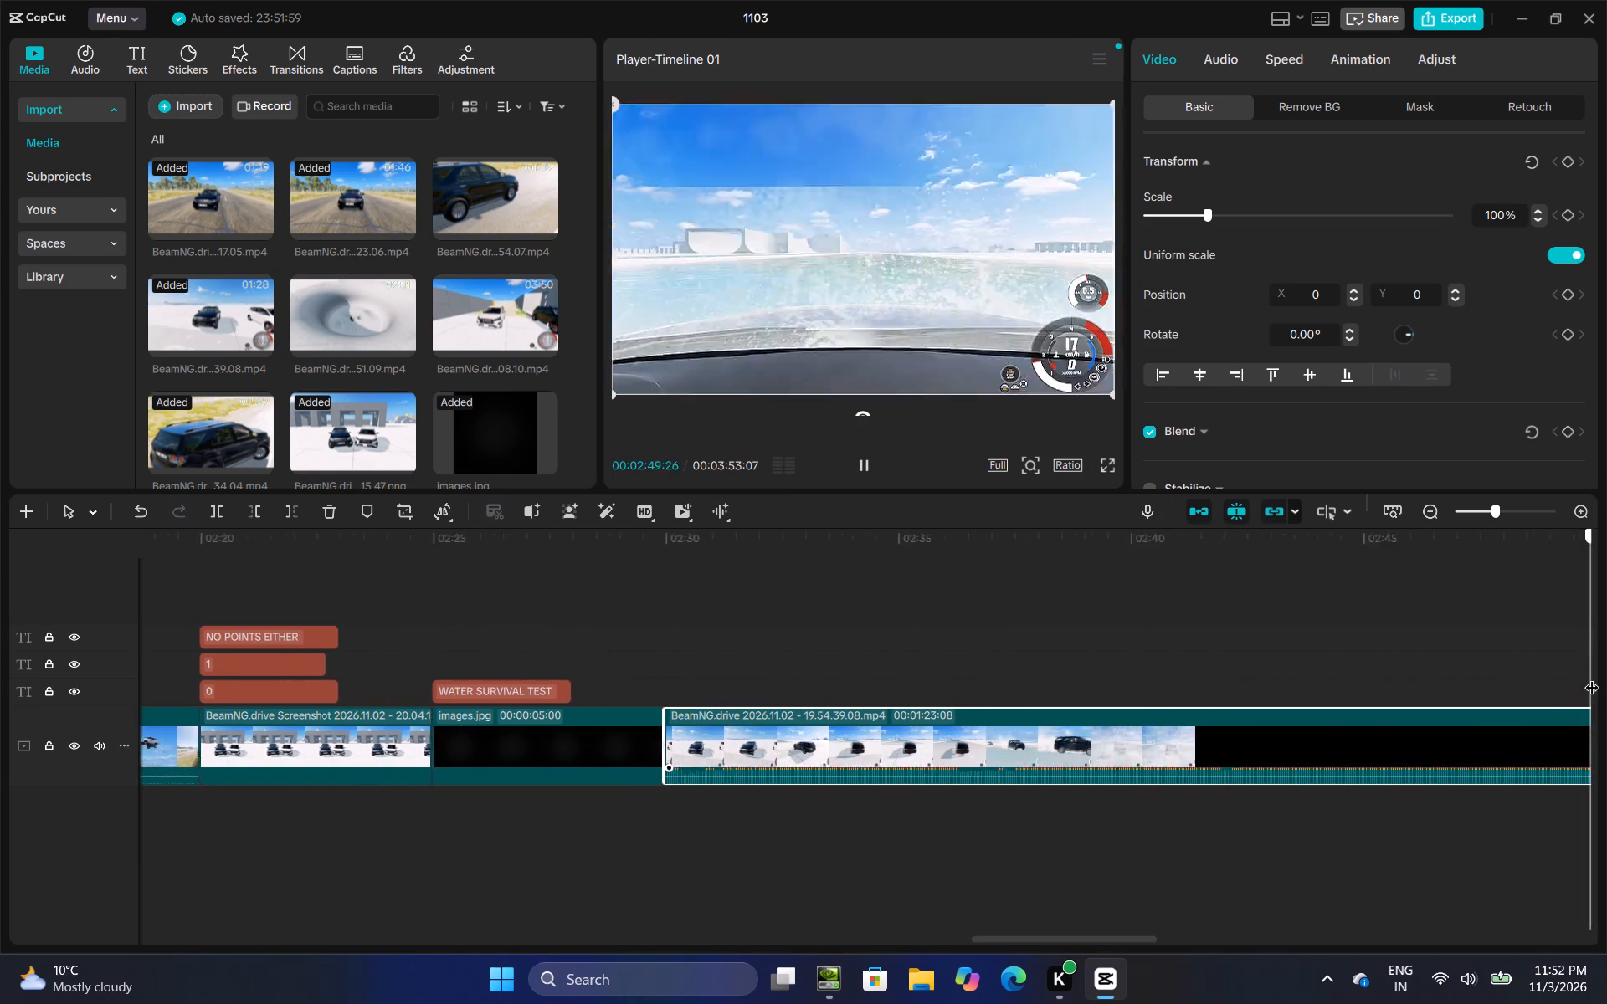
pyautogui.moveTo(1592, 677); pyautogui.dragTo(1606, 717)
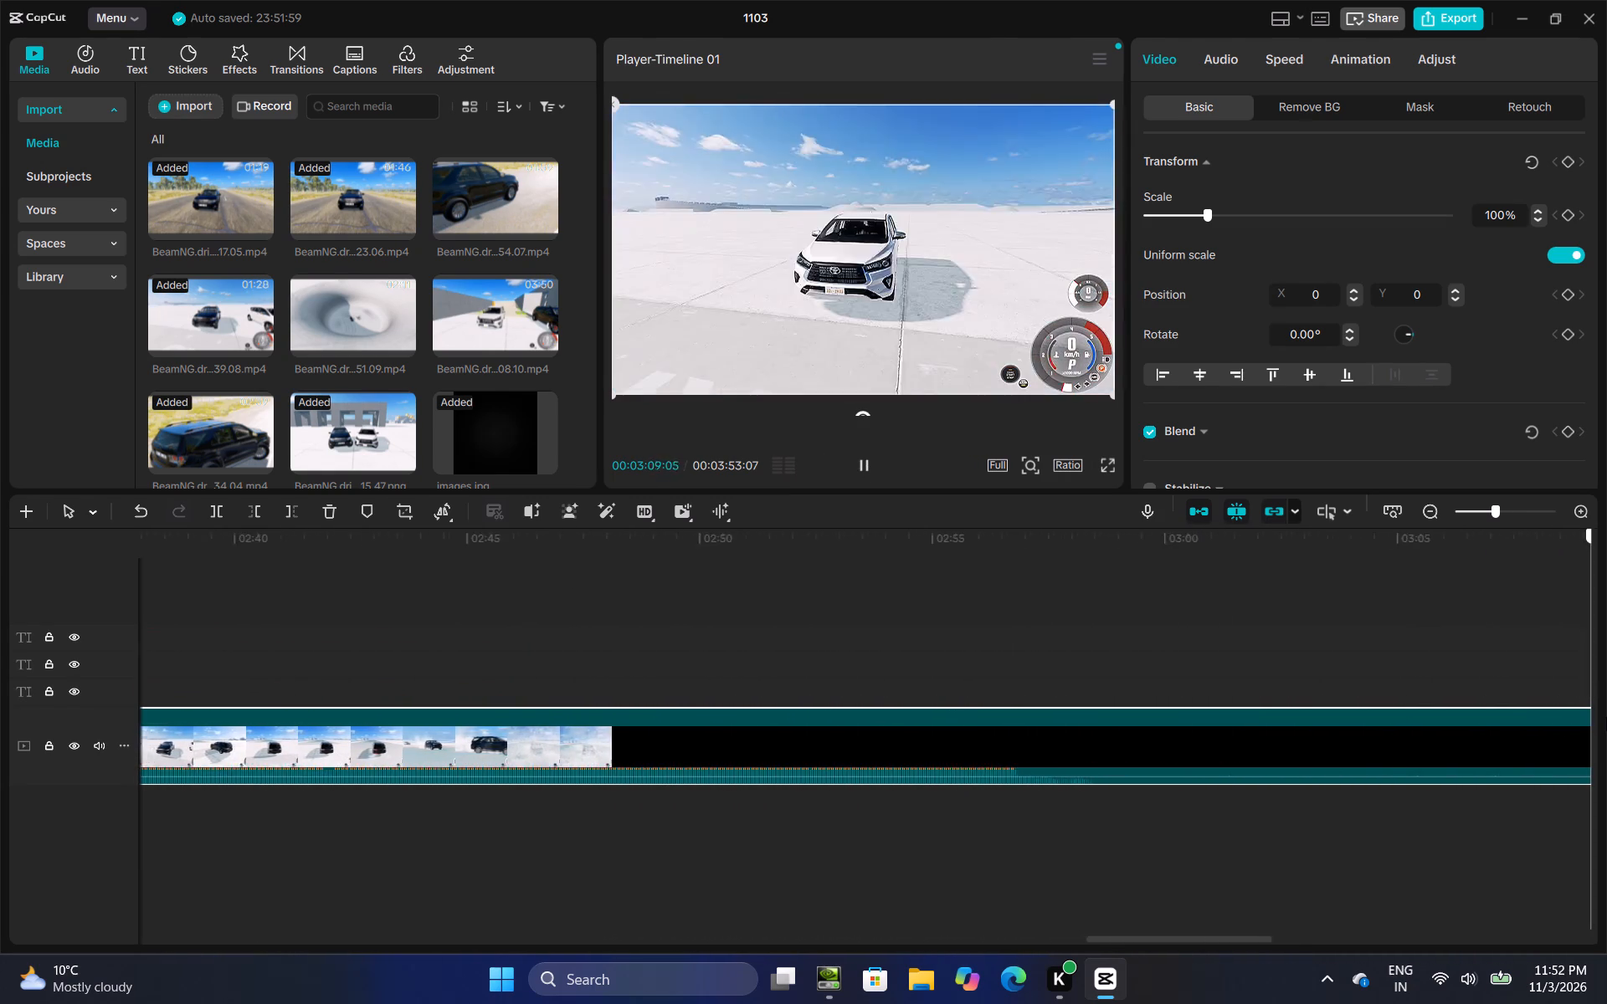
pyautogui.moveTo(1606, 717); pyautogui.dragTo(1156, 730)
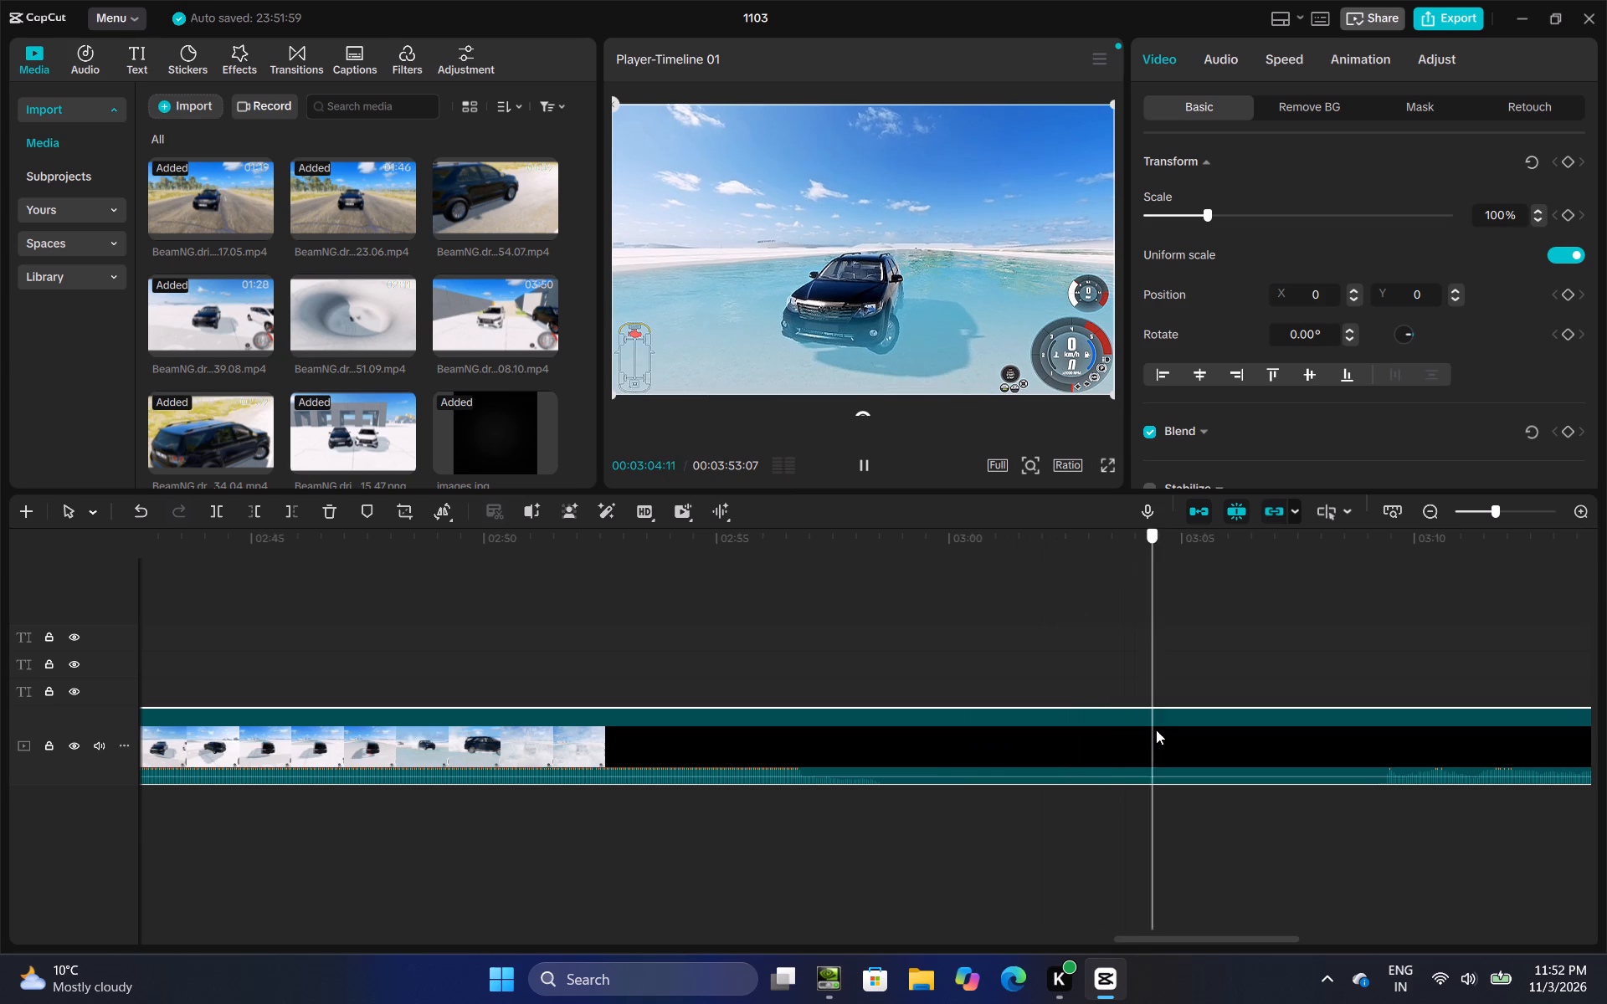
pyautogui.moveTo(1156, 730); pyautogui.dragTo(1148, 738)
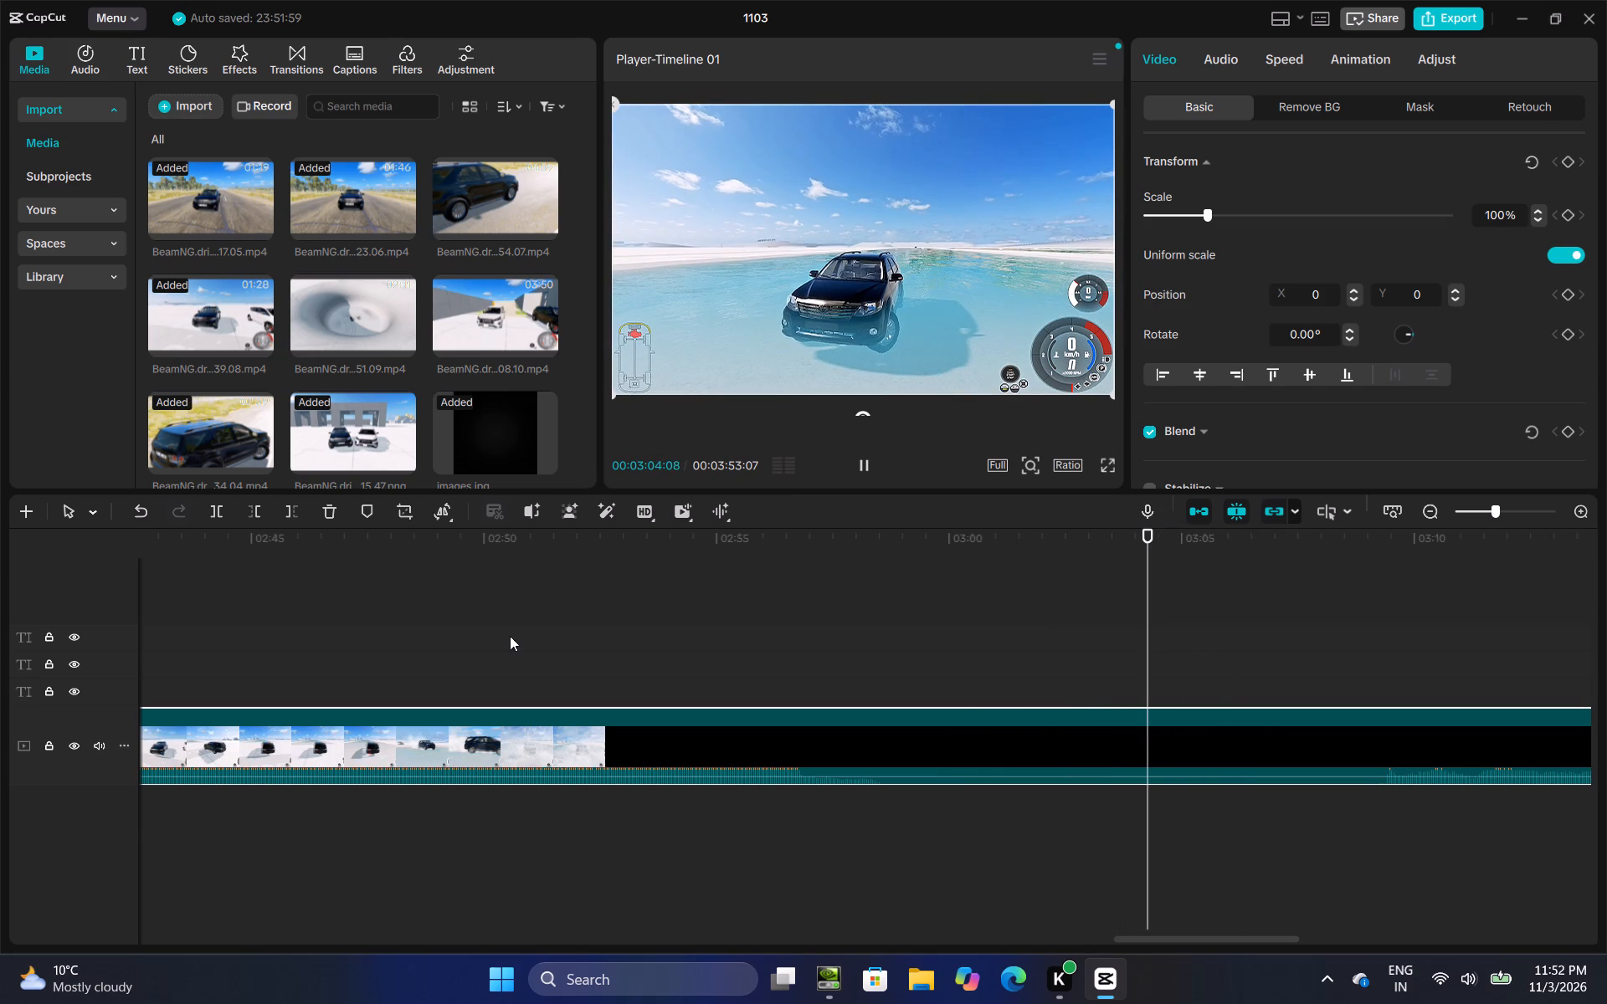
pyautogui.click(225, 515)
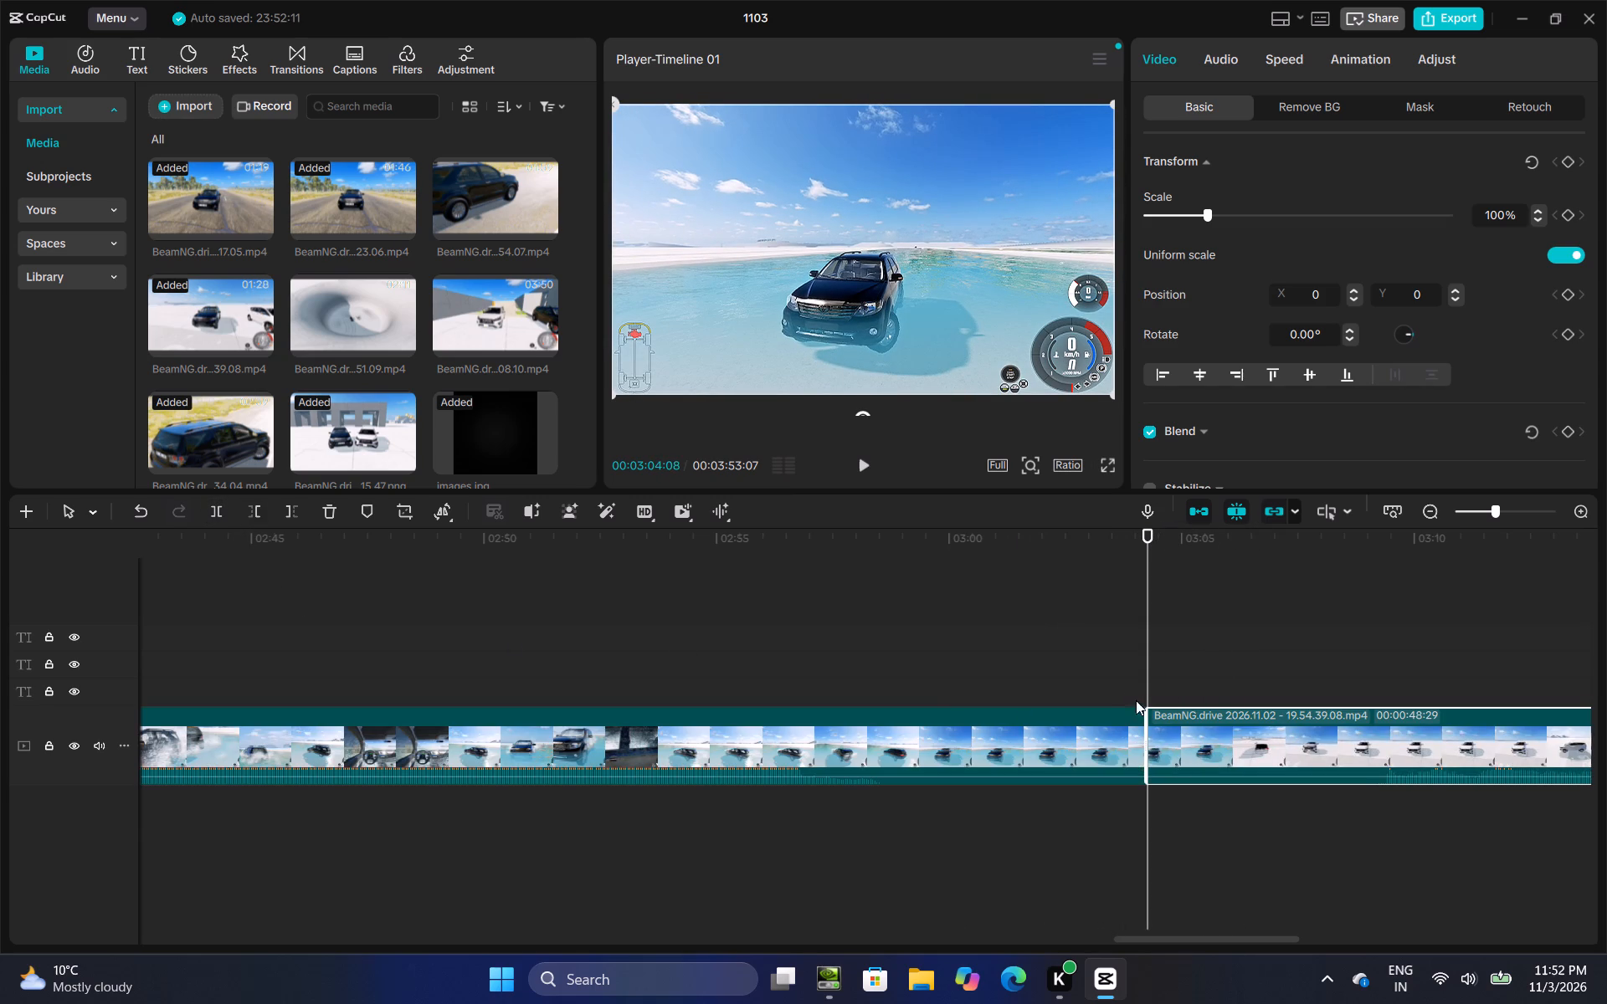
# Trim the start of the second water test part to where the white car stands ready, for a duration of 00:00:42:08.
pyautogui.click(1119, 690)
pyautogui.moveTo(1119, 690); pyautogui.dragTo(1189, 694)
pyautogui.click(1183, 727)
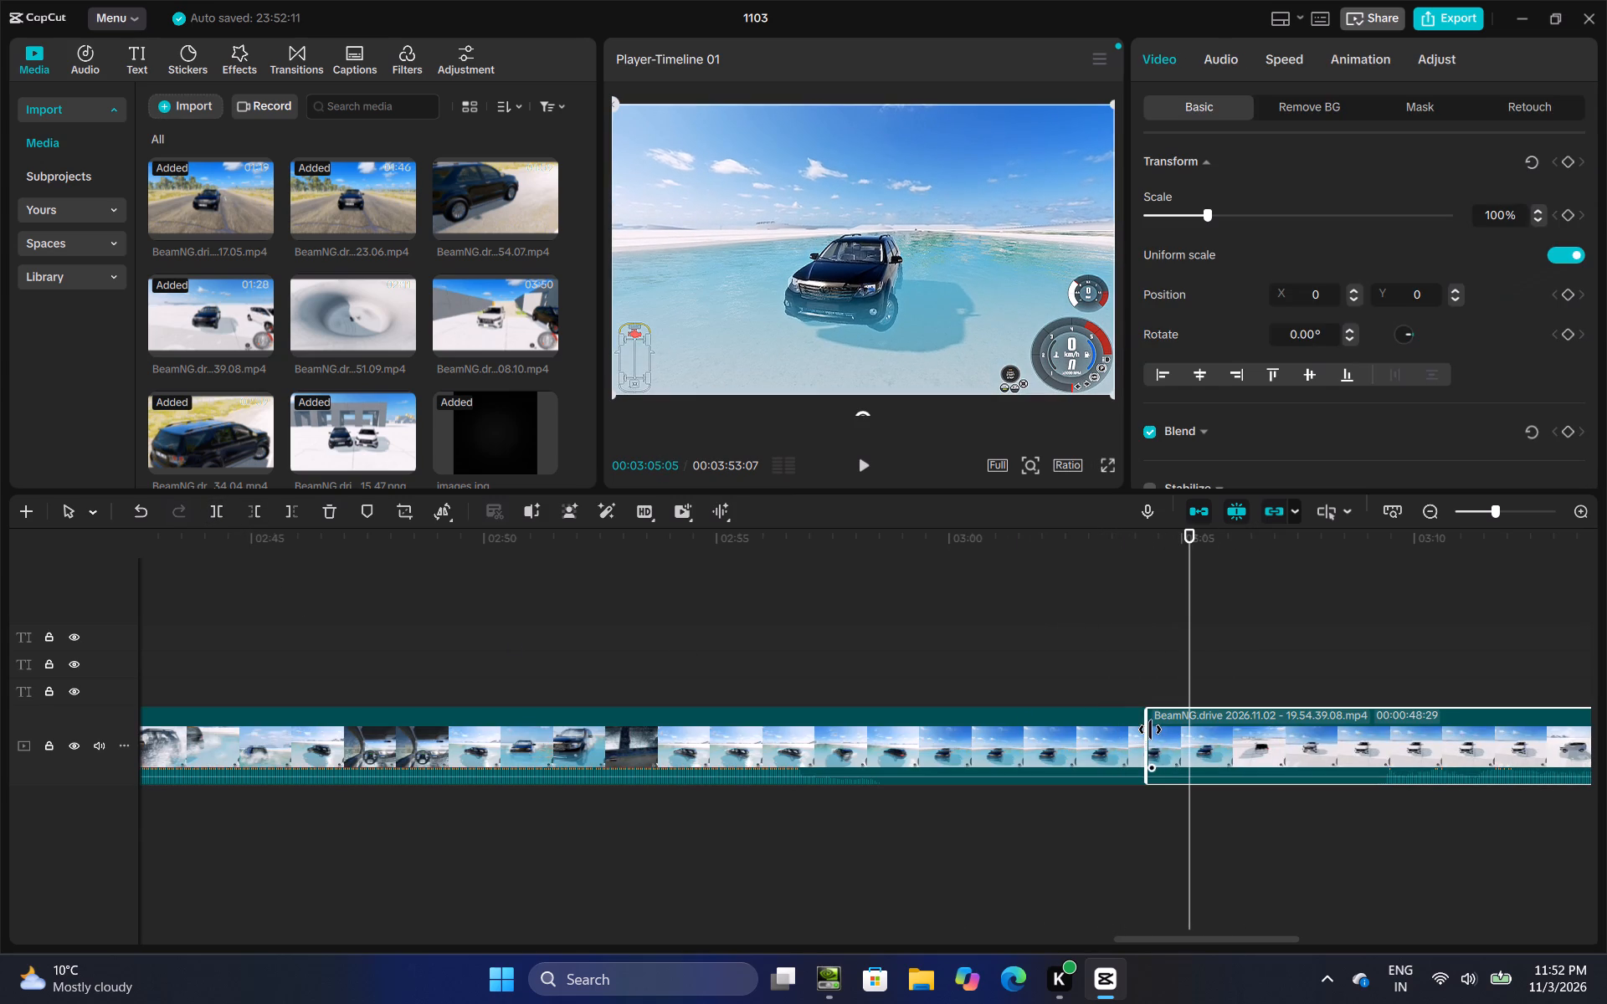
pyautogui.moveTo(1150, 730); pyautogui.dragTo(1440, 730)
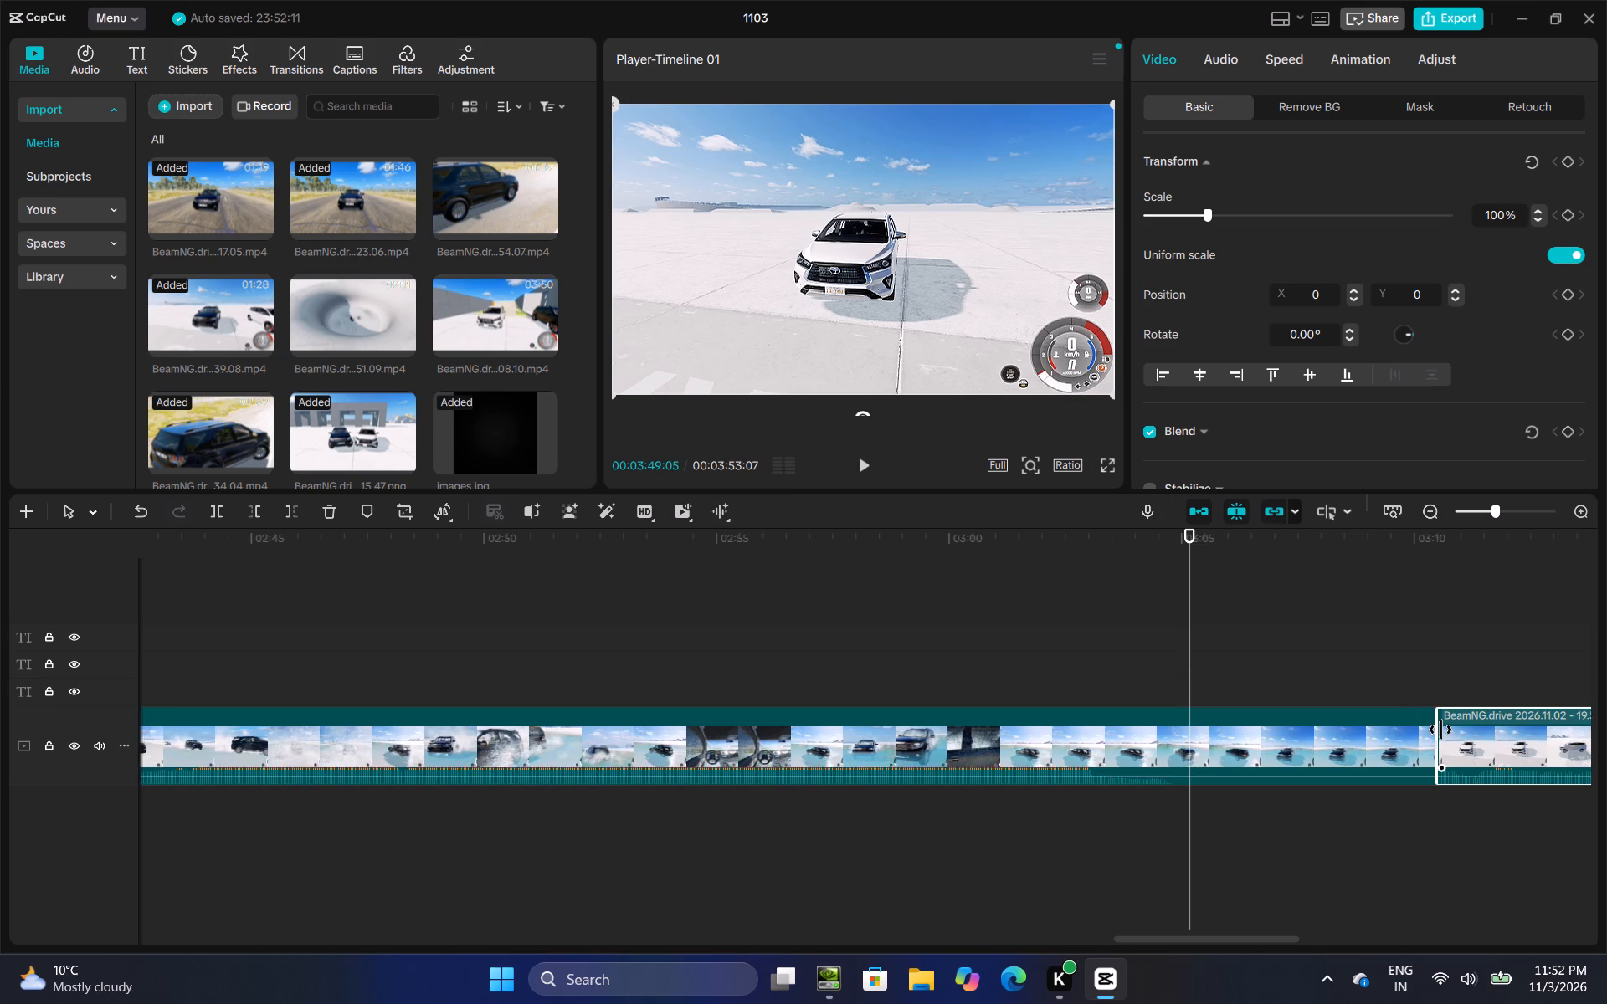
pyautogui.moveTo(1440, 730); pyautogui.dragTo(1461, 730)
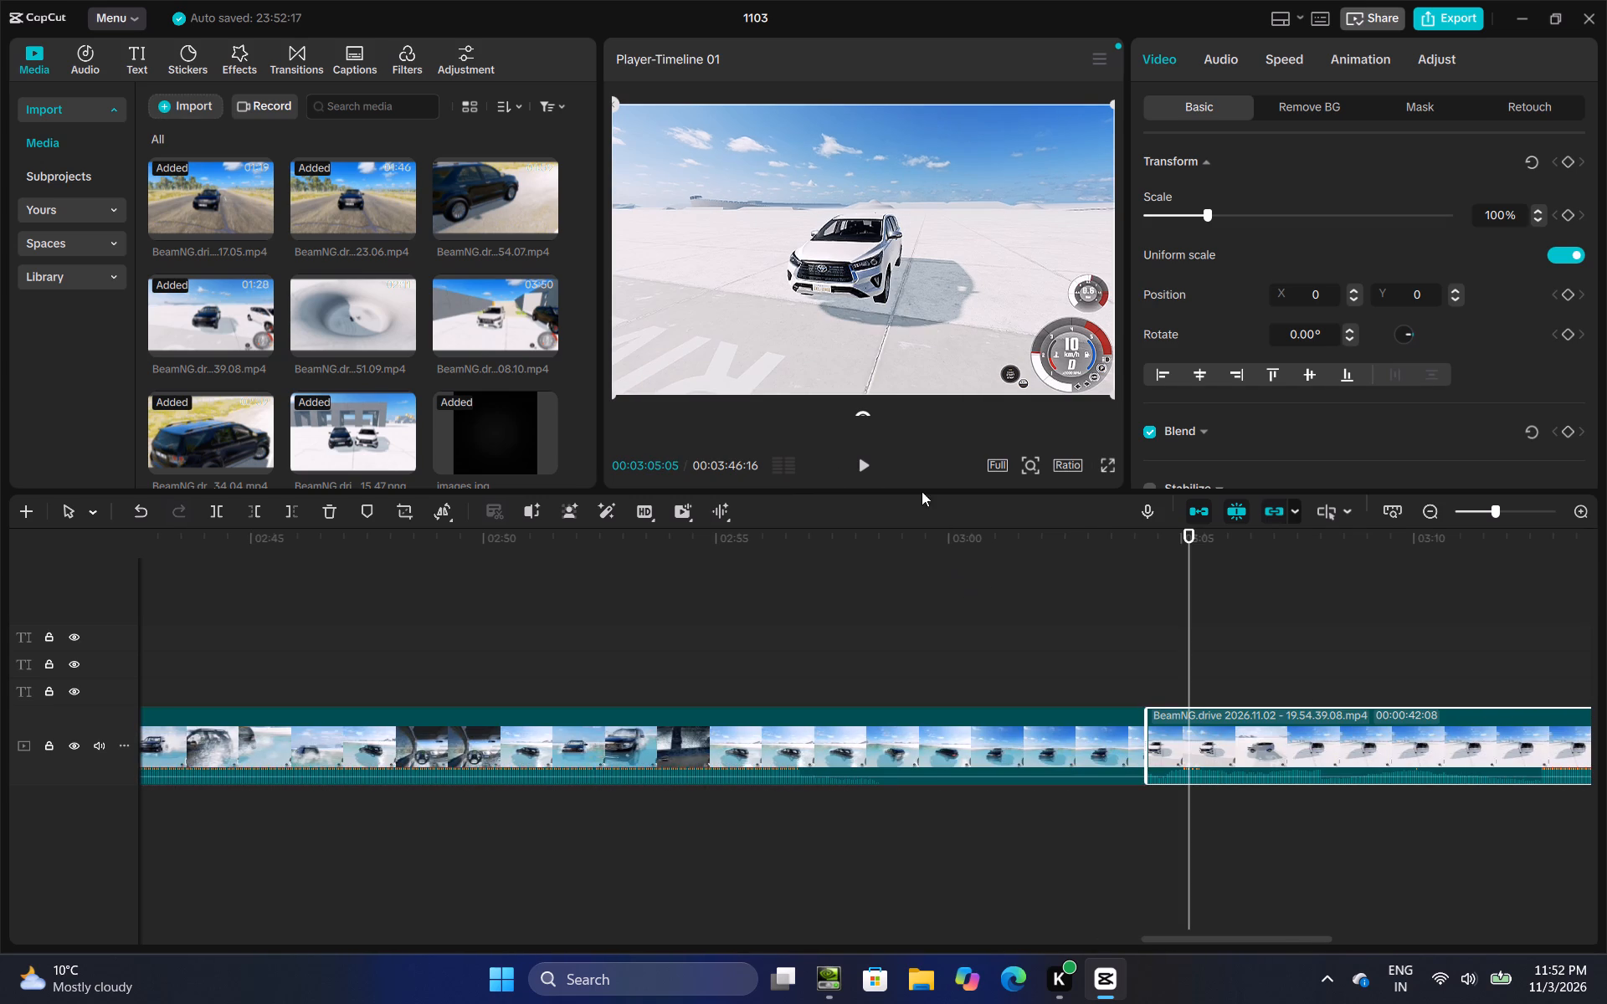
pyautogui.click(1148, 679)
# Split the white car's water test footage at 00:03:32:01, just before the view changes to the overhead shots.
pyautogui.click(870, 474)
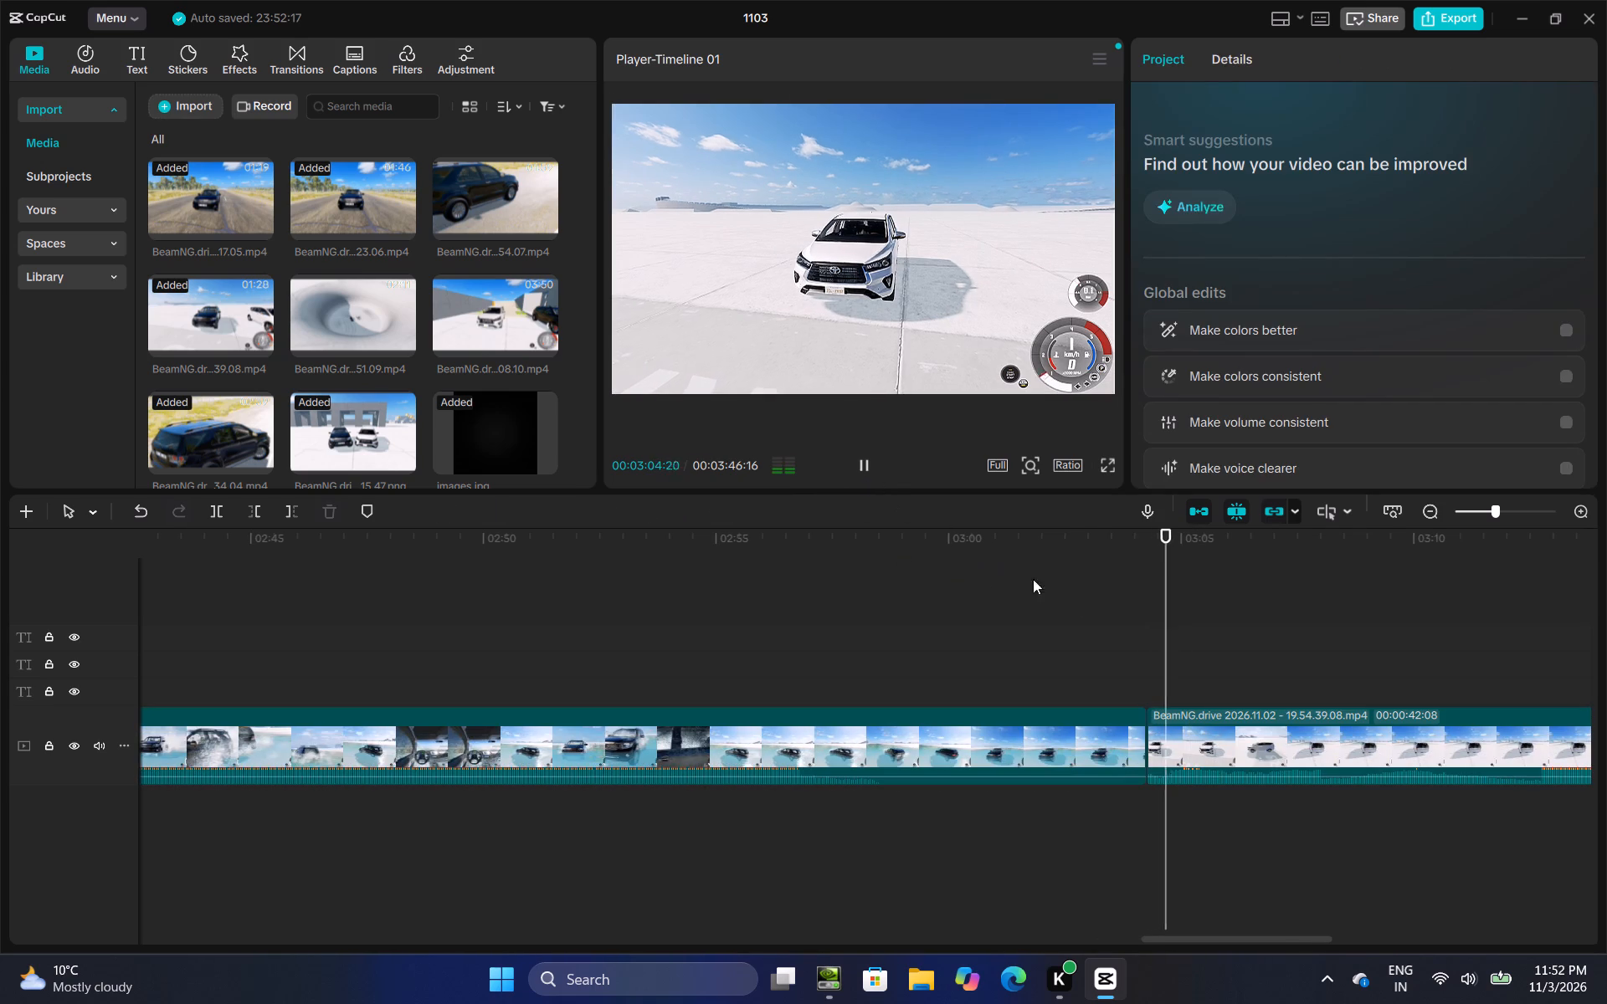
pyautogui.click(1232, 664)
pyautogui.moveTo(1234, 664); pyautogui.dragTo(1606, 677)
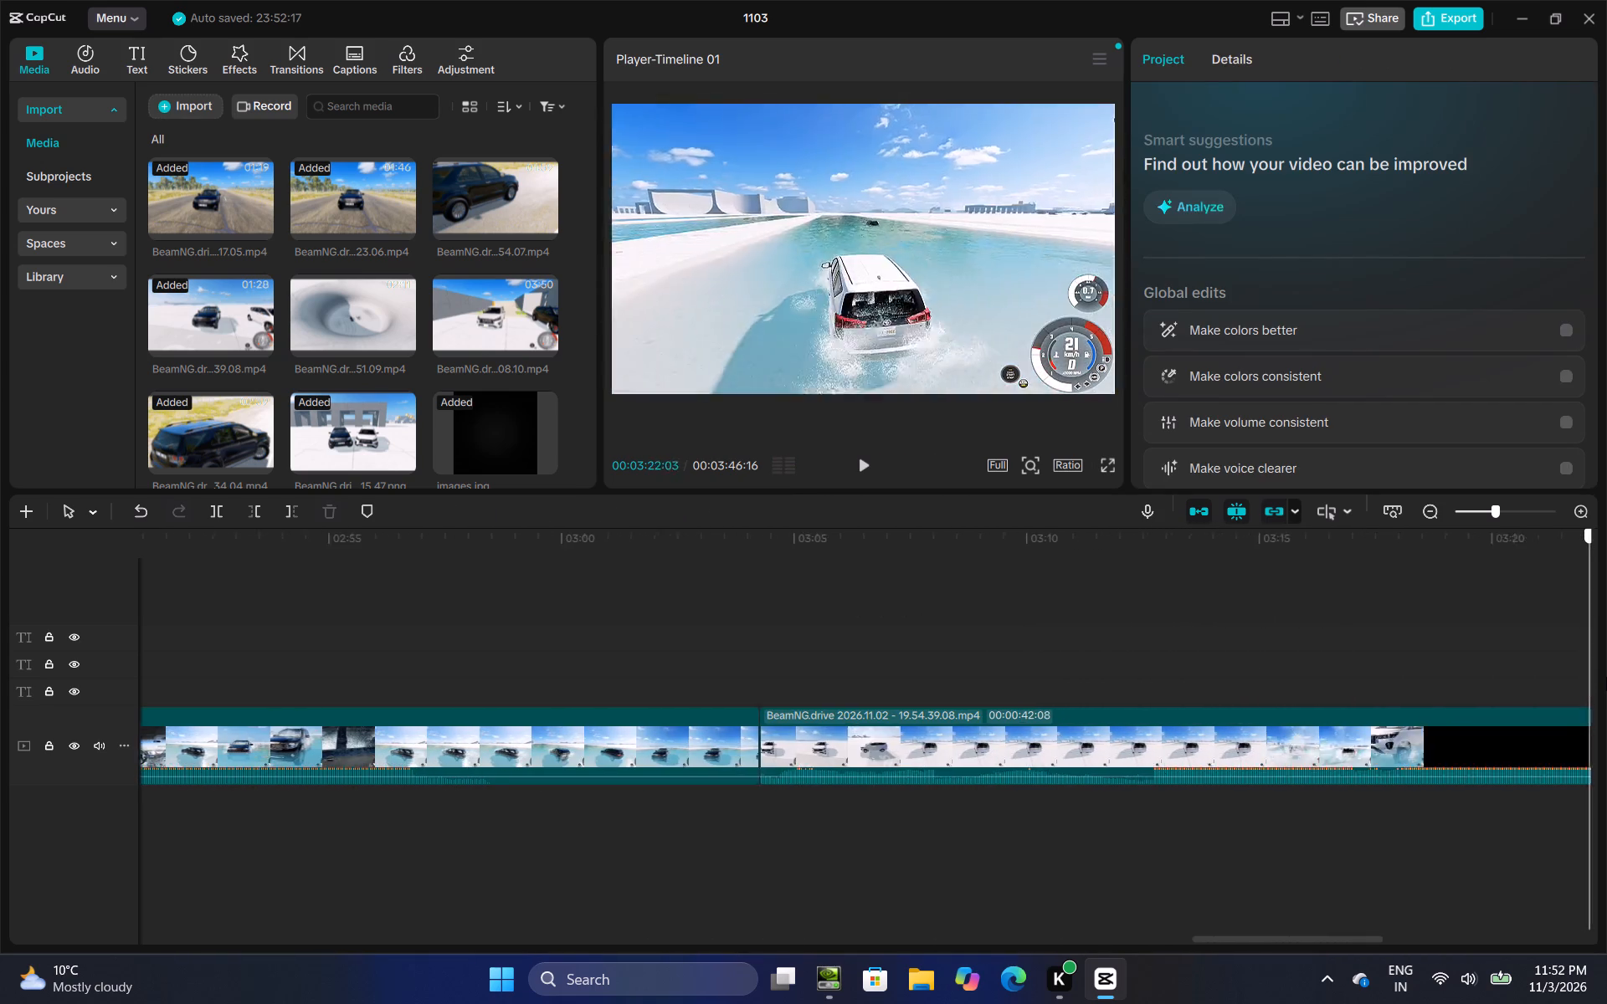
pyautogui.moveTo(1606, 677); pyautogui.dragTo(931, 689)
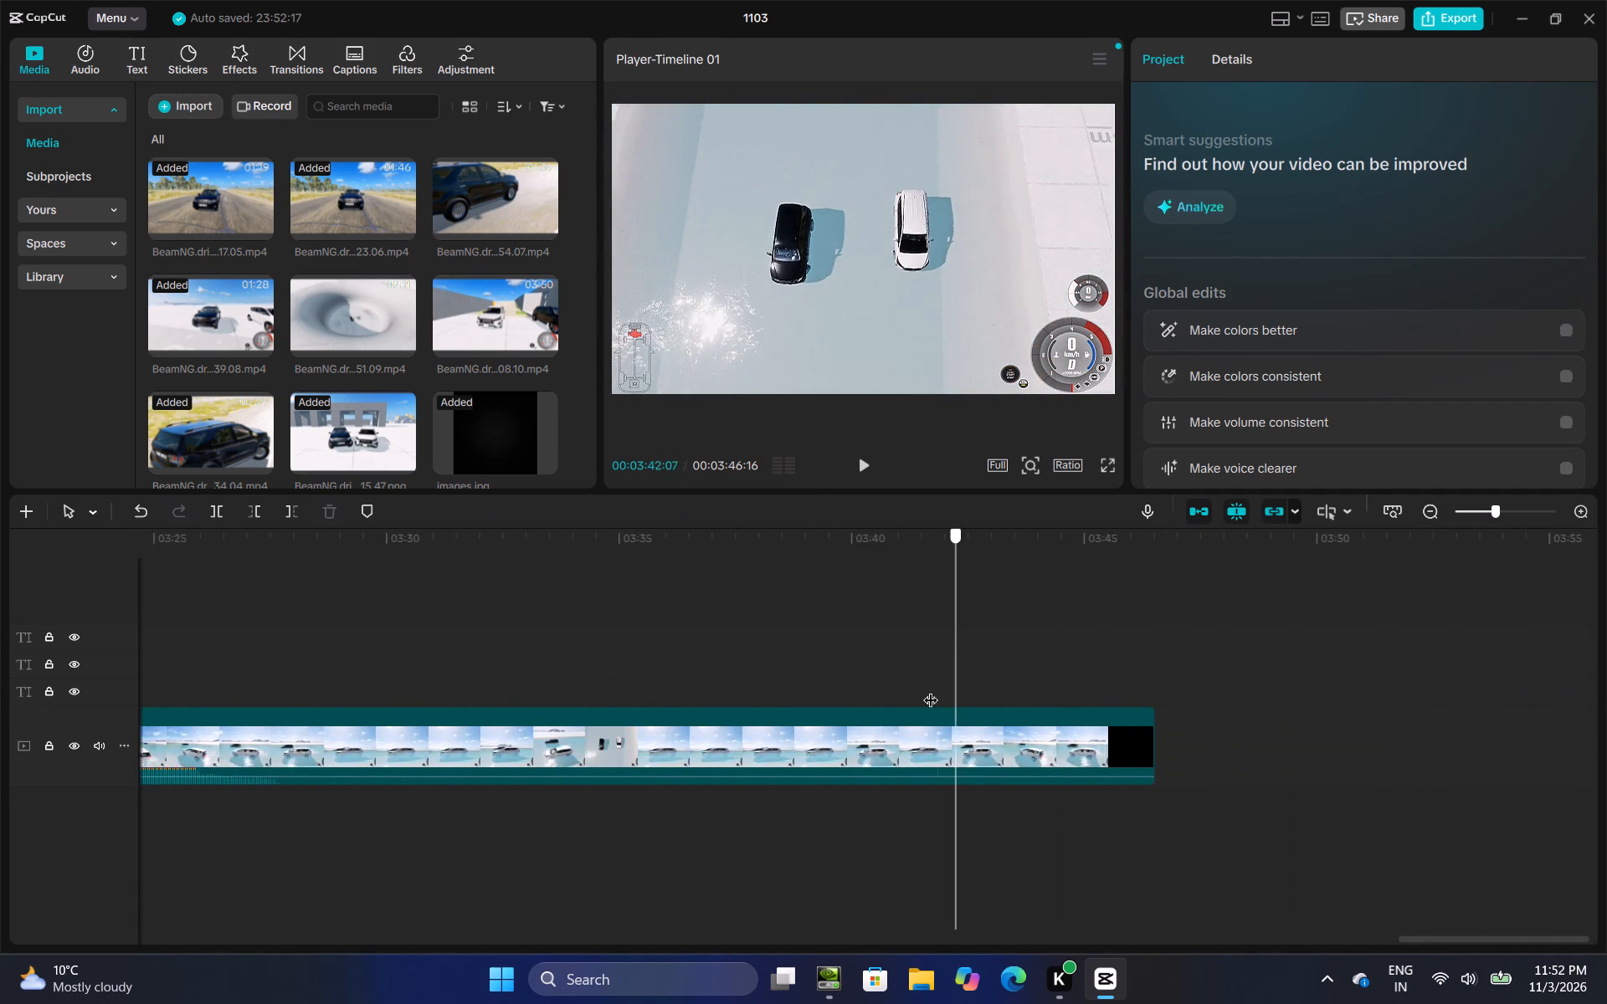
pyautogui.moveTo(931, 689); pyautogui.dragTo(730, 706)
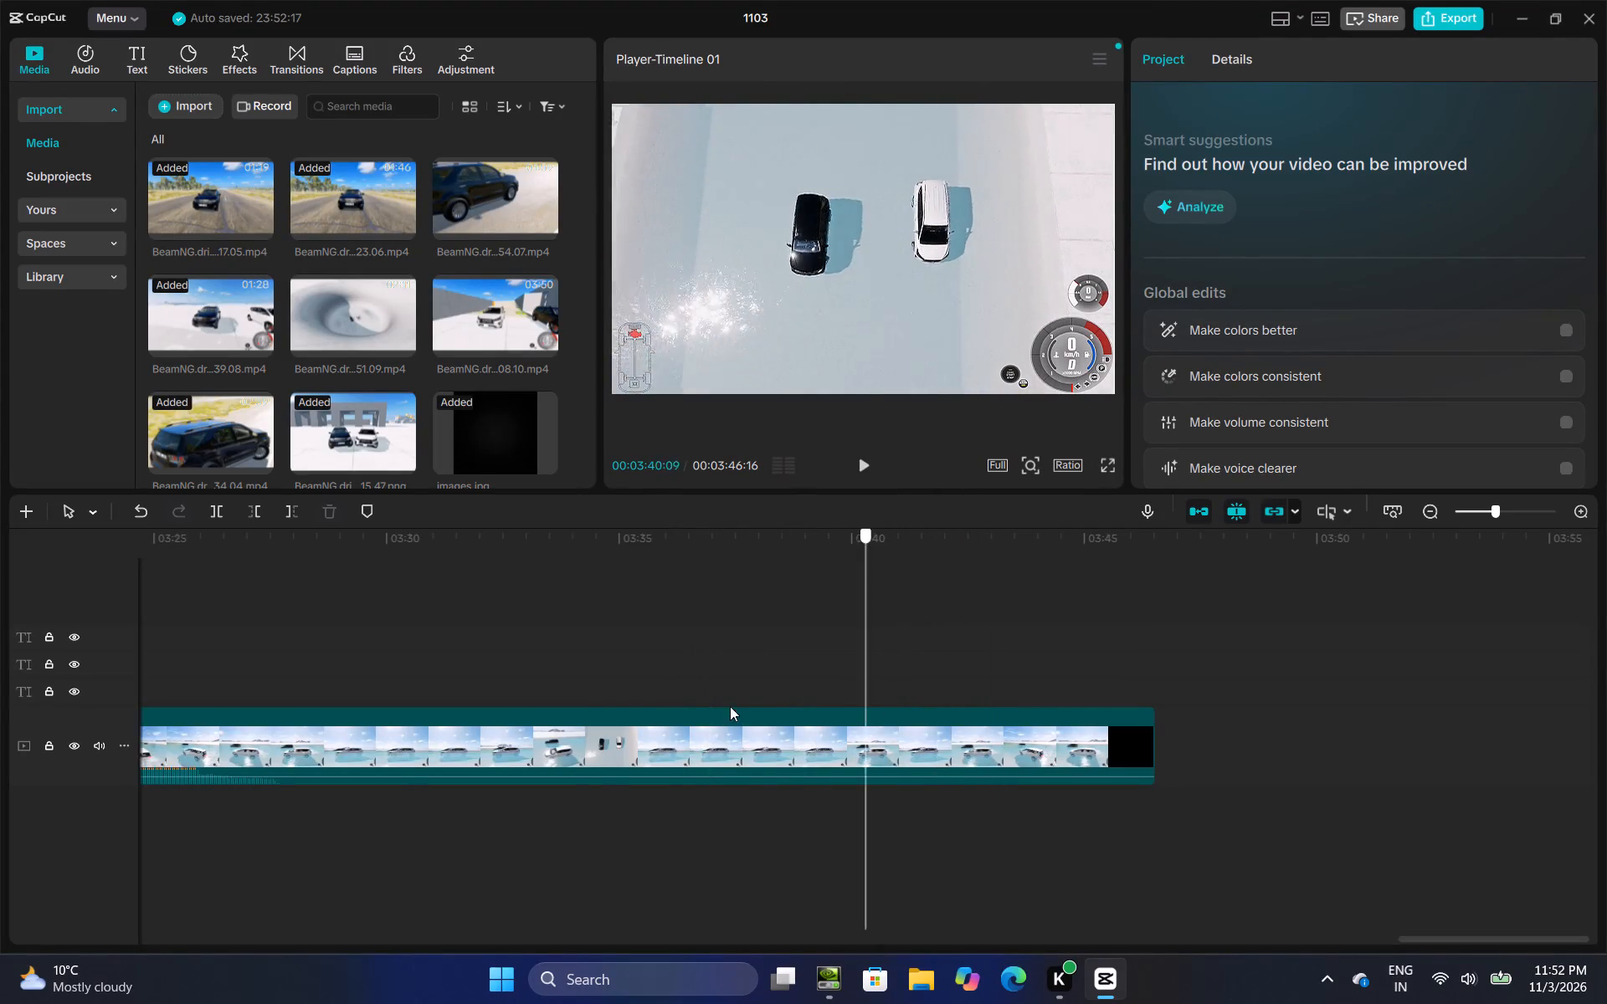
pyautogui.moveTo(730, 706); pyautogui.dragTo(578, 713)
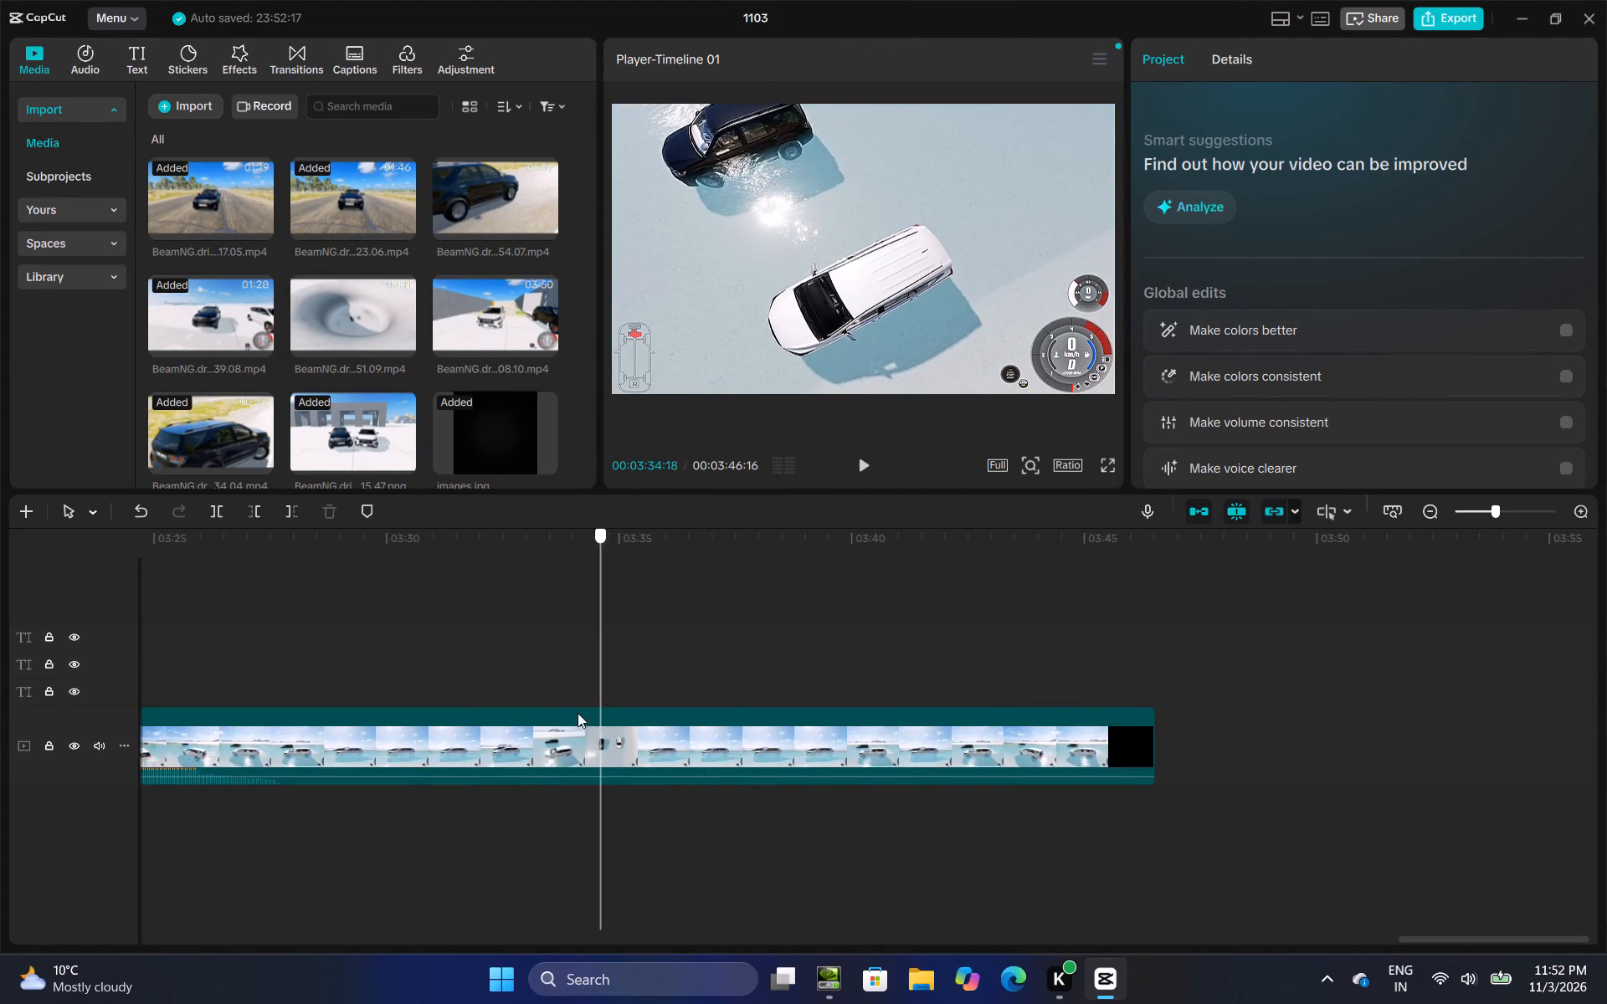
pyautogui.moveTo(578, 713); pyautogui.dragTo(481, 715)
pyautogui.click(218, 515)
# Split the remaining footage at 00:03:42:16 and delete the section between the two cuts, keeping the final overhead shot.
pyautogui.moveTo(475, 694); pyautogui.dragTo(480, 694)
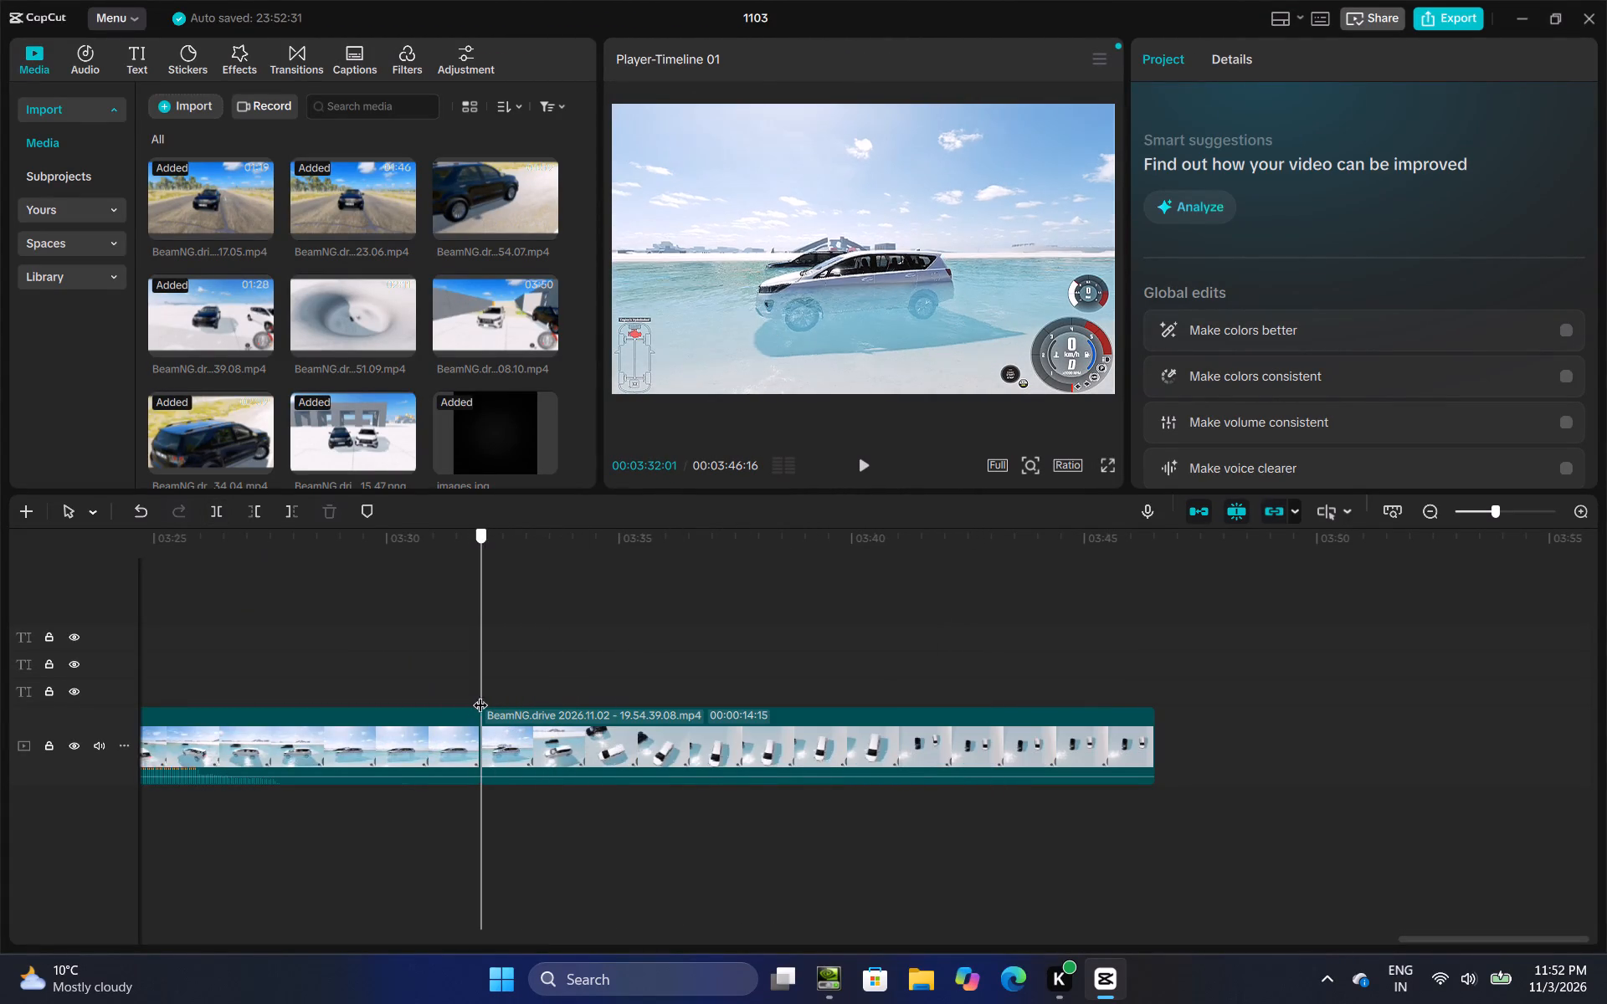
pyautogui.moveTo(480, 694); pyautogui.dragTo(794, 704)
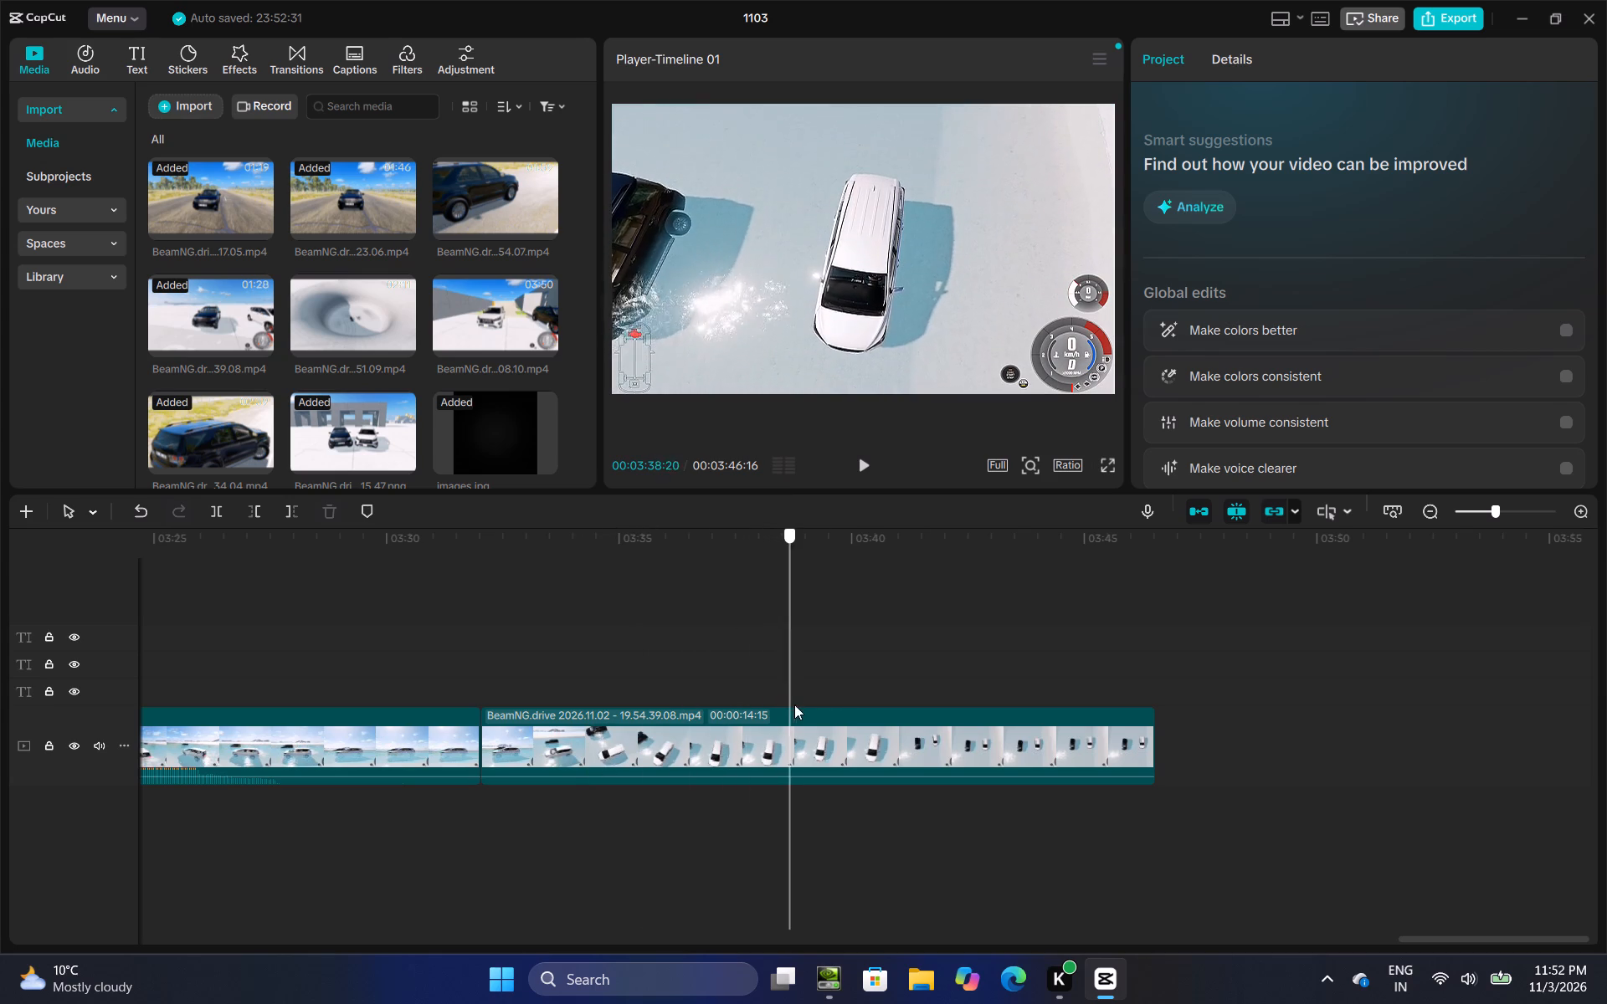
pyautogui.moveTo(794, 704); pyautogui.dragTo(970, 704)
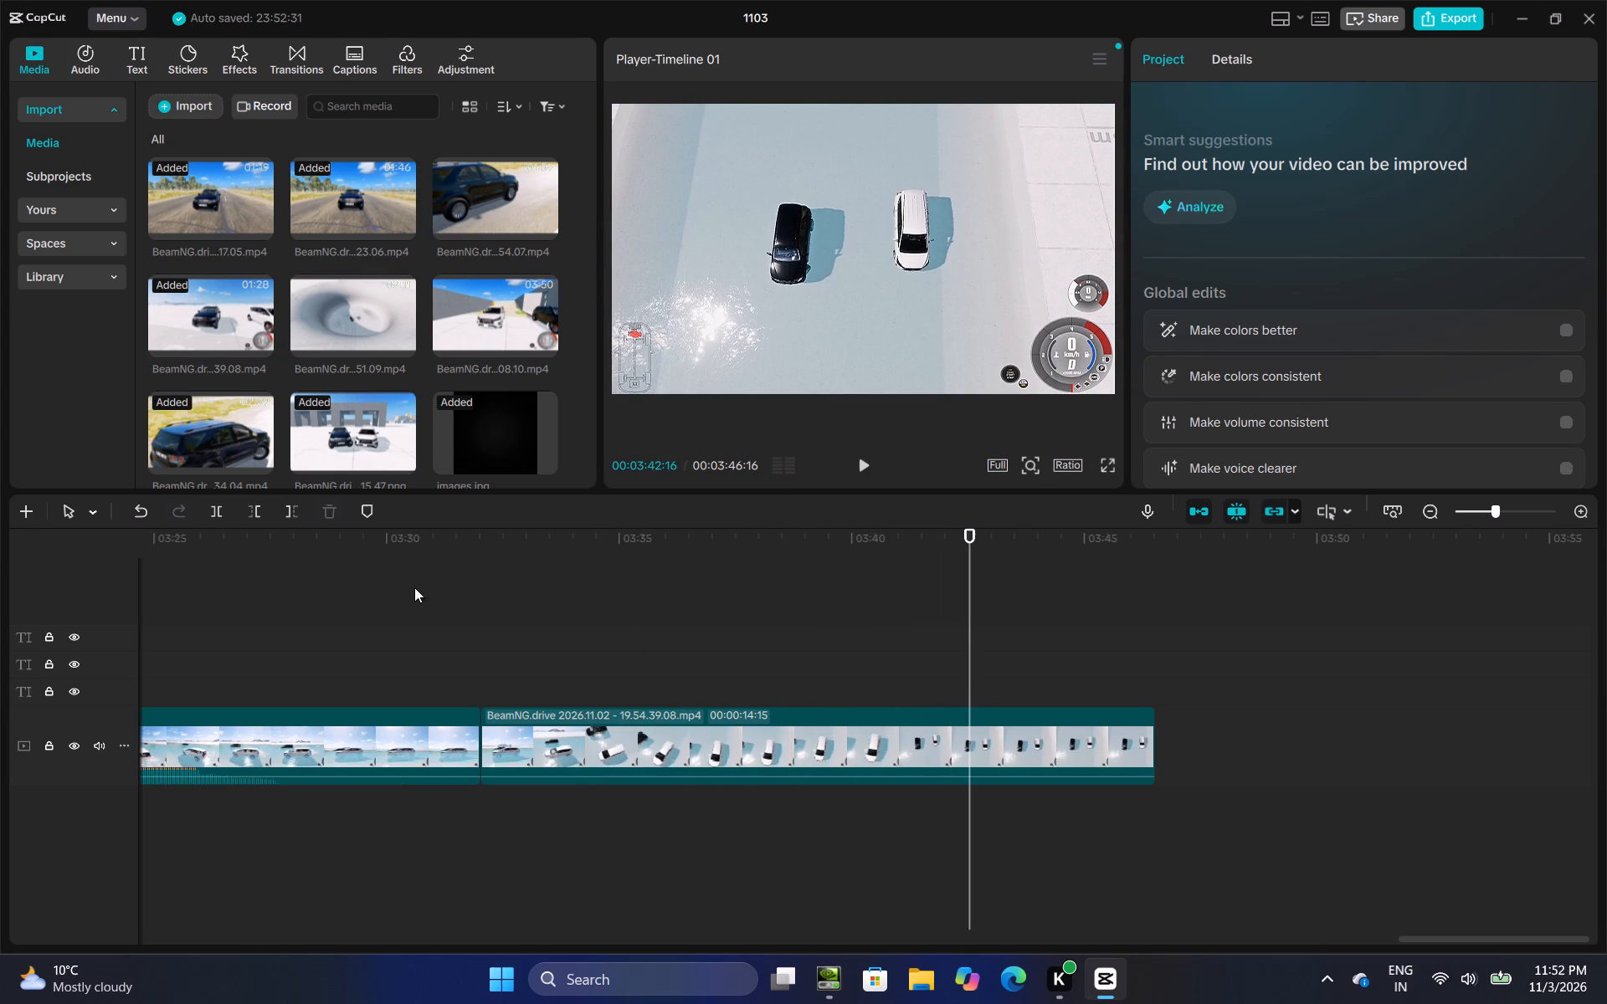
pyautogui.click(229, 508)
pyautogui.click(222, 512)
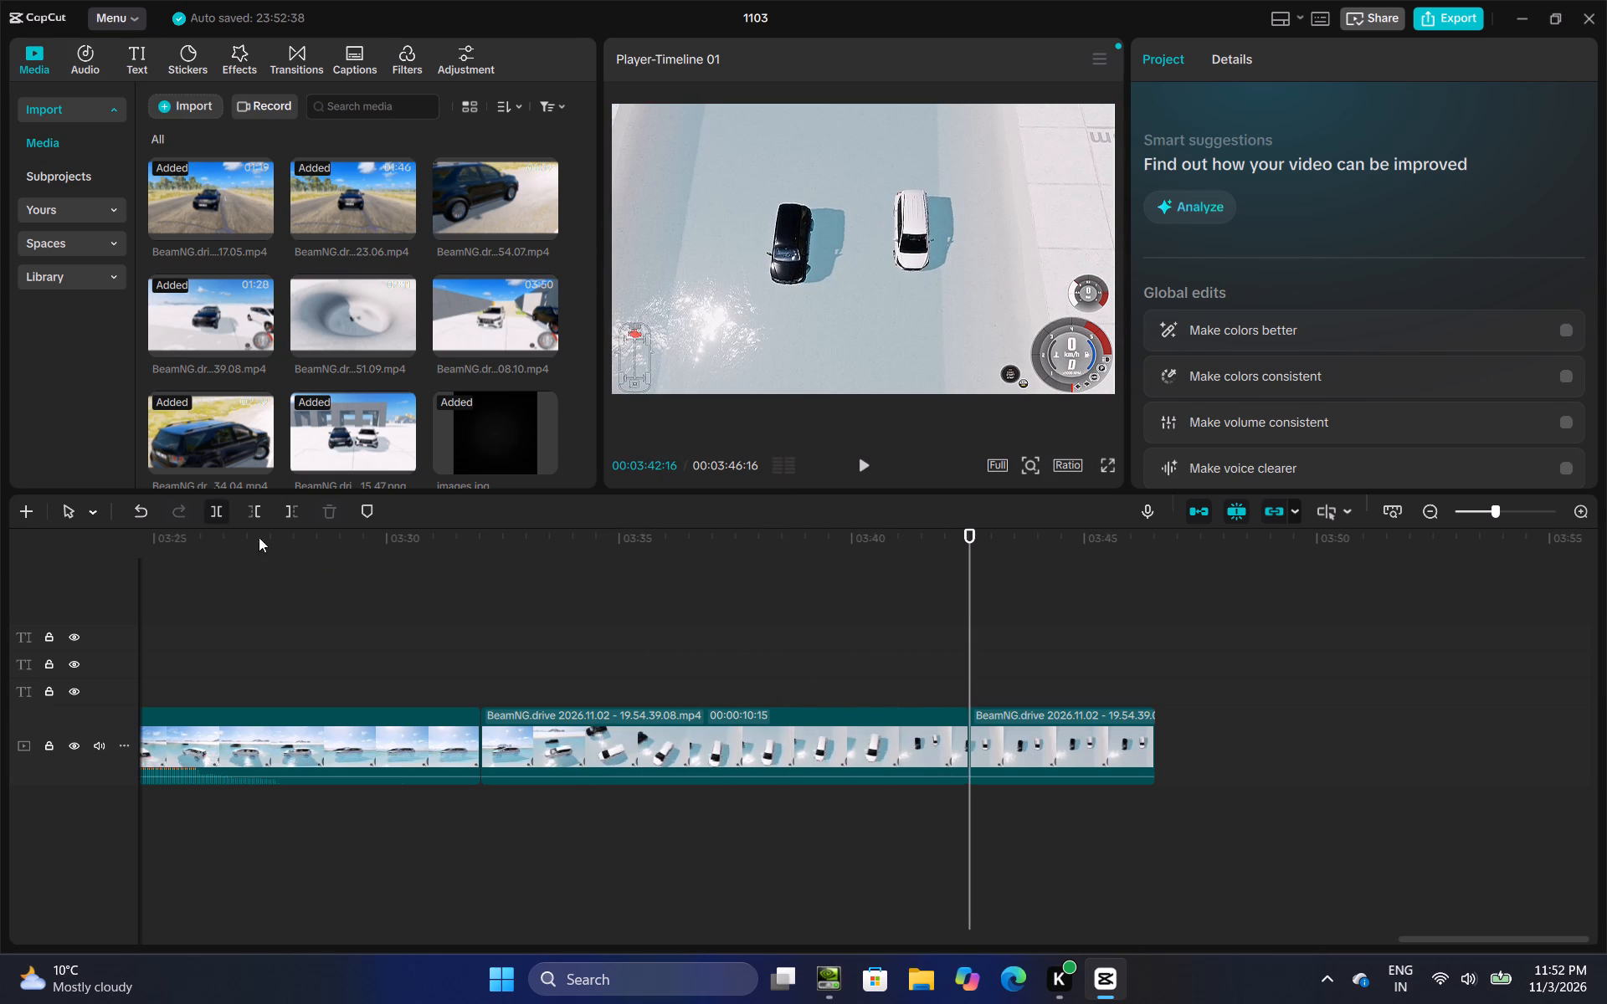
pyautogui.click(721, 744)
pyautogui.rightClick(721, 744)
pyautogui.click(782, 310)
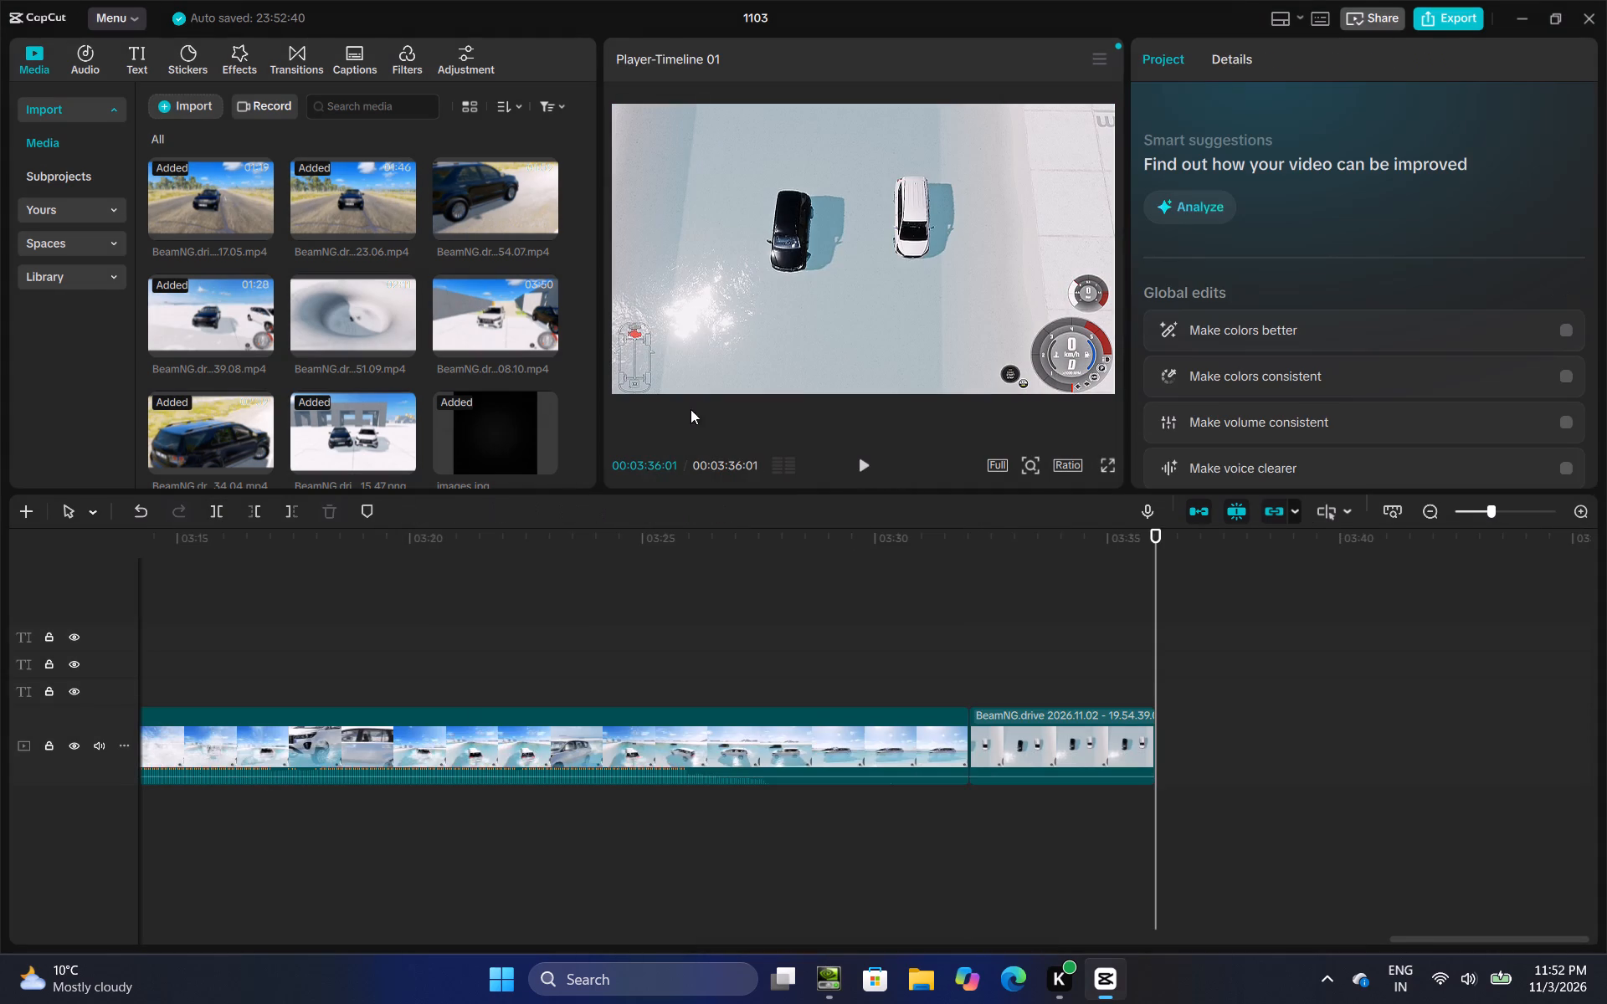
# Trim the start of the final overhead shot of both cars to about 2 seconds, ending the timeline at 00:03:34:03.
pyautogui.click(945, 665)
pyautogui.click(858, 458)
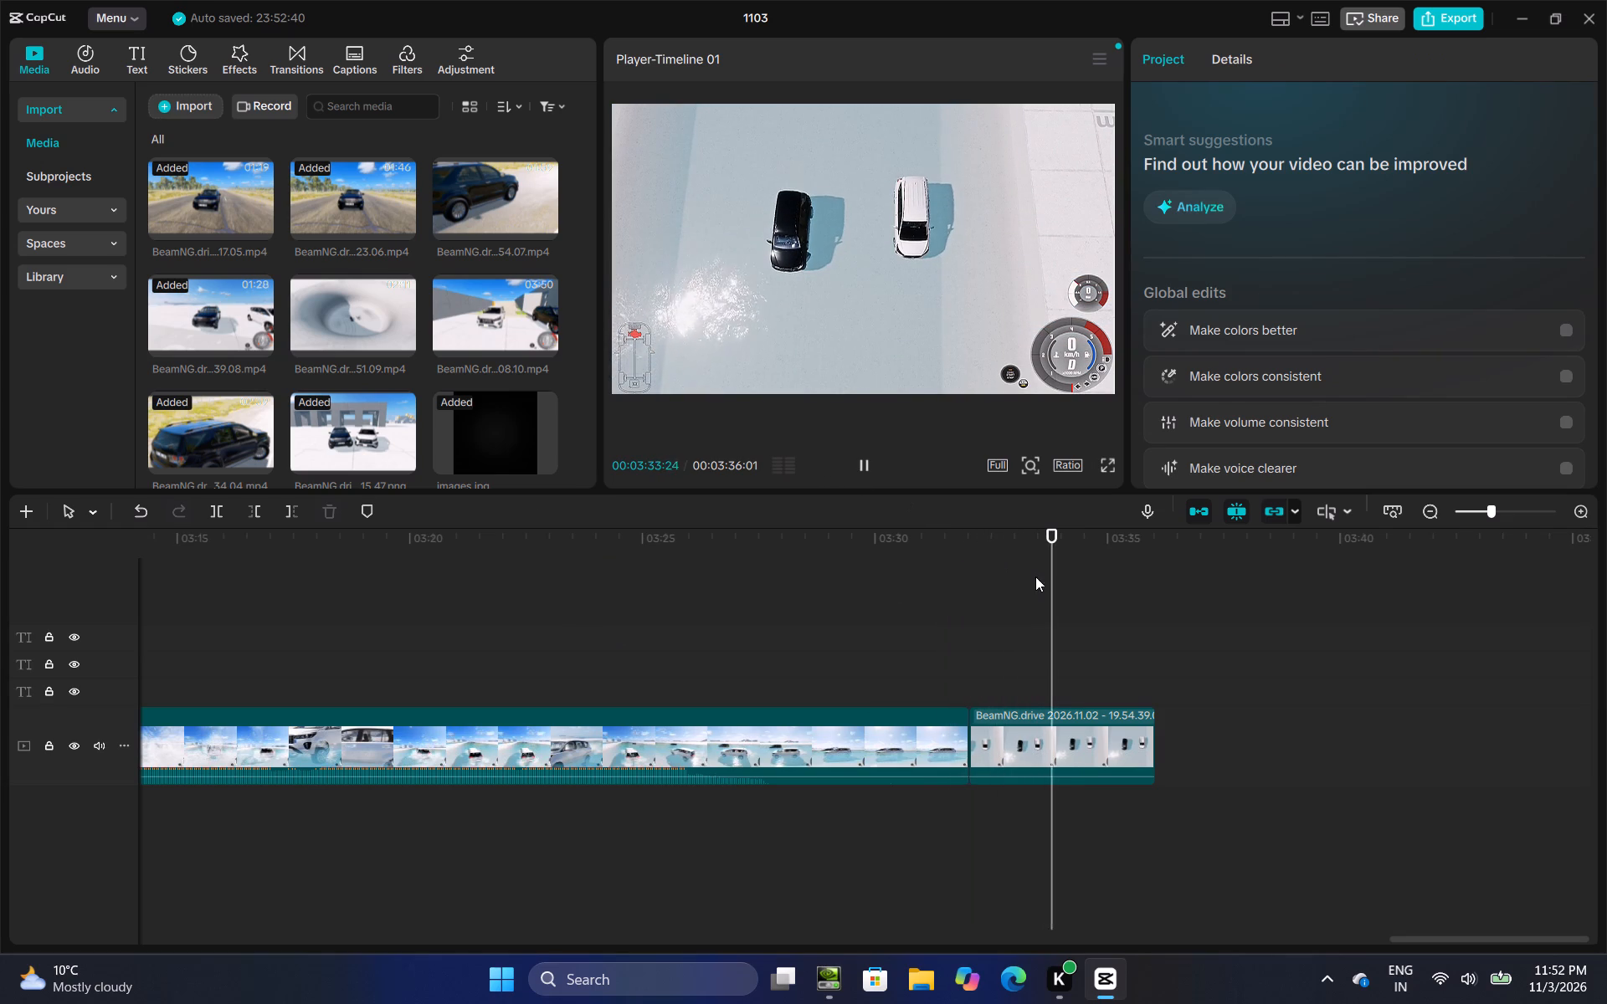
pyautogui.click(987, 735)
pyautogui.moveTo(975, 744); pyautogui.dragTo(1002, 744)
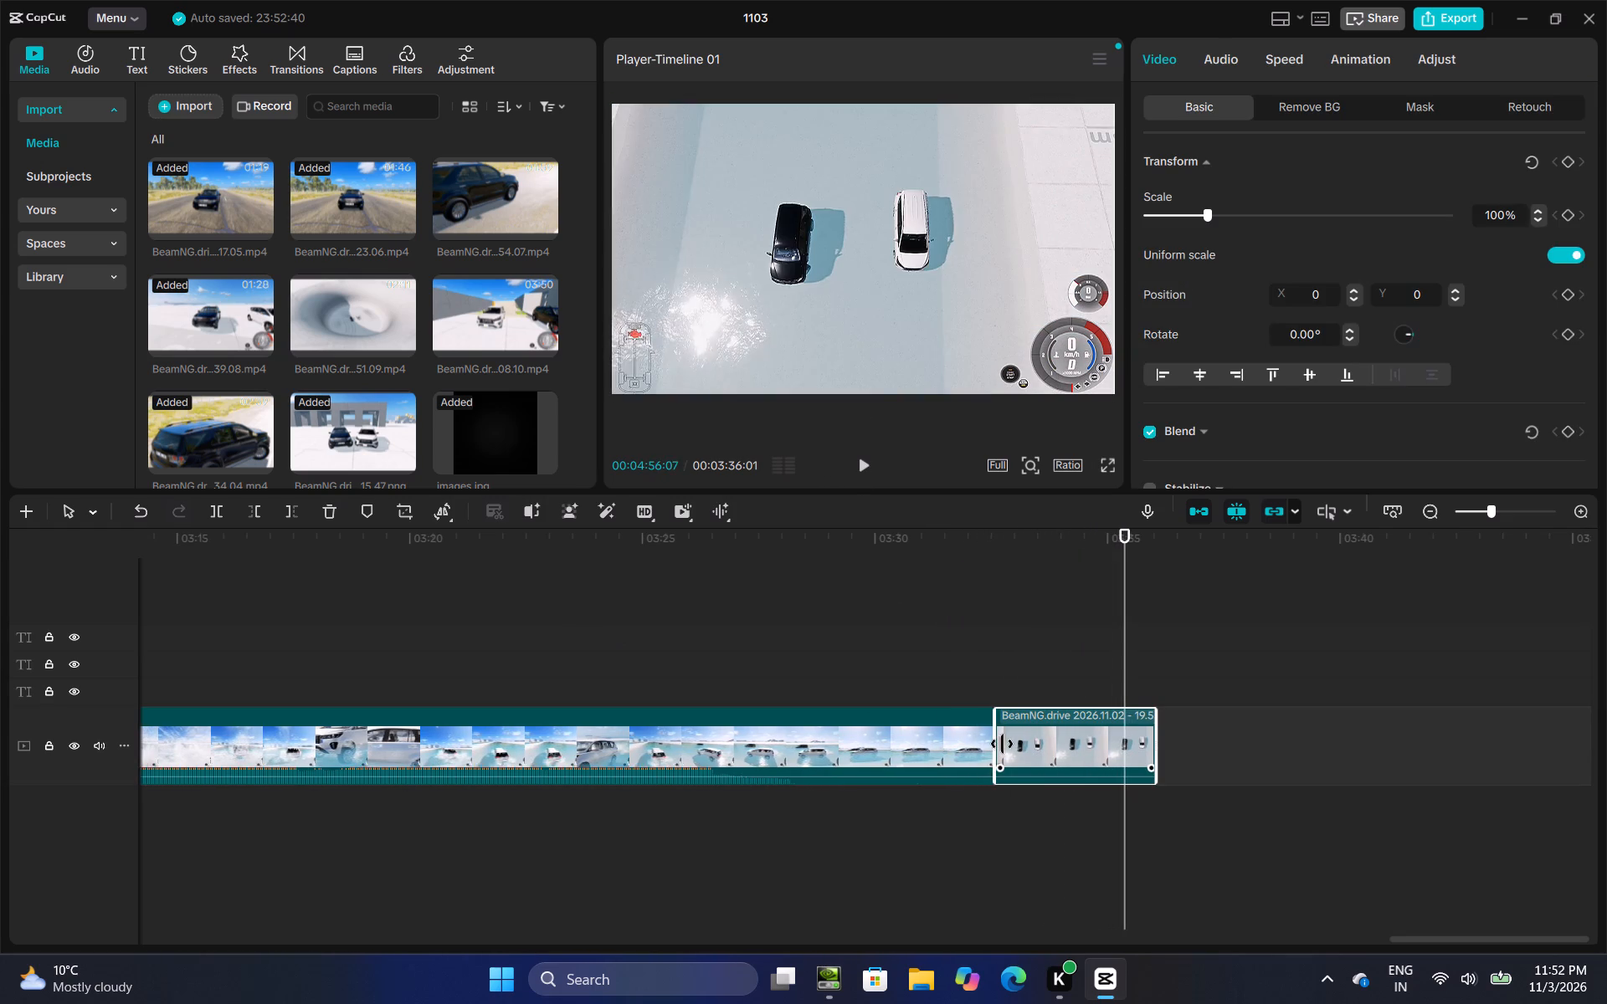
pyautogui.moveTo(1002, 744); pyautogui.dragTo(1065, 742)
pyautogui.click(1044, 682)
pyautogui.moveTo(1044, 682); pyautogui.dragTo(1075, 682)
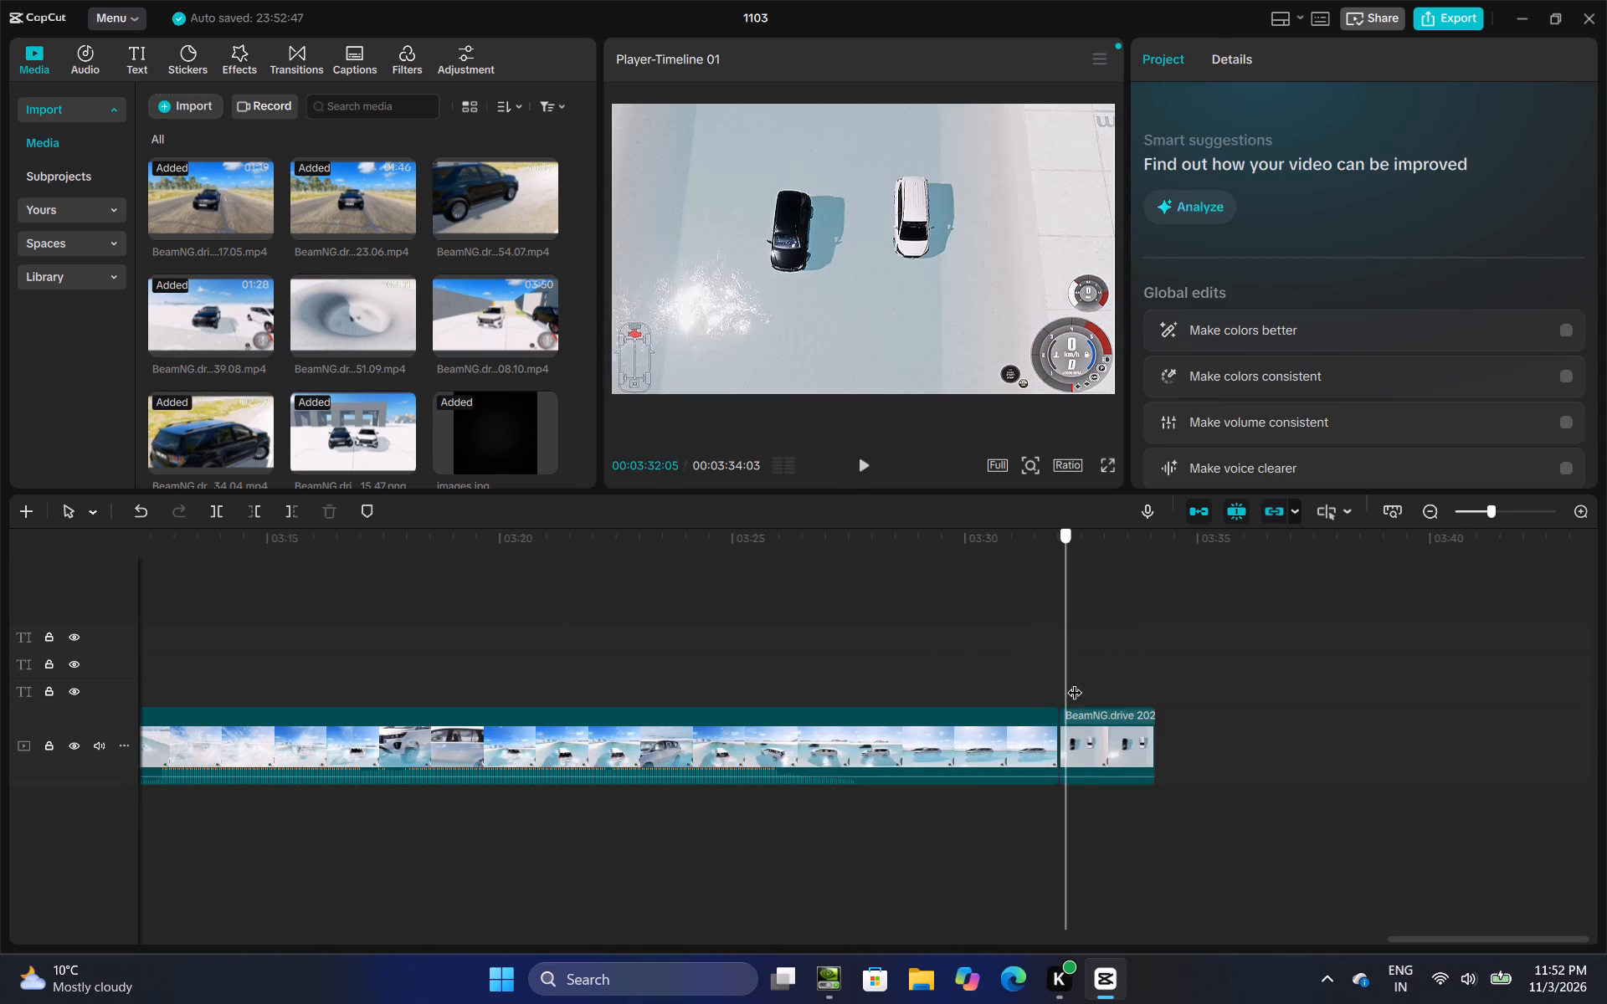
pyautogui.moveTo(1075, 682); pyautogui.dragTo(1204, 678)
# Copy the score screenshot with its "0" and "1" texts from 00:02:20 and place the copy at 00:03:34:03 on the main track.
pyautogui.click(480, 625)
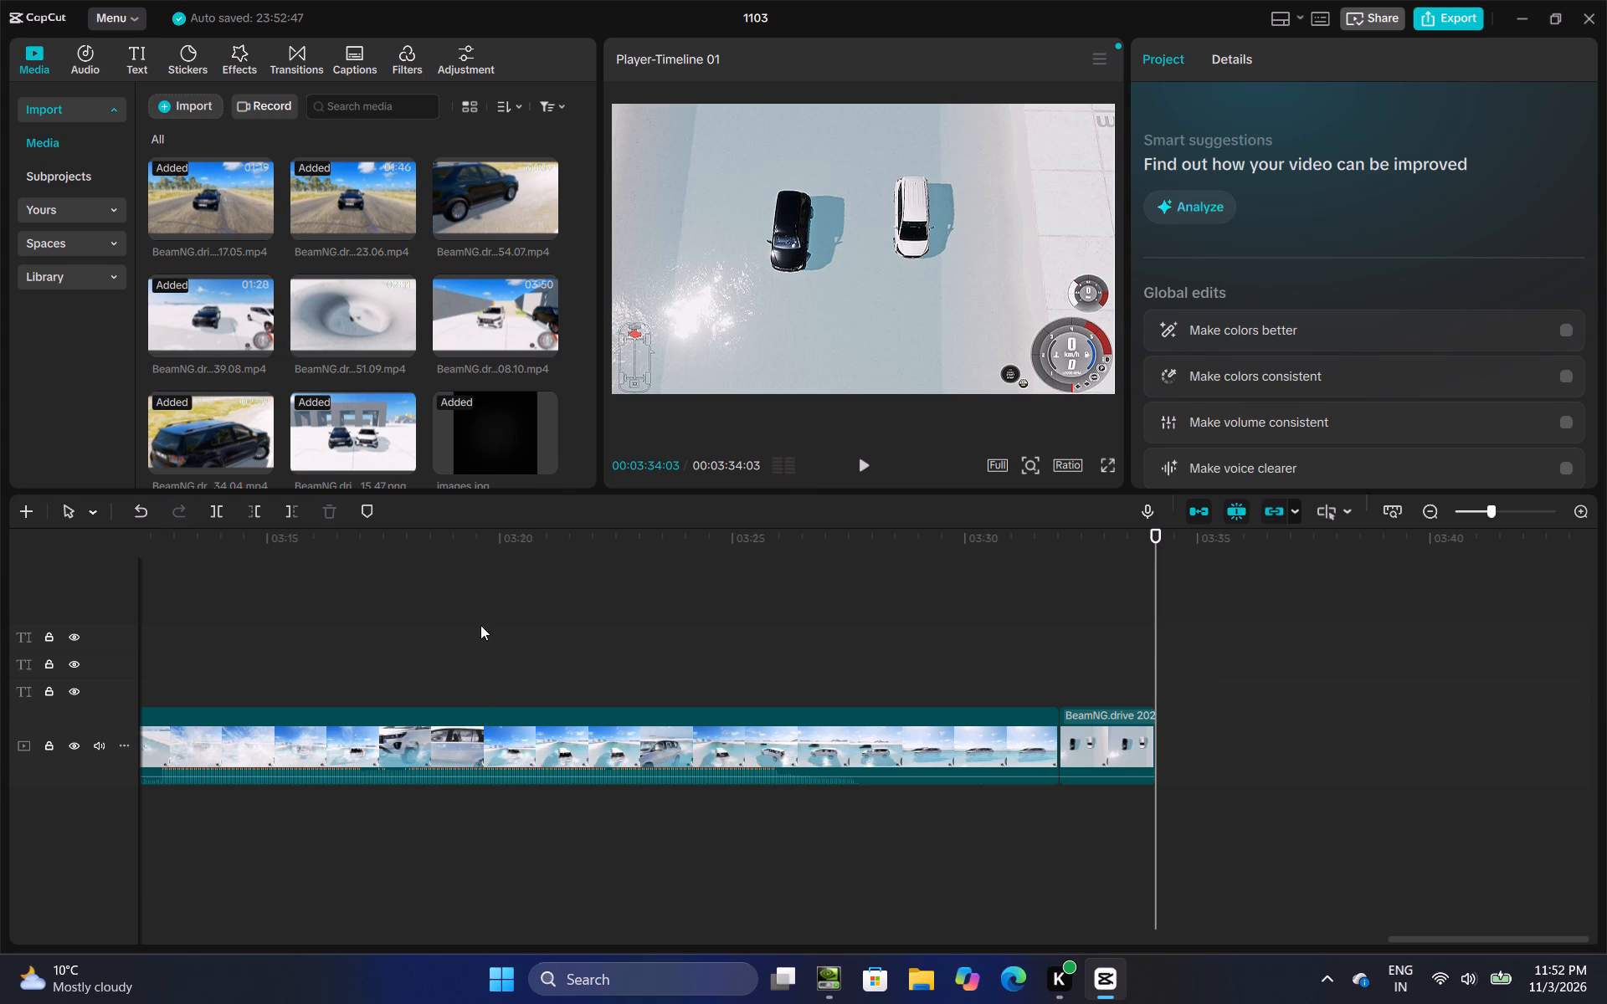
pyautogui.moveTo(480, 625); pyautogui.dragTo(133, 663)
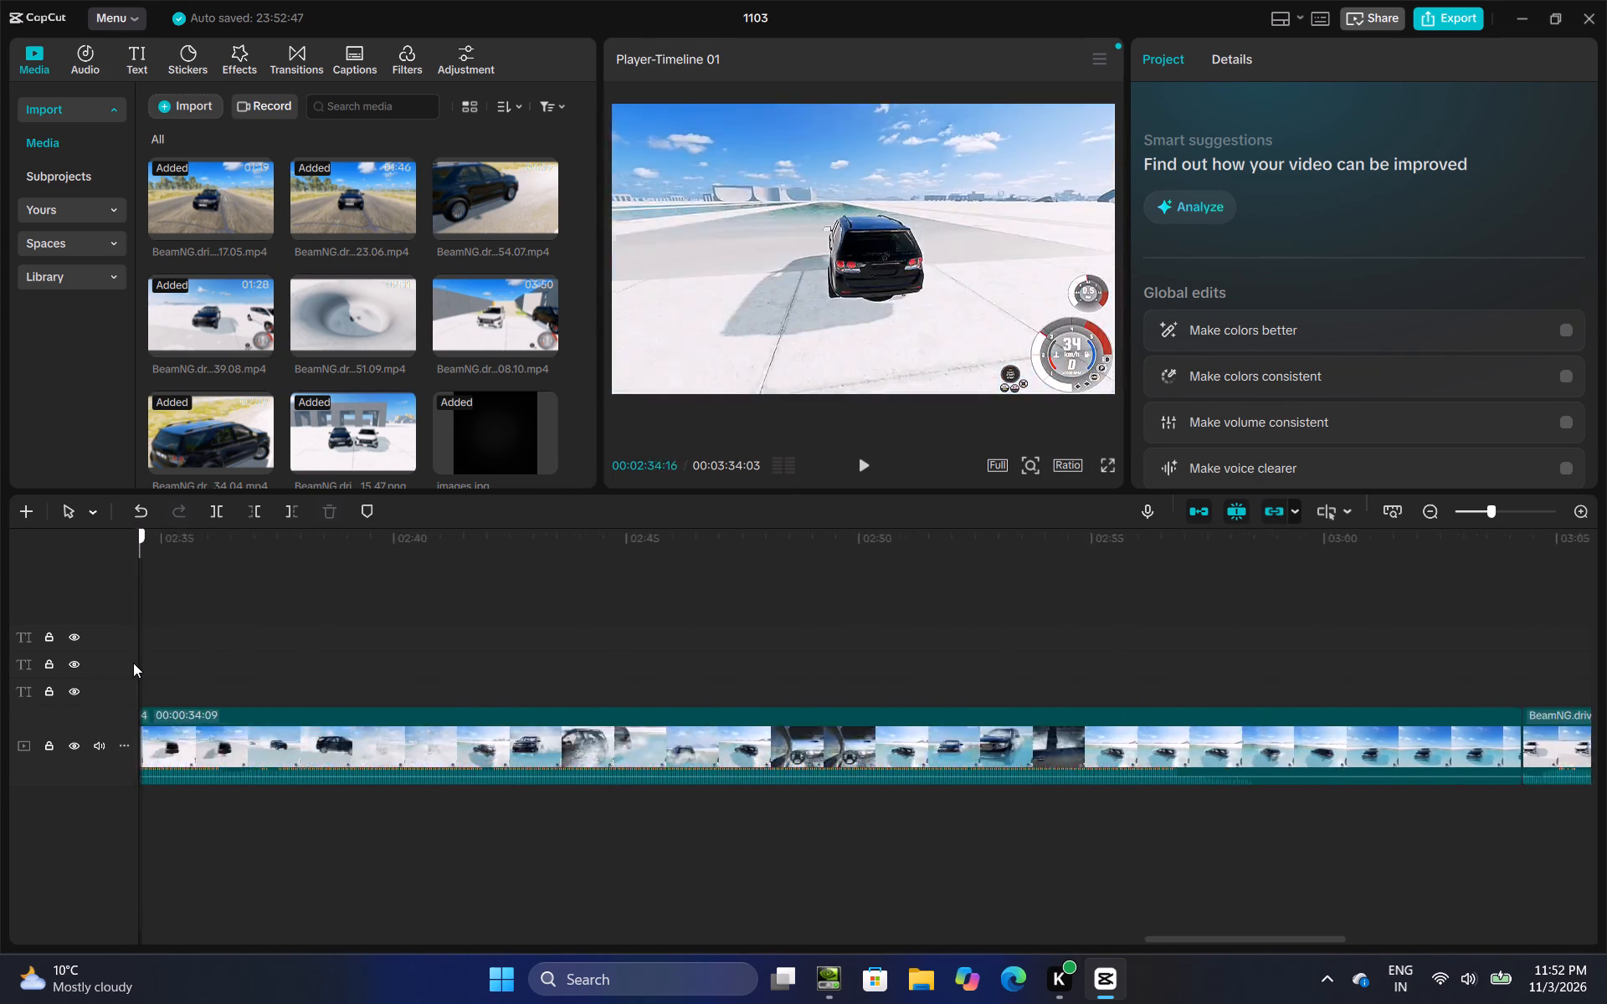
pyautogui.moveTo(133, 663); pyautogui.dragTo(487, 668)
pyautogui.moveTo(516, 658); pyautogui.dragTo(435, 717)
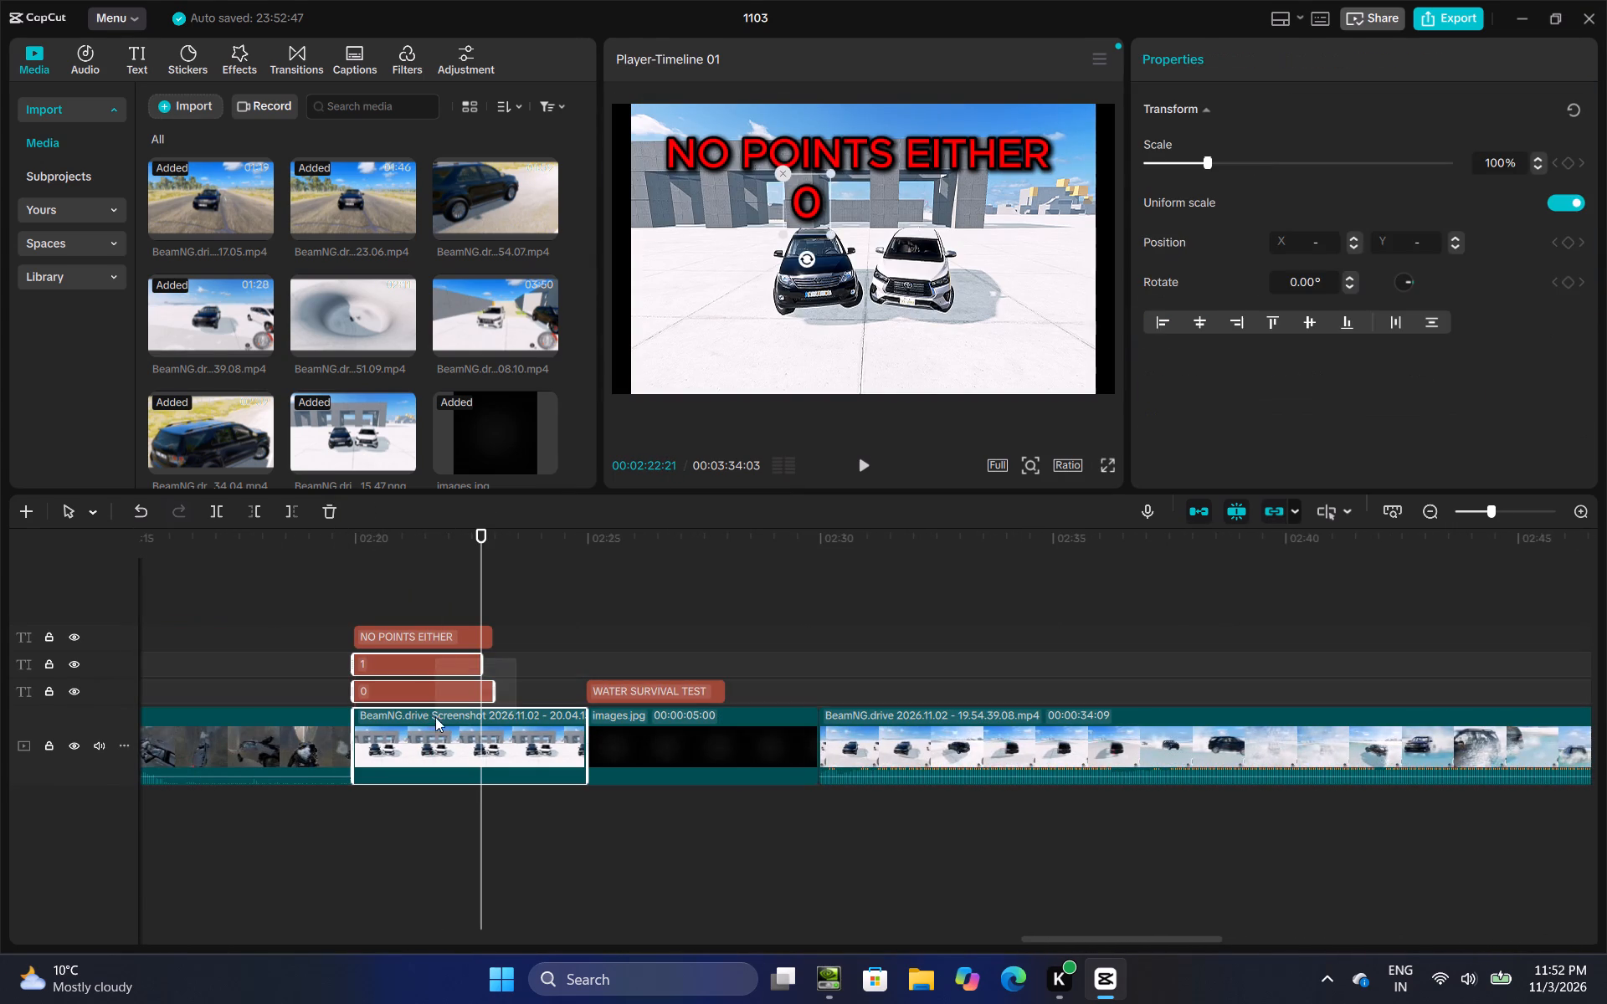
pyautogui.moveTo(435, 717); pyautogui.dragTo(437, 738)
pyautogui.rightClick(437, 738)
pyautogui.click(518, 519)
pyautogui.click(736, 600)
pyautogui.moveTo(736, 600); pyautogui.dragTo(1102, 604)
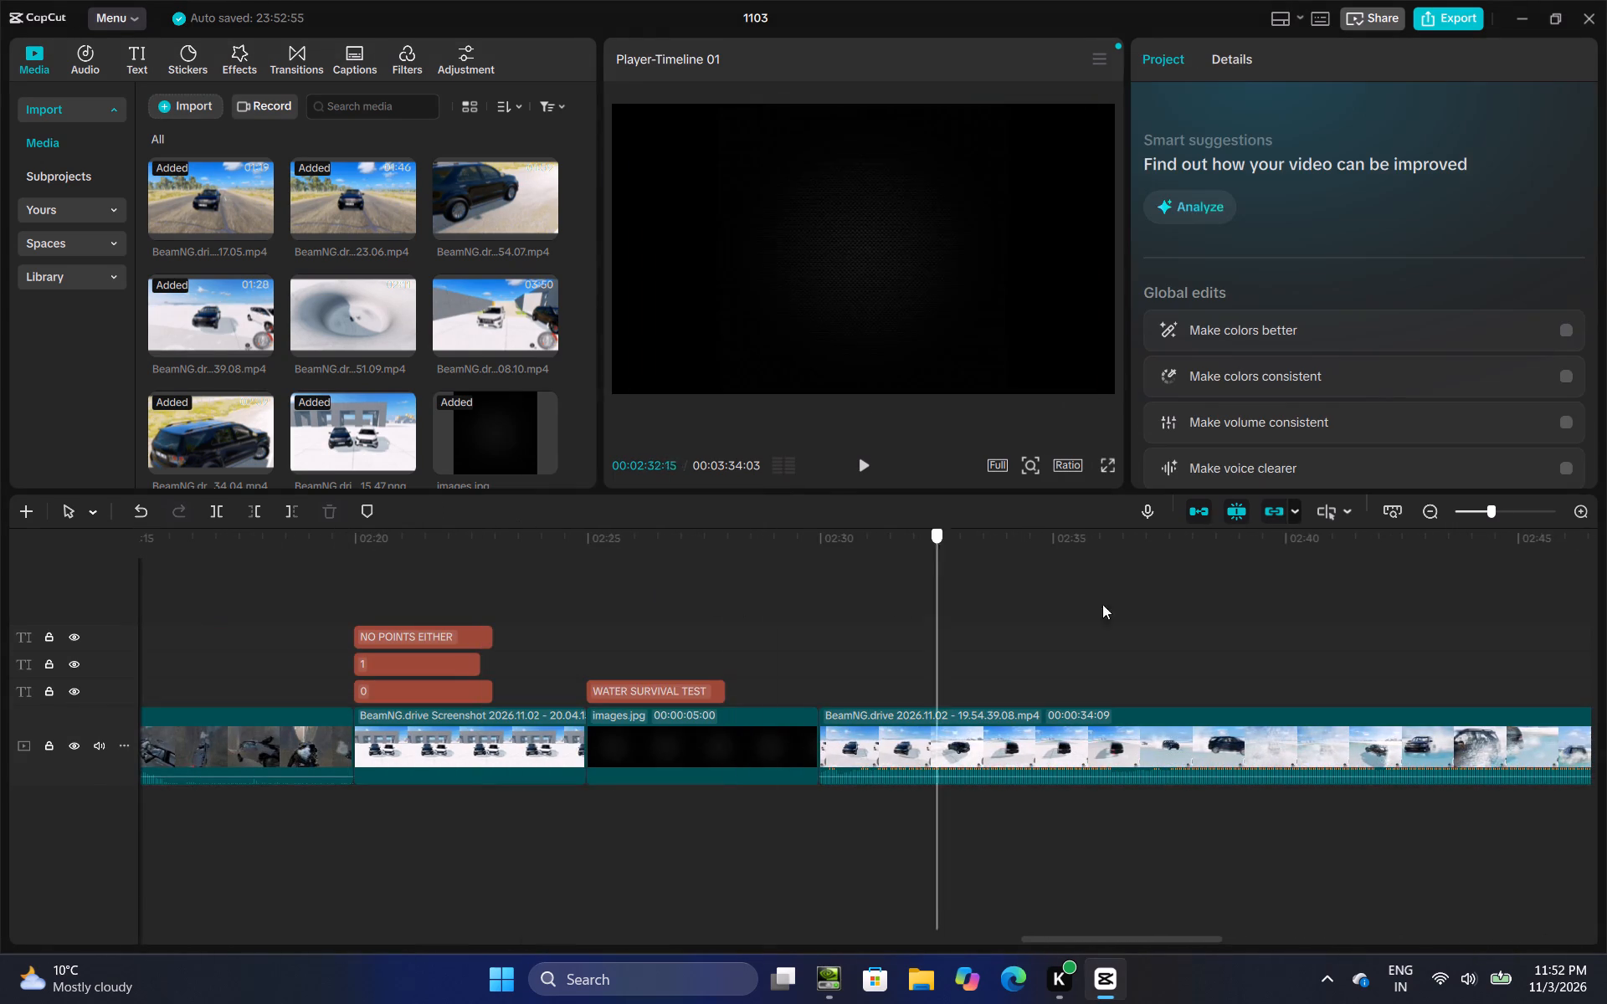
pyautogui.moveTo(1102, 604); pyautogui.dragTo(1588, 654)
pyautogui.rightClick(1188, 749)
pyautogui.click(1232, 861)
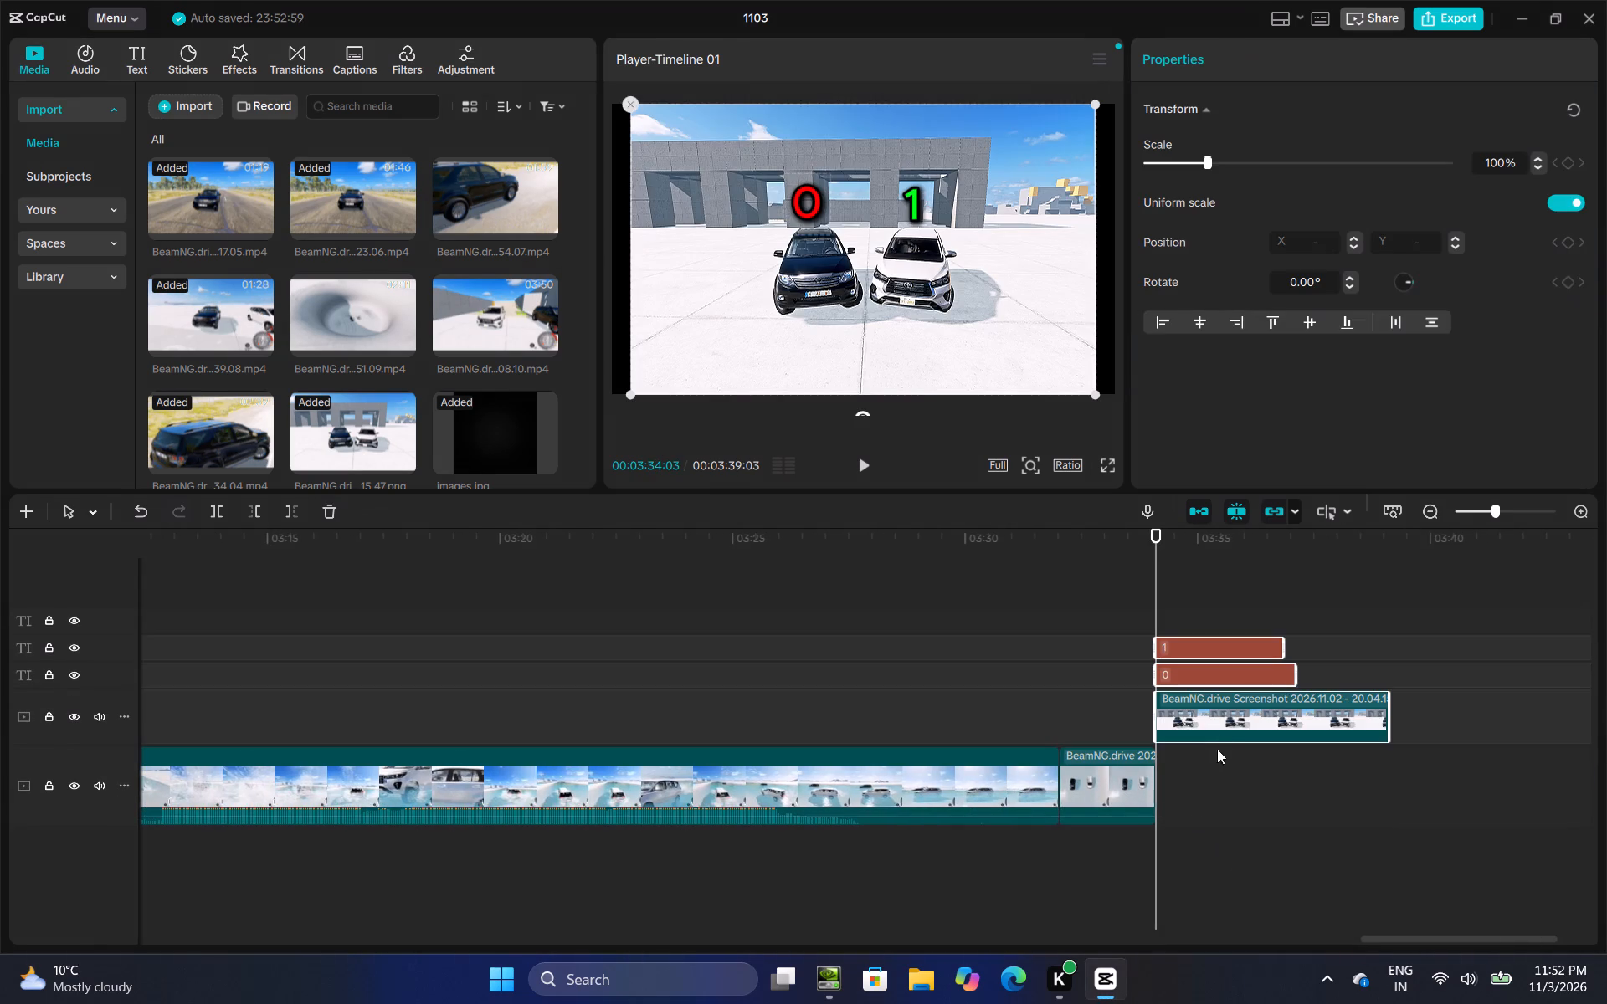
pyautogui.moveTo(1221, 730); pyautogui.dragTo(1221, 805)
pyautogui.click(1184, 615)
# Shorten the red "0" text on the new score screen to about half a second.
pyautogui.click(1132, 673)
pyautogui.moveTo(1132, 673); pyautogui.dragTo(1050, 679)
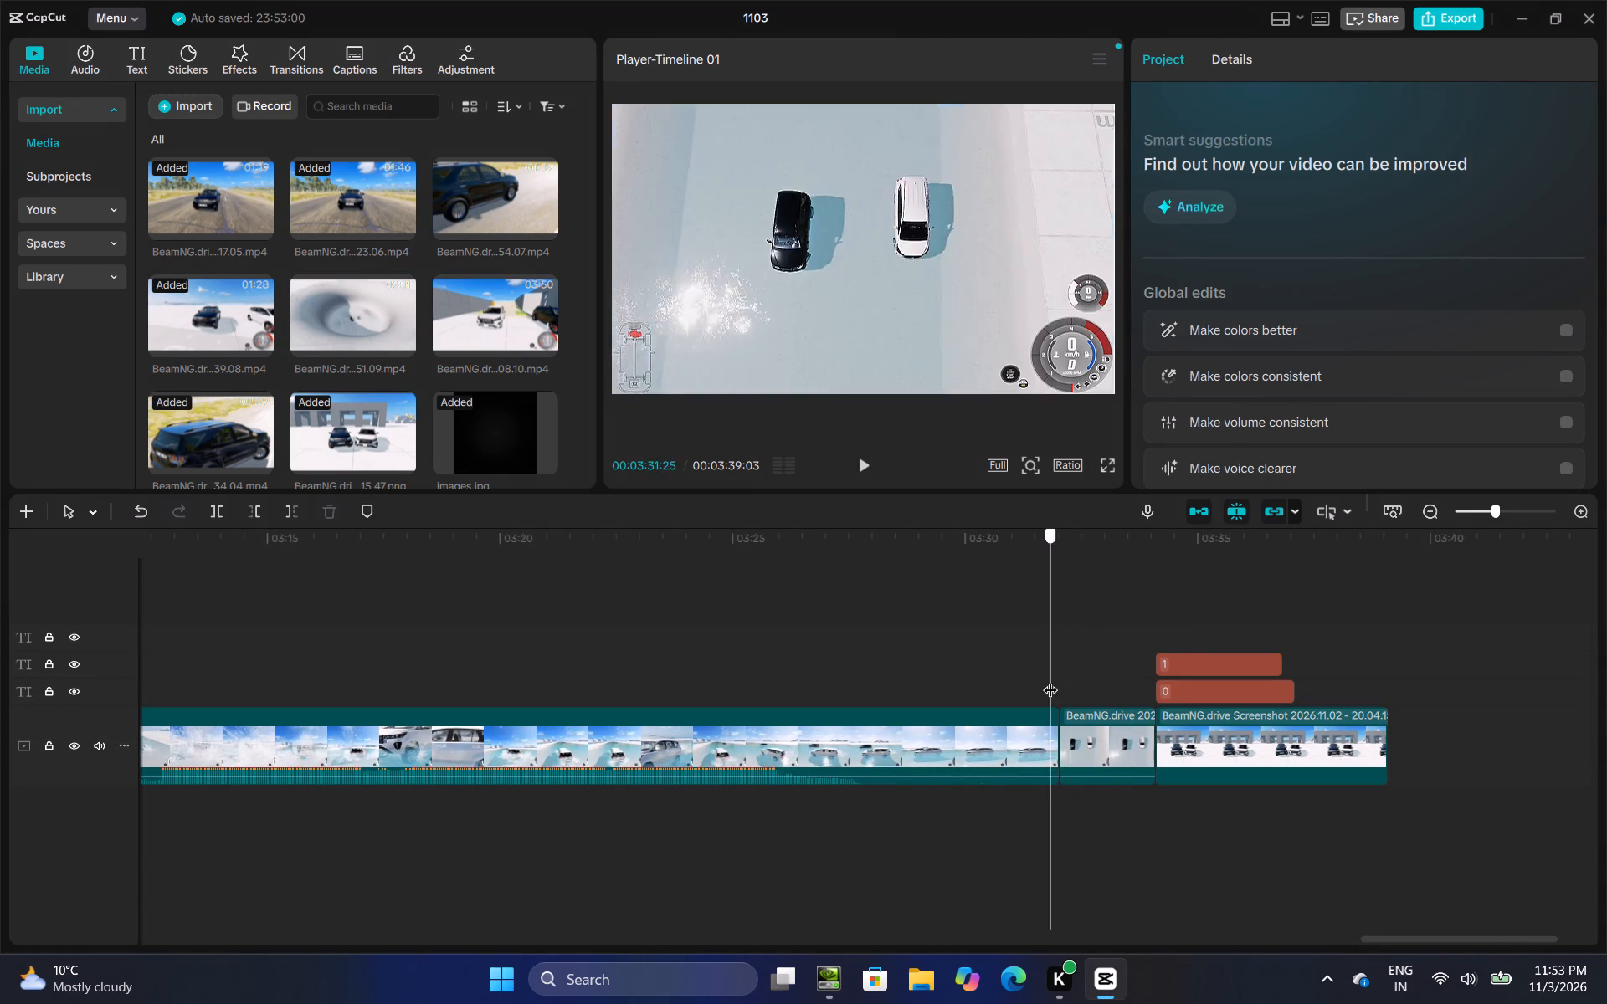
pyautogui.moveTo(1050, 679); pyautogui.dragTo(1111, 696)
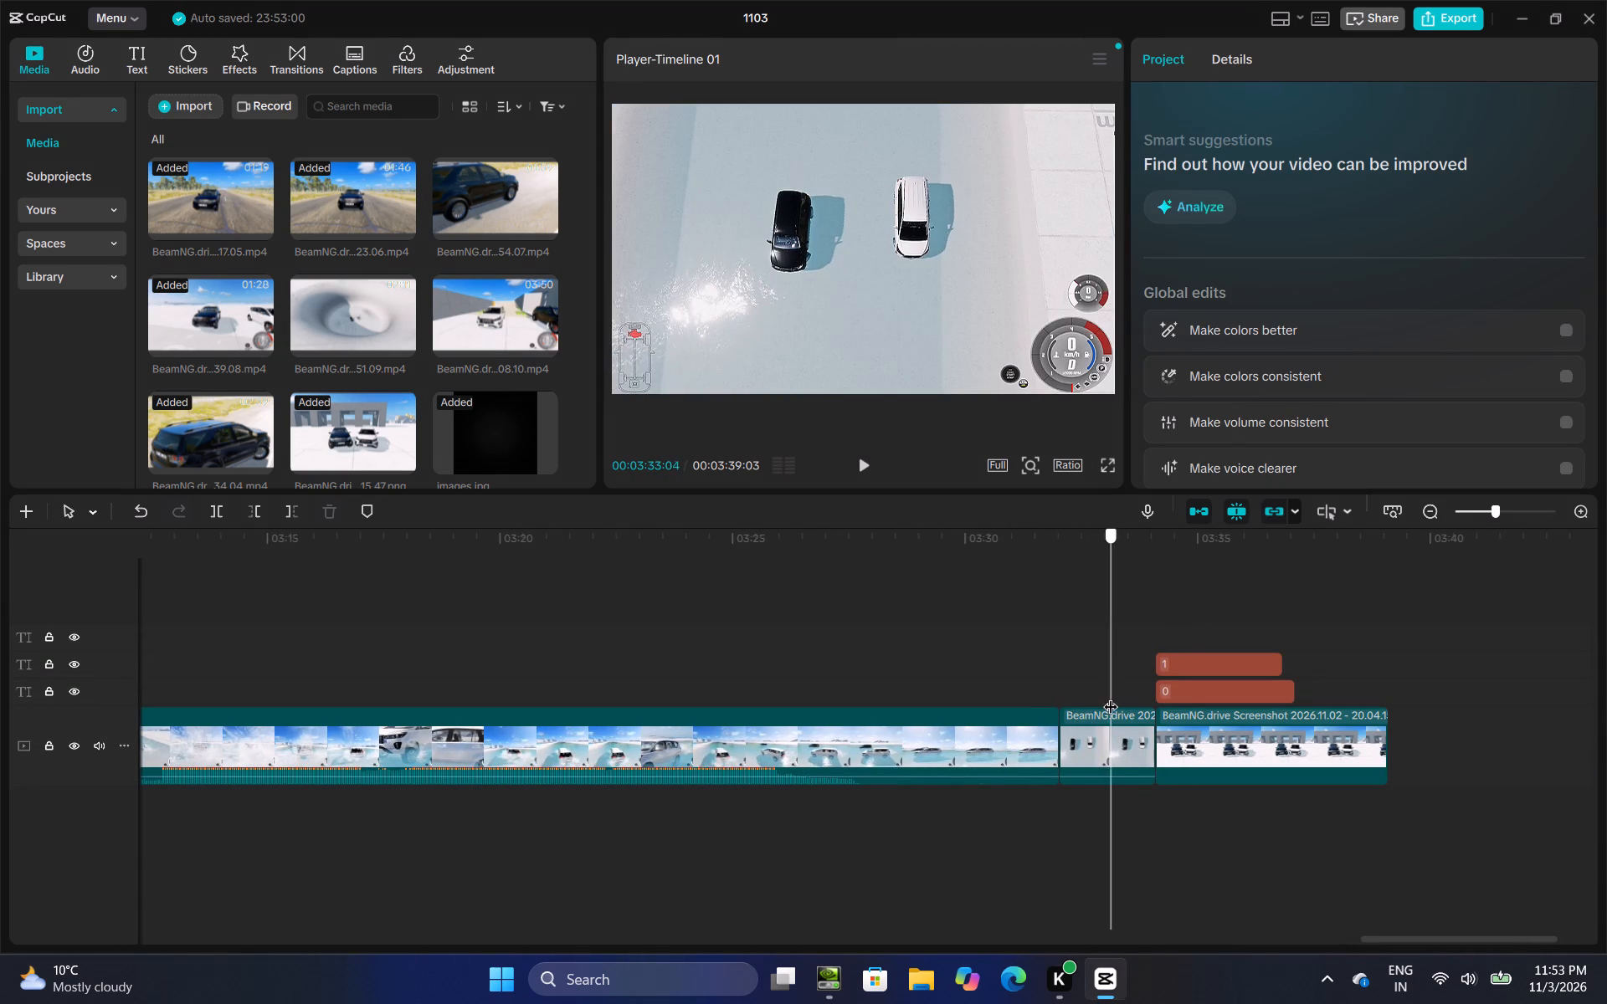
pyautogui.moveTo(1111, 696); pyautogui.dragTo(1188, 702)
pyautogui.click(1169, 692)
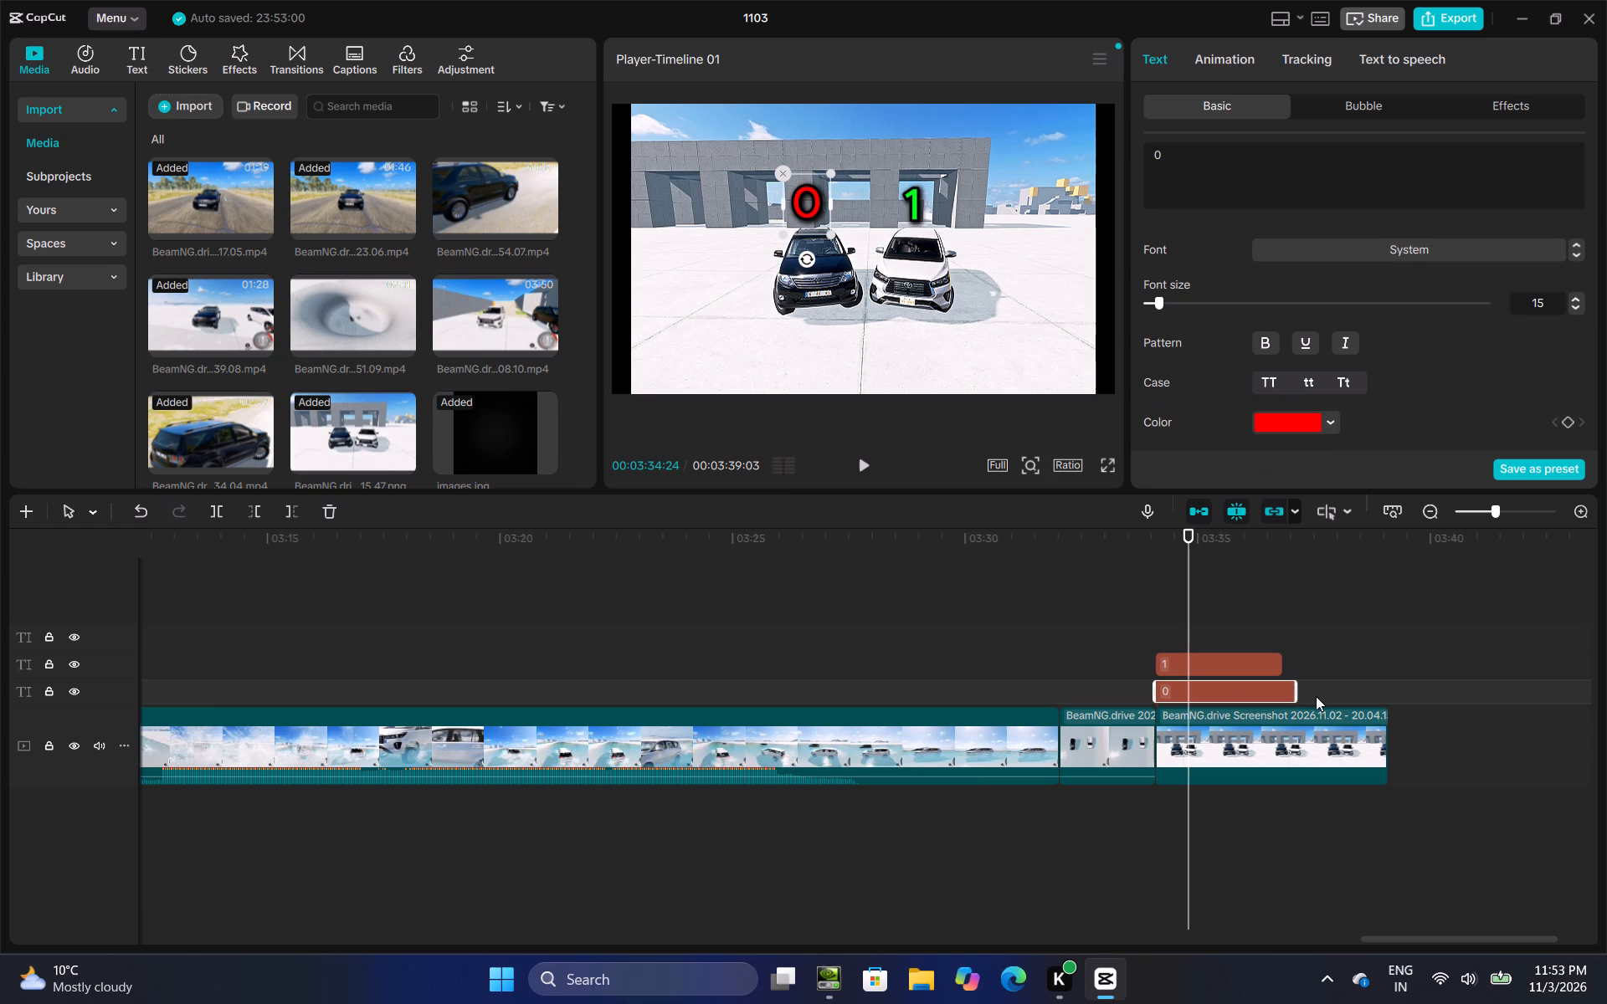
pyautogui.moveTo(1297, 696); pyautogui.dragTo(1176, 738)
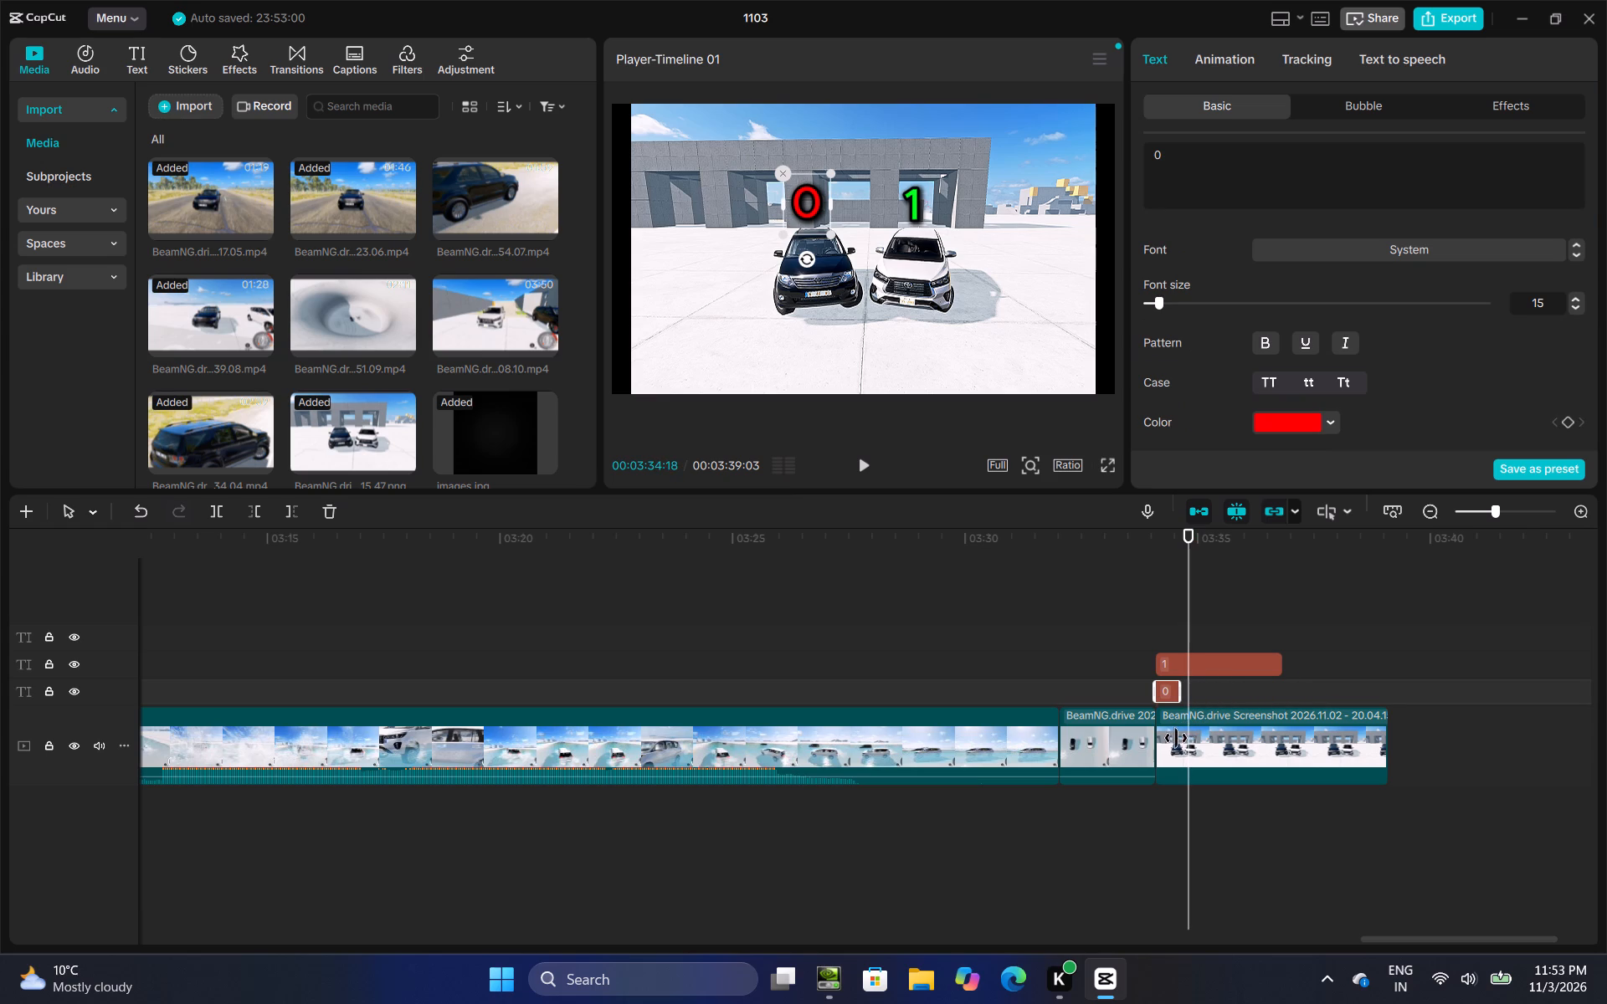
pyautogui.moveTo(1176, 738); pyautogui.dragTo(1176, 759)
pyautogui.moveTo(1176, 759); pyautogui.dragTo(1172, 761)
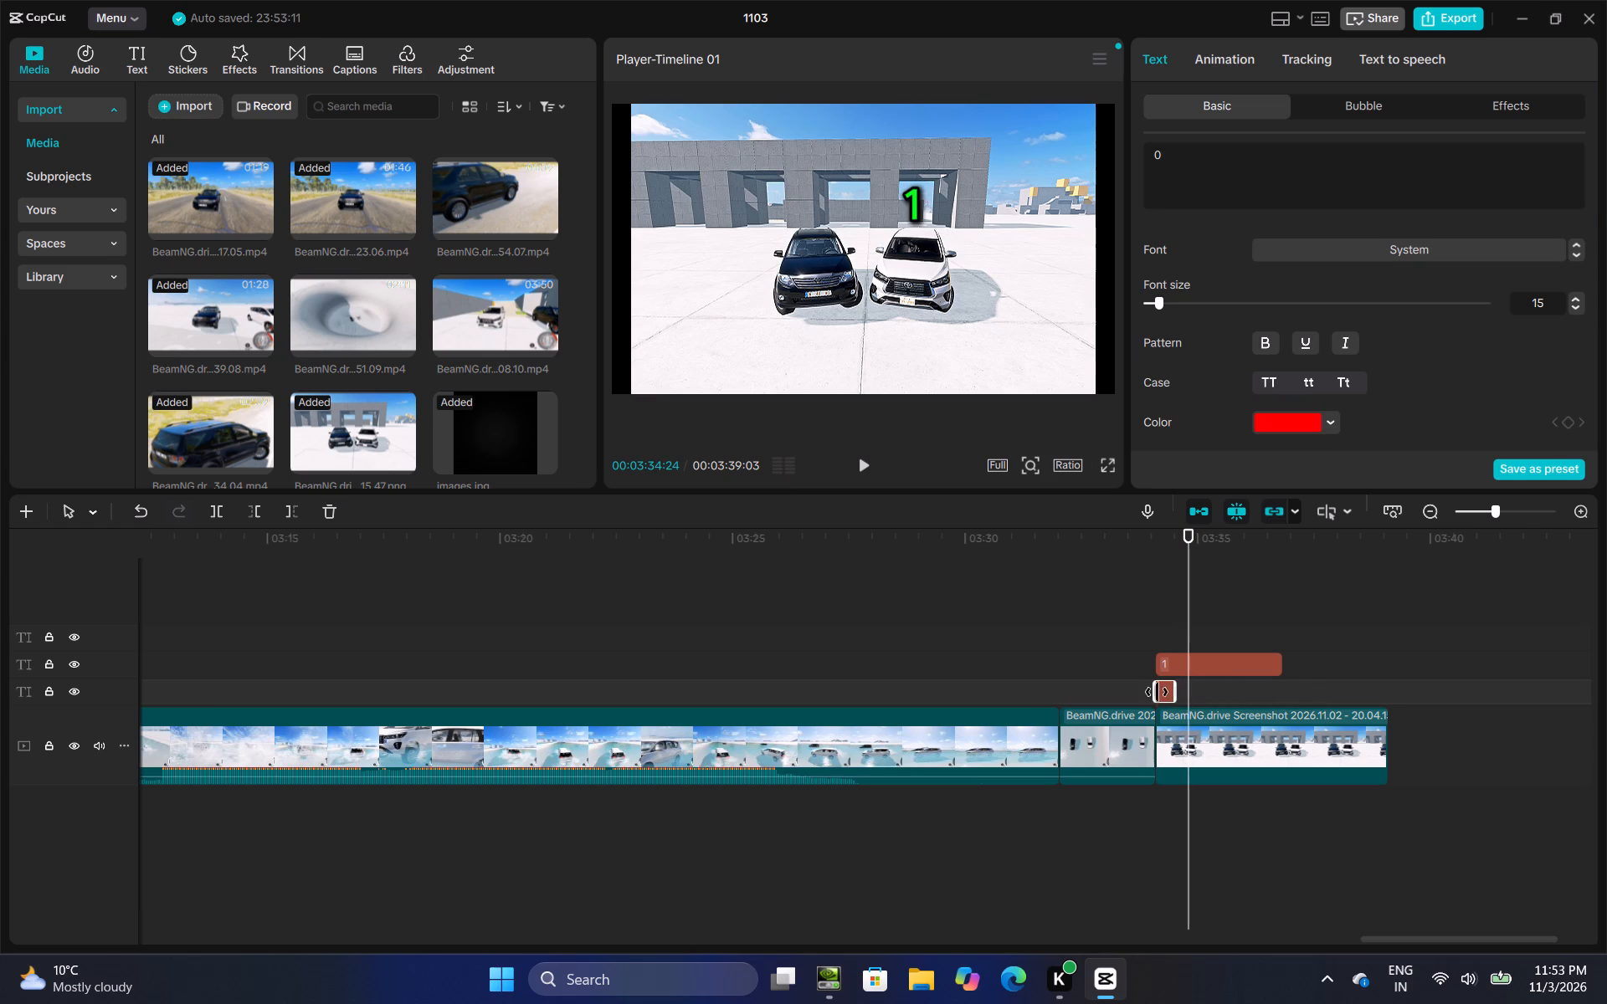
# Duplicate the short red "0" text on the new score screen and extend the copy's start to meet the first one.
pyautogui.rightClick(1169, 692)
pyautogui.click(1203, 516)
pyautogui.click(1203, 531)
pyautogui.moveTo(1190, 675); pyautogui.dragTo(1172, 684)
pyautogui.rightClick(1172, 684)
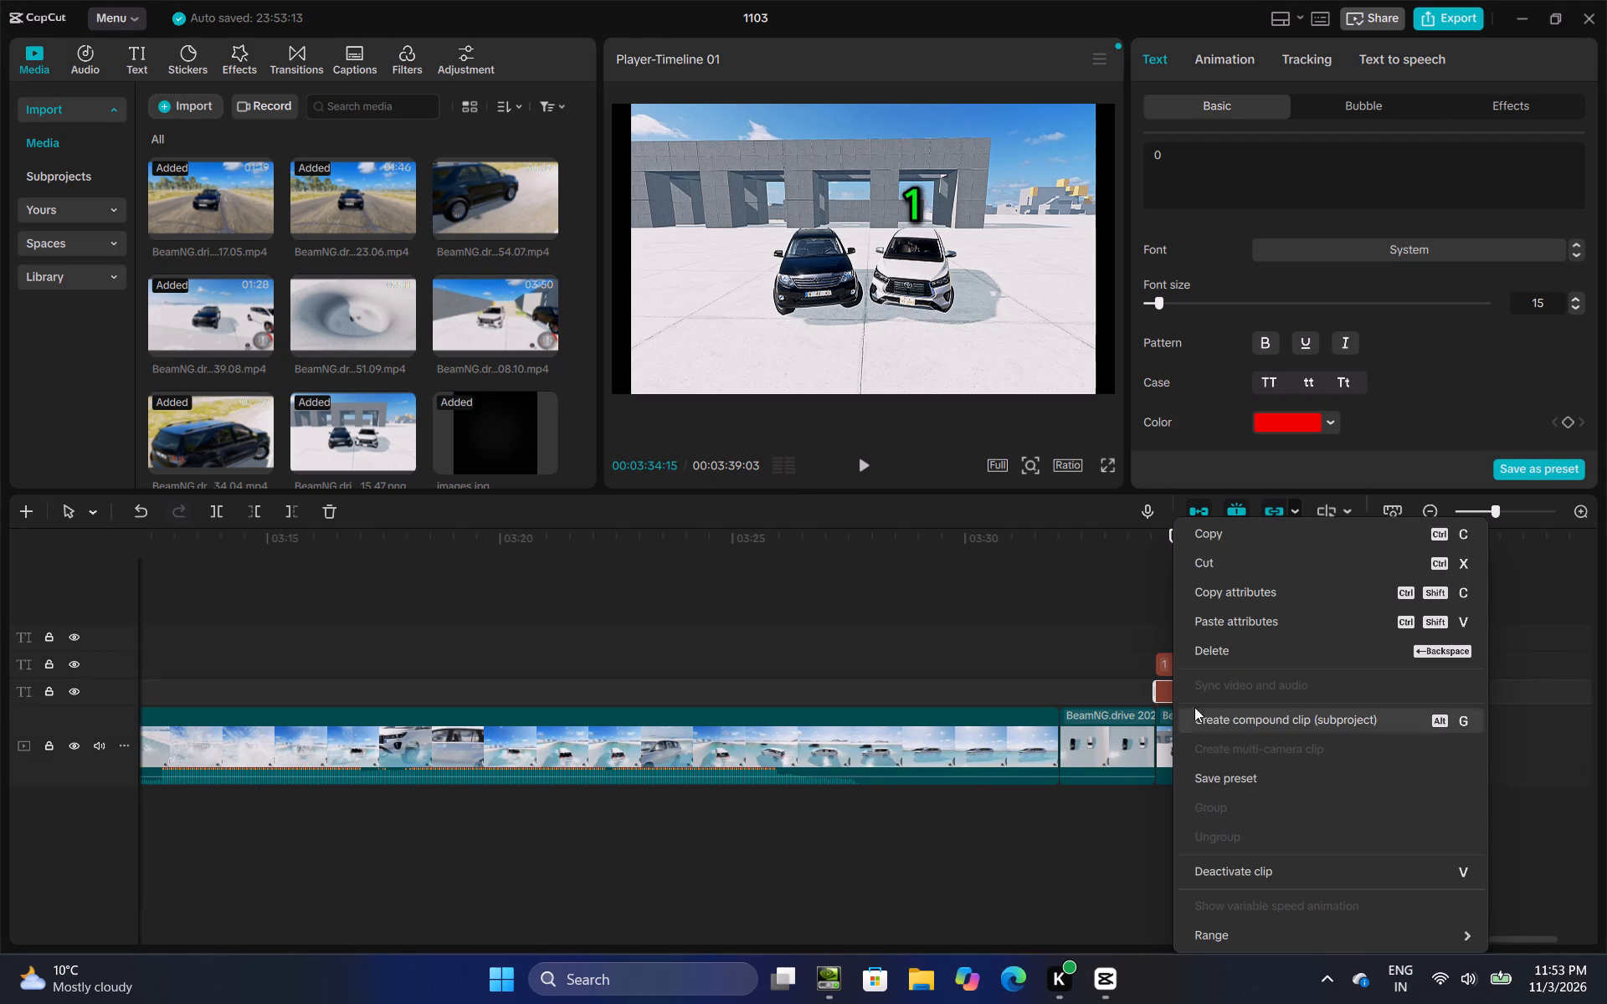
pyautogui.click(1073, 596)
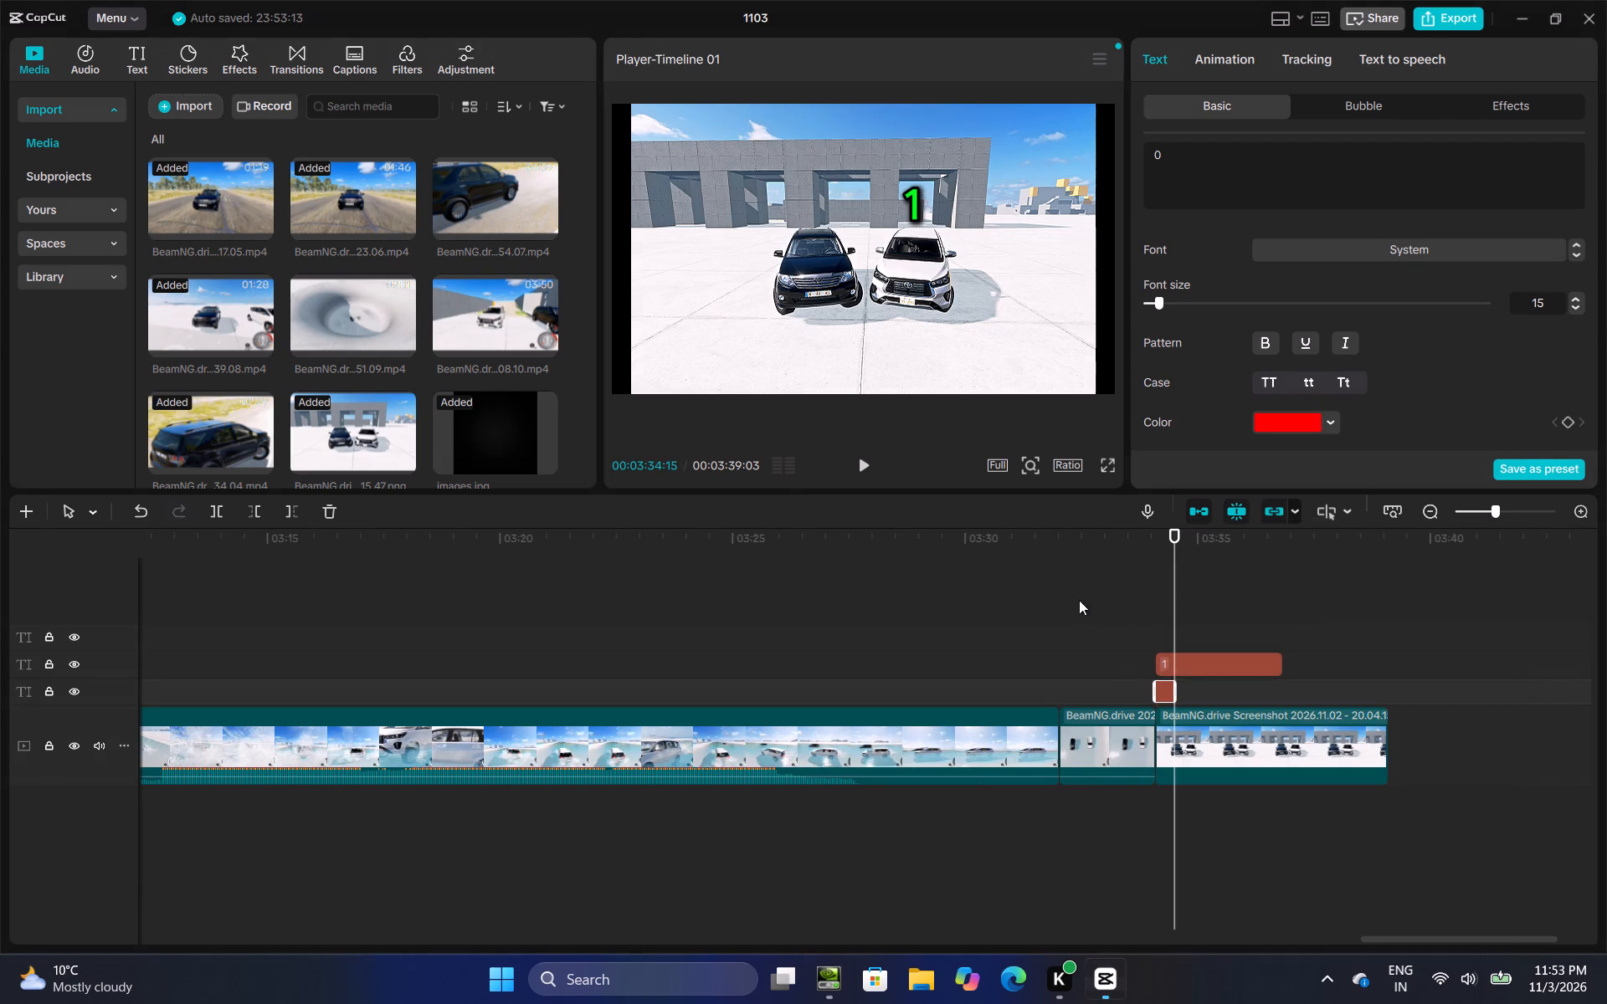
pyautogui.click(1184, 694)
pyautogui.rightClick(1184, 694)
pyautogui.click(1232, 817)
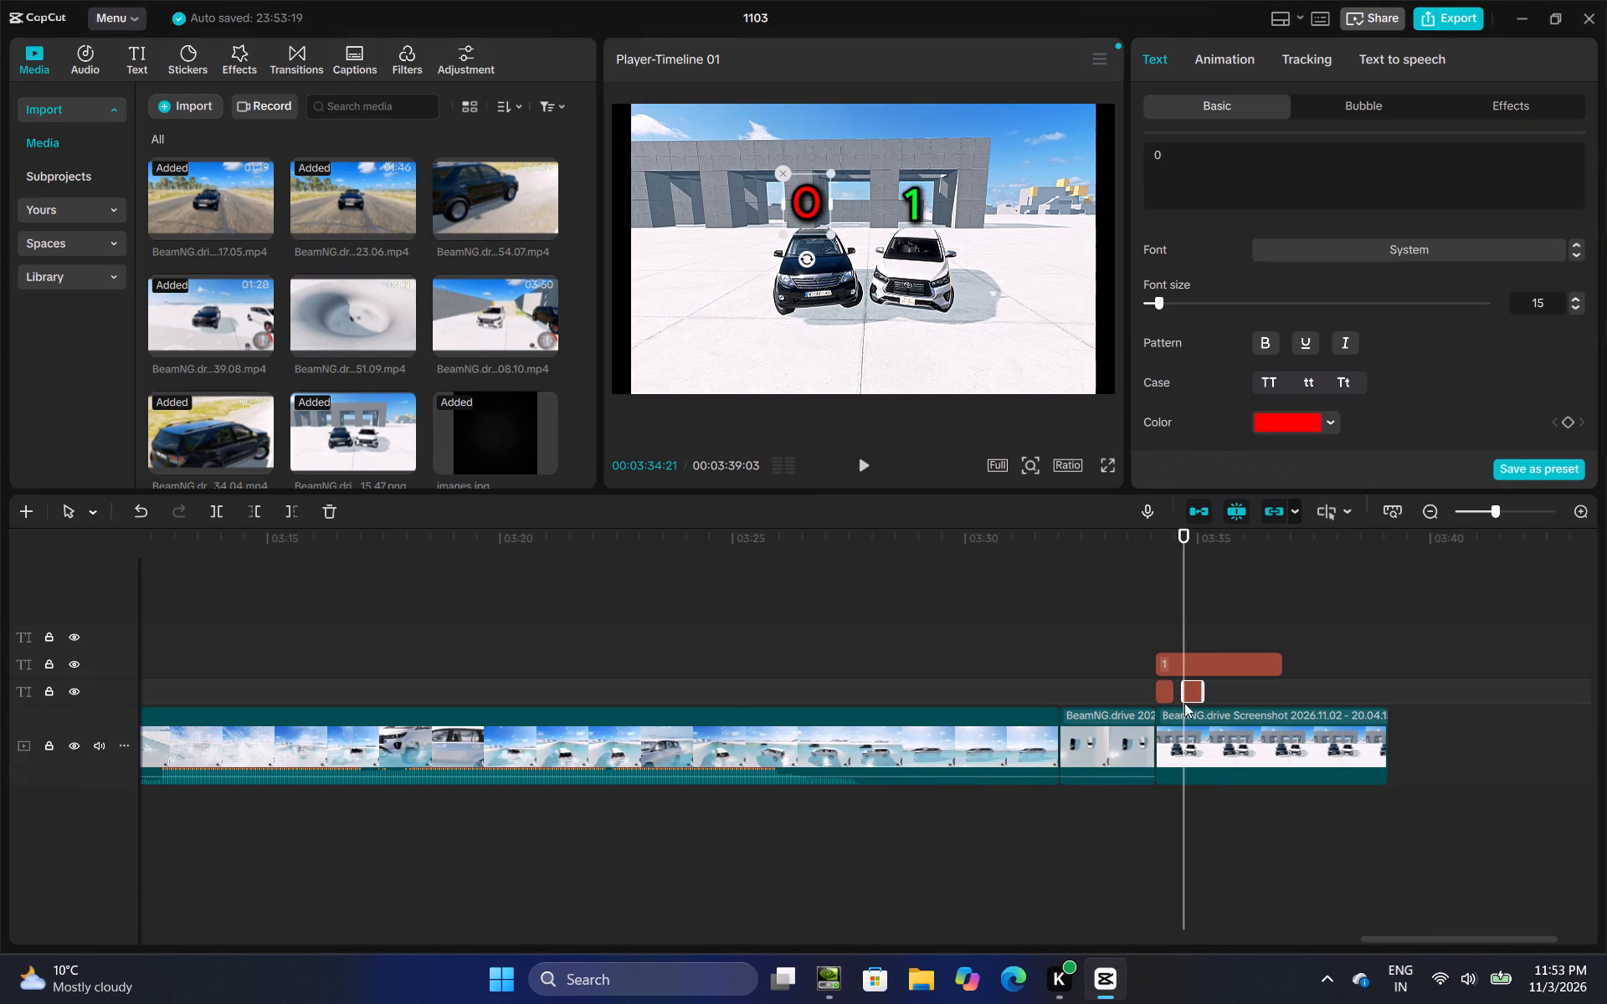
pyautogui.moveTo(1180, 699); pyautogui.dragTo(1168, 699)
# Change the copied "0" text above the black car to "1", apply the green preset style with black outline, and enable its shadow.
pyautogui.click(1228, 161)
pyautogui.press('BackSpace')
pyautogui.press('1')
pyautogui.scroll(-2, 1437, 389)
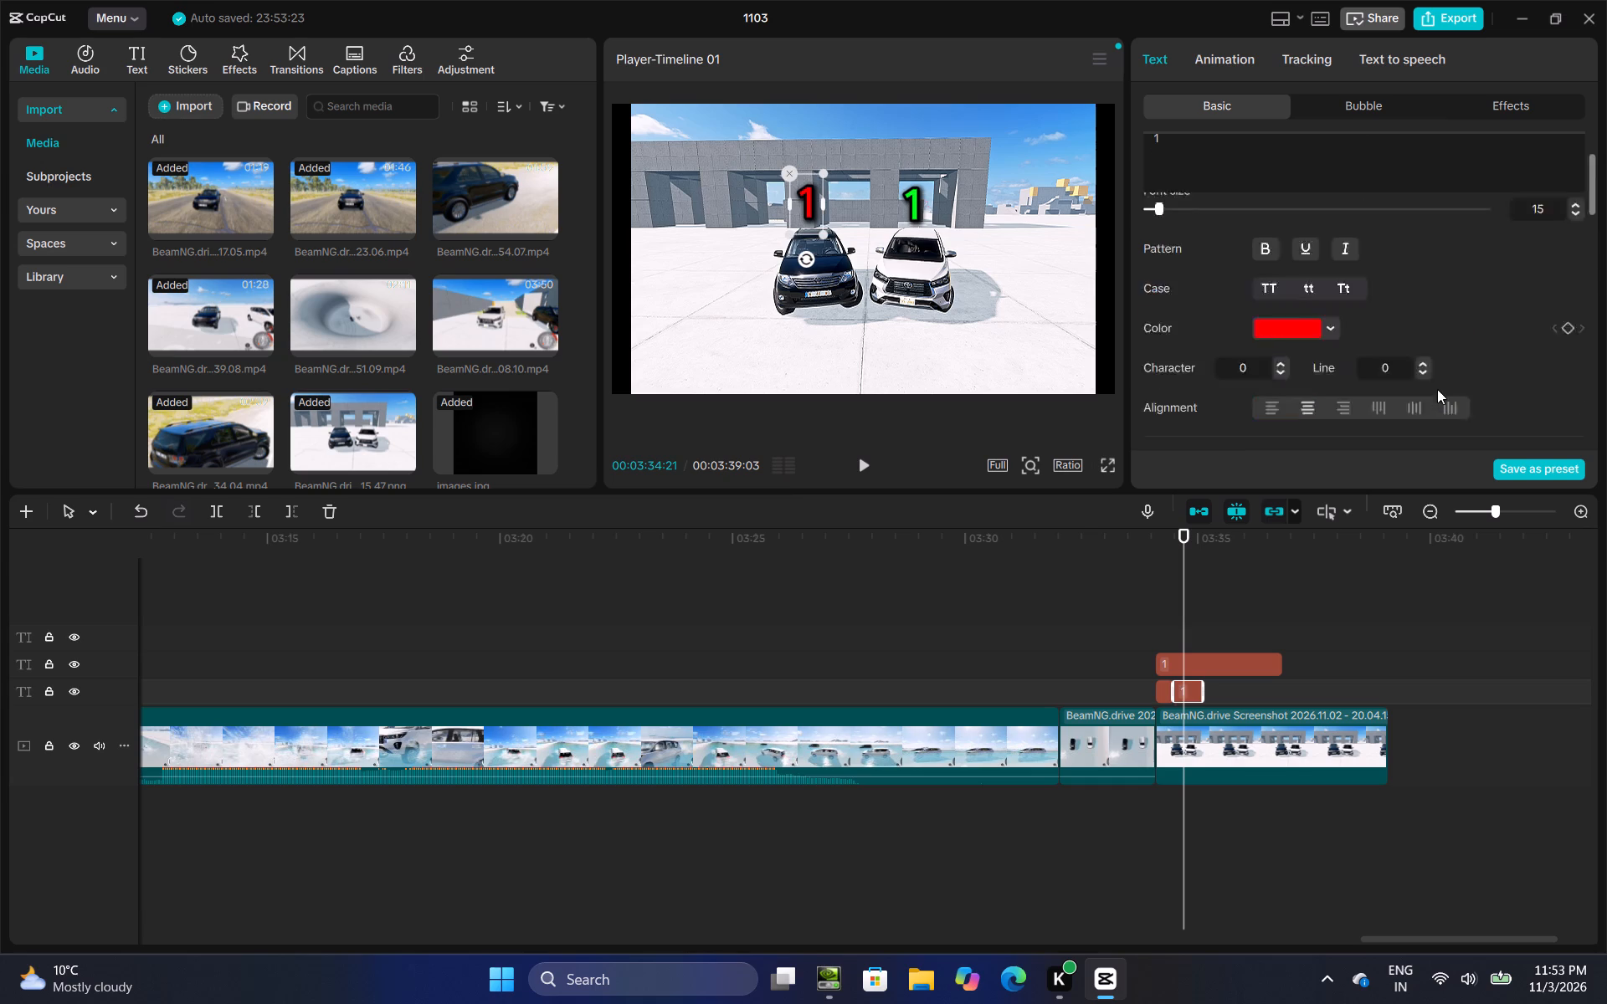
pyautogui.scroll(-2, 1437, 389)
pyautogui.click(1230, 289)
pyautogui.scroll(-7, 1228, 296)
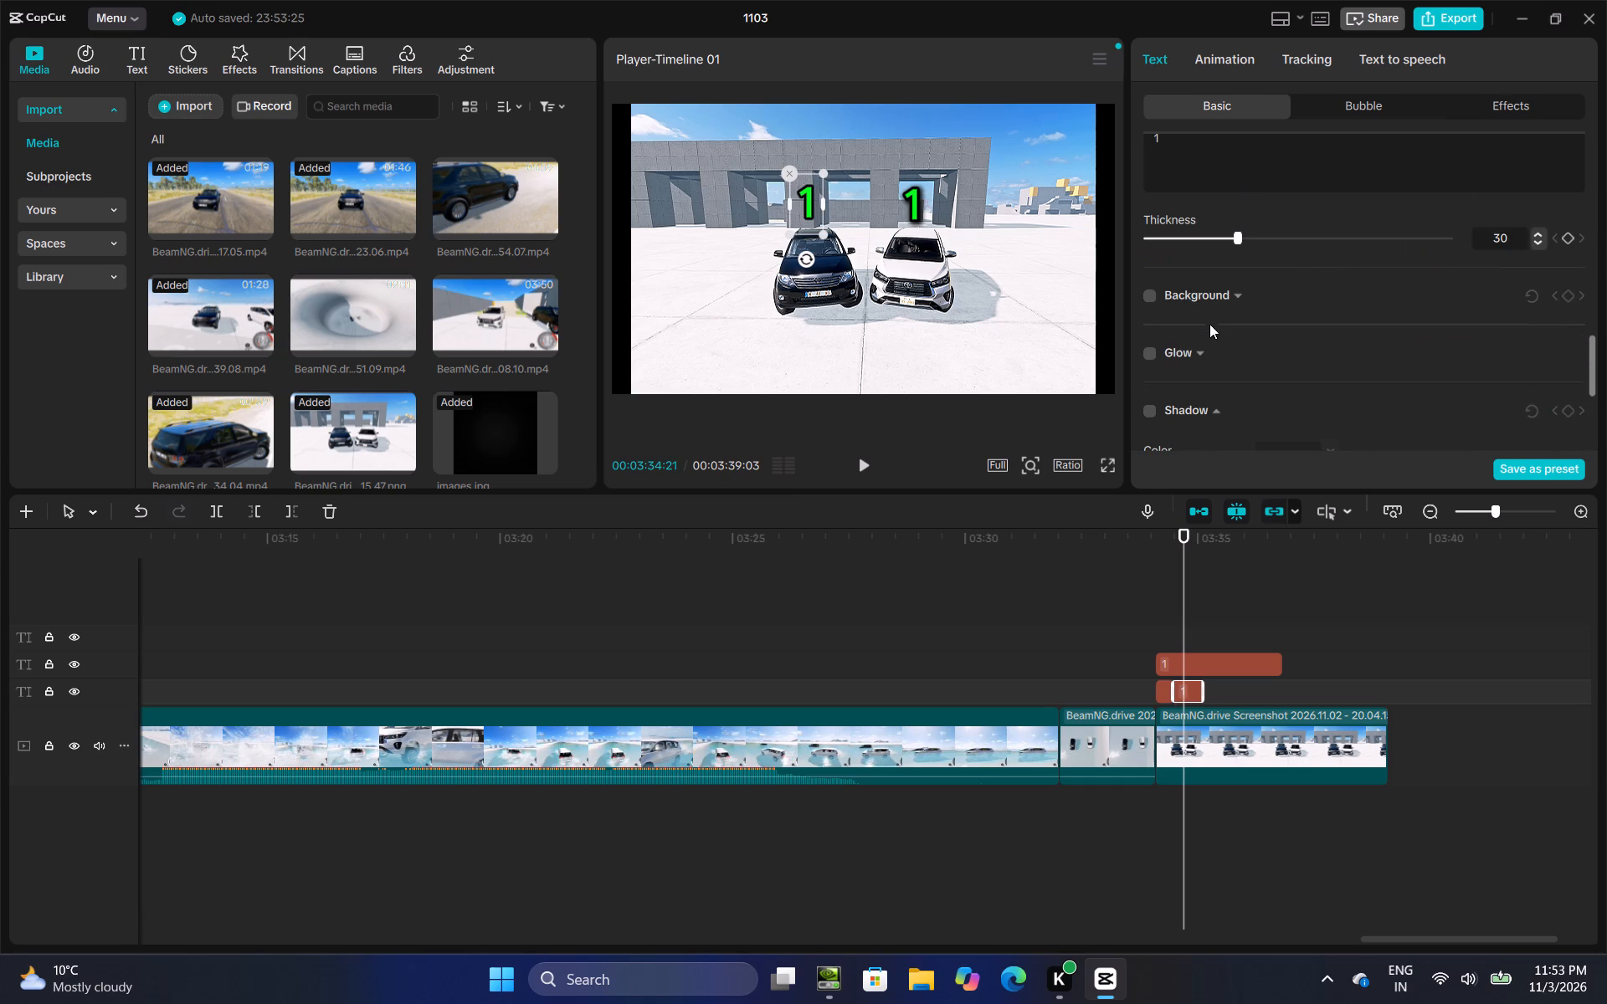
pyautogui.click(1153, 410)
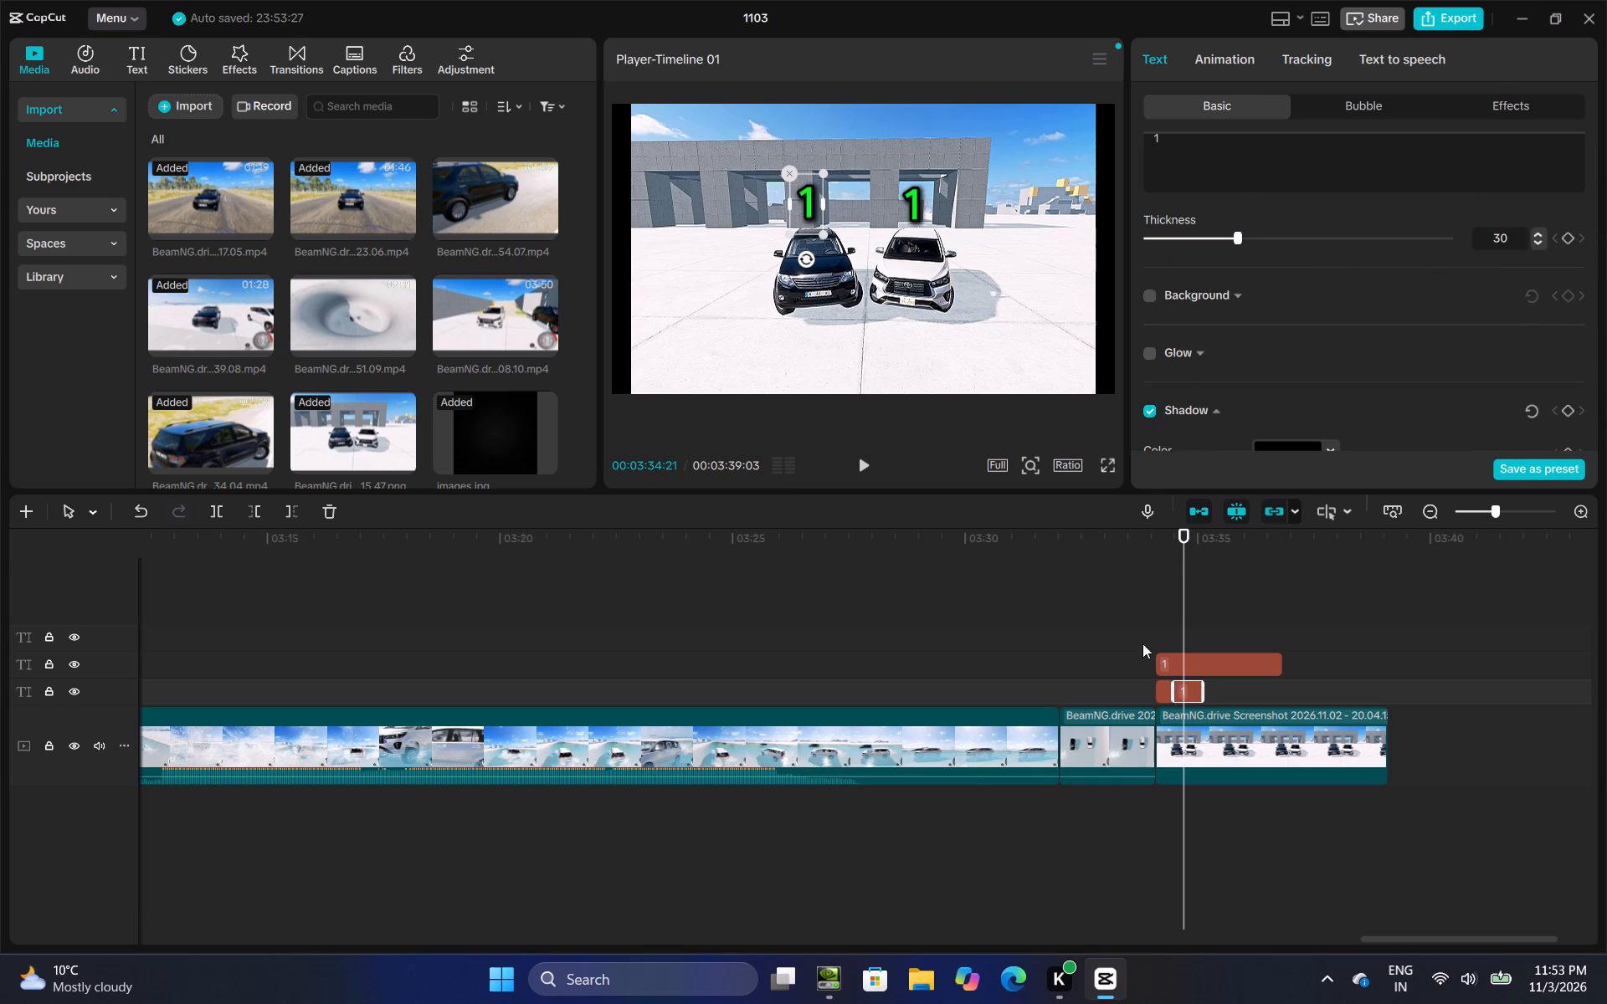
# Extend the end of the black car's green "1" text so it lasts about 2.5 seconds.
pyautogui.moveTo(1200, 696); pyautogui.dragTo(1291, 692)
# Append the black images.jpg background to the main track at 00:03:39:03, after the score screenshot.
pyautogui.click(1251, 621)
pyautogui.moveTo(1249, 621); pyautogui.dragTo(1312, 611)
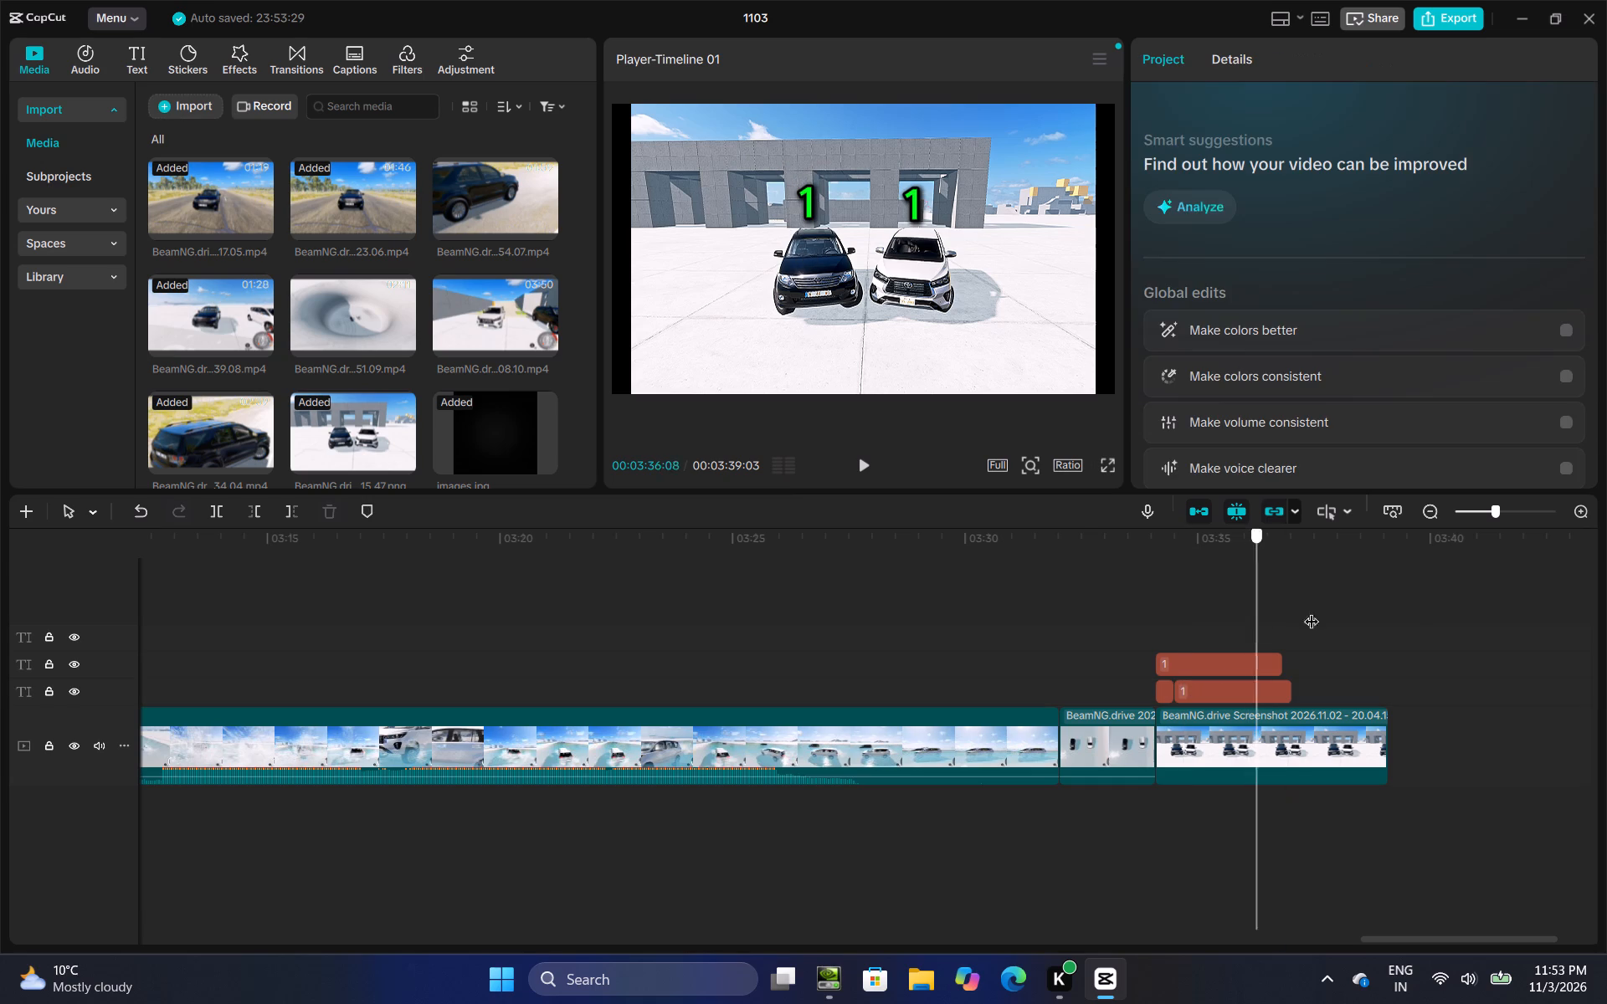
pyautogui.moveTo(1312, 611); pyautogui.dragTo(1606, 581)
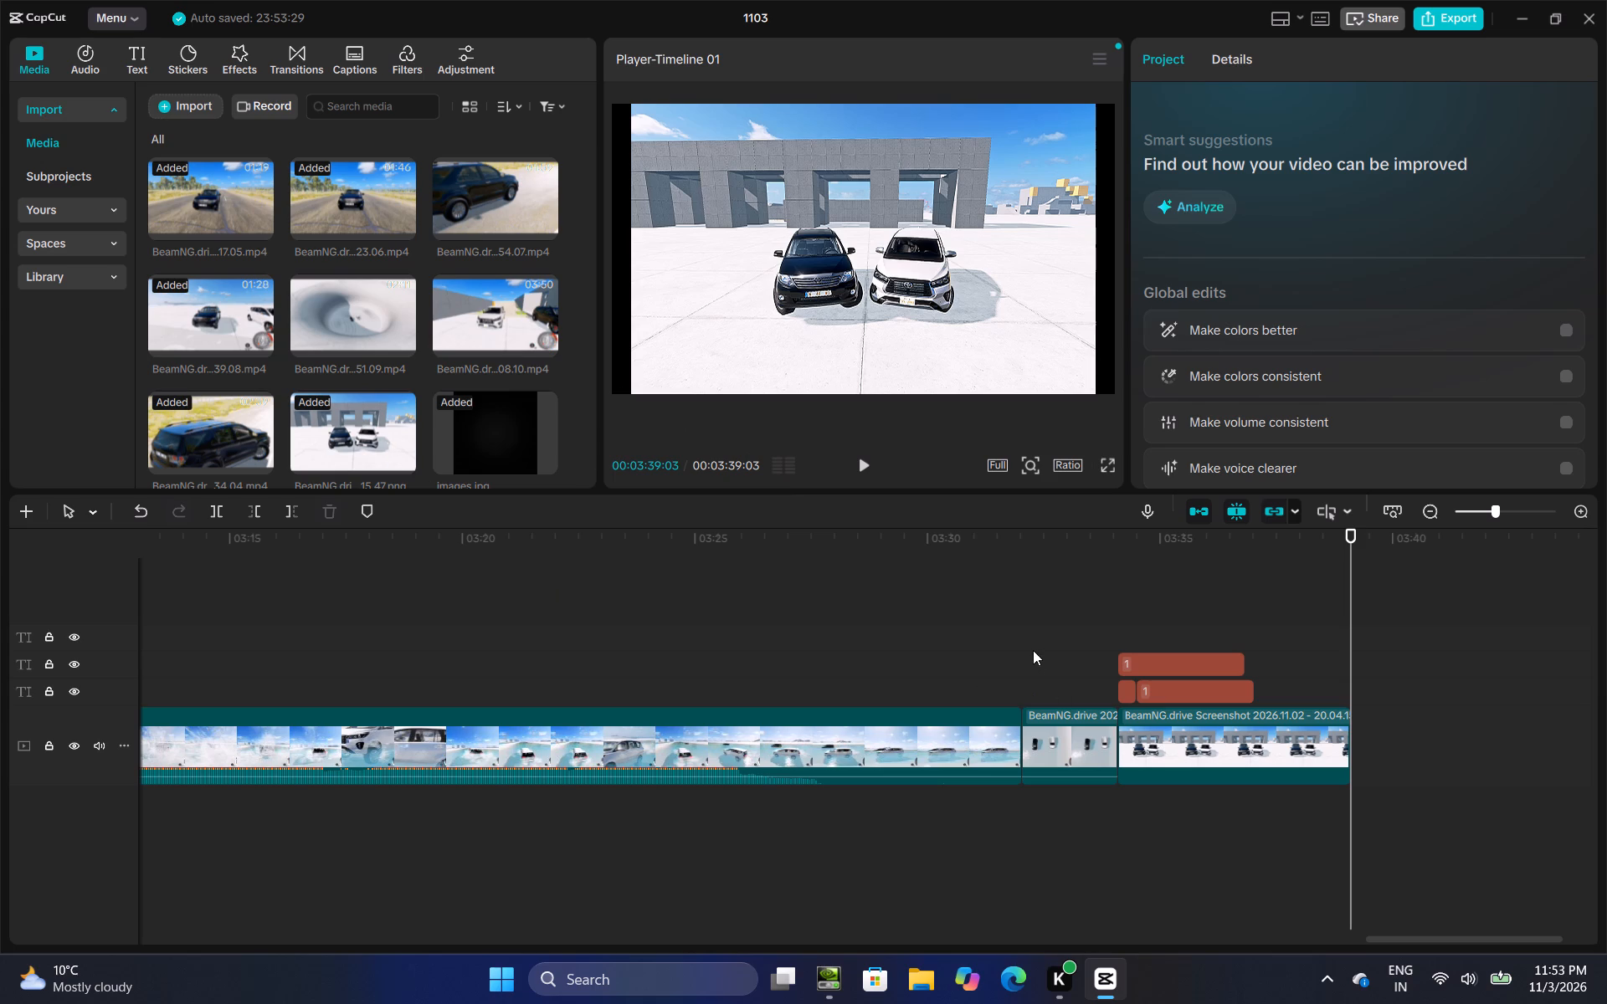
pyautogui.click(1033, 650)
pyautogui.moveTo(1033, 650); pyautogui.dragTo(1606, 648)
pyautogui.moveTo(516, 445); pyautogui.dragTo(1409, 756)
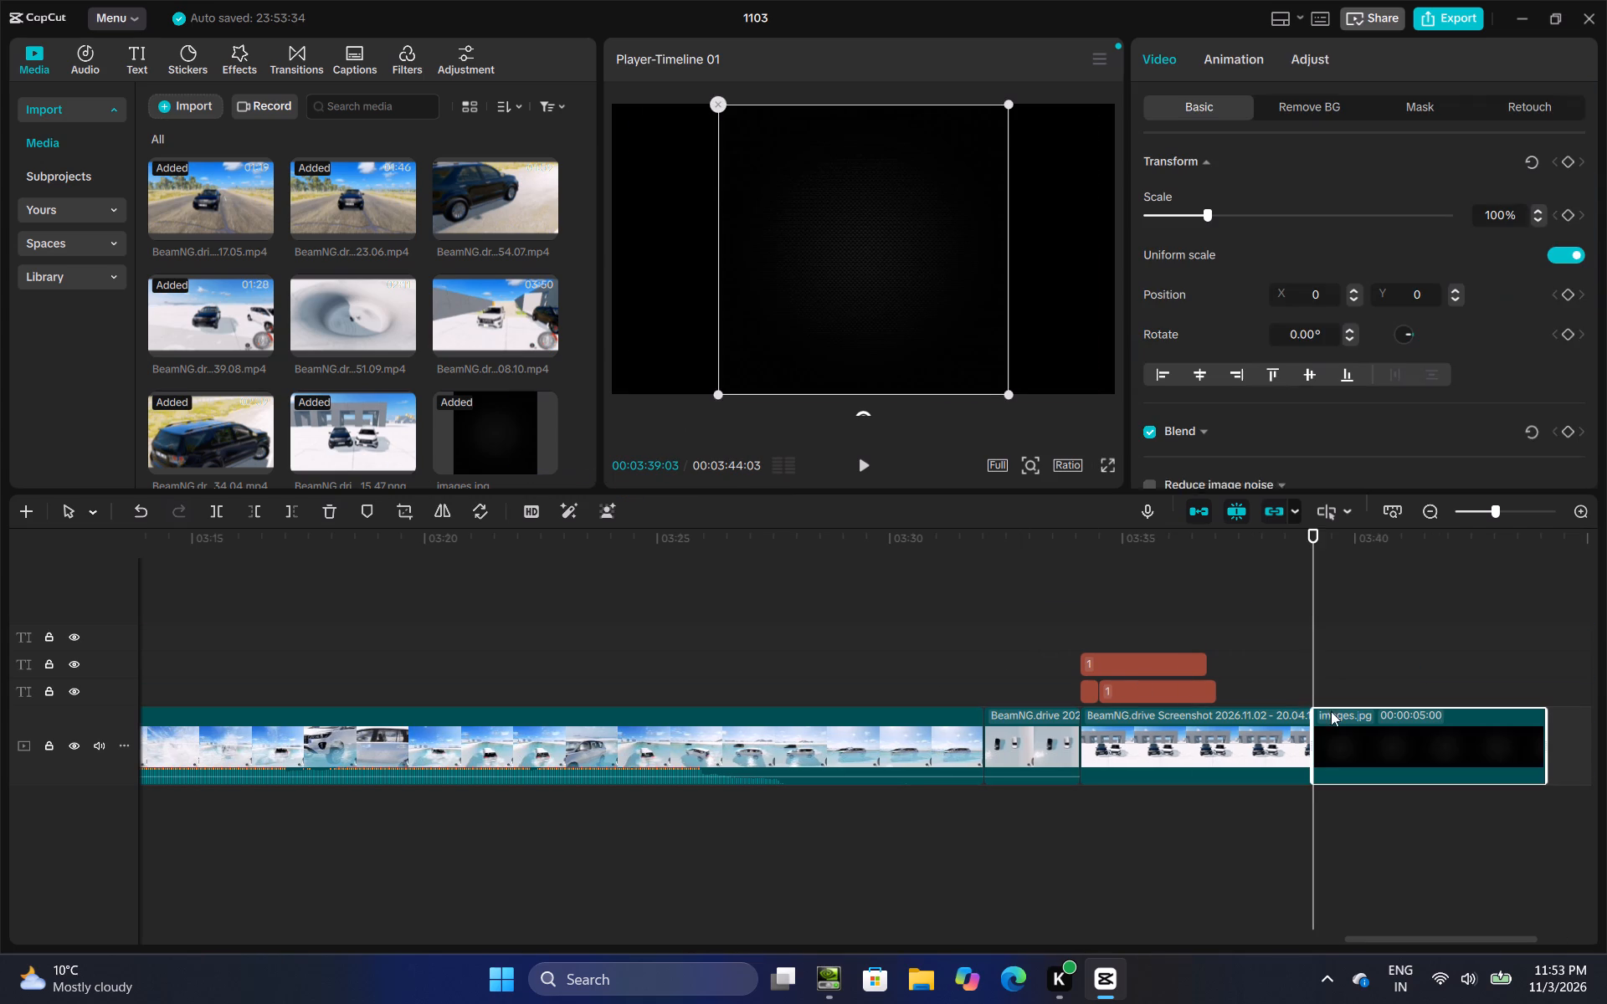
# Add a default text over the black background at 00:03:39:03 and change its wording to "wall of death".
pyautogui.click(136, 54)
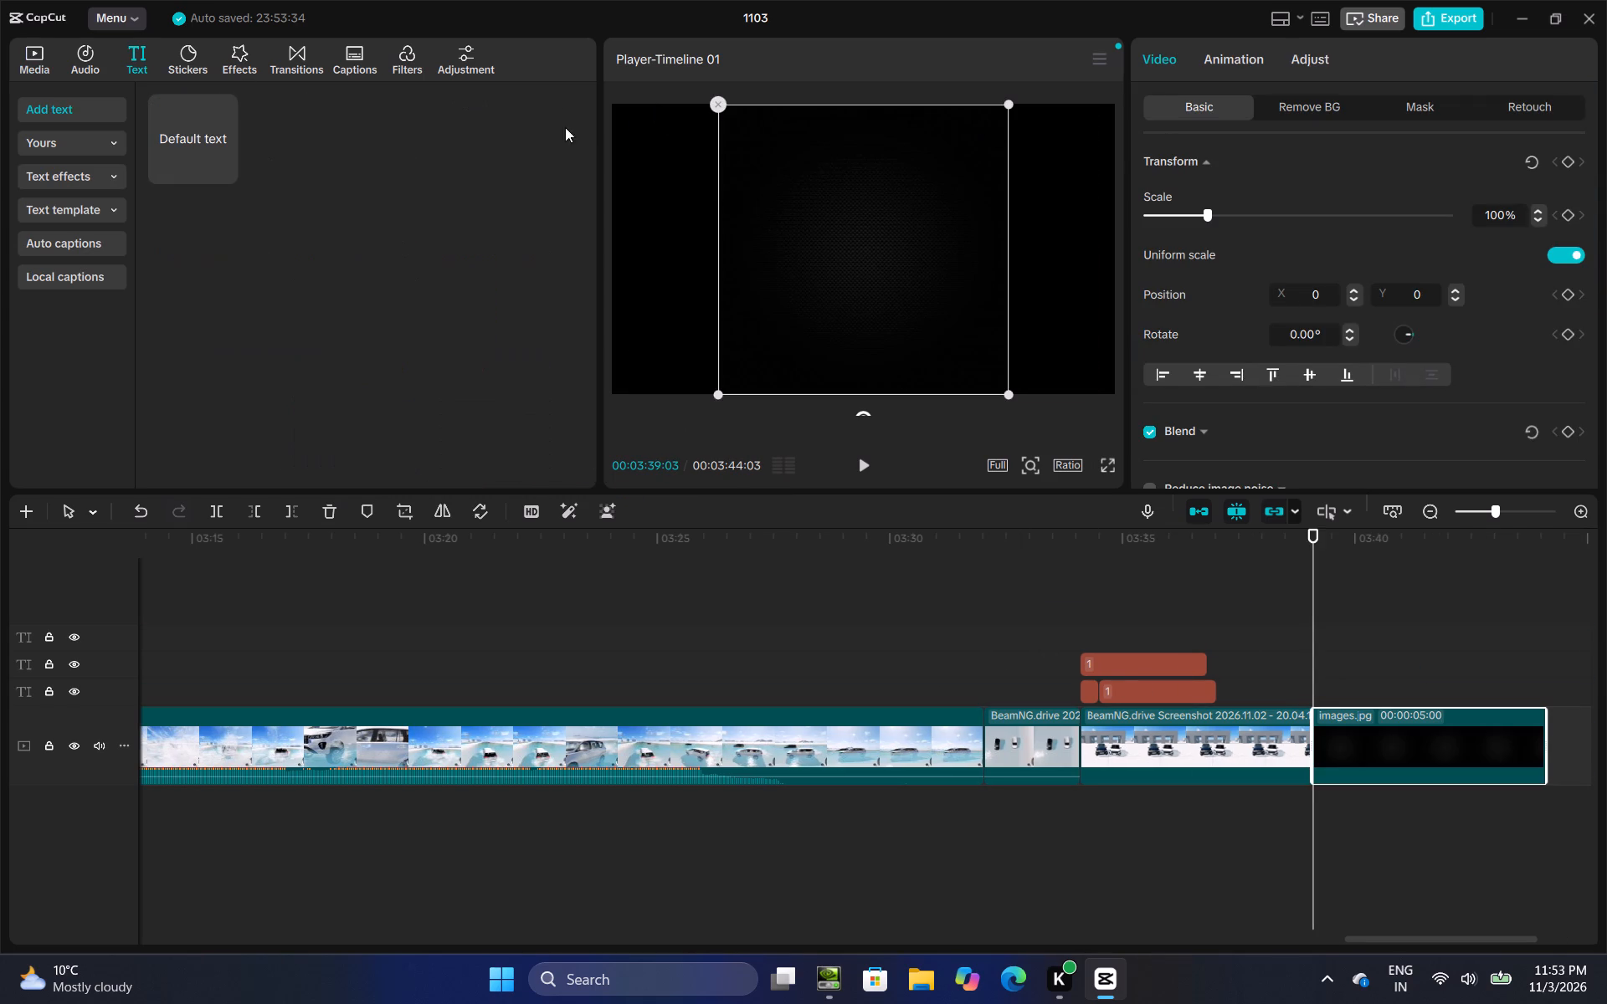
pyautogui.click(221, 166)
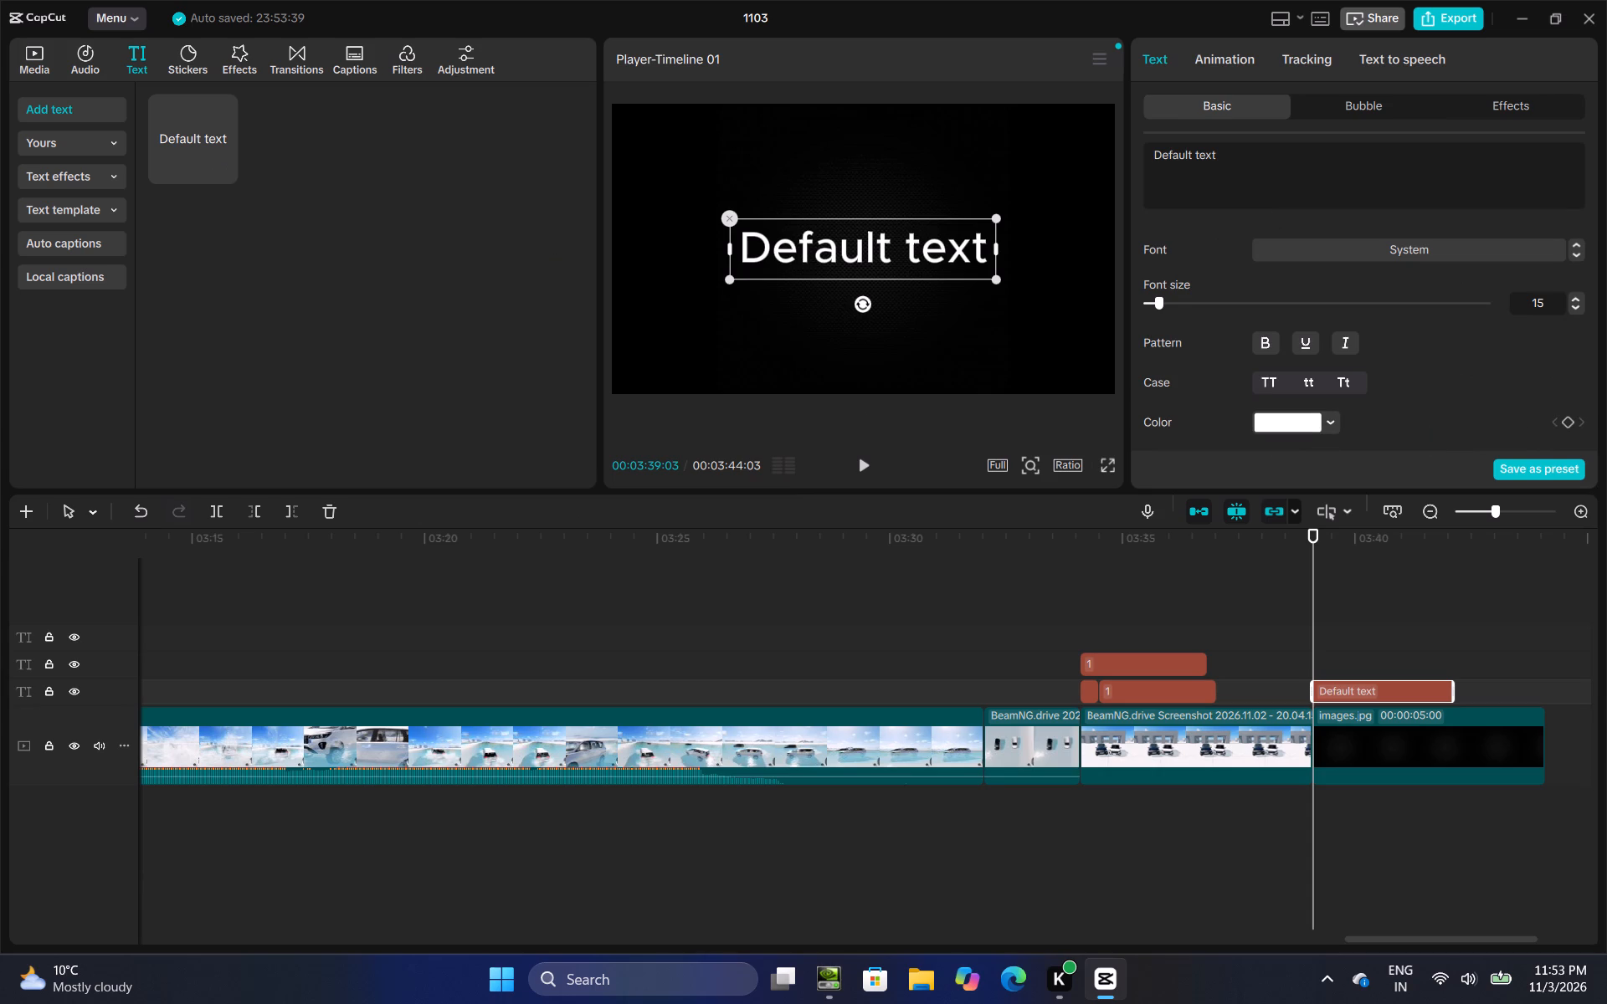
pyautogui.moveTo(1268, 161); pyautogui.dragTo(1101, 156)
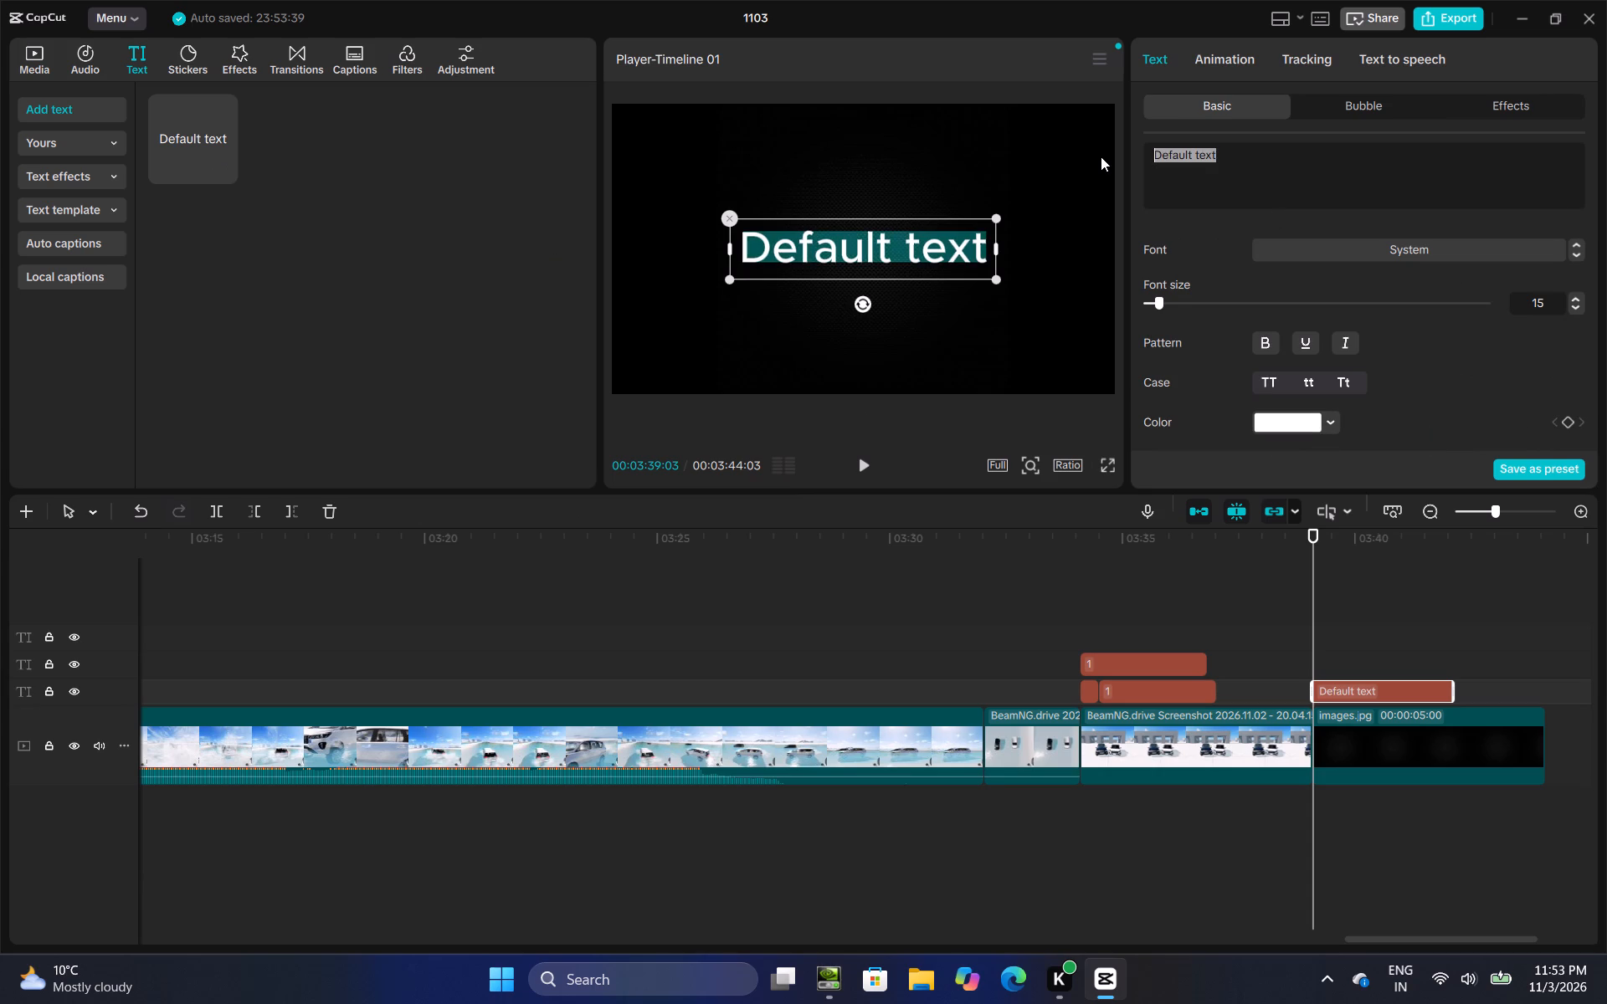
pyautogui.press('BackSpace')
pyautogui.write('wall of deatg')
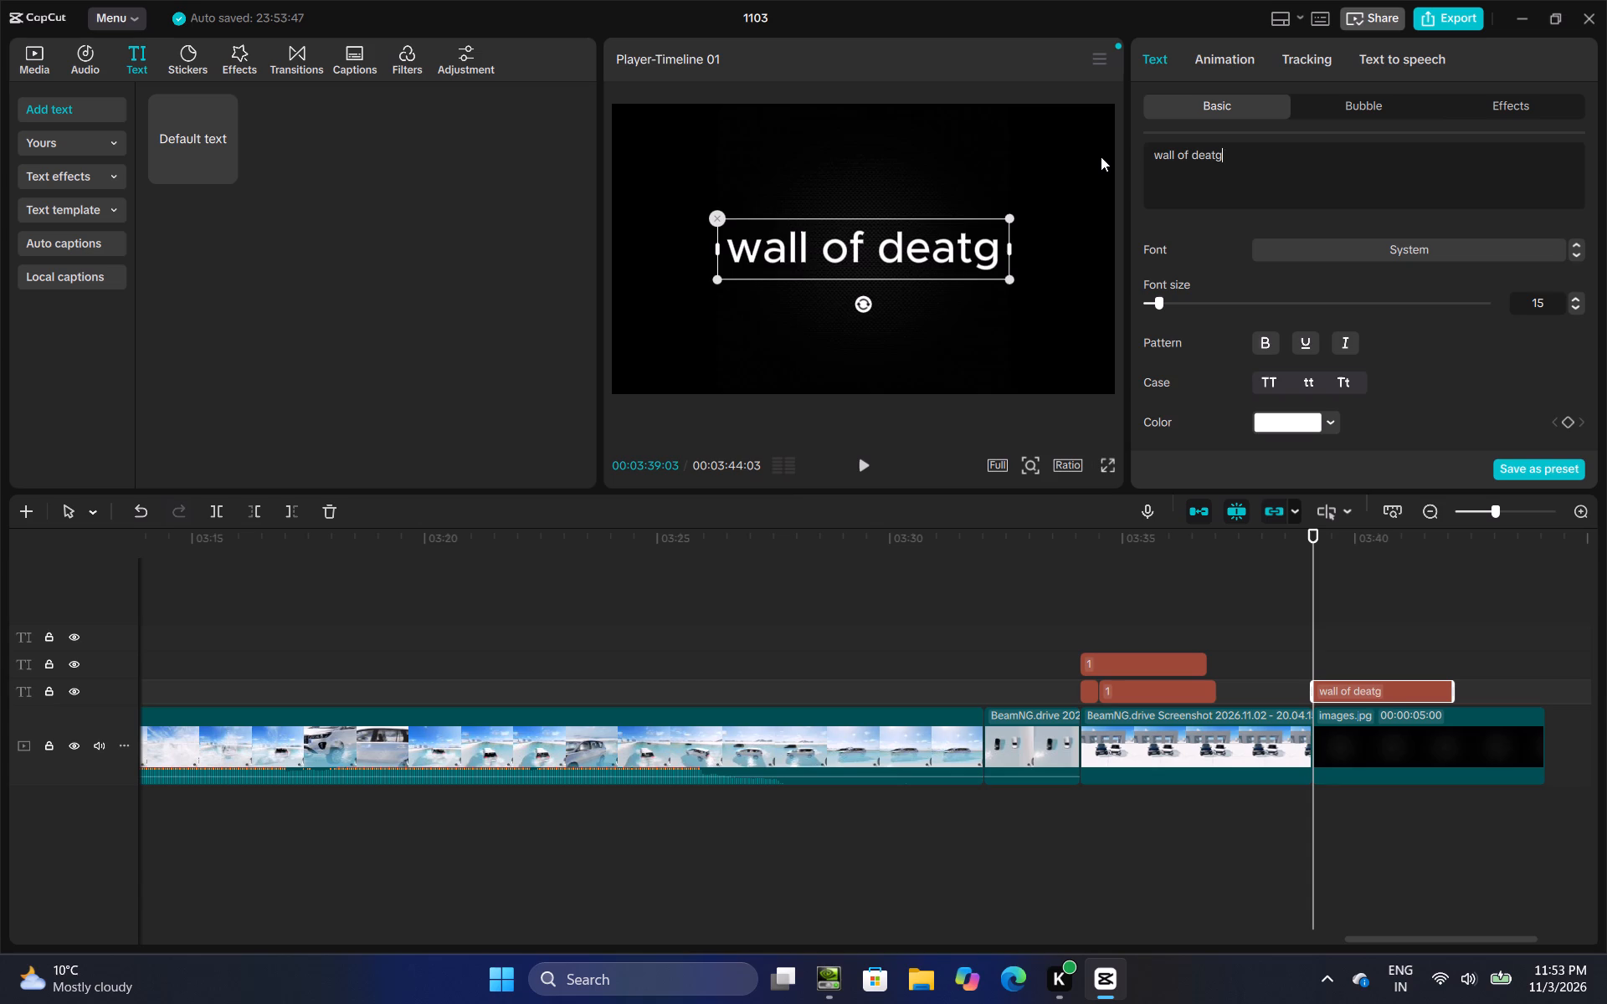
pyautogui.press('BackSpace')
pyautogui.write('h')
pyautogui.press('space')
# Pad the "wall of death" line with eight leading spaces and five more trailing spaces.
pyautogui.press('Left')
pyautogui.press('Left')
pyautogui.press('Left')
pyautogui.press('Left')
pyautogui.press('Left')
pyautogui.press('Left')
pyautogui.press('Left')
pyautogui.press('Left')
pyautogui.press('Left')
pyautogui.press('Left')
pyautogui.press('Left')
pyautogui.press('Left')
pyautogui.press('Left')
pyautogui.press('Left')
pyautogui.press('Left')
pyautogui.press('Left')
pyautogui.press('Left')
pyautogui.press('Left')
pyautogui.press('Left')
pyautogui.press('Left')
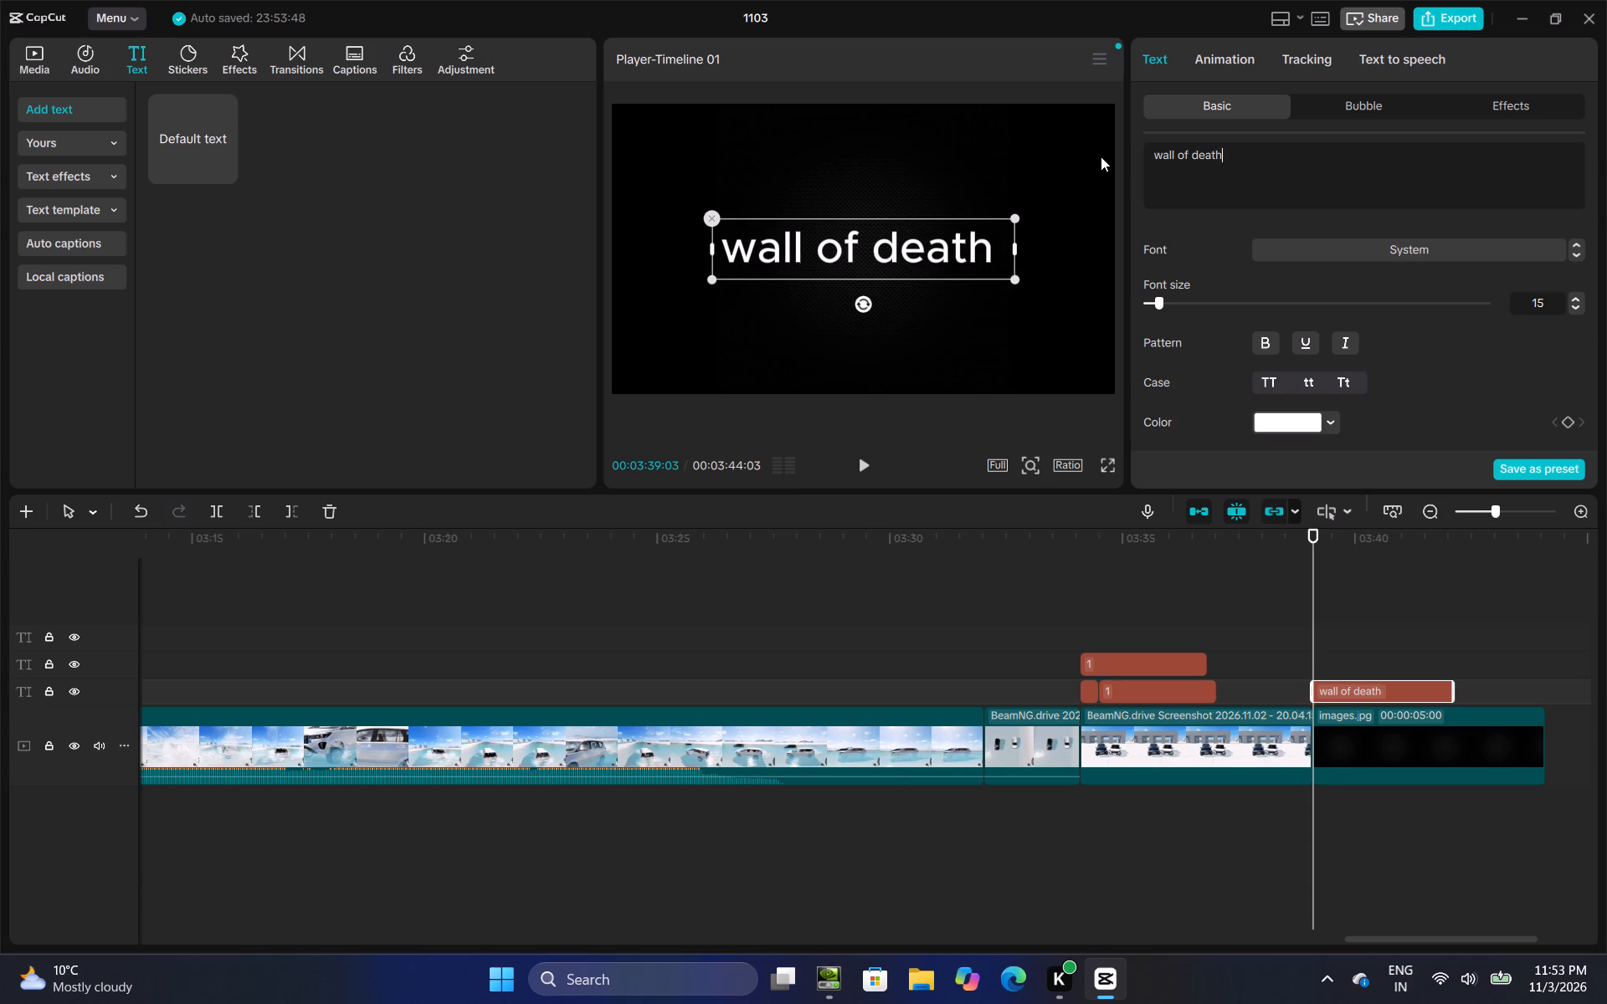
pyautogui.press('space')
pyautogui.press('space')
pyautogui.press('space')
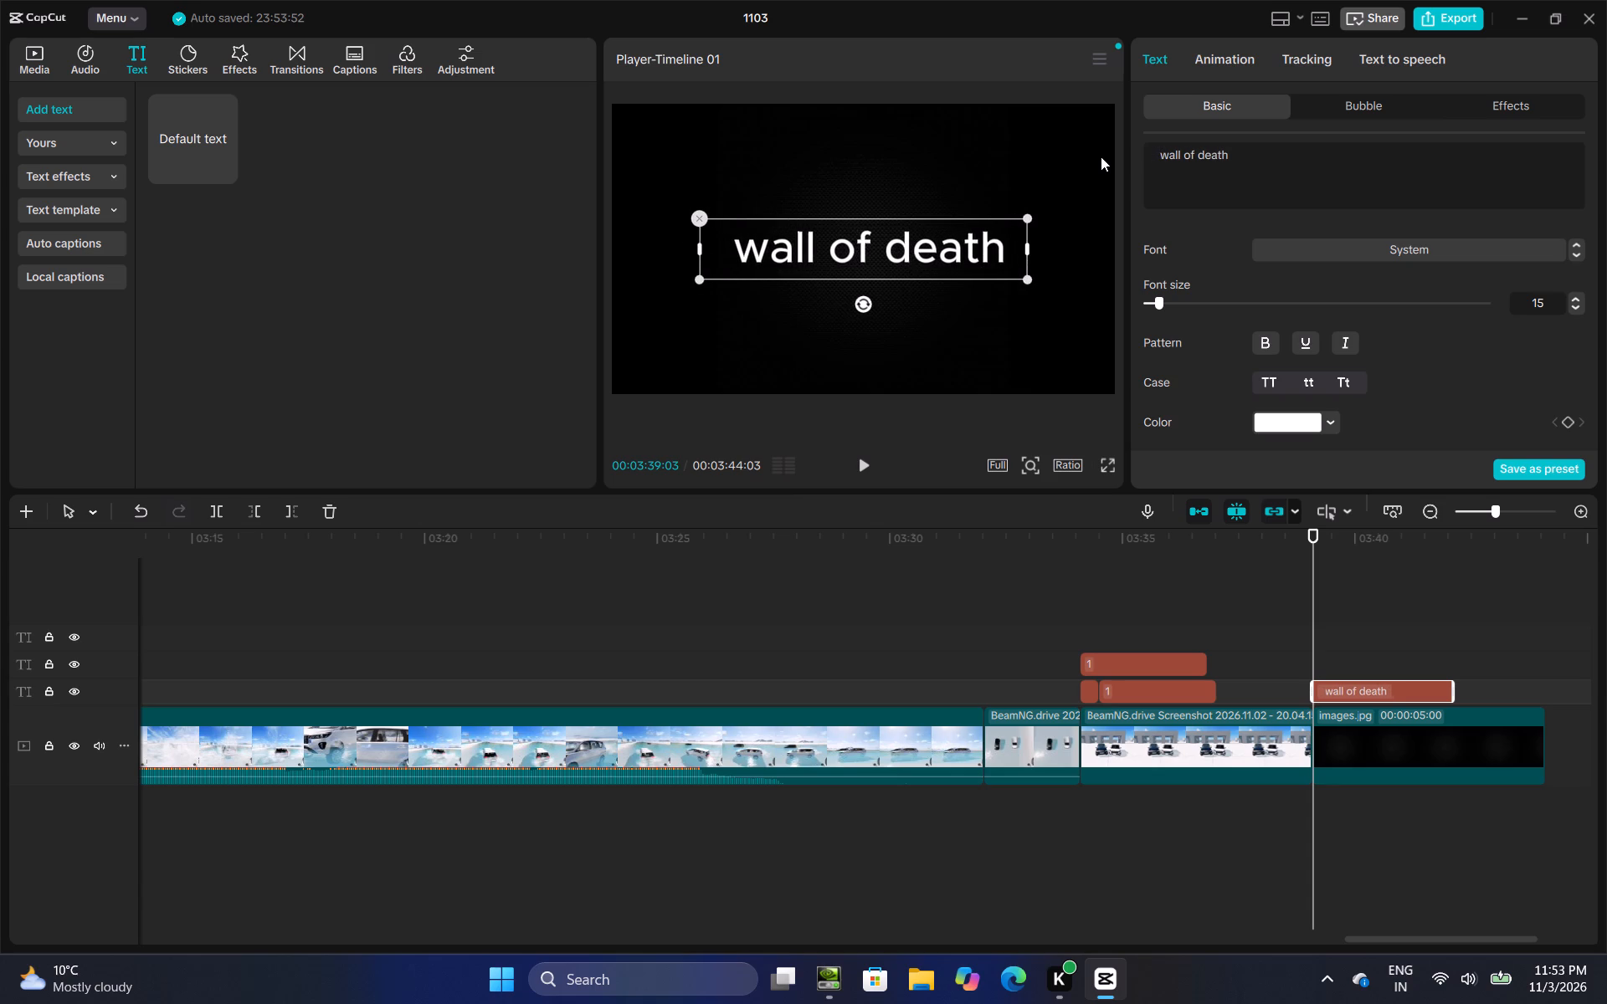
pyautogui.press('space')
pyautogui.press('space')
pyautogui.press('space')
pyautogui.press('space')
pyautogui.press('space')
pyautogui.press('Right')
pyautogui.press('Right')
pyautogui.press('Right')
pyautogui.press('Right')
pyautogui.press('Right')
pyautogui.press('Right')
pyautogui.press('Right')
pyautogui.press('Right')
pyautogui.press('Right')
pyautogui.press('Right')
pyautogui.press('Right')
pyautogui.press('Right')
pyautogui.press('Right')
pyautogui.press('Right')
pyautogui.press('Right')
pyautogui.press('Right')
pyautogui.press('Right')
pyautogui.press('Right')
pyautogui.press('Right')
pyautogui.press('Right')
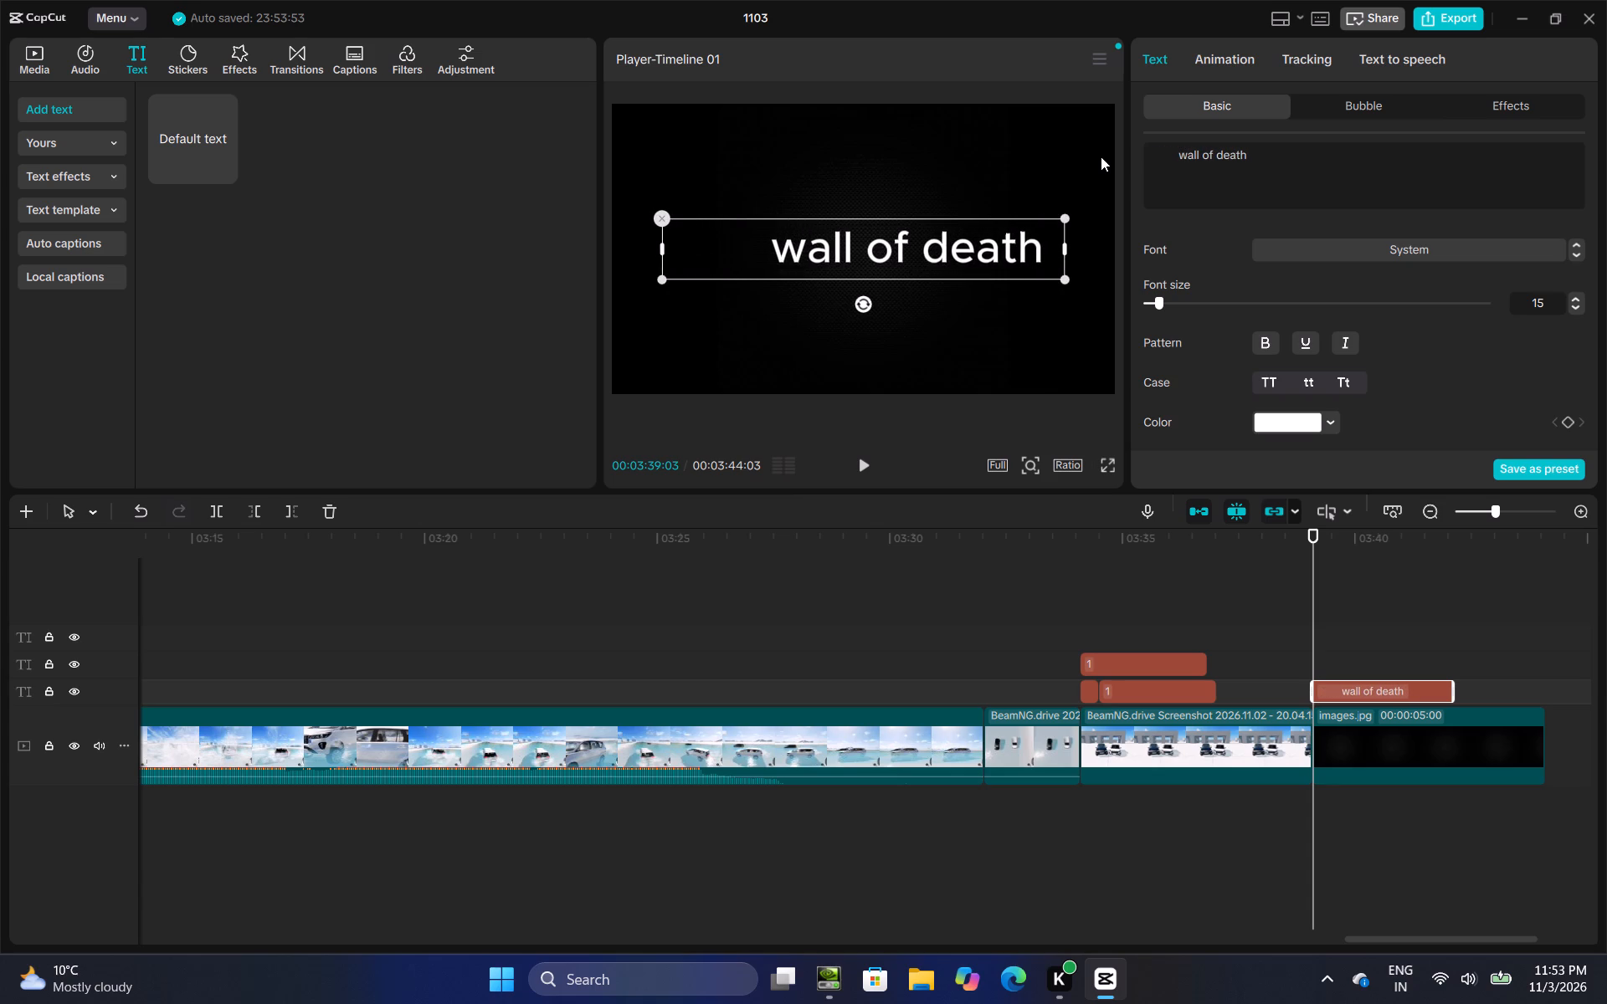
pyautogui.press('space')
pyautogui.press('space')
pyautogui.press('space')
pyautogui.press('space')
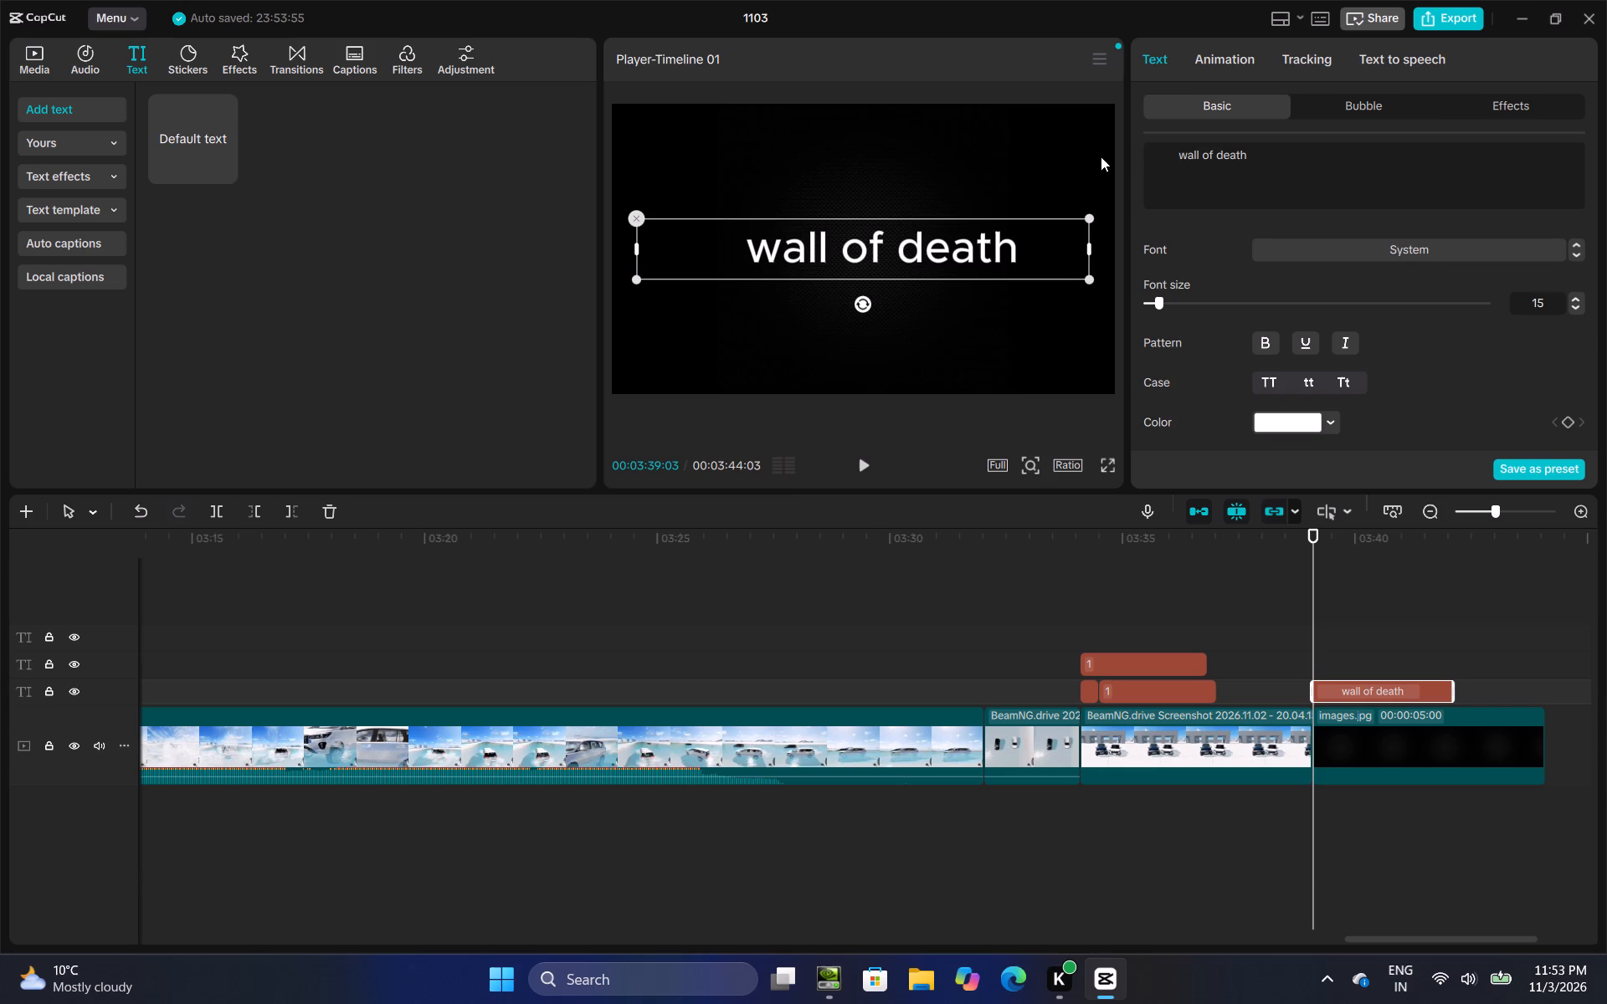
pyautogui.press('space')
# Add a second line reading "escape test" to the title and indent it by two spaces beneath the first line.
pyautogui.press('Return')
pyautogui.write('escape test')
pyautogui.press('space')
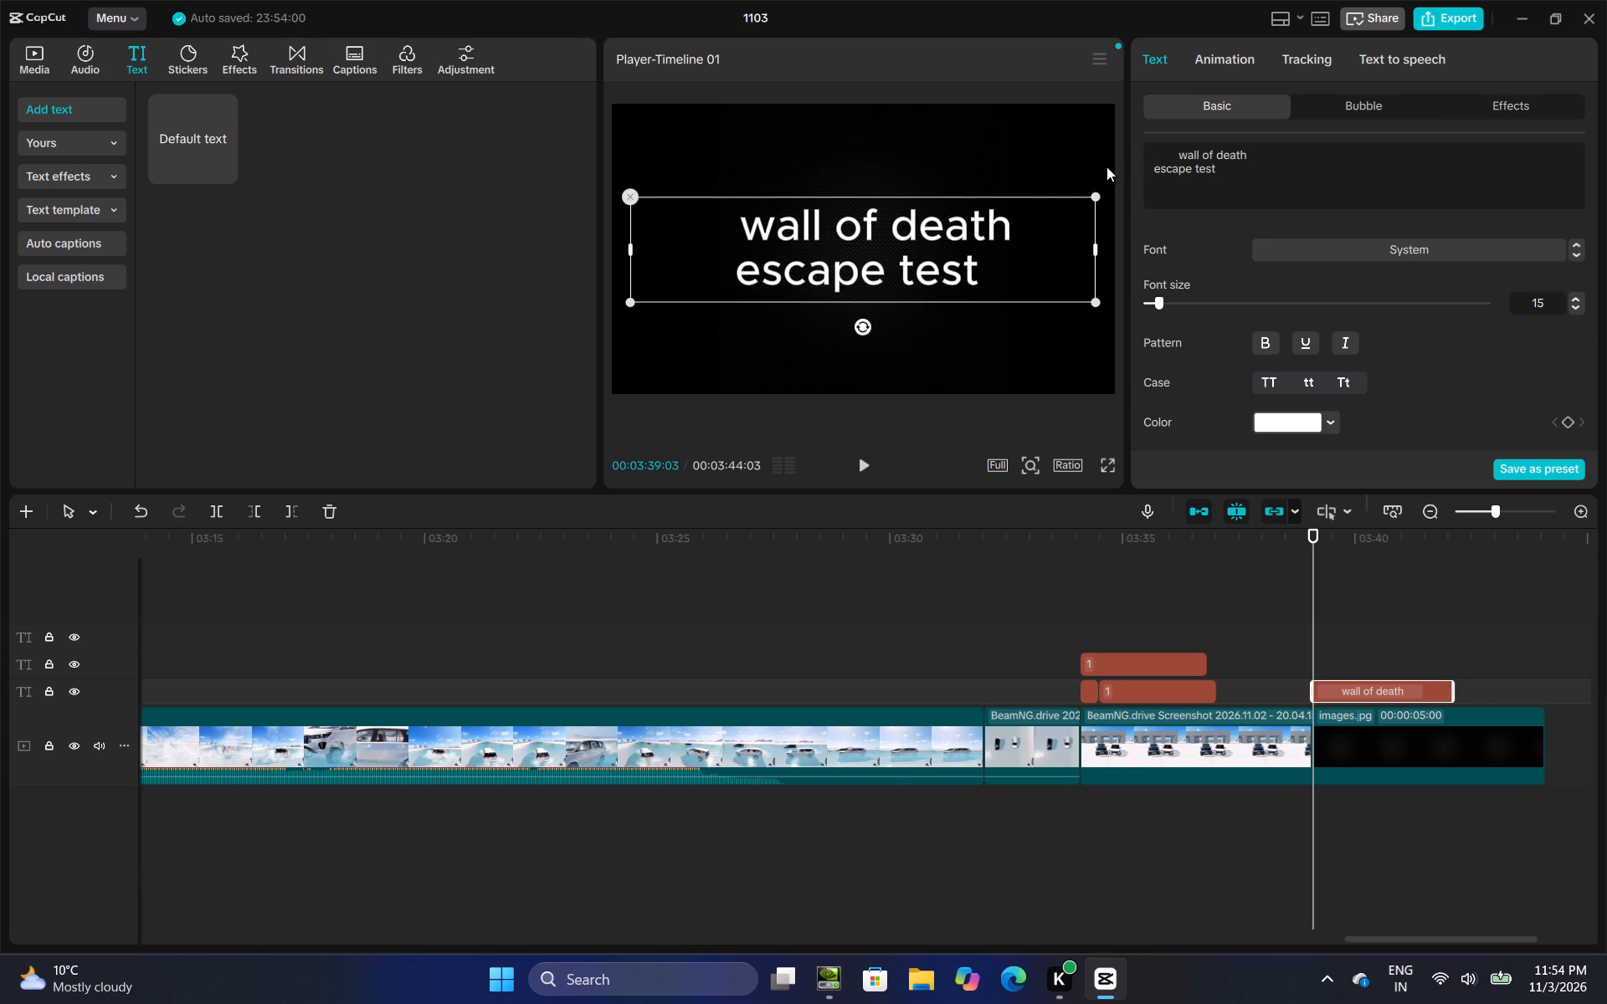
pyautogui.click(1155, 165)
pyautogui.press('space')
pyautogui.press('space')
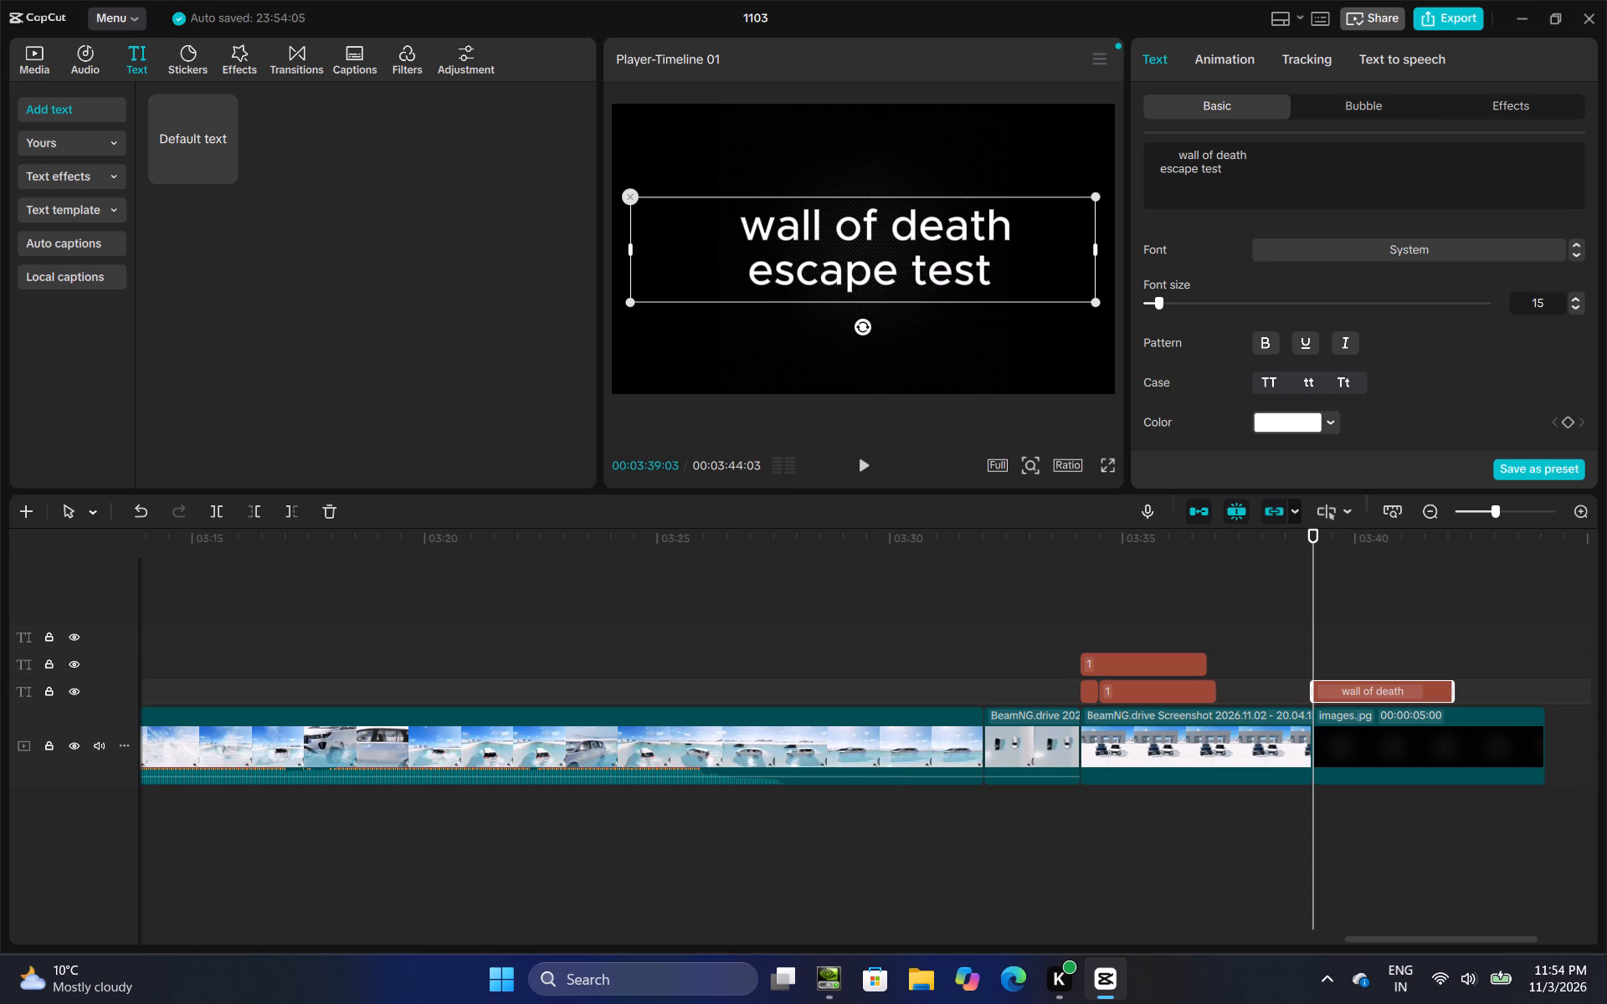
# Set the "wall of death escape test" title to all uppercase.
pyautogui.click(1276, 382)
pyautogui.scroll(-3, 1224, 357)
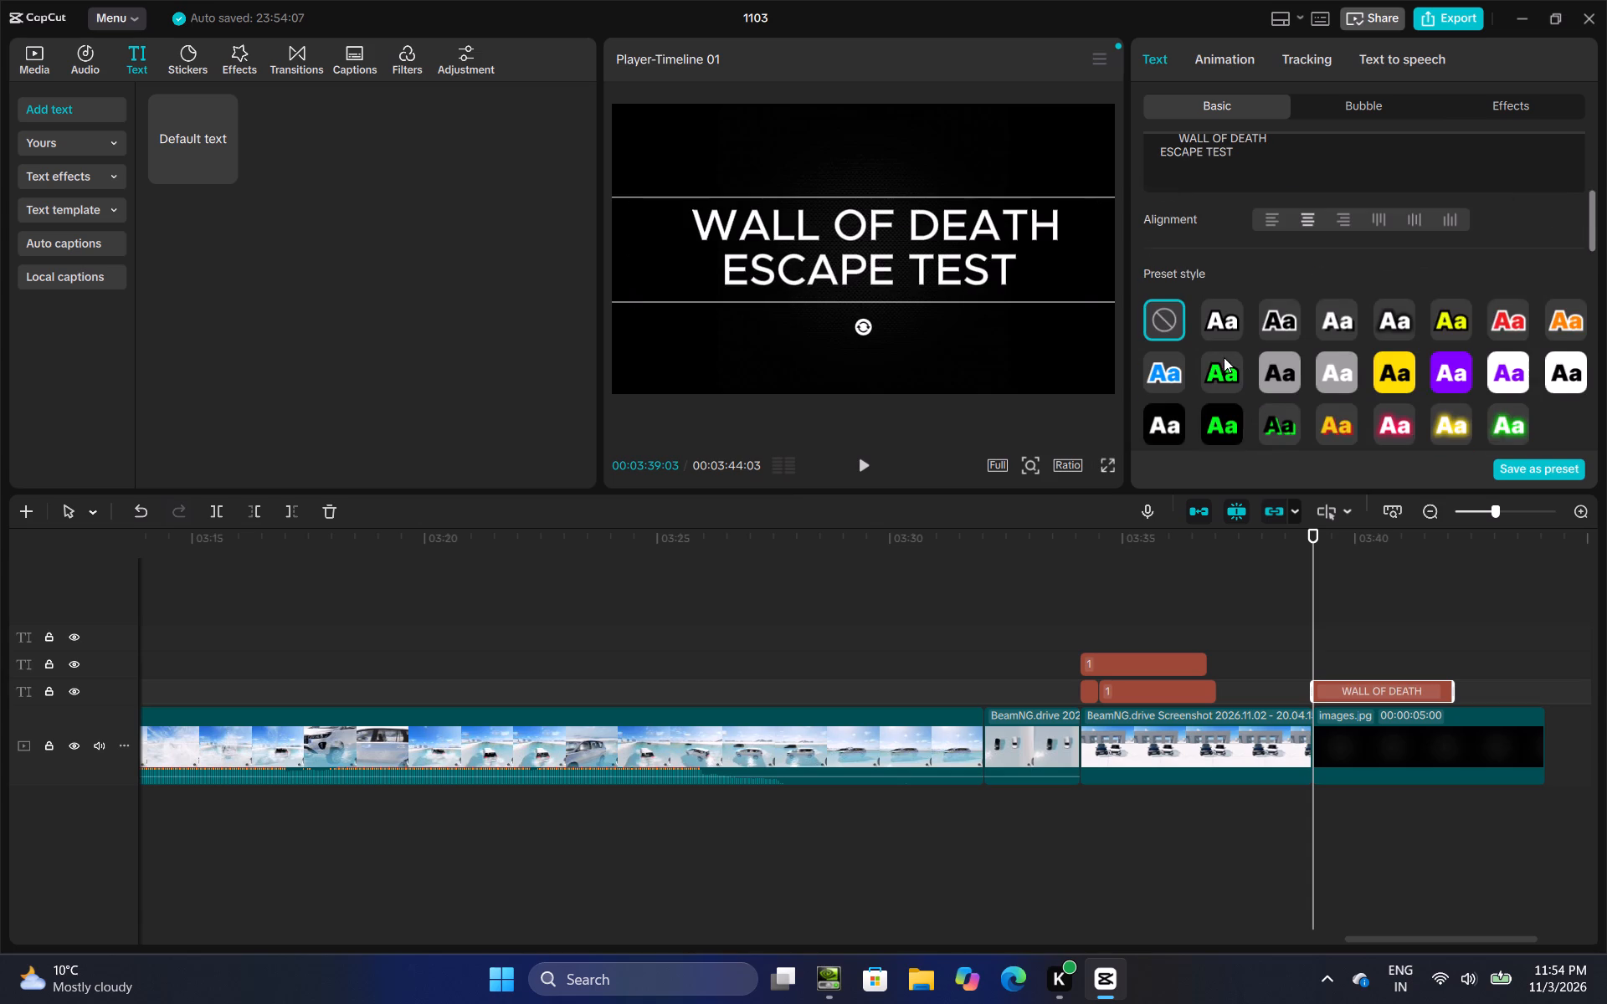
pyautogui.scroll(-4, 1190, 359)
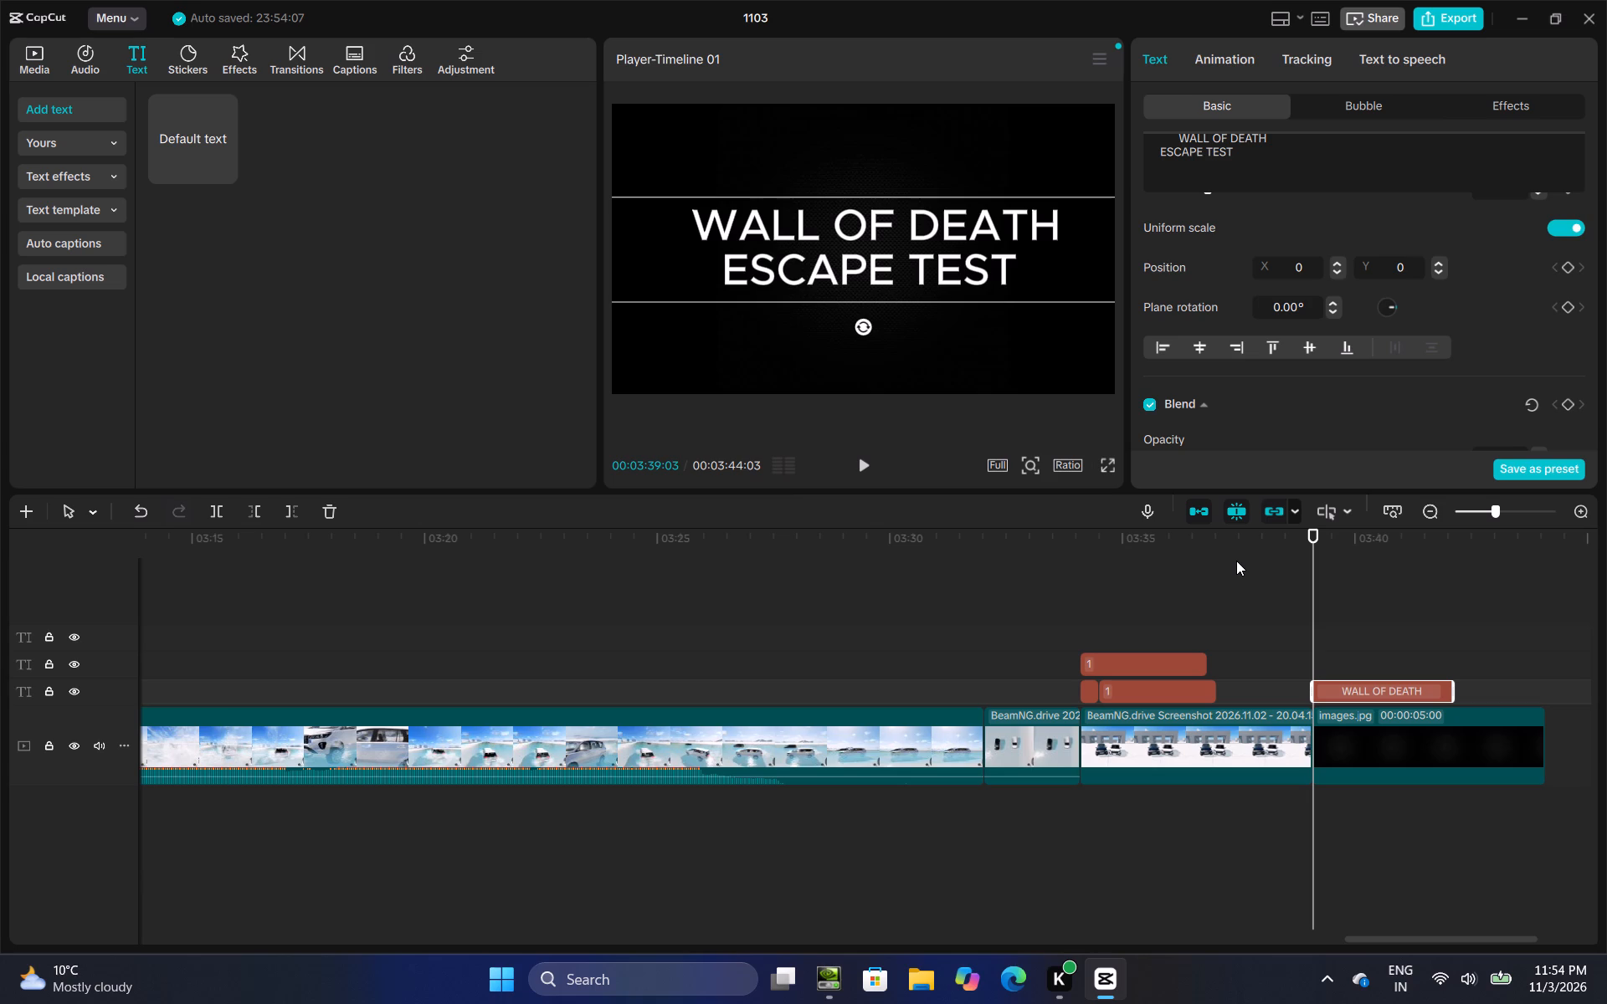
# Append the crater clip BeamNG.drive 2026.11.02 - 20.00.51.09.mp4 to the main track at 00:03:44:03.
pyautogui.click(1370, 648)
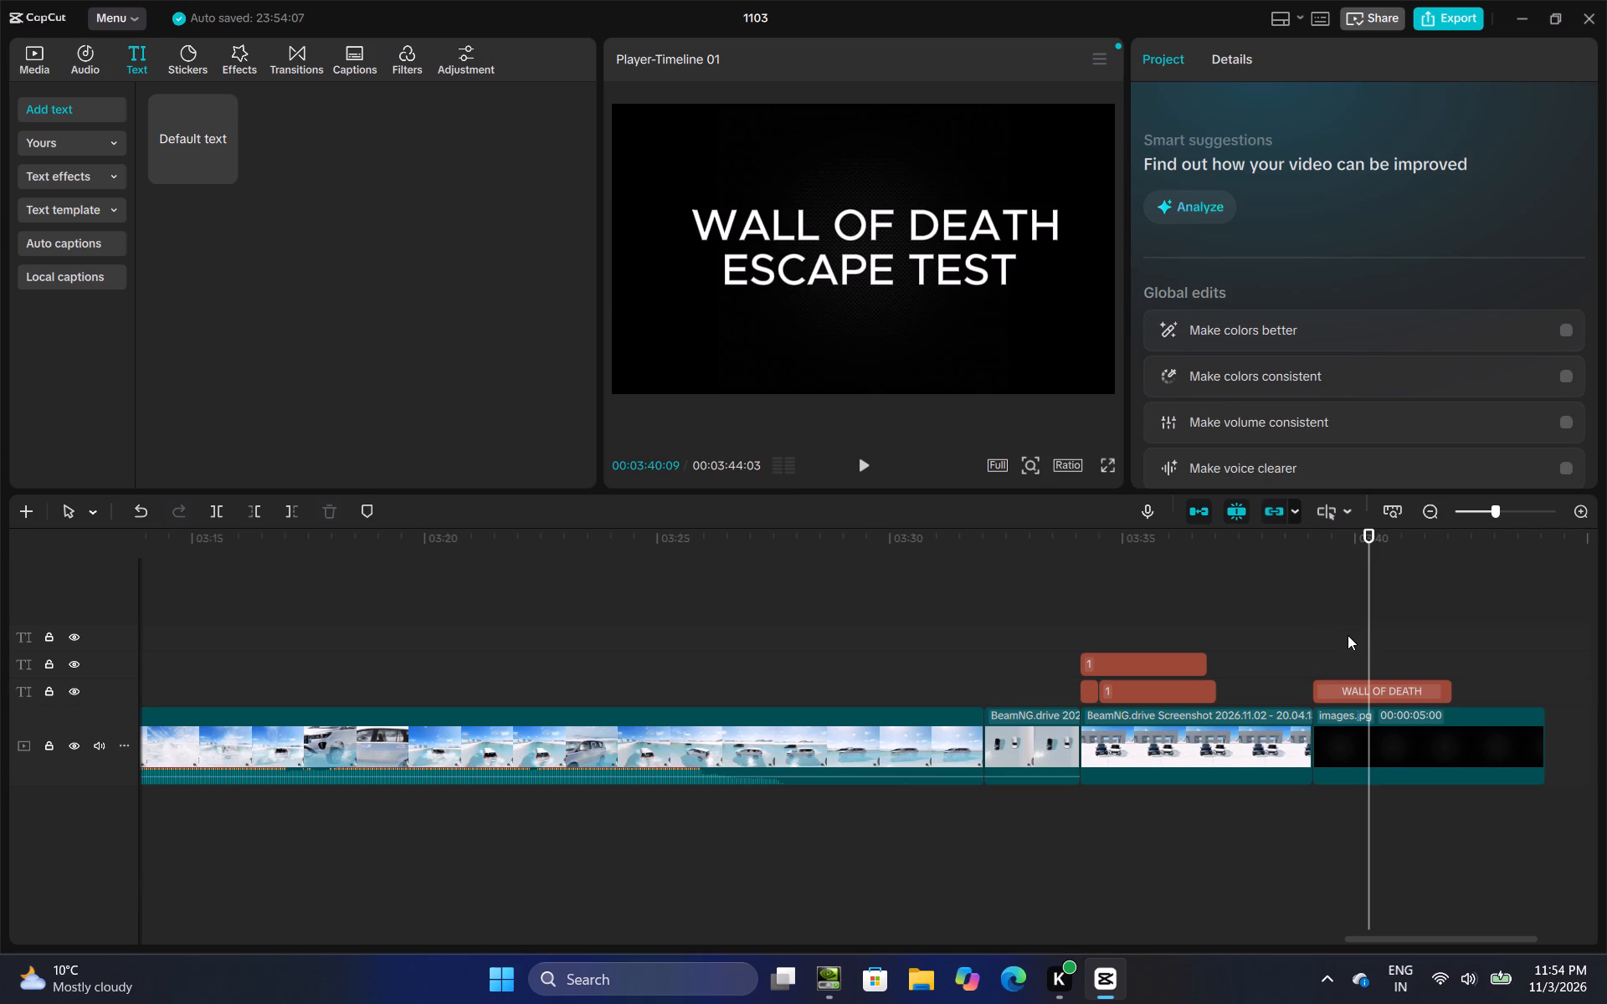
pyautogui.moveTo(1368, 658); pyautogui.dragTo(1606, 644)
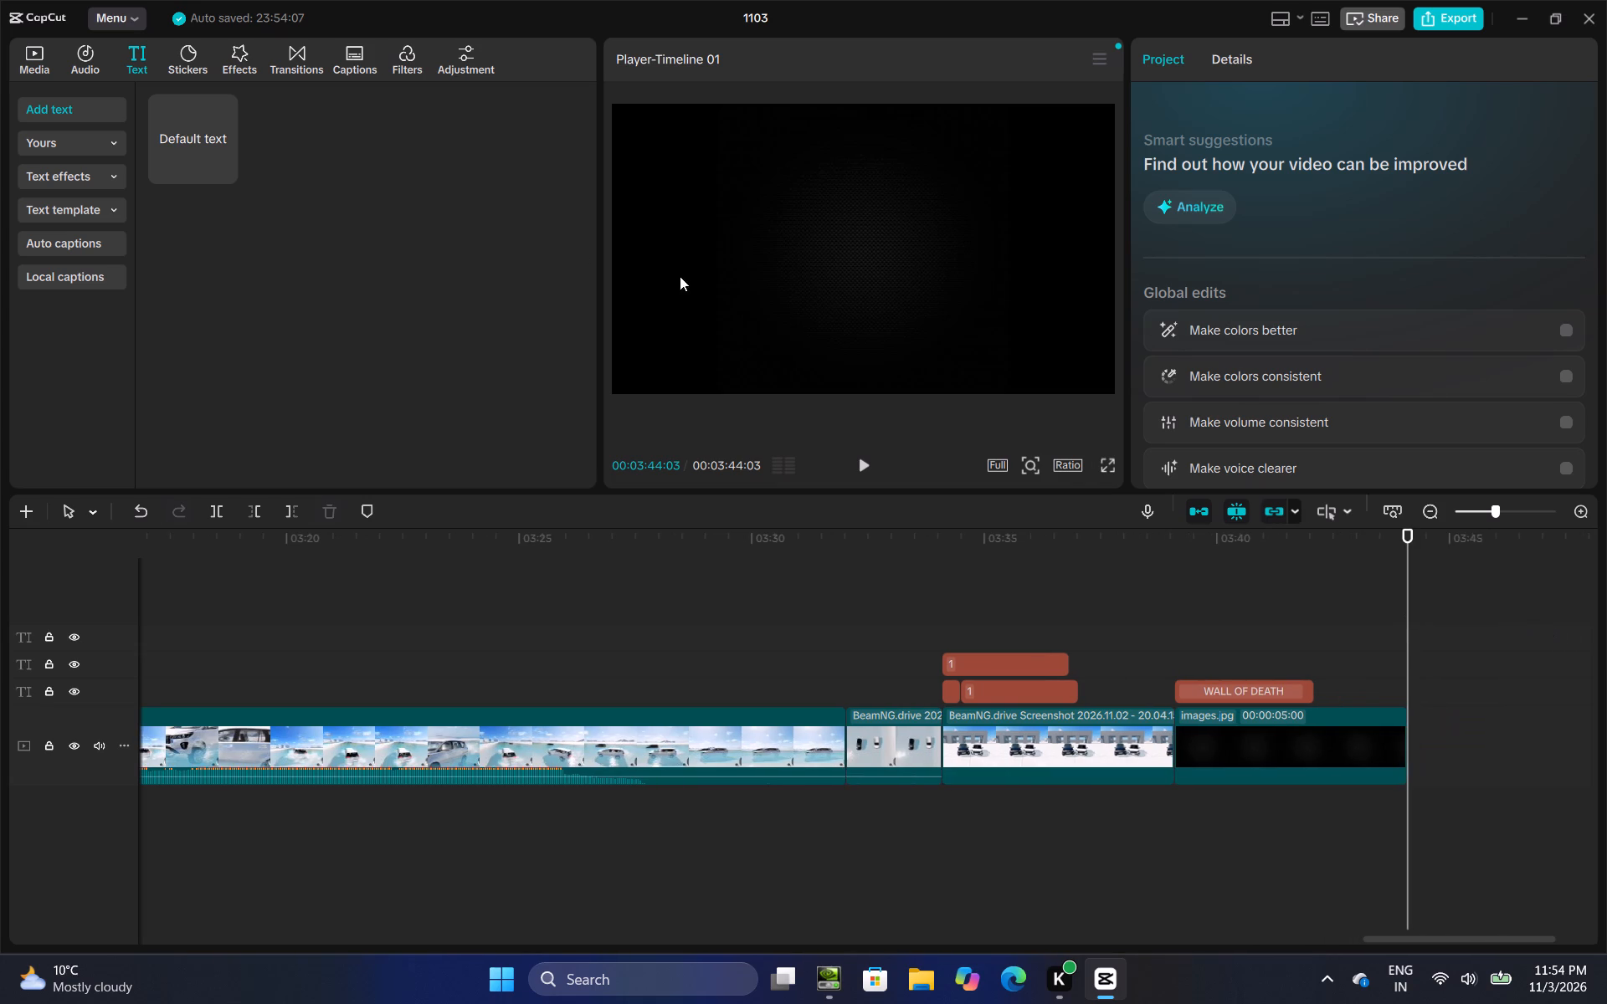
pyautogui.click(35, 52)
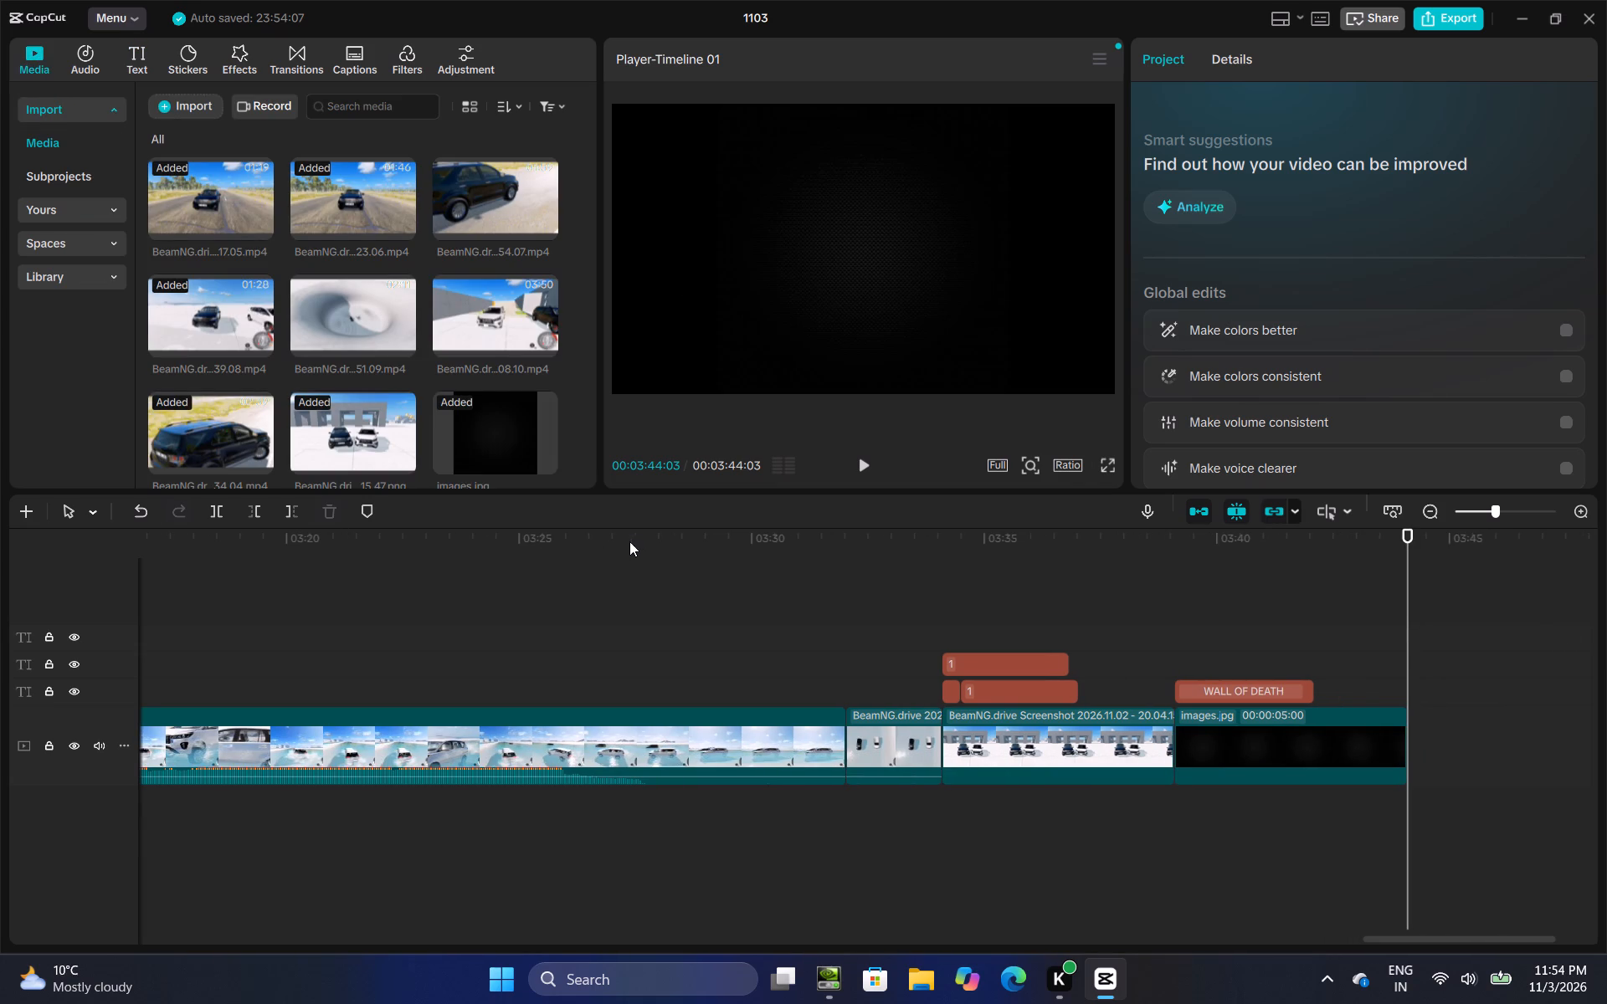
pyautogui.moveTo(362, 311); pyautogui.dragTo(1435, 742)
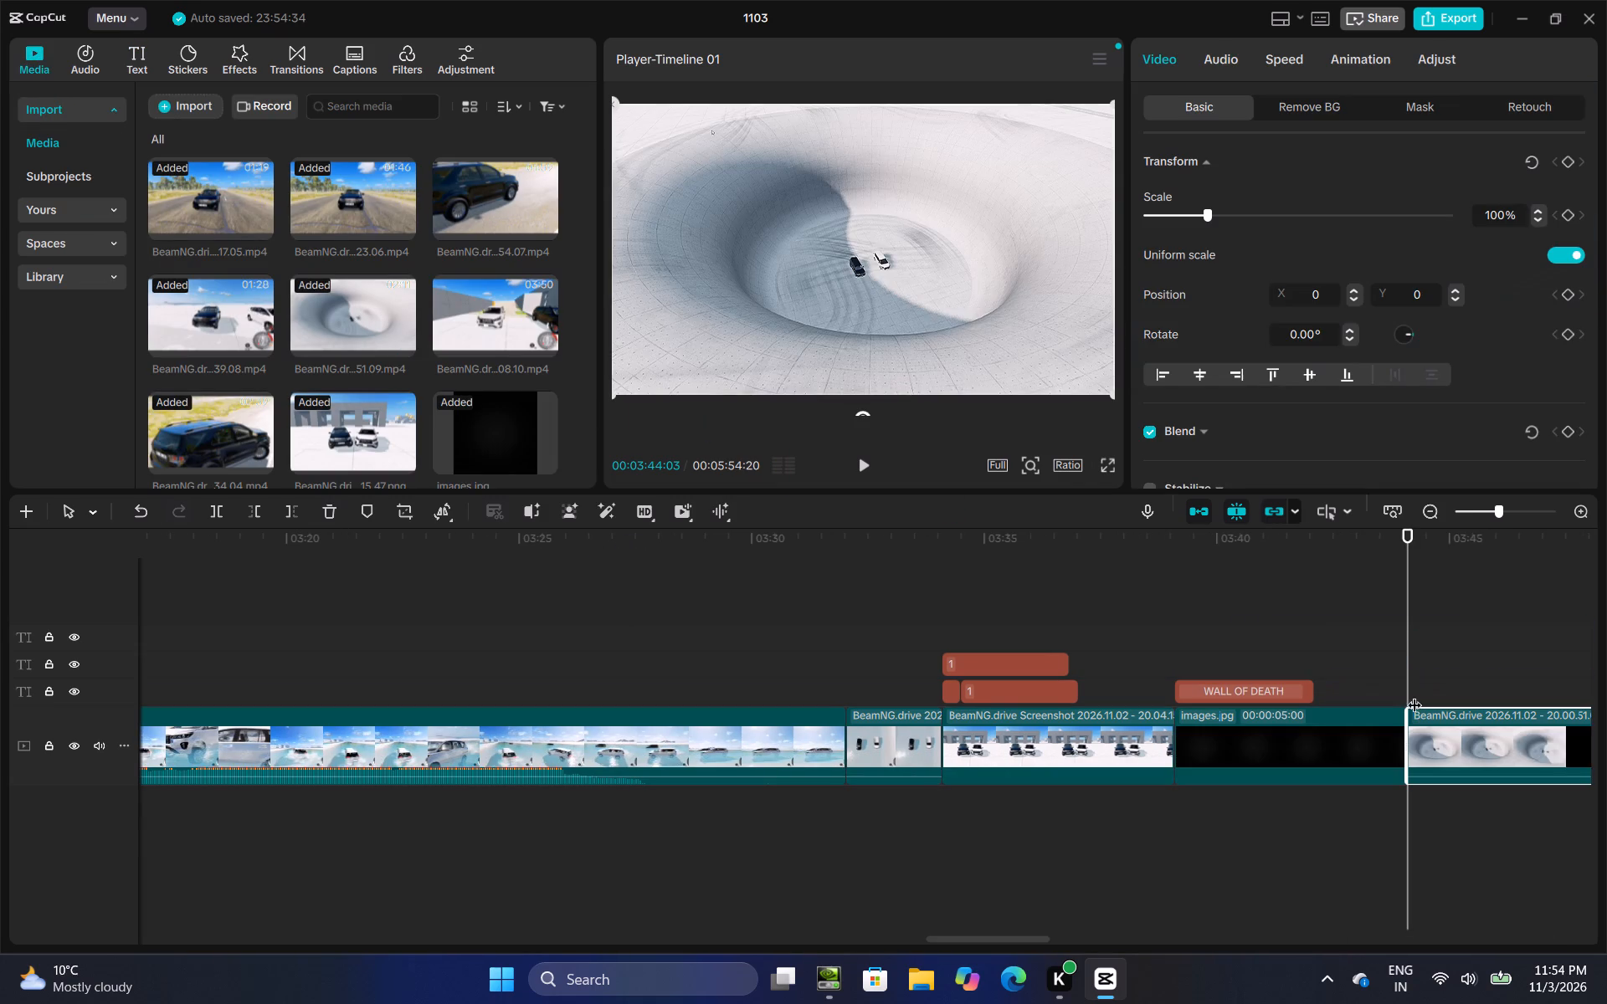
# Split the crater clip at 00:03:45:24 and delete the section before the cut.
pyautogui.moveTo(1404, 684); pyautogui.dragTo(1592, 692)
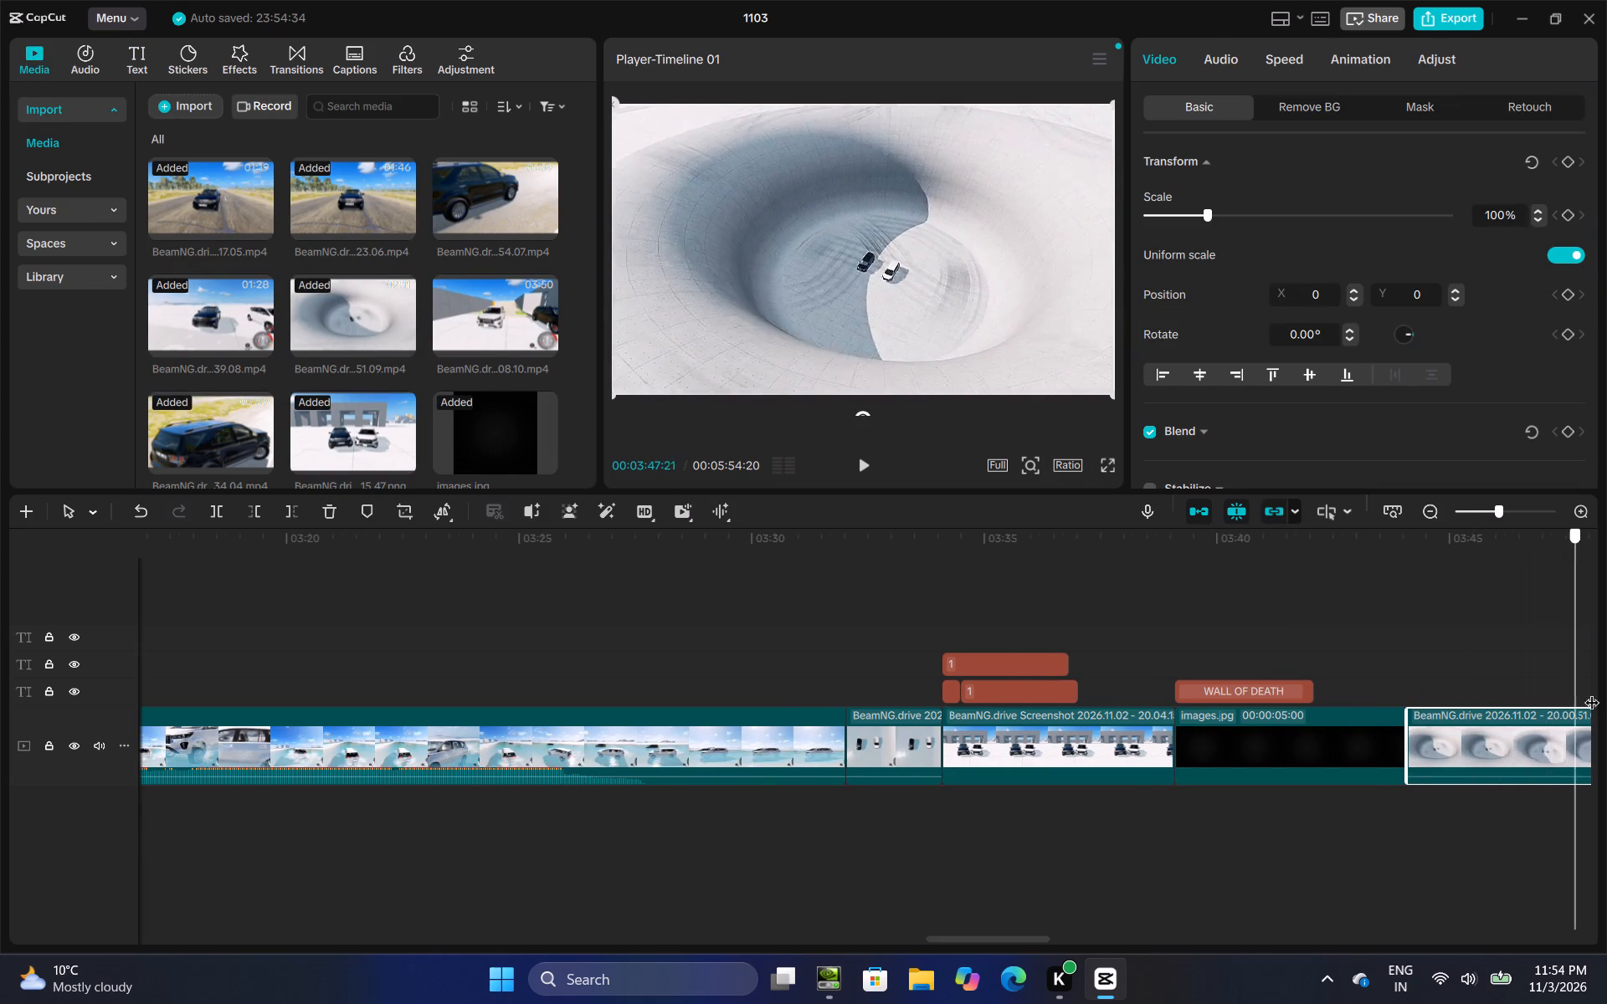
pyautogui.moveTo(1592, 692); pyautogui.dragTo(1182, 725)
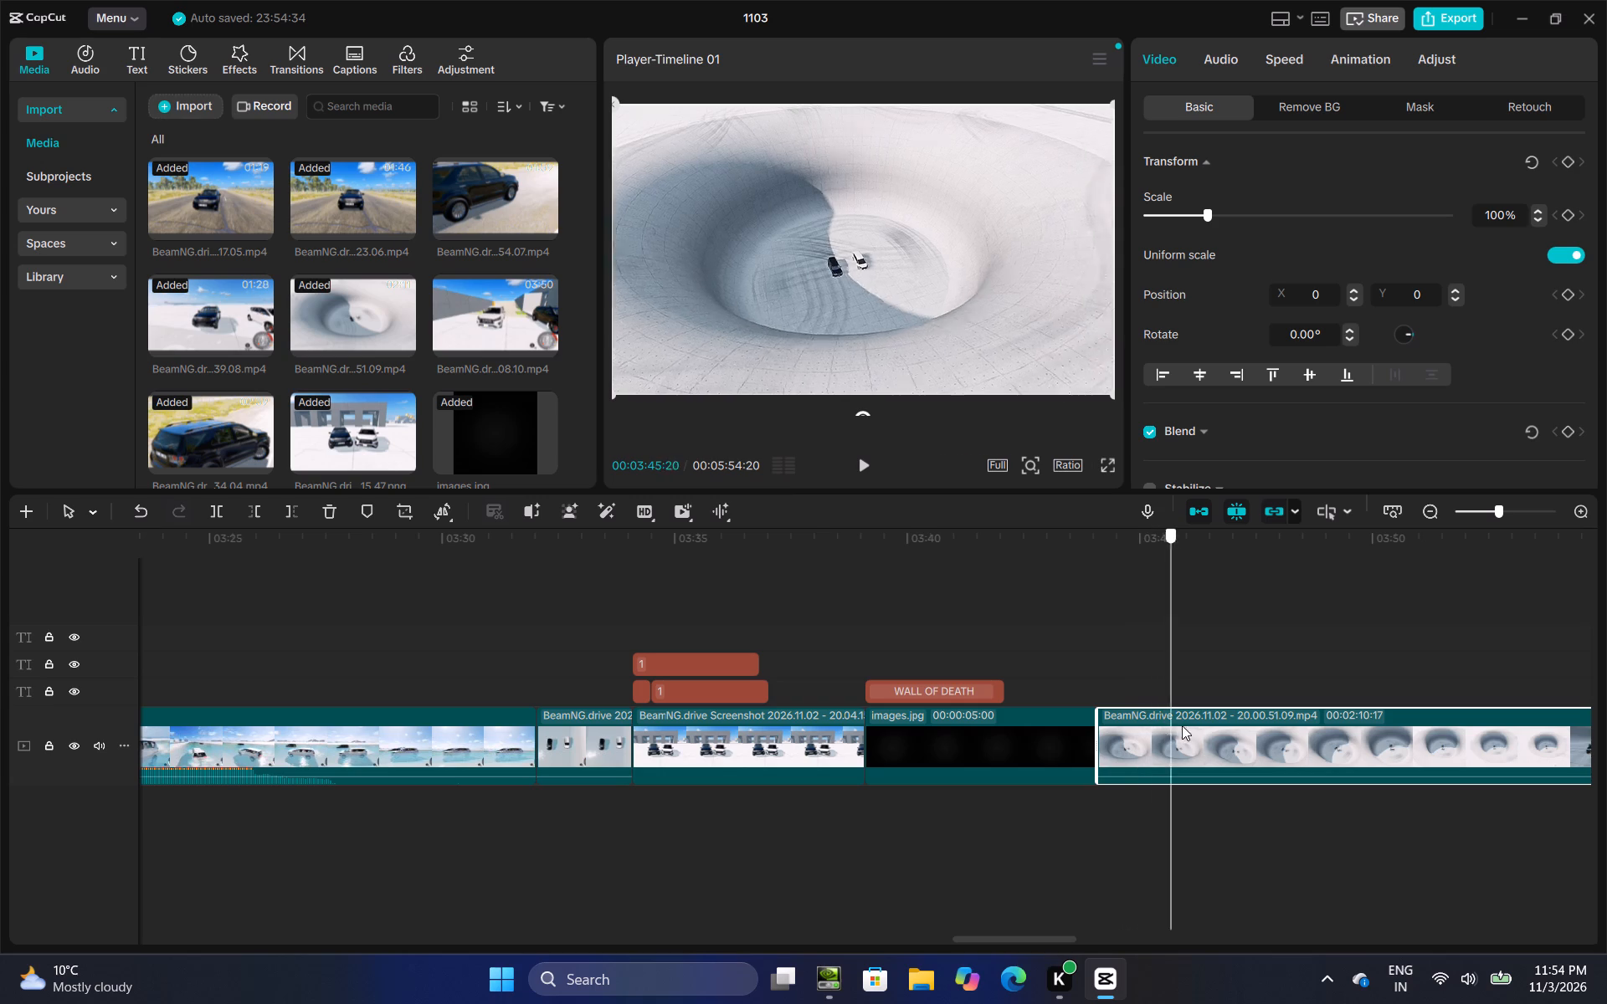
pyautogui.moveTo(1182, 725); pyautogui.dragTo(1186, 734)
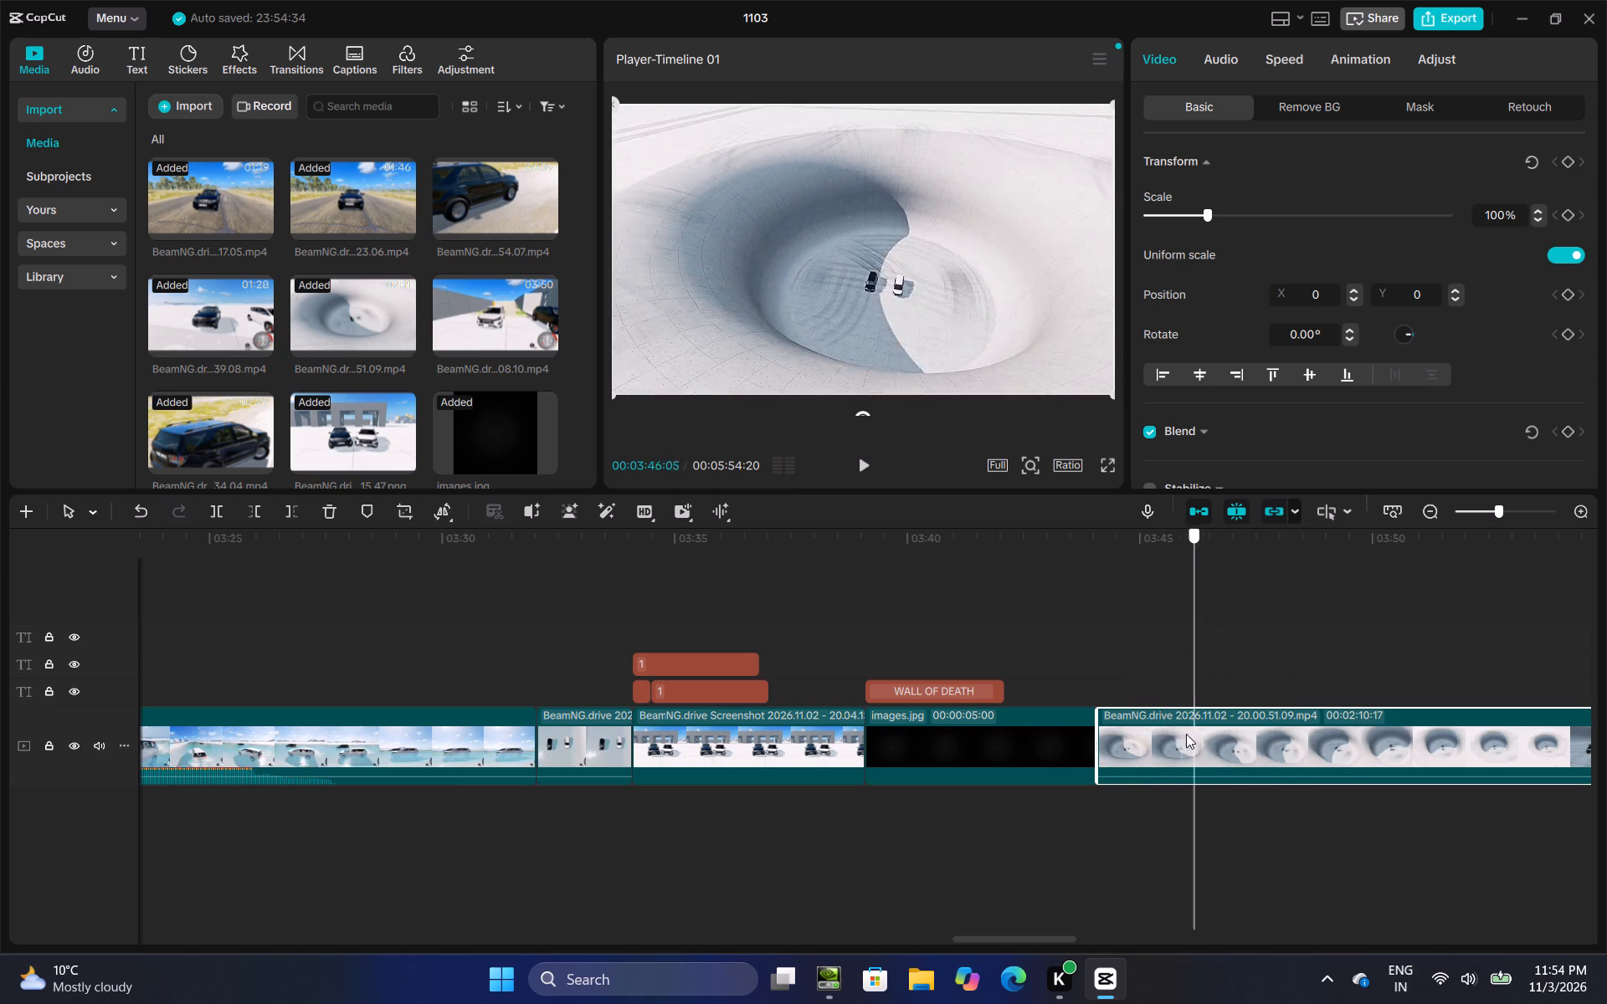
pyautogui.moveTo(1186, 734); pyautogui.dragTo(1178, 734)
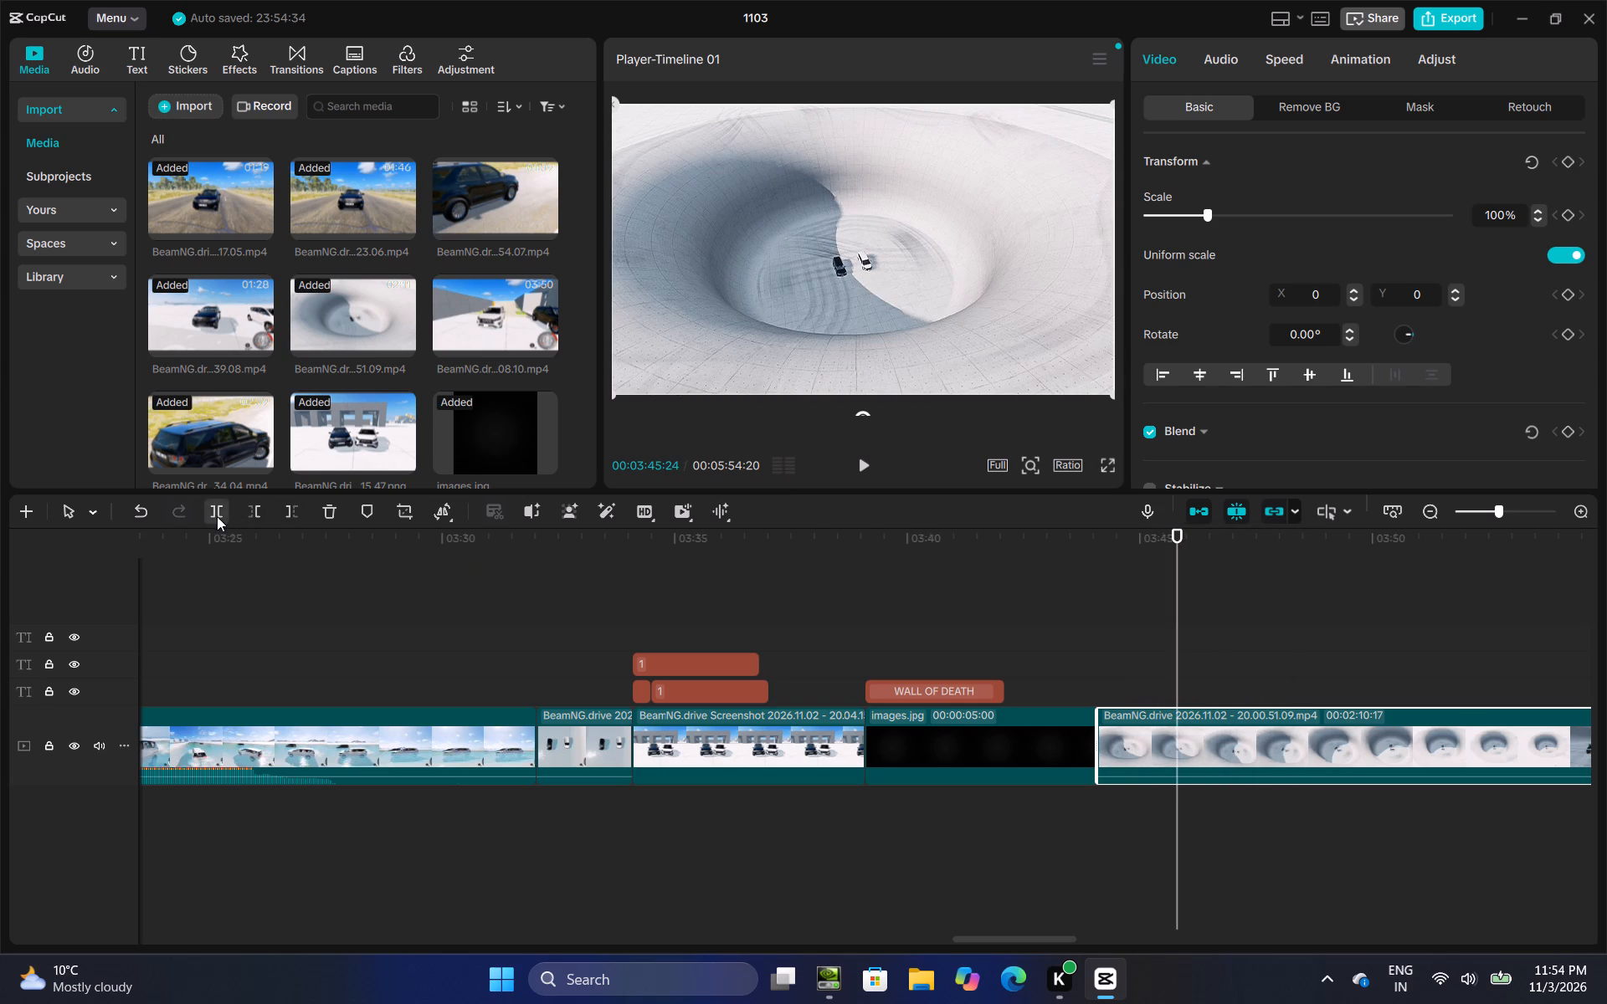
pyautogui.click(217, 516)
pyautogui.click(1108, 749)
pyautogui.rightClick(1108, 749)
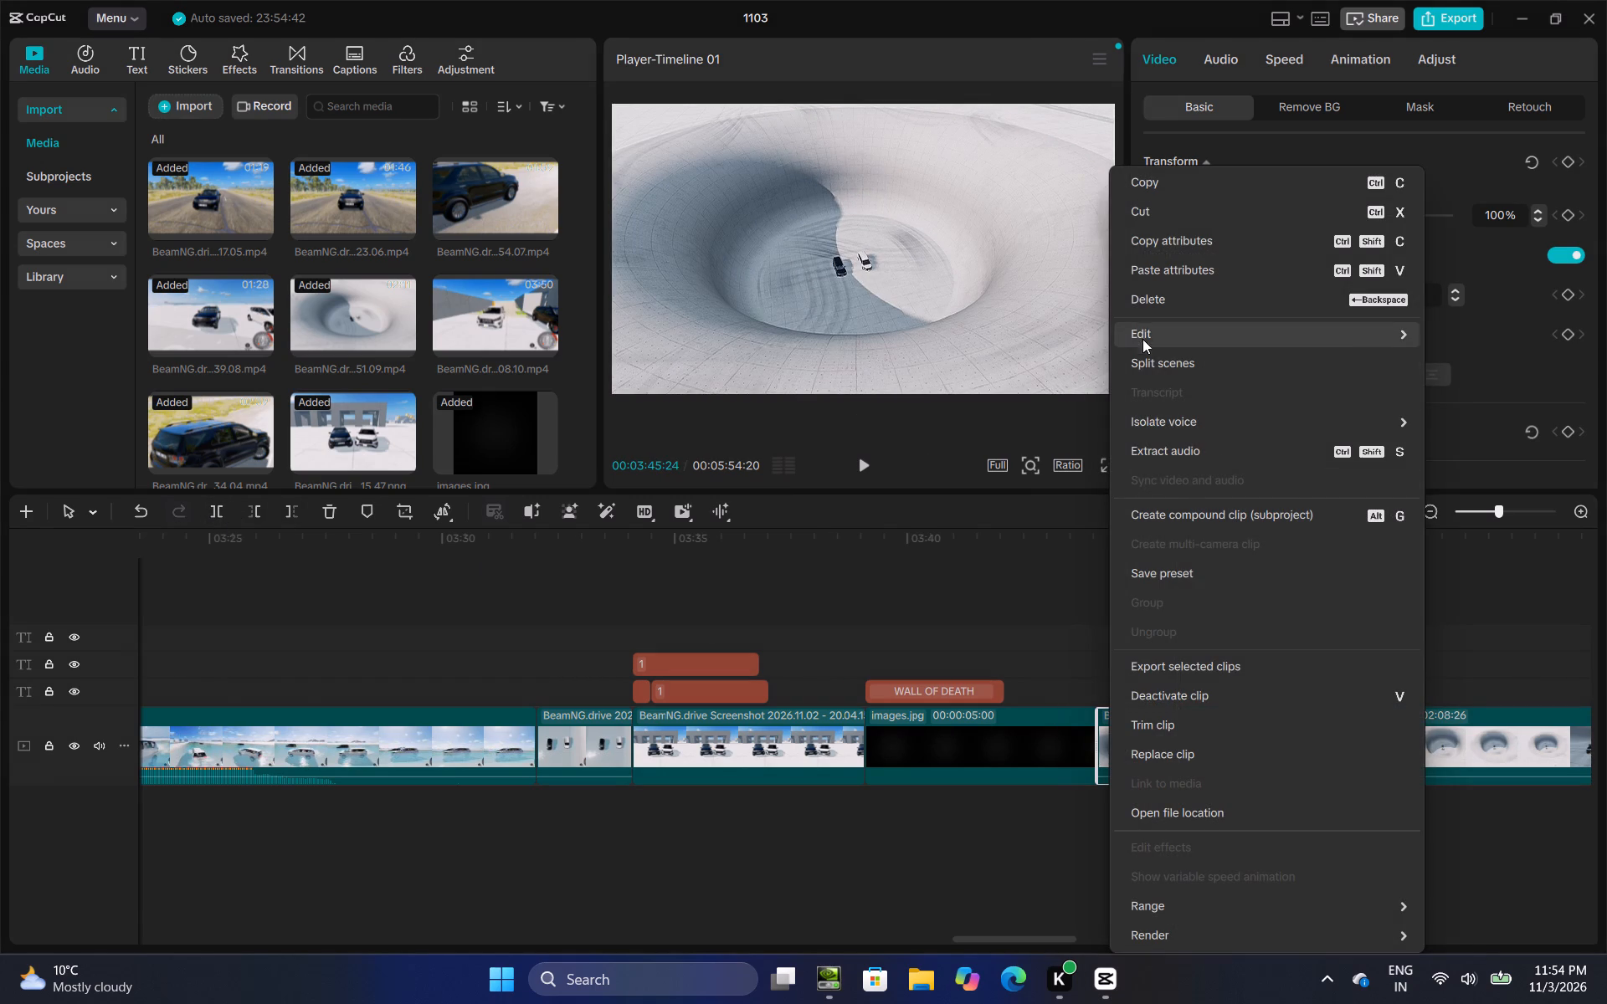
pyautogui.click(1146, 314)
# Split the crater clip at 00:03:51:07, just before the view changes to the close-up of the cars.
pyautogui.click(1077, 664)
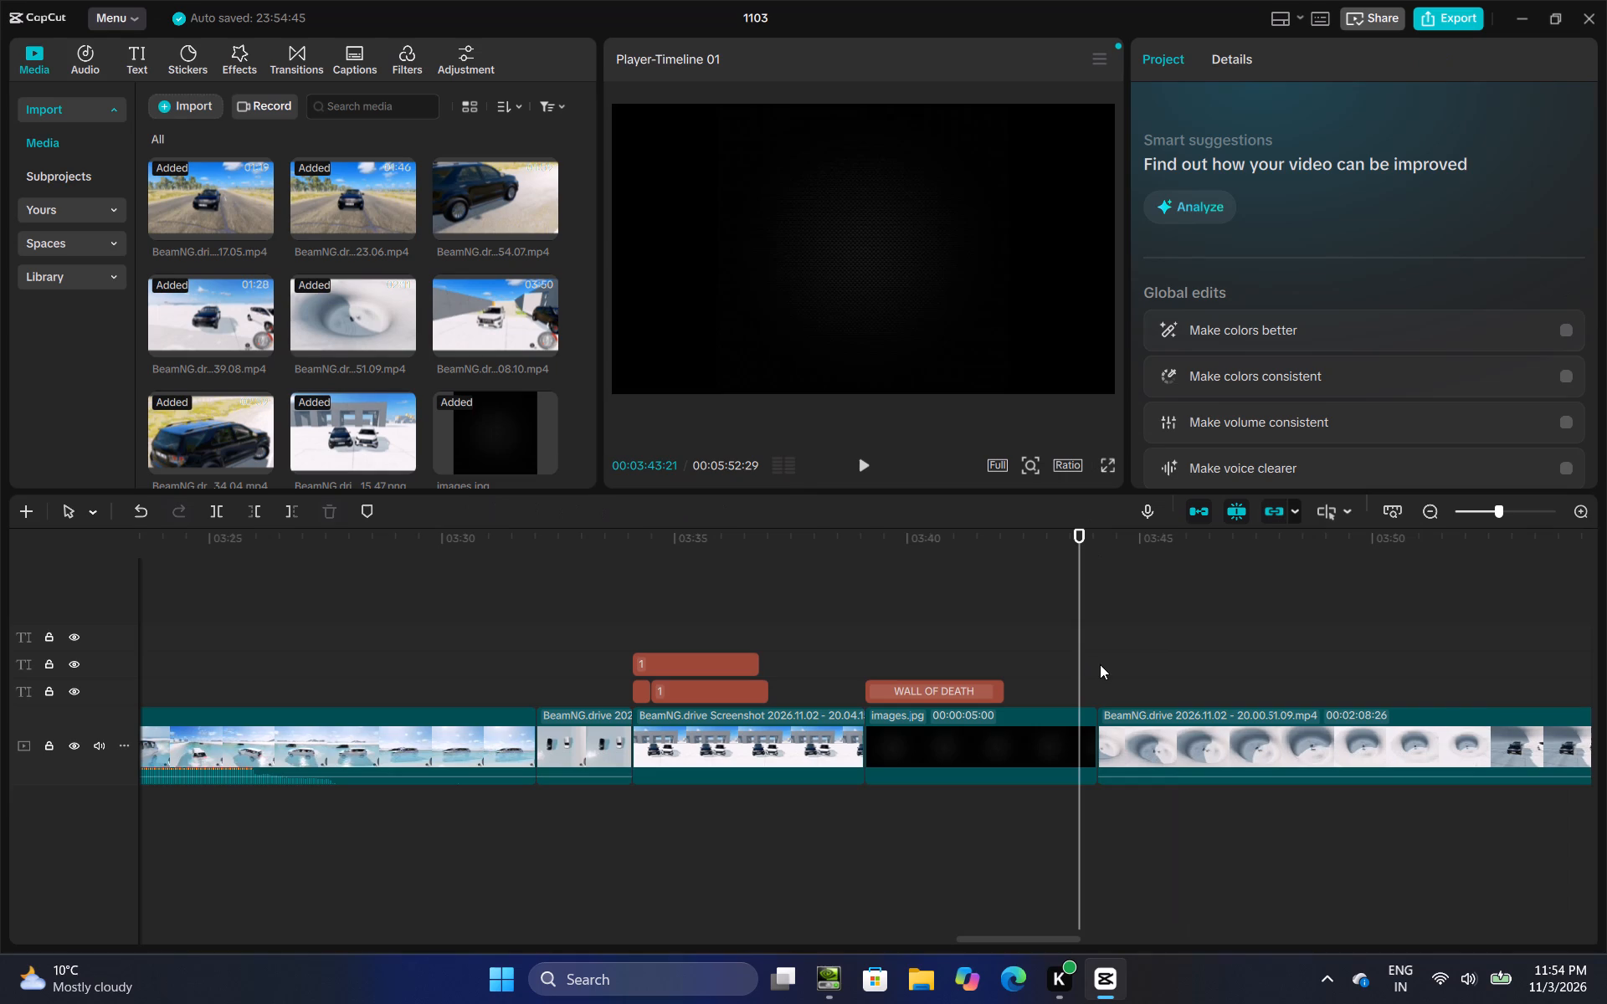
pyautogui.click(1092, 664)
pyautogui.moveTo(1092, 664); pyautogui.dragTo(1217, 667)
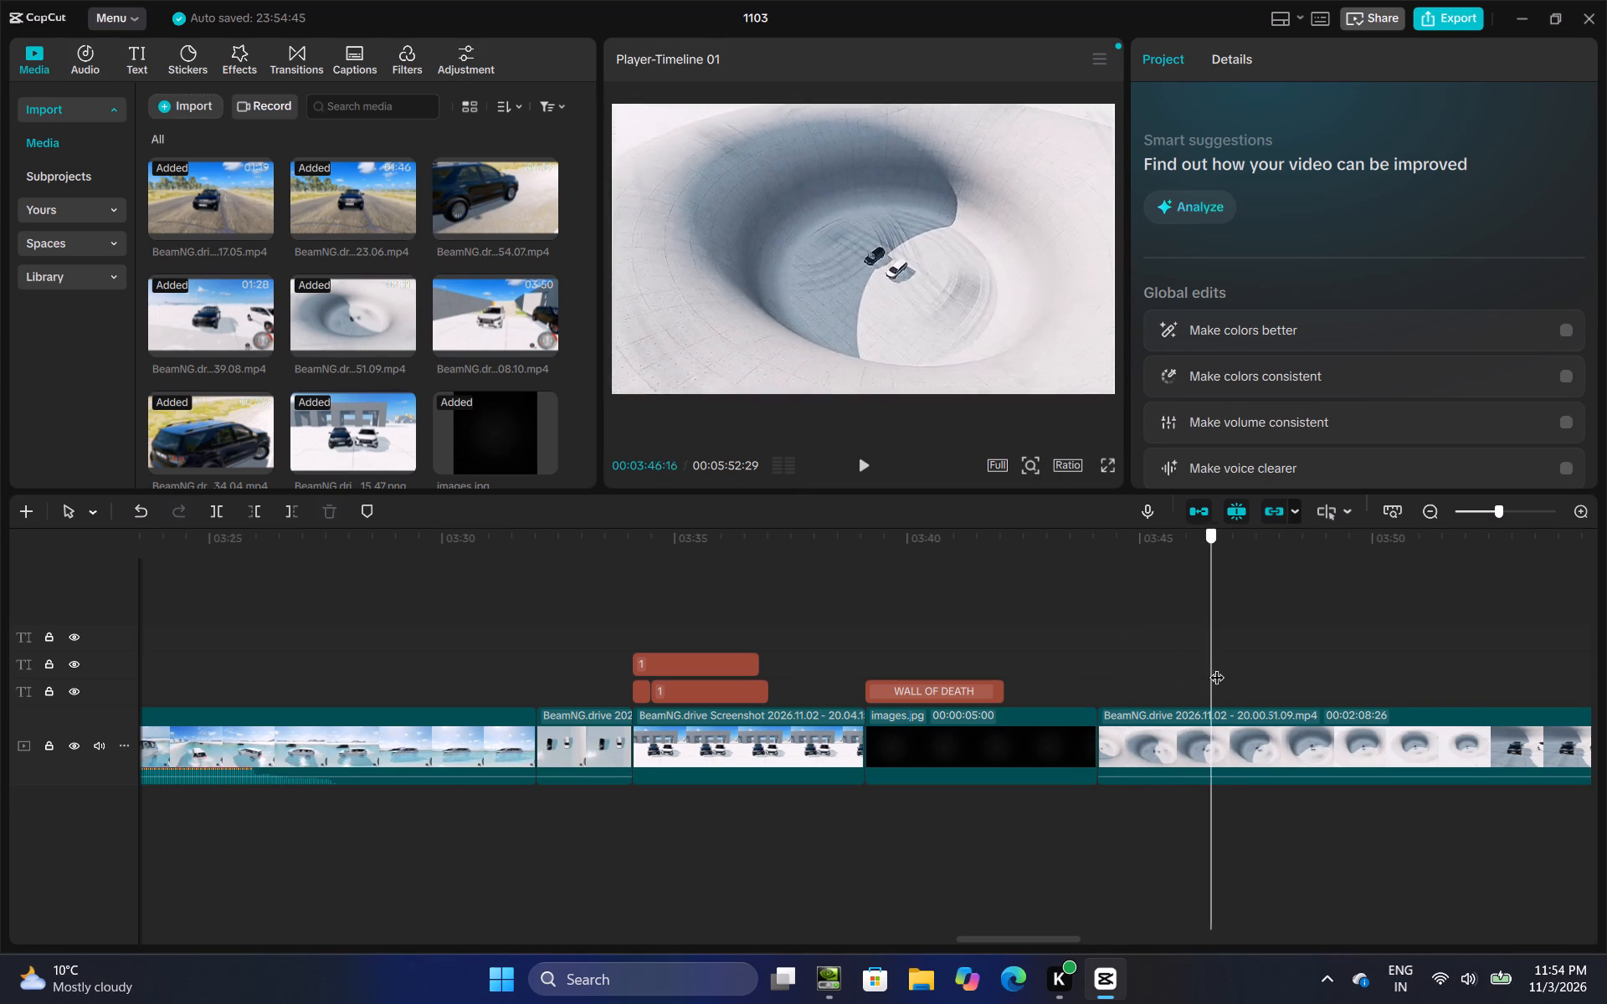
pyautogui.moveTo(1217, 667); pyautogui.dragTo(1404, 681)
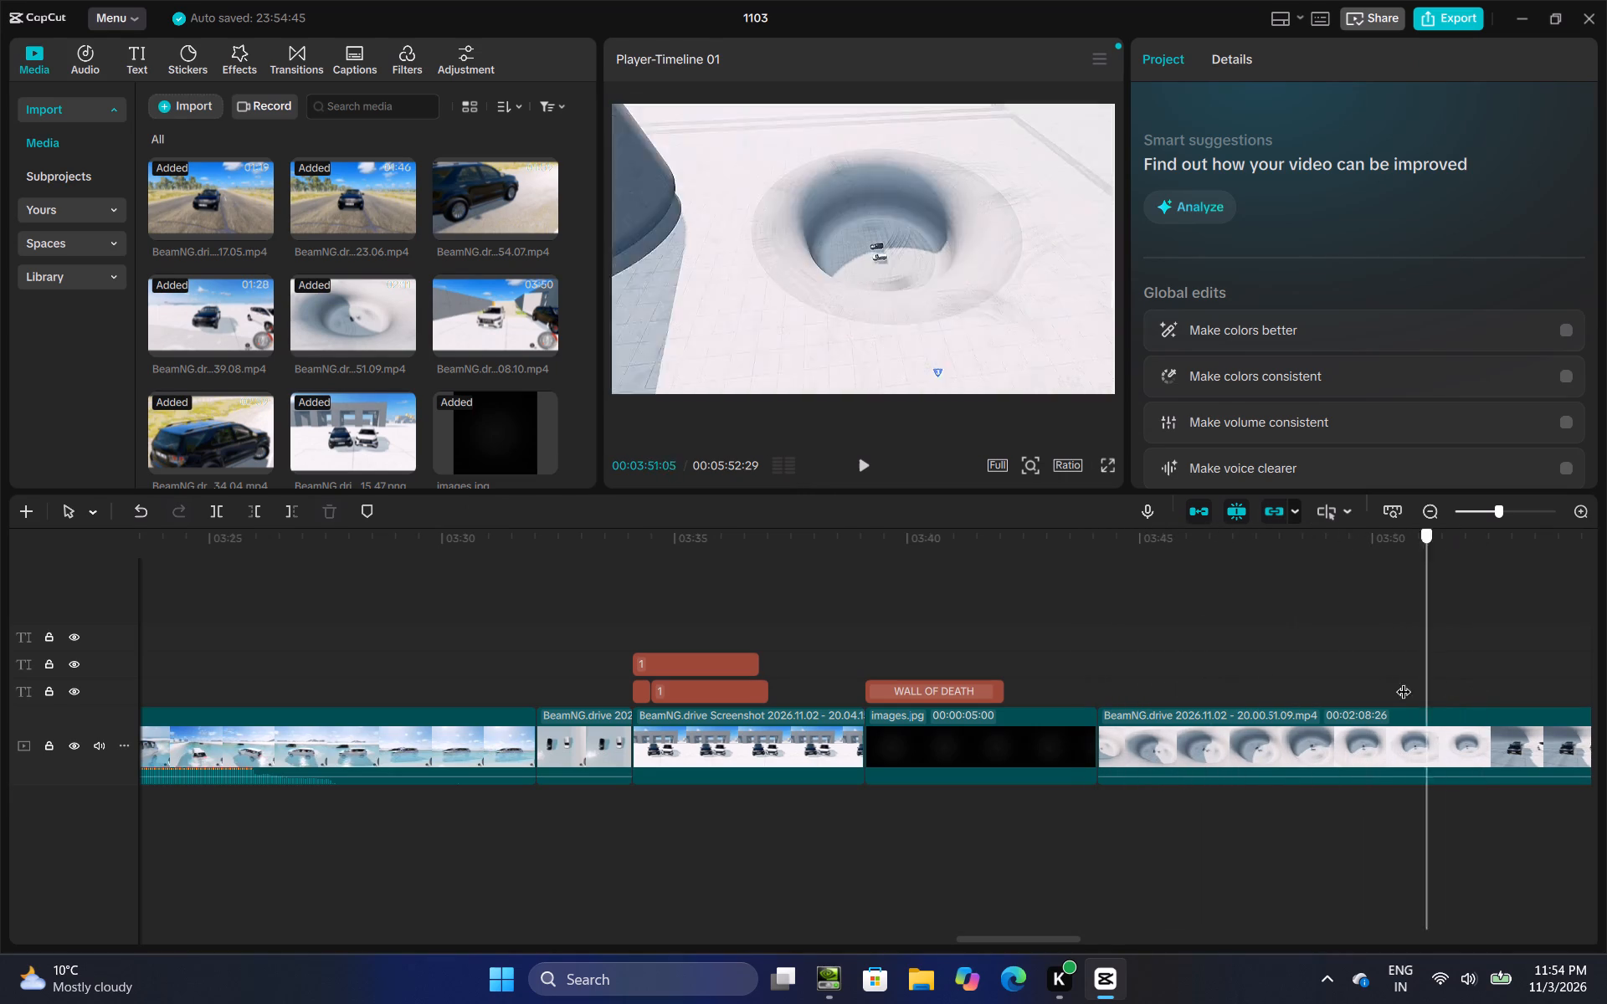
pyautogui.moveTo(1404, 681); pyautogui.dragTo(1465, 681)
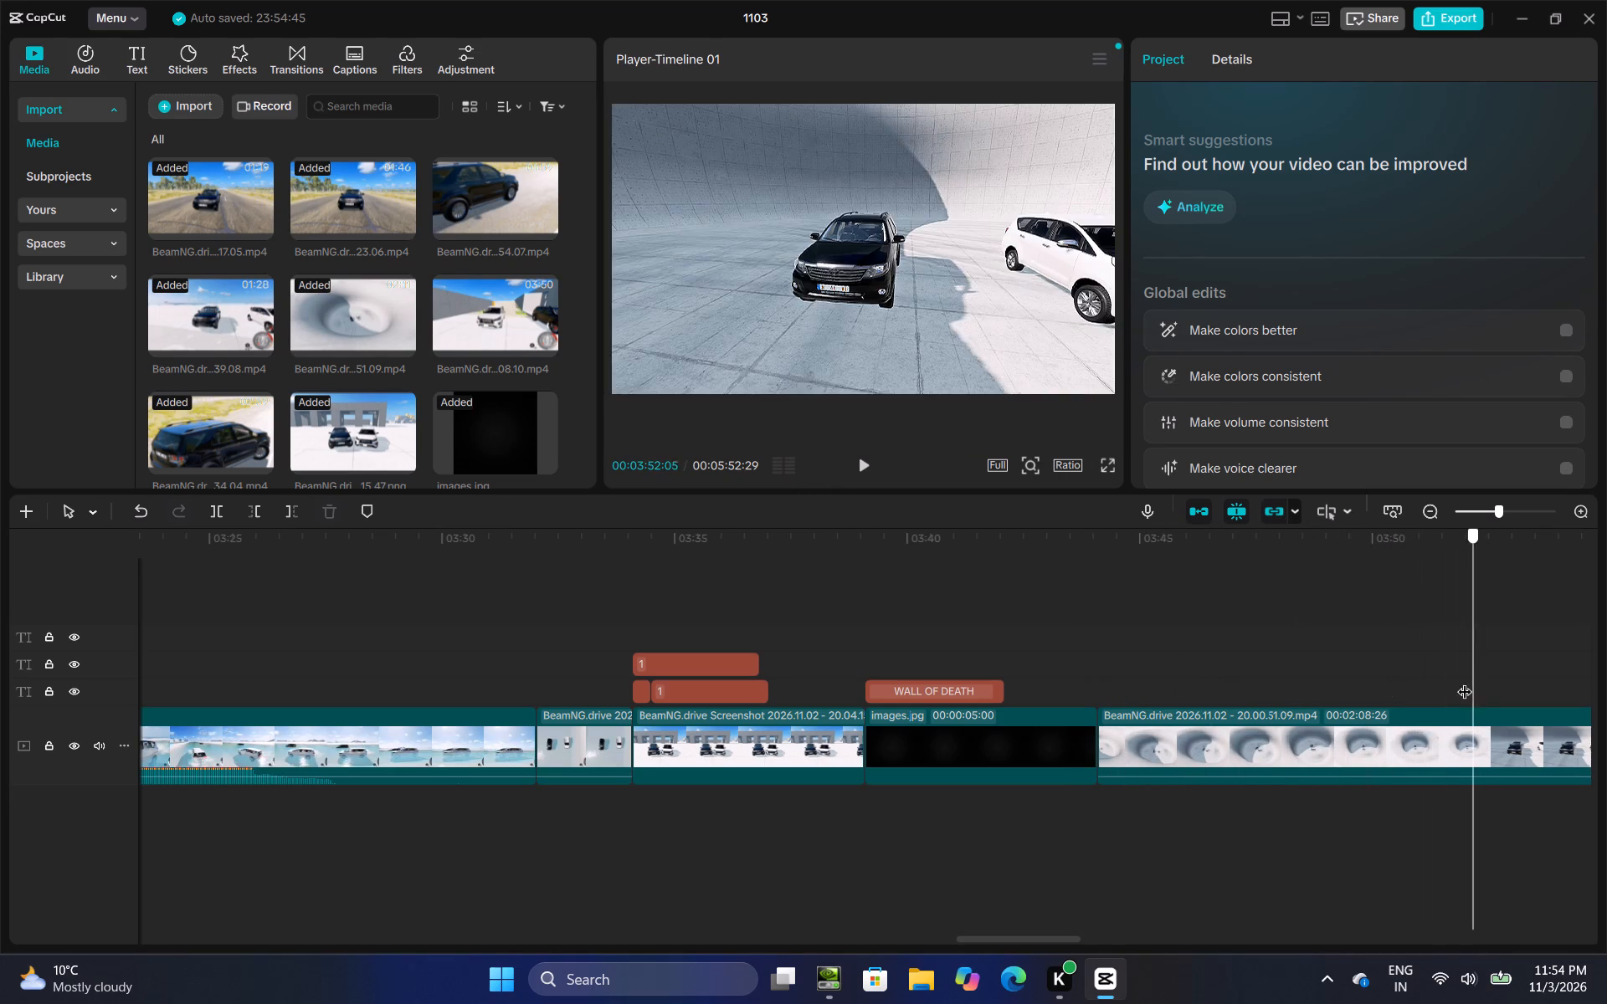
pyautogui.moveTo(1465, 681); pyautogui.dragTo(1430, 689)
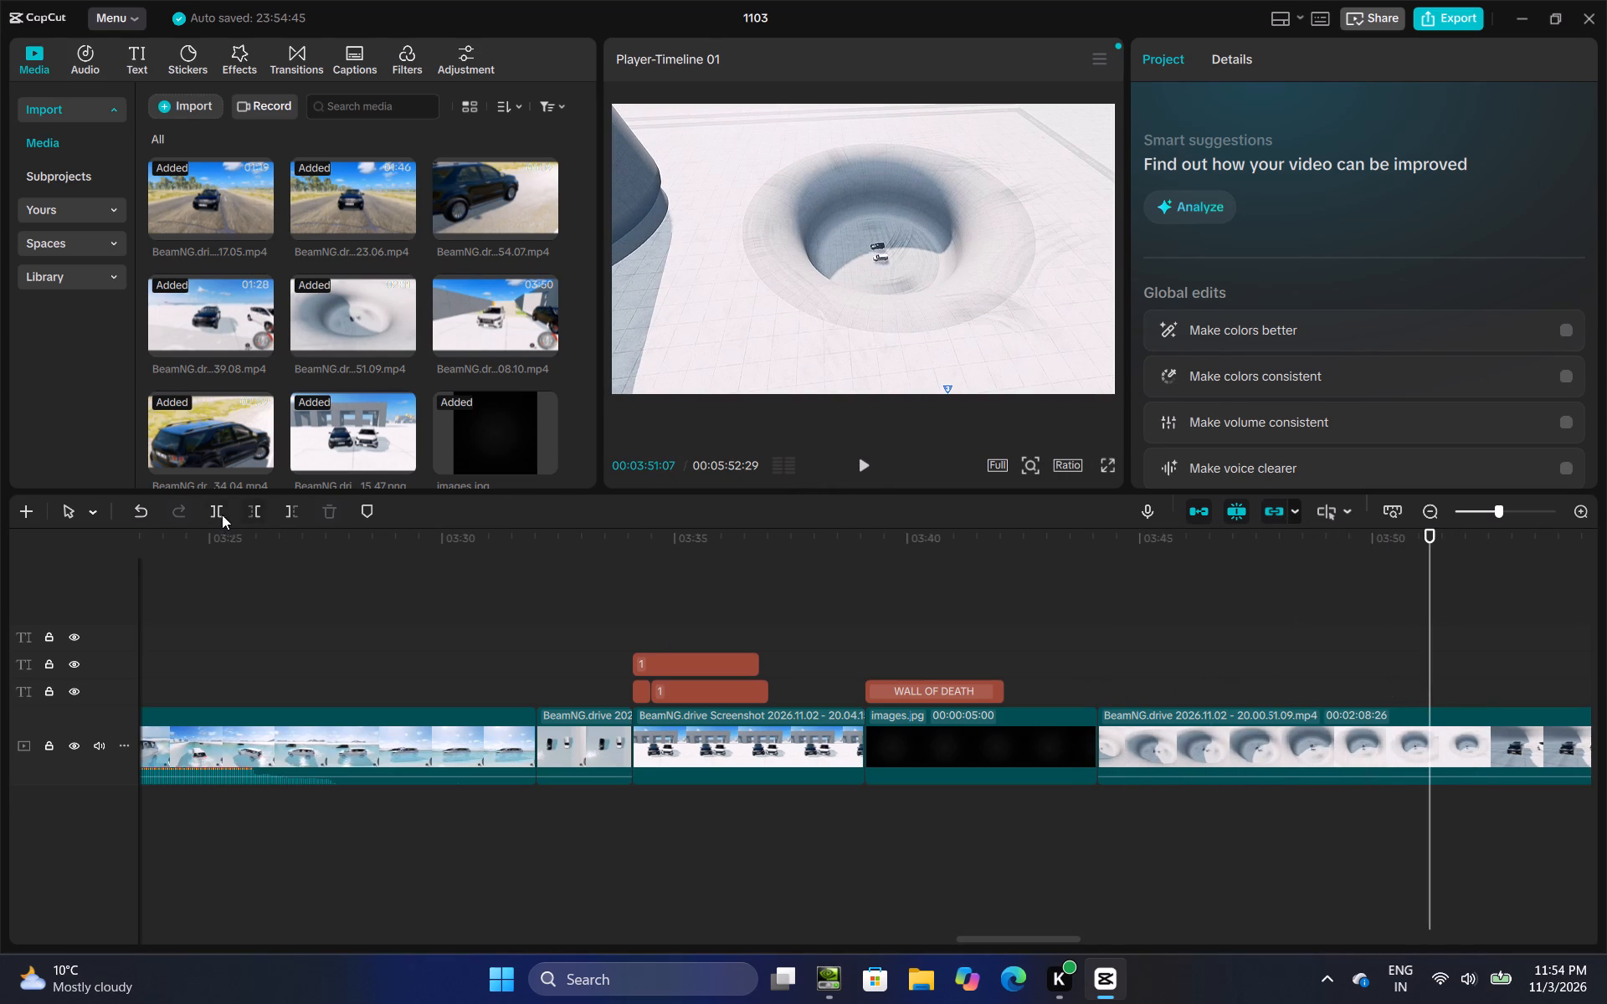
pyautogui.click(219, 515)
# Trim the start of the section after the cut to the black car close-up, leaving it 00:01:56:29 long.
pyautogui.click(1500, 725)
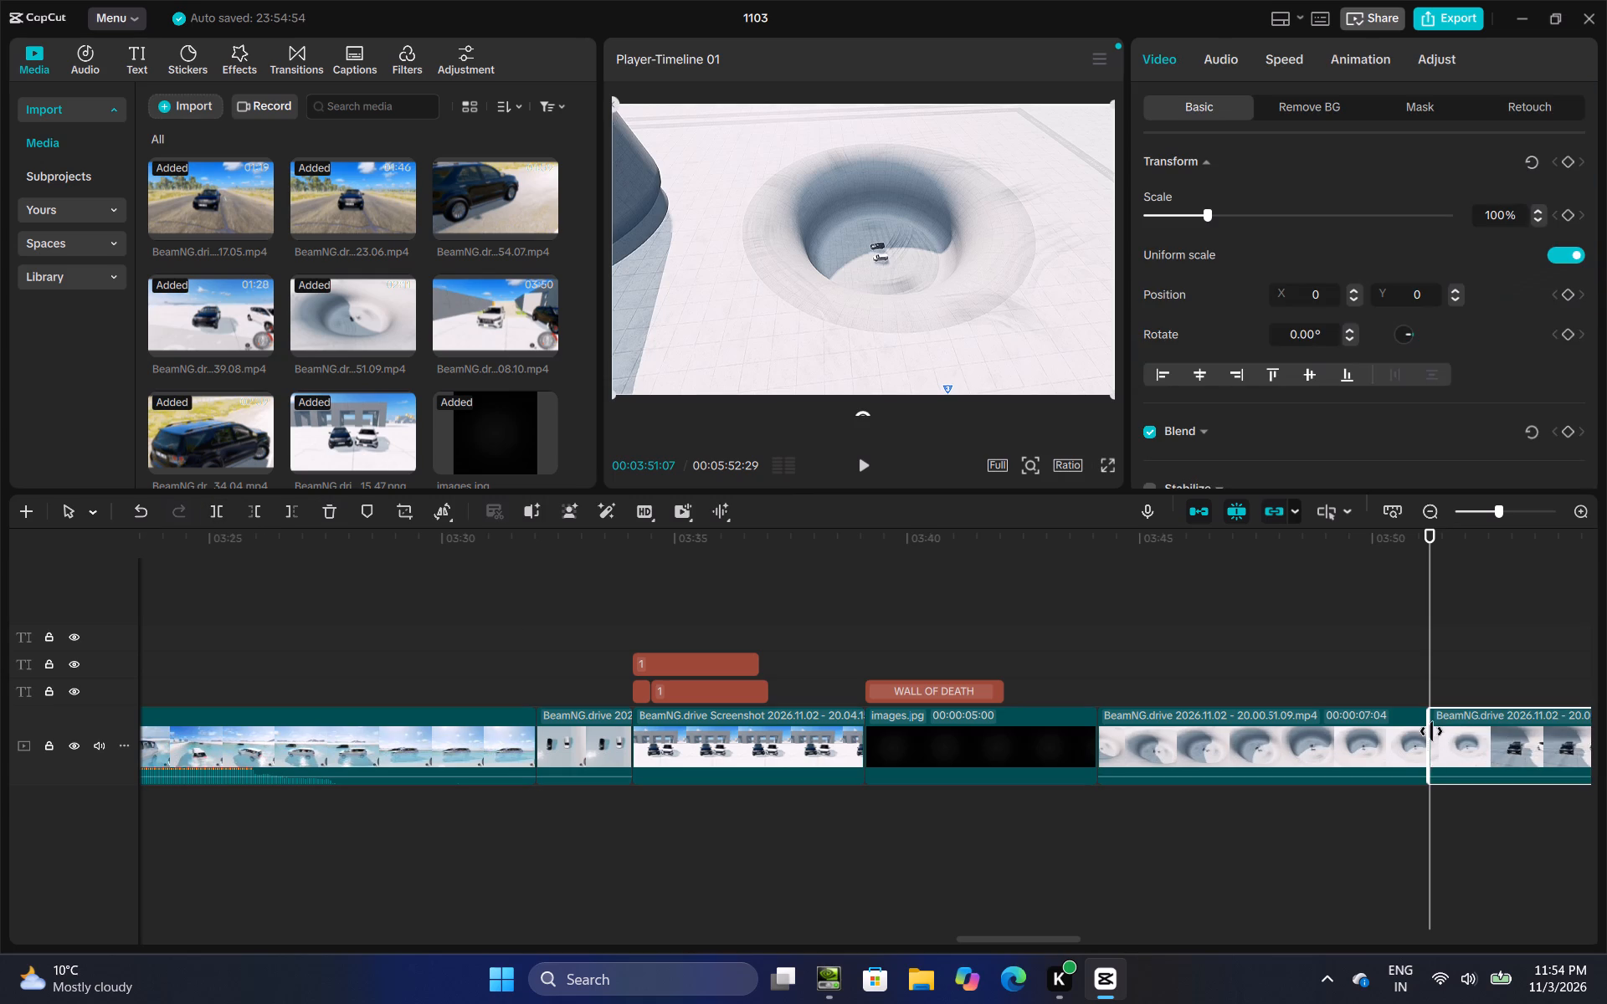
pyautogui.moveTo(1431, 731); pyautogui.dragTo(1240, 744)
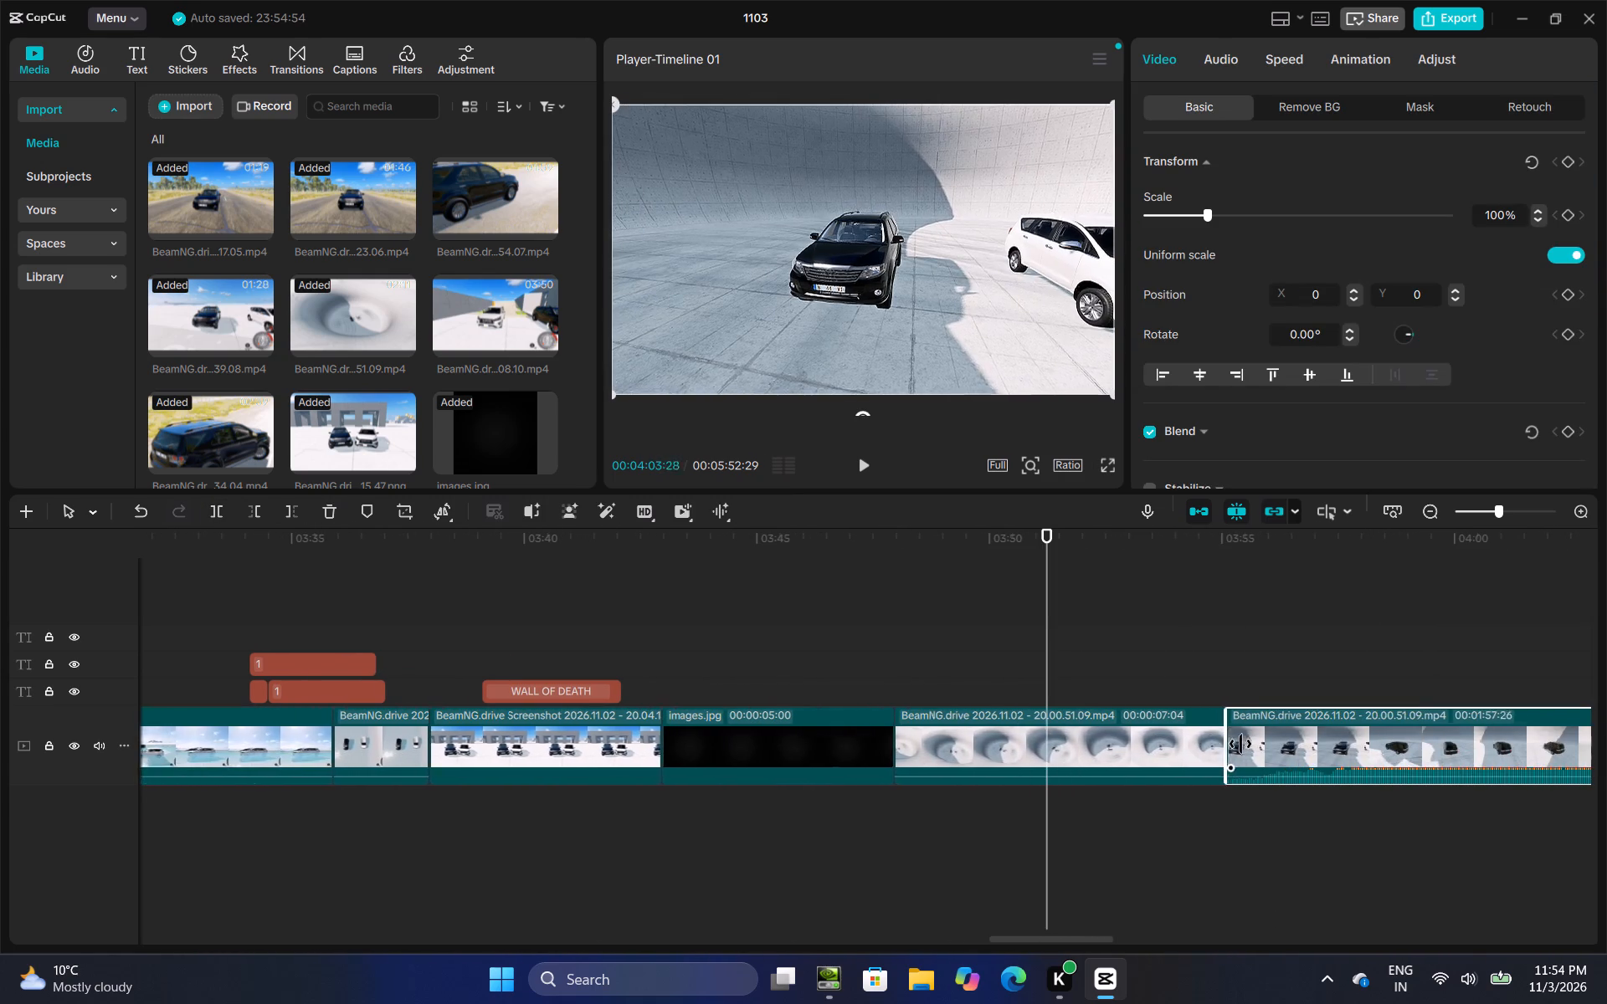
pyautogui.moveTo(1240, 744); pyautogui.dragTo(1270, 746)
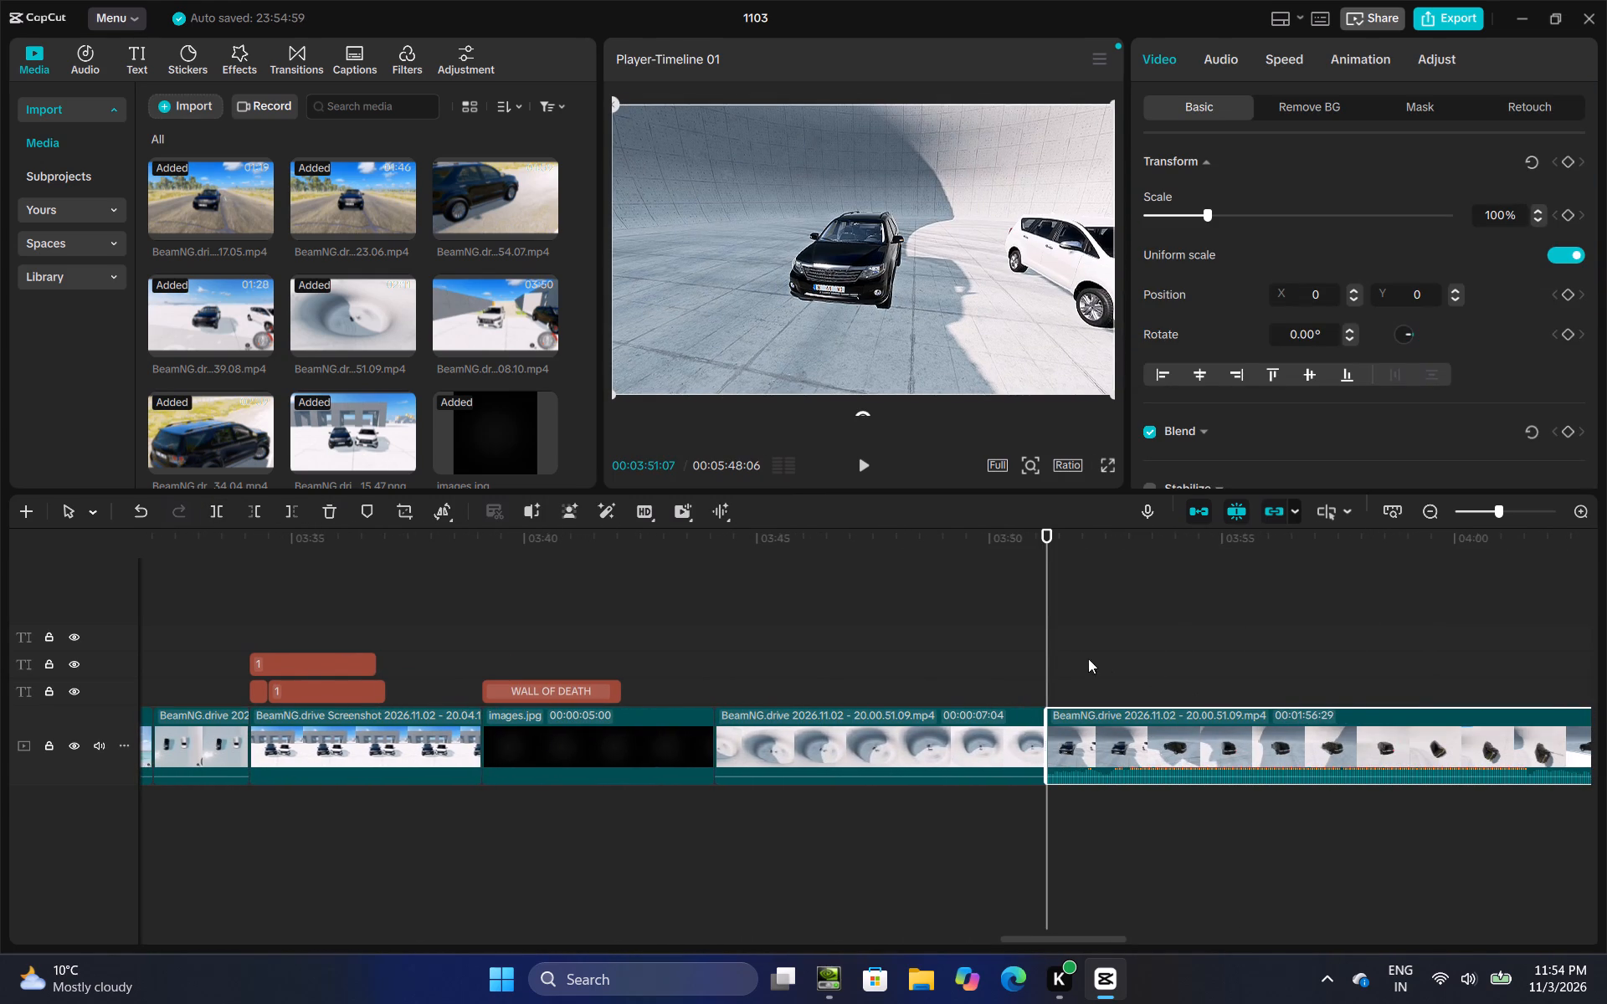
# Split the black car section at 00:04:11:12 and delete the piece before the cut.
pyautogui.moveTo(1050, 658); pyautogui.dragTo(1606, 671)
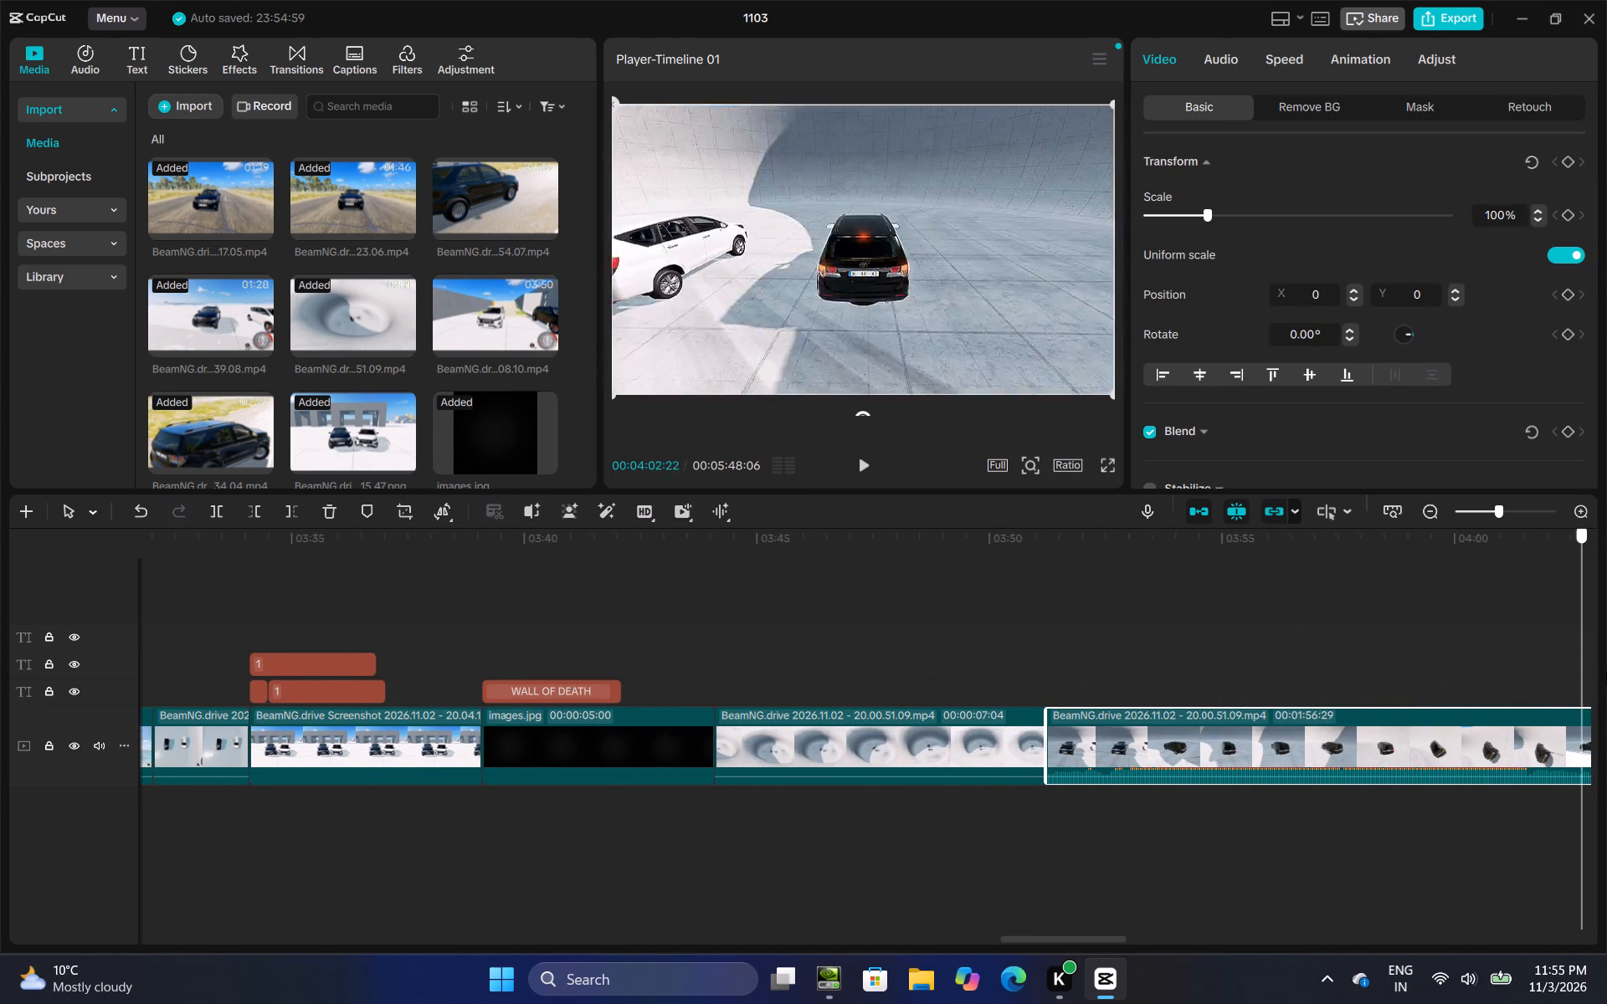
pyautogui.moveTo(1606, 671); pyautogui.dragTo(1554, 678)
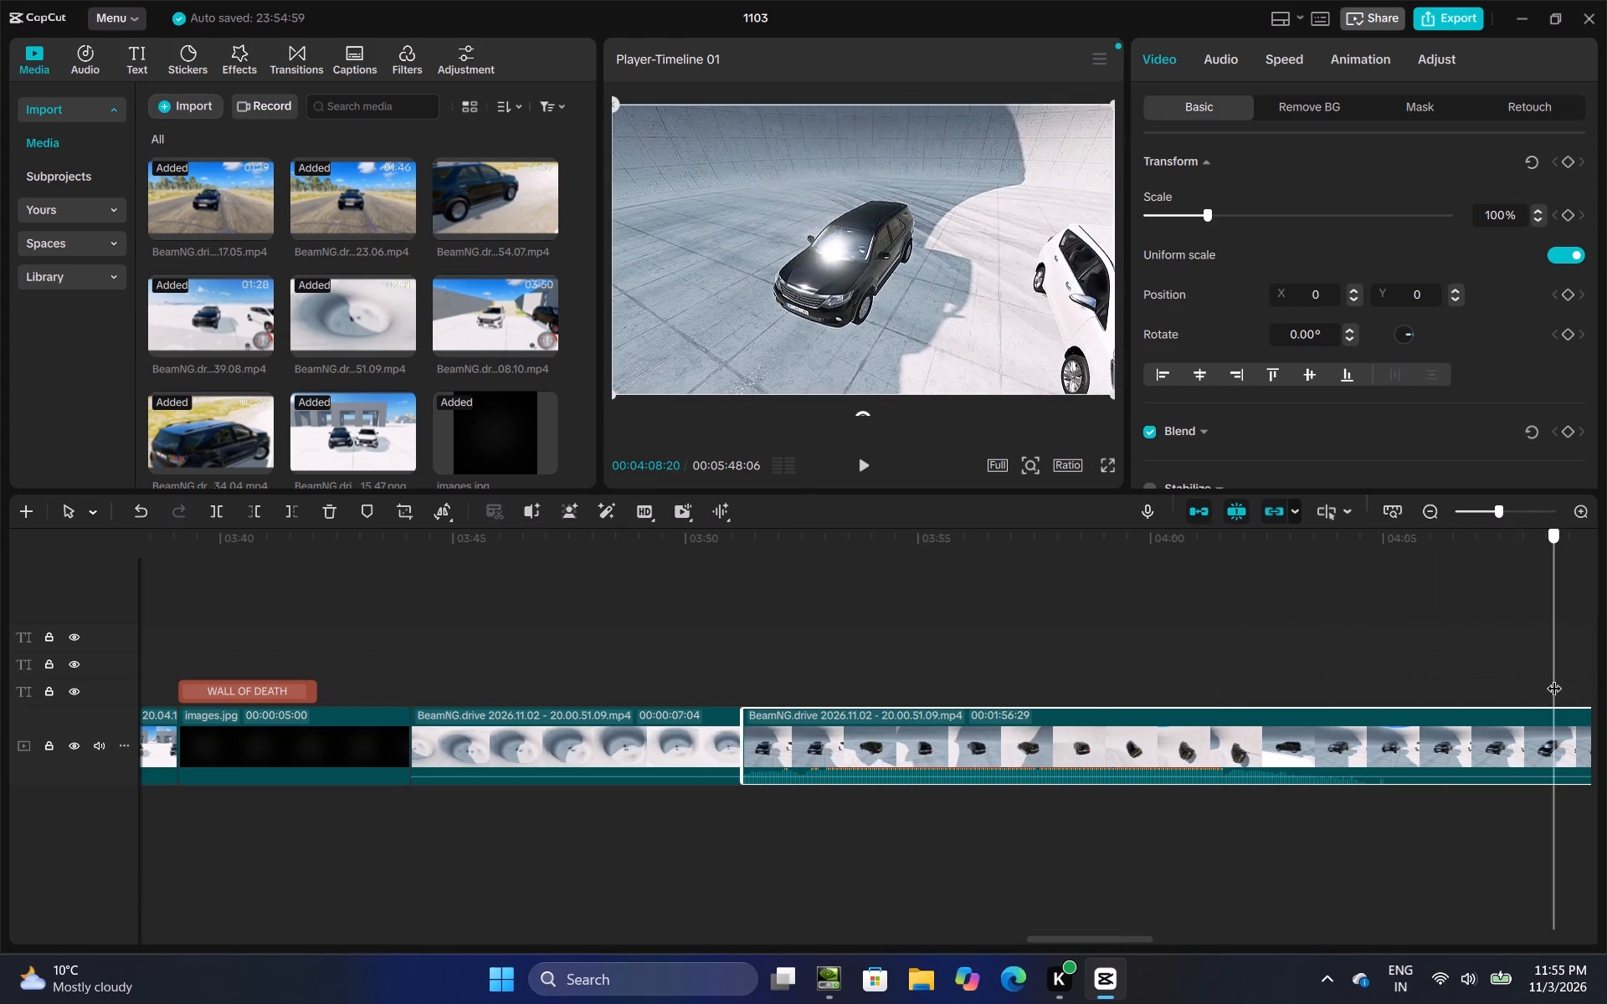
pyautogui.moveTo(1554, 678); pyautogui.dragTo(1207, 685)
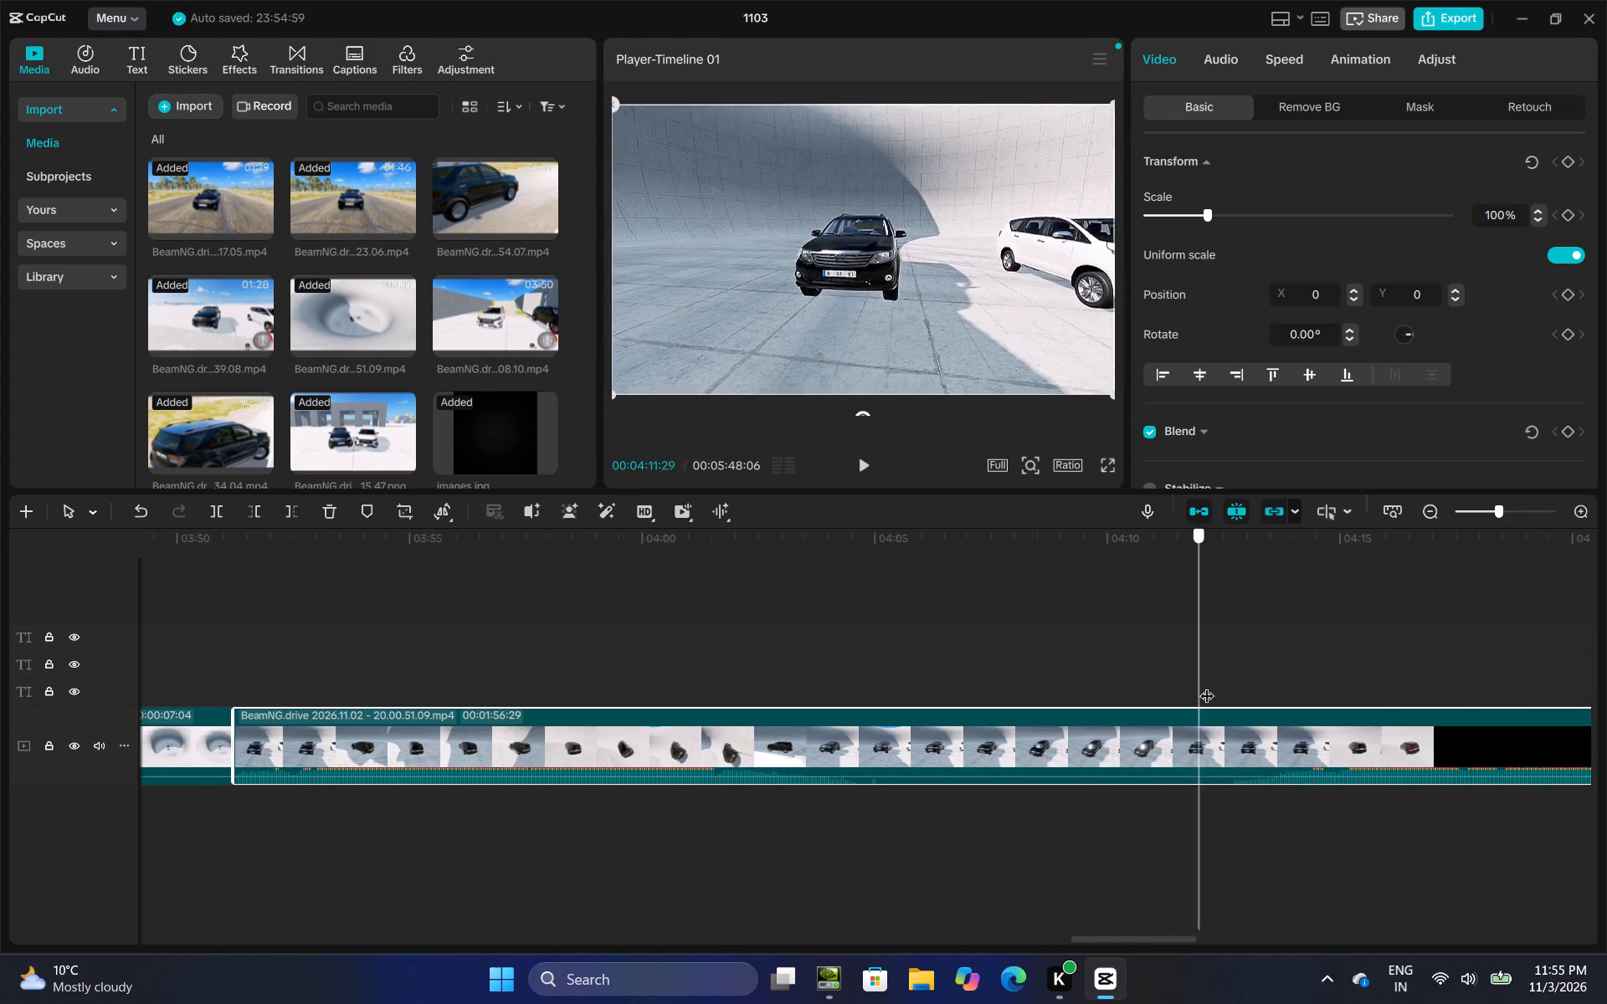
pyautogui.moveTo(1207, 685); pyautogui.dragTo(1214, 692)
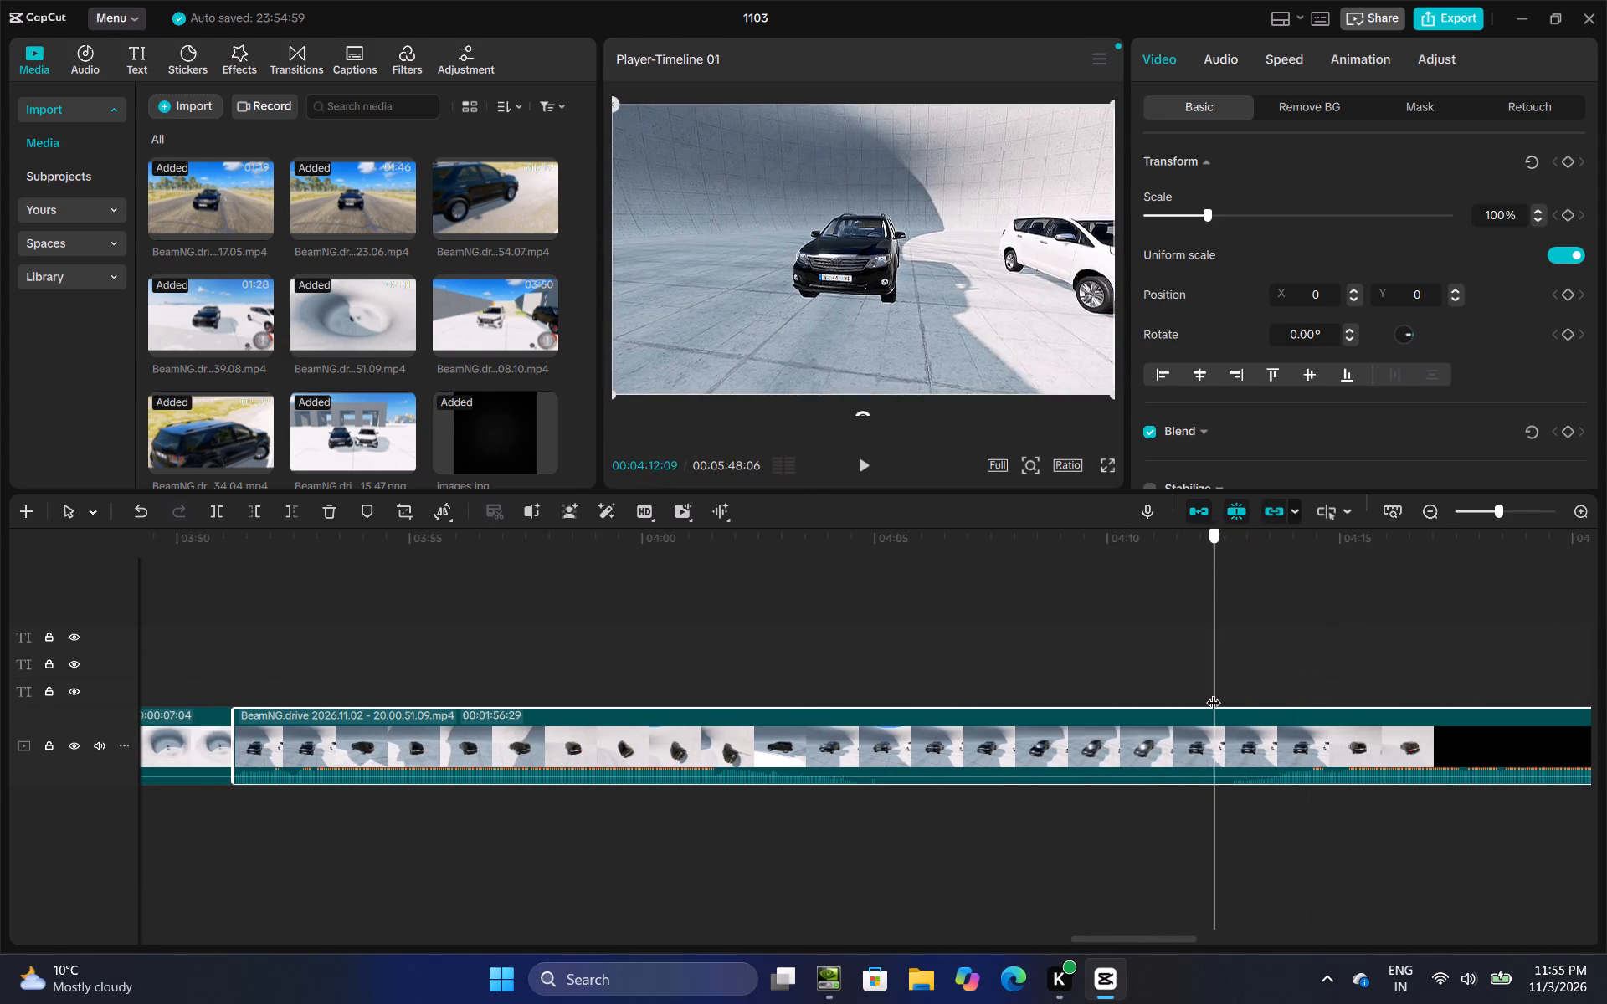
pyautogui.moveTo(1214, 692); pyautogui.dragTo(1193, 692)
pyautogui.moveTo(1197, 688); pyautogui.dragTo(1172, 689)
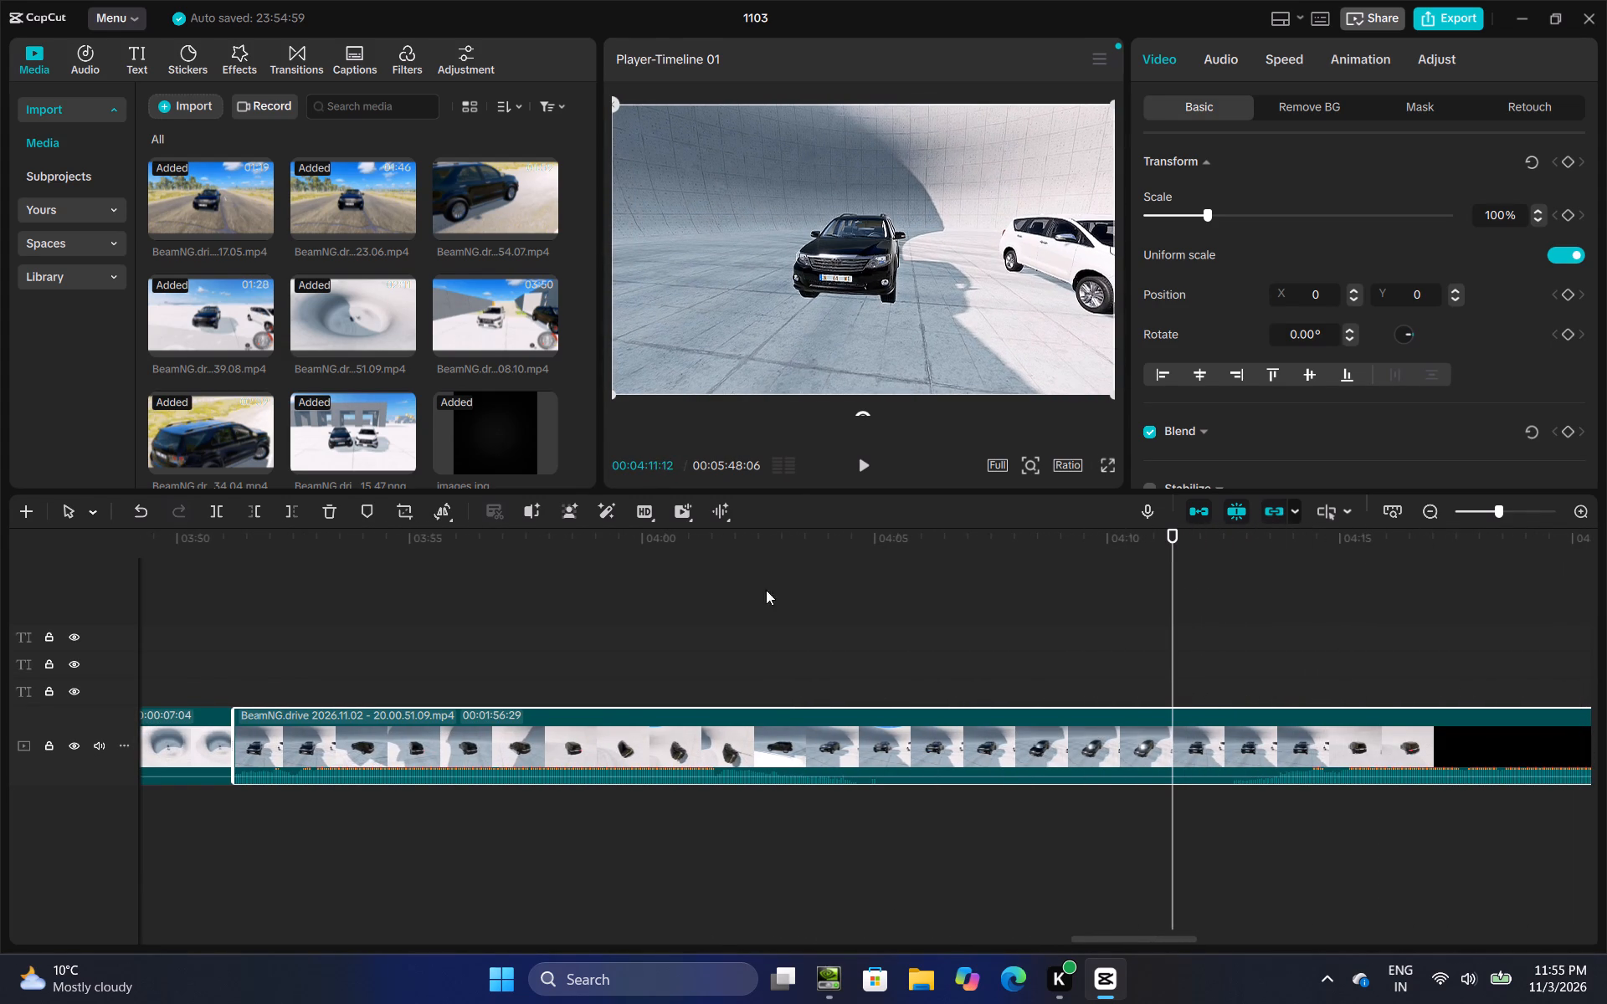
pyautogui.click(207, 512)
pyautogui.click(556, 725)
pyautogui.rightClick(558, 725)
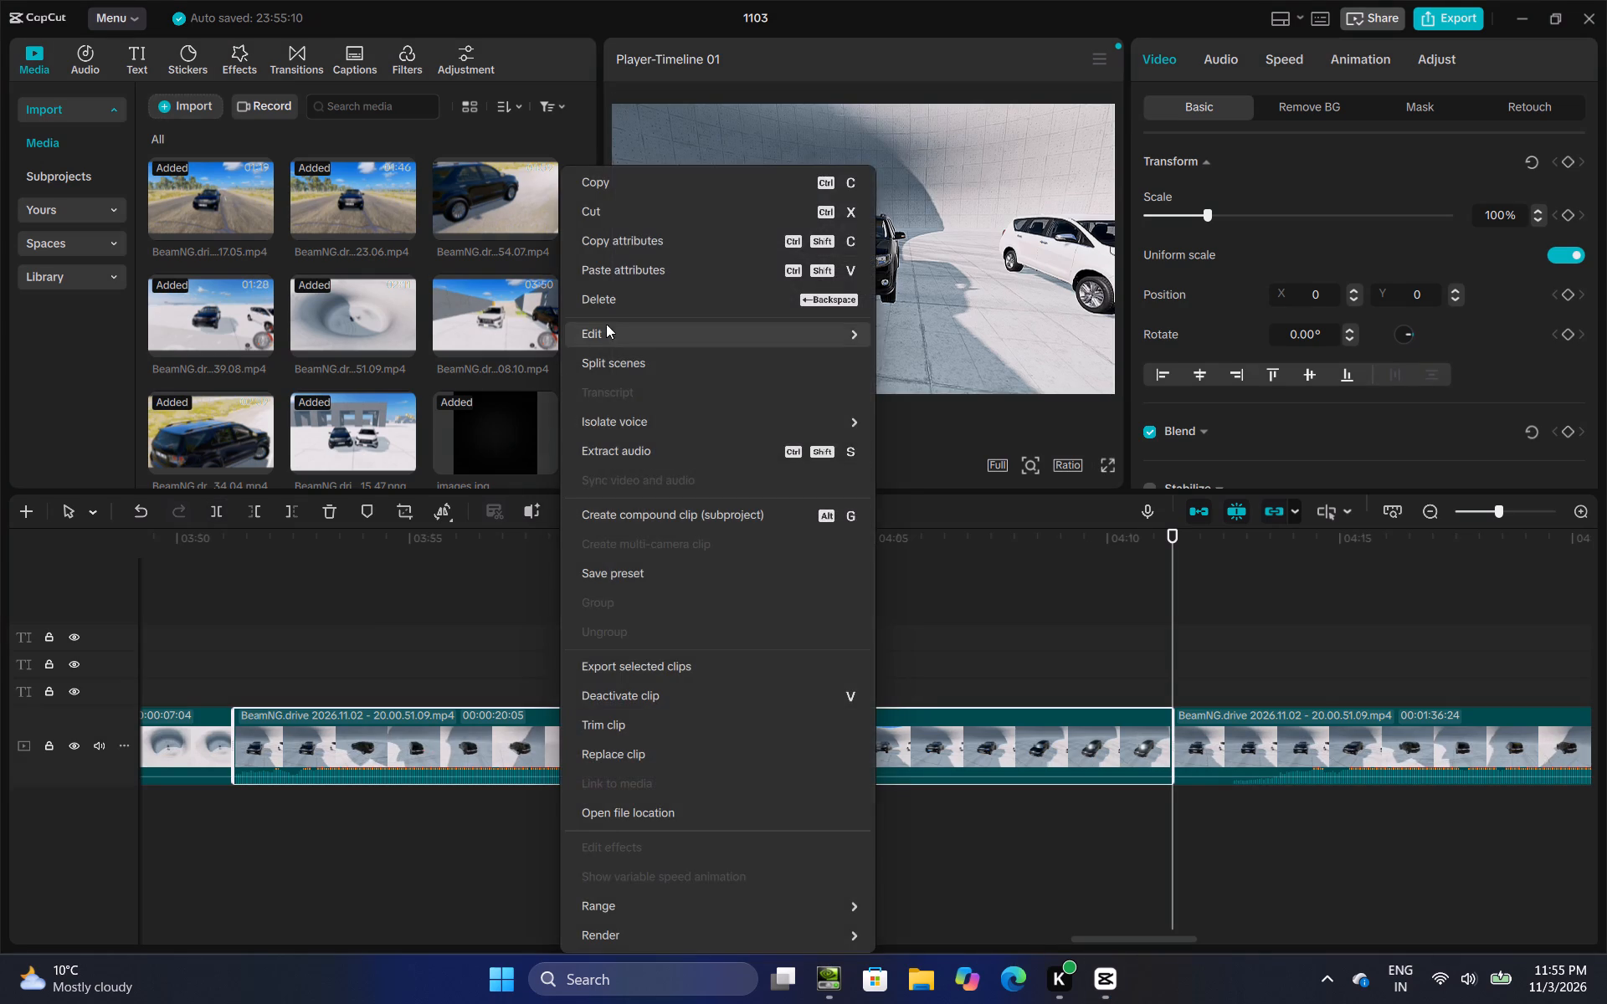
pyautogui.click(608, 311)
# Split the black car section at 00:04:28:20, once the car is out of the crater.
pyautogui.click(257, 664)
pyautogui.moveTo(257, 664); pyautogui.dragTo(338, 702)
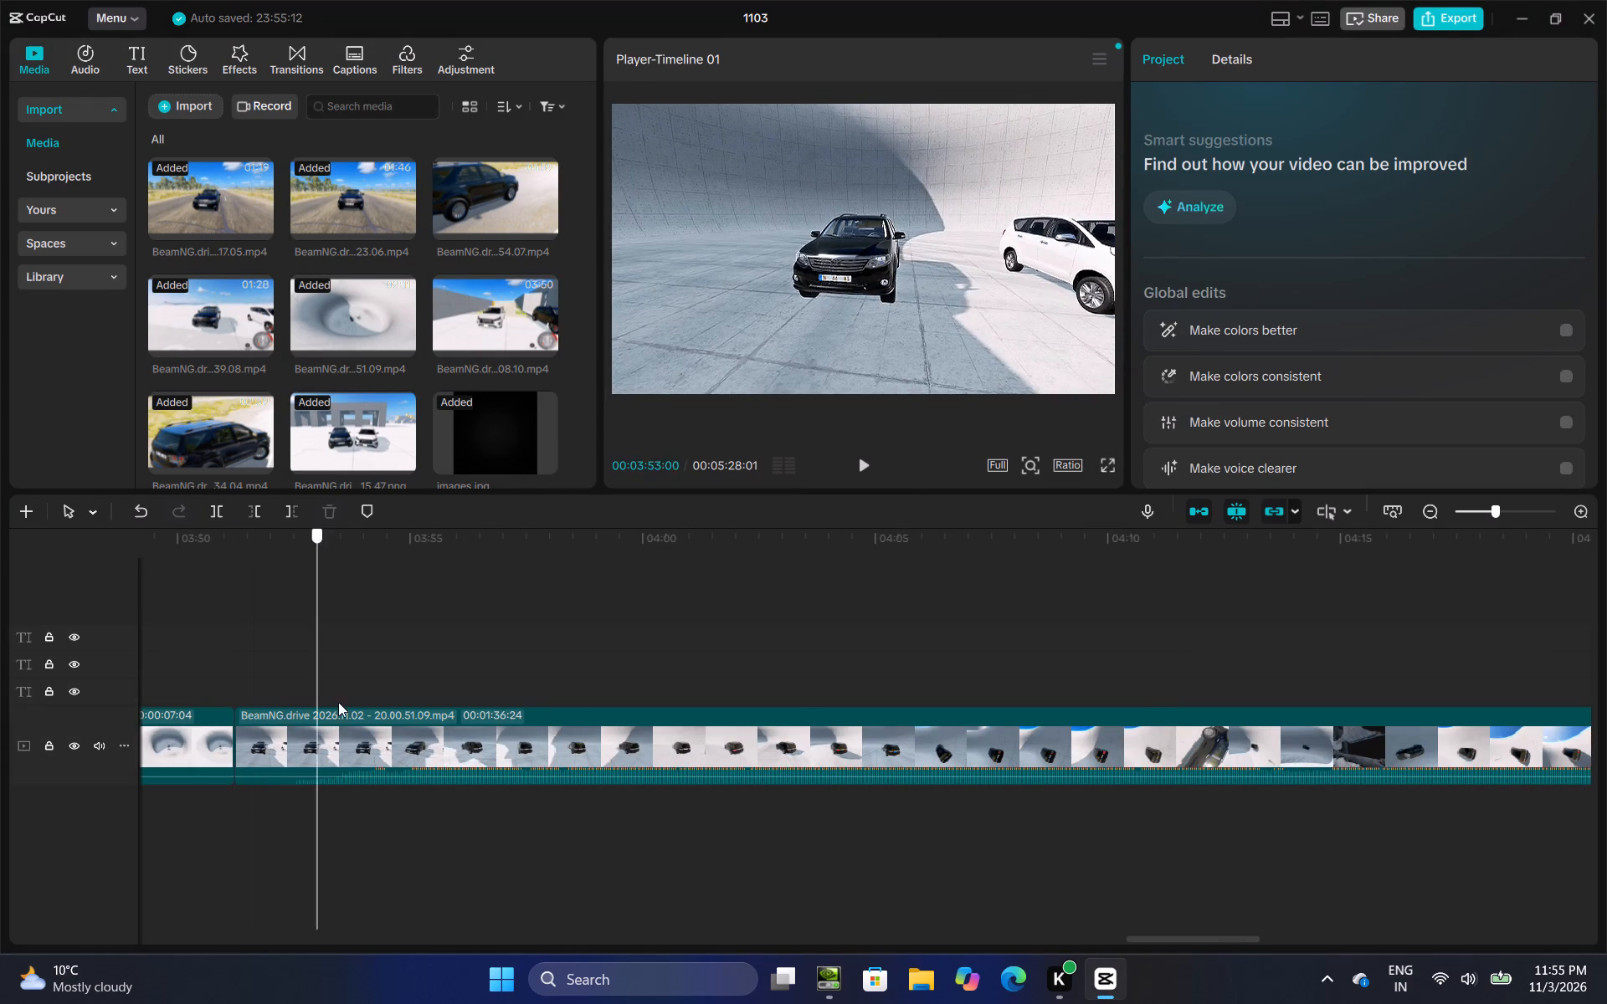
pyautogui.moveTo(338, 702); pyautogui.dragTo(1091, 740)
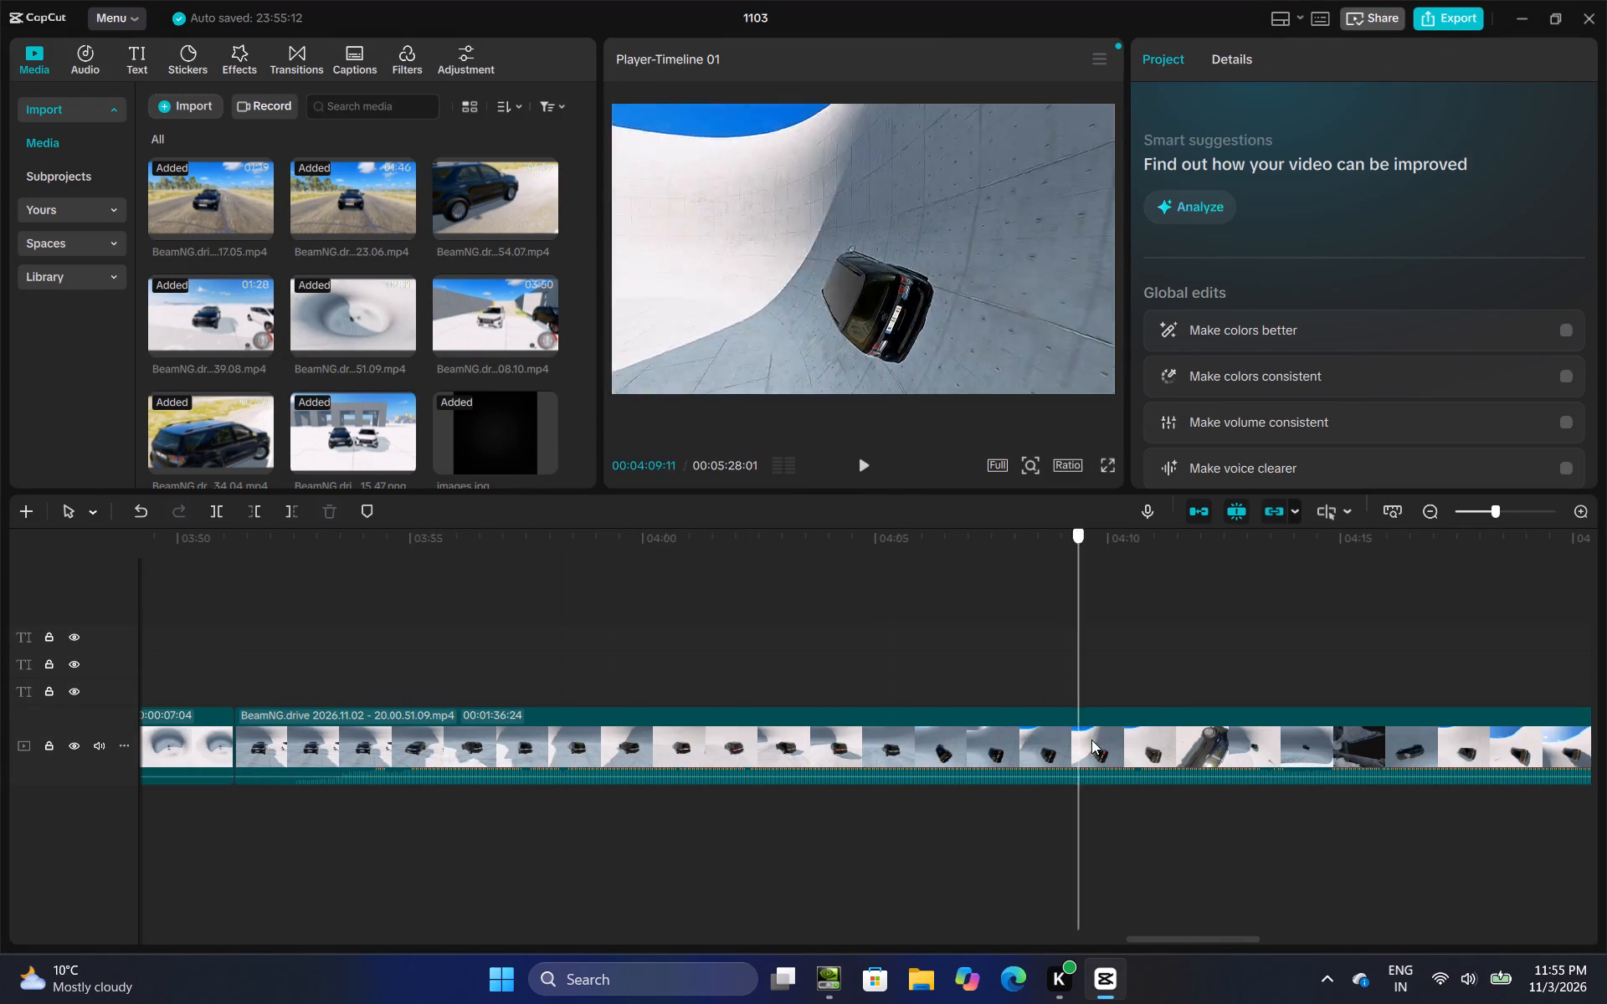
pyautogui.moveTo(1091, 740); pyautogui.dragTo(1204, 732)
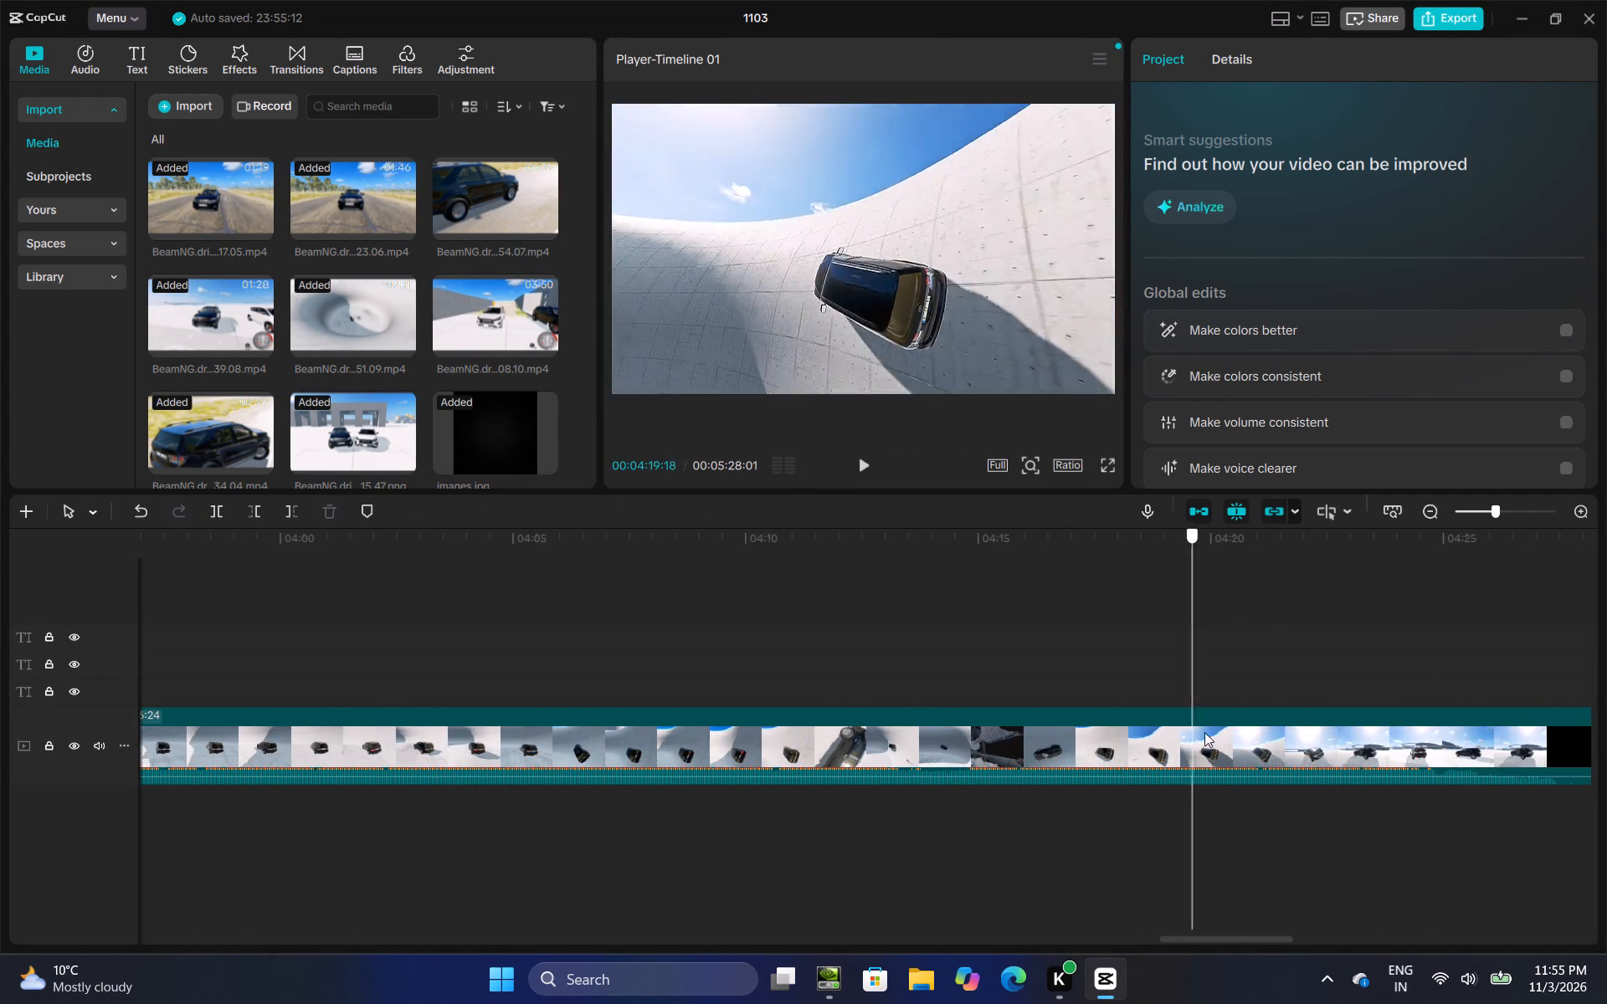
pyautogui.moveTo(1204, 732); pyautogui.dragTo(1238, 738)
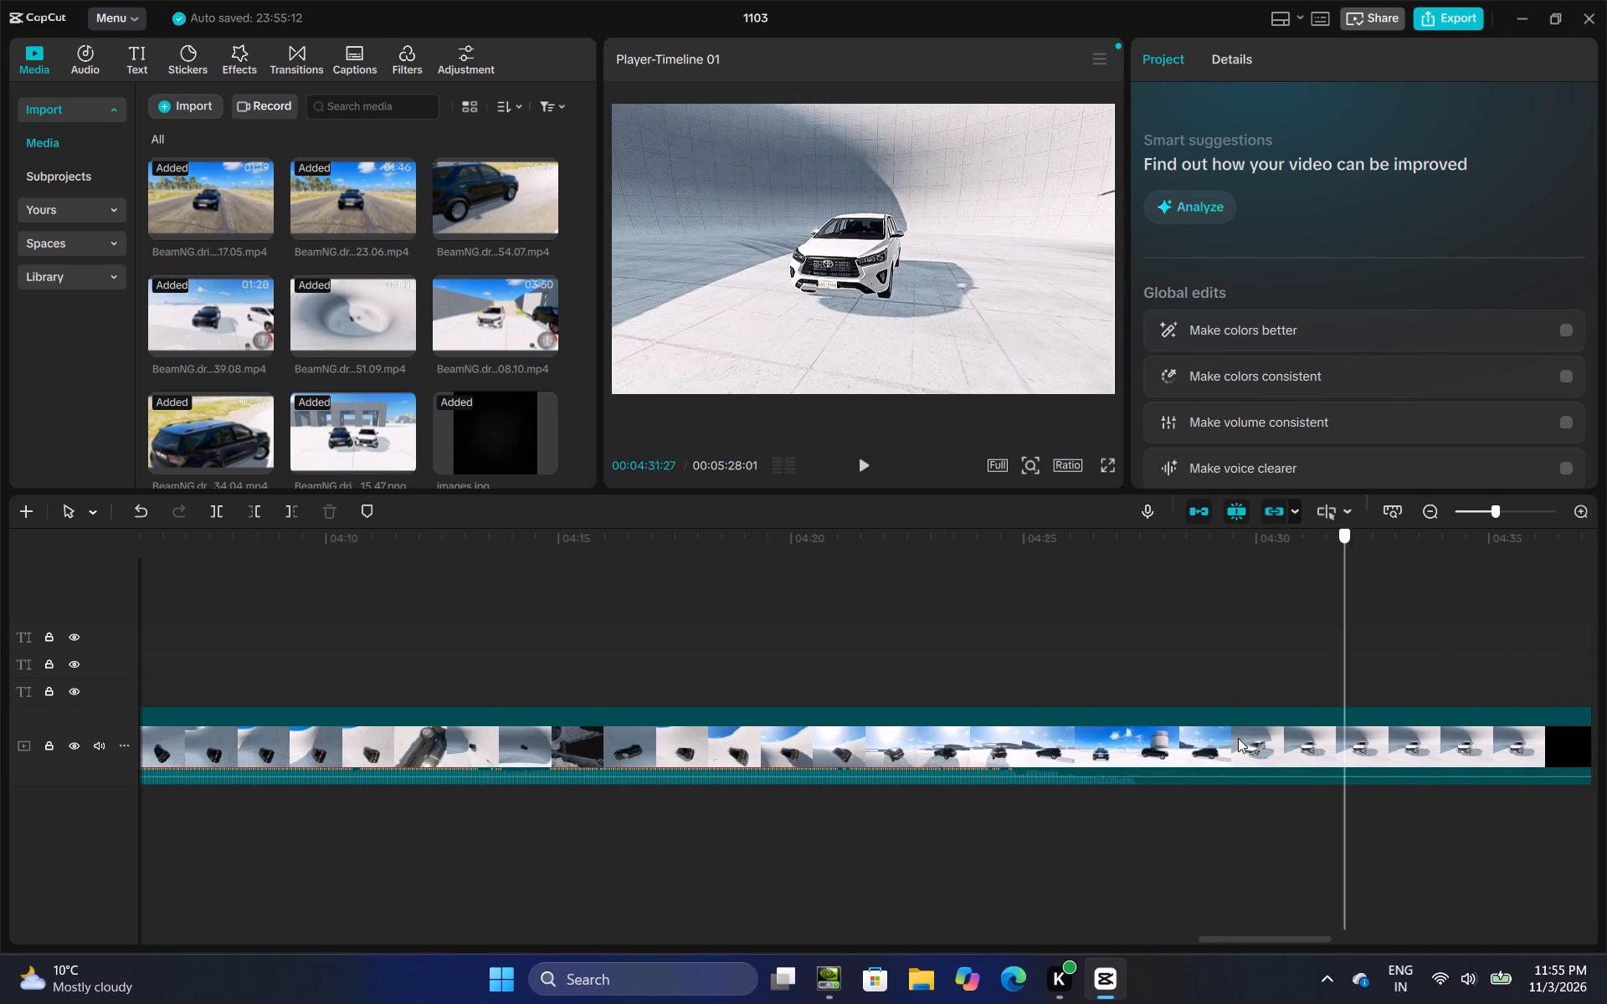
pyautogui.moveTo(1238, 738); pyautogui.dragTo(1121, 756)
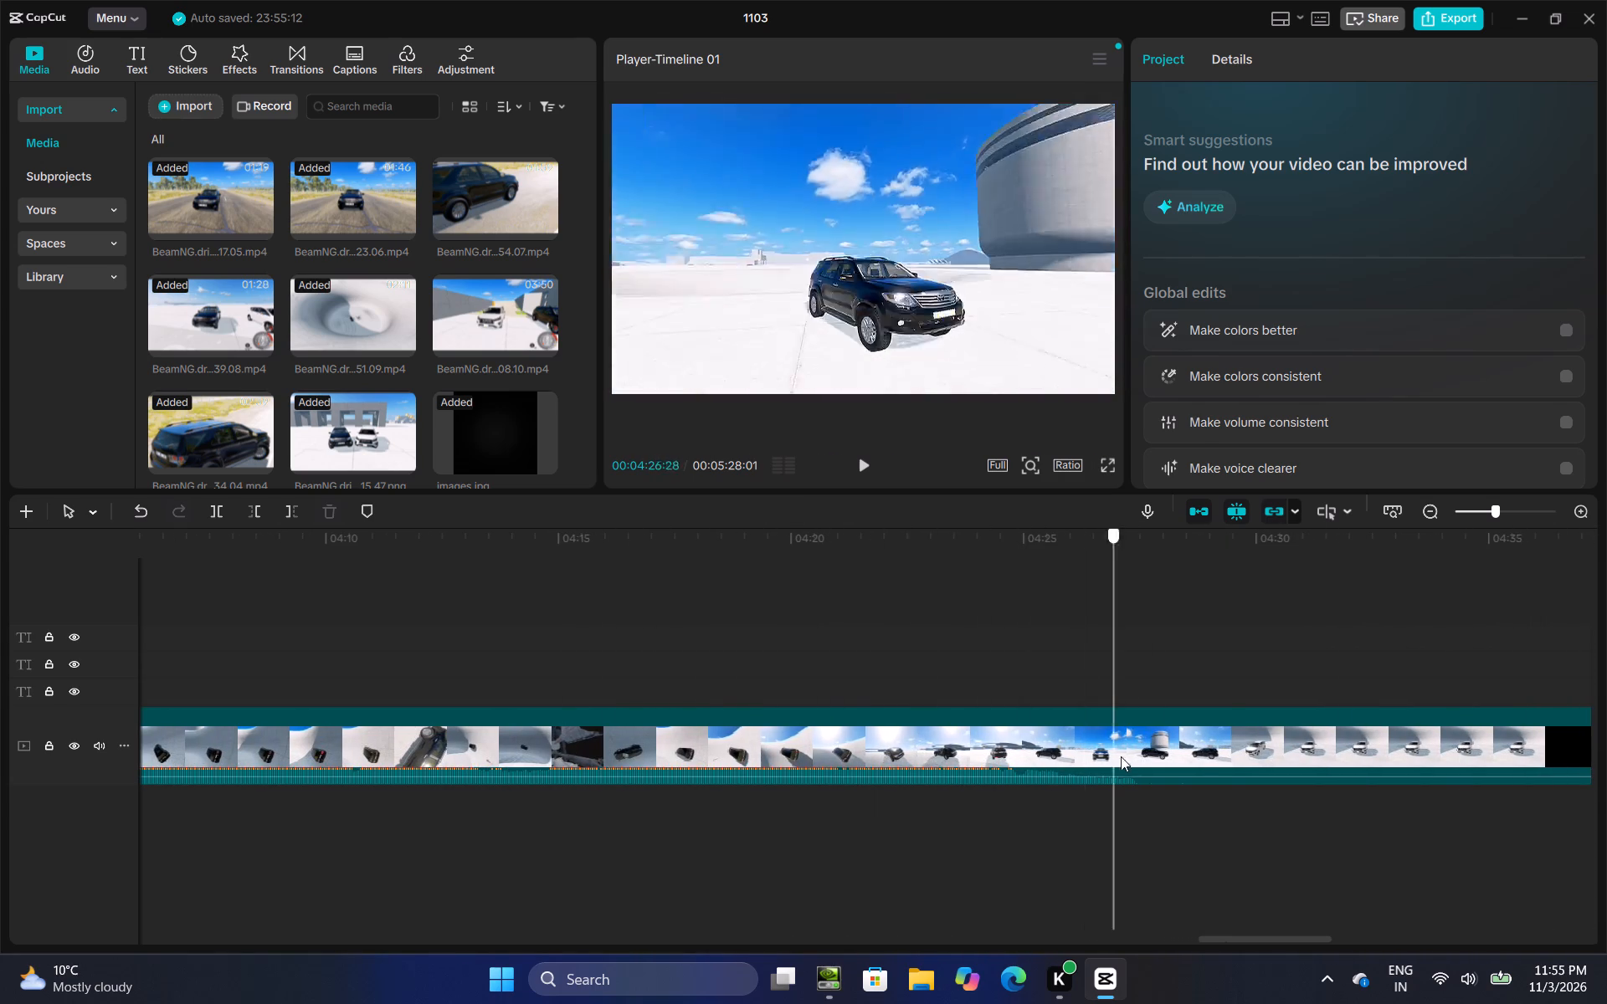
pyautogui.moveTo(1121, 756); pyautogui.dragTo(1188, 759)
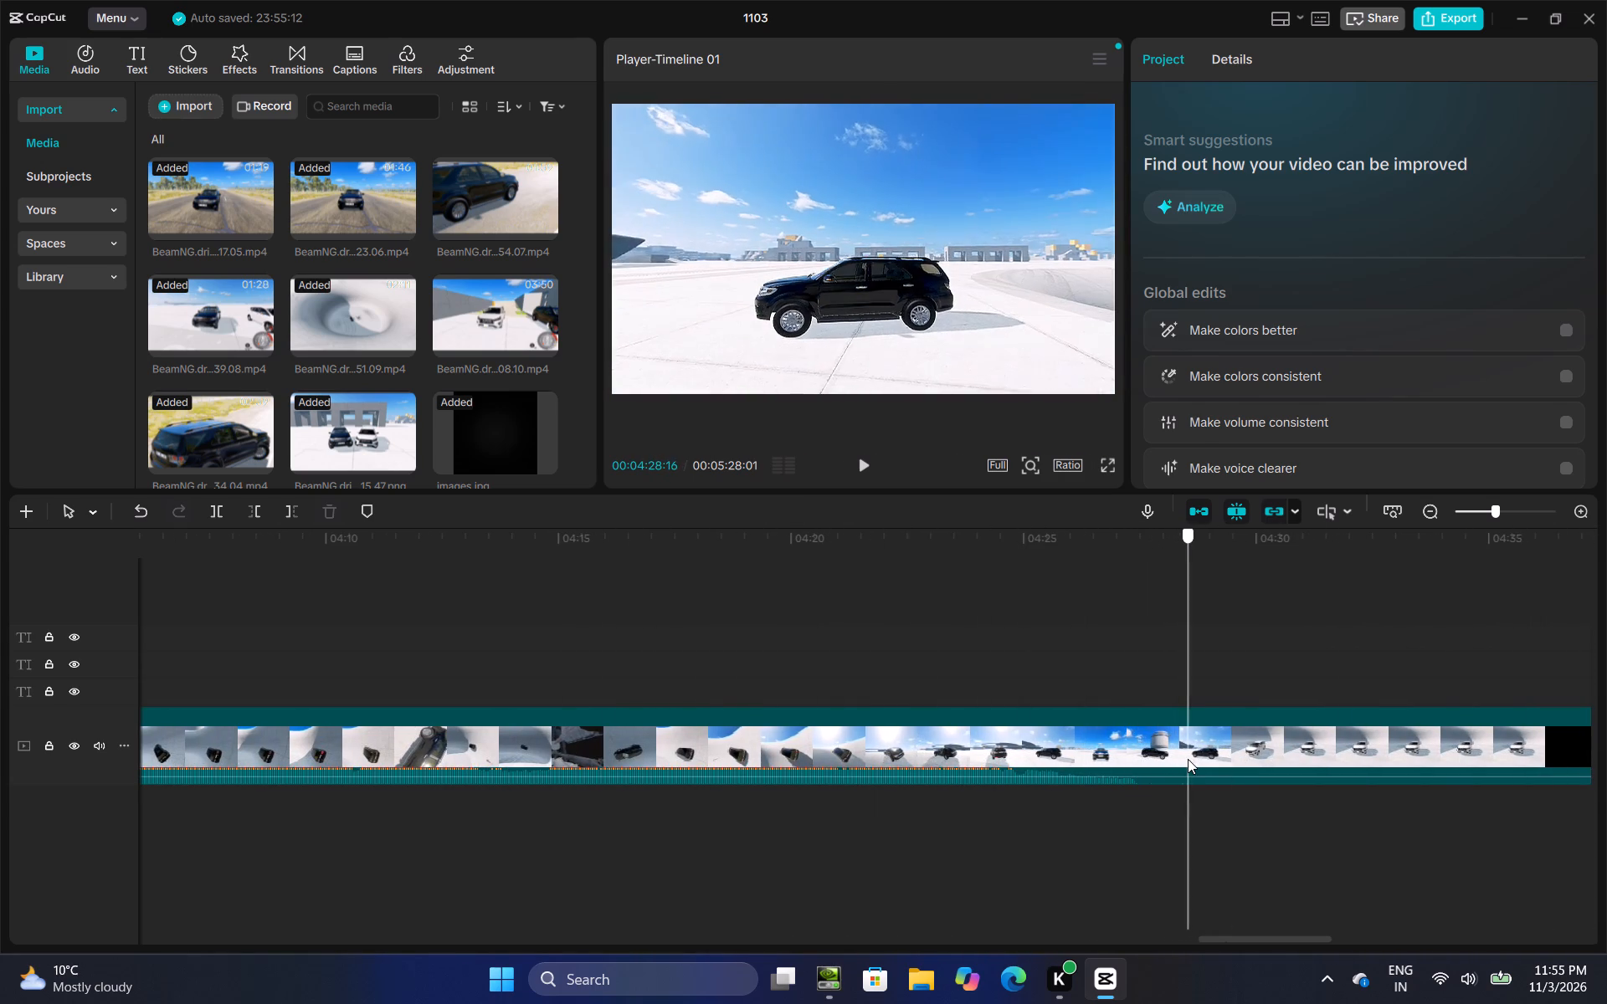
pyautogui.moveTo(1188, 759); pyautogui.dragTo(1194, 759)
pyautogui.click(207, 515)
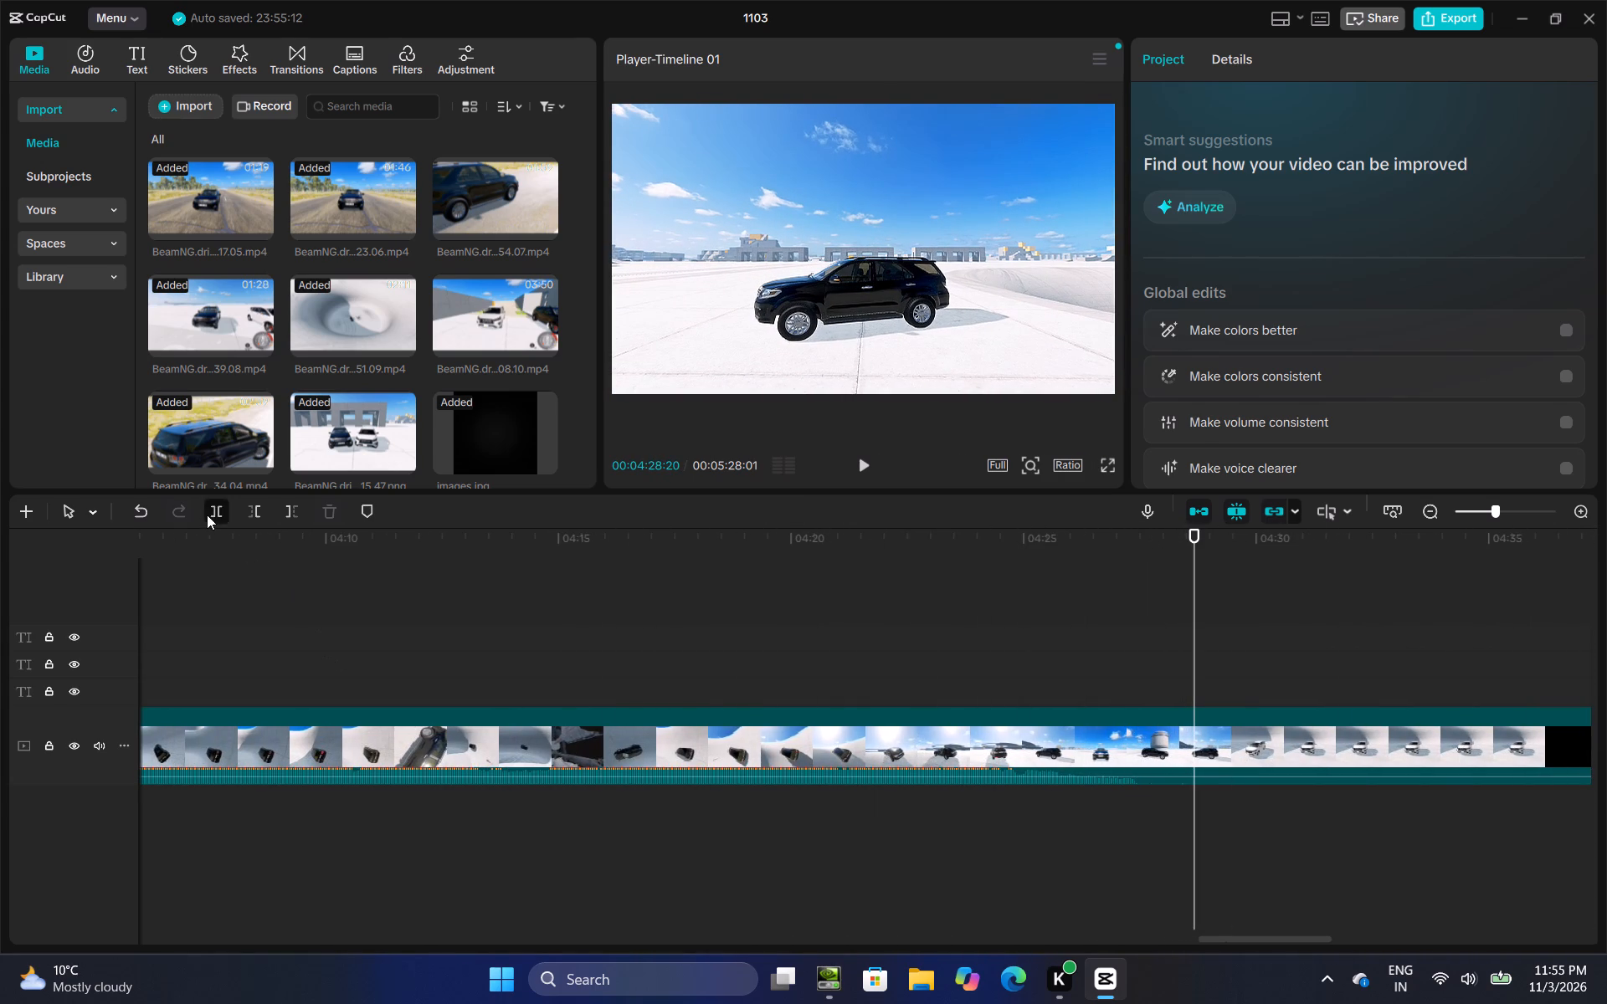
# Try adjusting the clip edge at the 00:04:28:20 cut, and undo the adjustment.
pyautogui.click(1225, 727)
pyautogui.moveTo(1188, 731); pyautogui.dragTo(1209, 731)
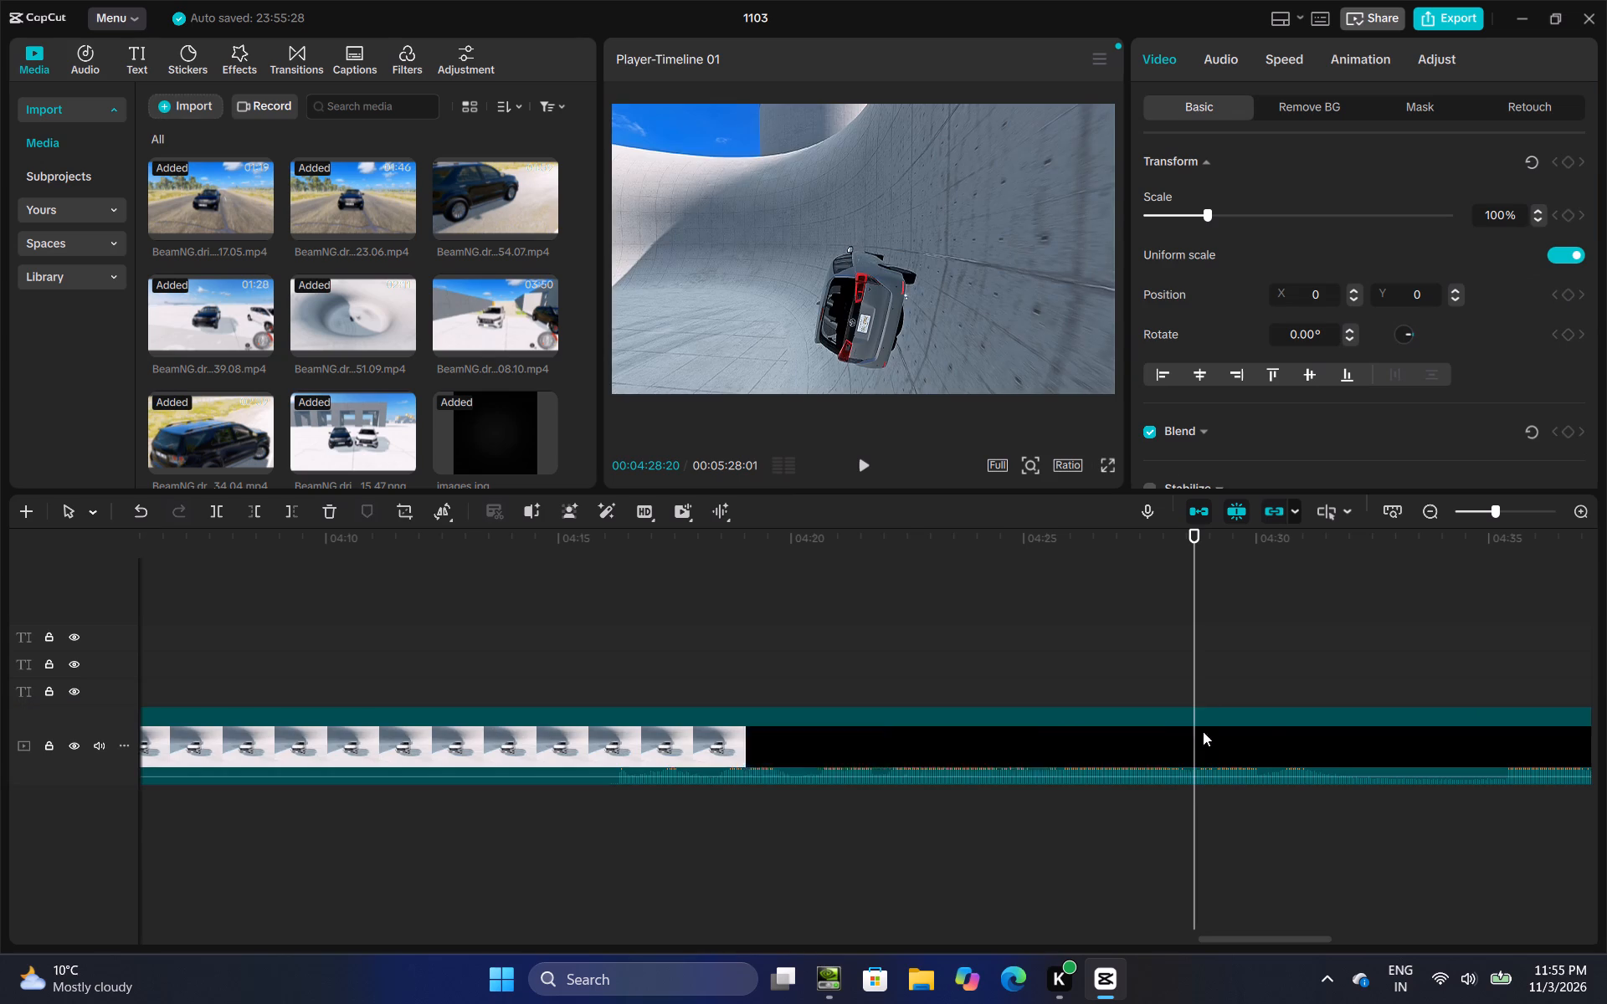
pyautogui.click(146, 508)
# Trim the start of the section after the 00:04:28:20 cut to the white car's run, leaving it 00:00:33:24 long.
pyautogui.click(1250, 730)
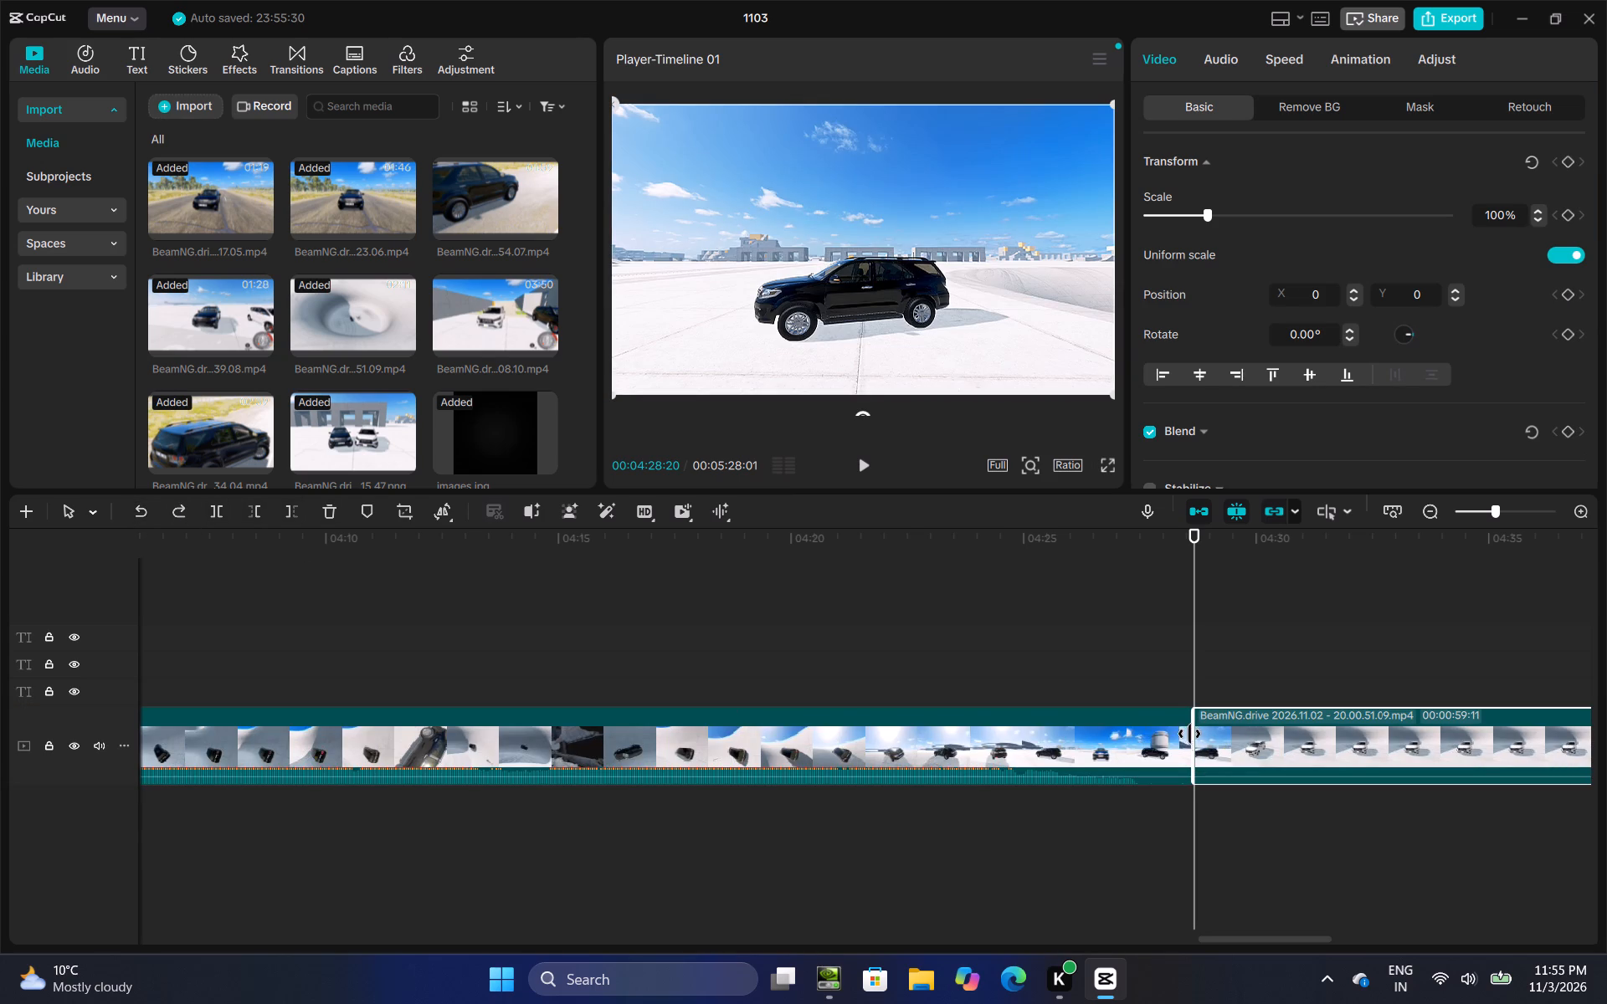
pyautogui.moveTo(1189, 734); pyautogui.dragTo(1390, 724)
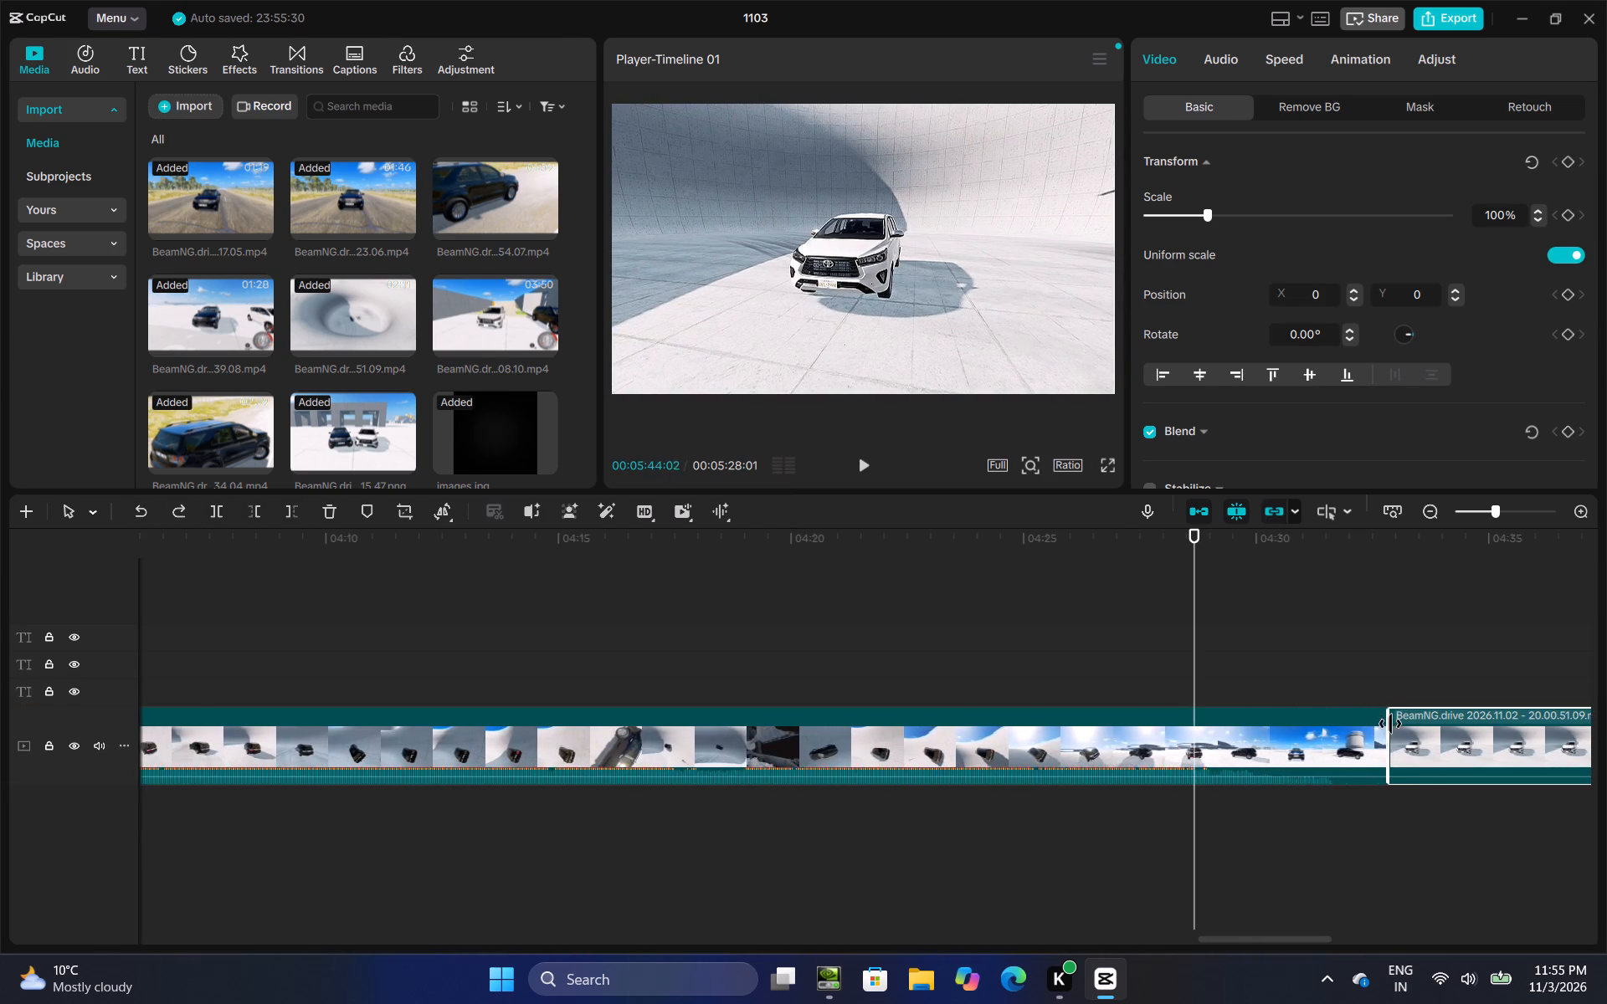
pyautogui.moveTo(1390, 724); pyautogui.dragTo(1553, 727)
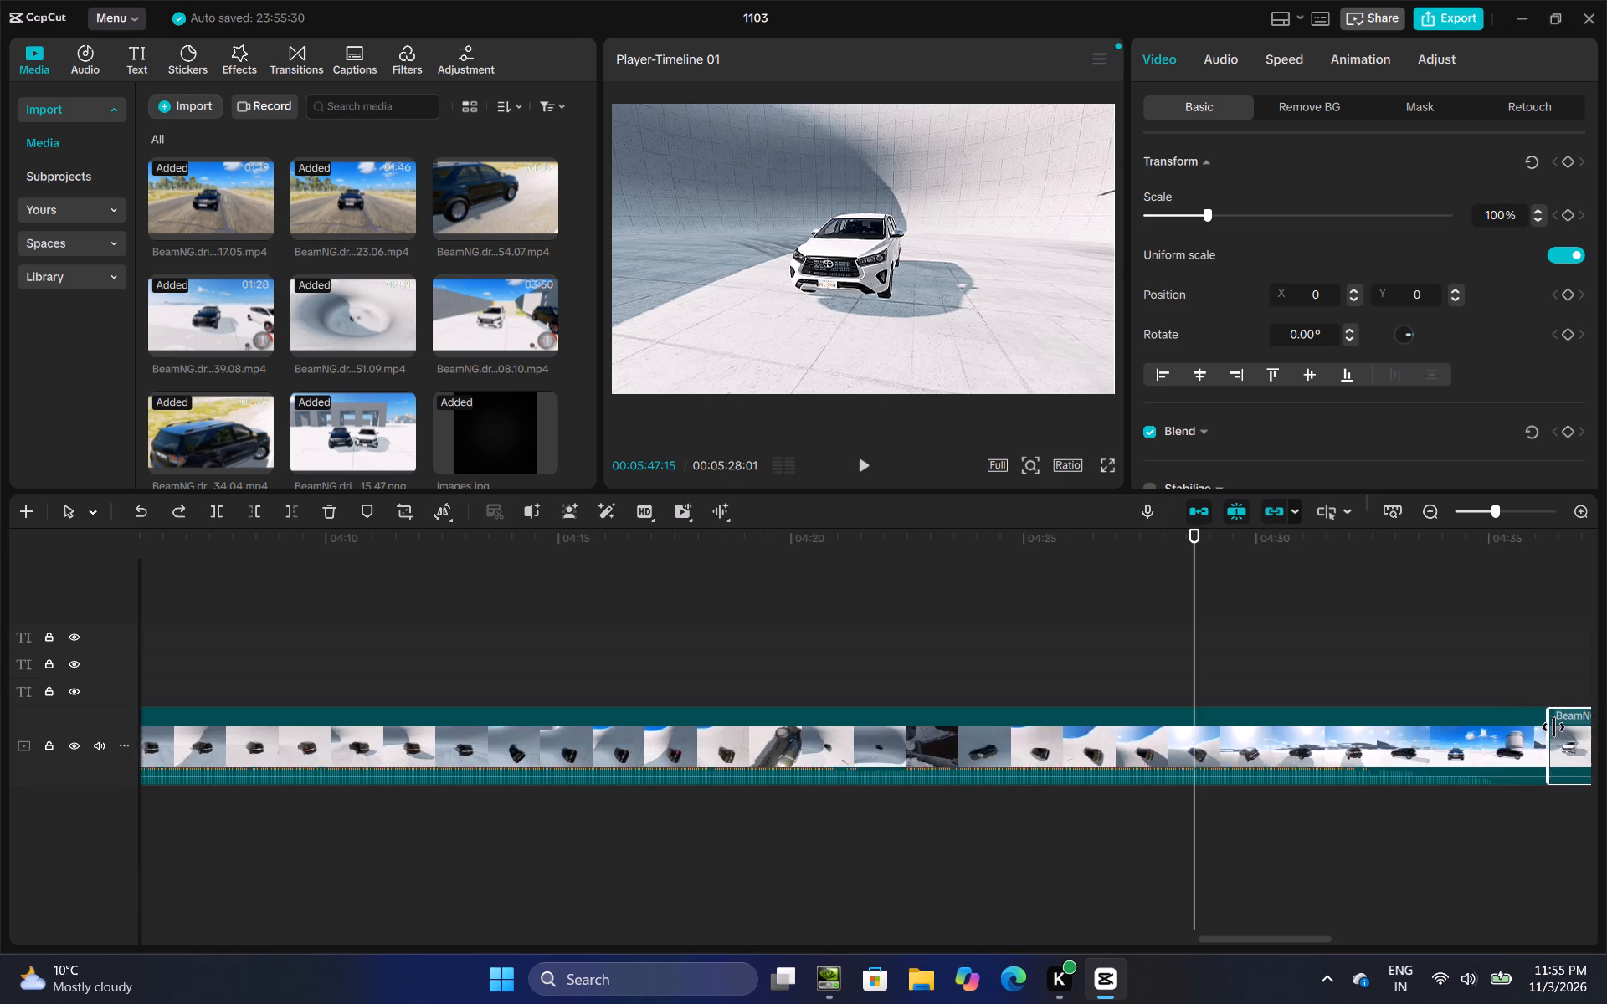
pyautogui.moveTo(1553, 727); pyautogui.dragTo(1358, 738)
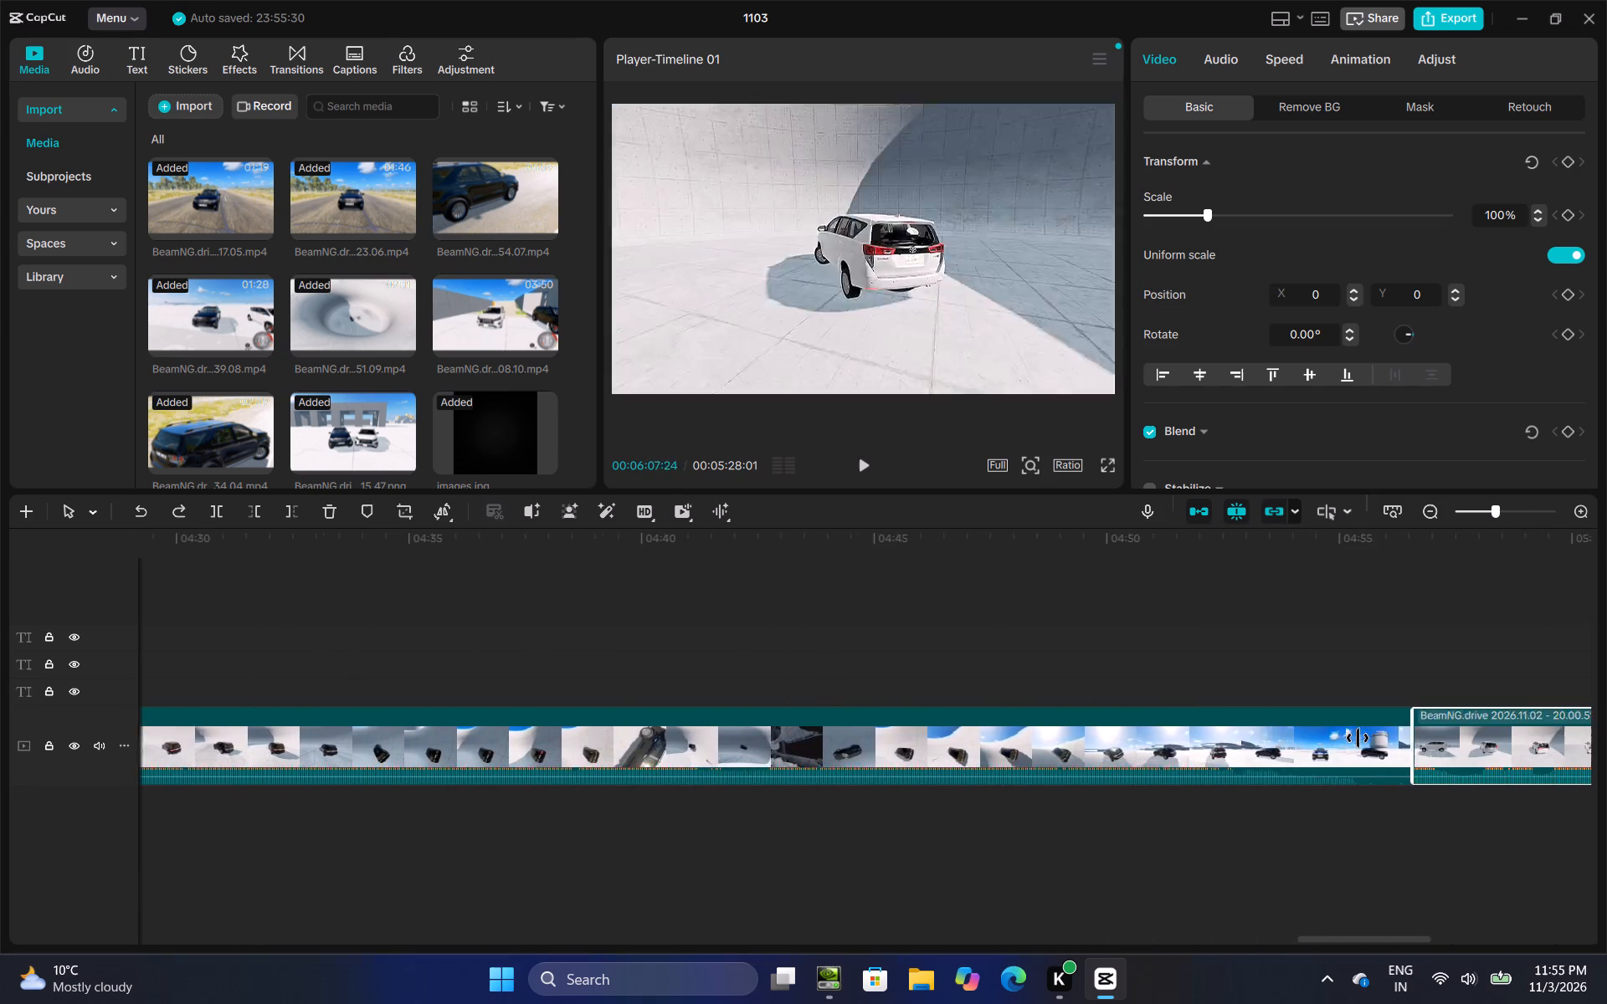
pyautogui.moveTo(1358, 738); pyautogui.dragTo(1328, 748)
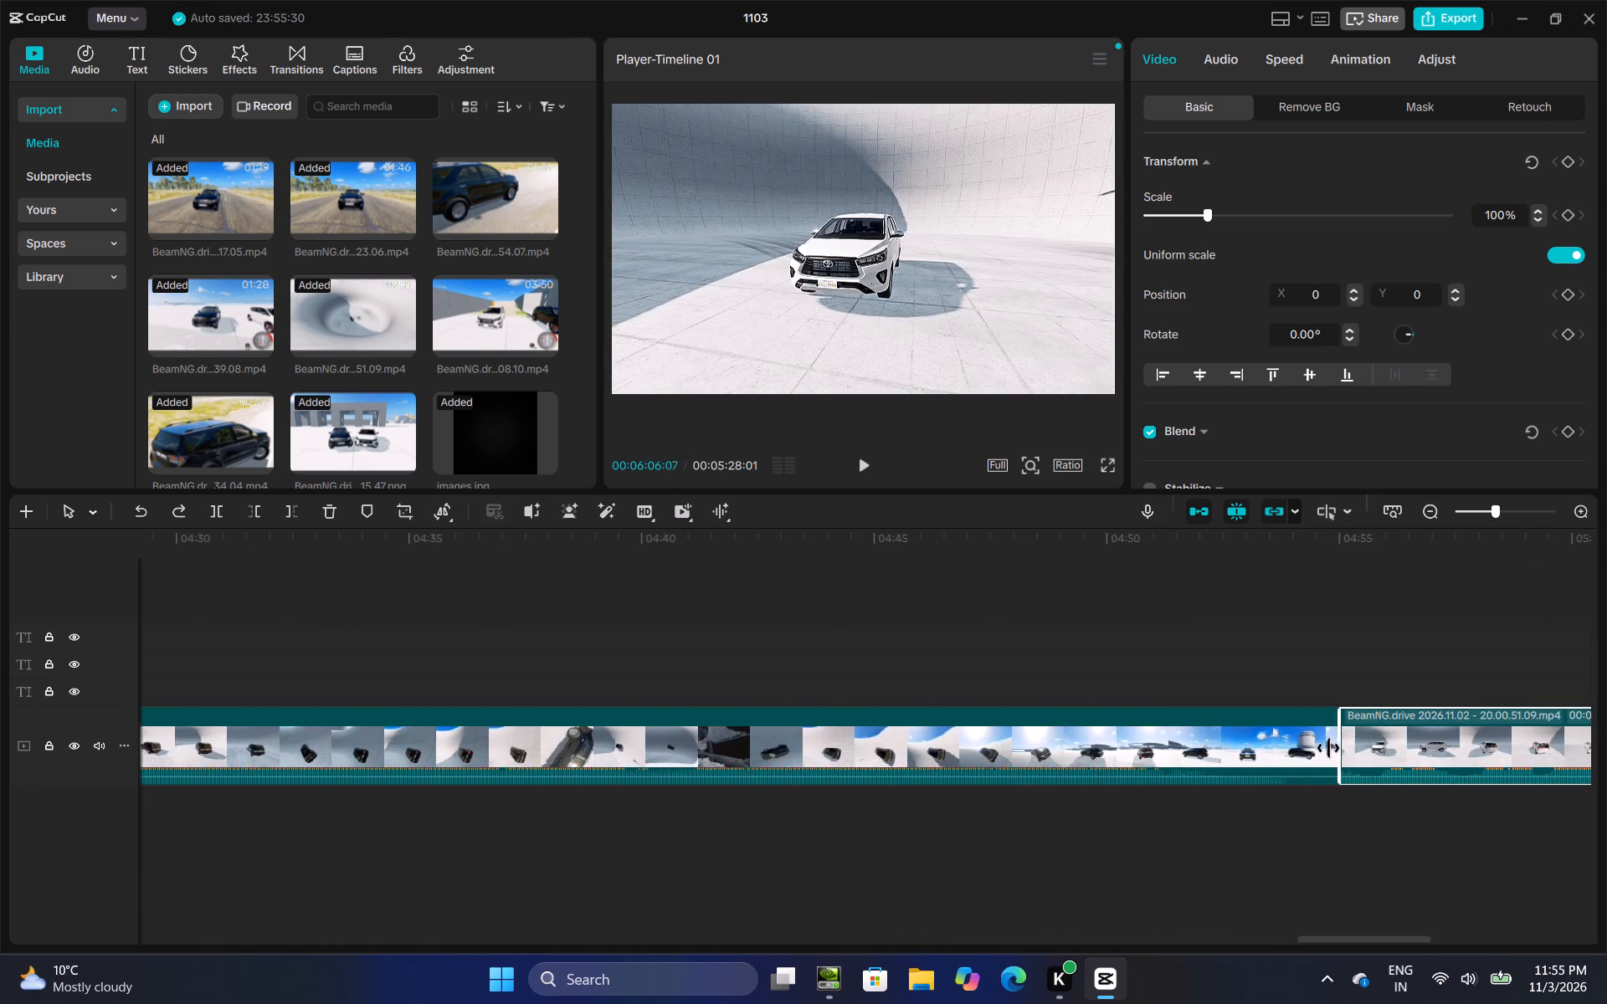
pyautogui.moveTo(1328, 748); pyautogui.dragTo(1302, 748)
# Review the white car's escape attempt from its start through to the end of the timeline.
pyautogui.click(649, 674)
pyautogui.moveTo(649, 674); pyautogui.dragTo(399, 689)
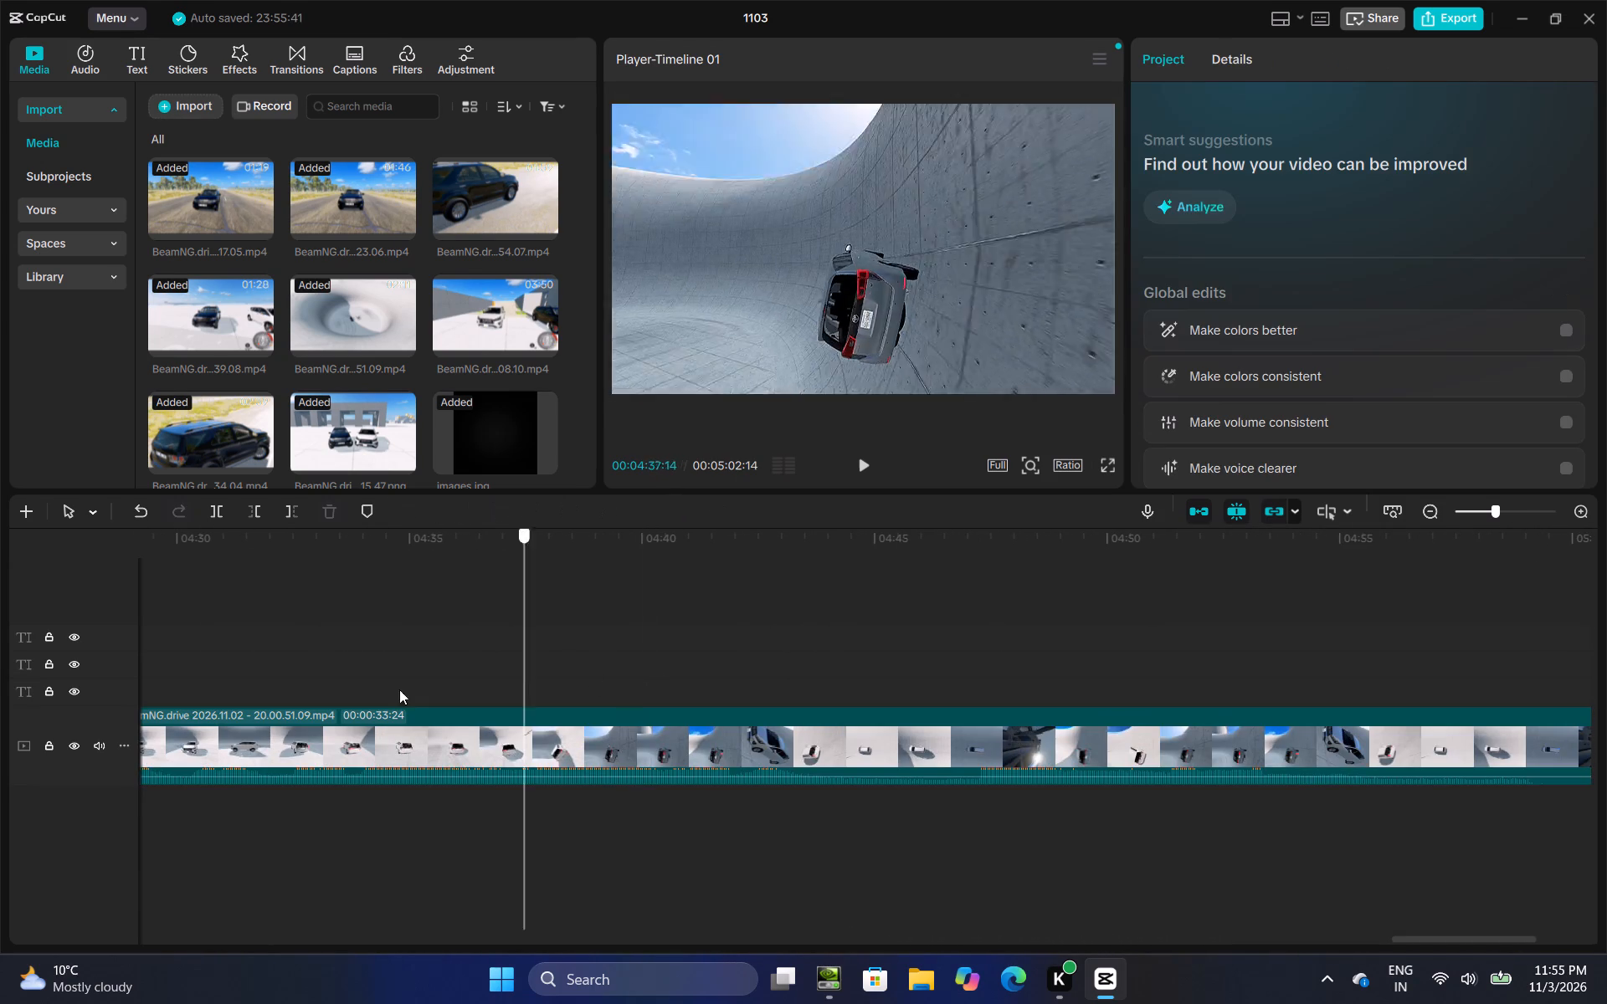
pyautogui.moveTo(399, 689); pyautogui.dragTo(543, 731)
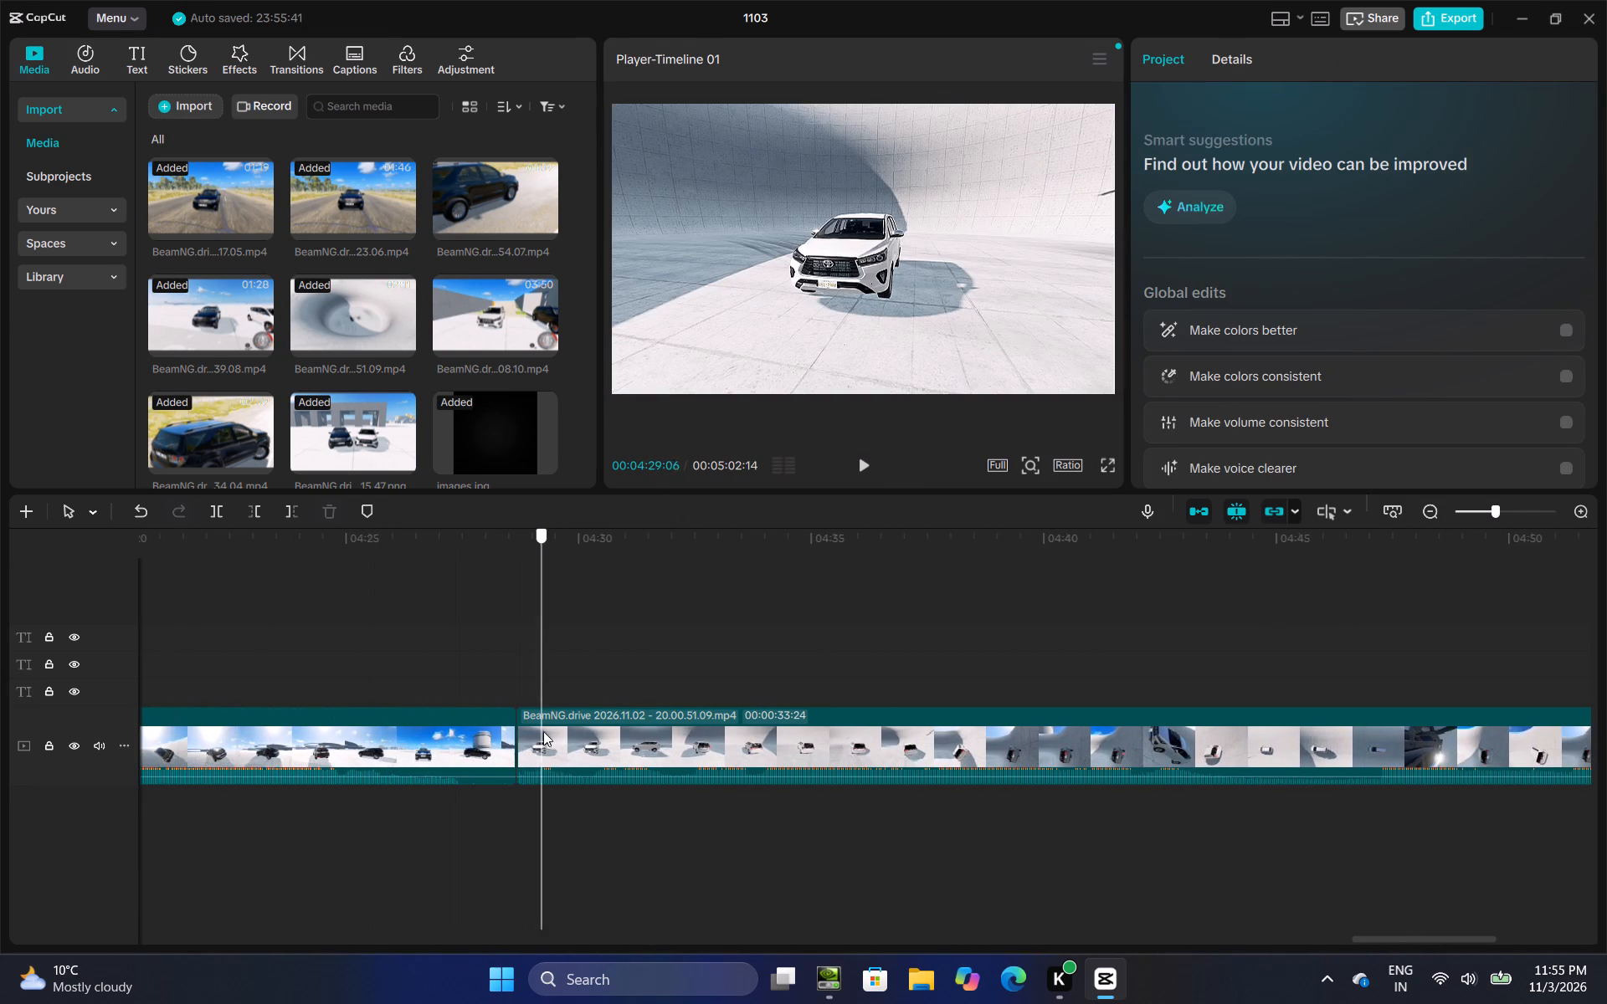
pyautogui.moveTo(543, 731); pyautogui.dragTo(1606, 730)
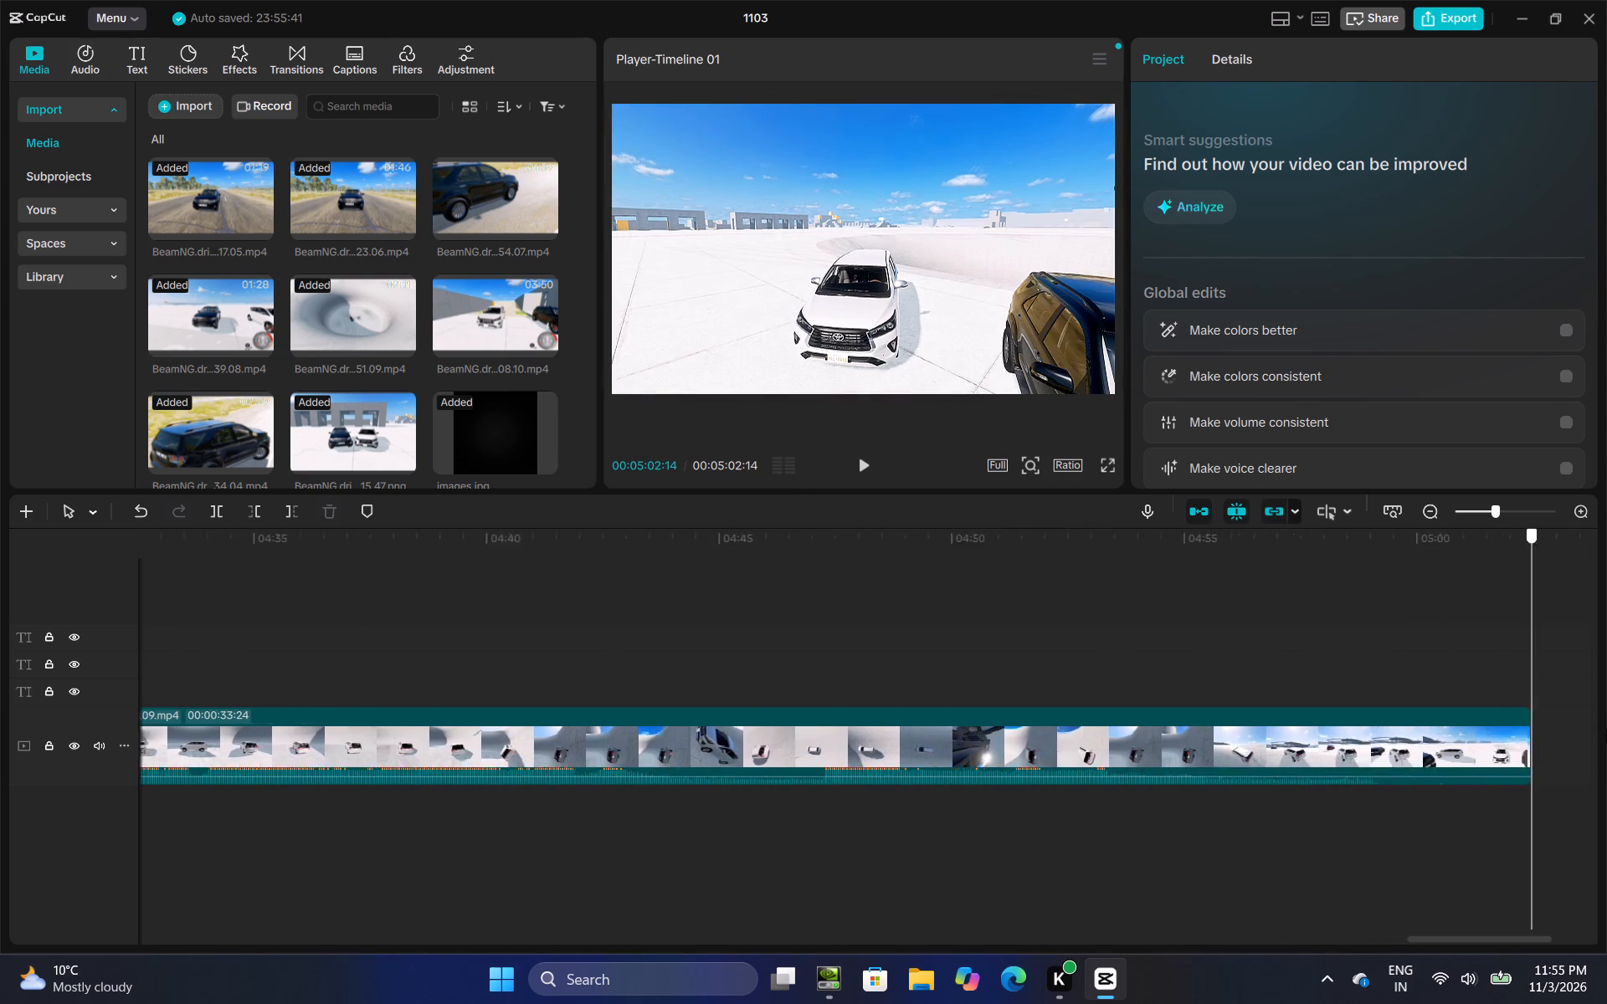
pyautogui.moveTo(1606, 730); pyautogui.dragTo(928, 744)
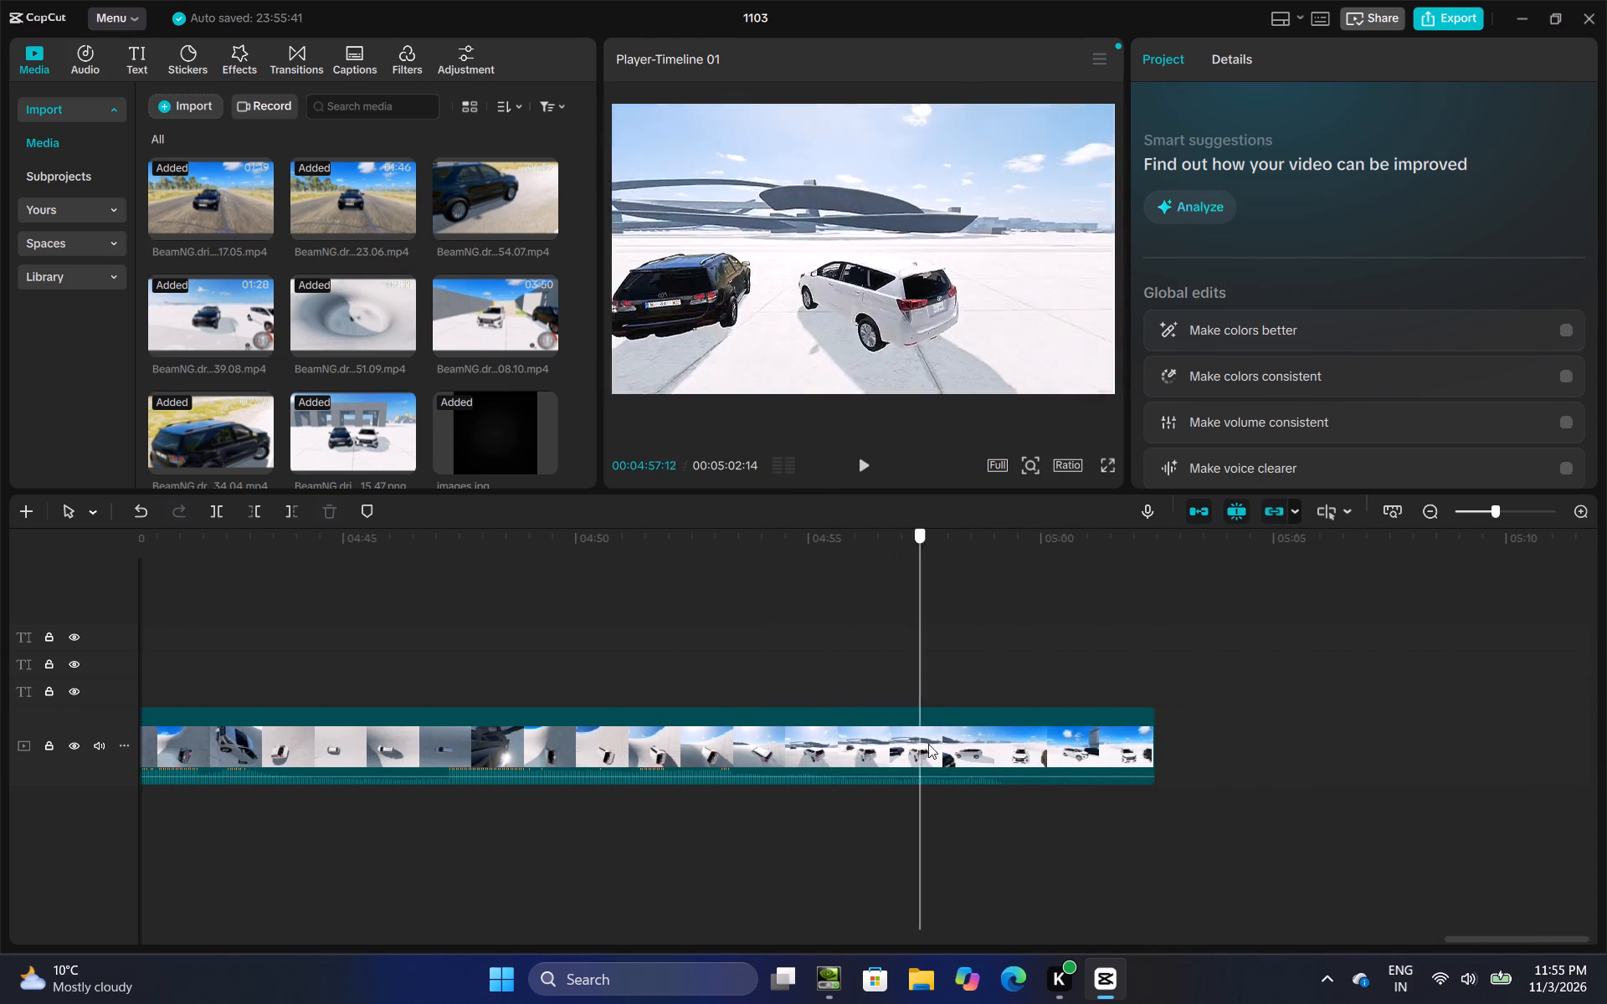
pyautogui.moveTo(928, 744); pyautogui.dragTo(1164, 744)
# Copy the score screen and its two score texts from before the WALL OF DEATH title, and paste them at the timeline's end, 00:05:02:14.
pyautogui.click(388, 606)
pyautogui.moveTo(388, 606); pyautogui.dragTo(125, 618)
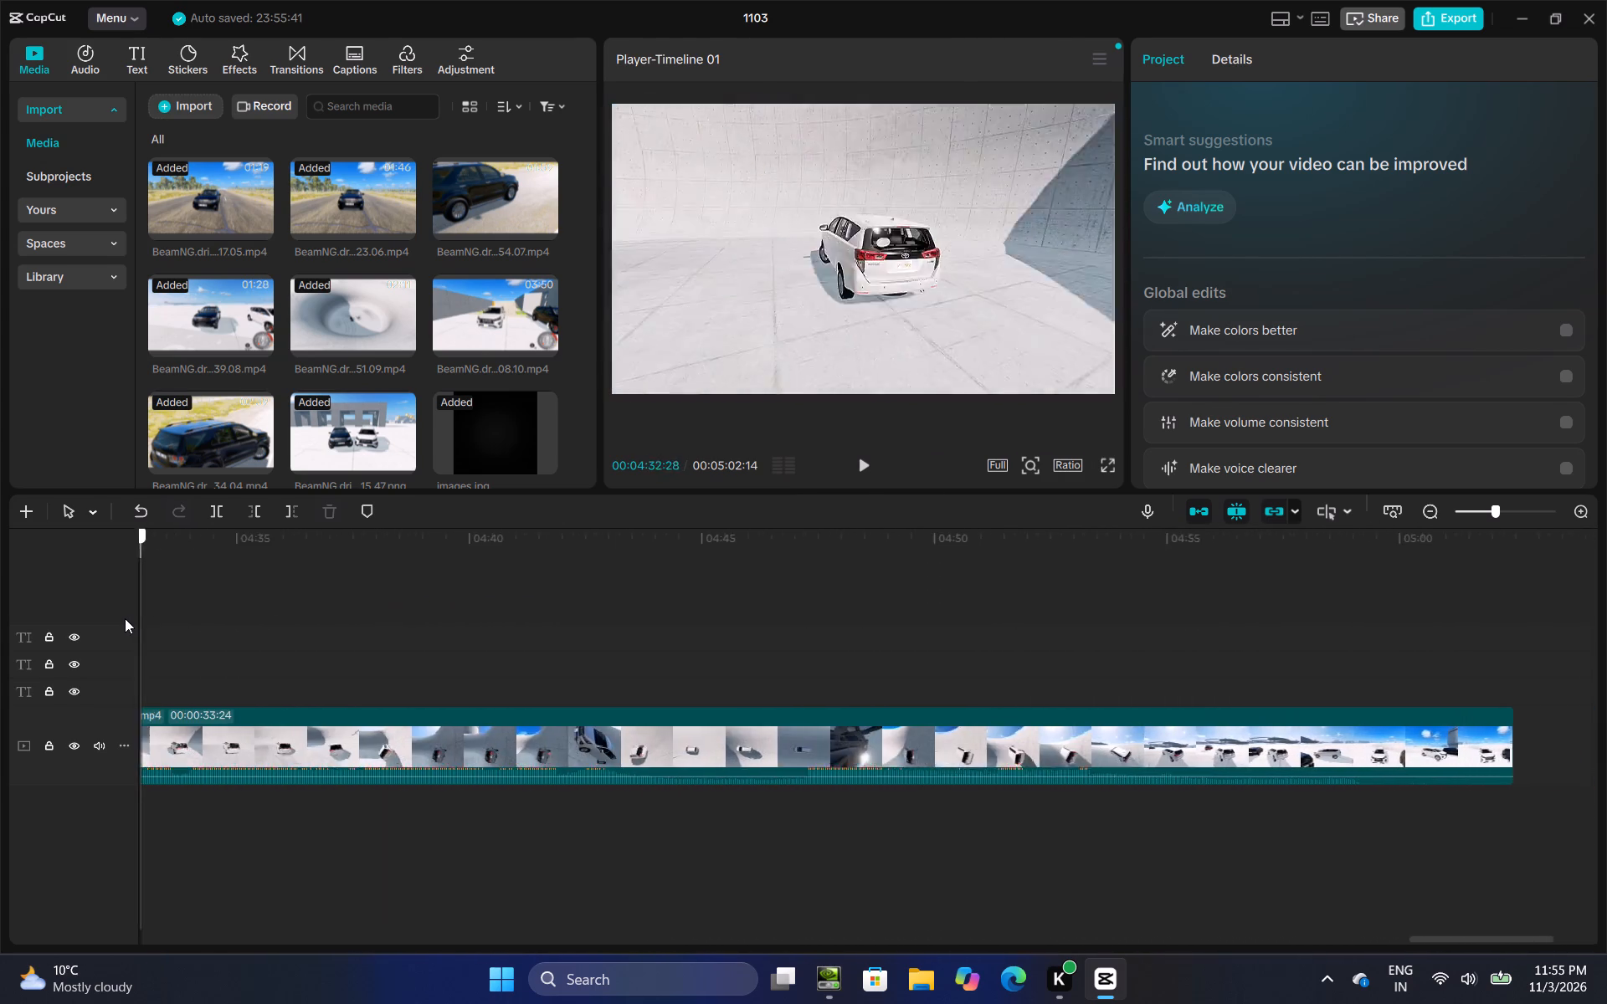
pyautogui.moveTo(125, 618); pyautogui.dragTo(100, 658)
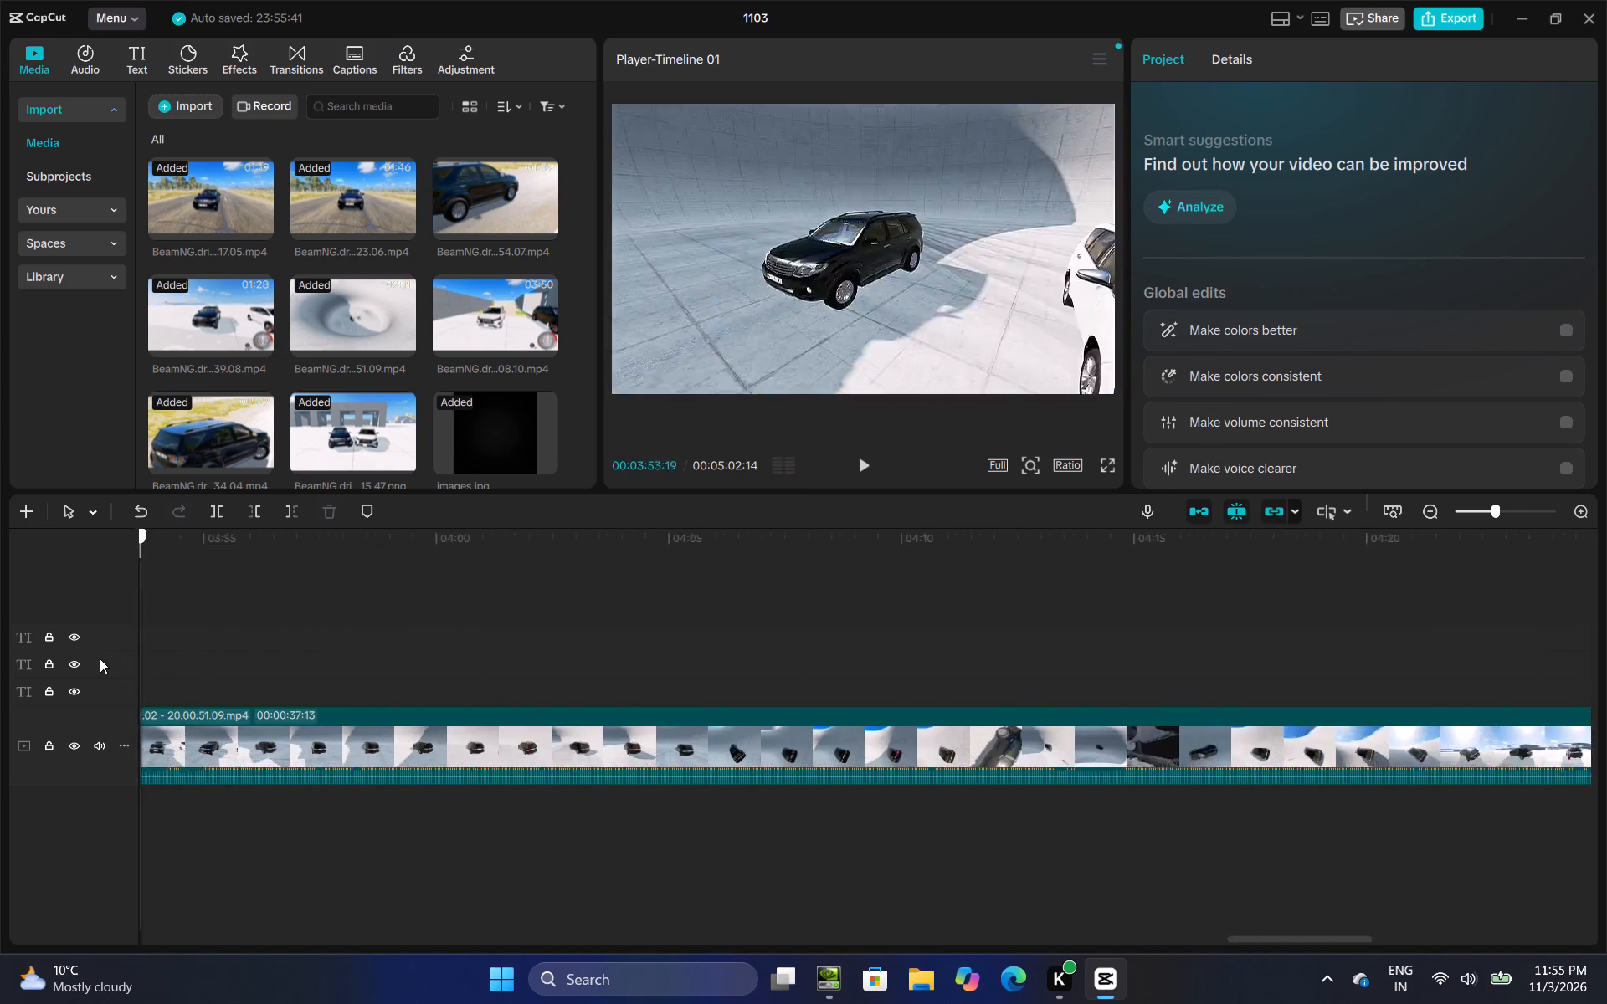
pyautogui.moveTo(100, 658); pyautogui.dragTo(938, 636)
pyautogui.moveTo(805, 615); pyautogui.dragTo(805, 625)
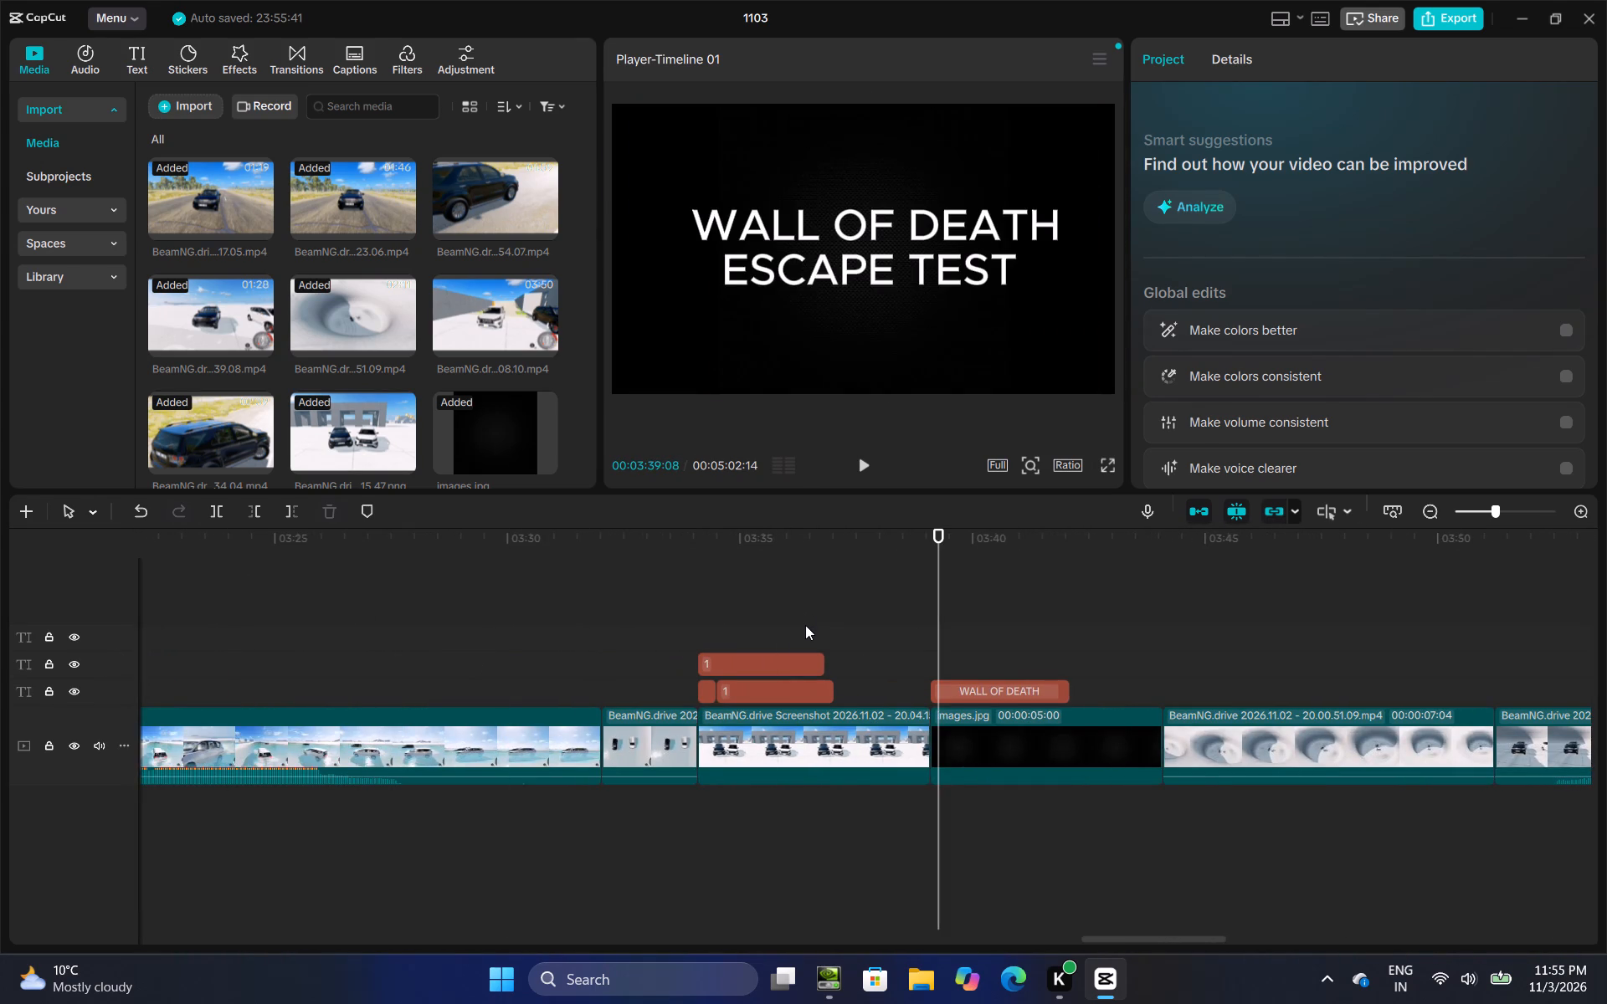
pyautogui.moveTo(805, 625); pyautogui.dragTo(815, 721)
pyautogui.rightClick(815, 721)
pyautogui.click(864, 516)
pyautogui.click(942, 635)
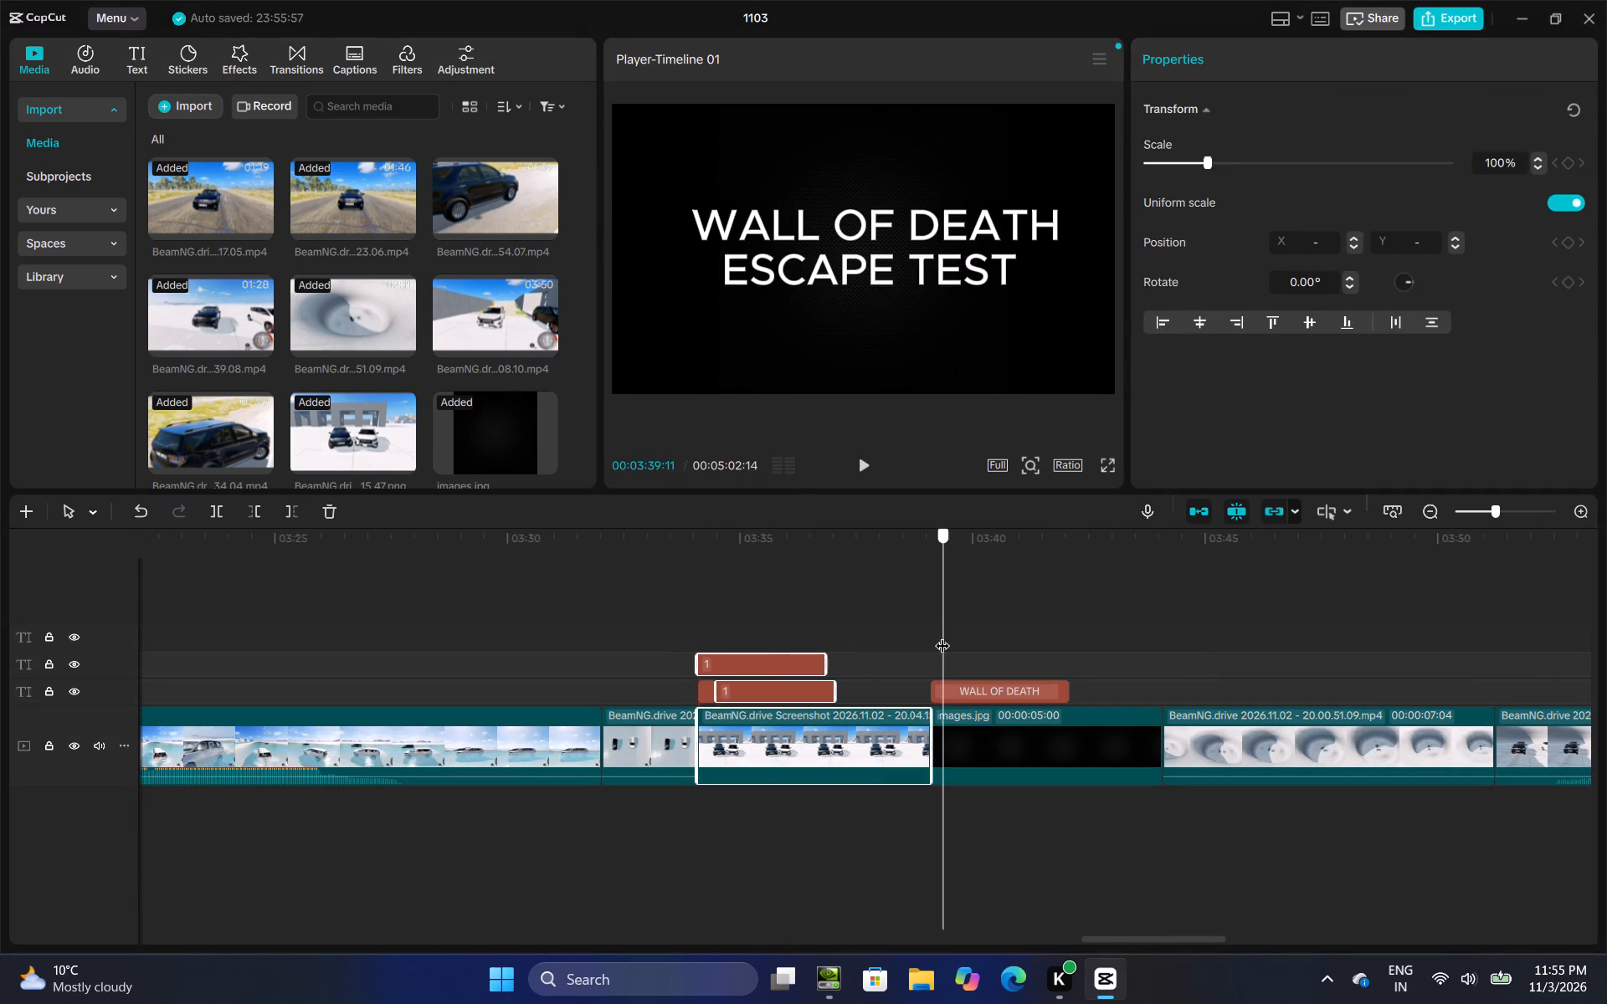
pyautogui.moveTo(942, 635); pyautogui.dragTo(1598, 639)
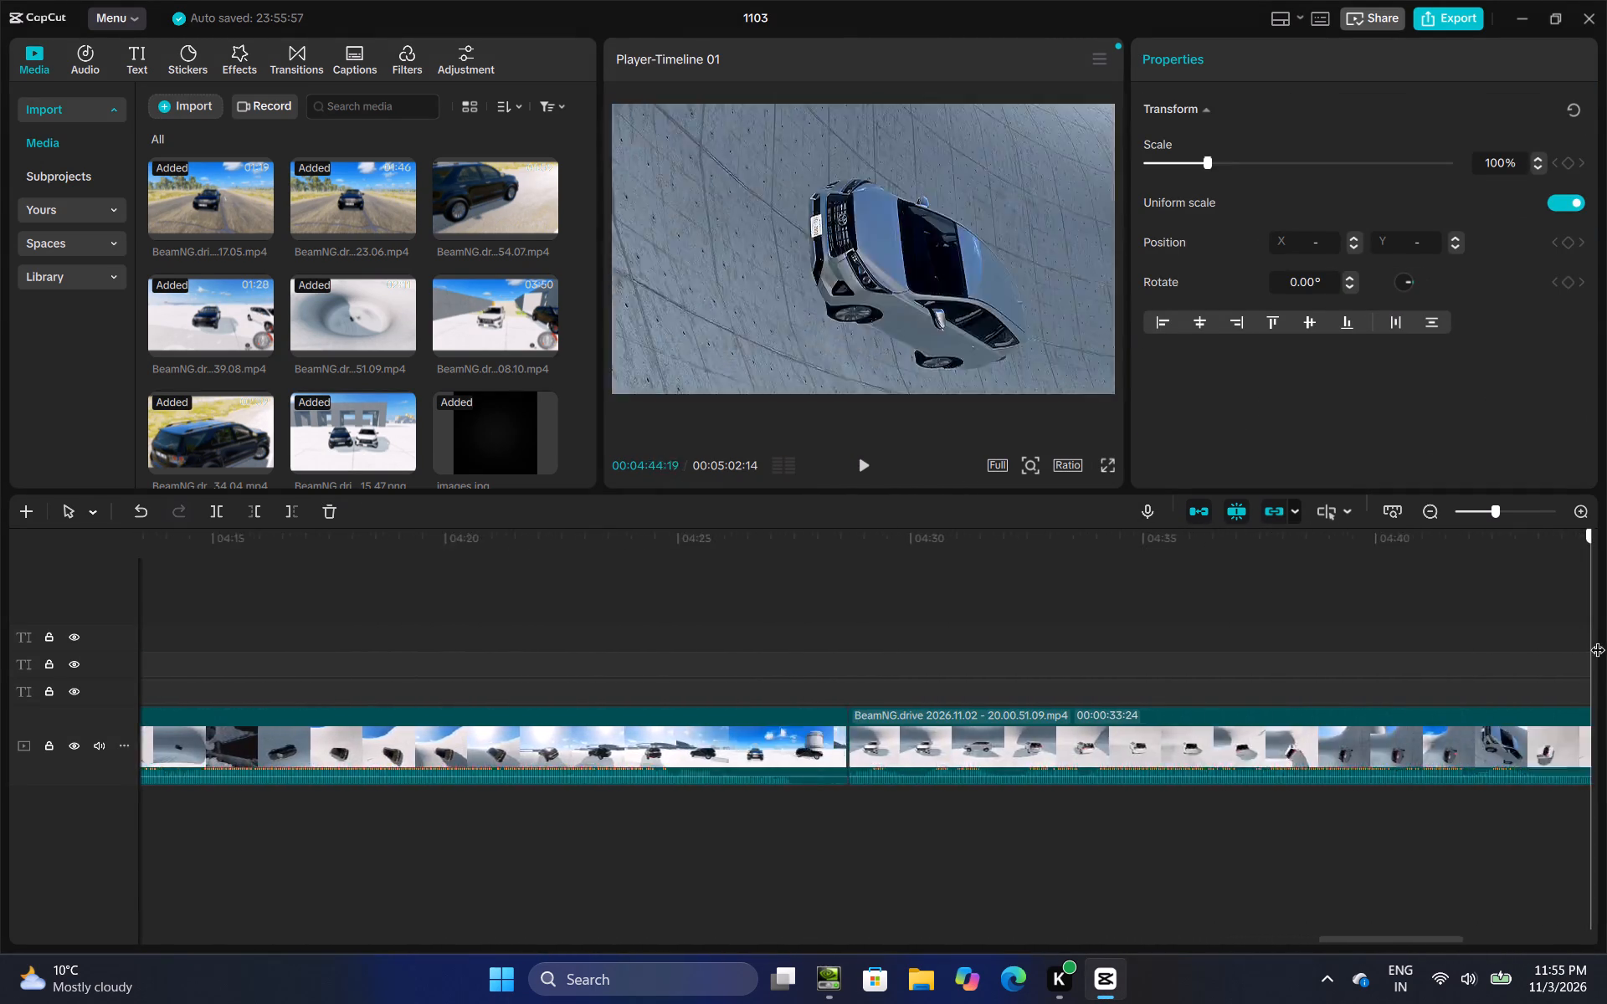
pyautogui.moveTo(1598, 639); pyautogui.dragTo(1604, 643)
pyautogui.rightClick(1193, 735)
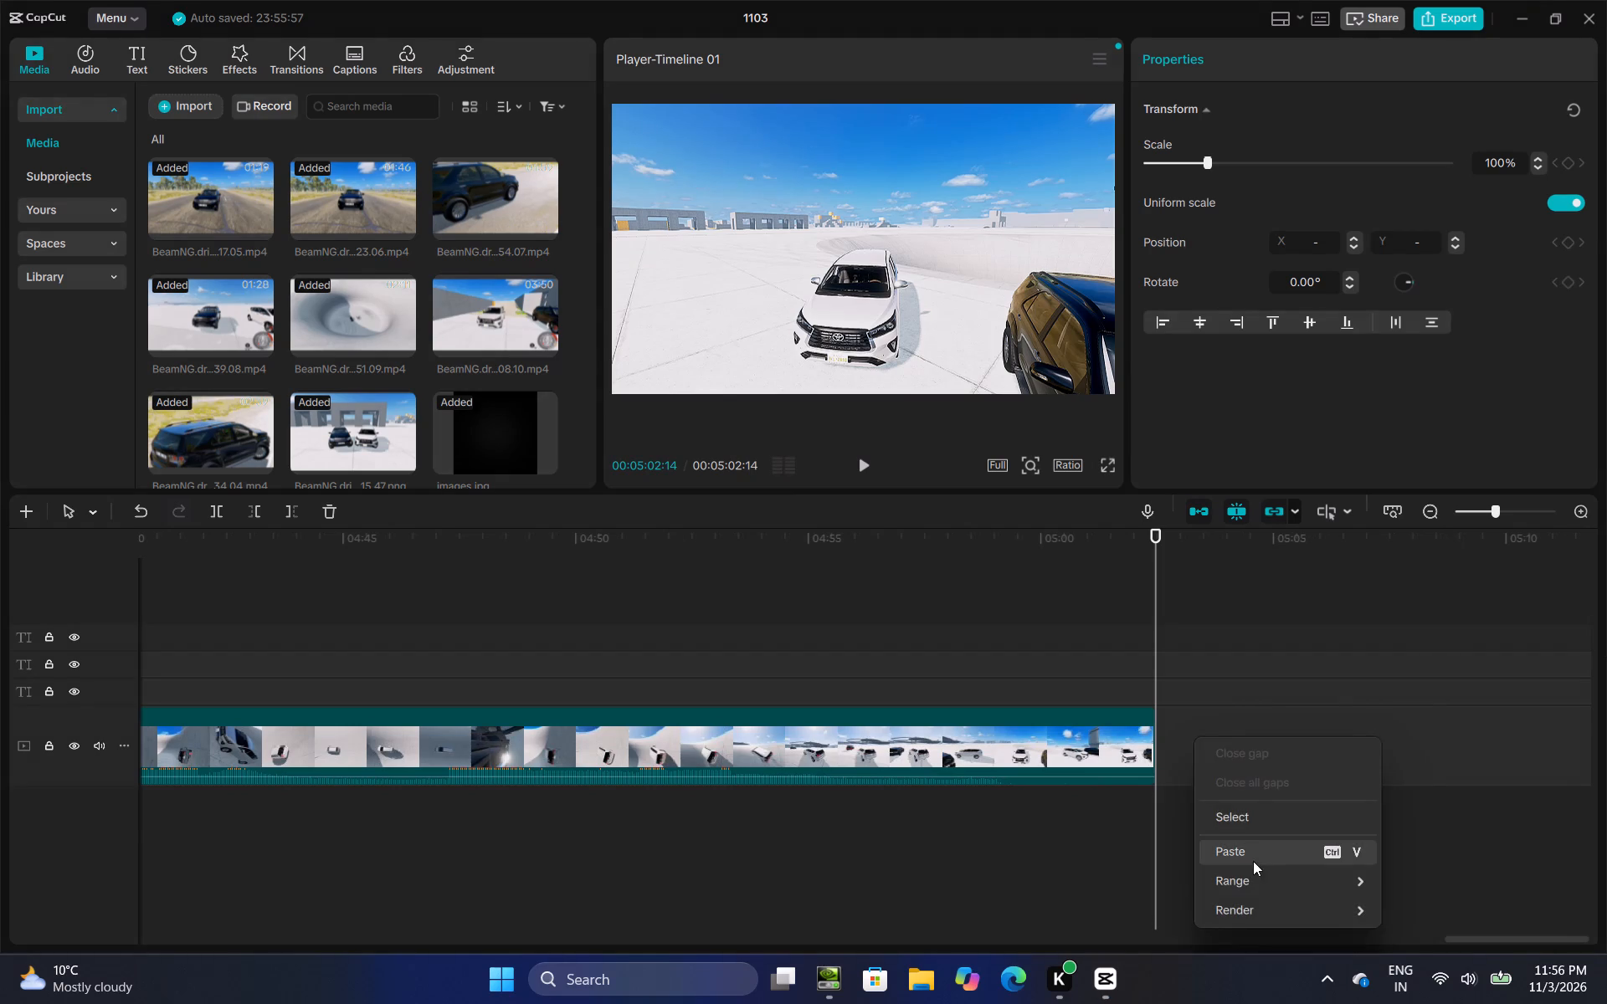
pyautogui.click(1253, 859)
pyautogui.moveTo(1232, 717); pyautogui.dragTo(1234, 792)
pyautogui.click(1205, 615)
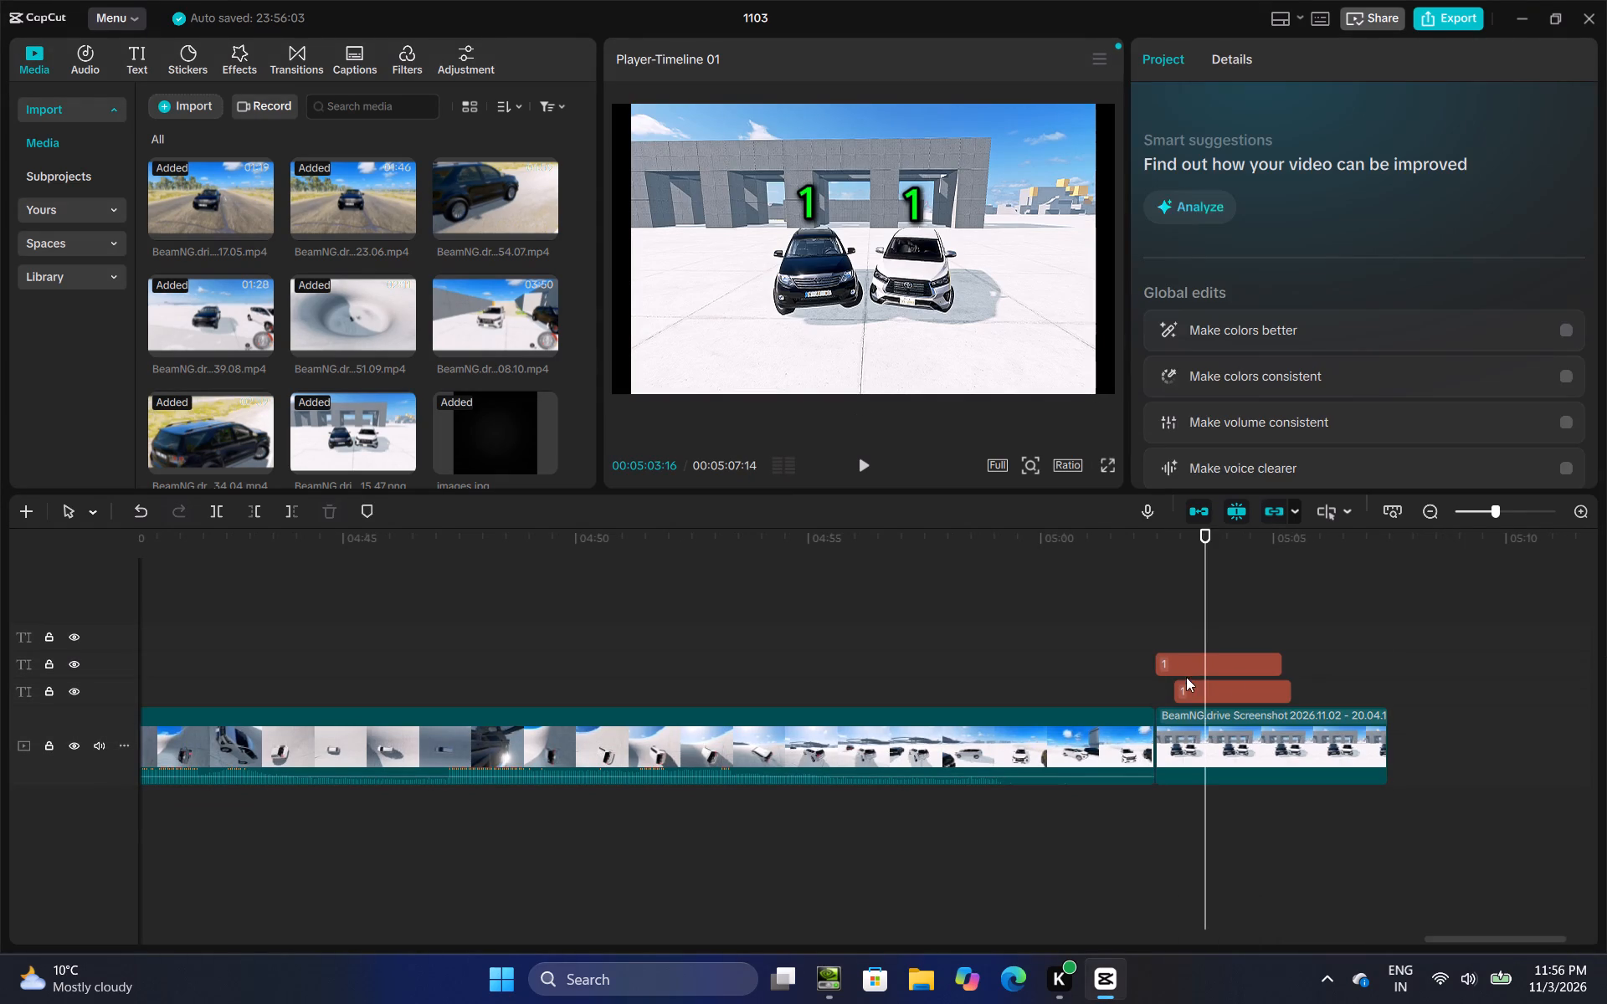
# Retime the black car's pasted score text to start with the score screen and end after about 11 frames.
pyautogui.click(1184, 689)
pyautogui.moveTo(1178, 689); pyautogui.dragTo(1168, 696)
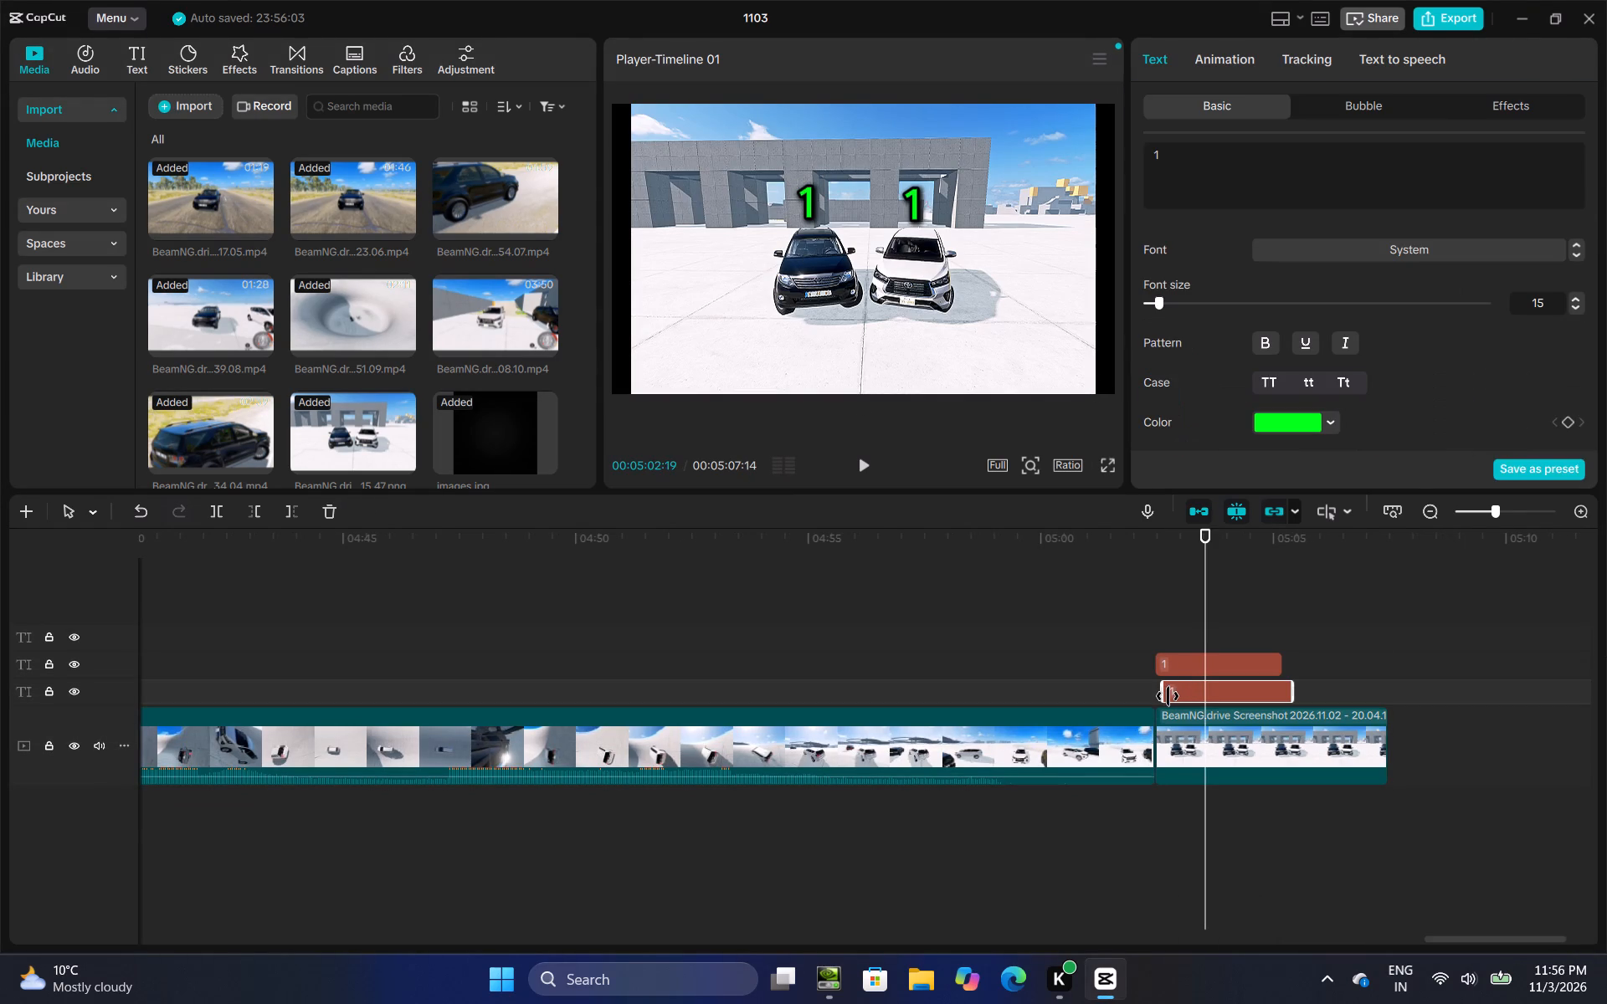
pyautogui.moveTo(1168, 696); pyautogui.dragTo(1165, 698)
pyautogui.click(1163, 674)
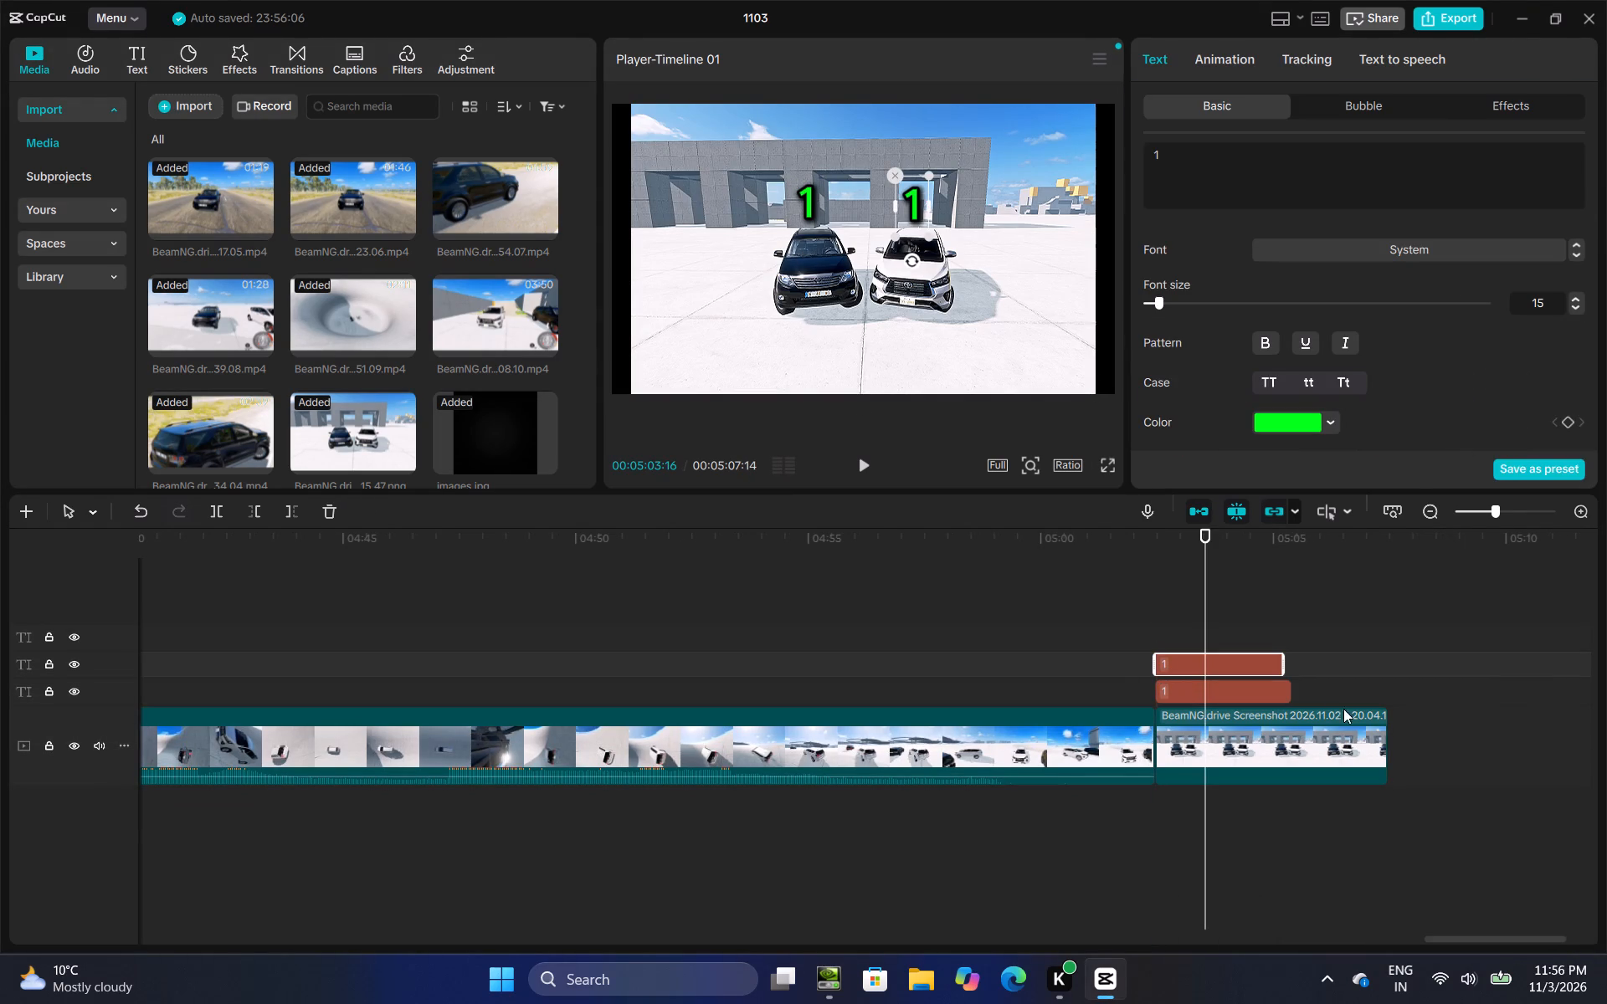
pyautogui.click(1268, 703)
pyautogui.moveTo(1288, 694); pyautogui.dragTo(1224, 698)
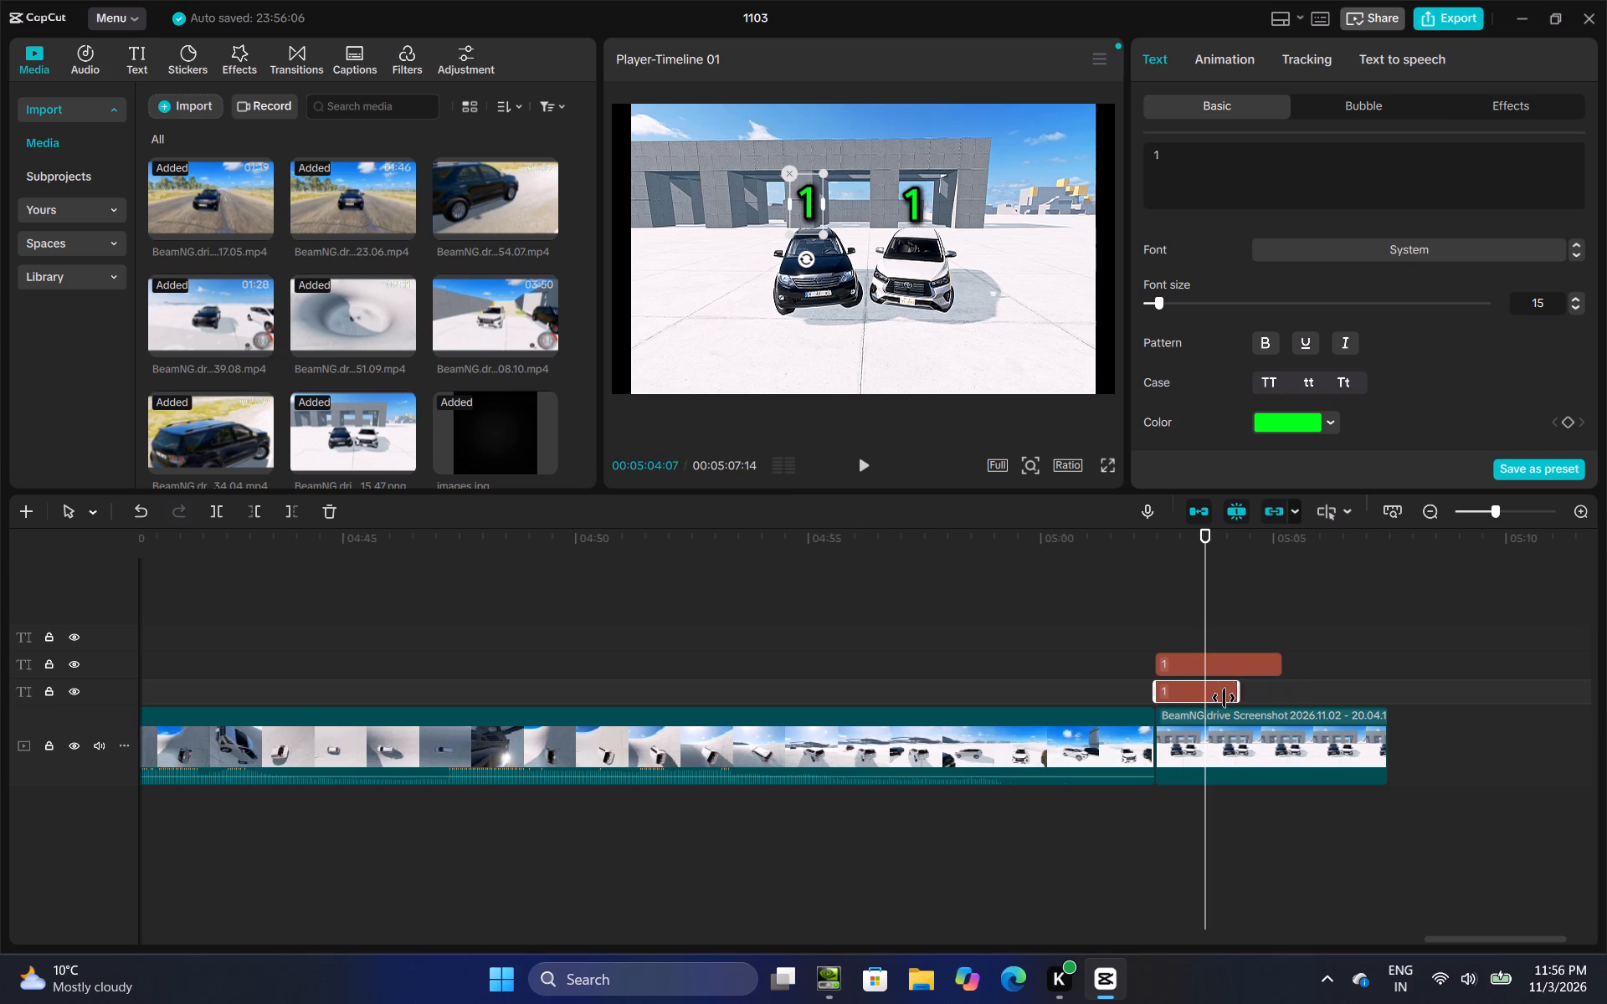
pyautogui.moveTo(1224, 698); pyautogui.dragTo(1173, 704)
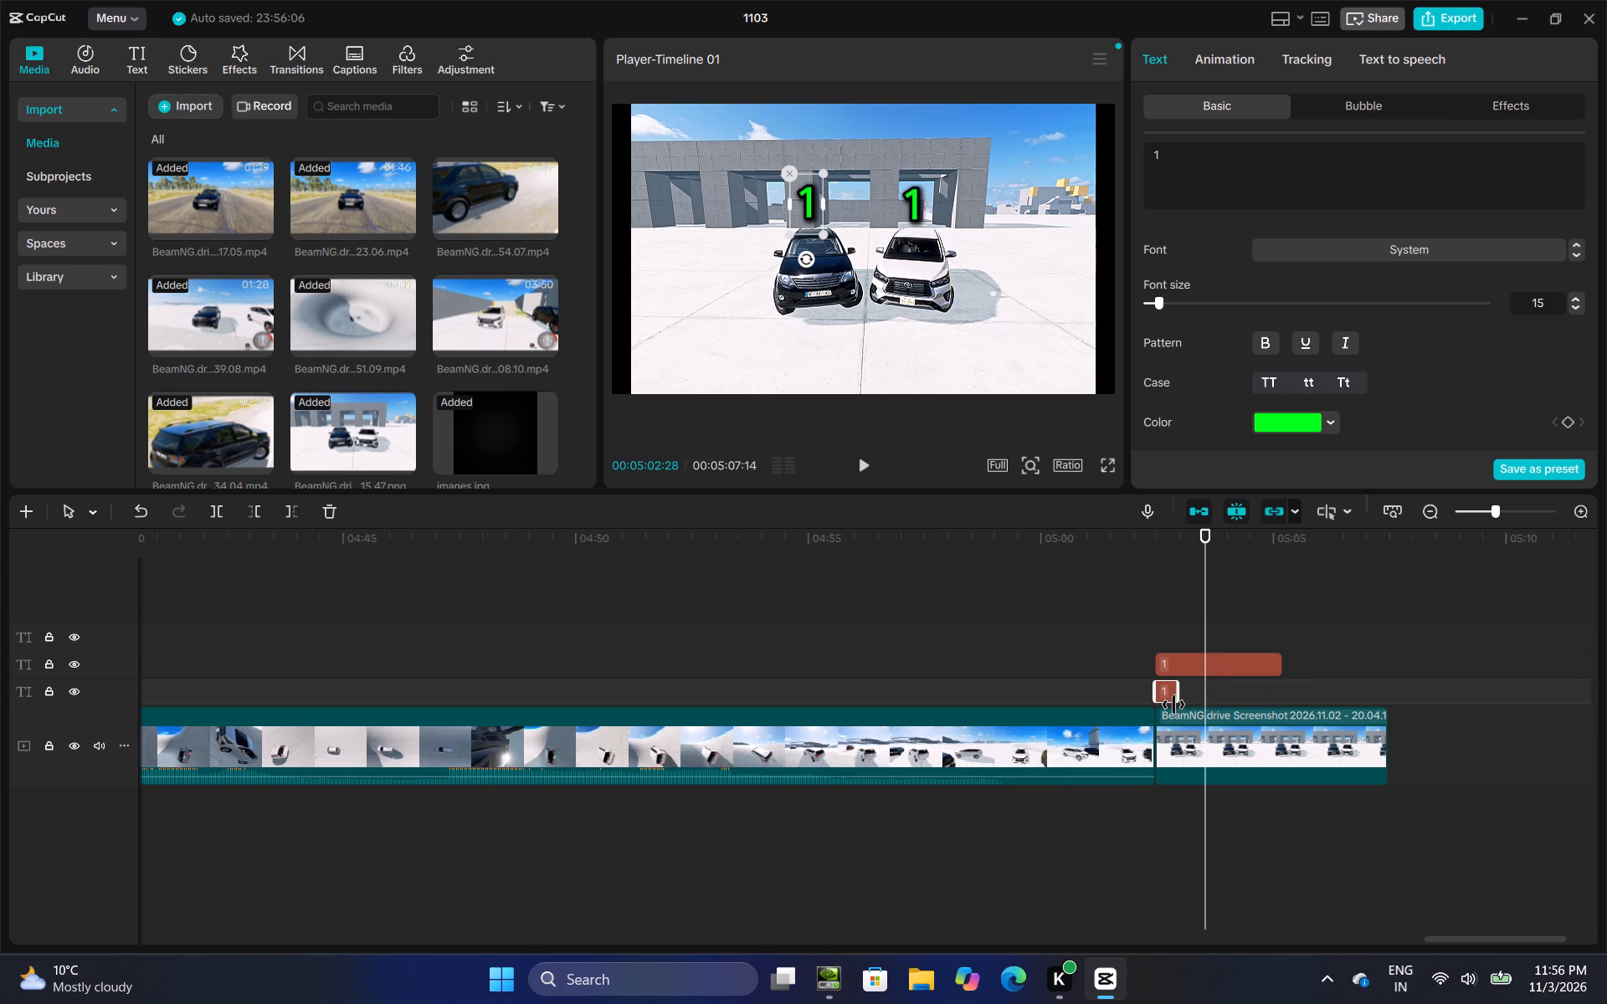
pyautogui.moveTo(1173, 704); pyautogui.dragTo(1169, 709)
# Duplicate the black car's short score text directly after itself at 00:05:02:25 and extend the copy to about 1.5 seconds.
pyautogui.click(1173, 694)
pyautogui.rightClick(1173, 694)
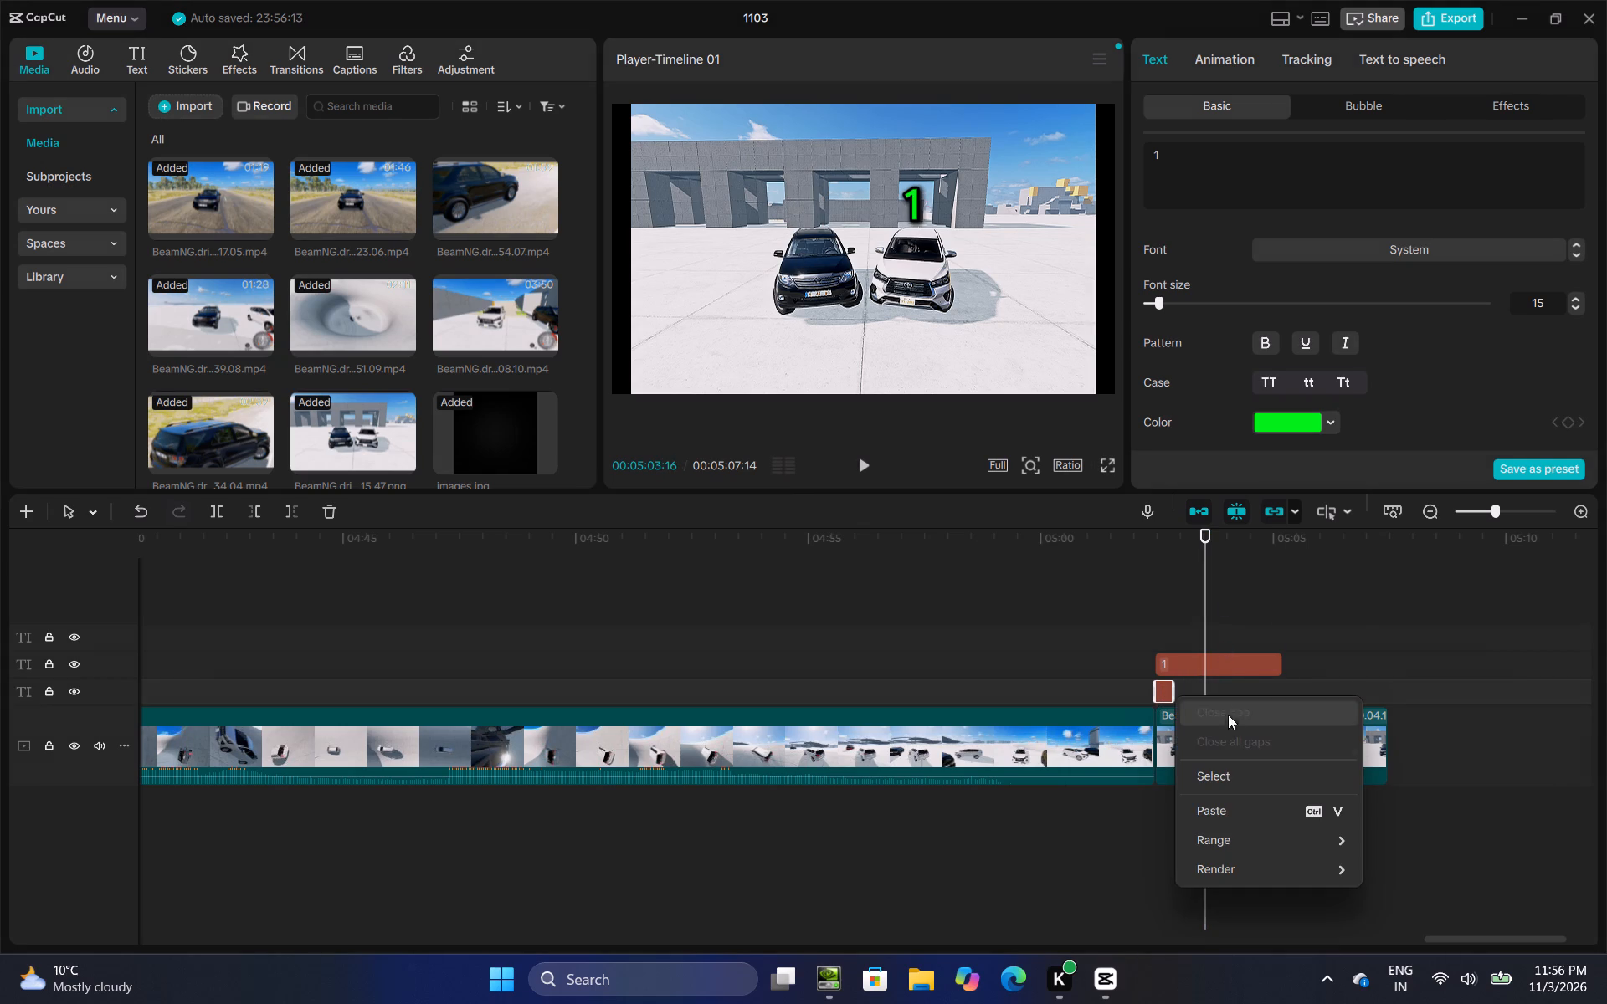
pyautogui.click(1172, 689)
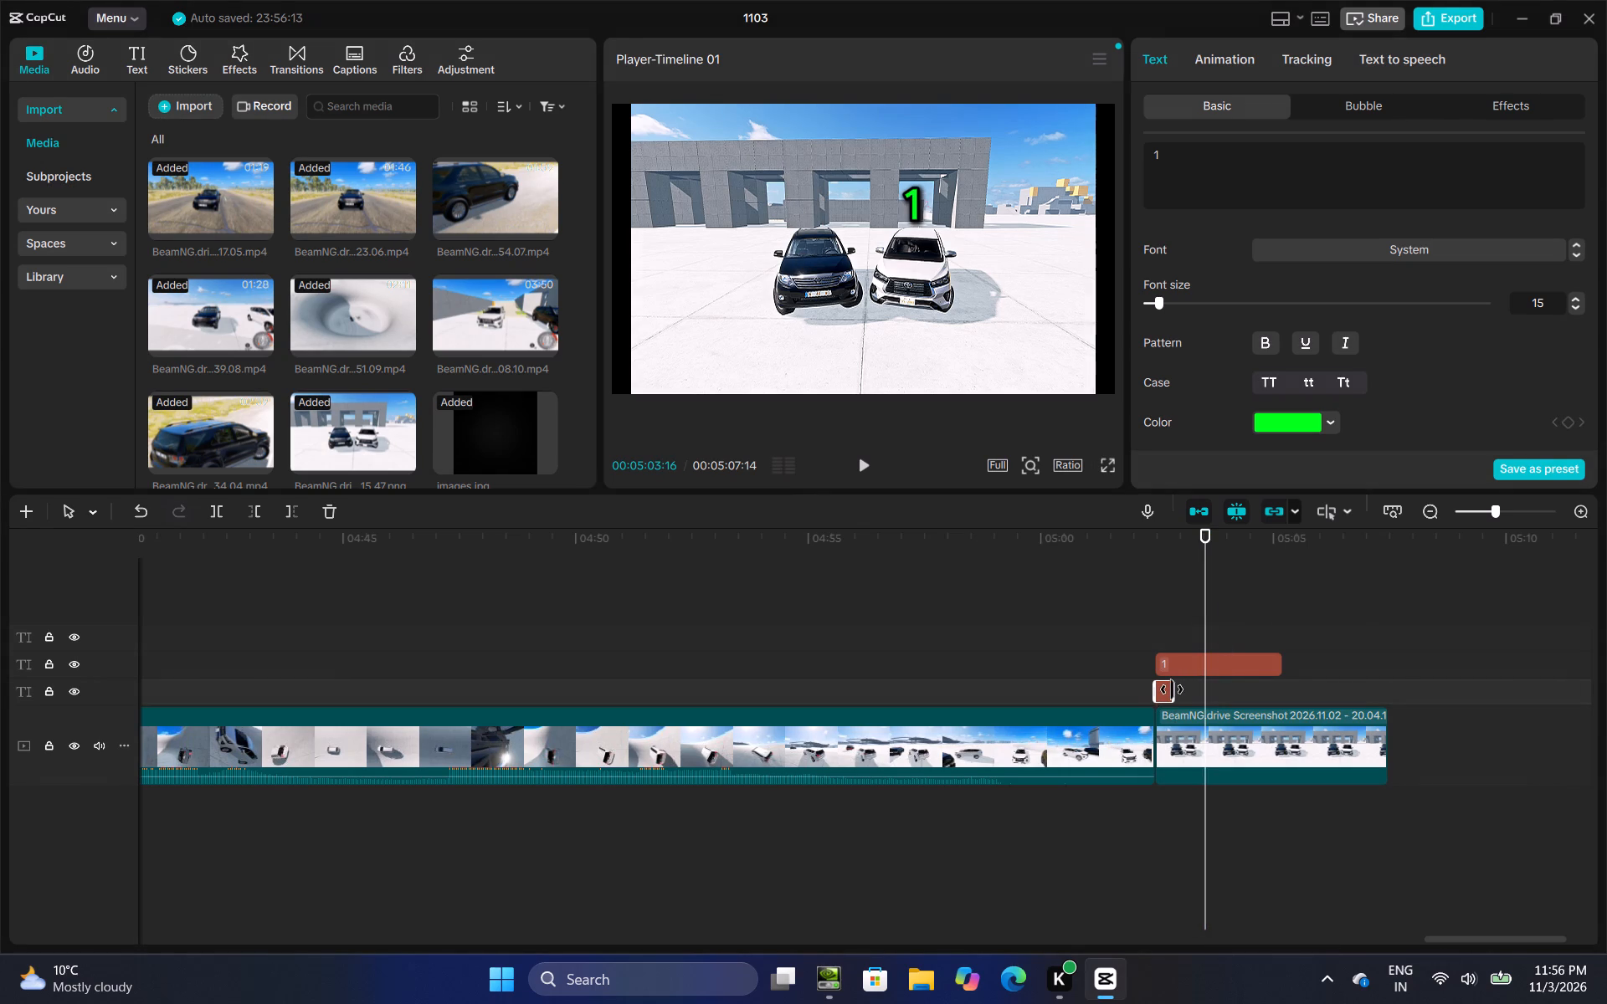
pyautogui.click(1172, 689)
pyautogui.rightClick(1172, 689)
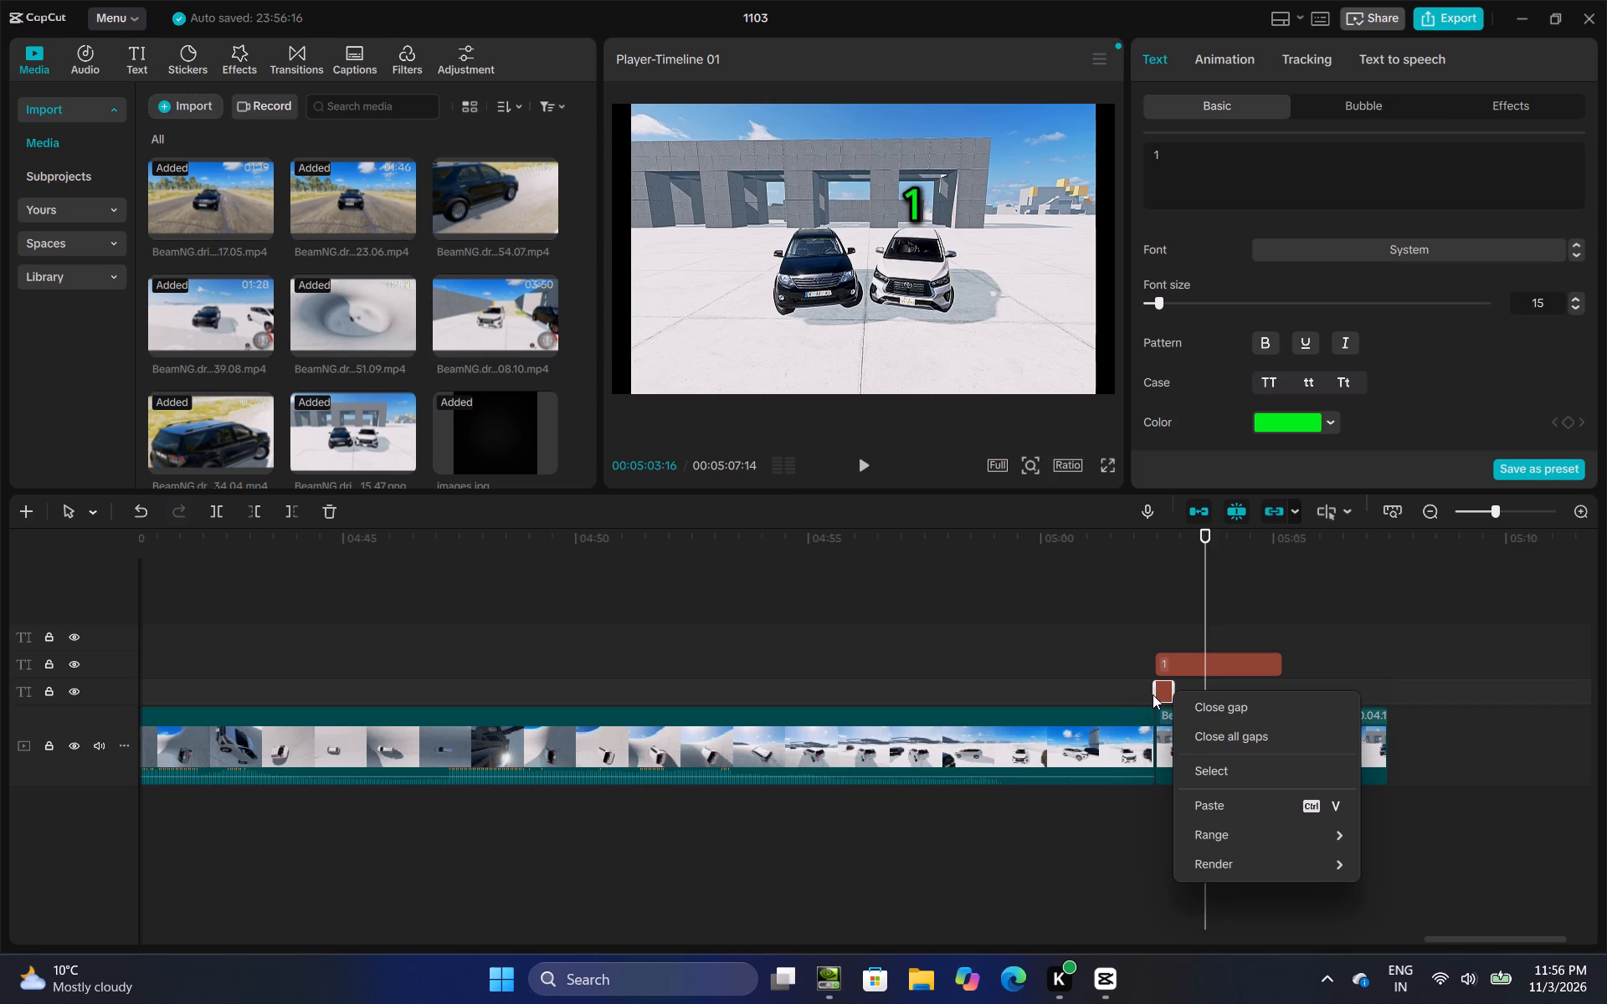
pyautogui.click(1153, 694)
pyautogui.click(1158, 694)
pyautogui.click(1167, 692)
pyautogui.rightClick(1167, 692)
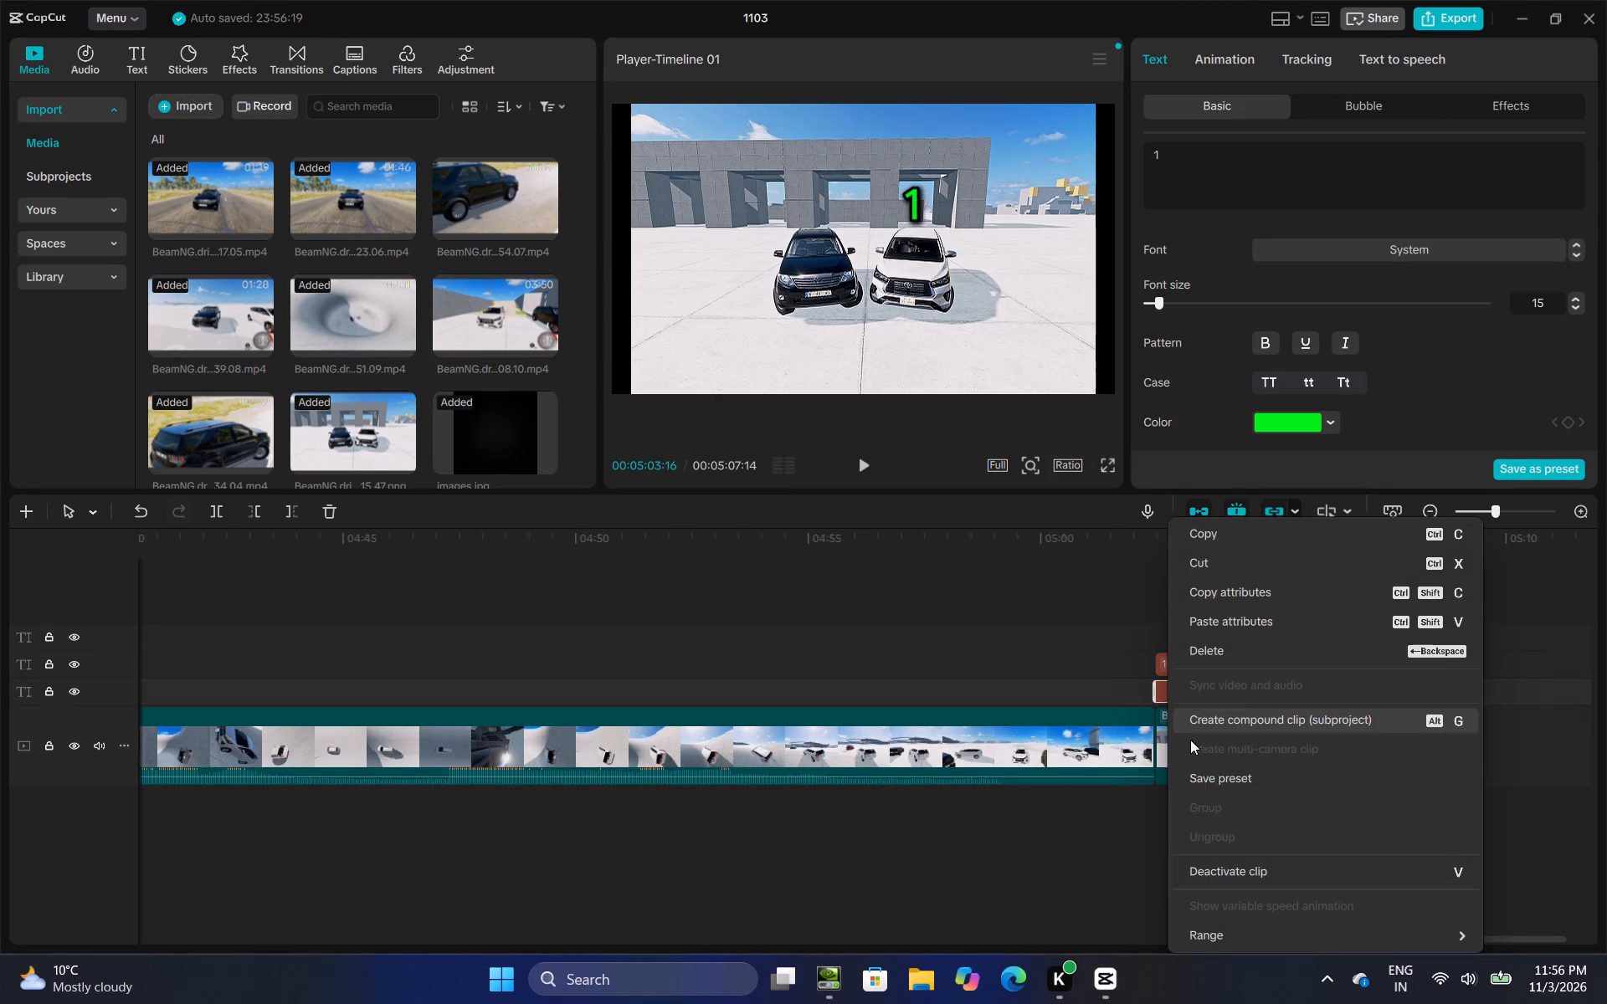
pyautogui.click(1221, 537)
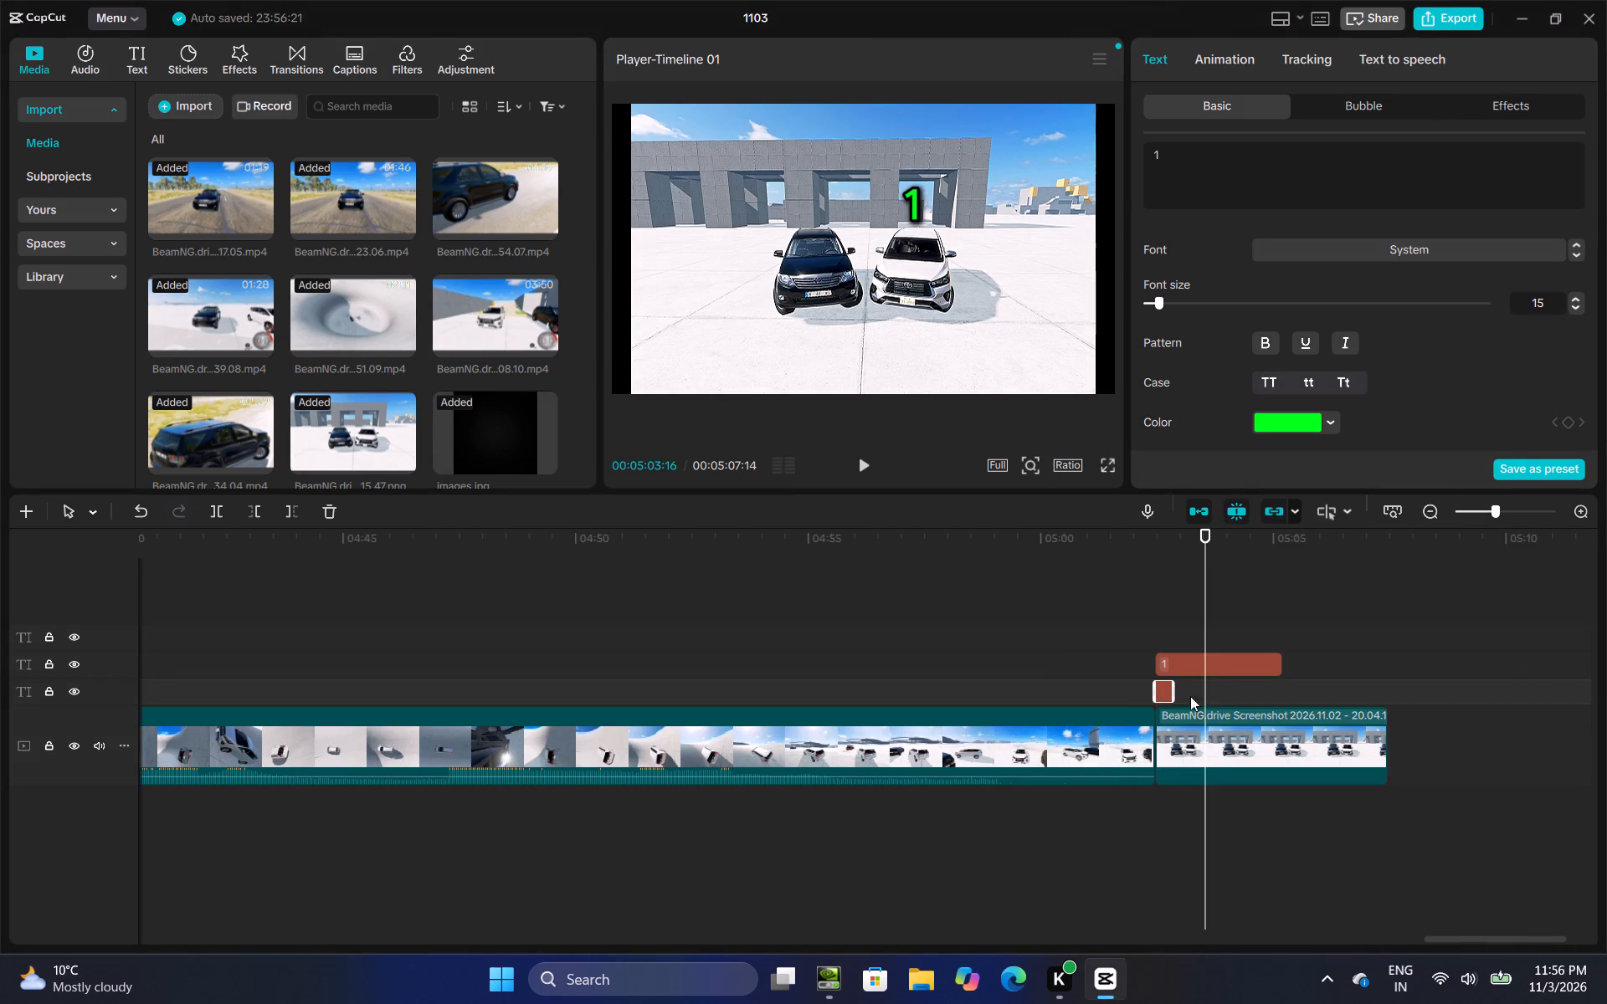
pyautogui.click(1186, 692)
pyautogui.moveTo(1186, 692); pyautogui.dragTo(1178, 702)
pyautogui.rightClick(1188, 684)
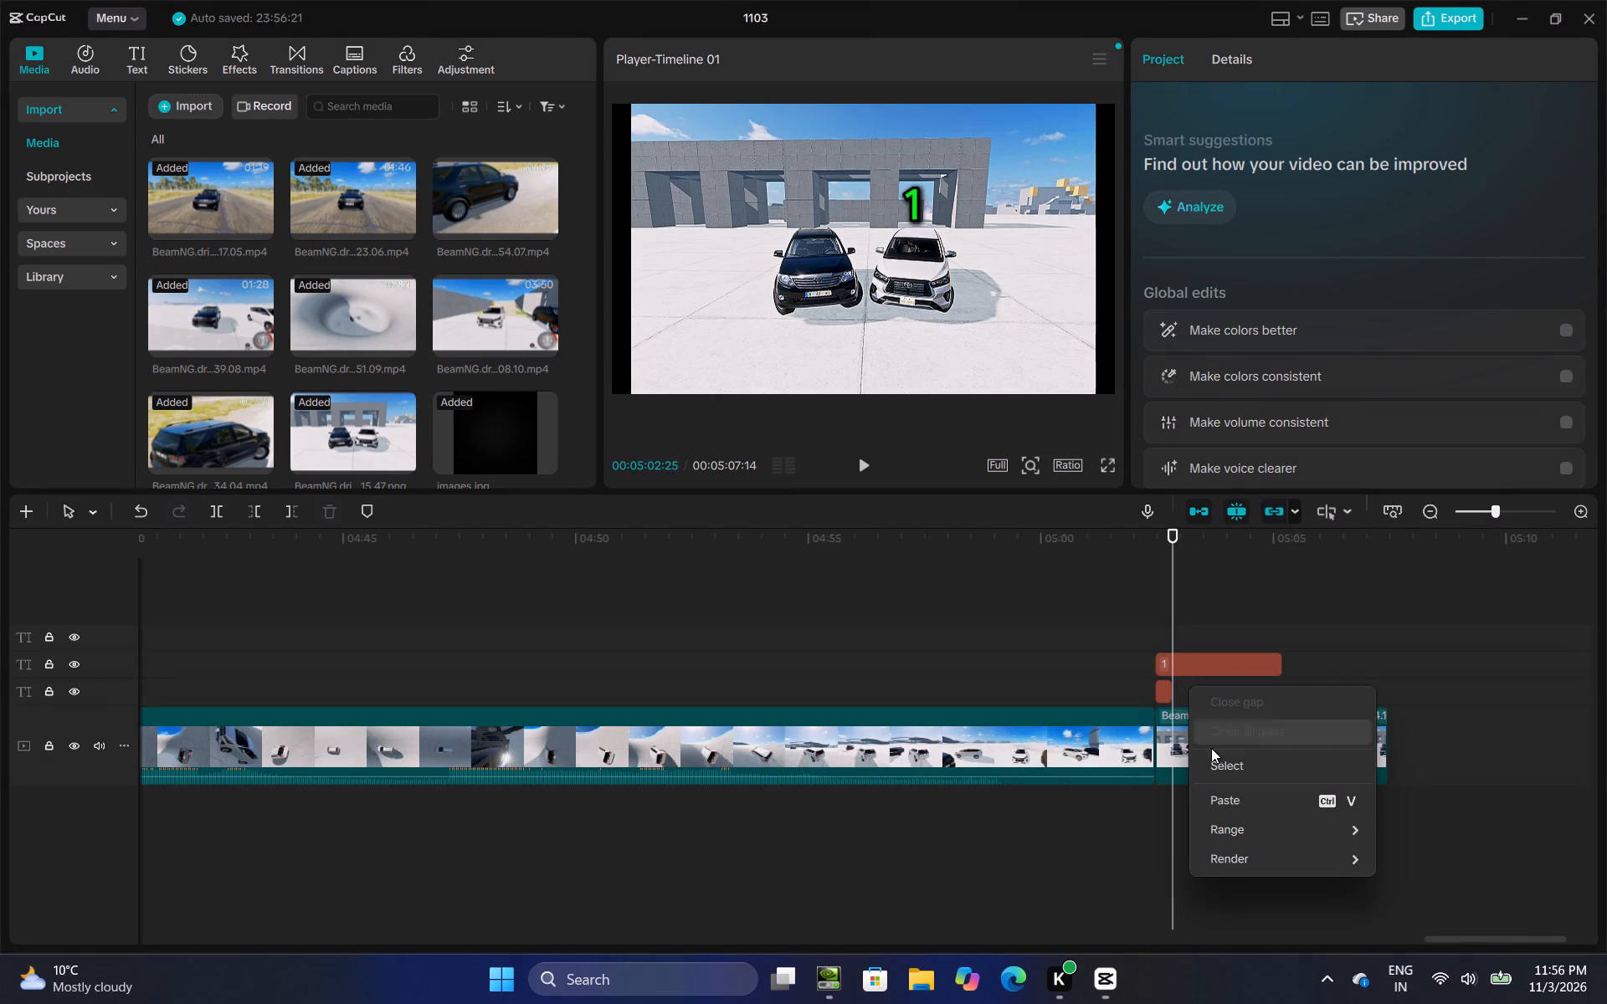
pyautogui.click(1228, 790)
pyautogui.moveTo(1192, 694); pyautogui.dragTo(1242, 694)
# Change the duplicated black car score text to 2.
pyautogui.click(1199, 165)
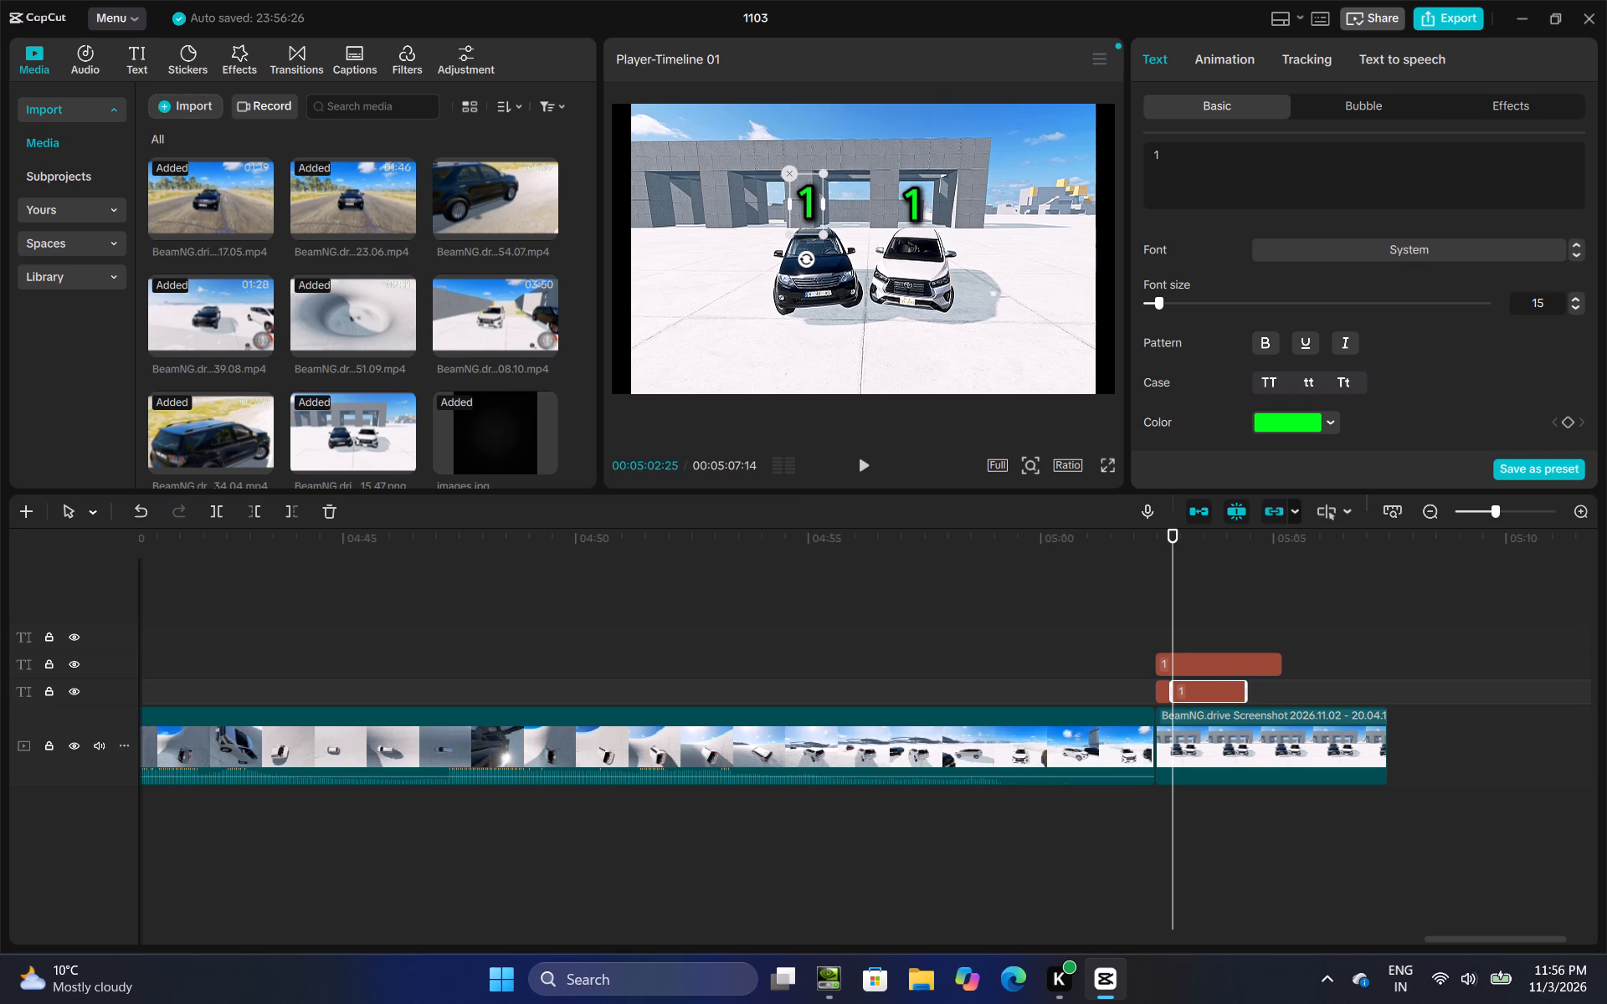
pyautogui.press('BackSpace')
pyautogui.press('2')
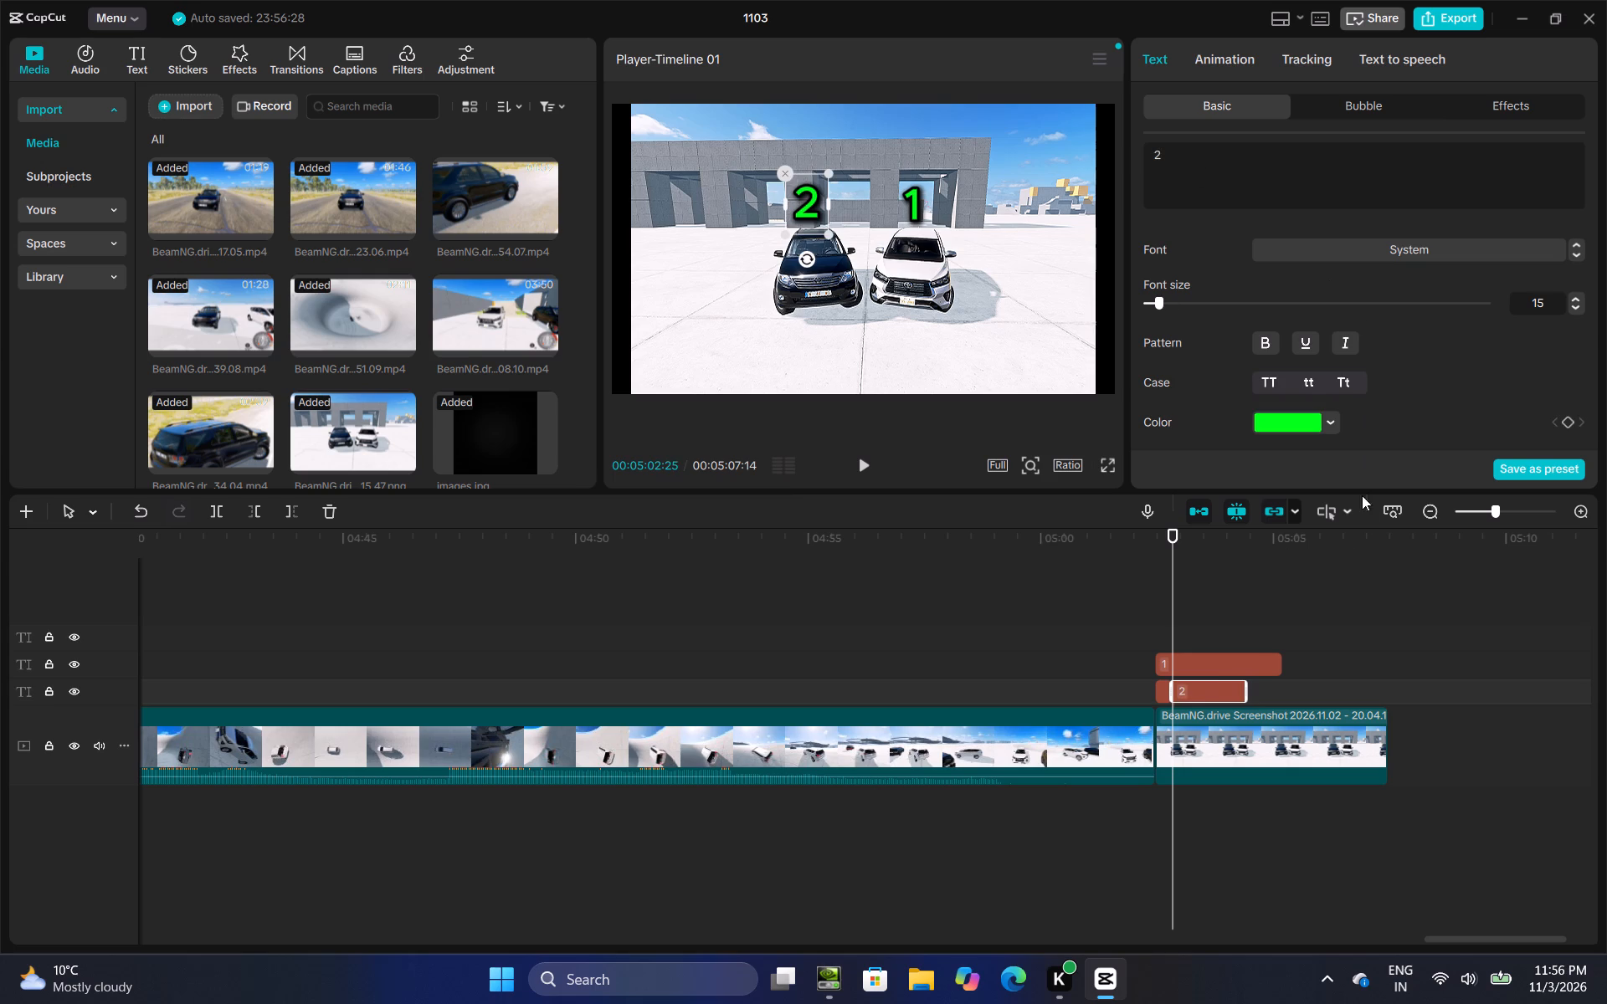
# Shorten the white car's pasted score text to about one second from the start of the score screen.
pyautogui.click(1261, 660)
pyautogui.moveTo(1286, 668); pyautogui.dragTo(1172, 700)
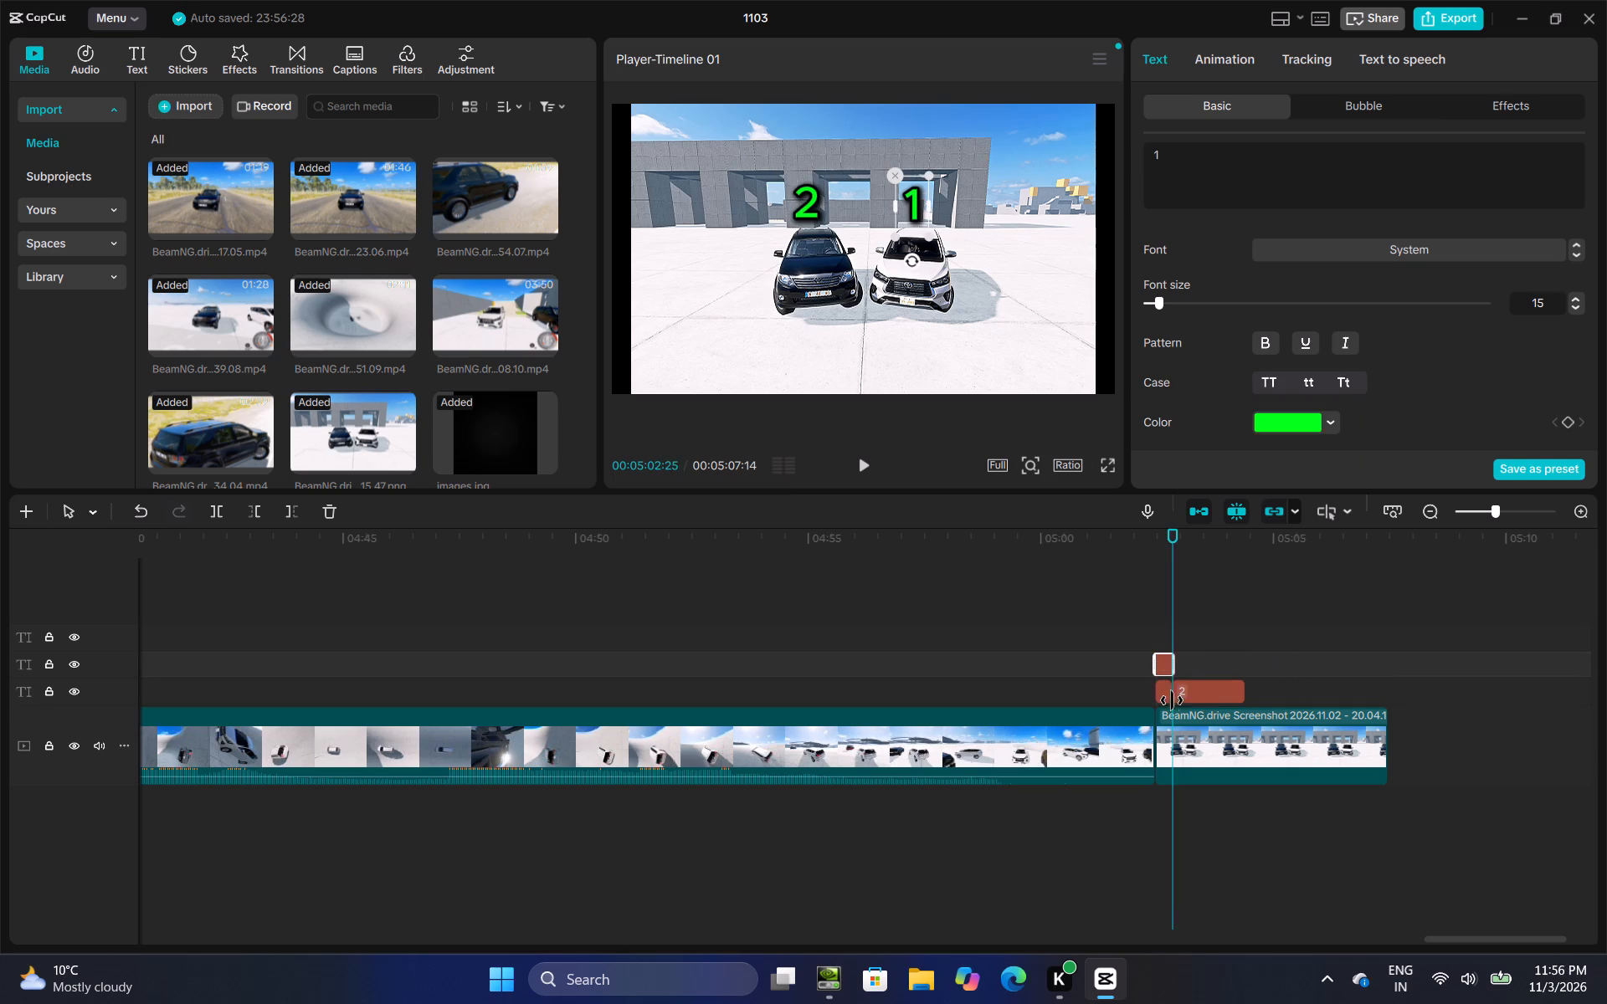
pyautogui.moveTo(1172, 700); pyautogui.dragTo(1199, 704)
# Duplicate the white car's shortened score text after itself and extend the copy's start back to meet the original's end.
pyautogui.rightClick(1197, 671)
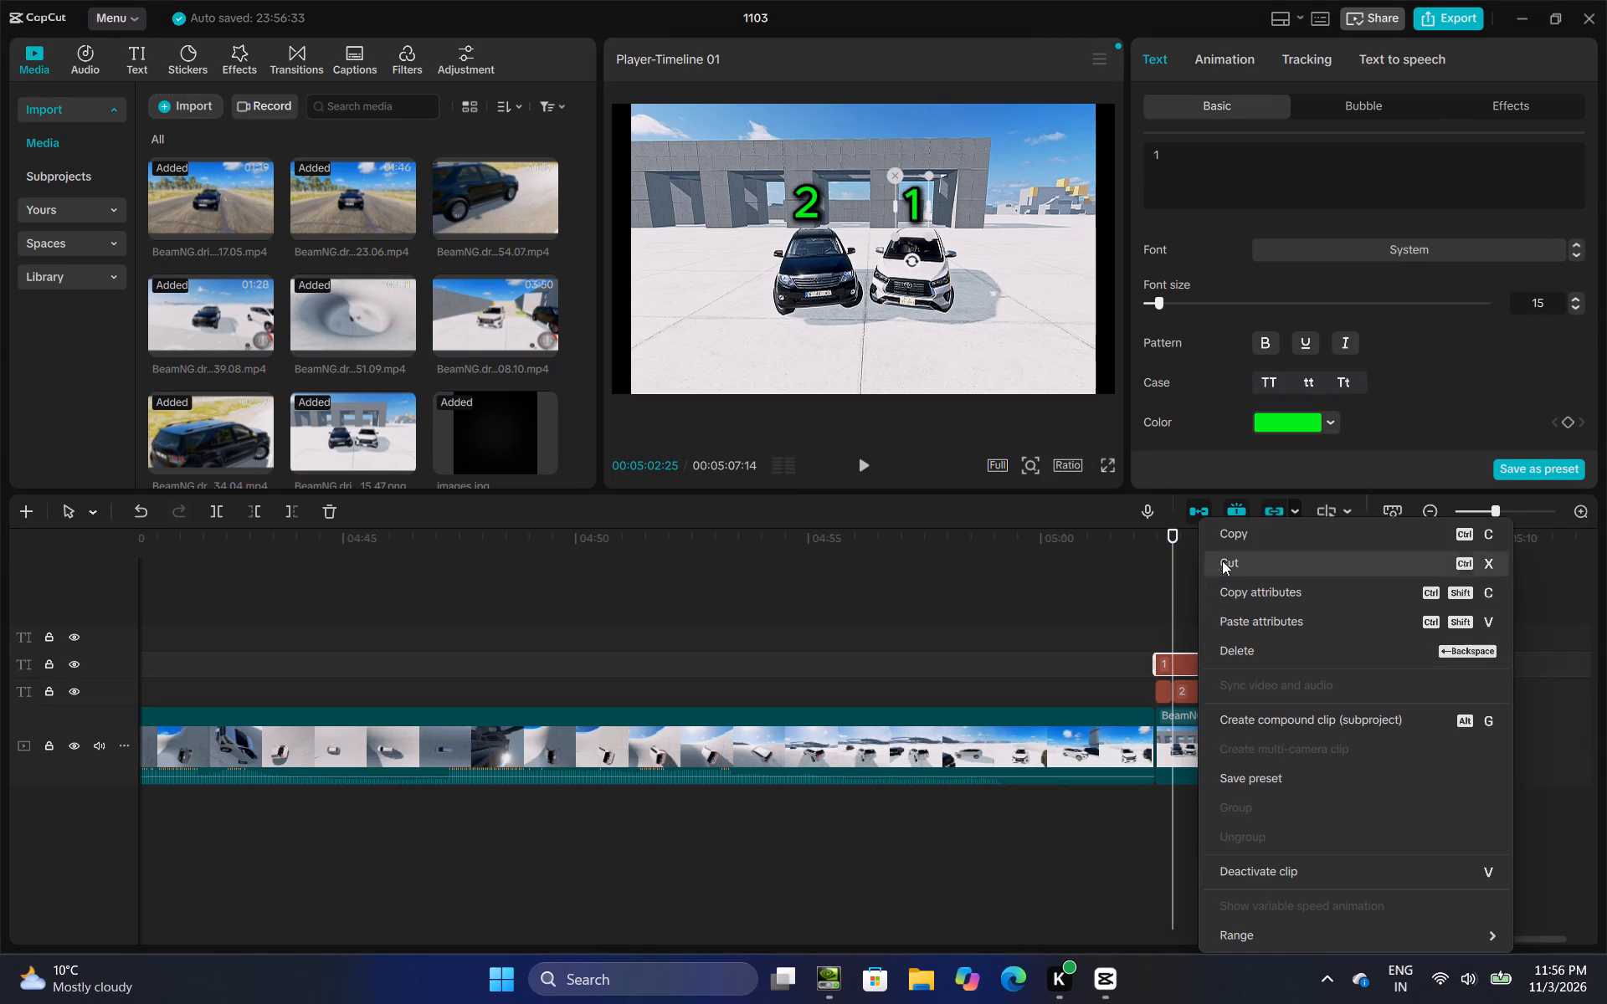
pyautogui.click(1218, 535)
pyautogui.click(1209, 646)
pyautogui.rightClick(1209, 646)
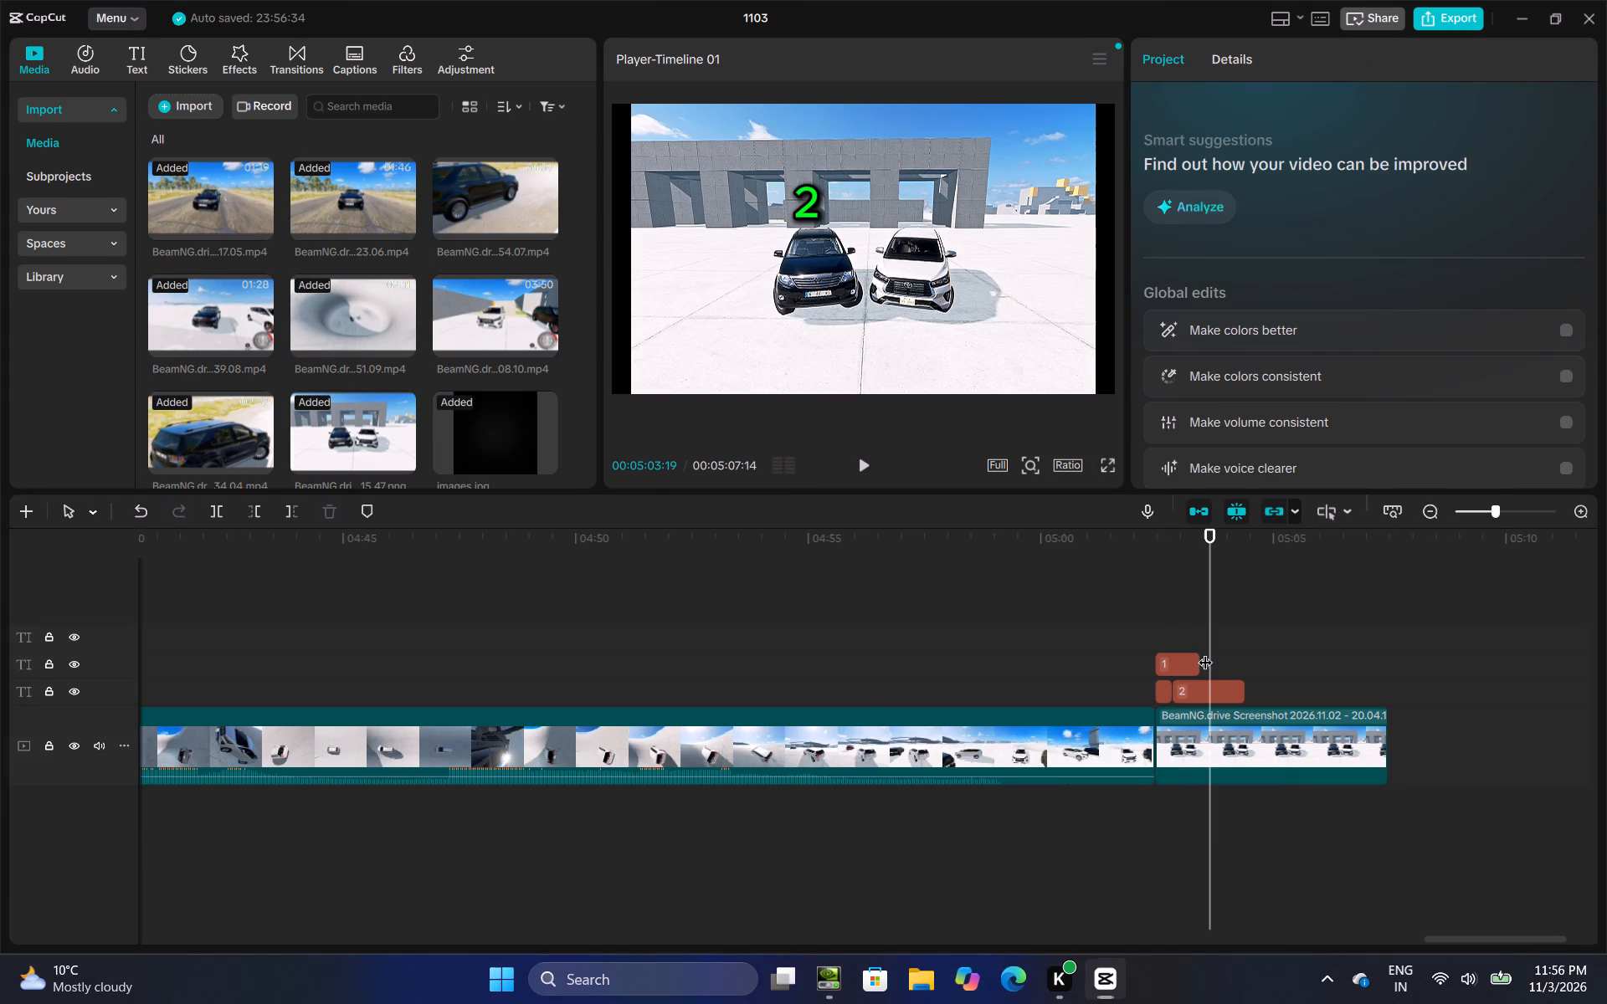
pyautogui.click(1250, 763)
pyautogui.moveTo(1214, 669); pyautogui.dragTo(1211, 675)
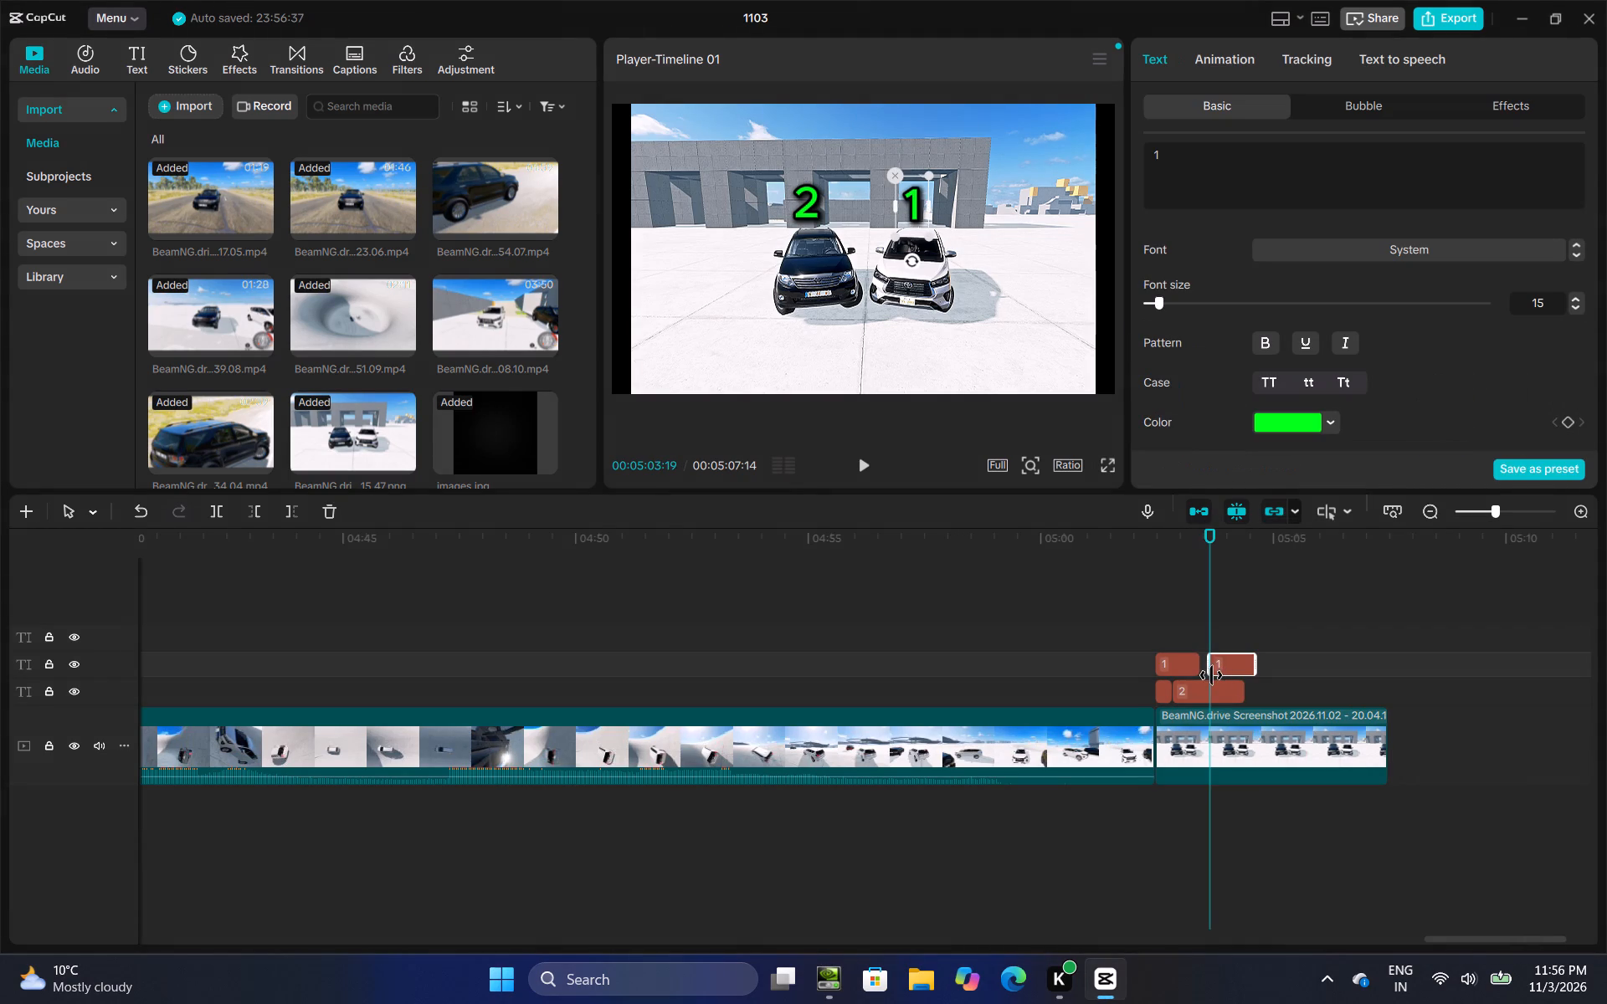
pyautogui.moveTo(1211, 675); pyautogui.dragTo(1201, 677)
# Change the duplicated white car score text to 2.
pyautogui.click(1228, 167)
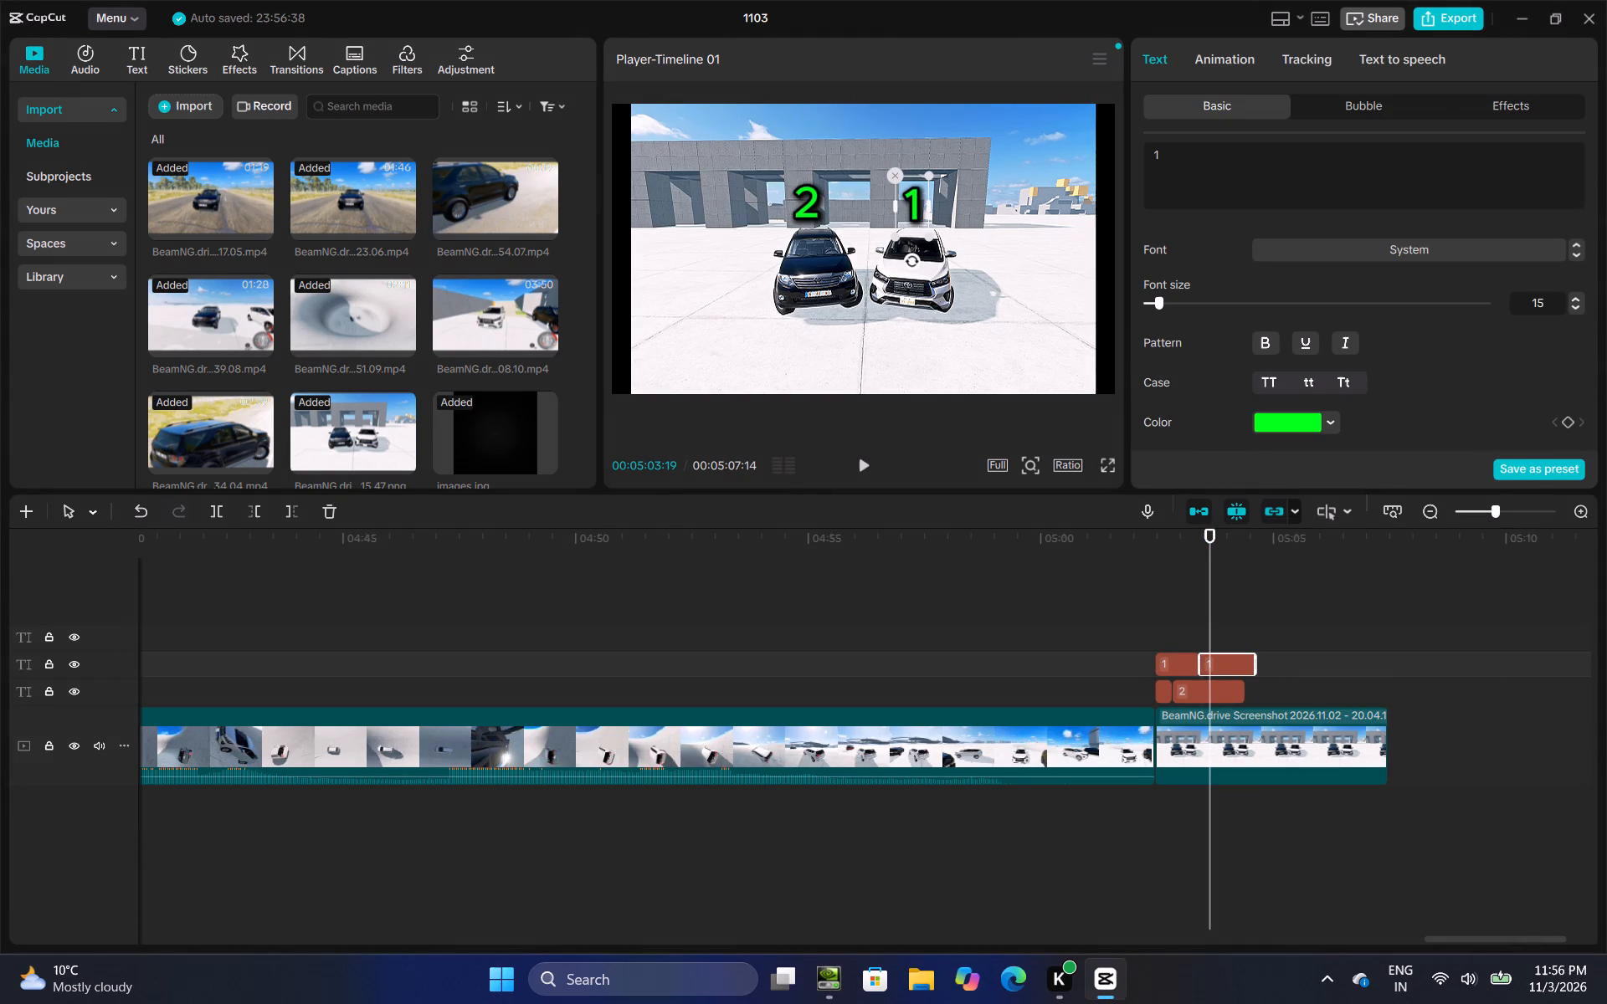
pyautogui.press('BackSpace')
pyautogui.press('2')
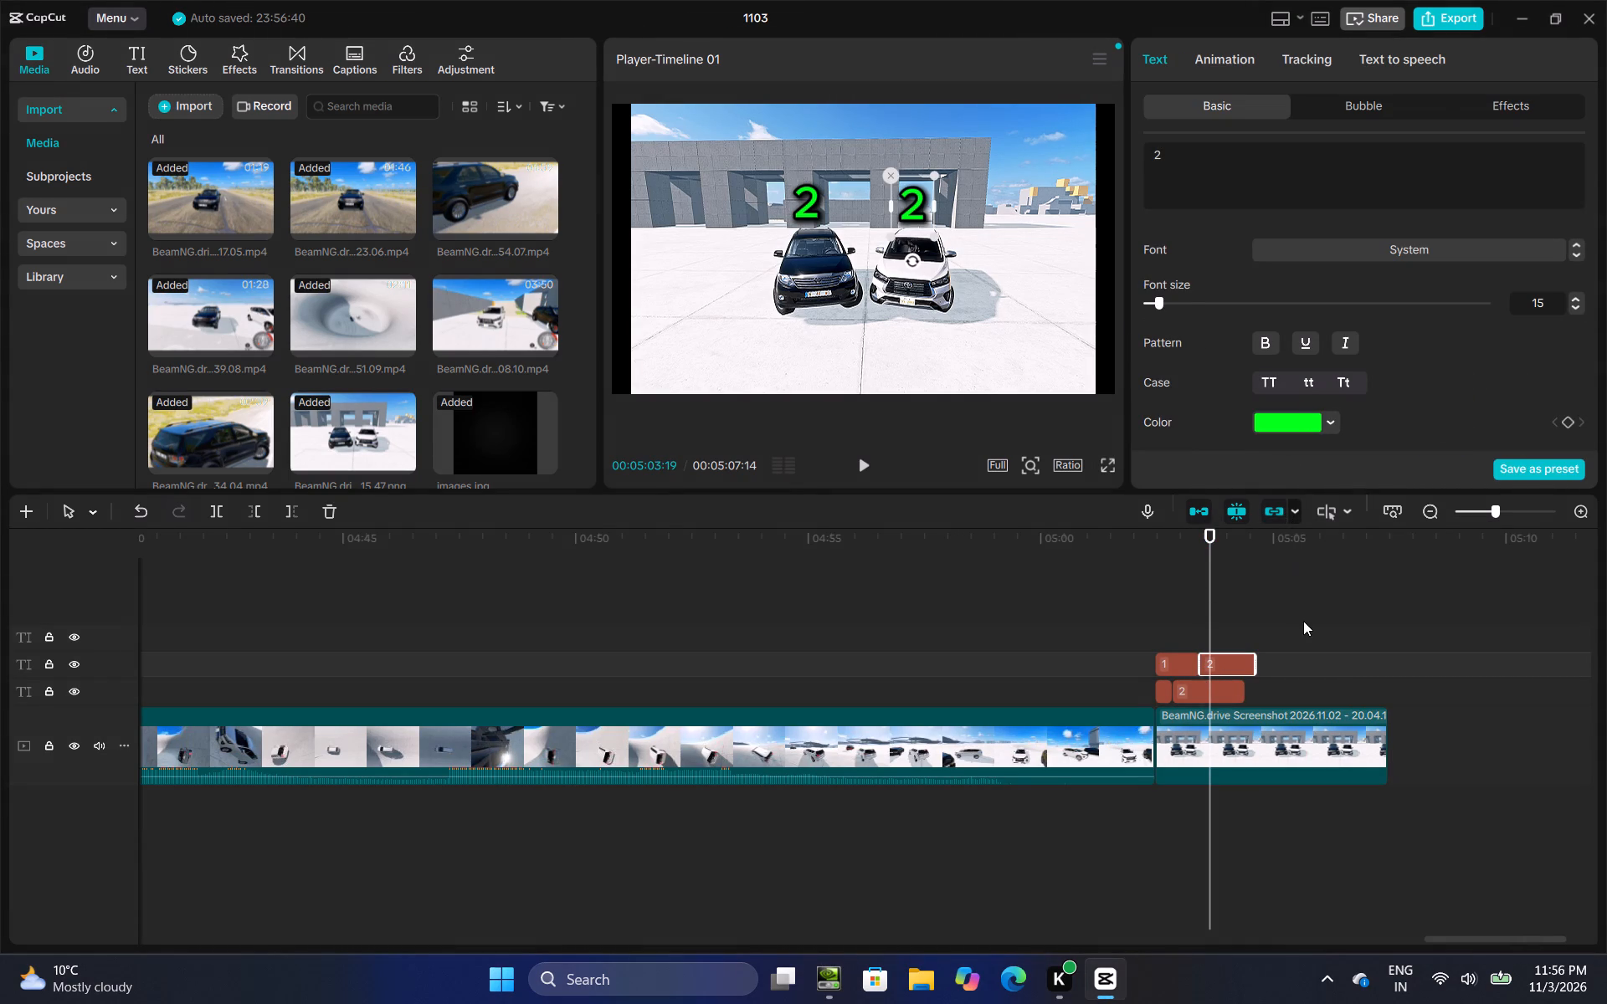
# Add the black background images.jpg at the end of the timeline, after the pasted score screen at 00:05:07:14.
pyautogui.click(1303, 621)
pyautogui.moveTo(1303, 621); pyautogui.dragTo(1606, 602)
pyautogui.scroll(3, 309, 290)
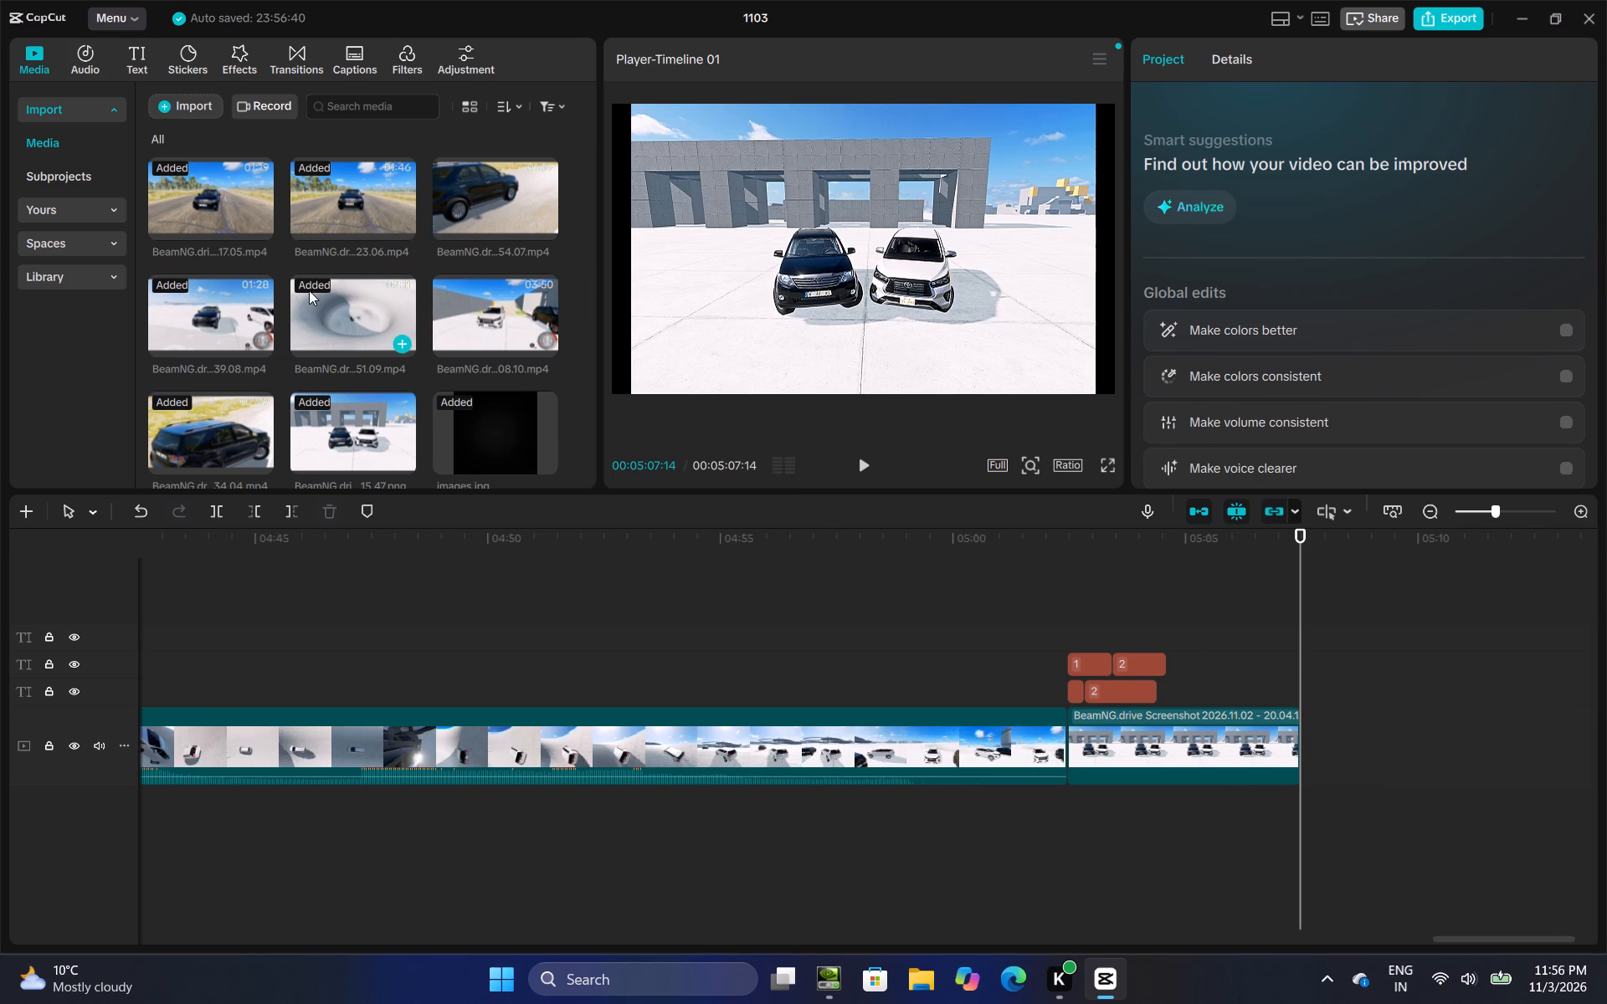
pyautogui.moveTo(478, 420); pyautogui.dragTo(1338, 740)
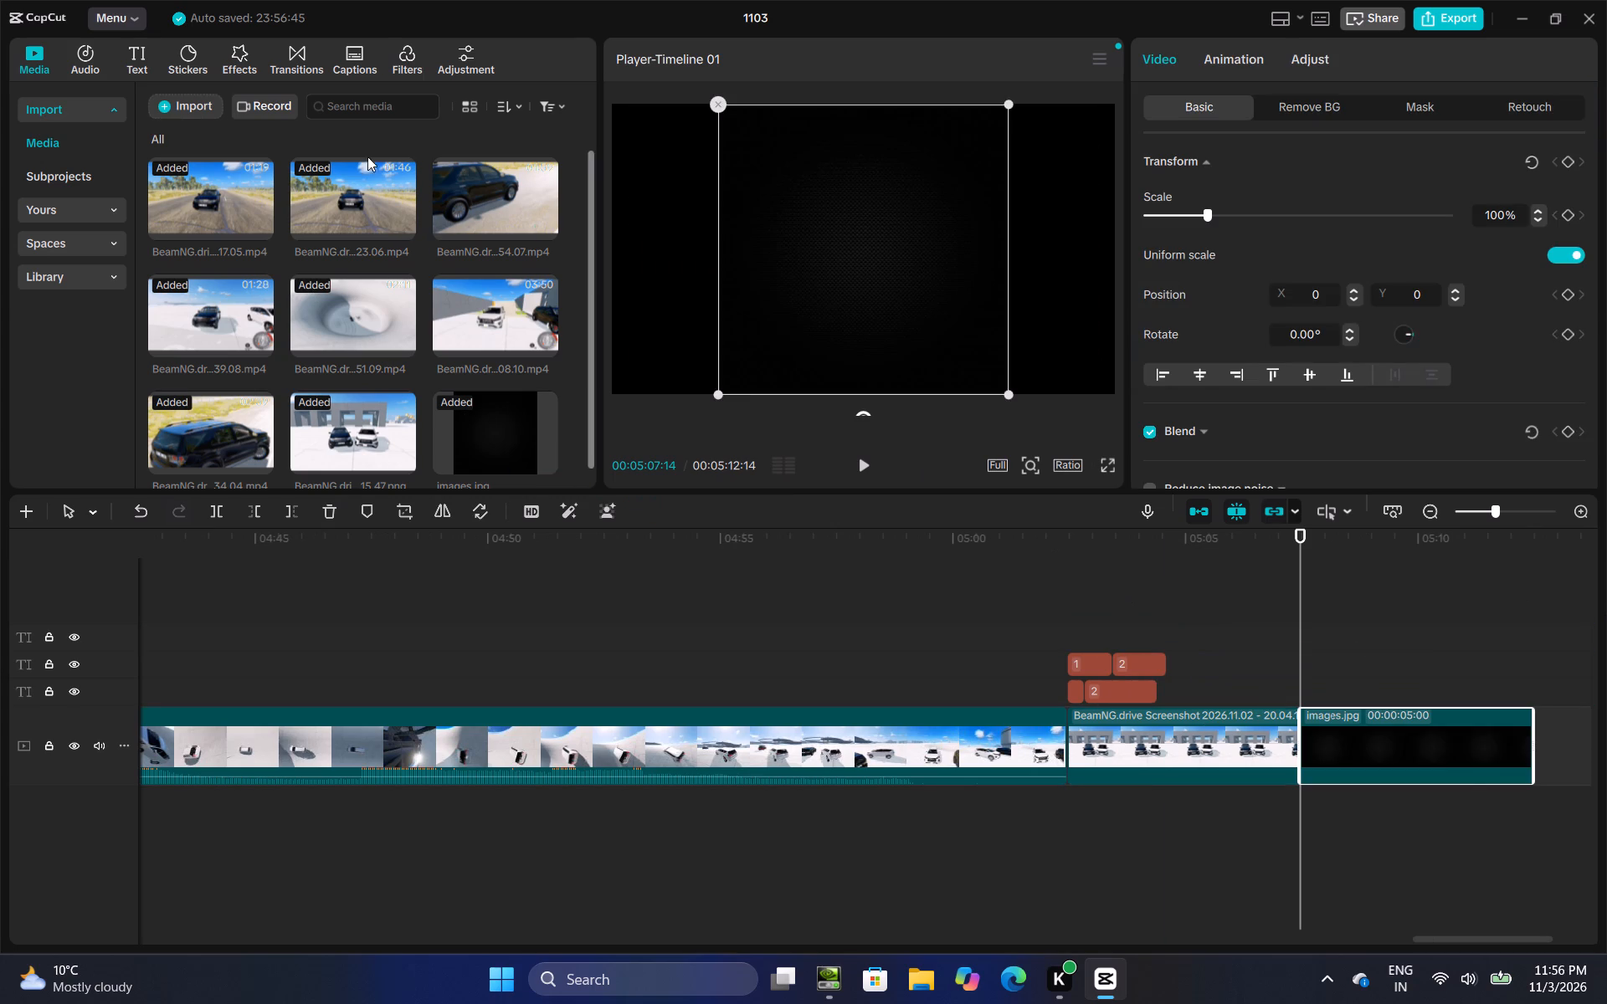
# Add a default text over the new black background and make it read OFFROAD TEST in uppercase.
pyautogui.click(131, 54)
pyautogui.click(213, 169)
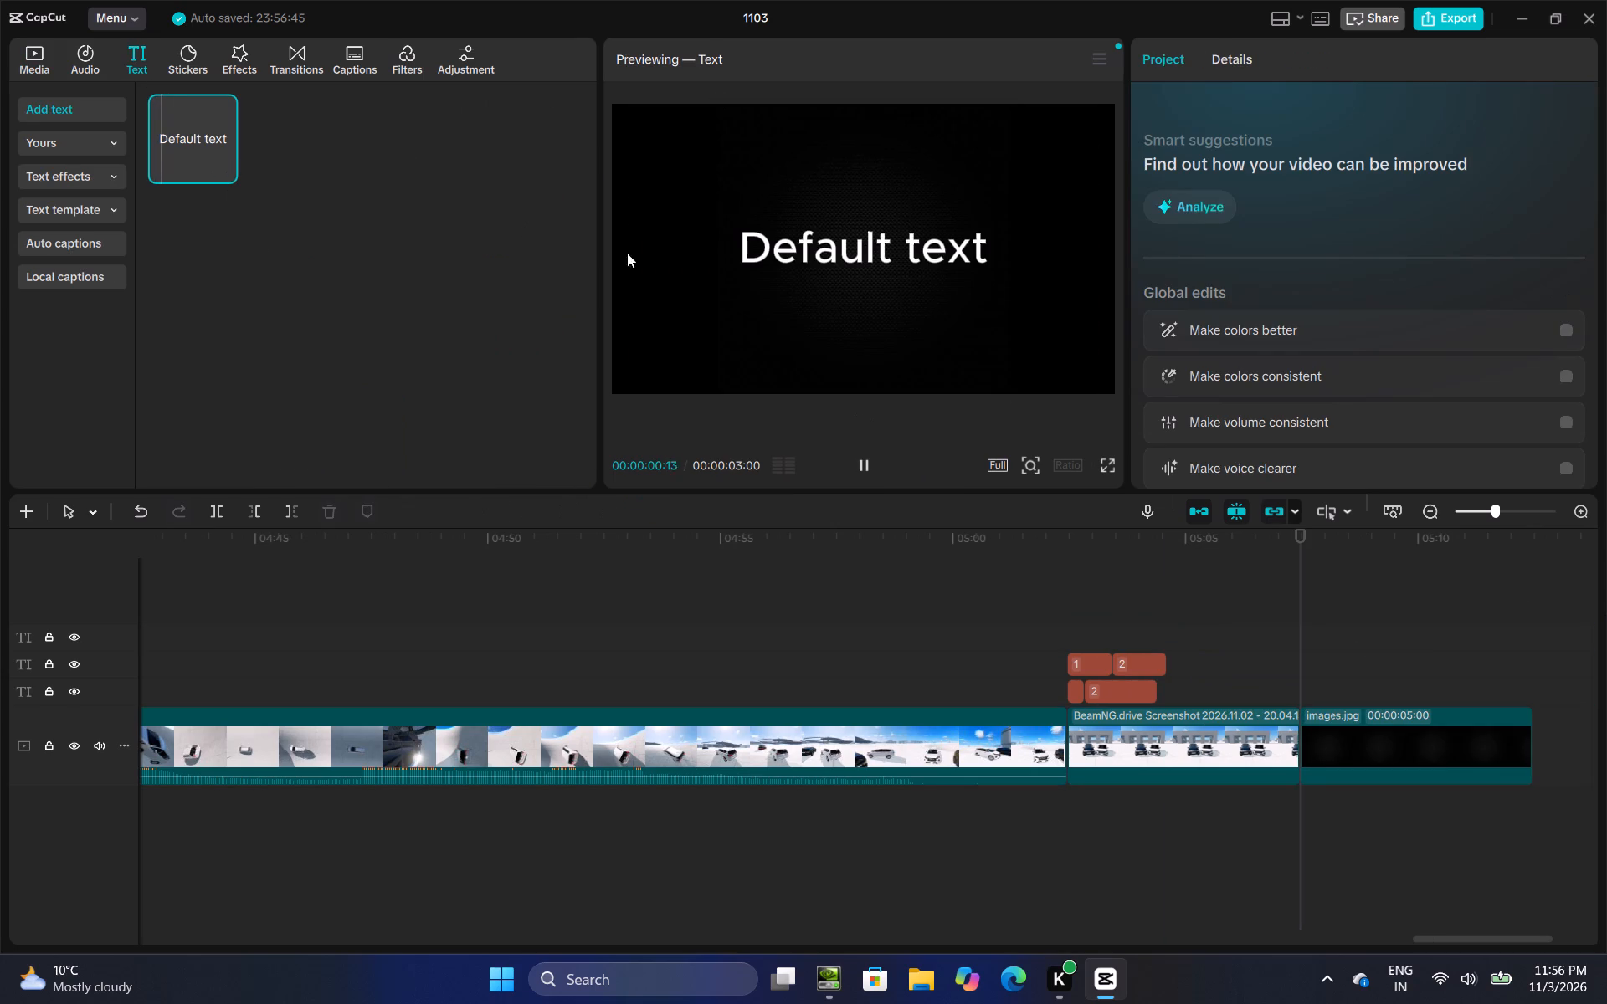
pyautogui.click(229, 167)
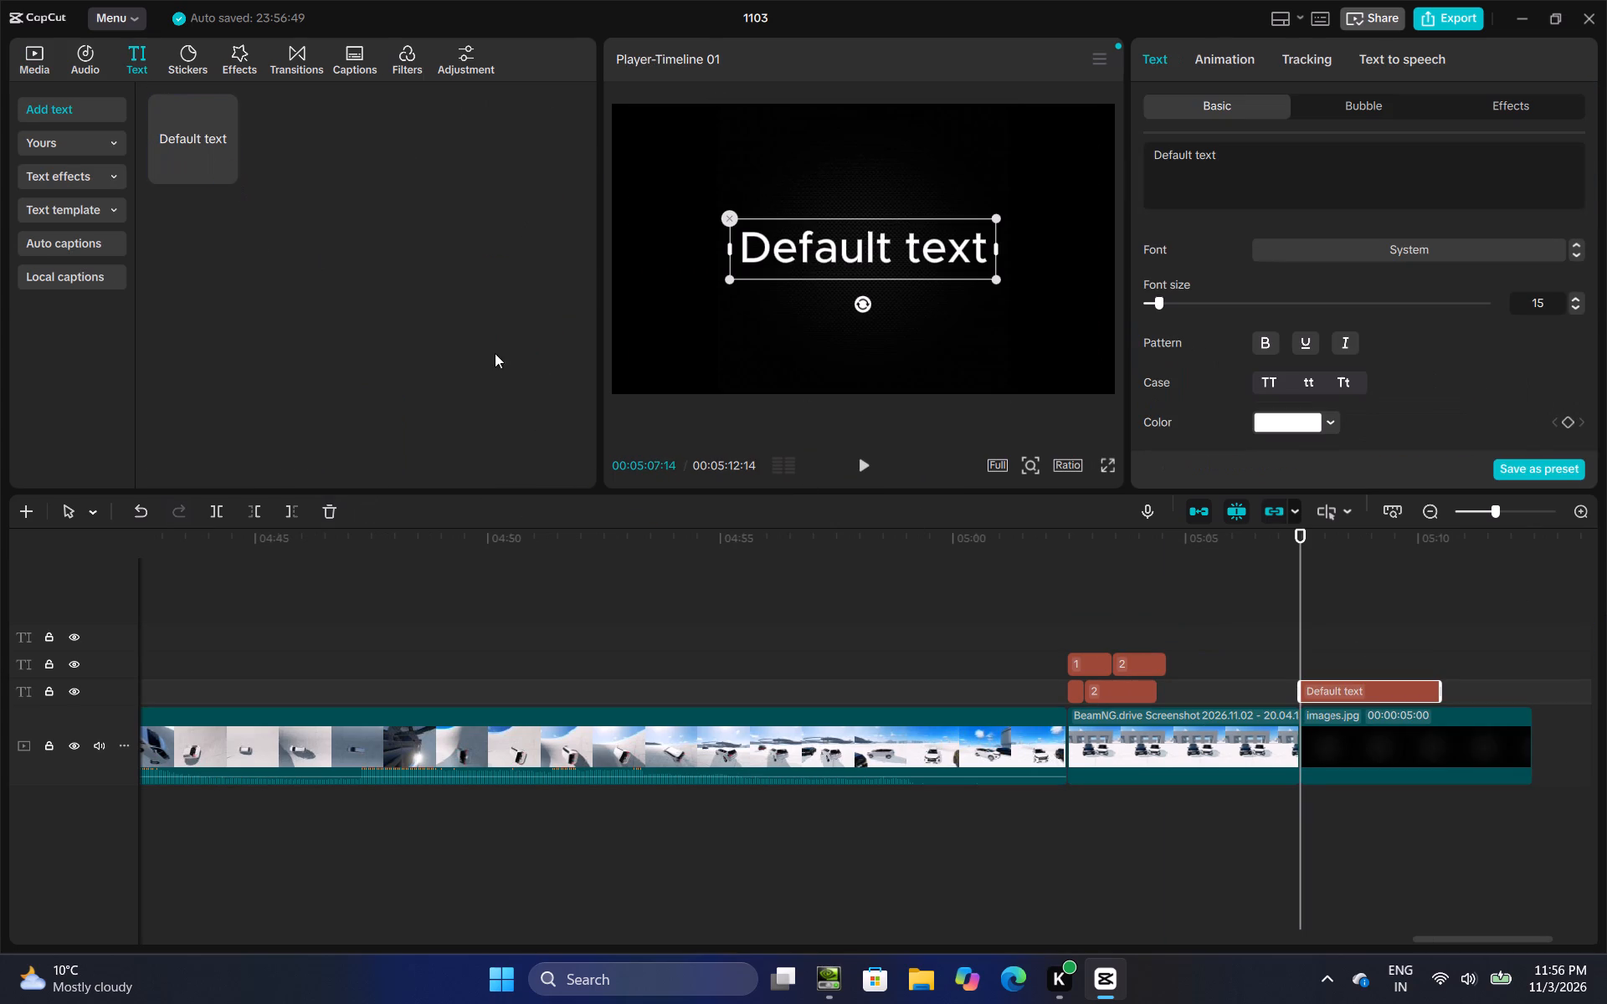
pyautogui.moveTo(1244, 154); pyautogui.dragTo(1056, 144)
pyautogui.press('BackSpace')
pyautogui.write('offroad test')
pyautogui.press('space')
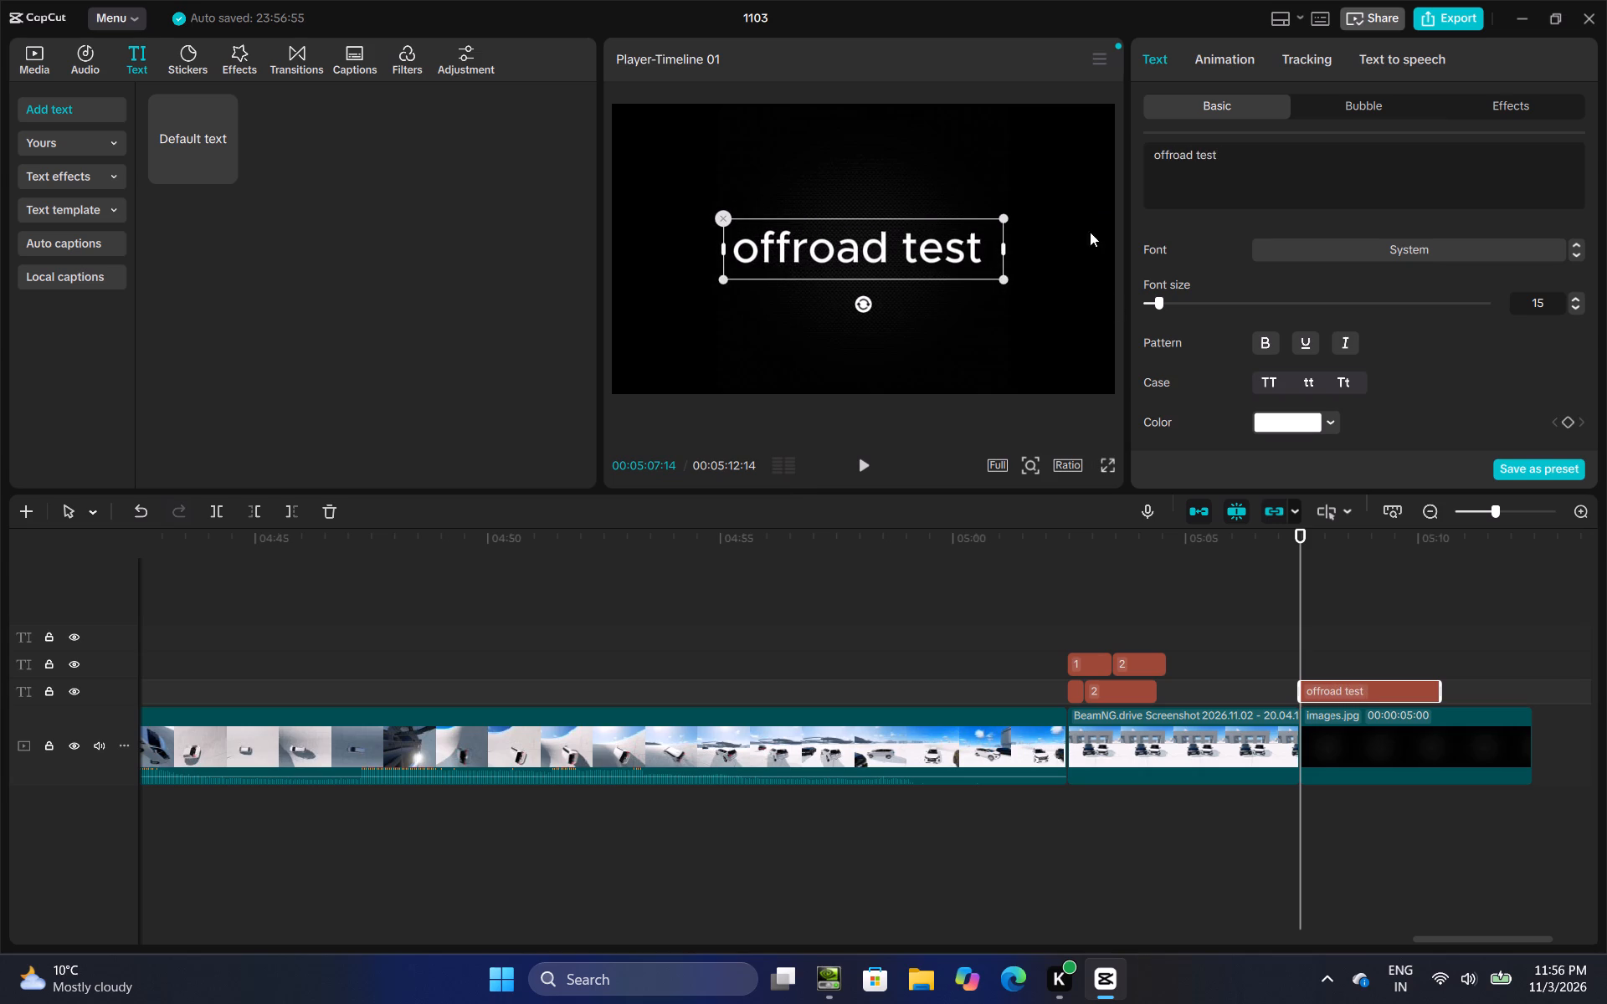
pyautogui.click(1281, 381)
# Add the BeamNG.drive 20.08.08.10.mp4 clip to the main track after the OFFROAD TEST title at 00:05:12:14.
pyautogui.click(1336, 618)
pyautogui.moveTo(1336, 618); pyautogui.dragTo(1606, 621)
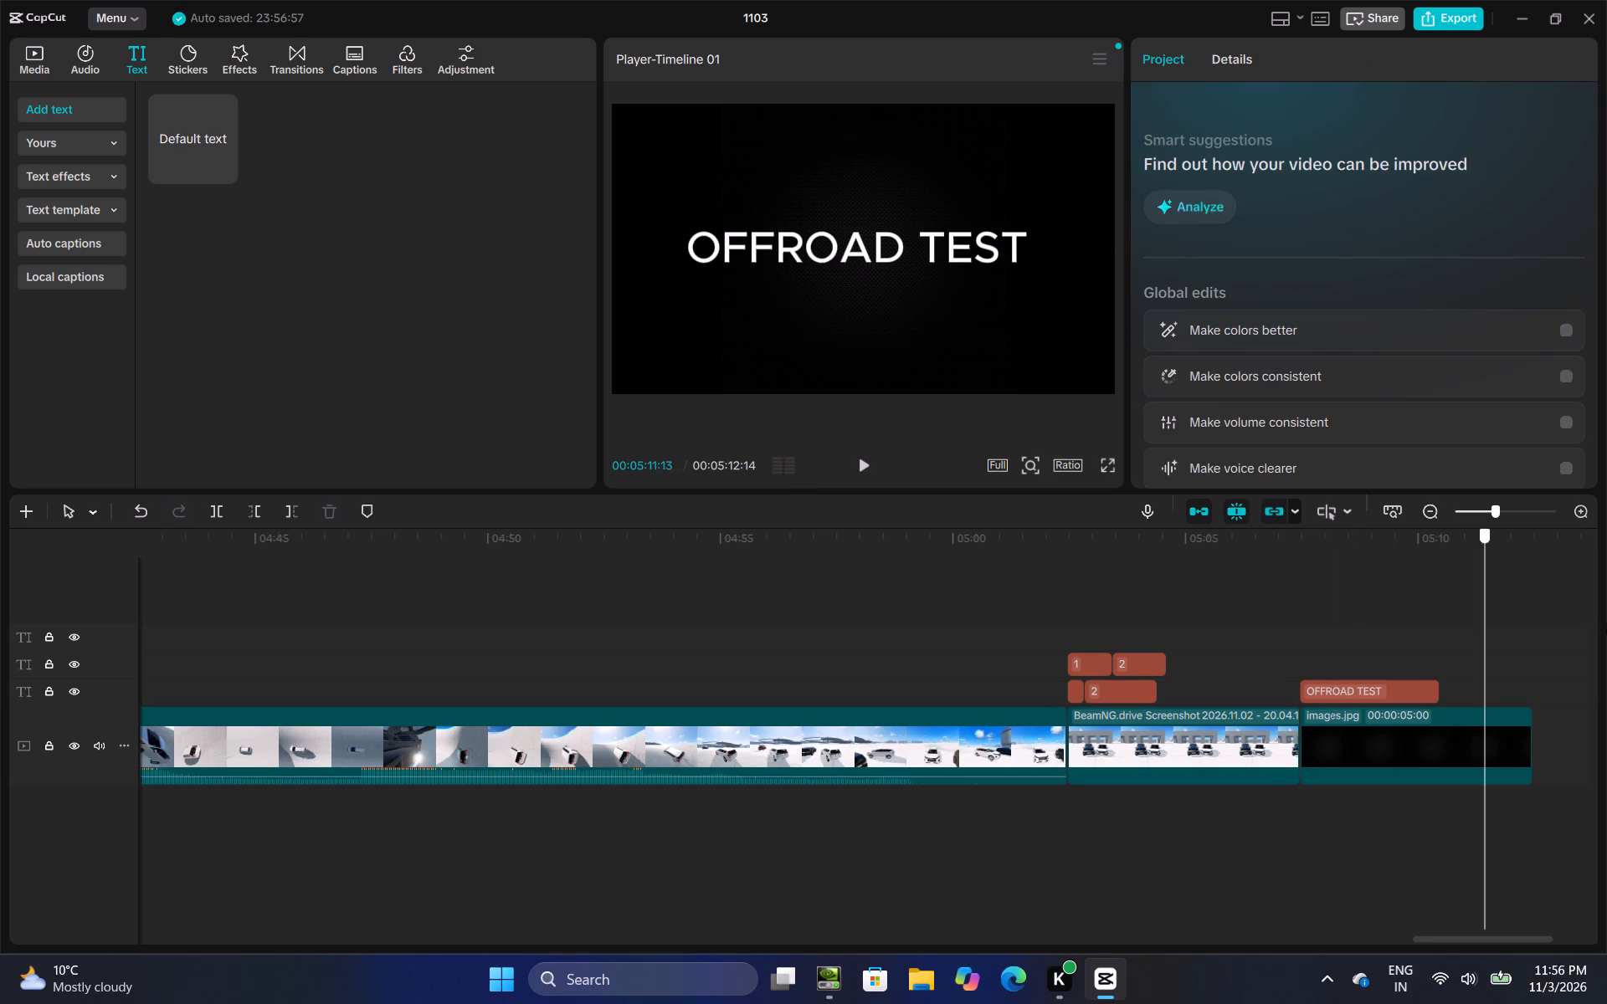
pyautogui.moveTo(1606, 621); pyautogui.dragTo(1606, 615)
pyautogui.click(56, 64)
pyautogui.click(44, 63)
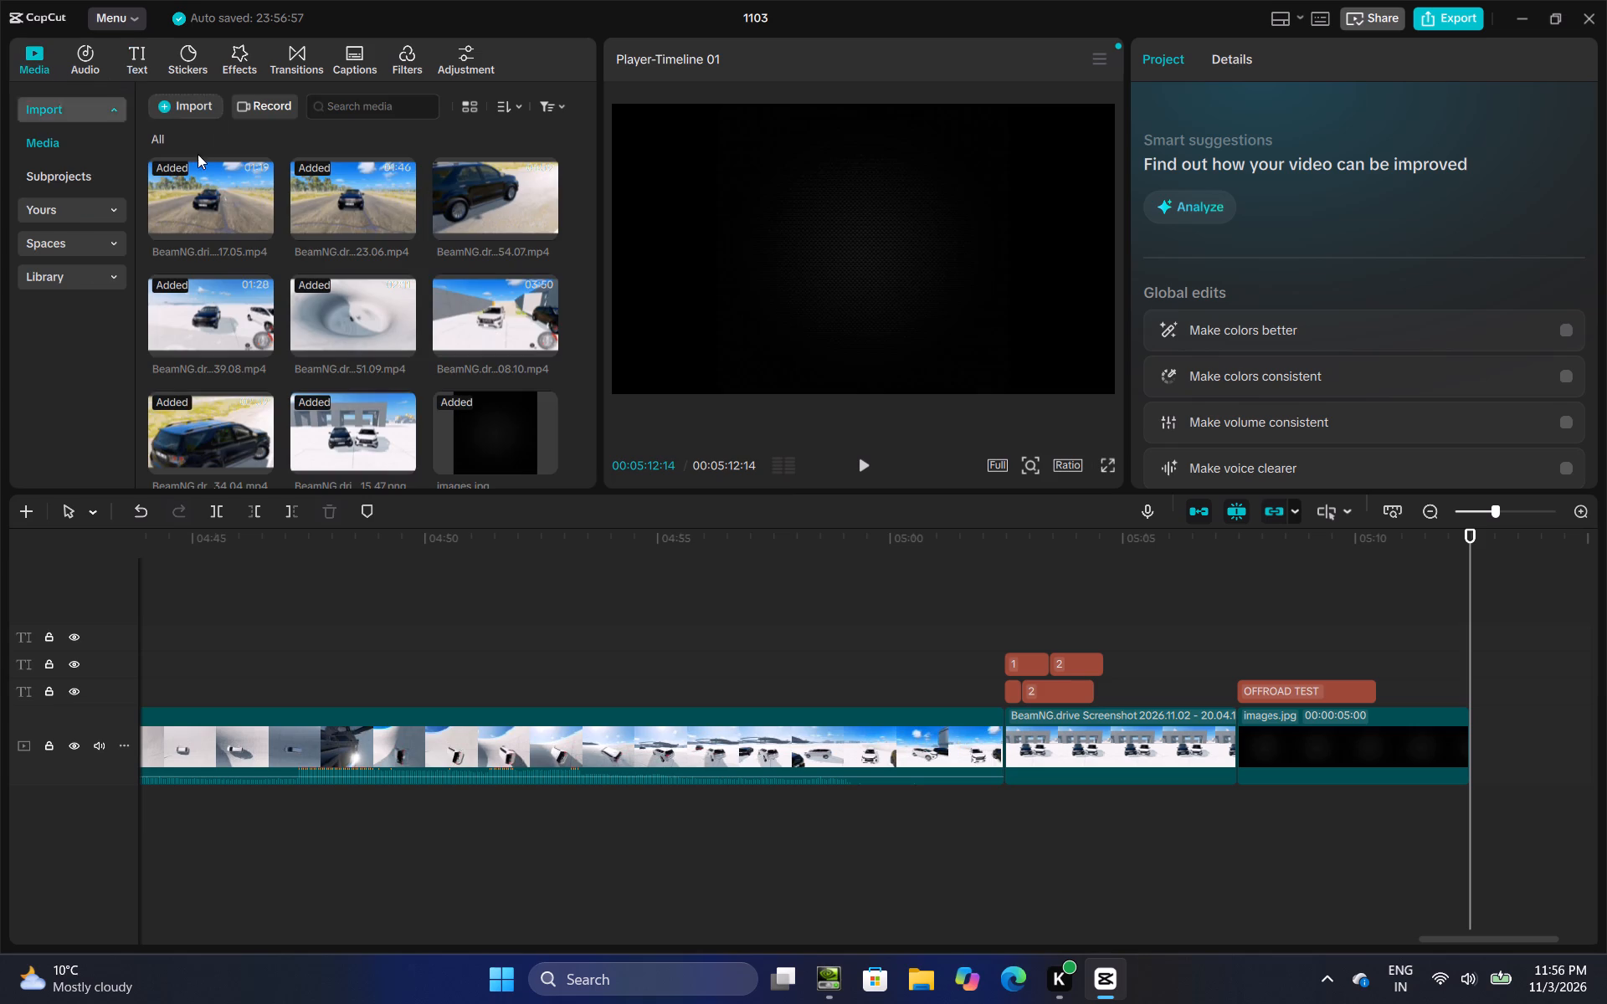
pyautogui.scroll(-1, 336, 310)
pyautogui.moveTo(480, 282); pyautogui.dragTo(1482, 694)
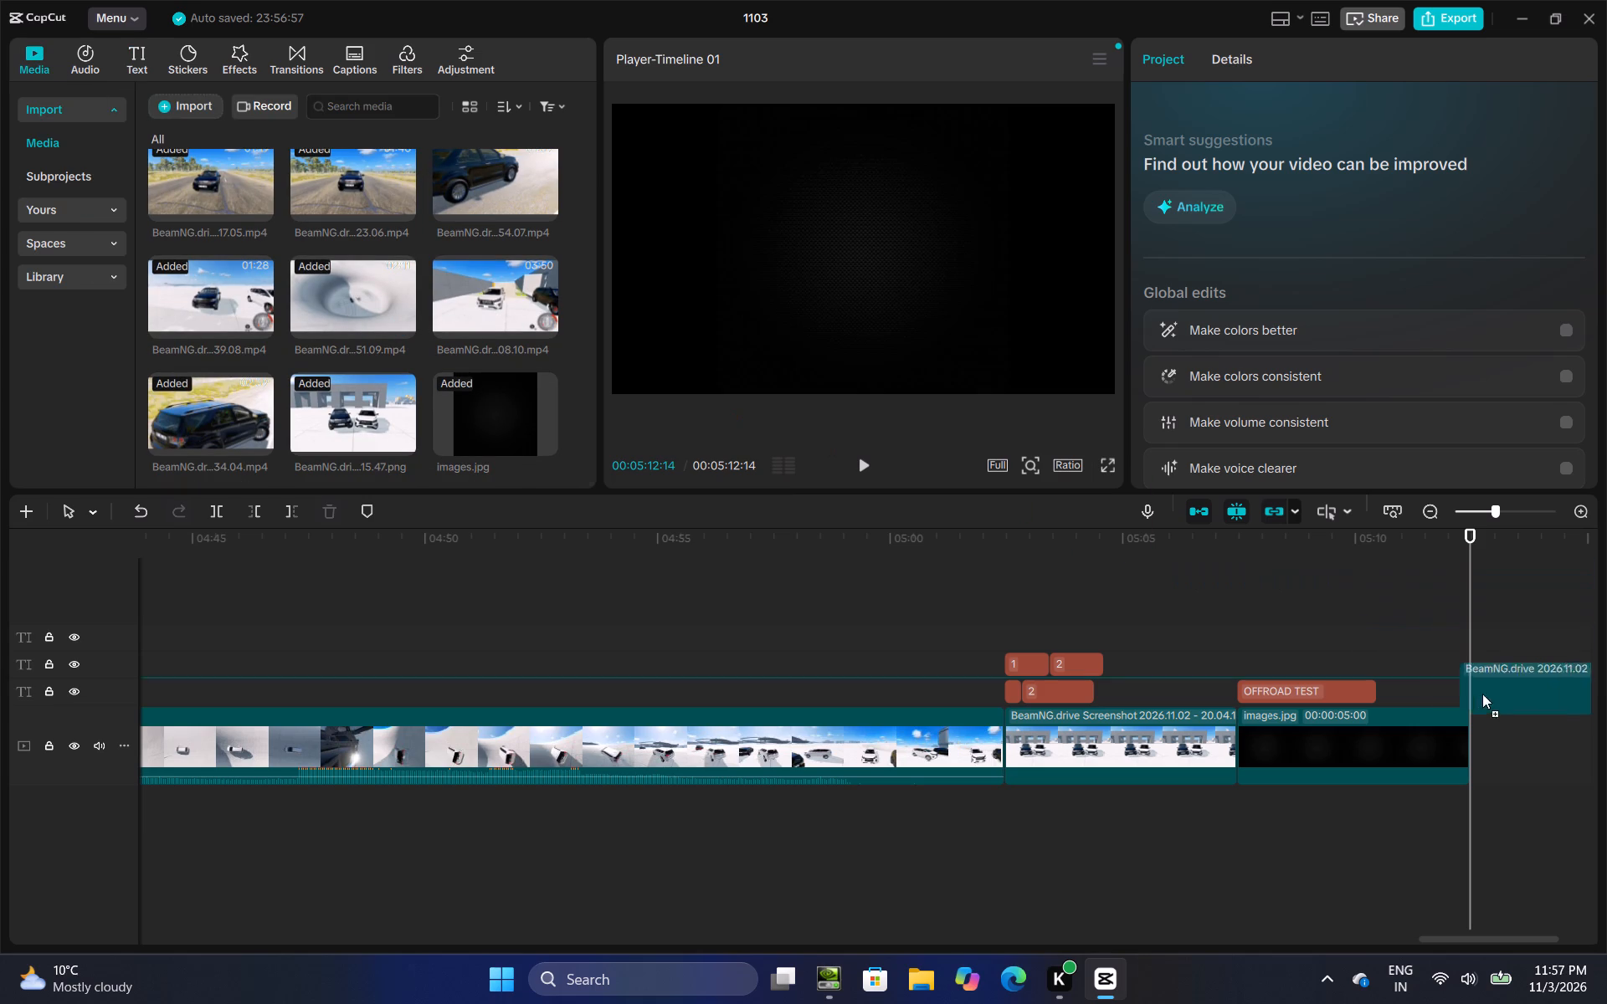
pyautogui.moveTo(1482, 694); pyautogui.dragTo(1507, 735)
# Trim the start of the BeamNG.drive 20.08.08.10.mp4 clip after the OFFROAD TEST title, shortening it to 00:03:16:00.
pyautogui.click(1397, 632)
pyautogui.moveTo(1397, 632); pyautogui.dragTo(927, 658)
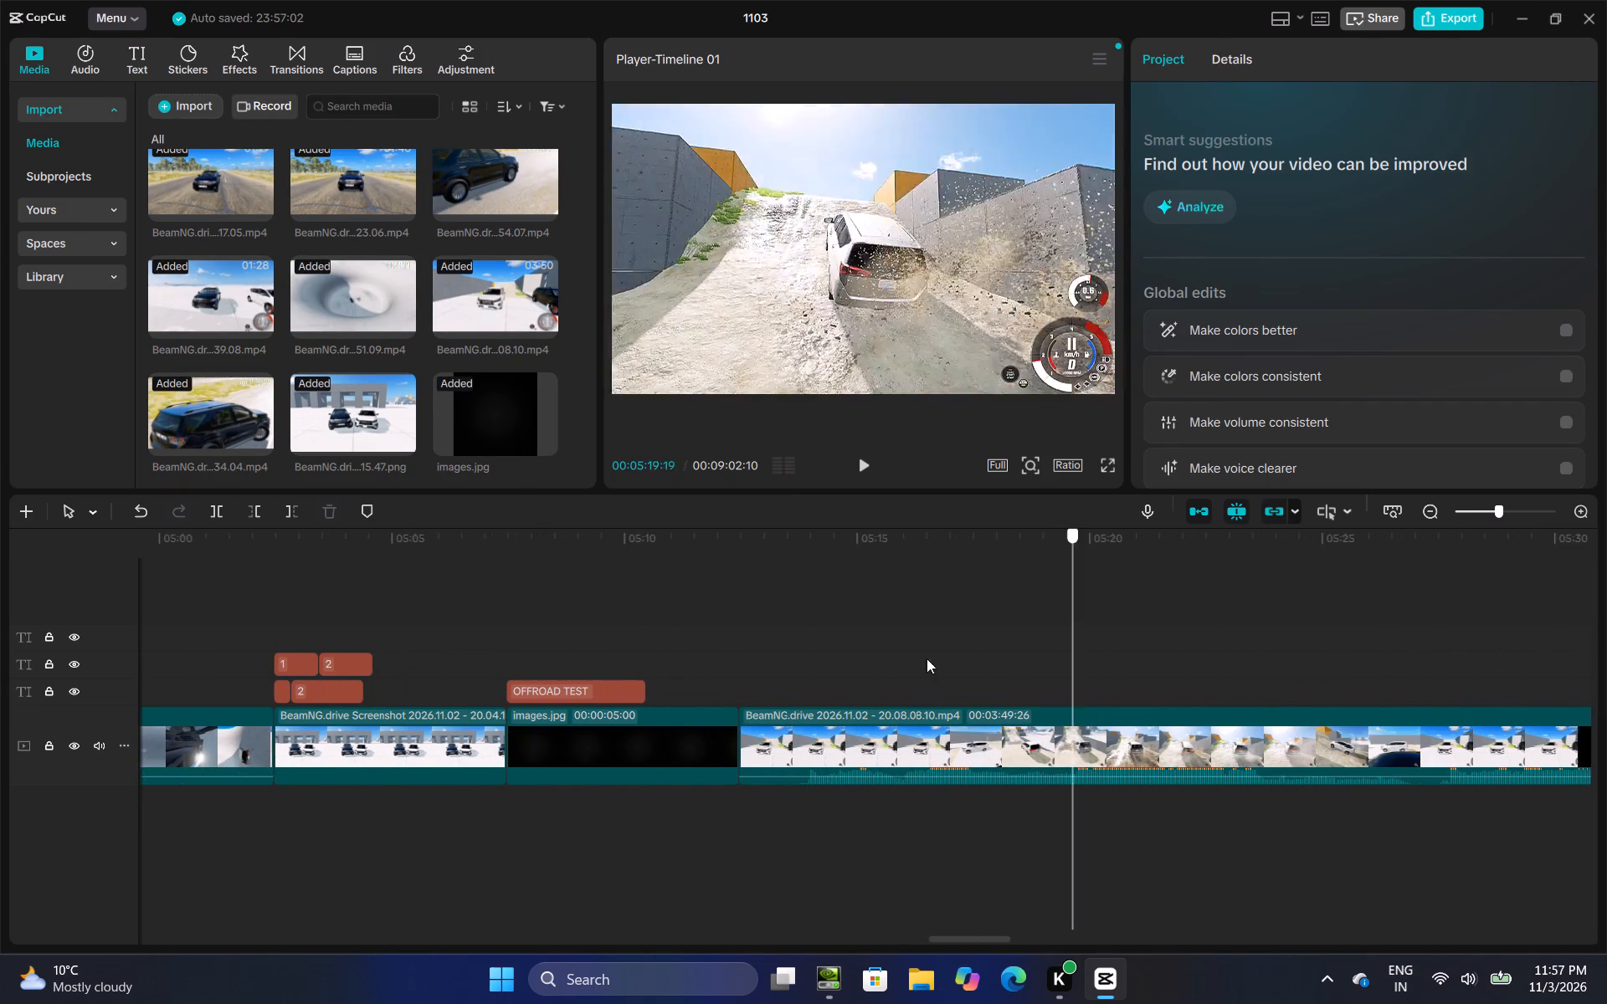
pyautogui.moveTo(927, 658); pyautogui.dragTo(906, 660)
pyautogui.click(763, 717)
pyautogui.moveTo(741, 723); pyautogui.dragTo(868, 750)
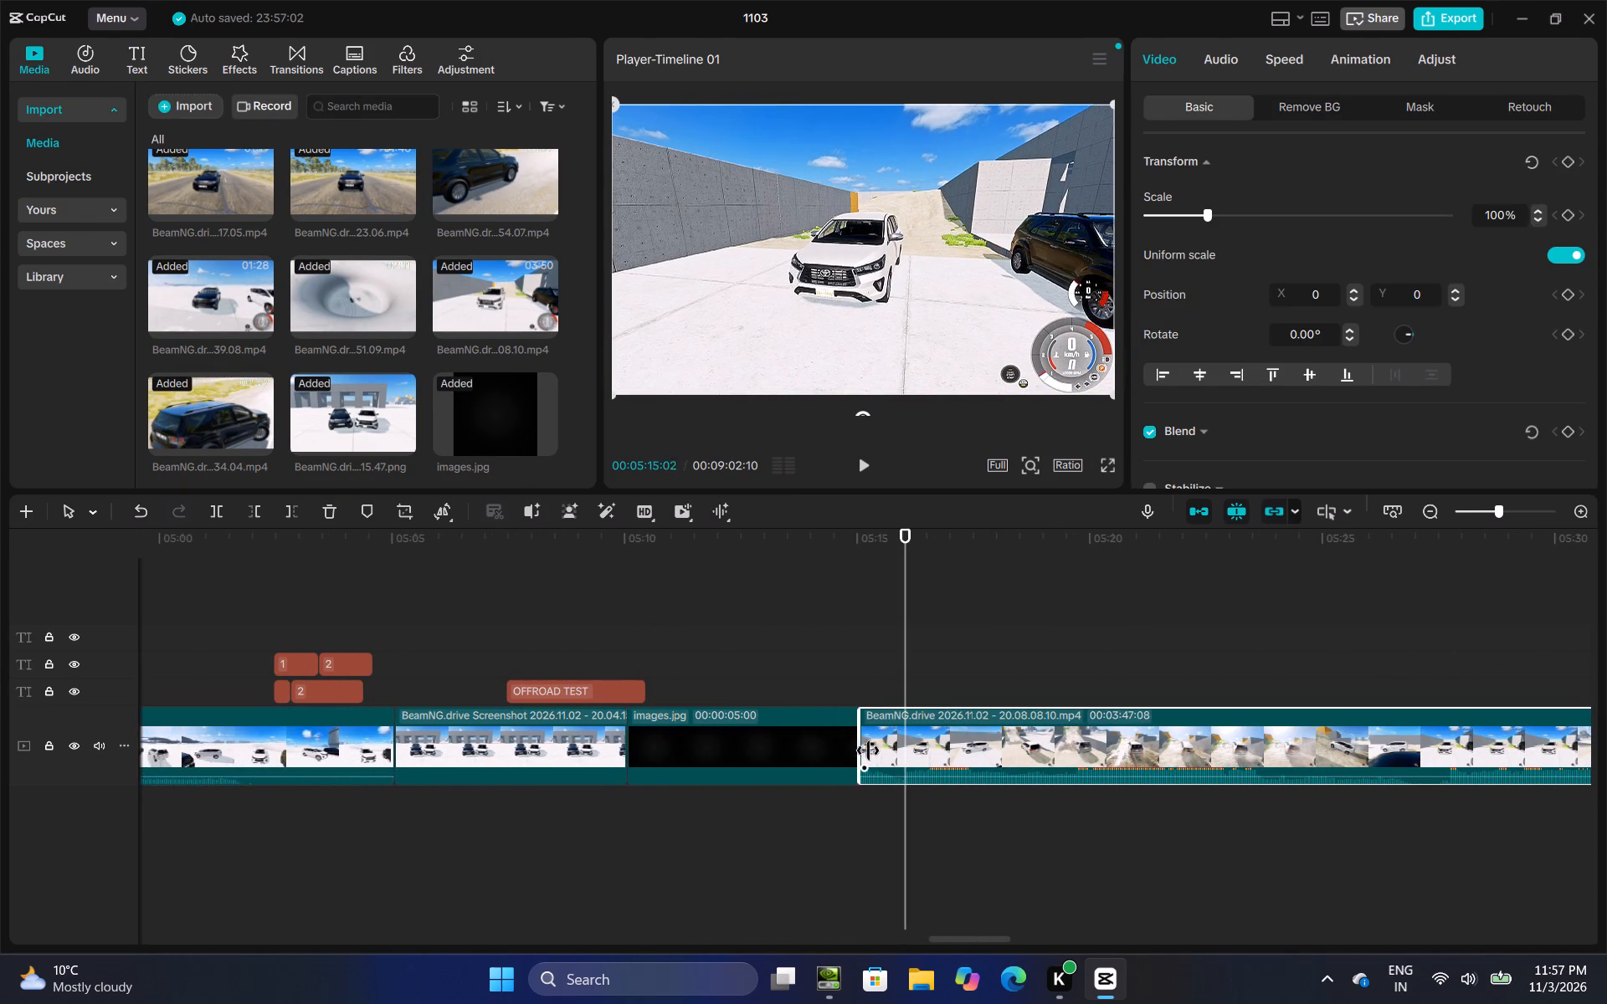
pyautogui.moveTo(868, 750); pyautogui.dragTo(1374, 756)
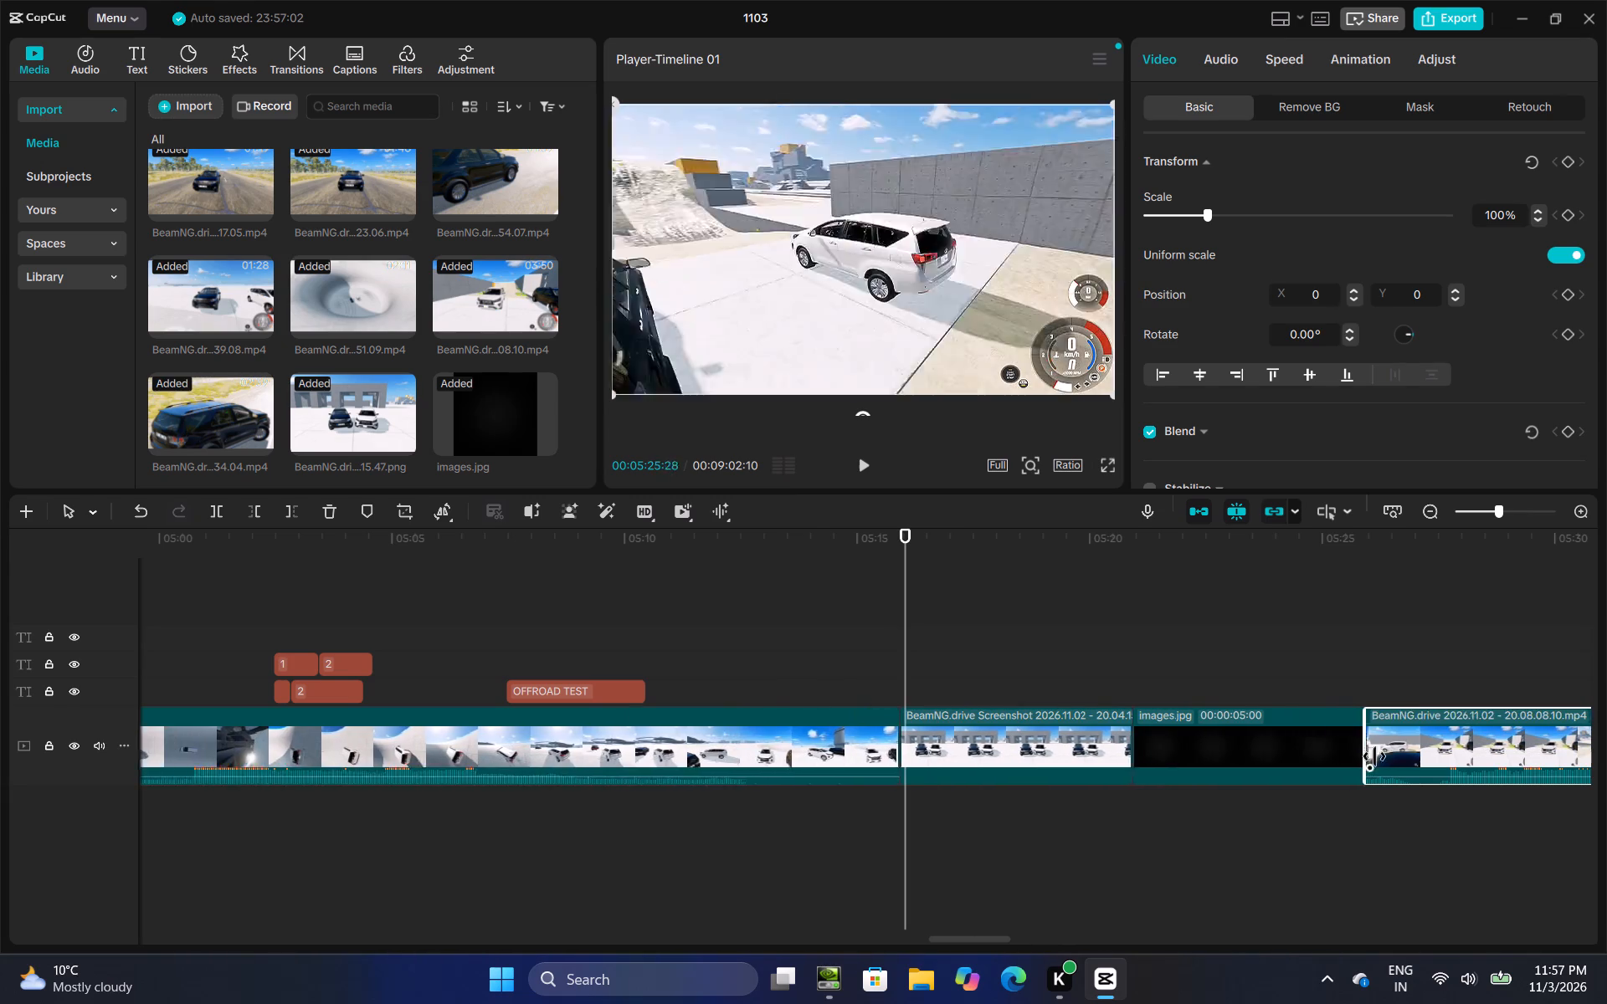
pyautogui.moveTo(1374, 756); pyautogui.dragTo(1458, 763)
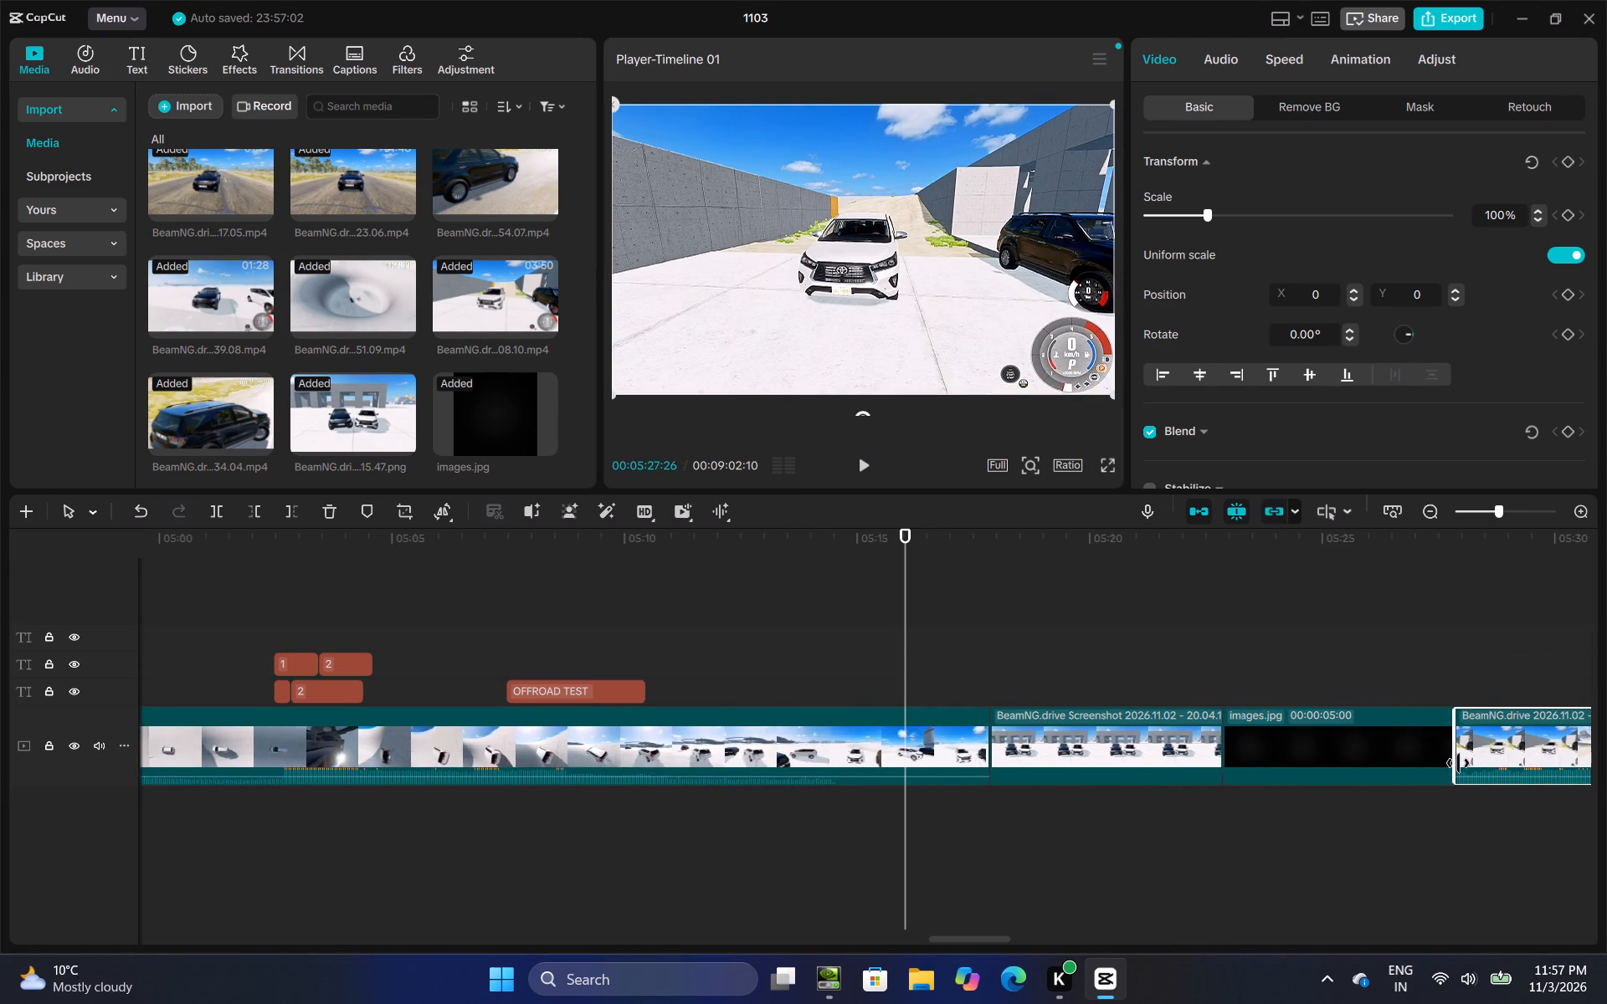
pyautogui.moveTo(1458, 763); pyautogui.dragTo(1228, 753)
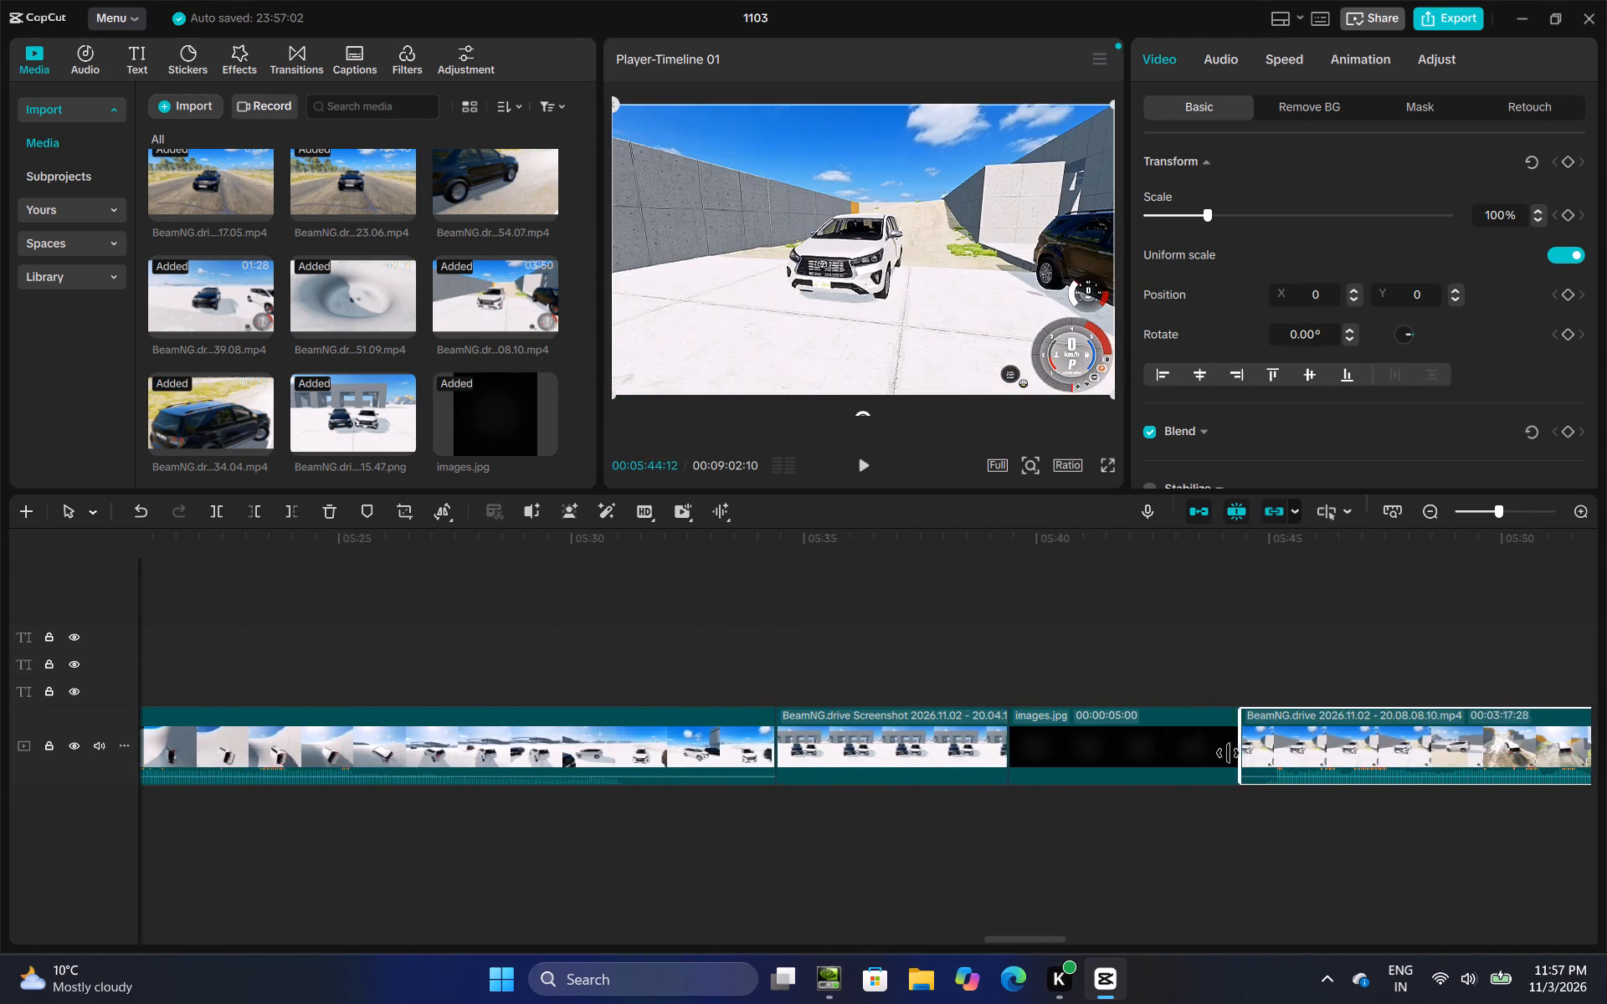
pyautogui.moveTo(1228, 753); pyautogui.dragTo(1594, 734)
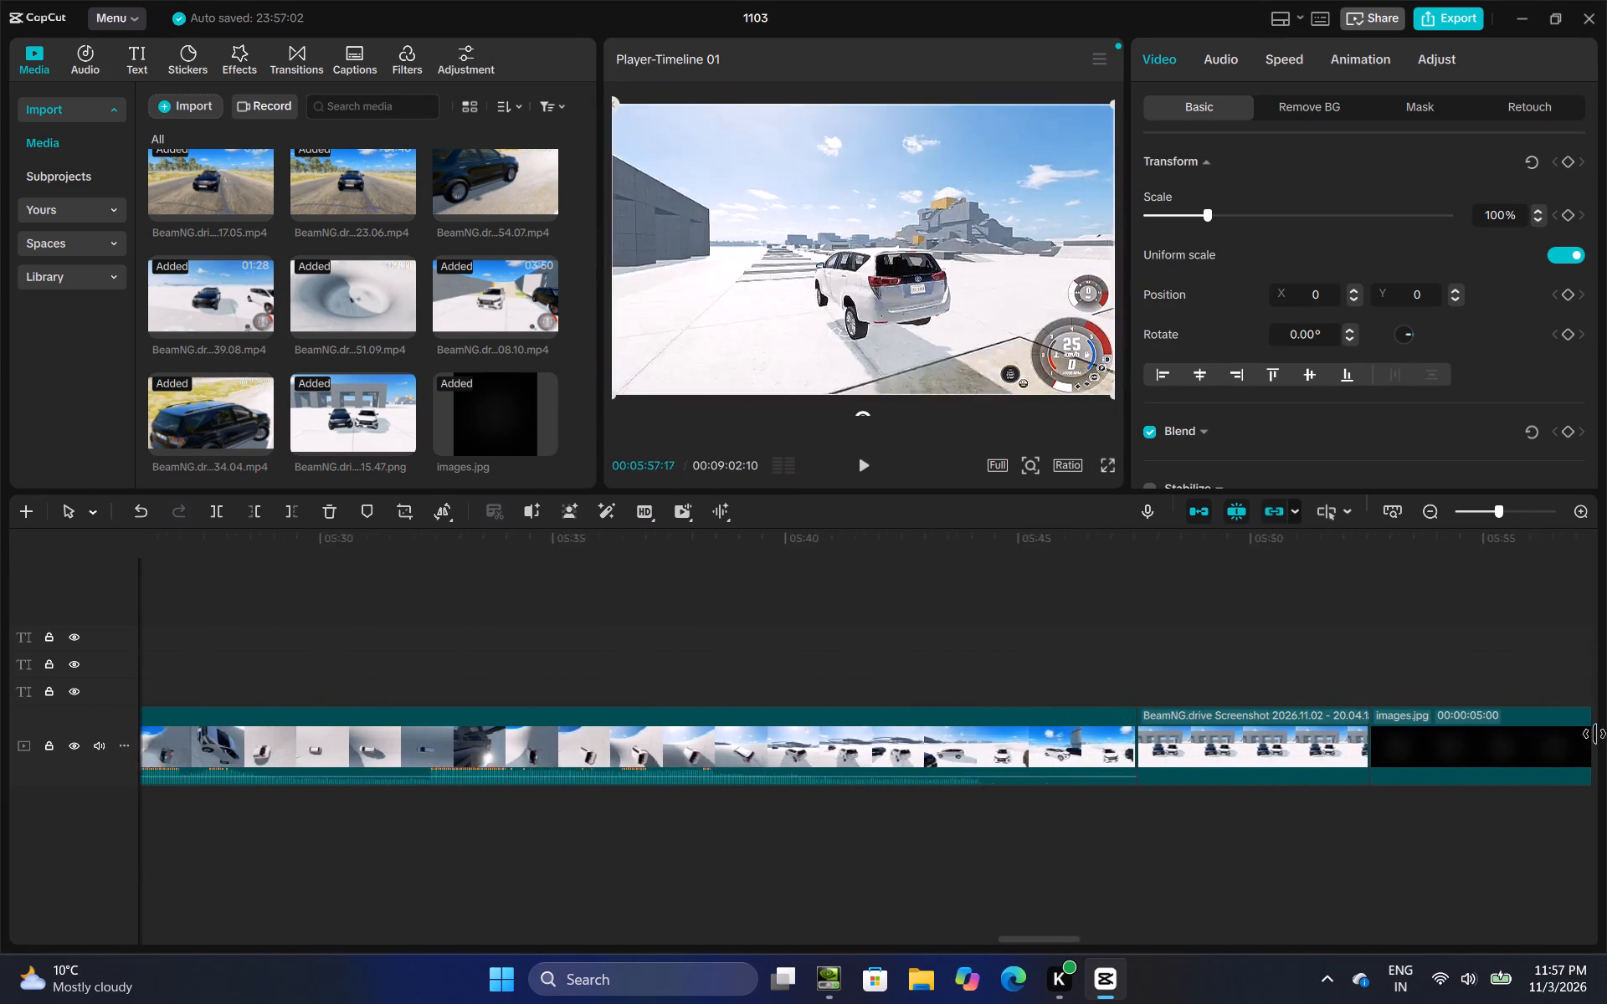
pyautogui.moveTo(1594, 734); pyautogui.dragTo(931, 761)
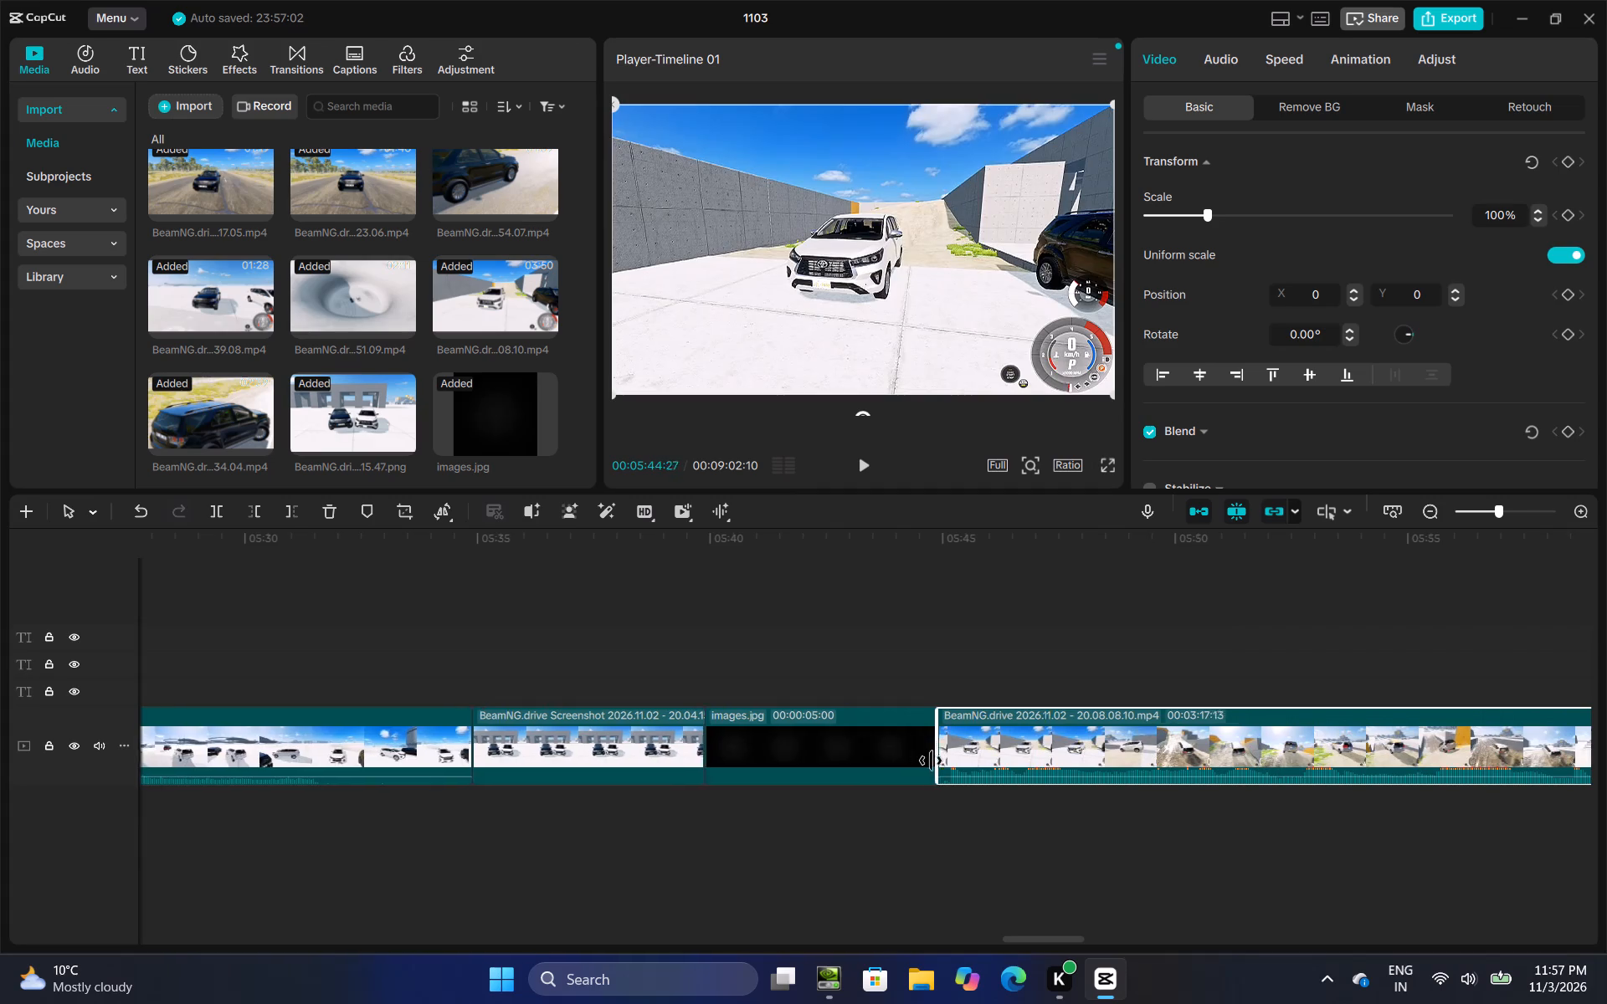
pyautogui.moveTo(931, 761); pyautogui.dragTo(1059, 759)
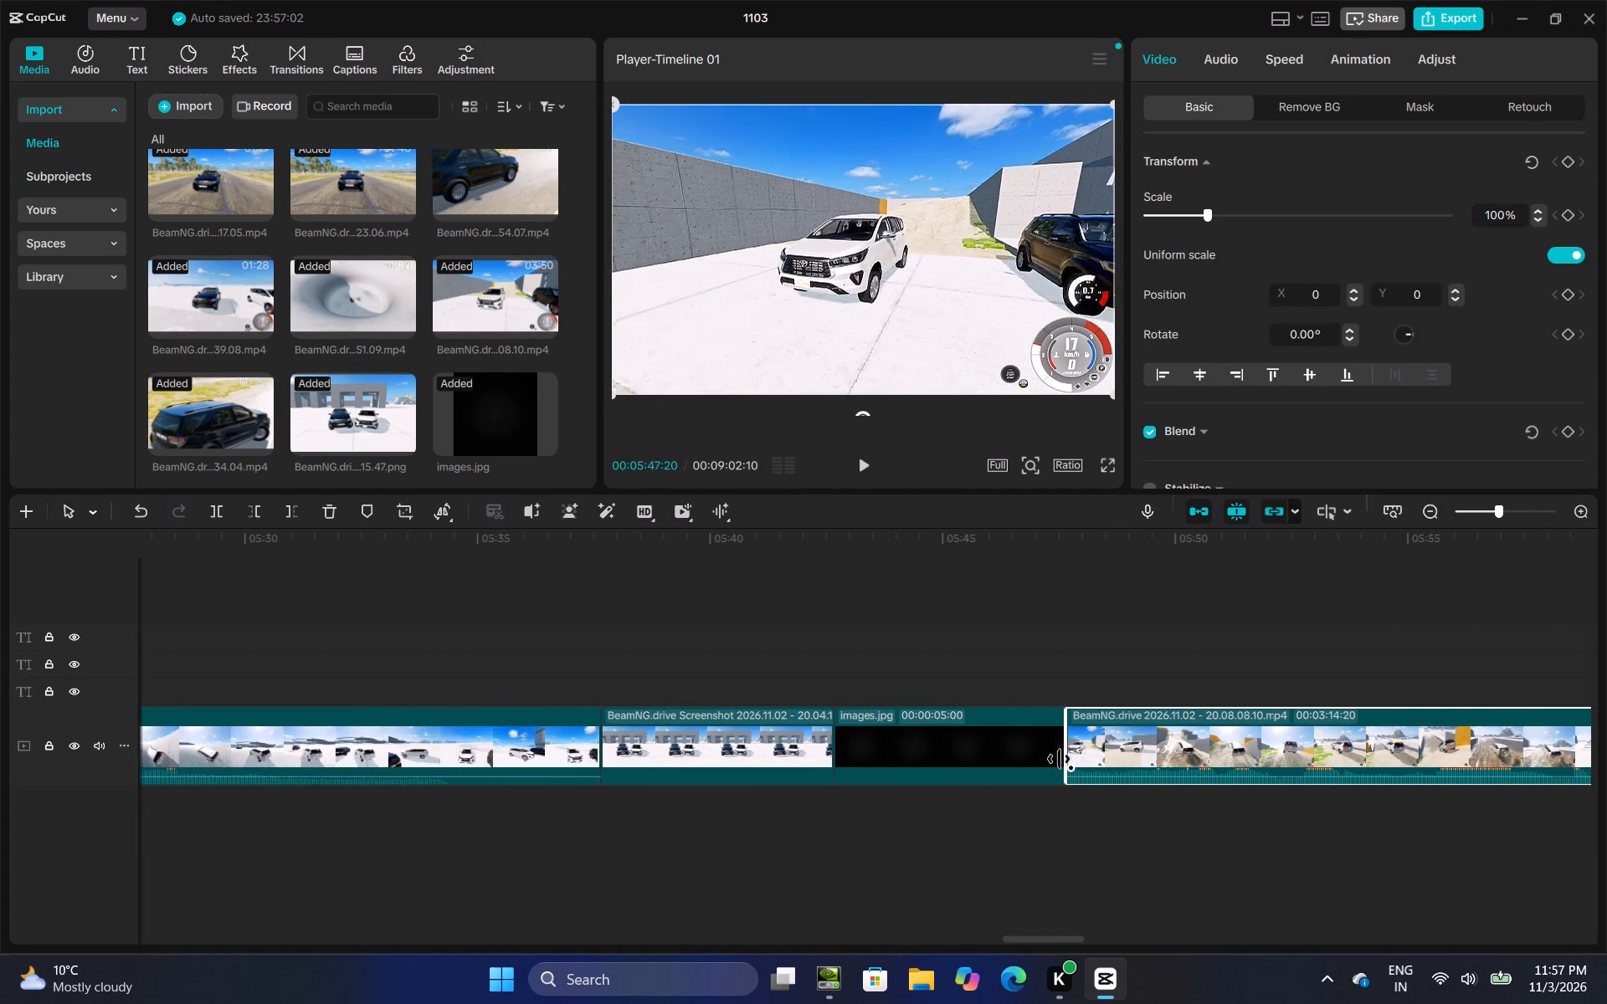
pyautogui.moveTo(1059, 759); pyautogui.dragTo(1006, 767)
# Split the offroad clip at 00:06:37:24, where the white car's run ends just before the game menu appears.
pyautogui.click(638, 640)
pyautogui.moveTo(638, 640); pyautogui.dragTo(336, 656)
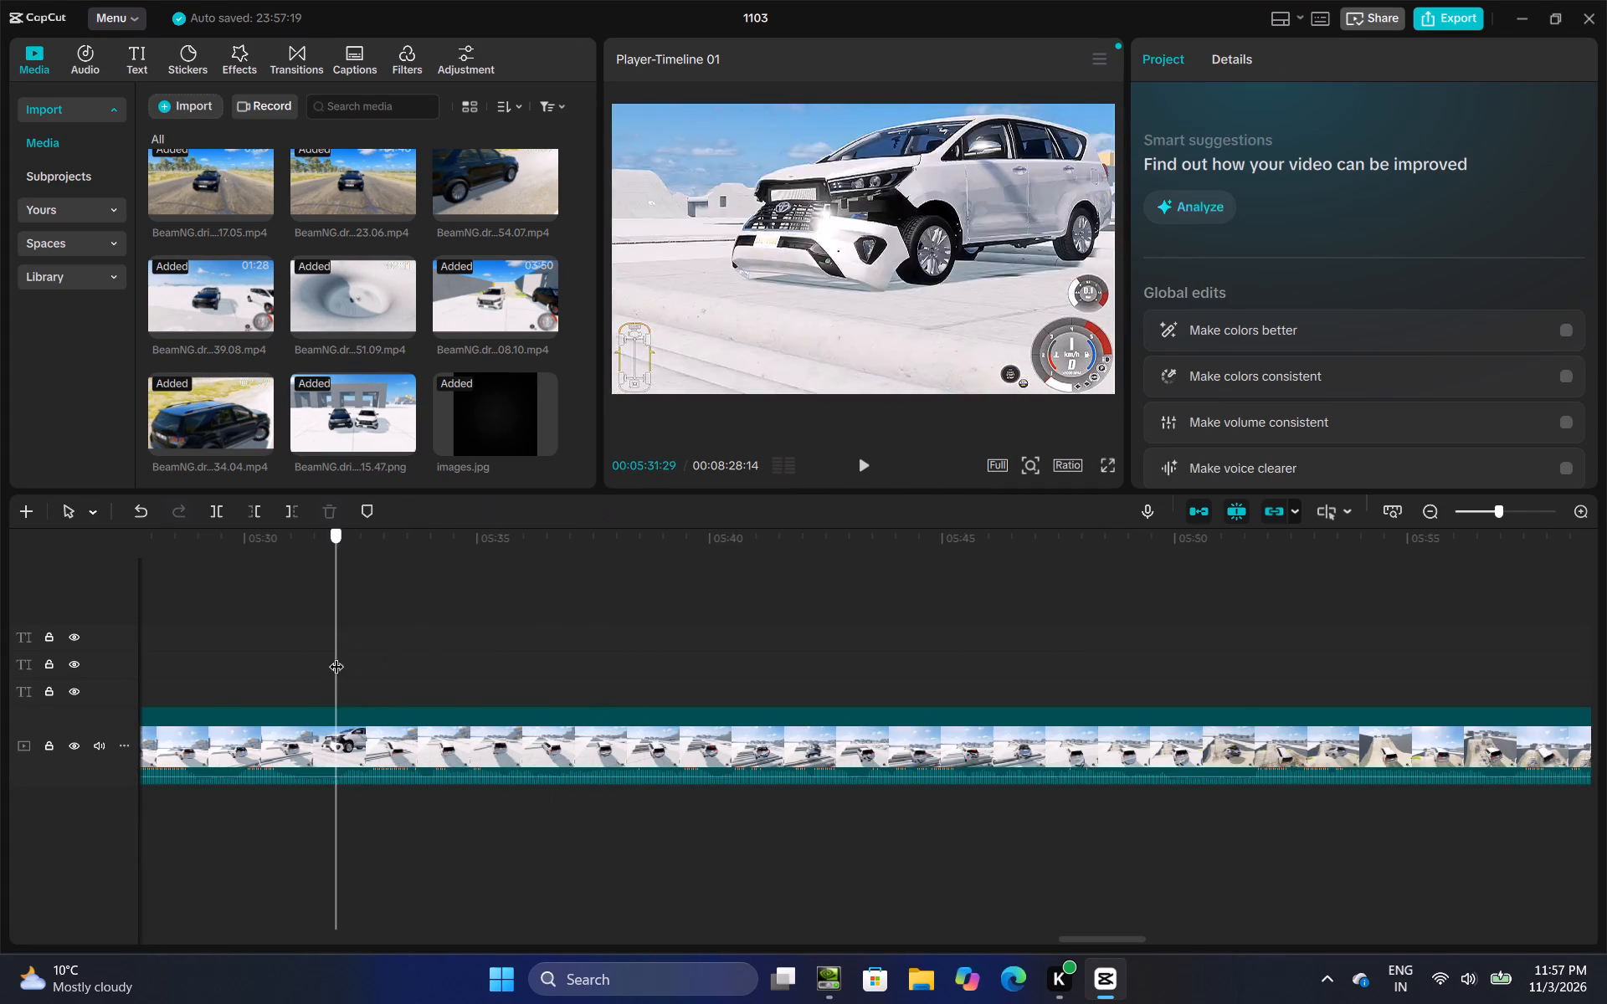
pyautogui.moveTo(336, 656); pyautogui.dragTo(1606, 665)
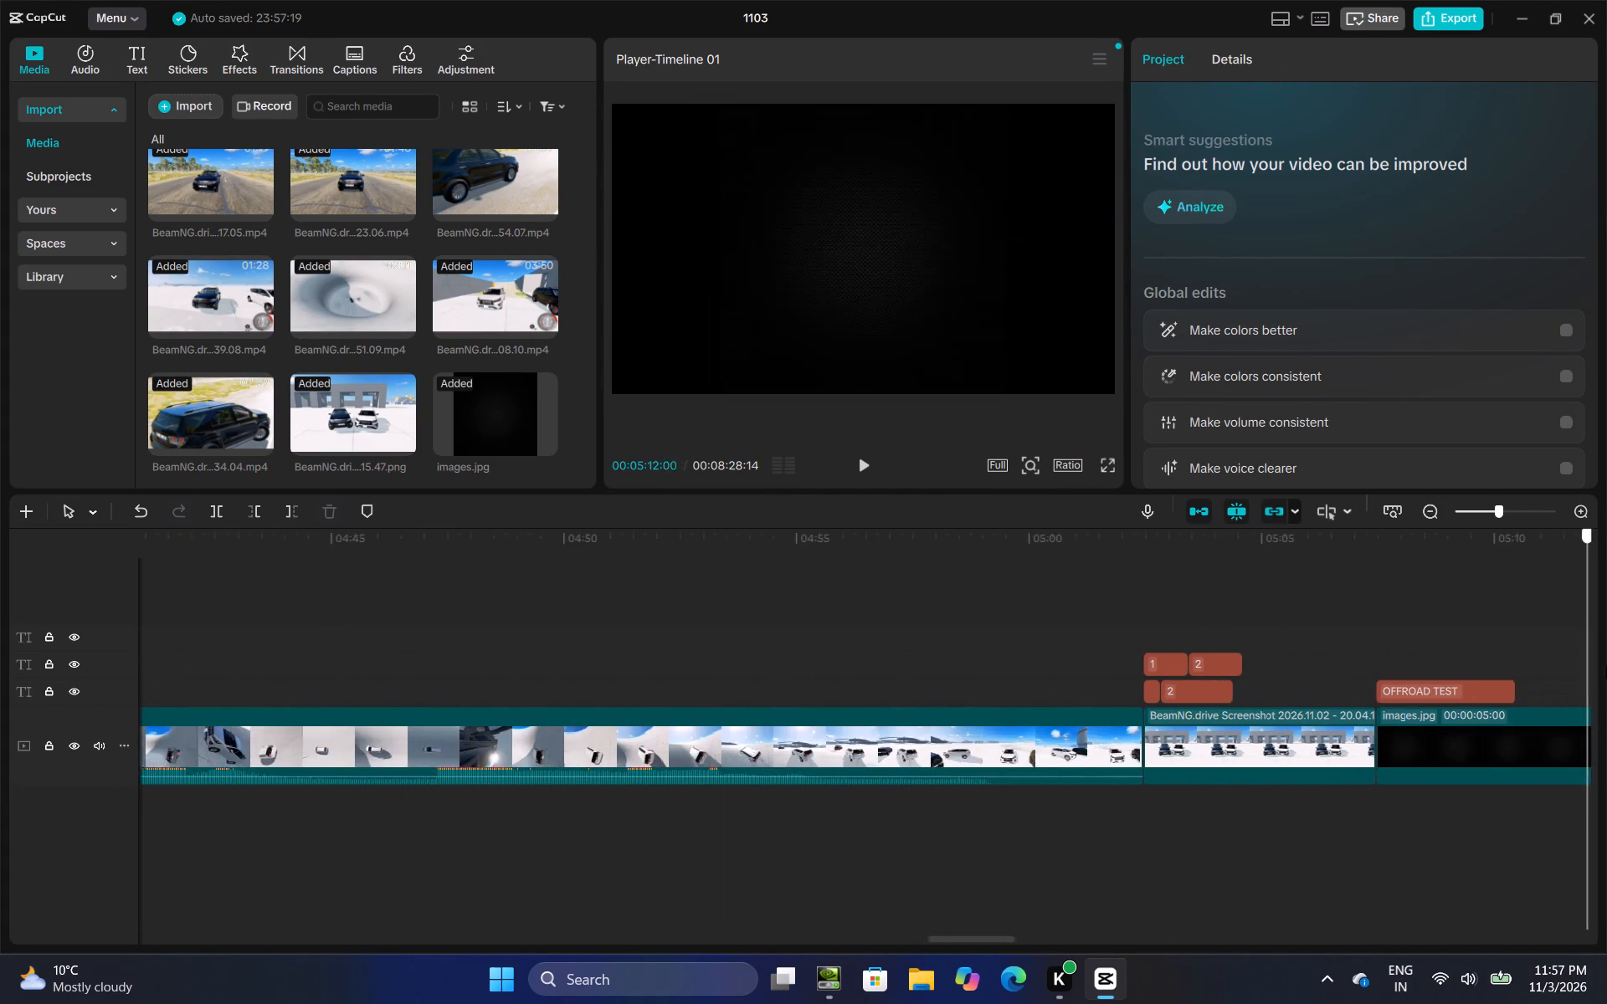
pyautogui.moveTo(1606, 665); pyautogui.dragTo(510, 696)
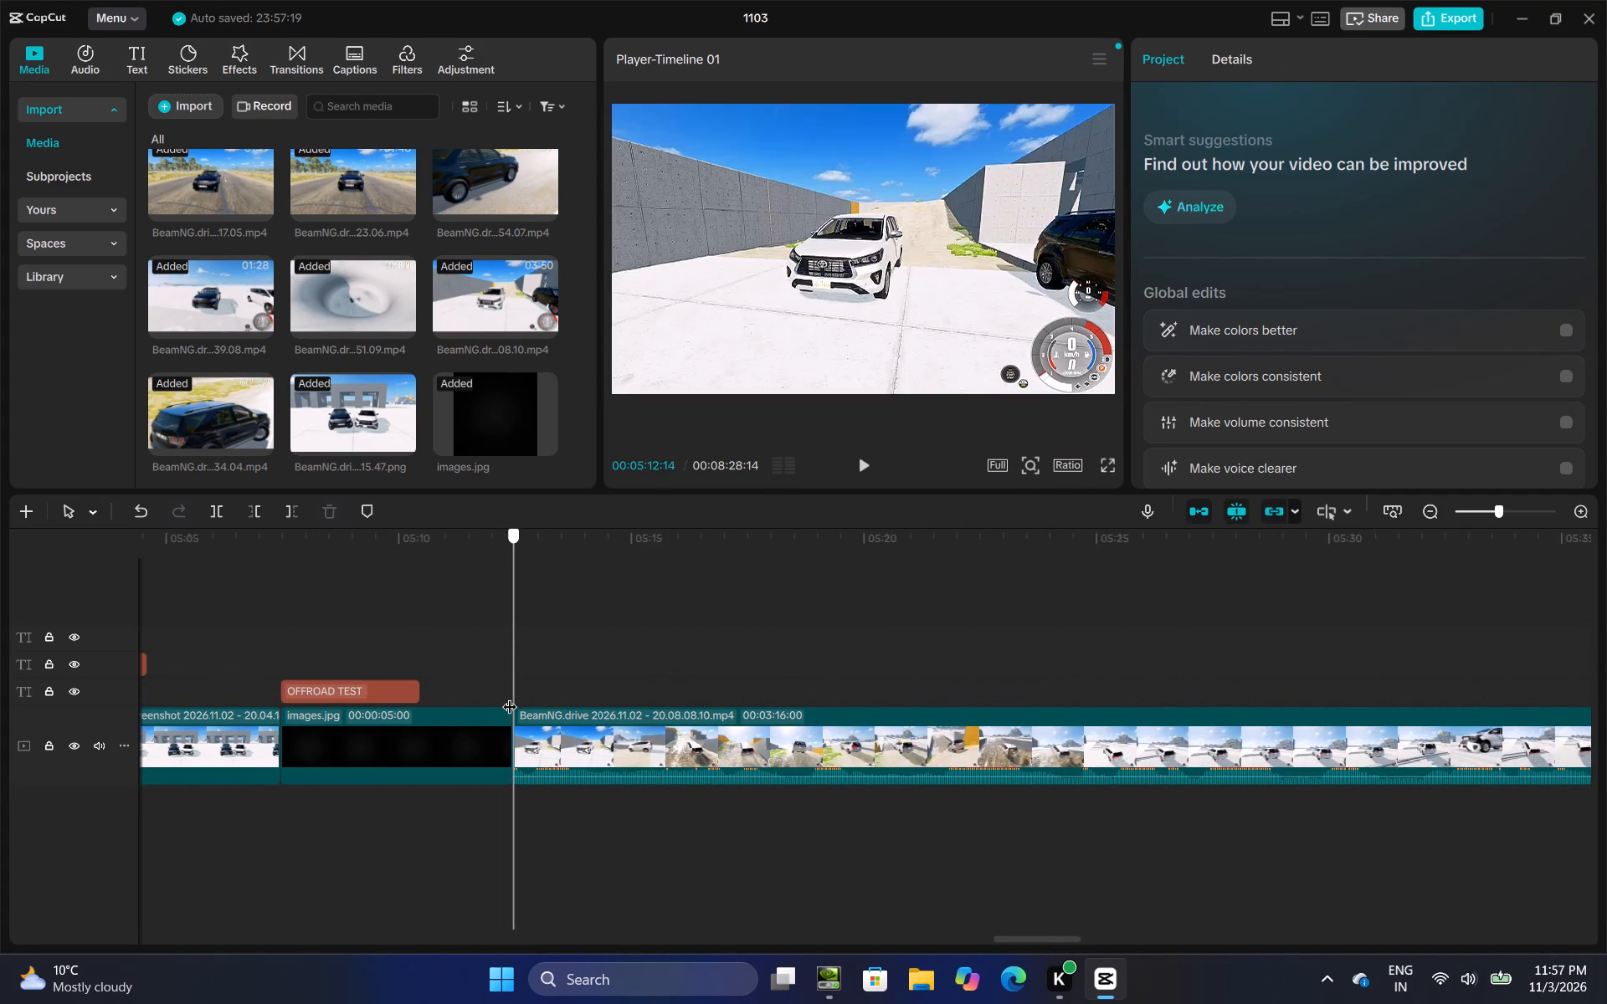
pyautogui.moveTo(510, 696); pyautogui.dragTo(1533, 678)
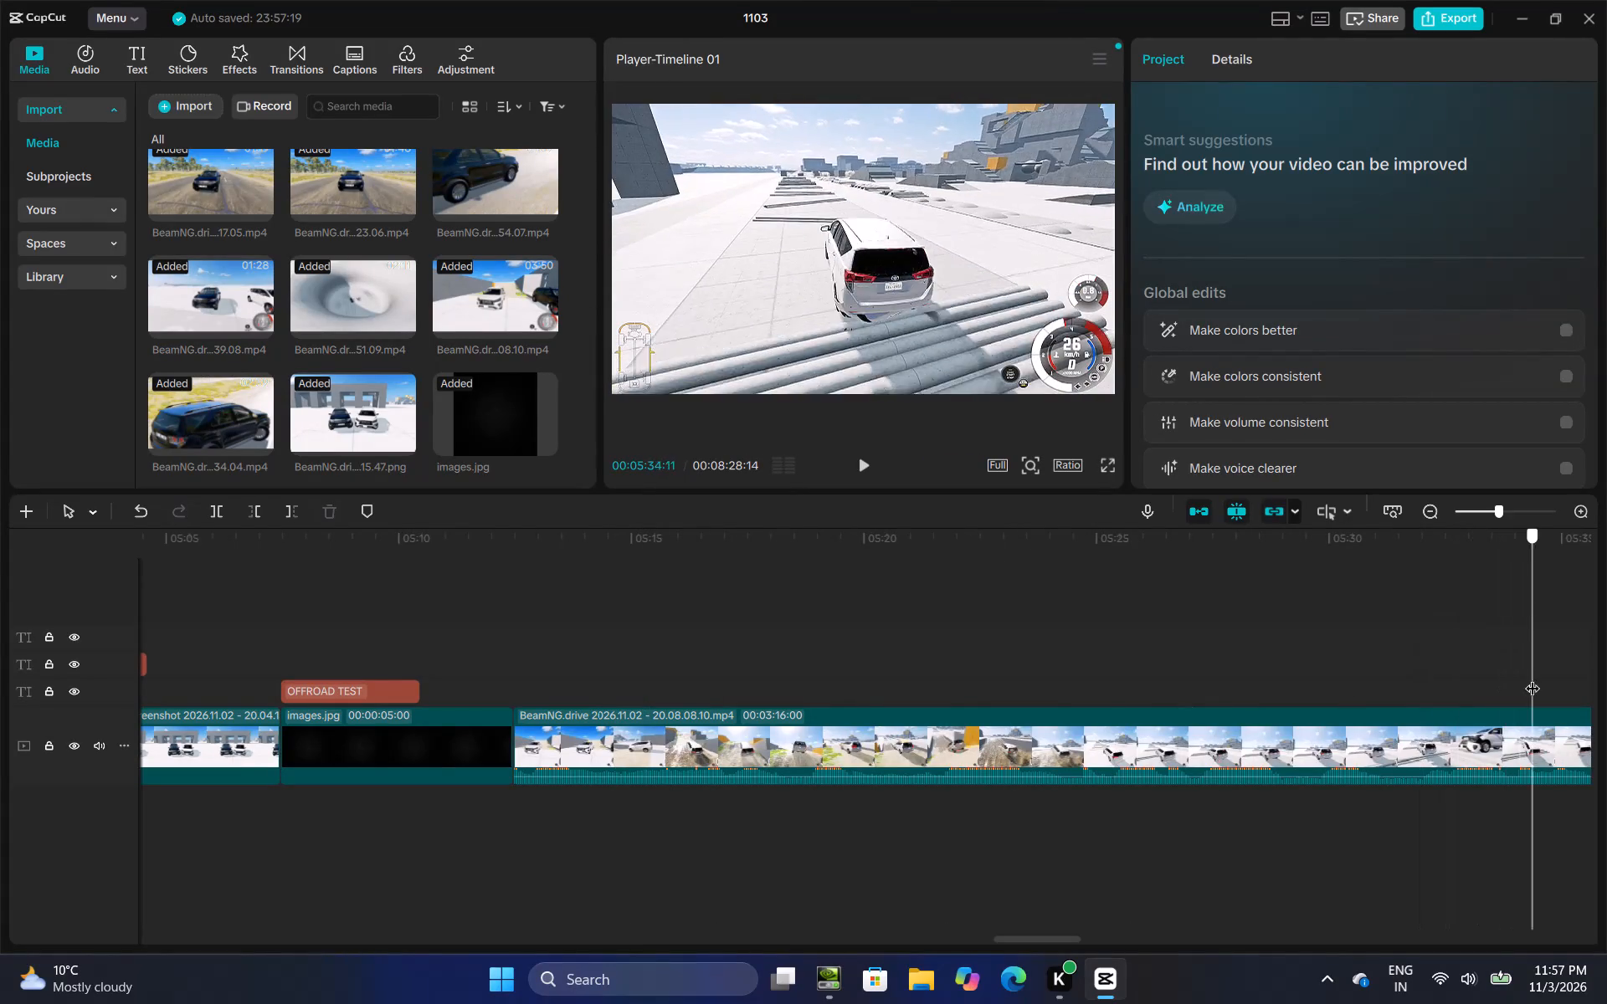
pyautogui.moveTo(1533, 678); pyautogui.dragTo(1587, 665)
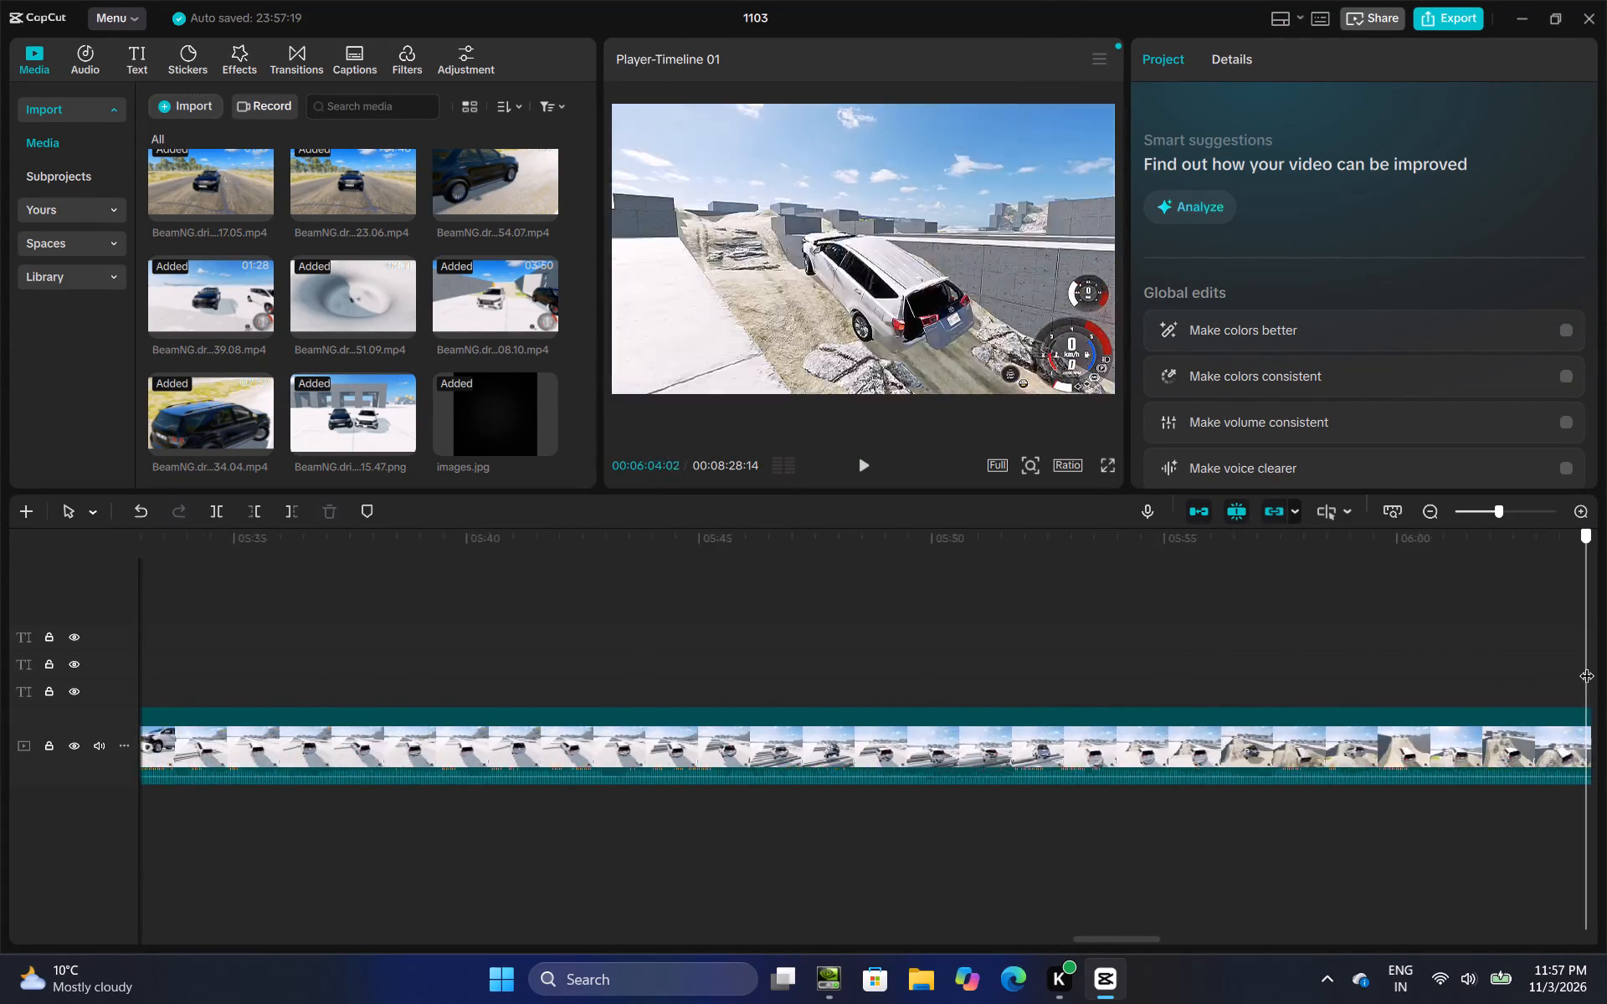
pyautogui.moveTo(1587, 665); pyautogui.dragTo(506, 723)
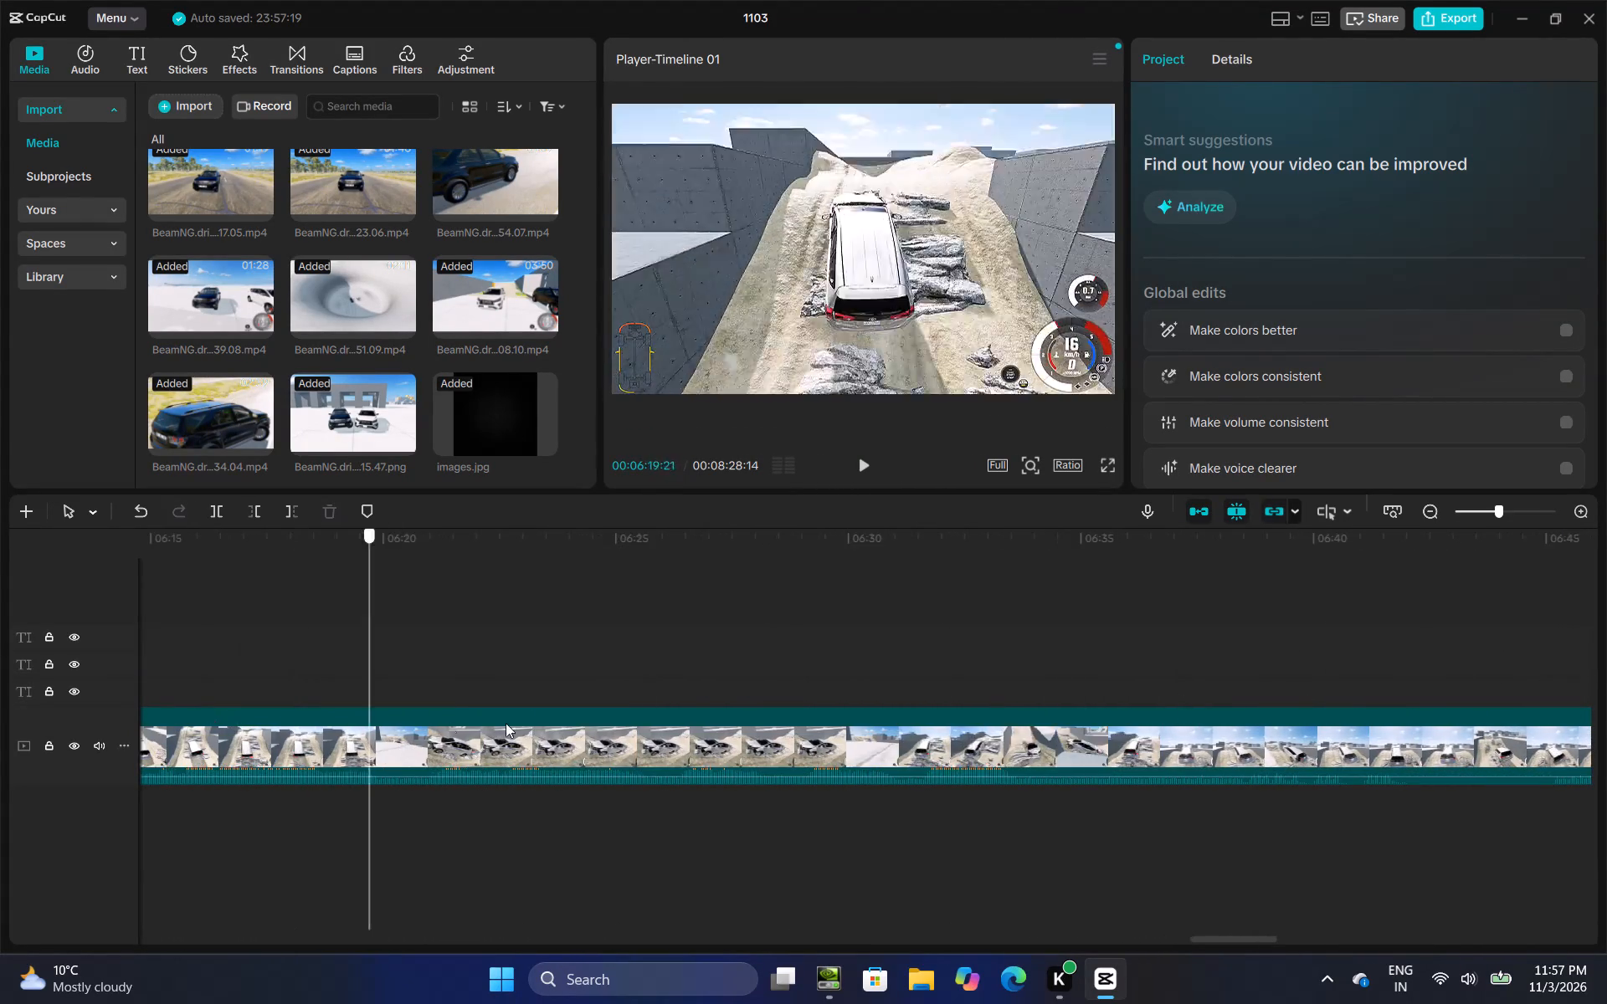
pyautogui.moveTo(506, 723); pyautogui.dragTo(1204, 700)
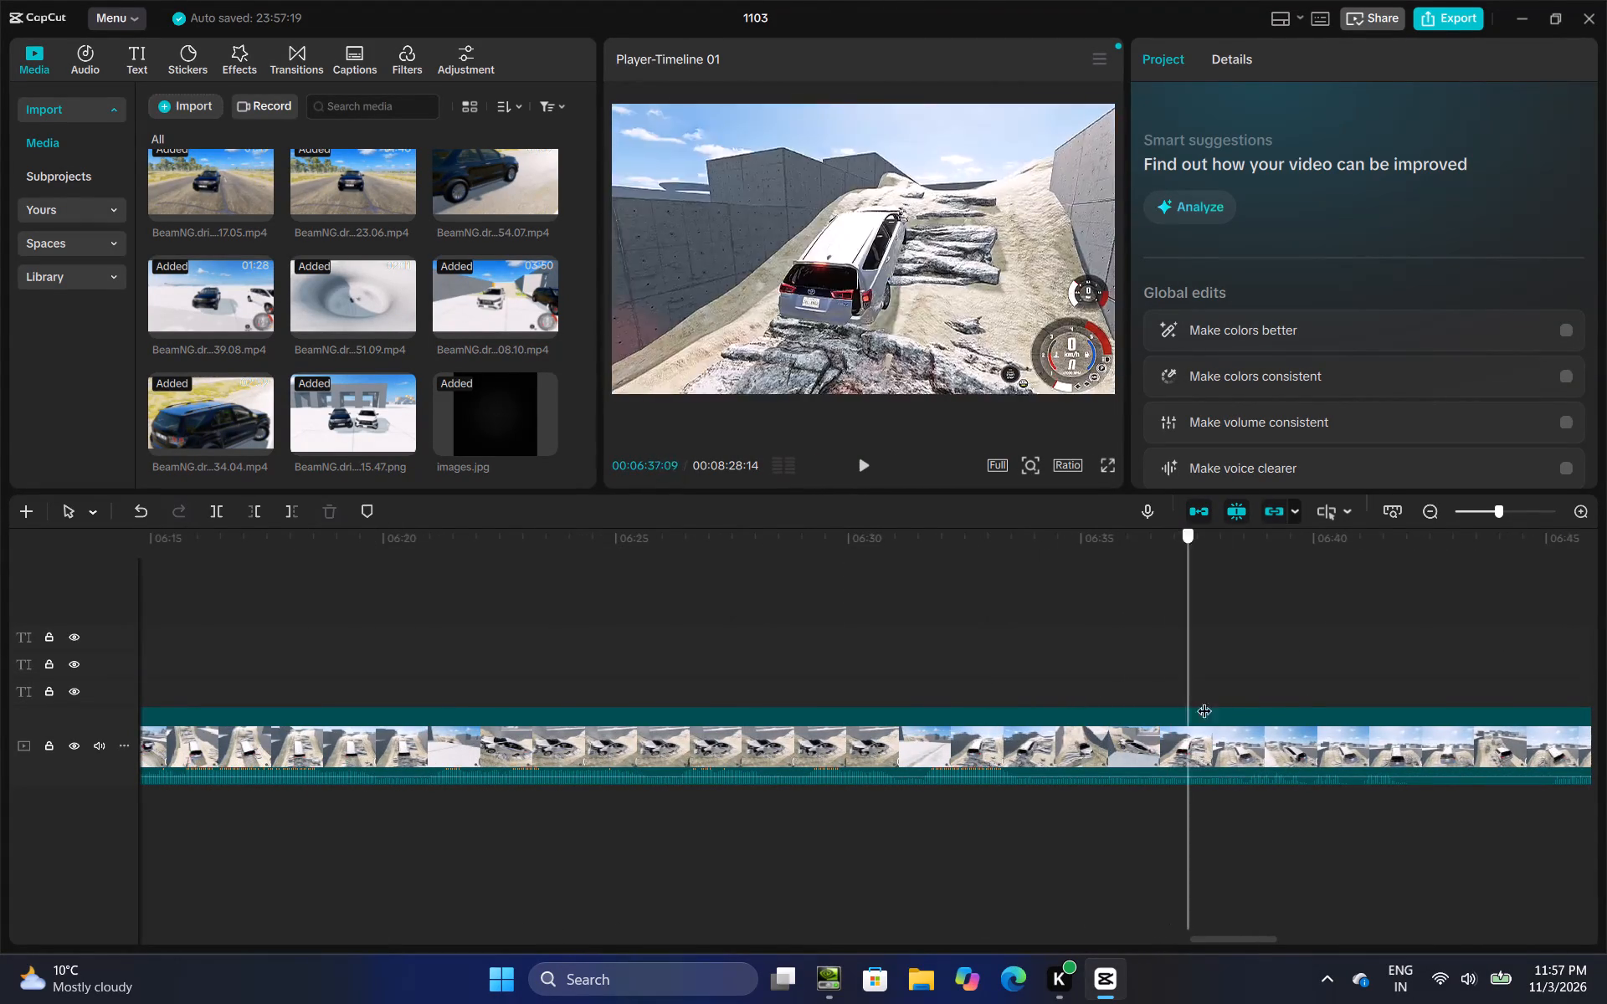
pyautogui.moveTo(1204, 700); pyautogui.dragTo(886, 745)
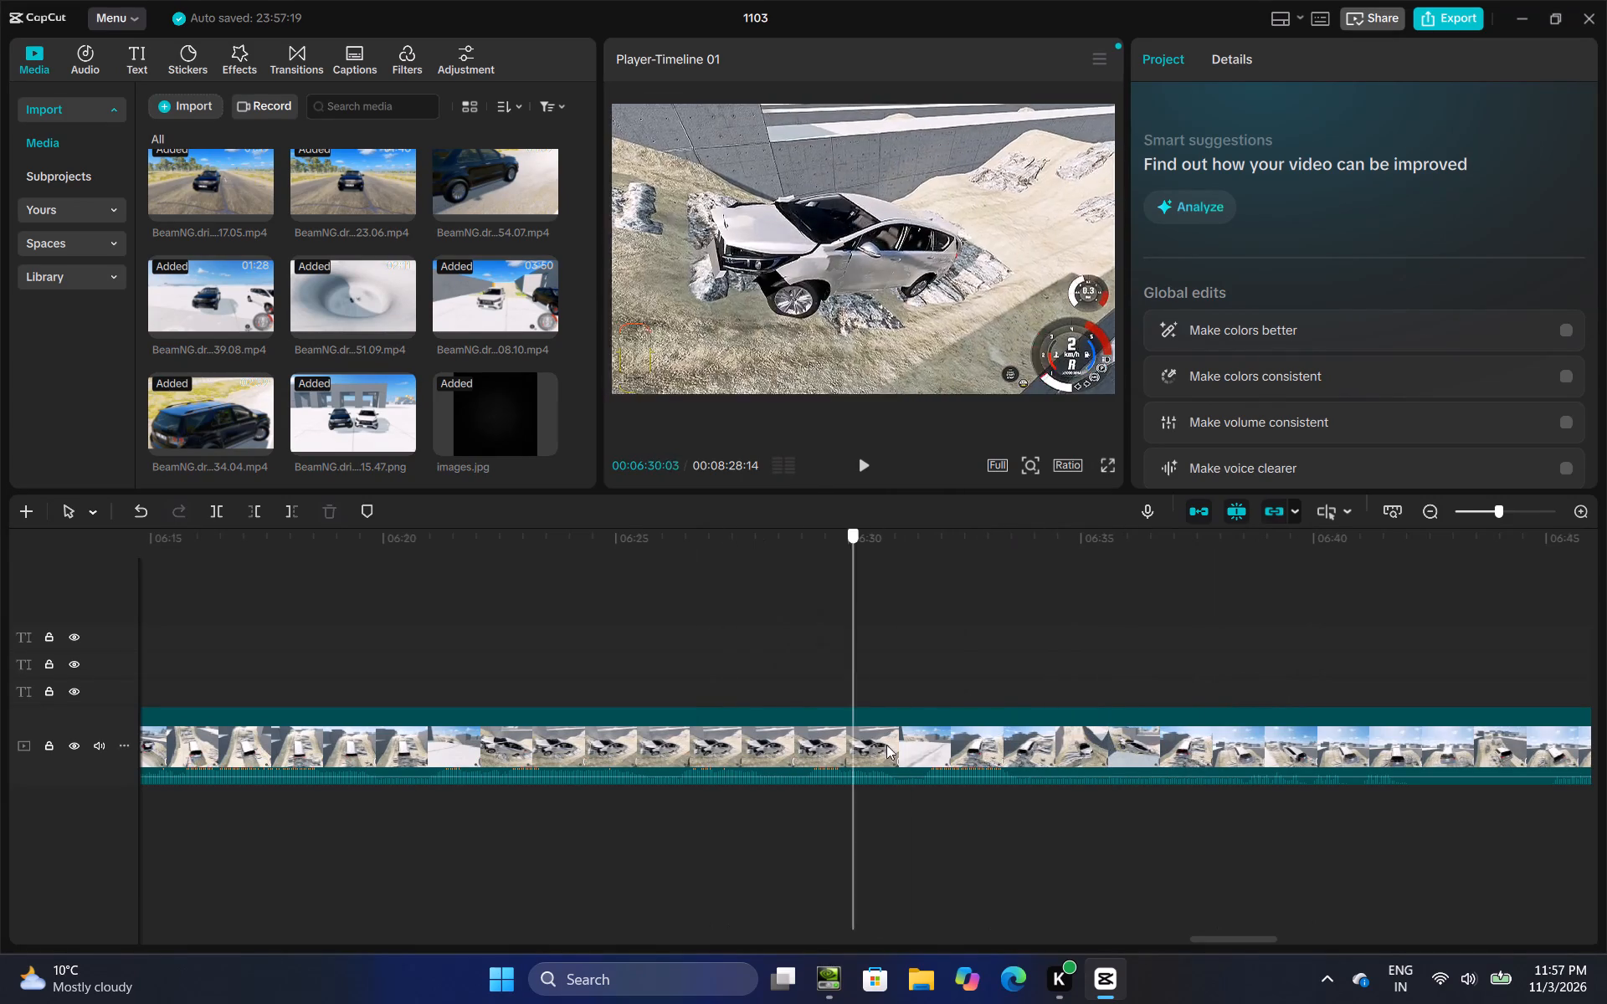
pyautogui.moveTo(886, 745); pyautogui.dragTo(1244, 713)
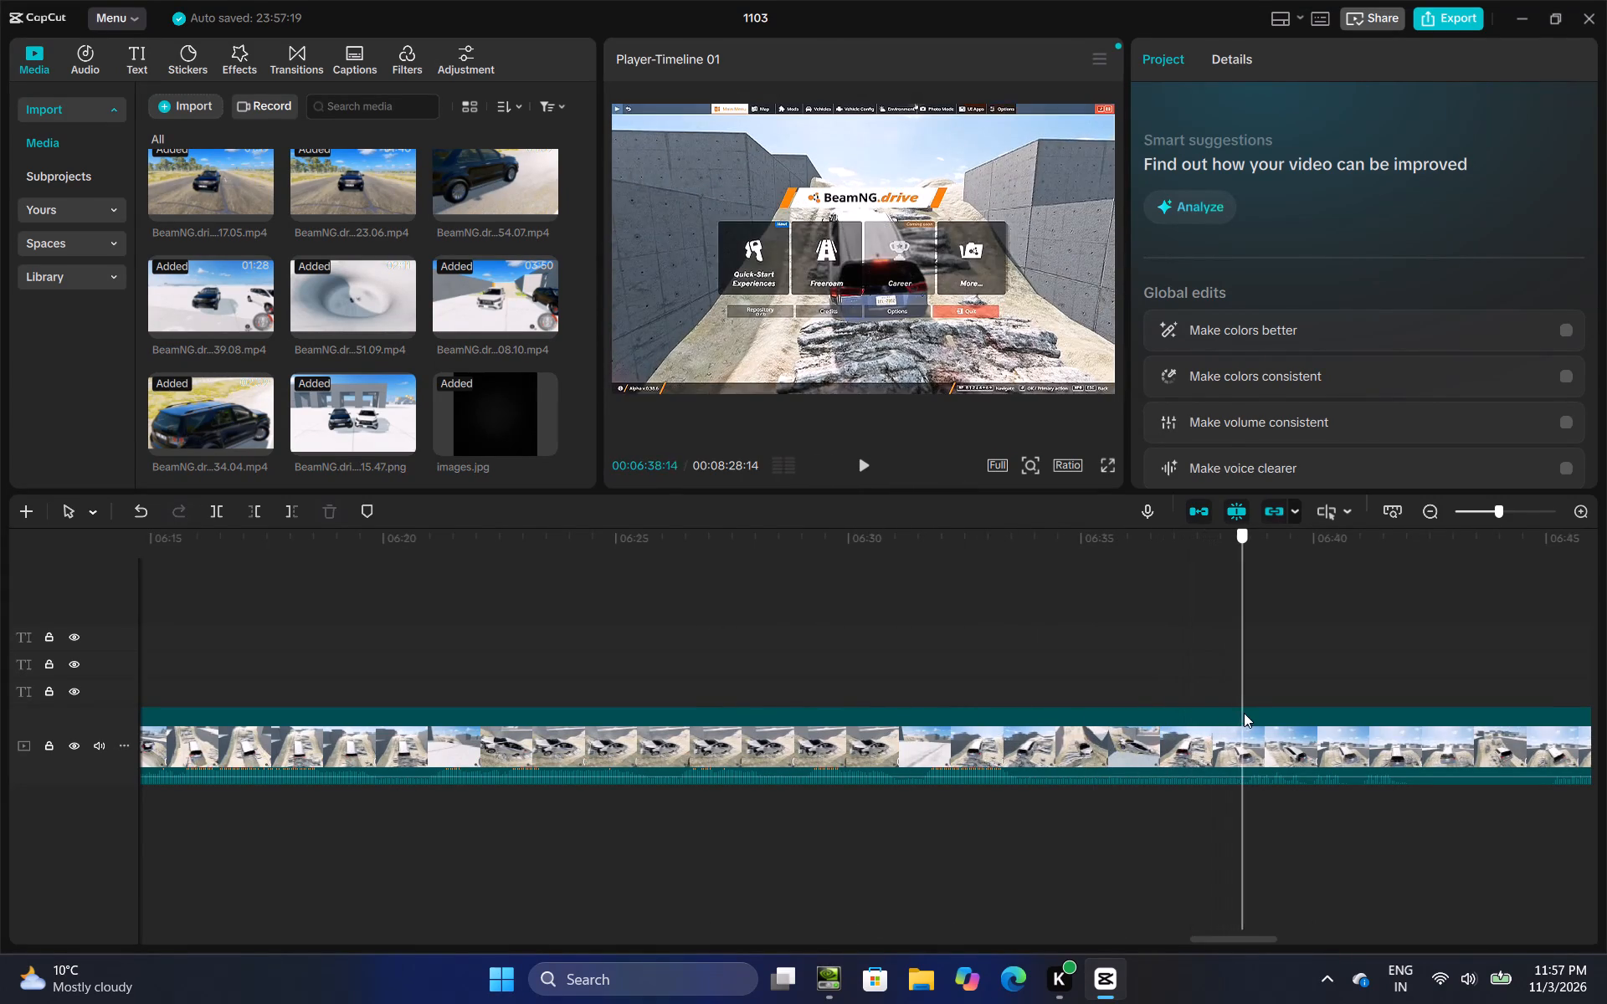
pyautogui.moveTo(1244, 713); pyautogui.dragTo(1211, 711)
pyautogui.click(208, 520)
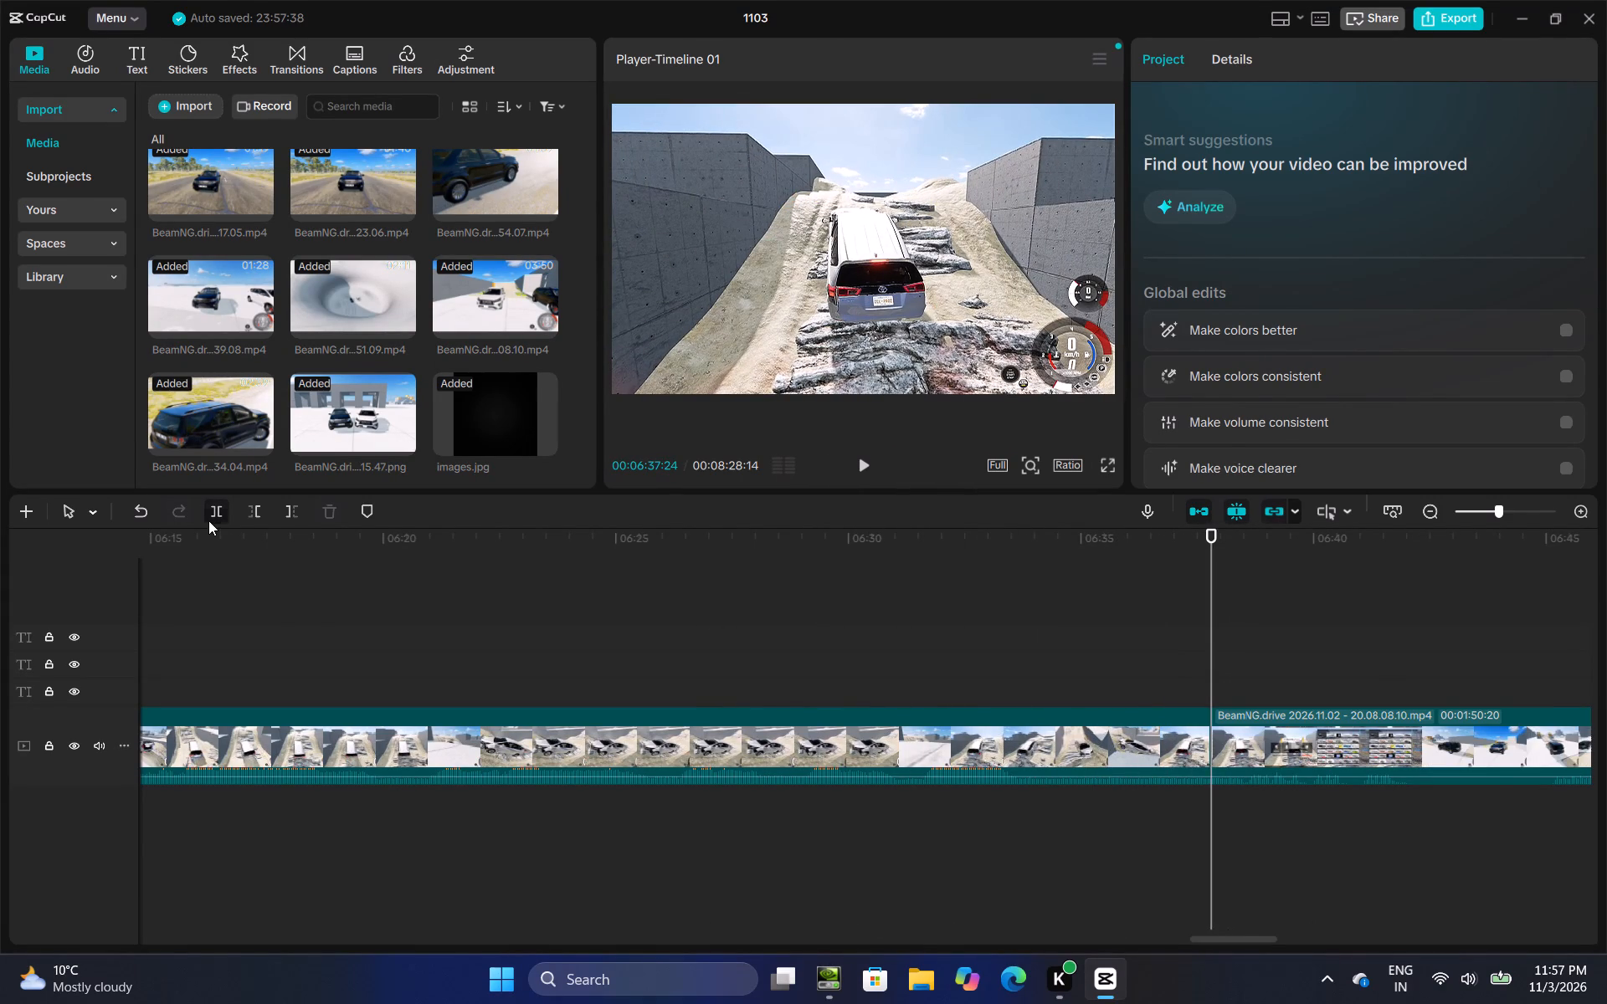
# Trim the start of the second offroad piece to 00:01:32:22 so it opens on the parked black car before its run.
pyautogui.click(1228, 742)
pyautogui.moveTo(1211, 742); pyautogui.dragTo(1443, 725)
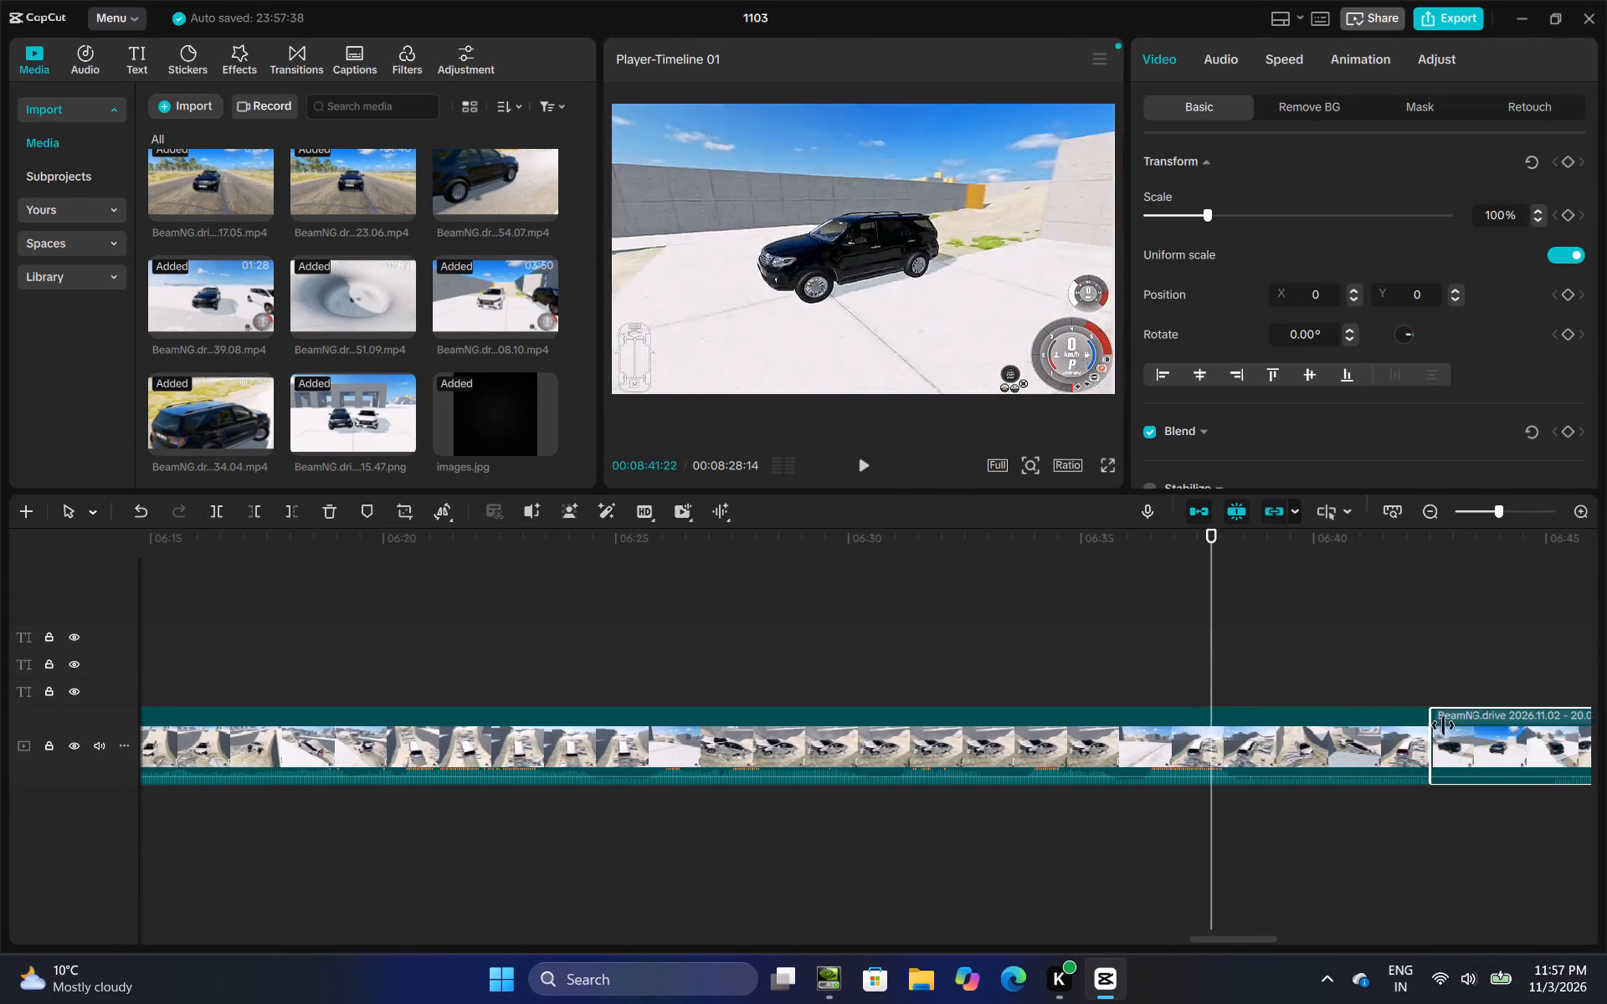
pyautogui.moveTo(1443, 725); pyautogui.dragTo(1606, 663)
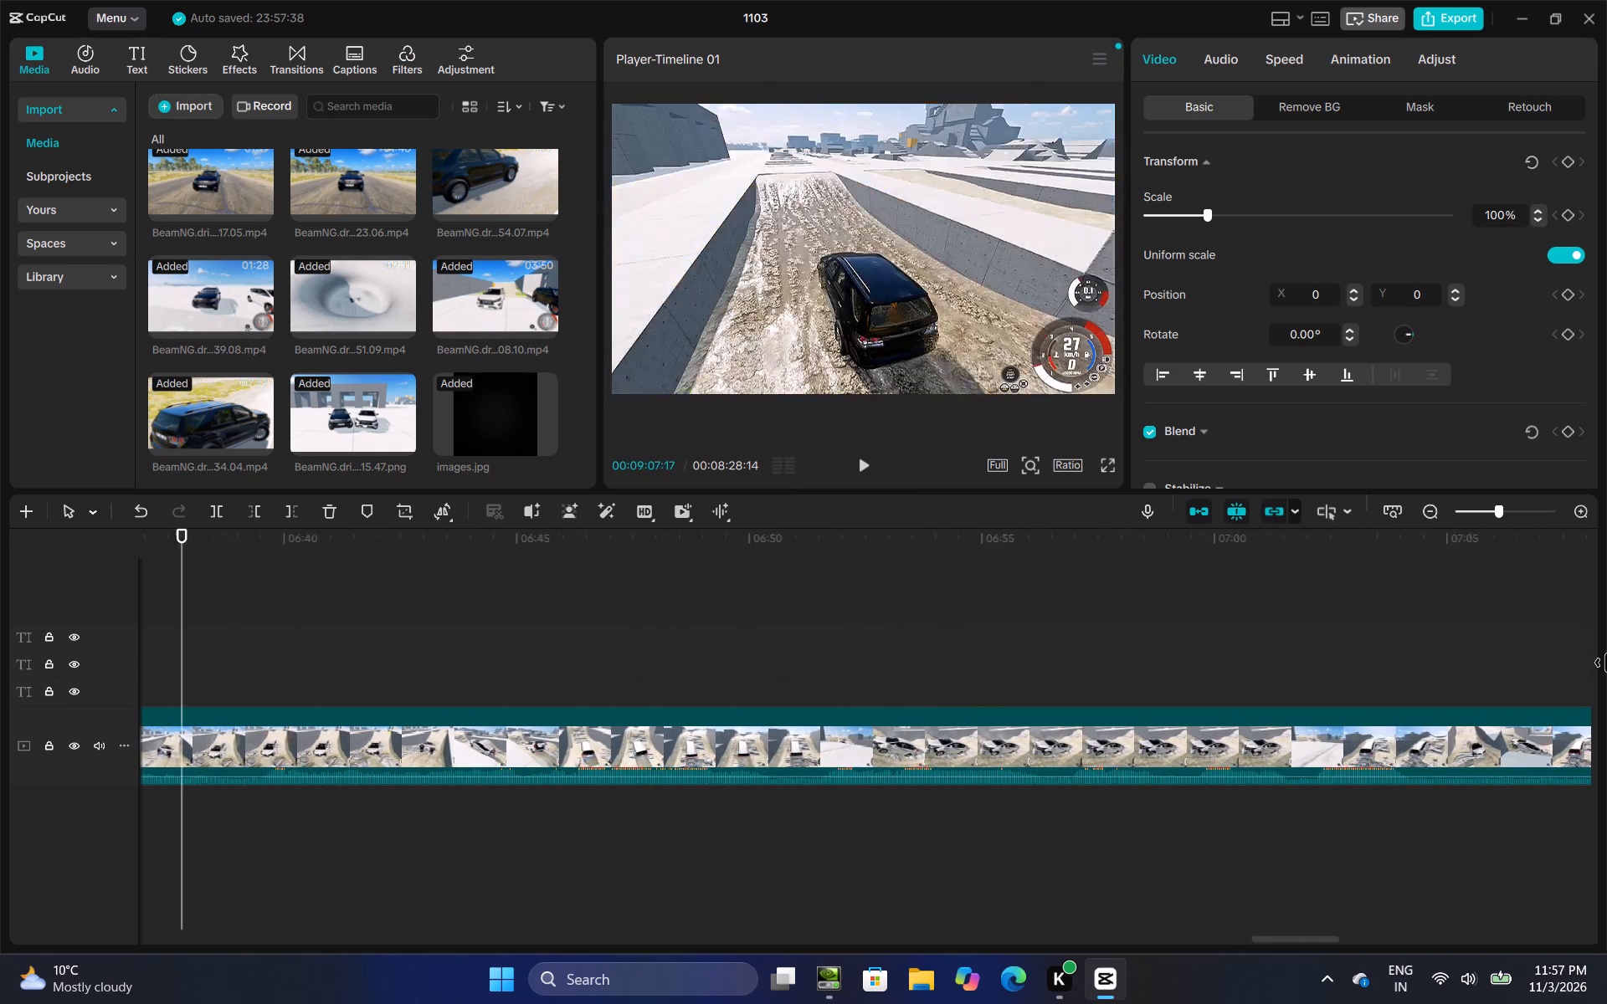
pyautogui.moveTo(1606, 663); pyautogui.dragTo(1594, 688)
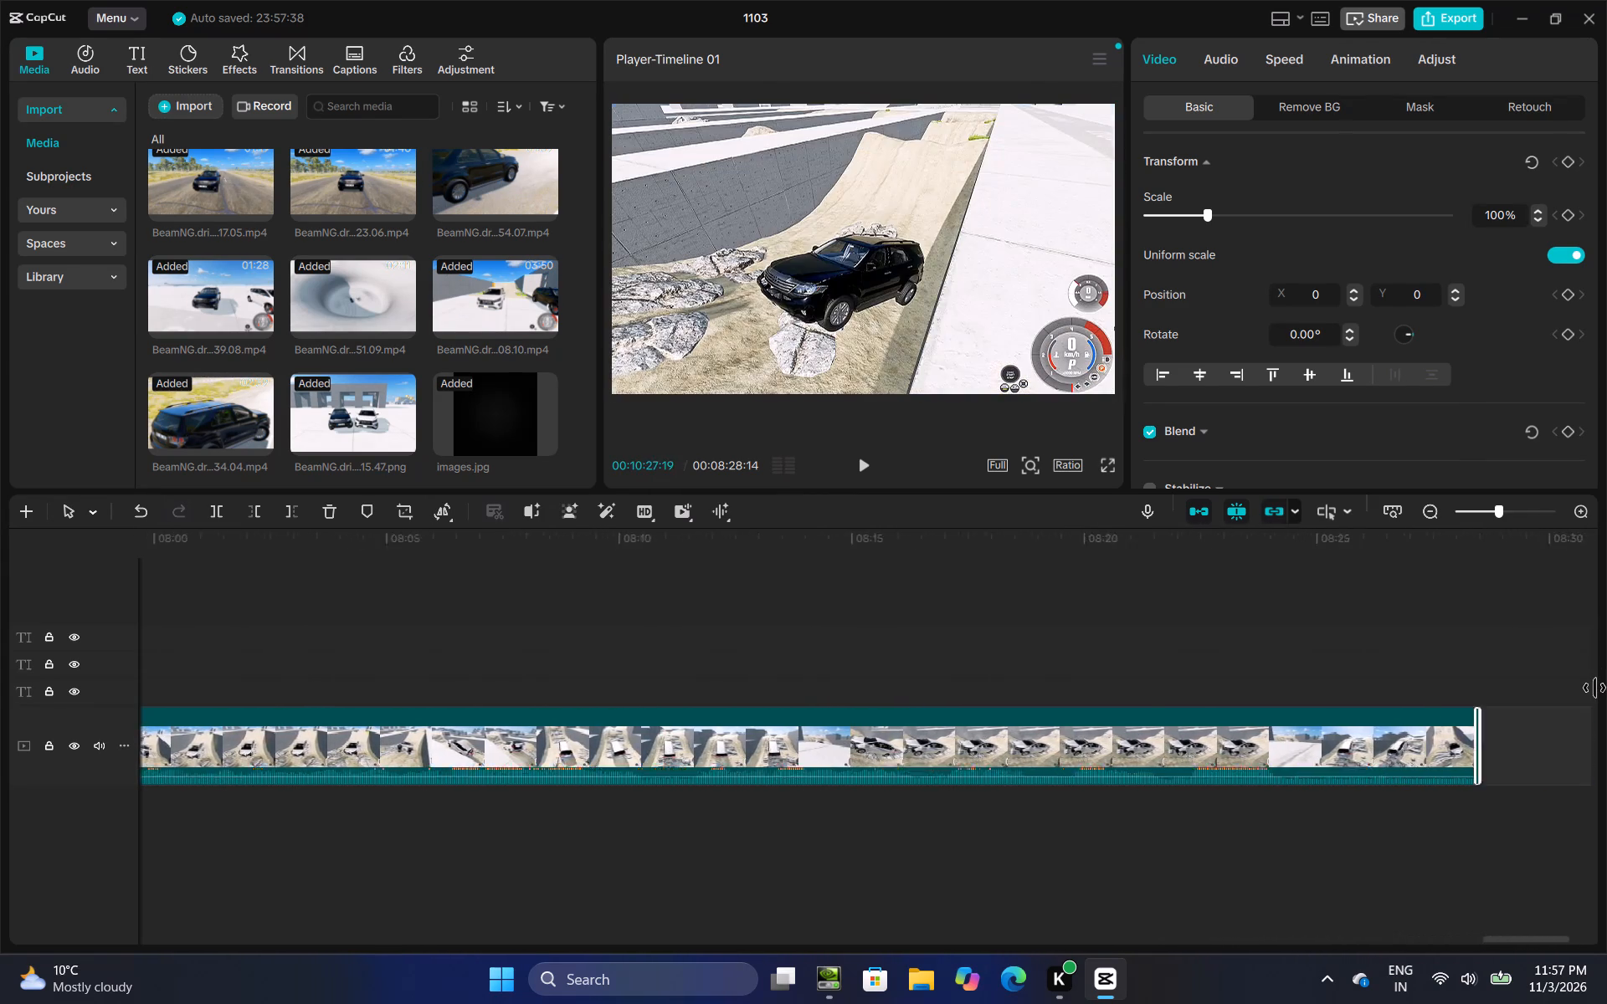
pyautogui.moveTo(1594, 688); pyautogui.dragTo(0, 763)
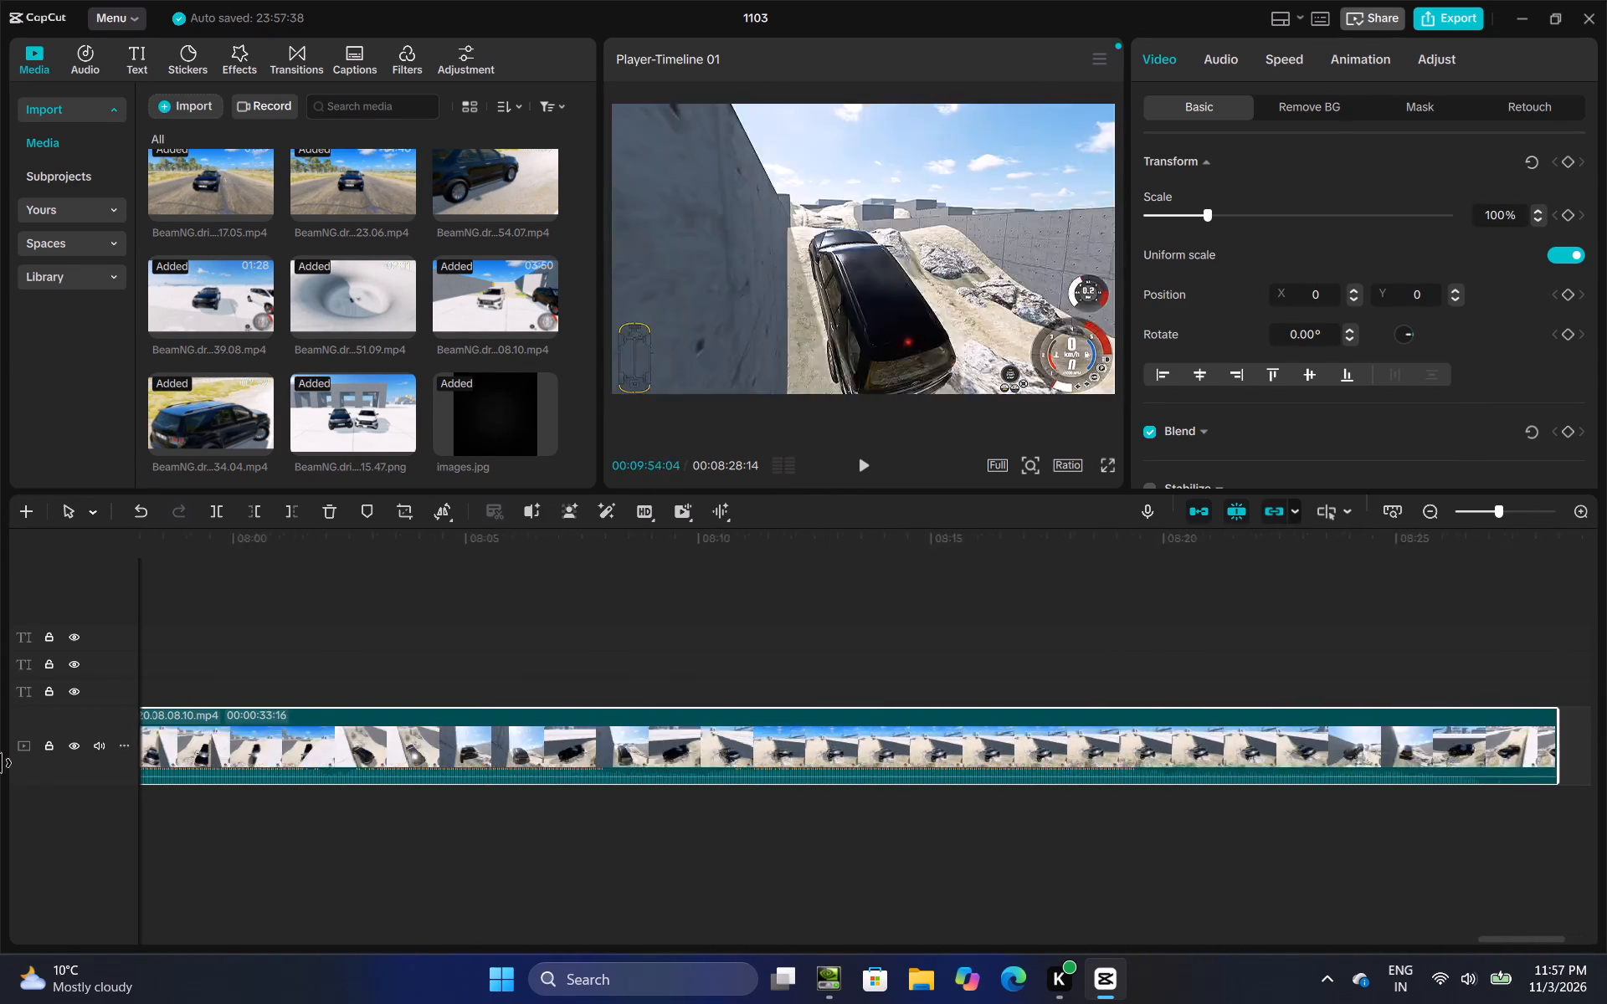
pyautogui.moveTo(0, 763); pyautogui.dragTo(119, 771)
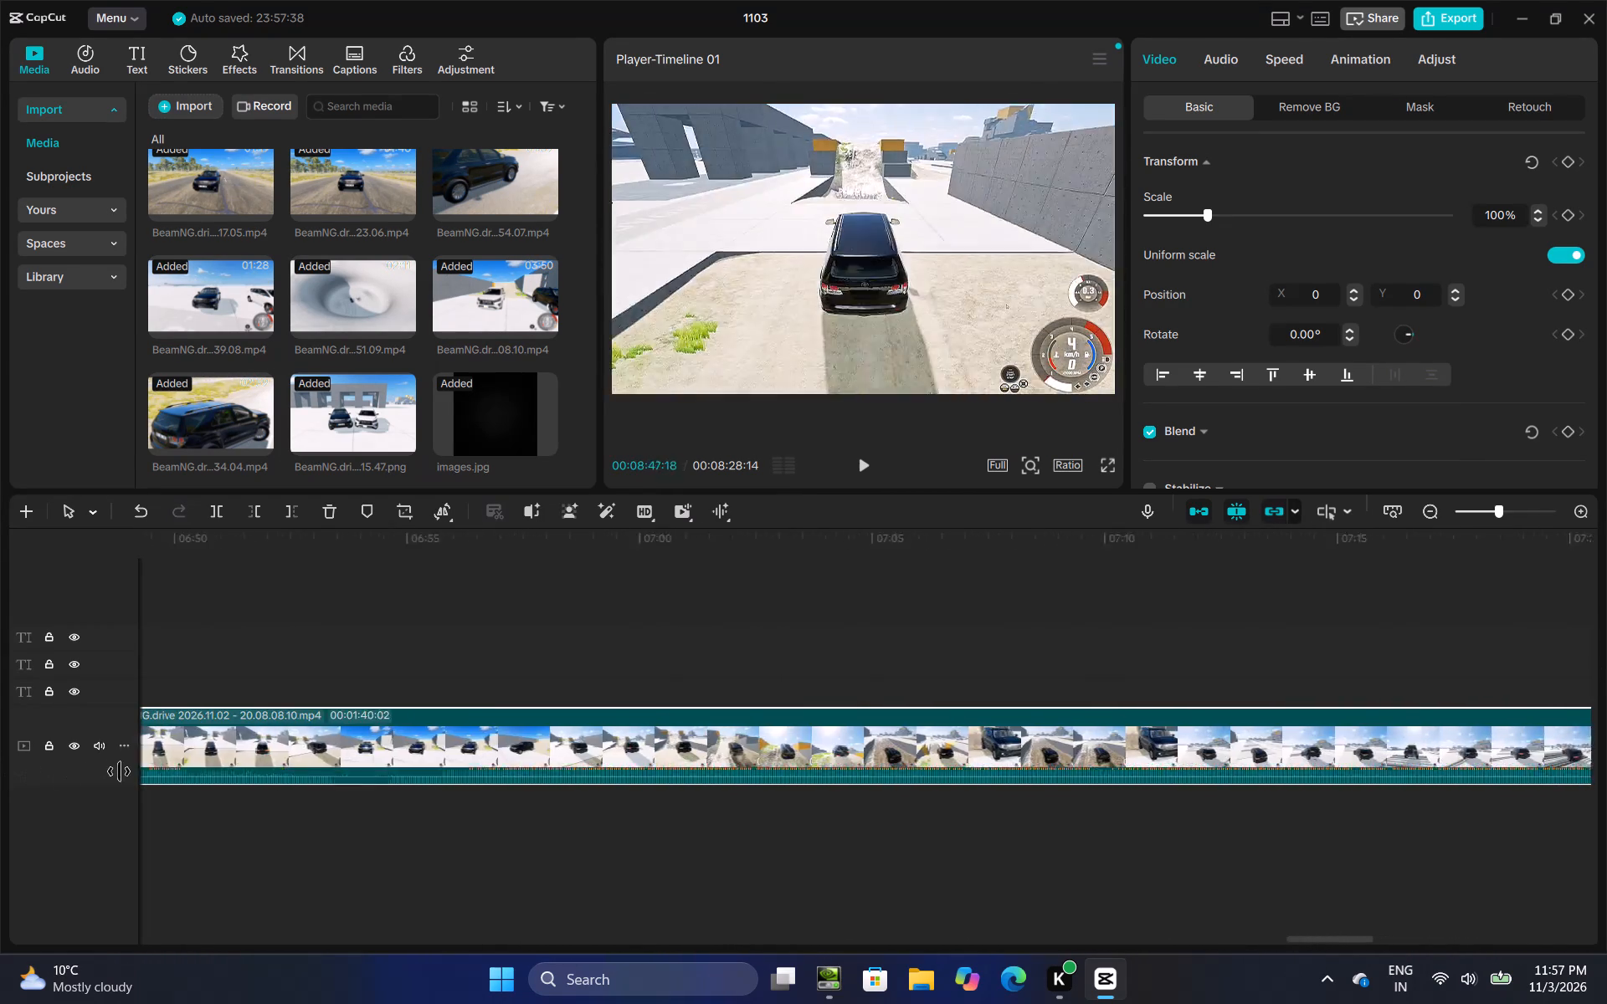
pyautogui.moveTo(119, 771); pyautogui.dragTo(655, 790)
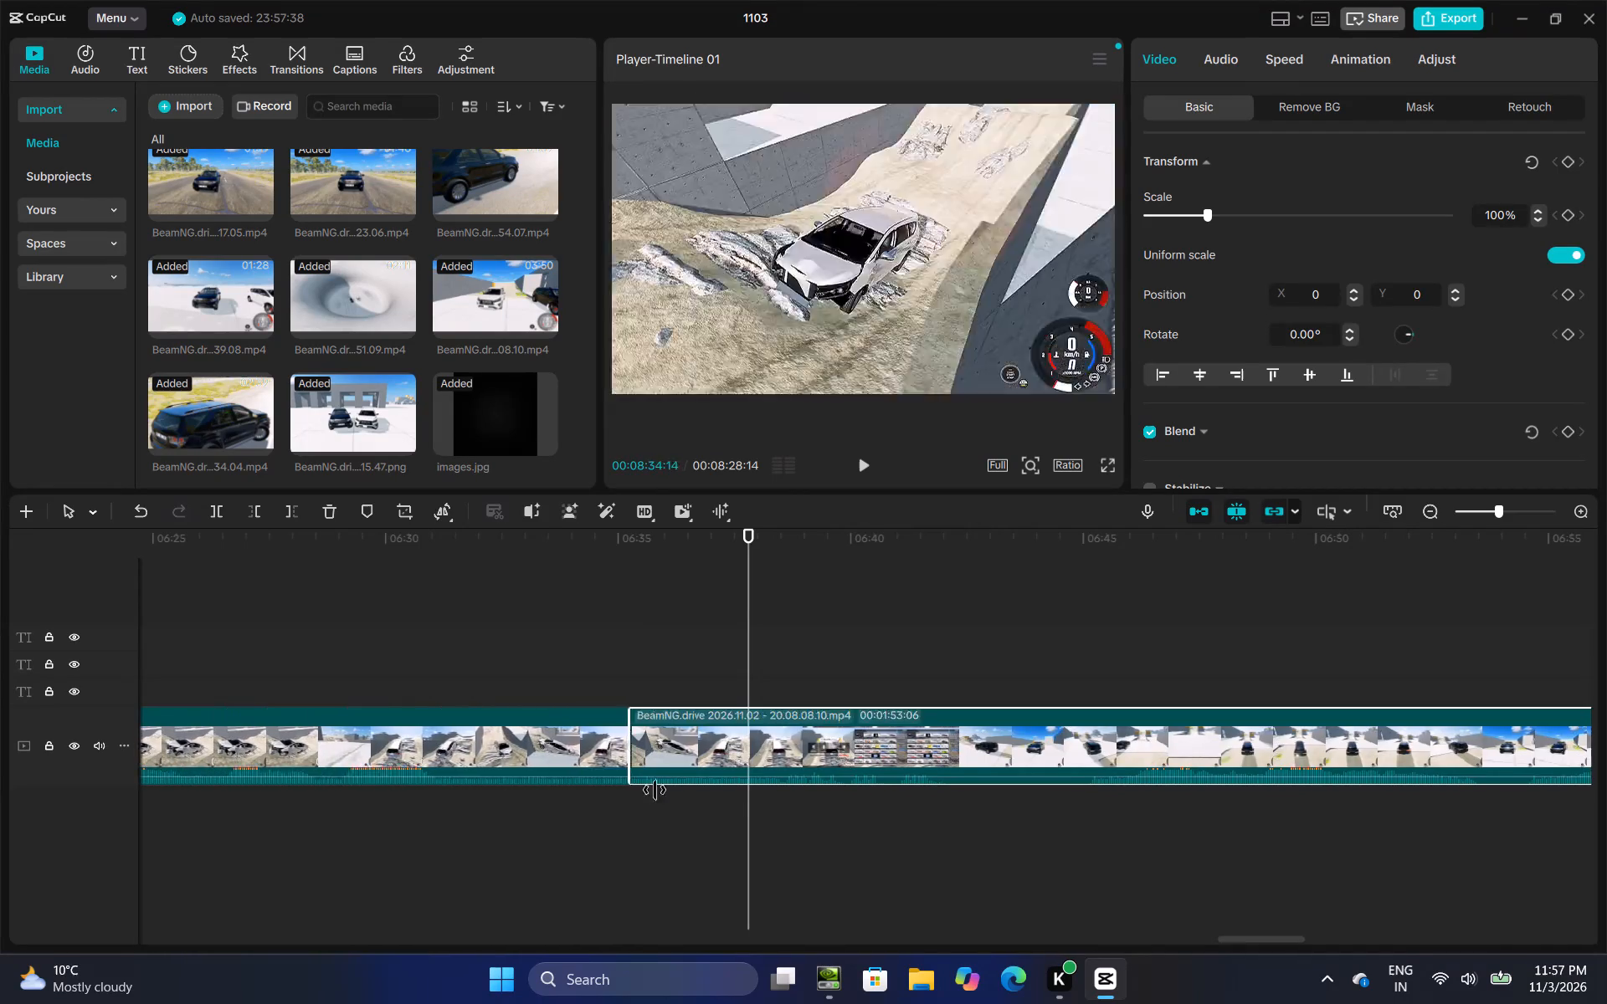
pyautogui.moveTo(655, 790); pyautogui.dragTo(1246, 801)
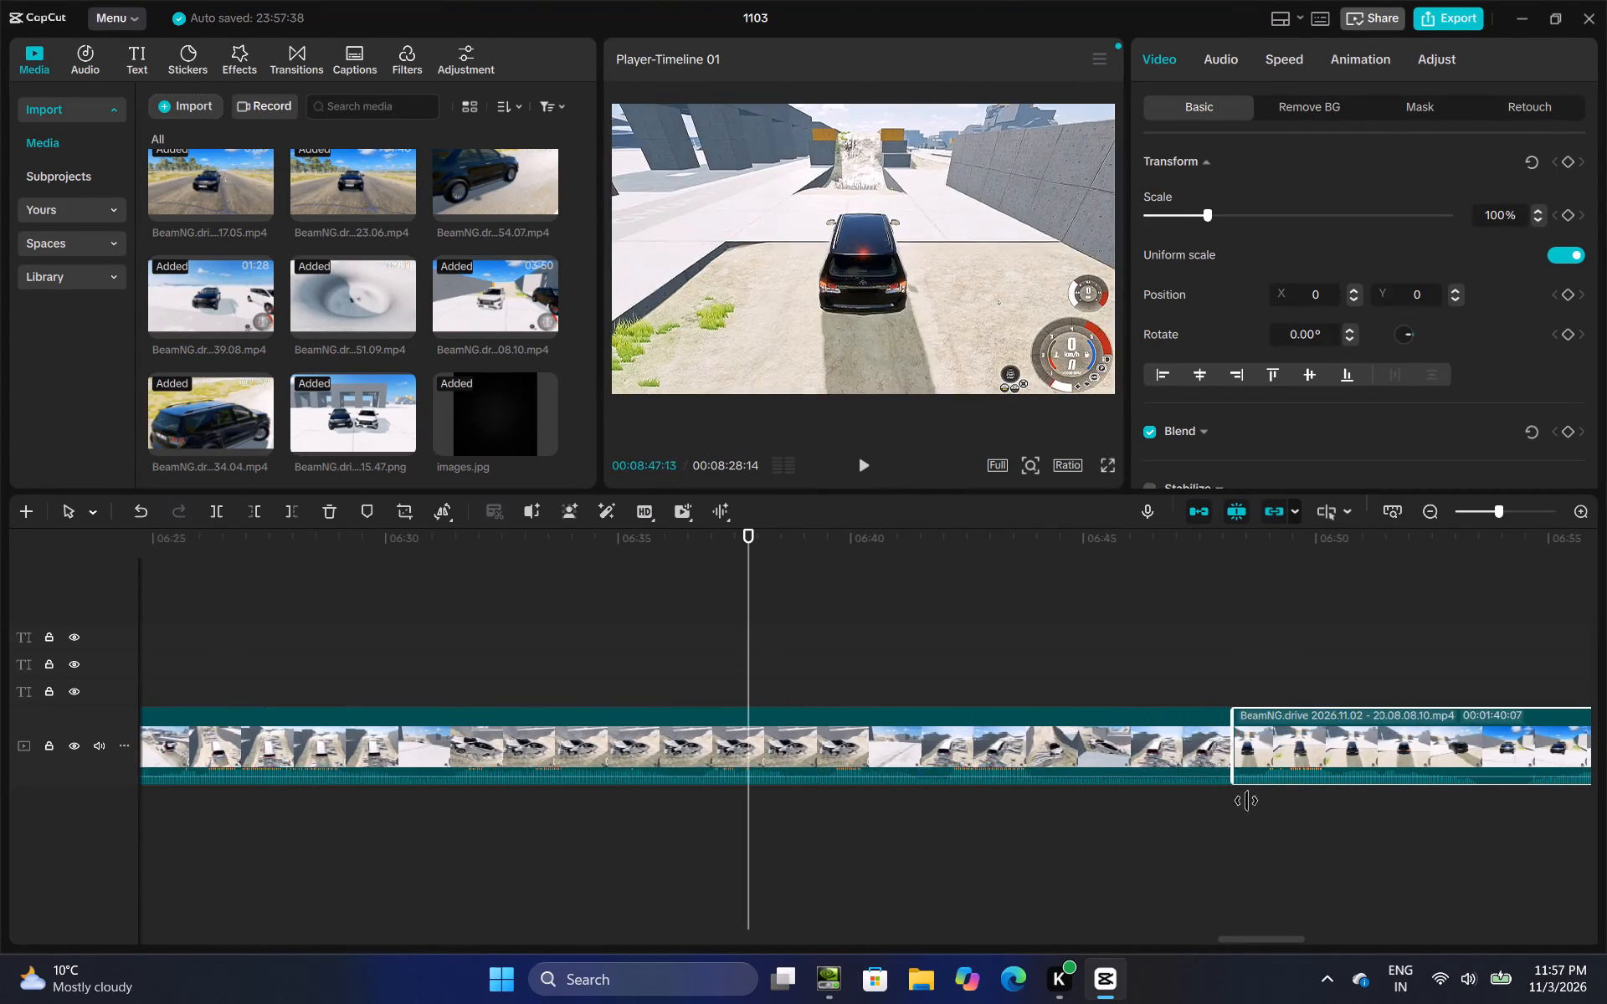
pyautogui.moveTo(1246, 801); pyautogui.dragTo(1489, 780)
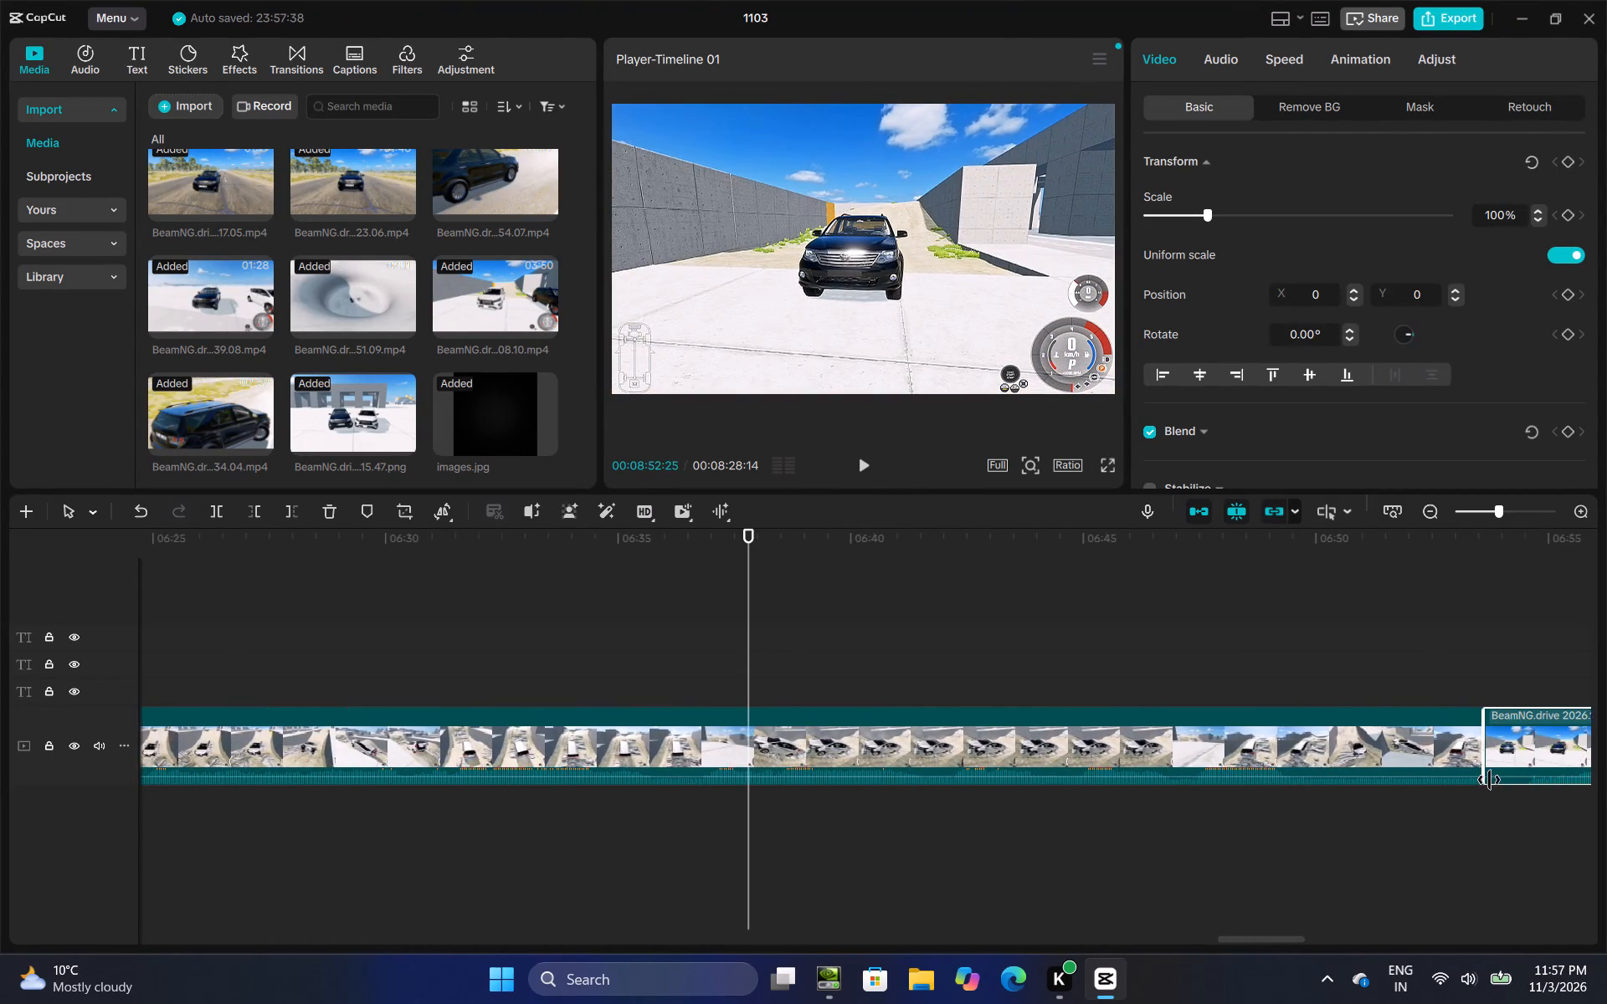
pyautogui.moveTo(1489, 780); pyautogui.dragTo(1581, 781)
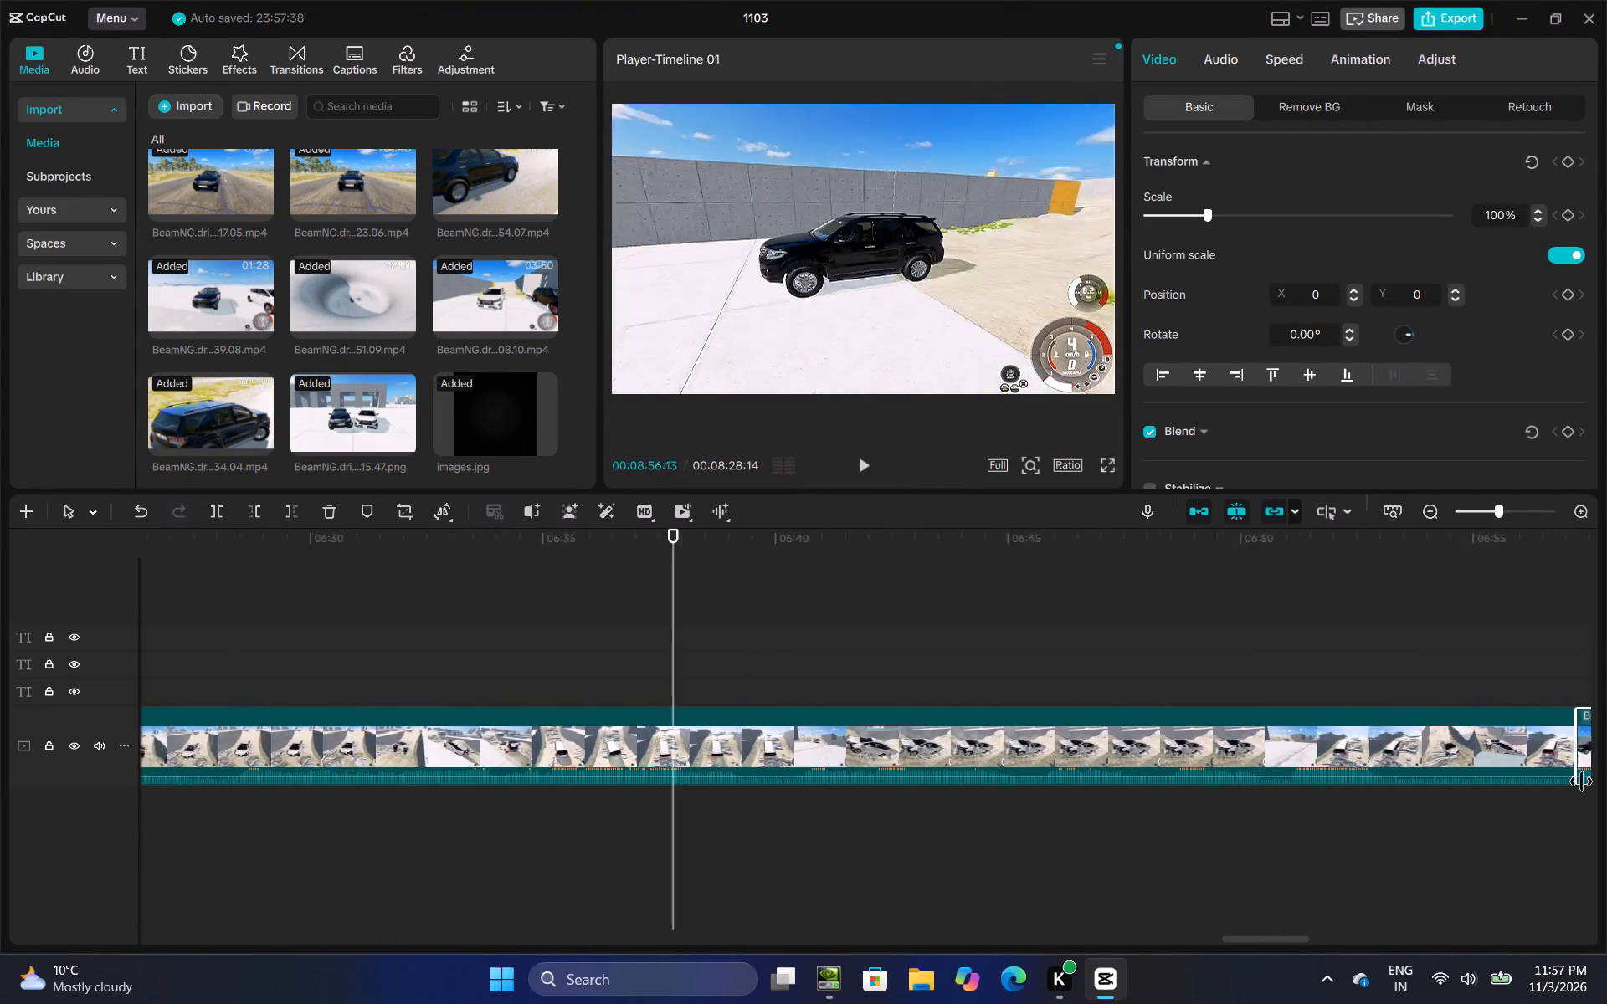
pyautogui.moveTo(1581, 781); pyautogui.dragTo(1368, 817)
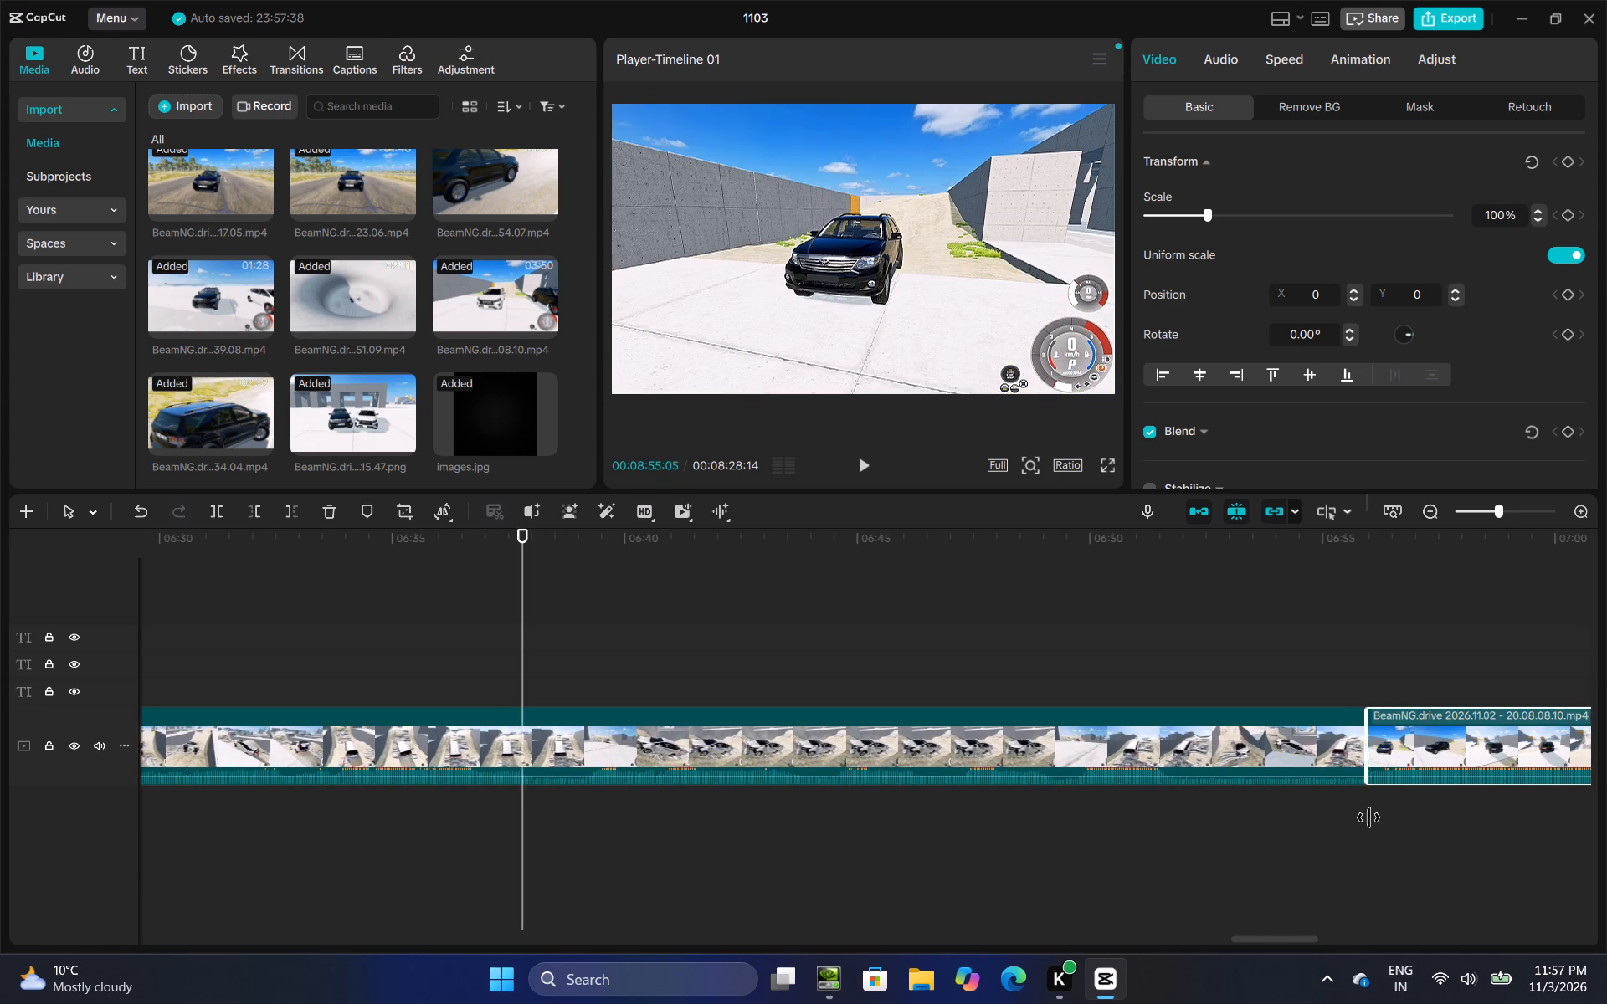
pyautogui.moveTo(1368, 817); pyautogui.dragTo(1360, 817)
# Check the black car's offroad run through its end, and copy the score screenshot after WALL OF DEATH with its two score texts reading 2.
pyautogui.moveTo(519, 650); pyautogui.dragTo(552, 654)
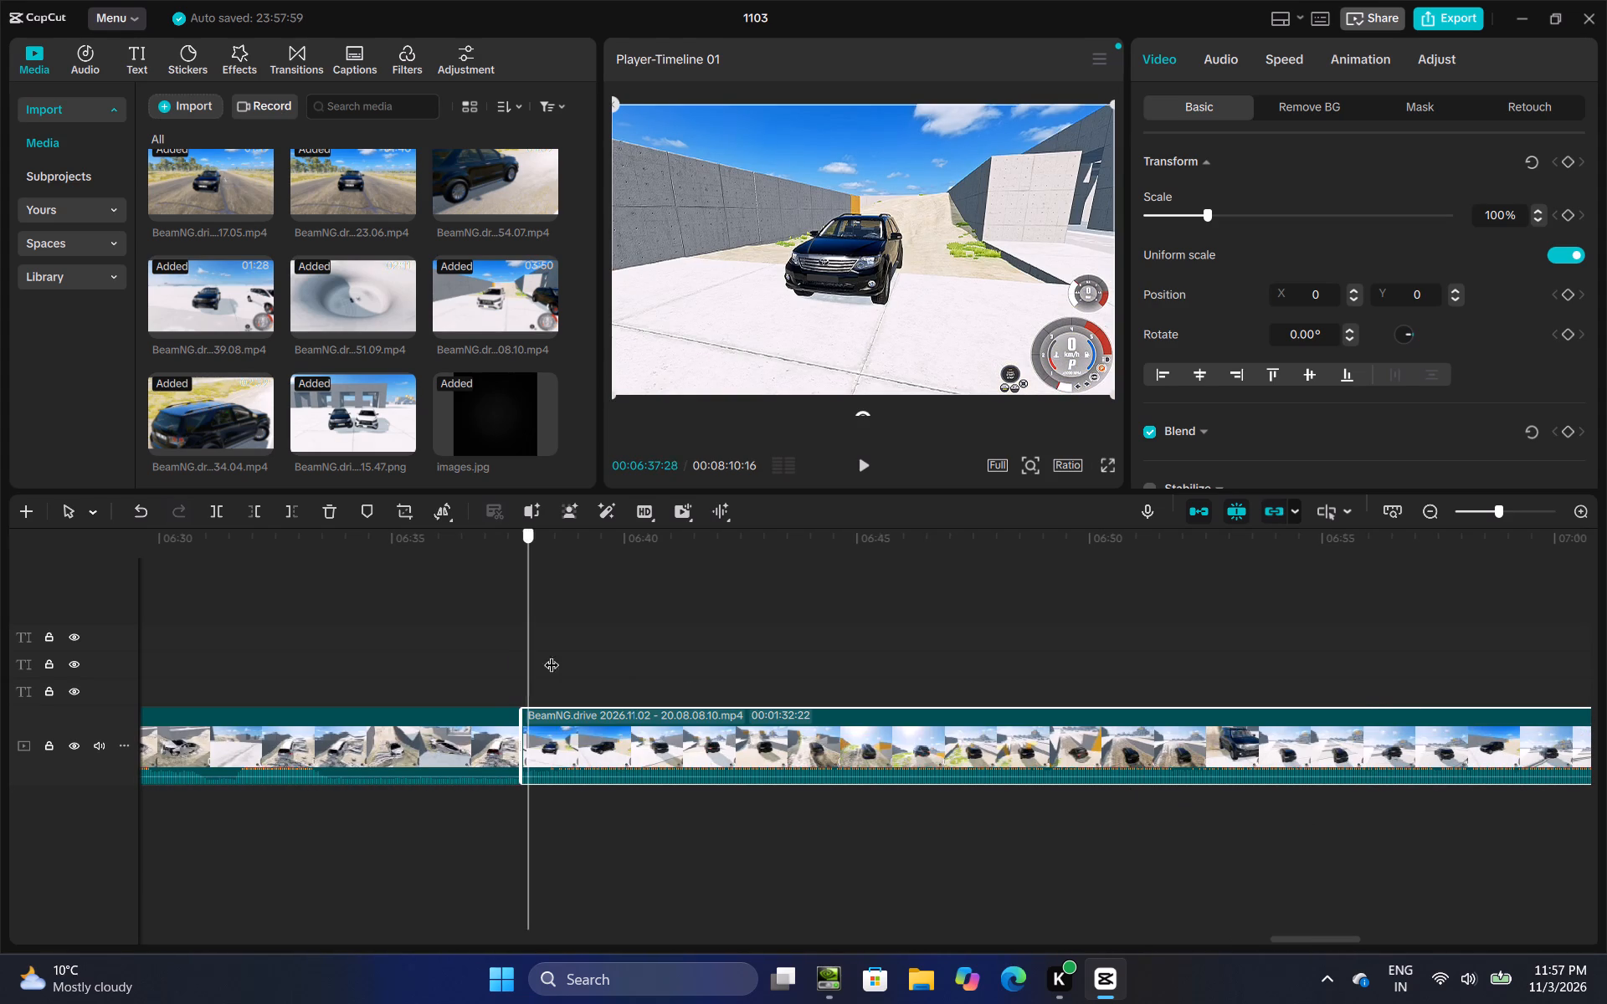
pyautogui.moveTo(552, 654); pyautogui.dragTo(1606, 700)
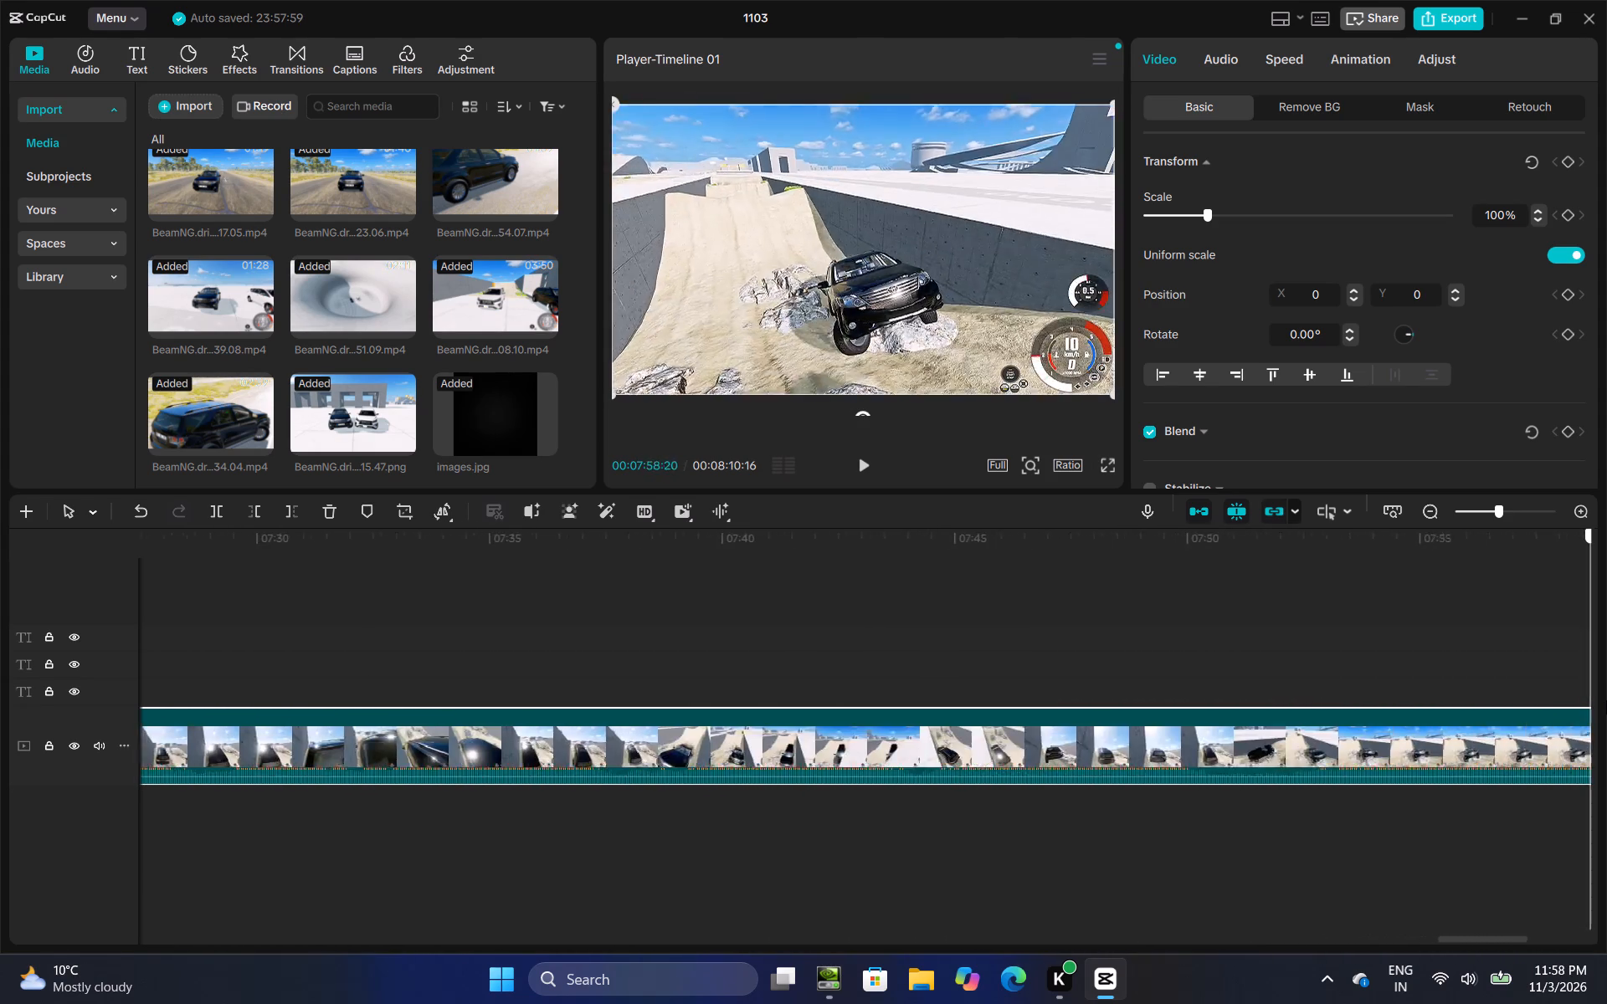
pyautogui.moveTo(1606, 700); pyautogui.dragTo(922, 748)
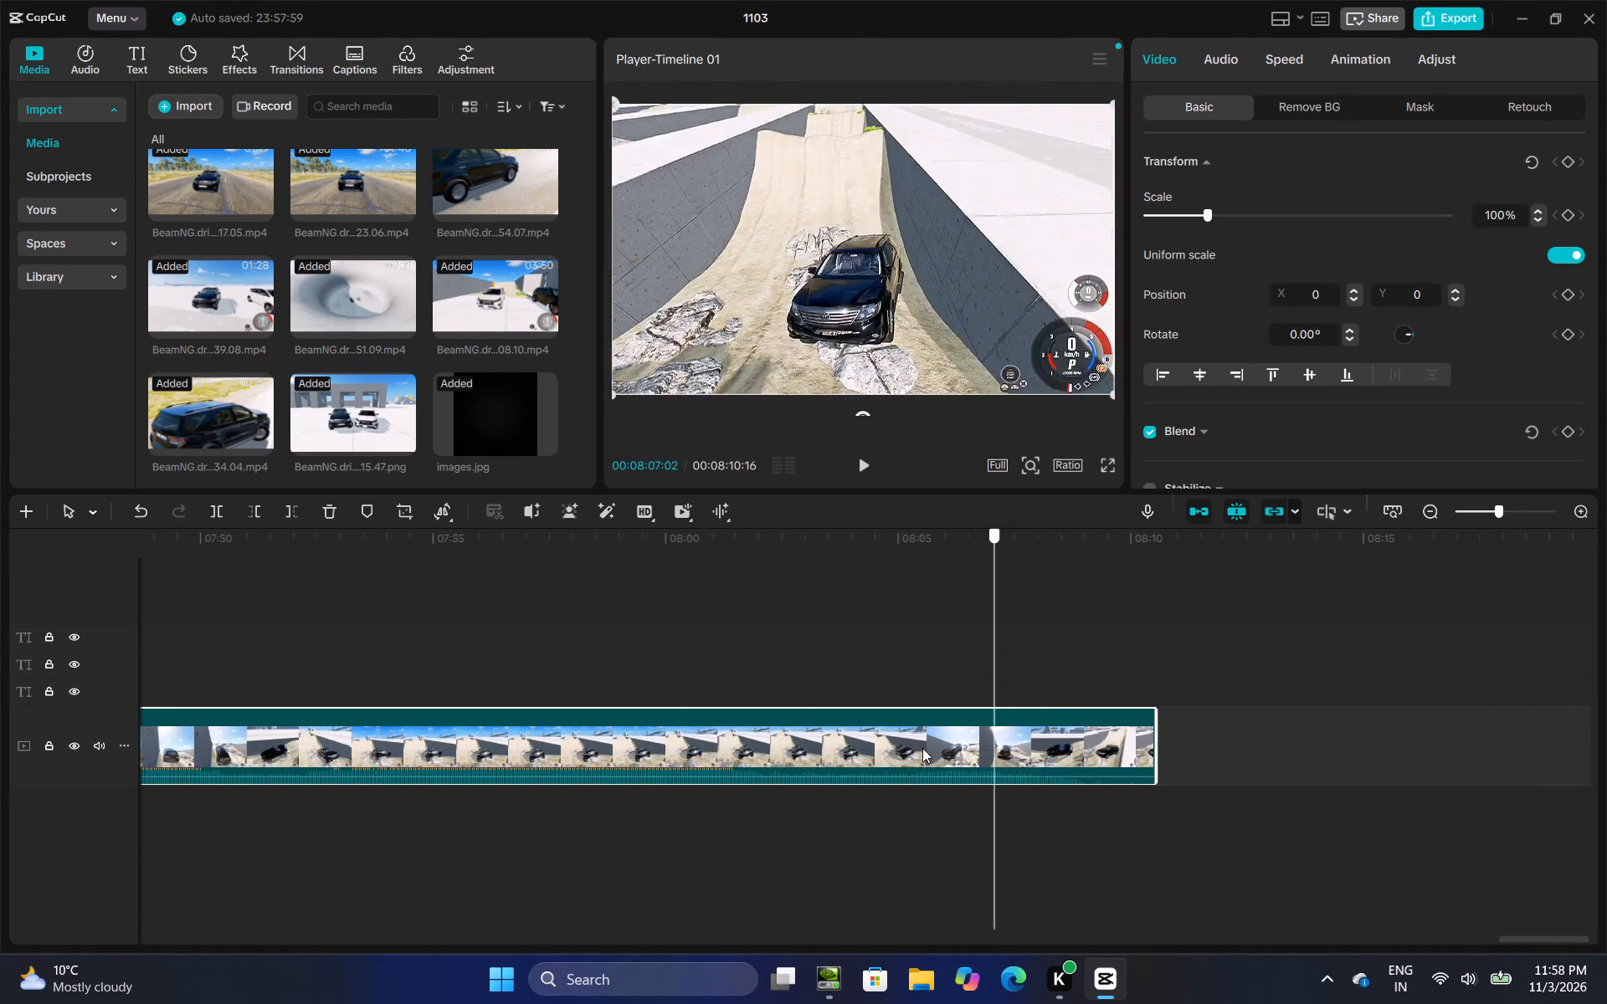
pyautogui.moveTo(922, 748); pyautogui.dragTo(1606, 650)
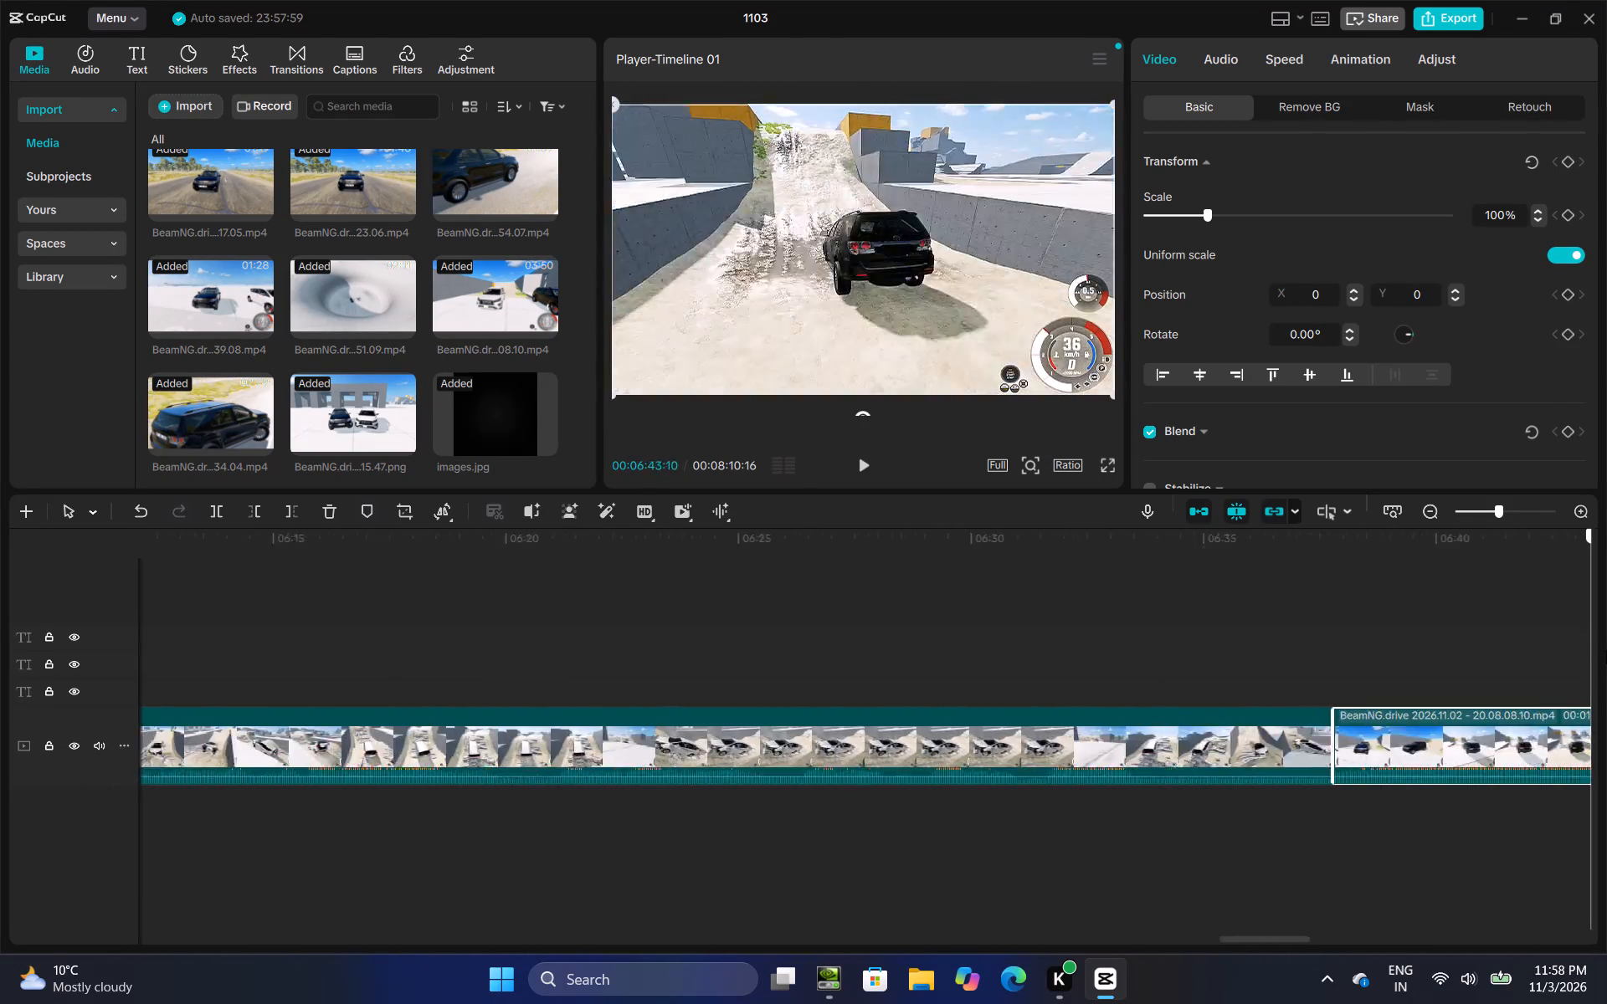
pyautogui.moveTo(1606, 650); pyautogui.dragTo(31, 763)
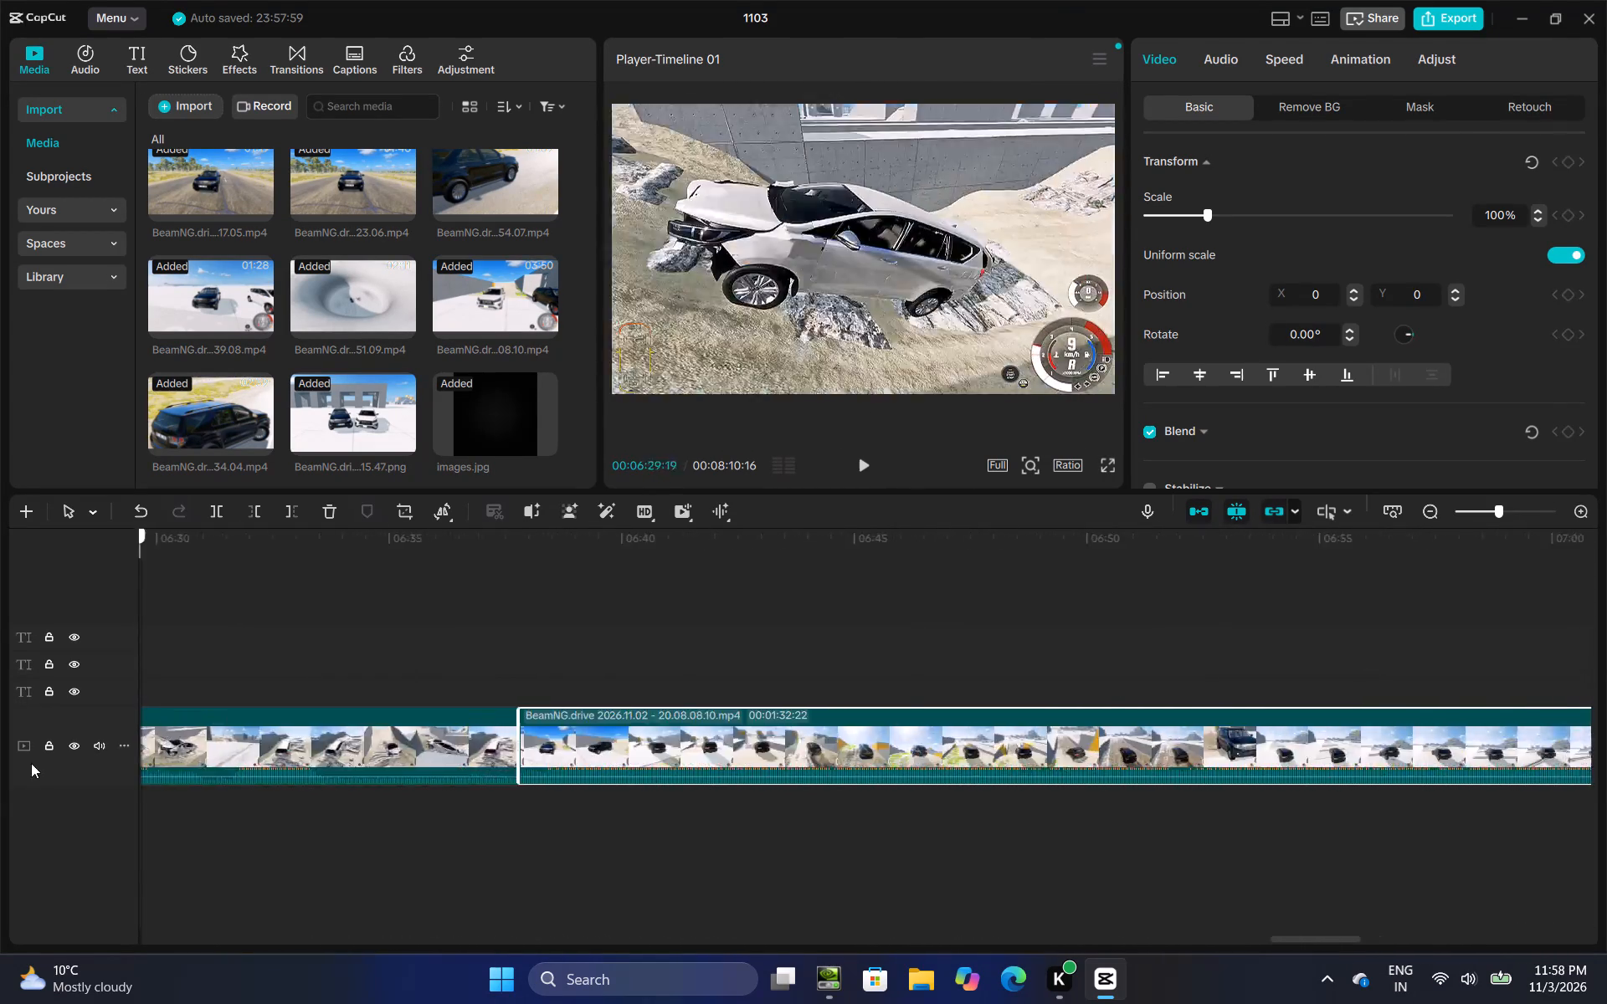
pyautogui.moveTo(31, 763); pyautogui.dragTo(357, 738)
pyautogui.moveTo(288, 627); pyautogui.dragTo(280, 744)
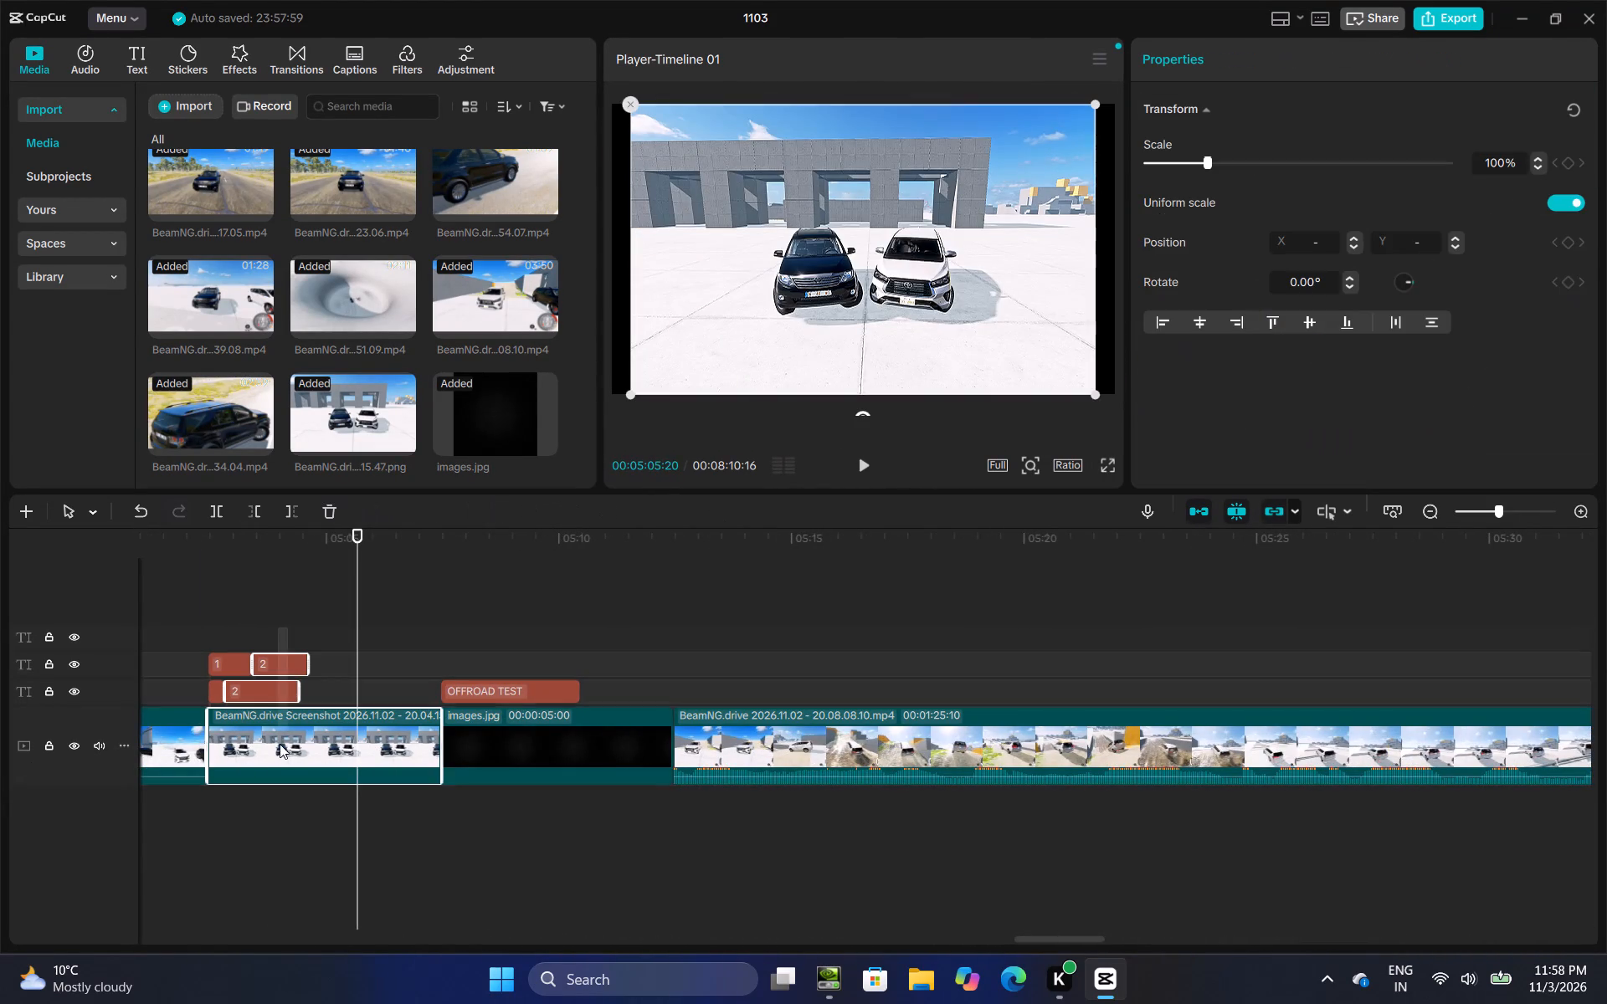
pyautogui.moveTo(280, 744); pyautogui.dragTo(280, 752)
pyautogui.rightClick(280, 752)
pyautogui.click(388, 494)
# Paste the copied score screenshot and its two score texts at the end of the timeline, directly after the black car's offroad clip.
pyautogui.click(916, 633)
pyautogui.moveTo(932, 633); pyautogui.dragTo(1606, 562)
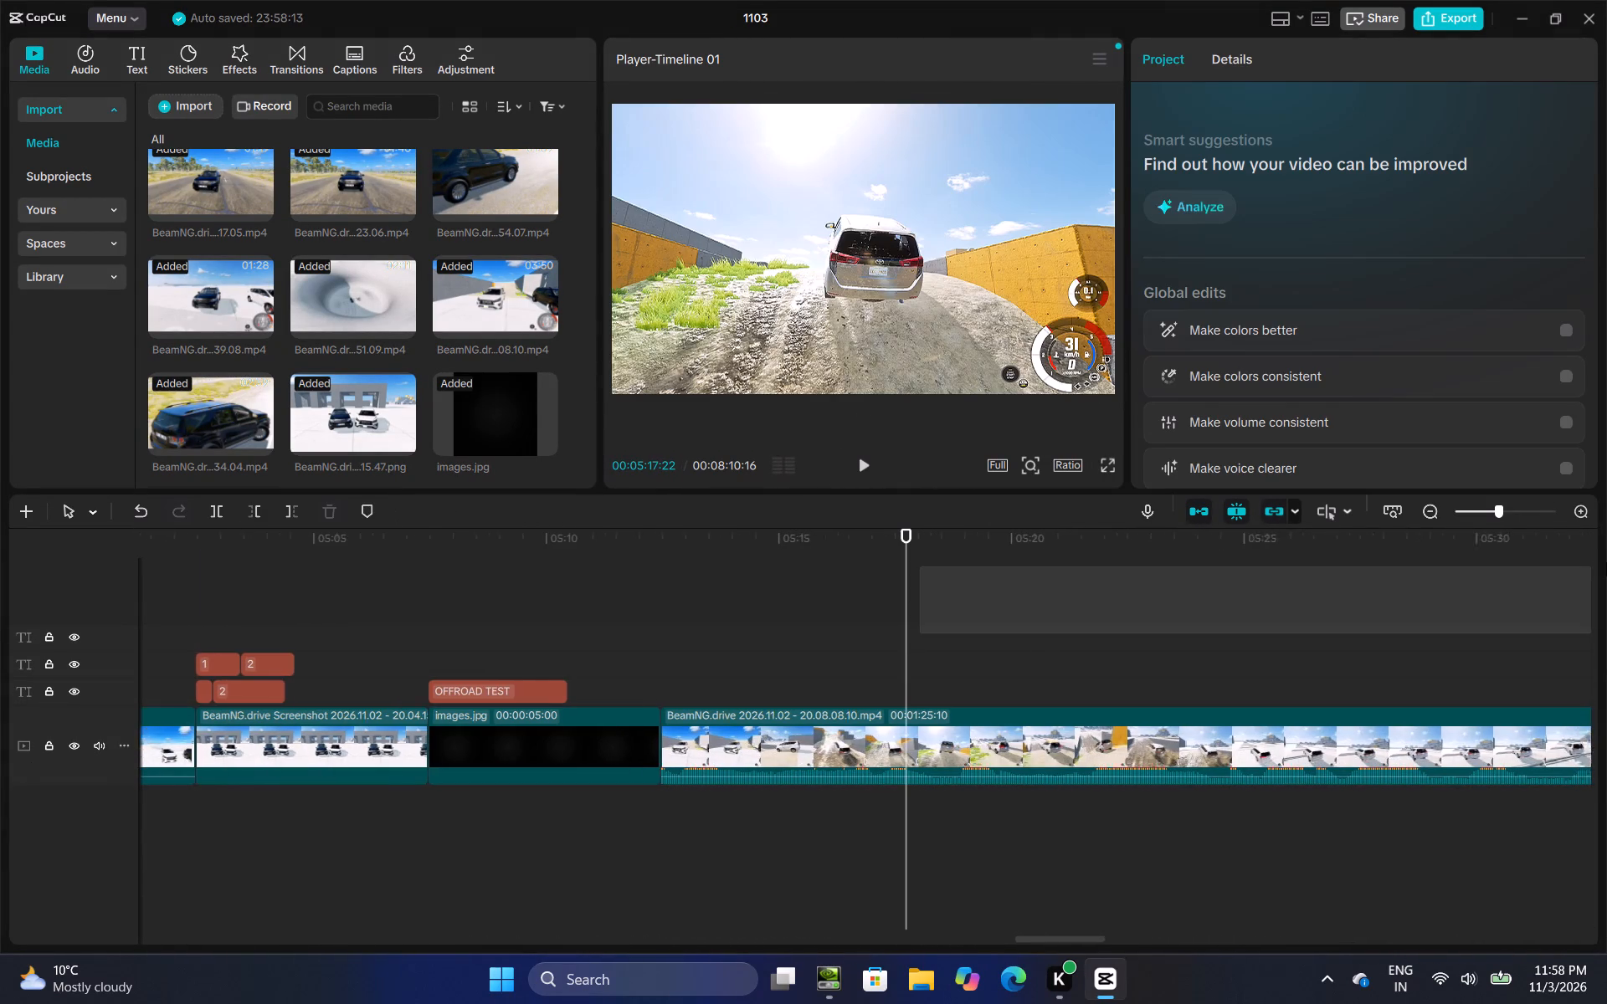
pyautogui.moveTo(1606, 562); pyautogui.dragTo(1600, 568)
pyautogui.click(1253, 627)
pyautogui.moveTo(1253, 627); pyautogui.dragTo(1606, 600)
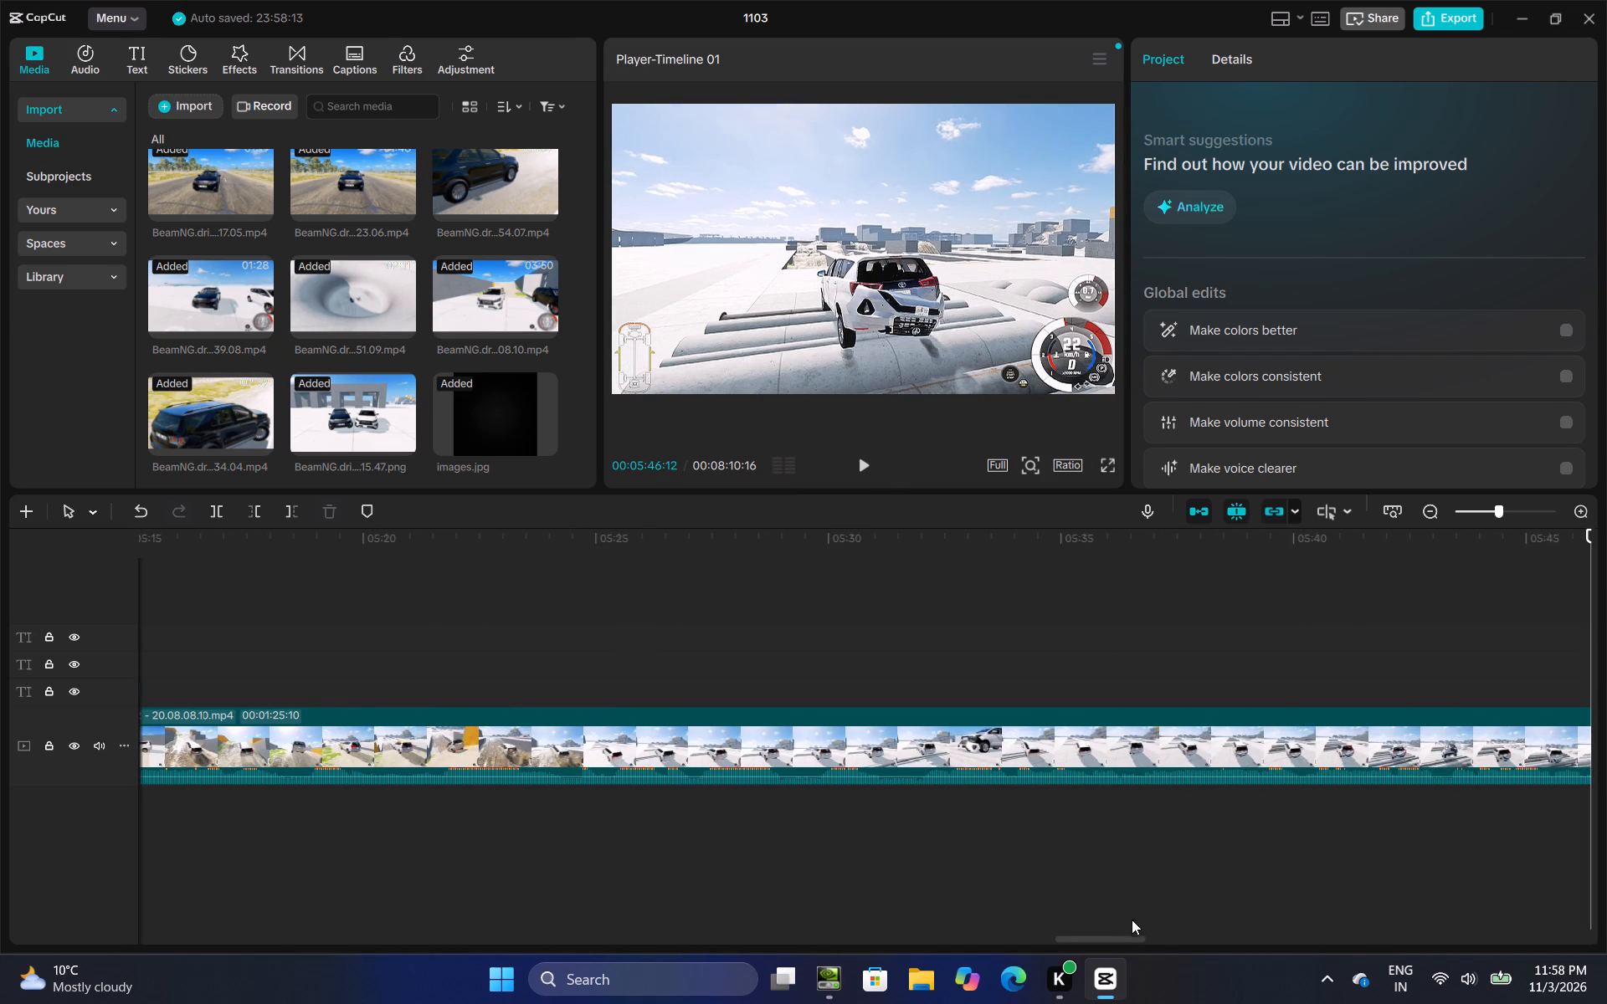
pyautogui.moveTo(1115, 939); pyautogui.dragTo(1594, 929)
pyautogui.click(1260, 753)
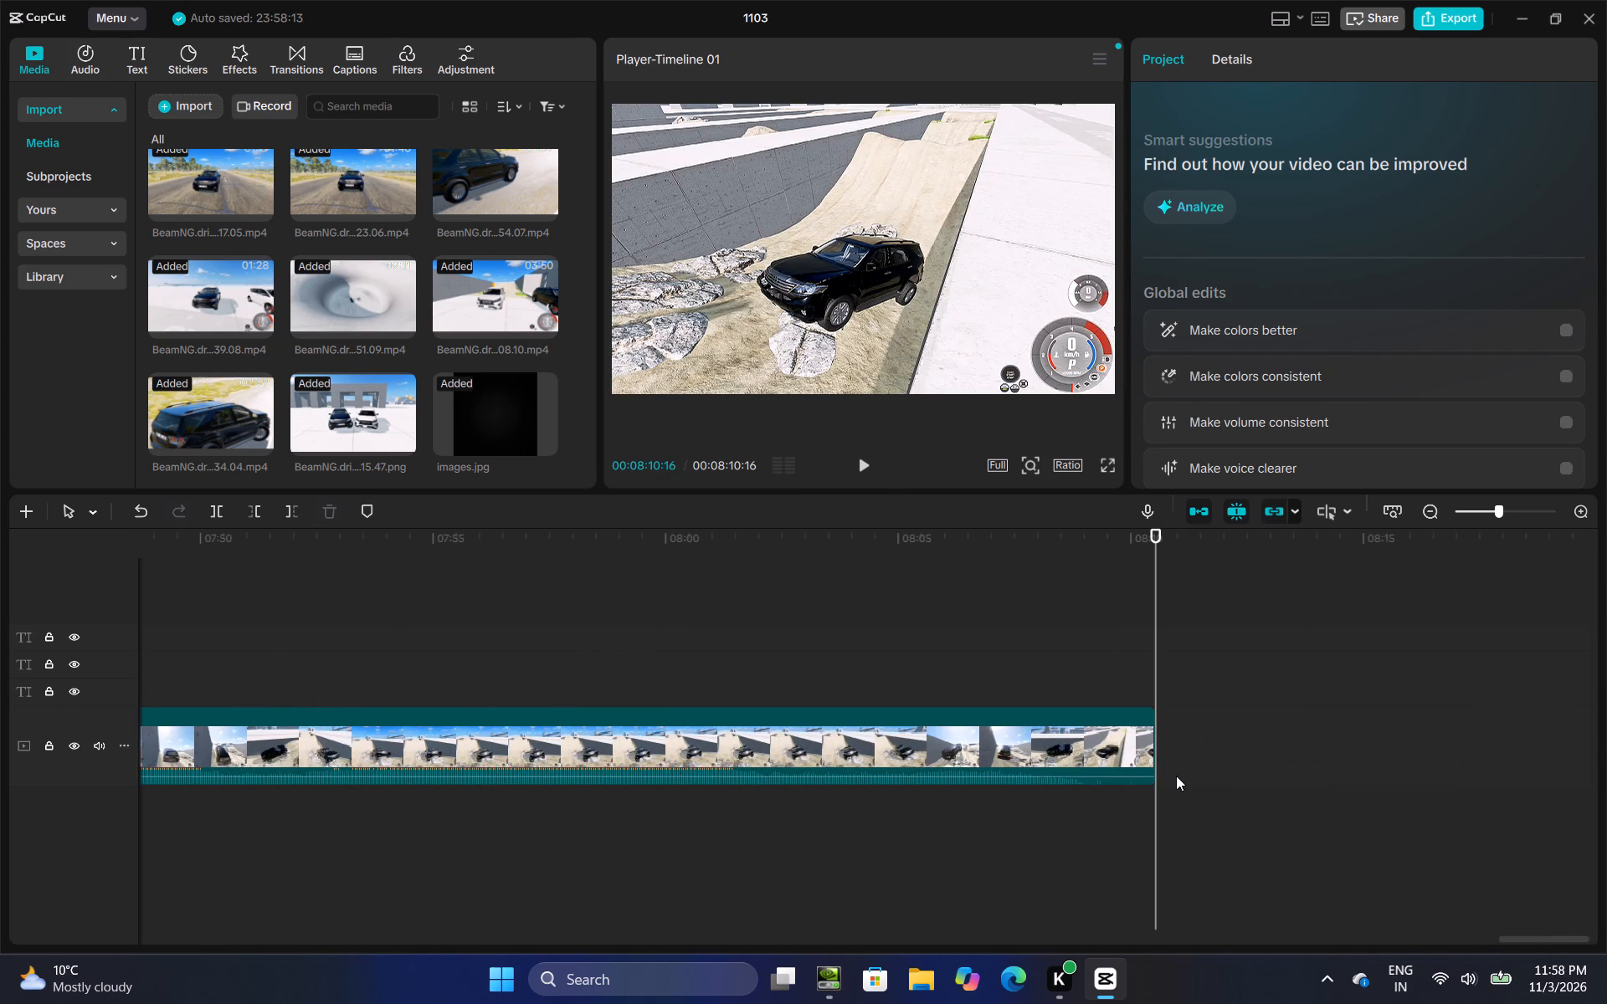
pyautogui.rightClick(1176, 776)
pyautogui.click(1199, 880)
pyautogui.moveTo(1242, 724); pyautogui.dragTo(1245, 801)
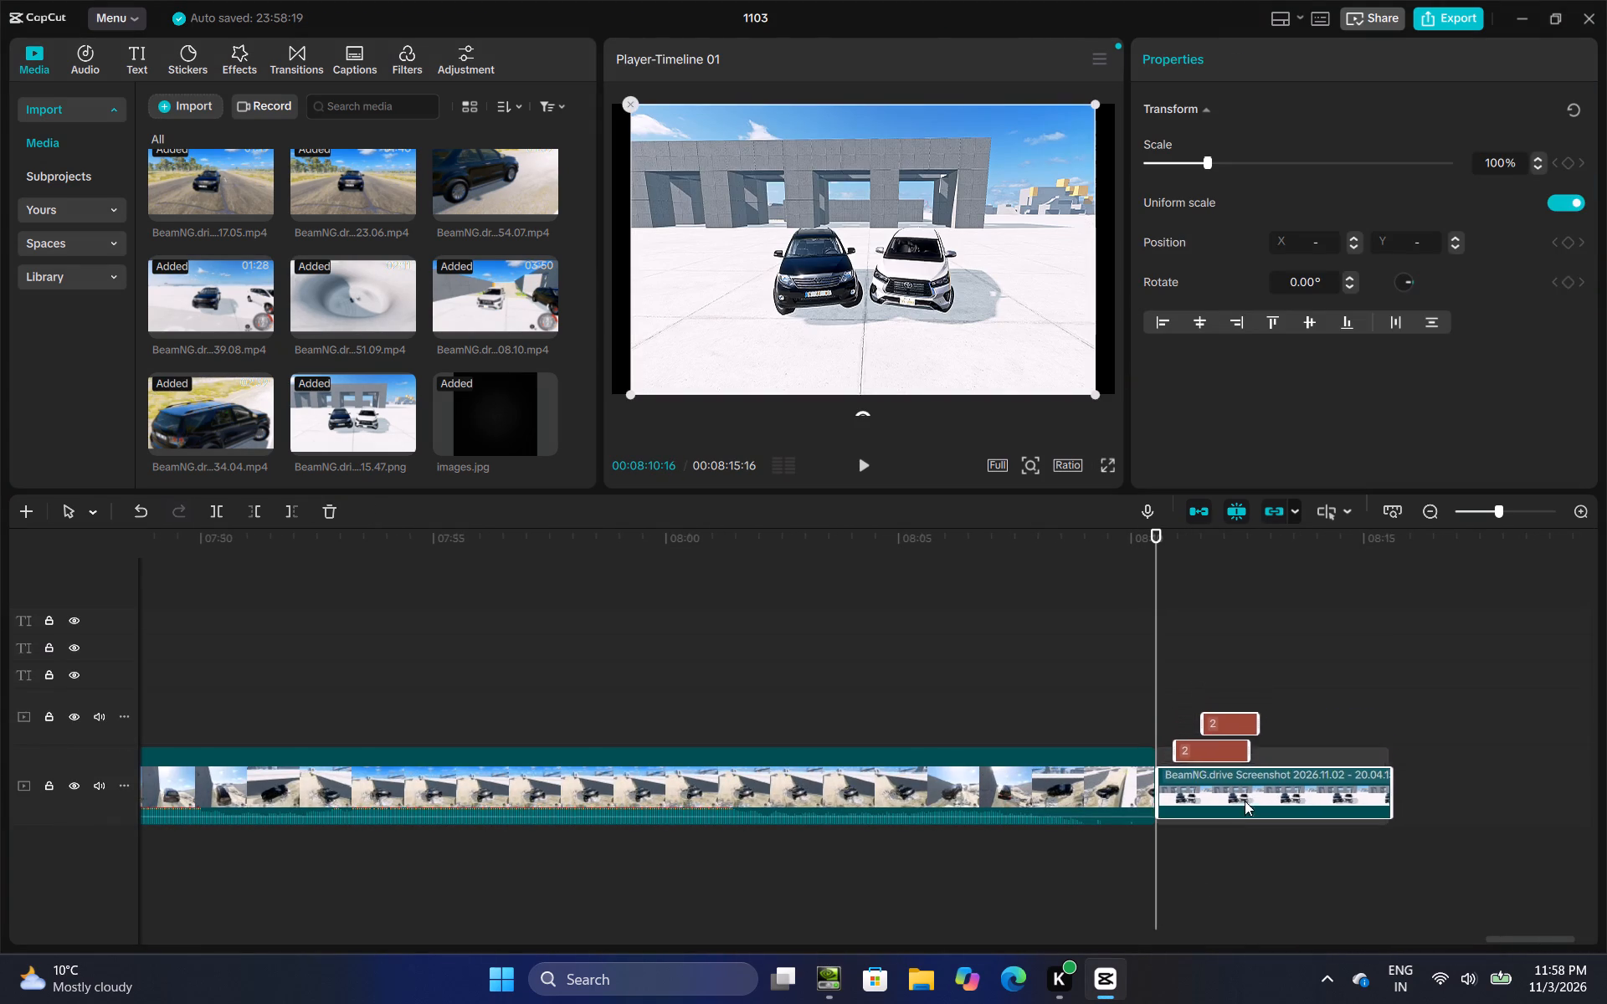
# Align both pasted score texts reading 2 with the start of the final score screenshot.
pyautogui.click(1228, 623)
pyautogui.click(1178, 694)
pyautogui.moveTo(1176, 696); pyautogui.dragTo(1163, 702)
pyautogui.click(1219, 654)
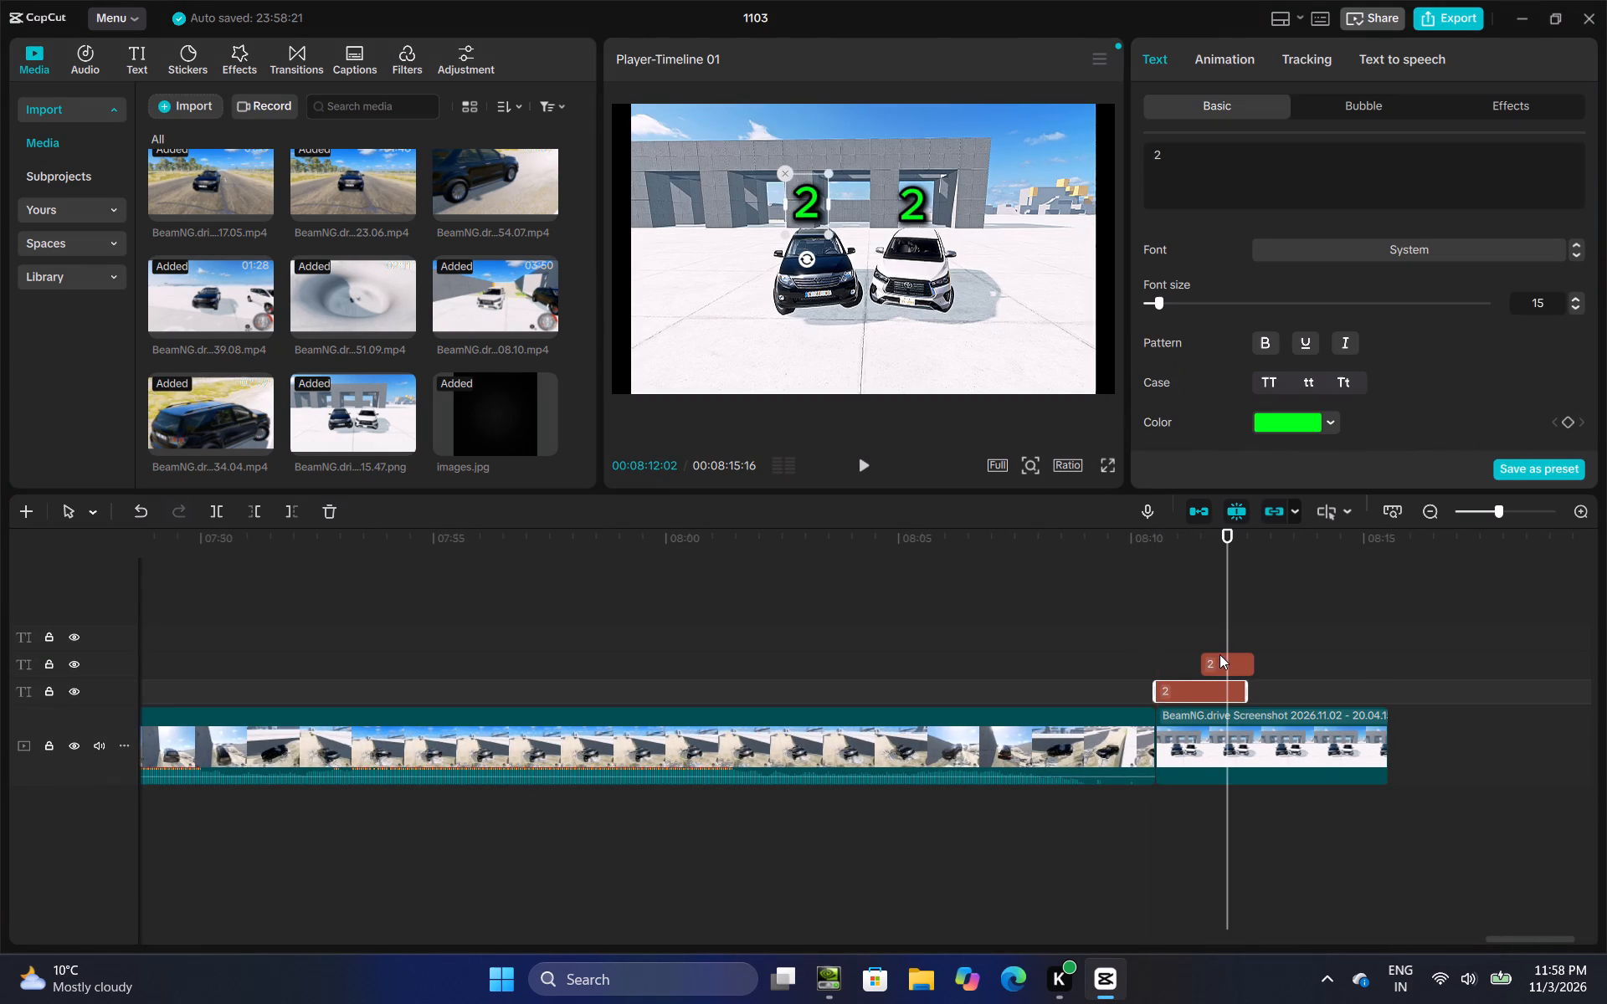
pyautogui.moveTo(1199, 664); pyautogui.dragTo(1161, 688)
pyautogui.click(1175, 638)
pyautogui.click(1167, 688)
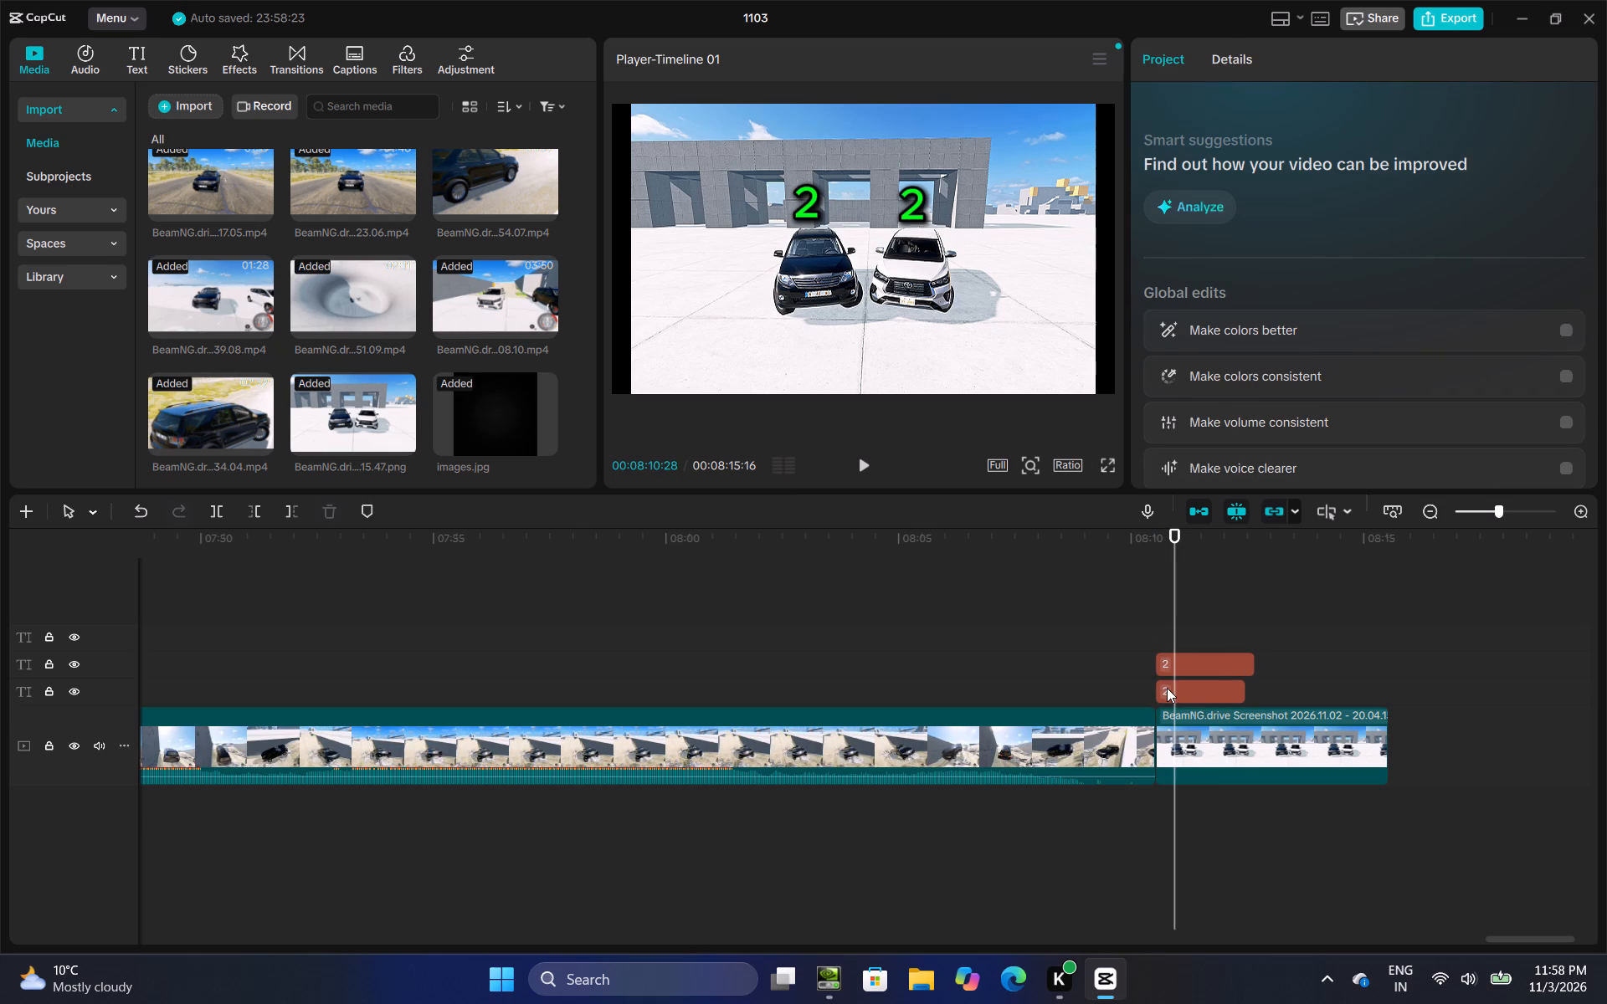
pyautogui.click(1200, 692)
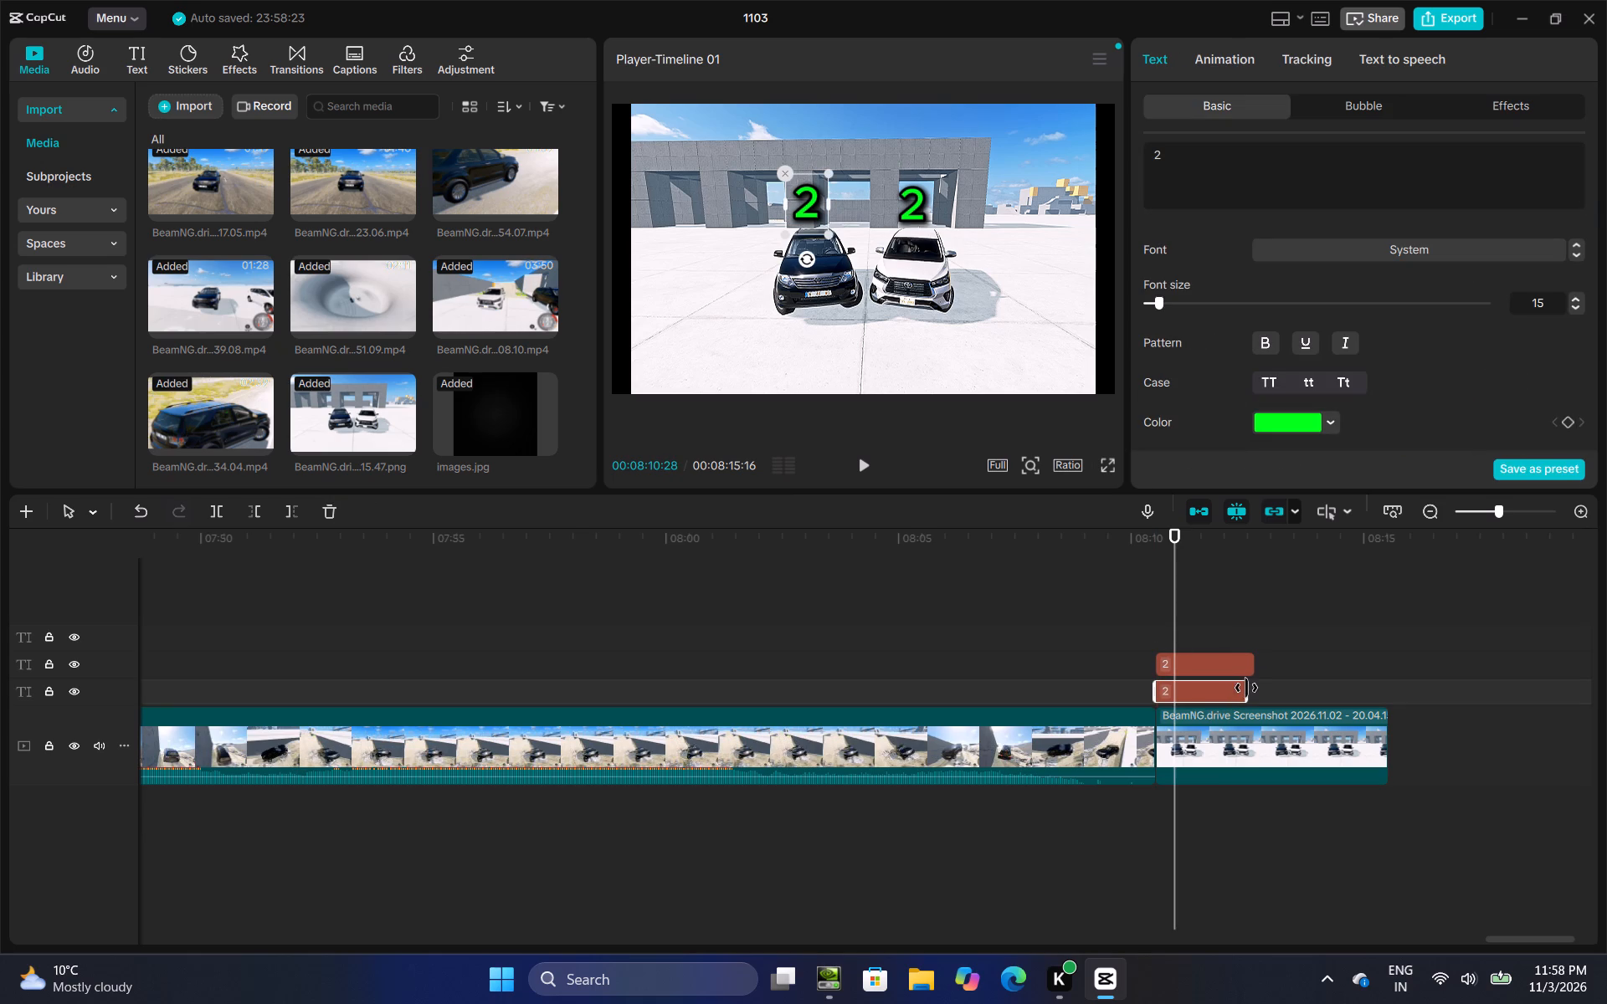
# Shorten the white car's score text to end at 00:08:10:28, and paste a copy right after it changed to 3.
pyautogui.click(1240, 675)
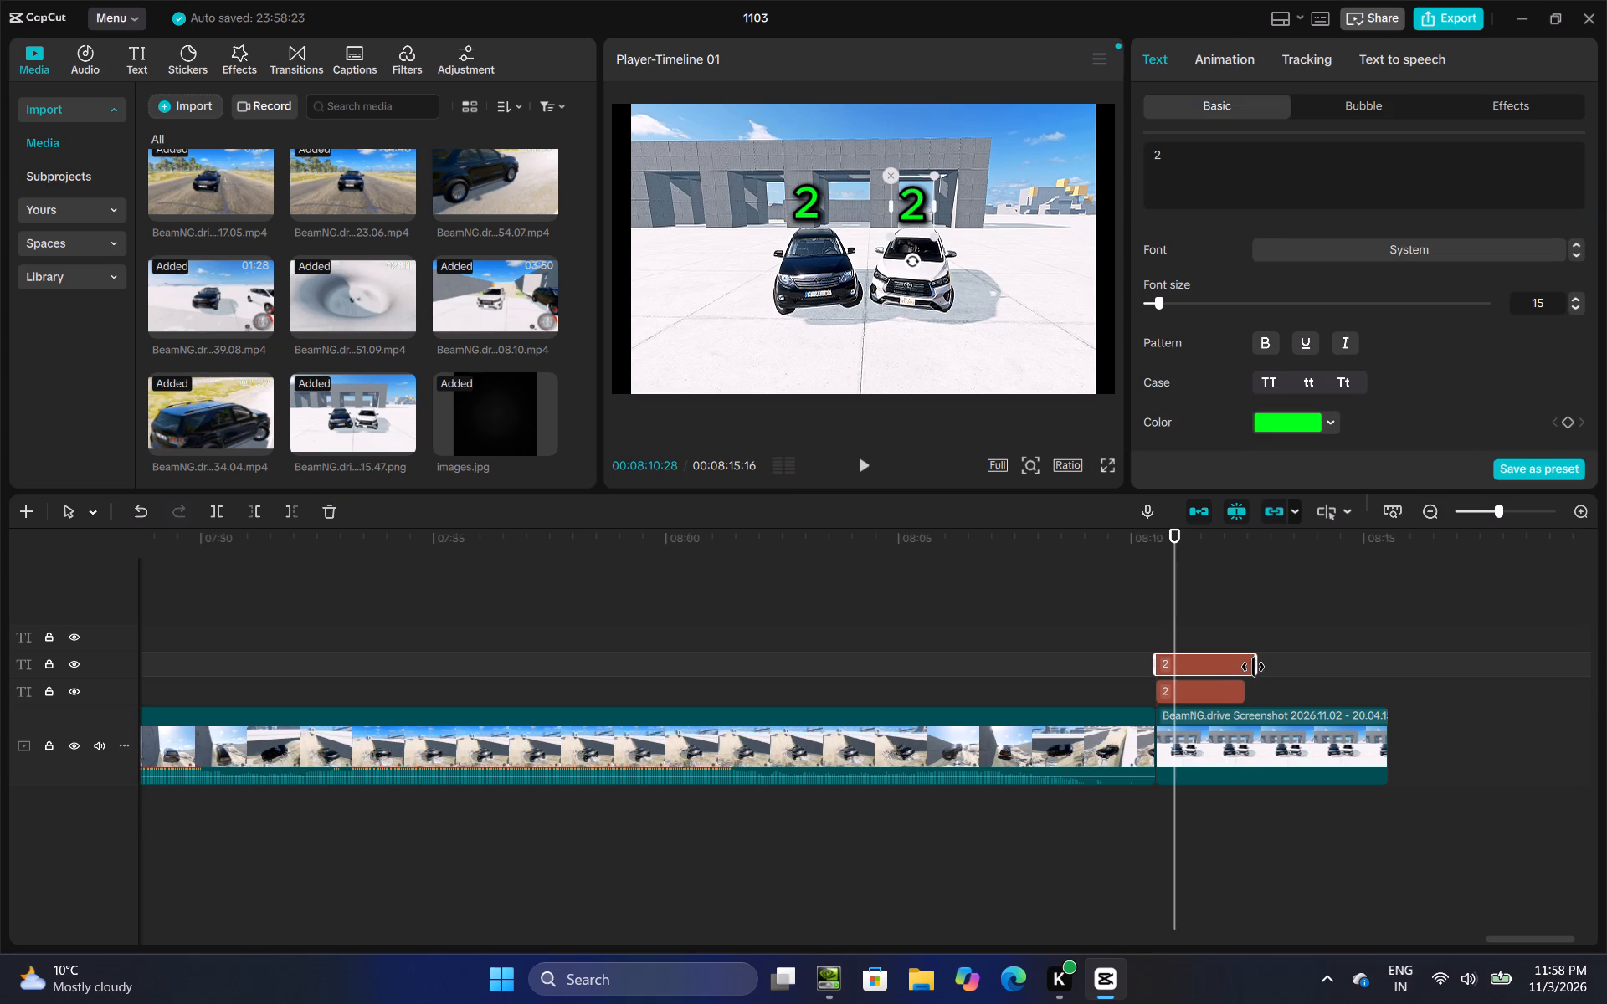
pyautogui.moveTo(1253, 667); pyautogui.dragTo(1172, 719)
pyautogui.rightClick(1168, 657)
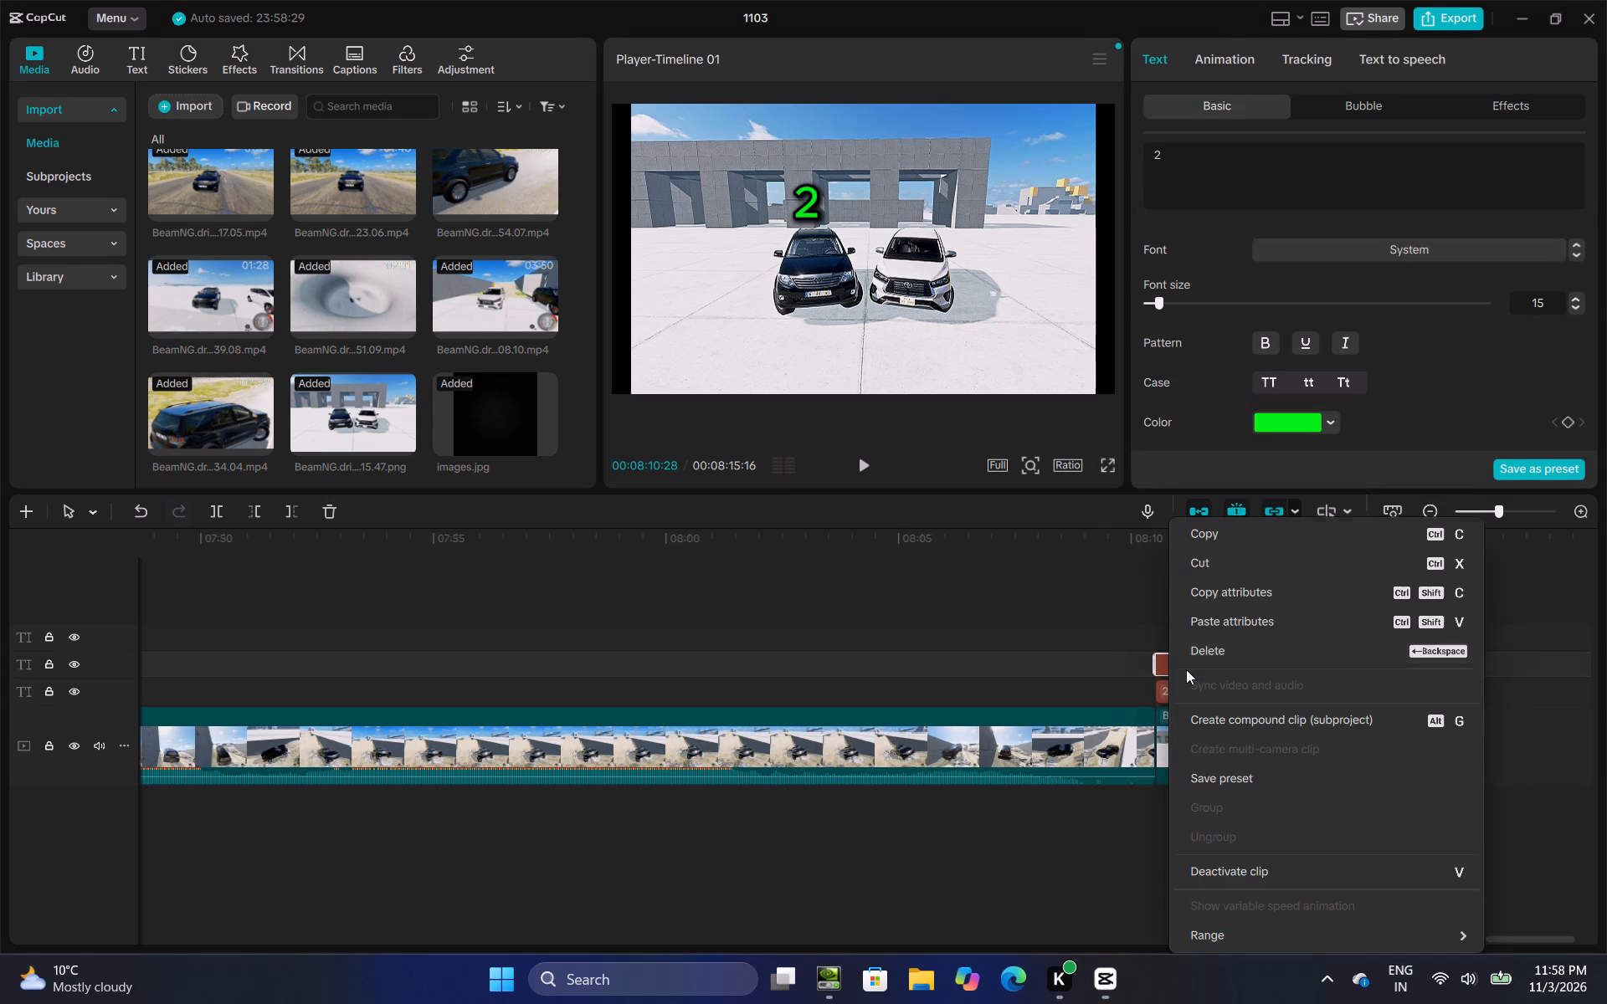
pyautogui.click(1232, 529)
pyautogui.rightClick(1203, 653)
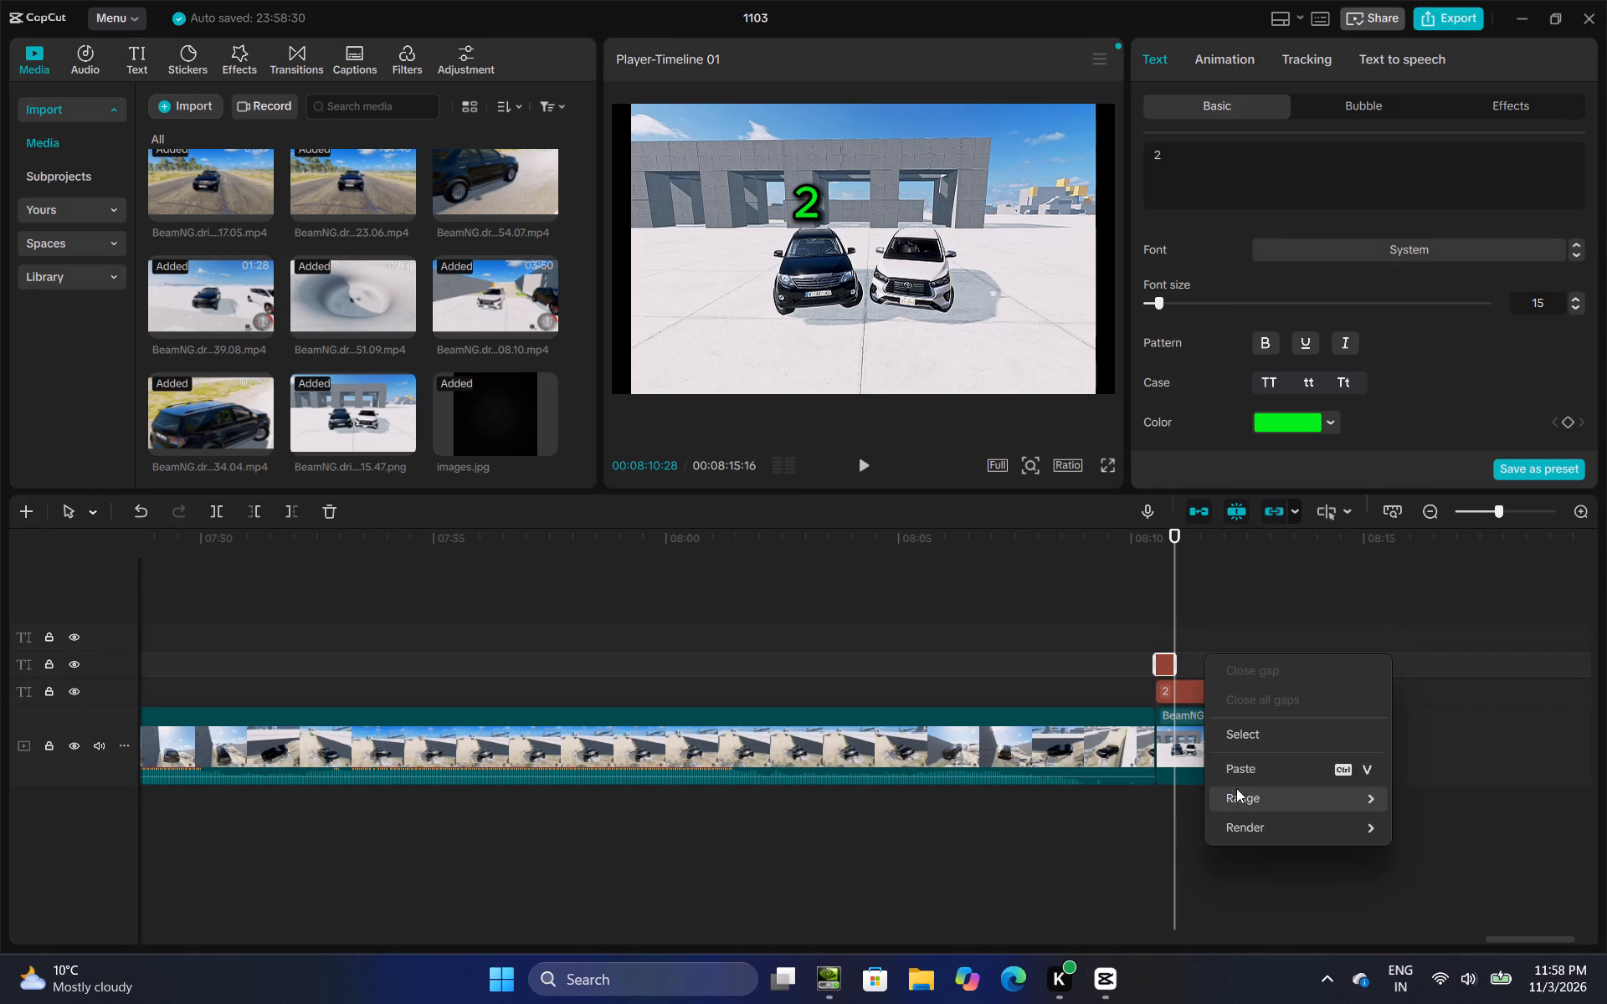
pyautogui.click(1240, 770)
pyautogui.moveTo(1194, 663); pyautogui.dragTo(1230, 658)
pyautogui.click(1200, 159)
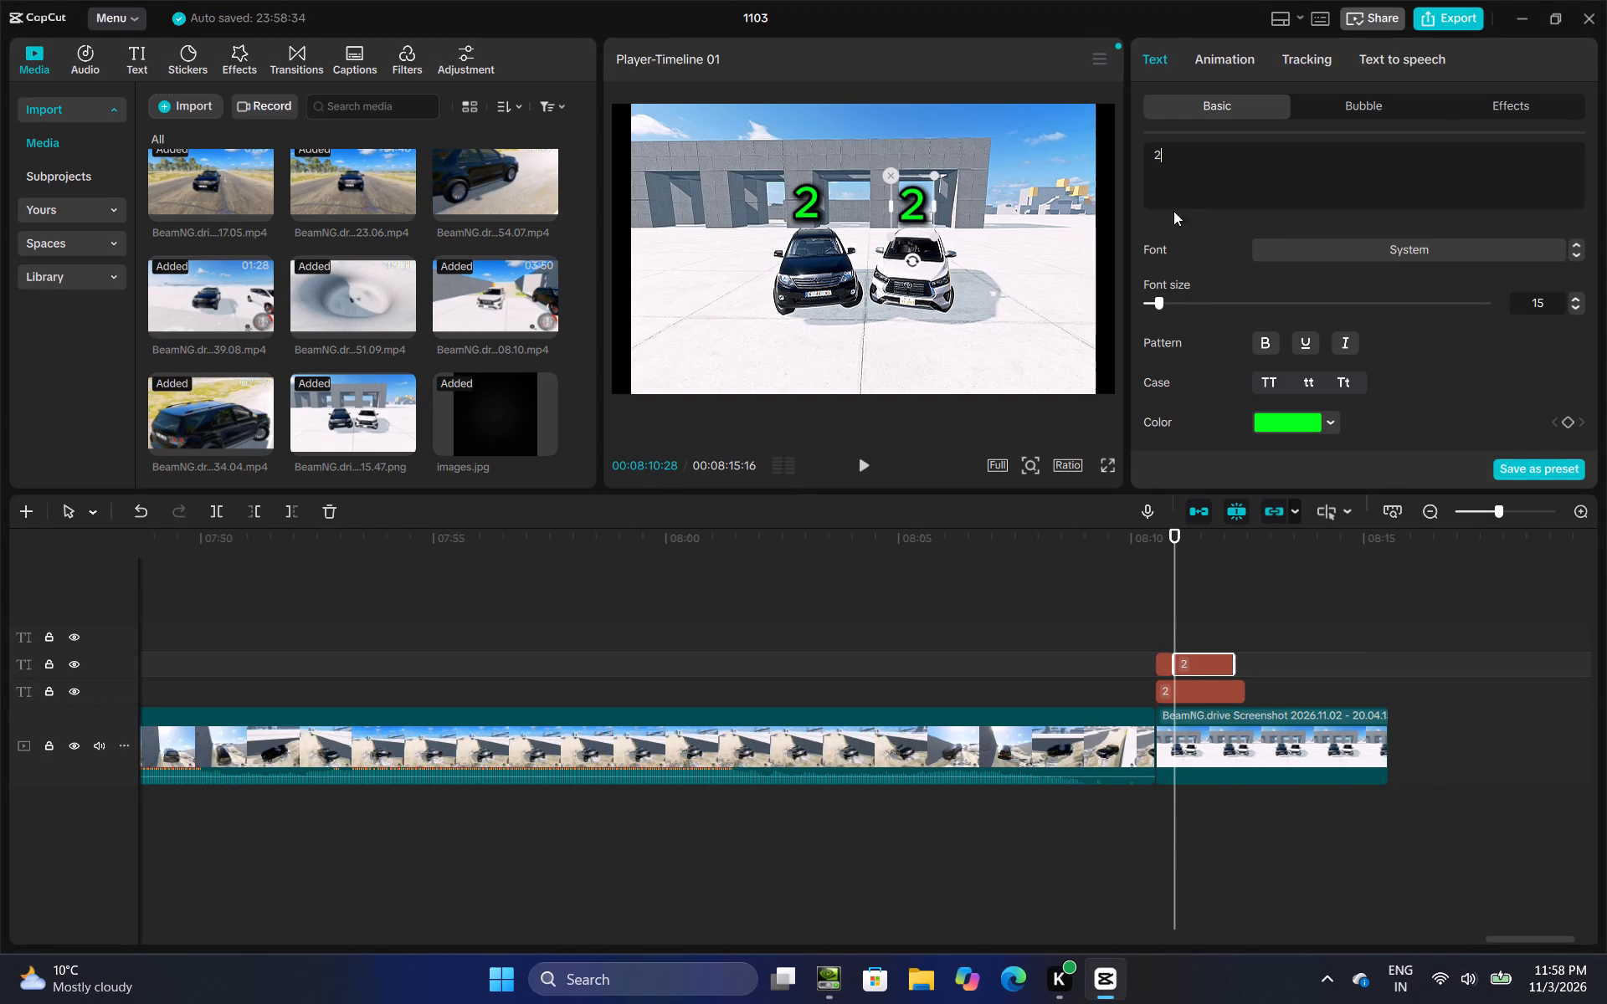
pyautogui.press('BackSpace')
pyautogui.press('3')
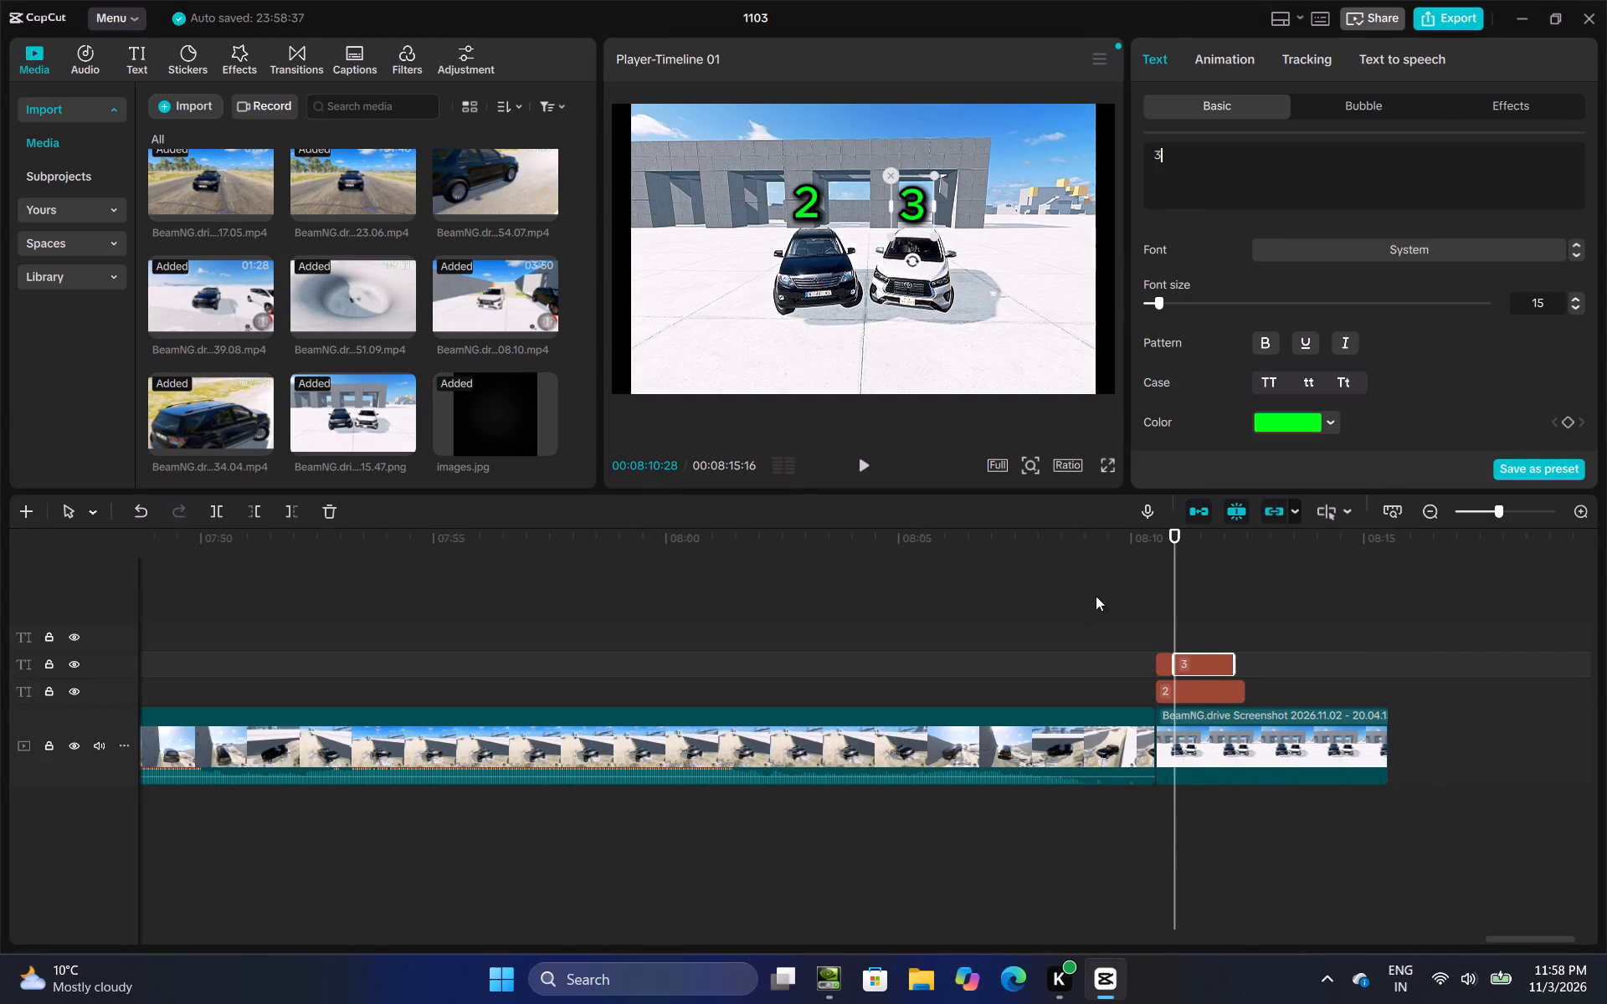
# Look back over the timeline from the intro and the BRAKE TEST title through to the final score screenshot.
pyautogui.click(1218, 602)
pyautogui.moveTo(1218, 602); pyautogui.dragTo(1606, 596)
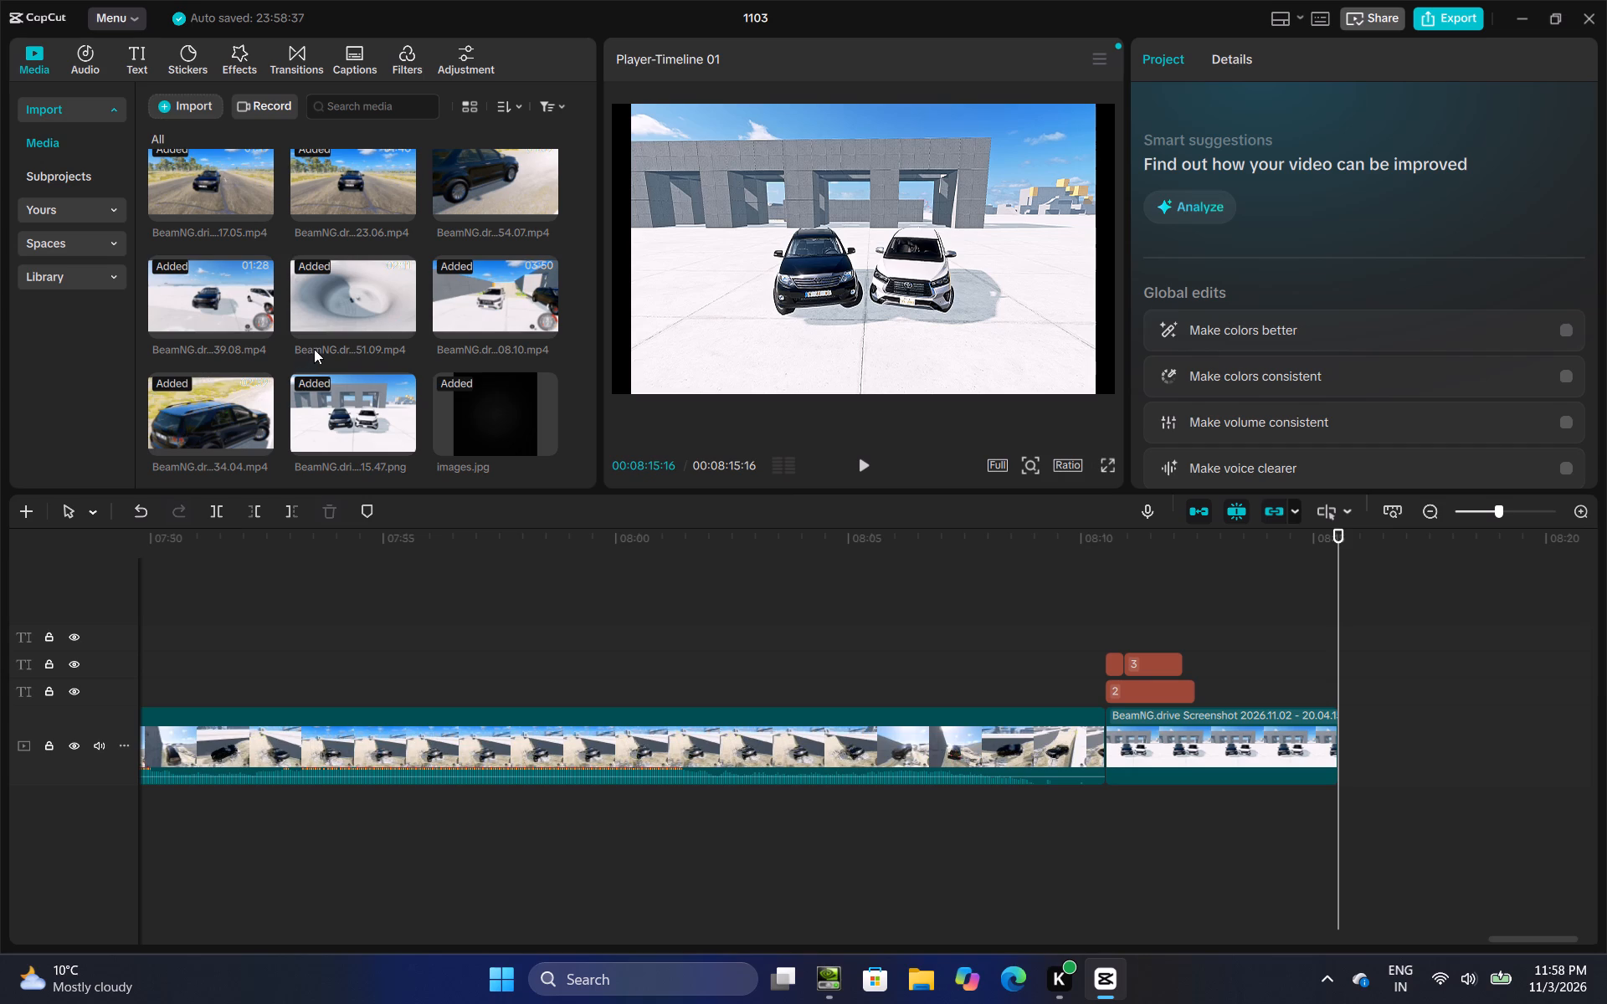
pyautogui.scroll(-2, 314, 349)
pyautogui.click(1031, 604)
pyautogui.moveTo(1028, 606); pyautogui.dragTo(1606, 552)
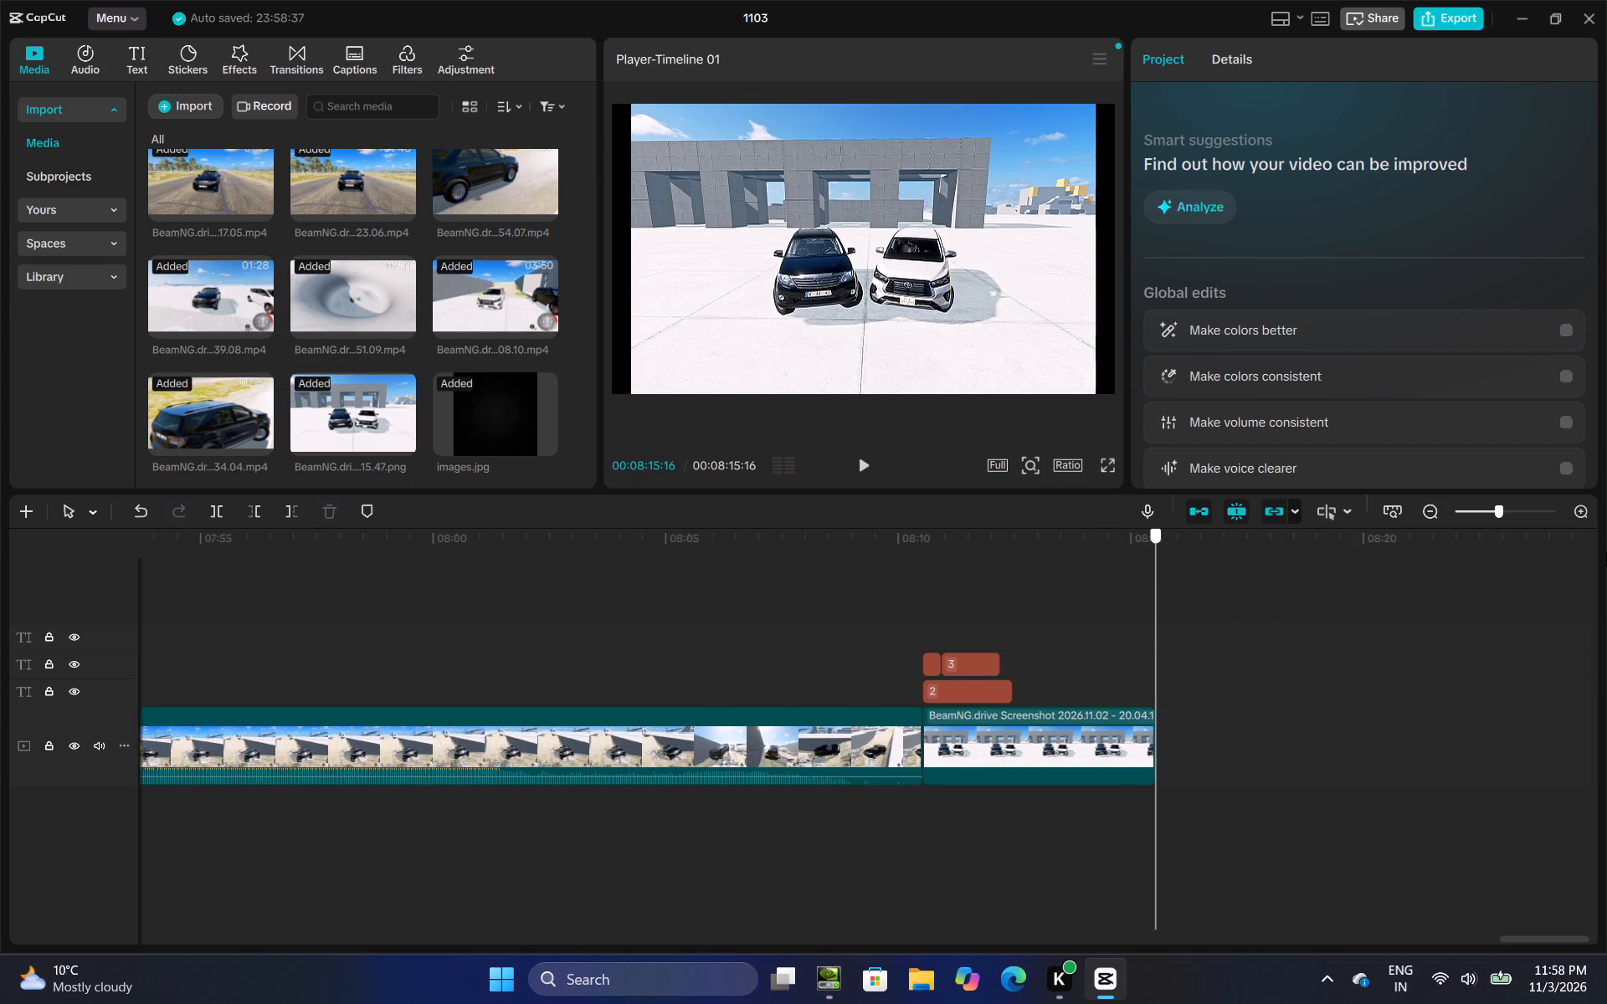
pyautogui.moveTo(1606, 552); pyautogui.dragTo(1466, 540)
pyautogui.click(627, 617)
pyautogui.moveTo(627, 617); pyautogui.dragTo(0, 508)
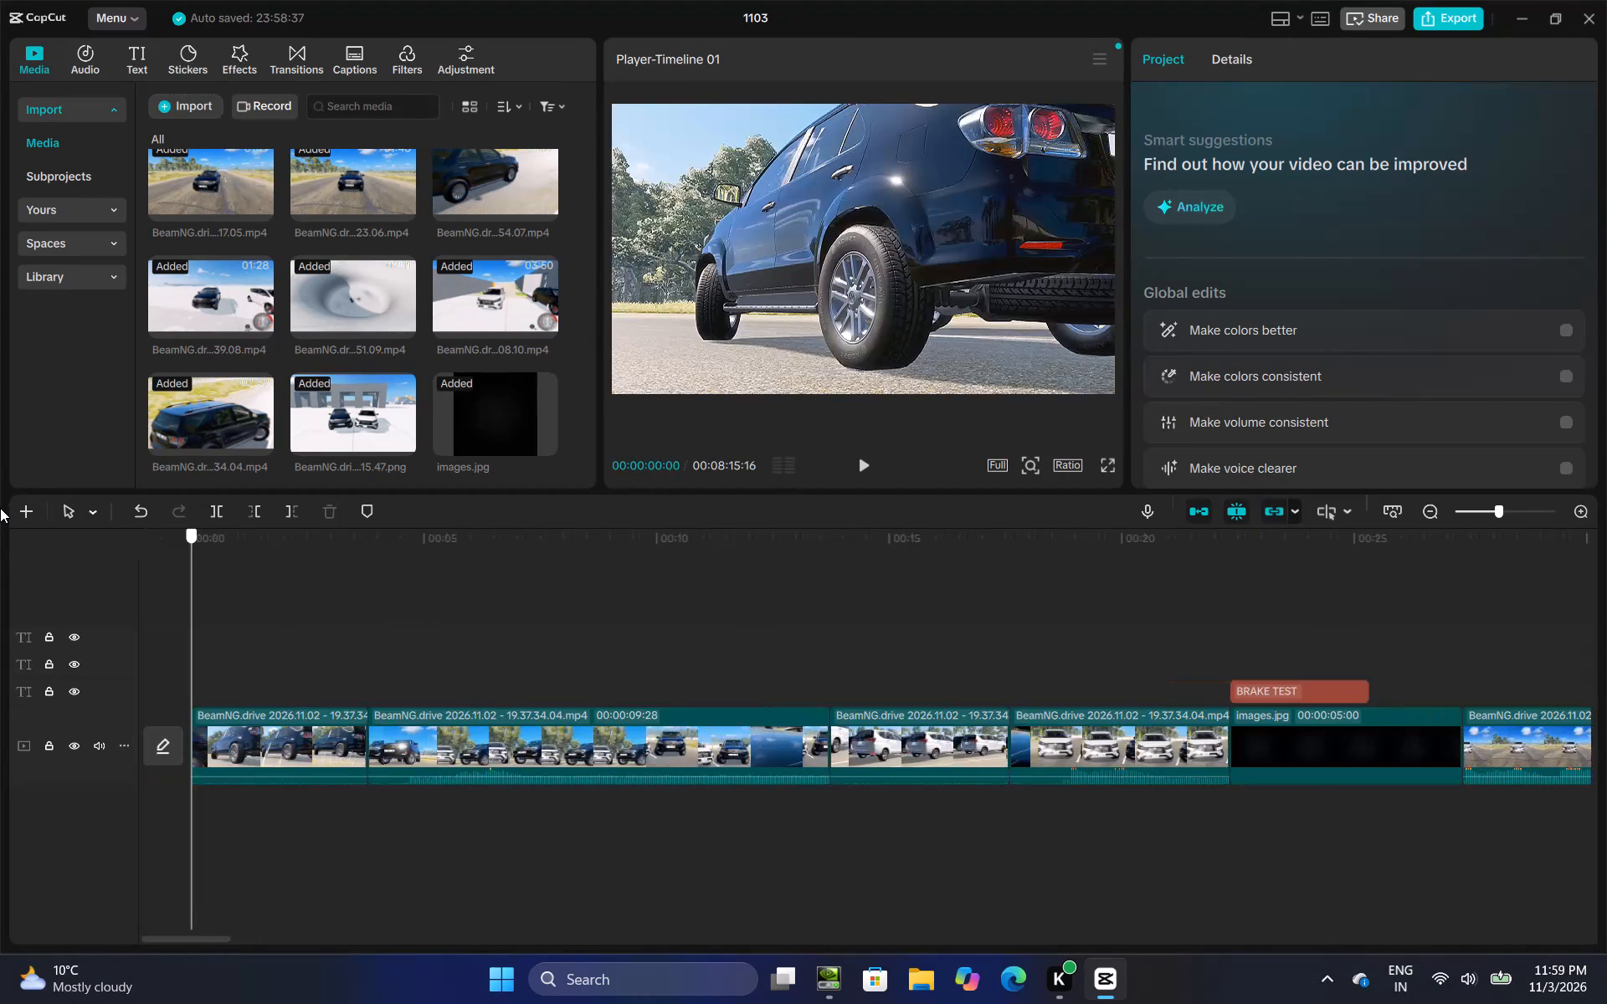
pyautogui.moveTo(0, 508); pyautogui.dragTo(1606, 569)
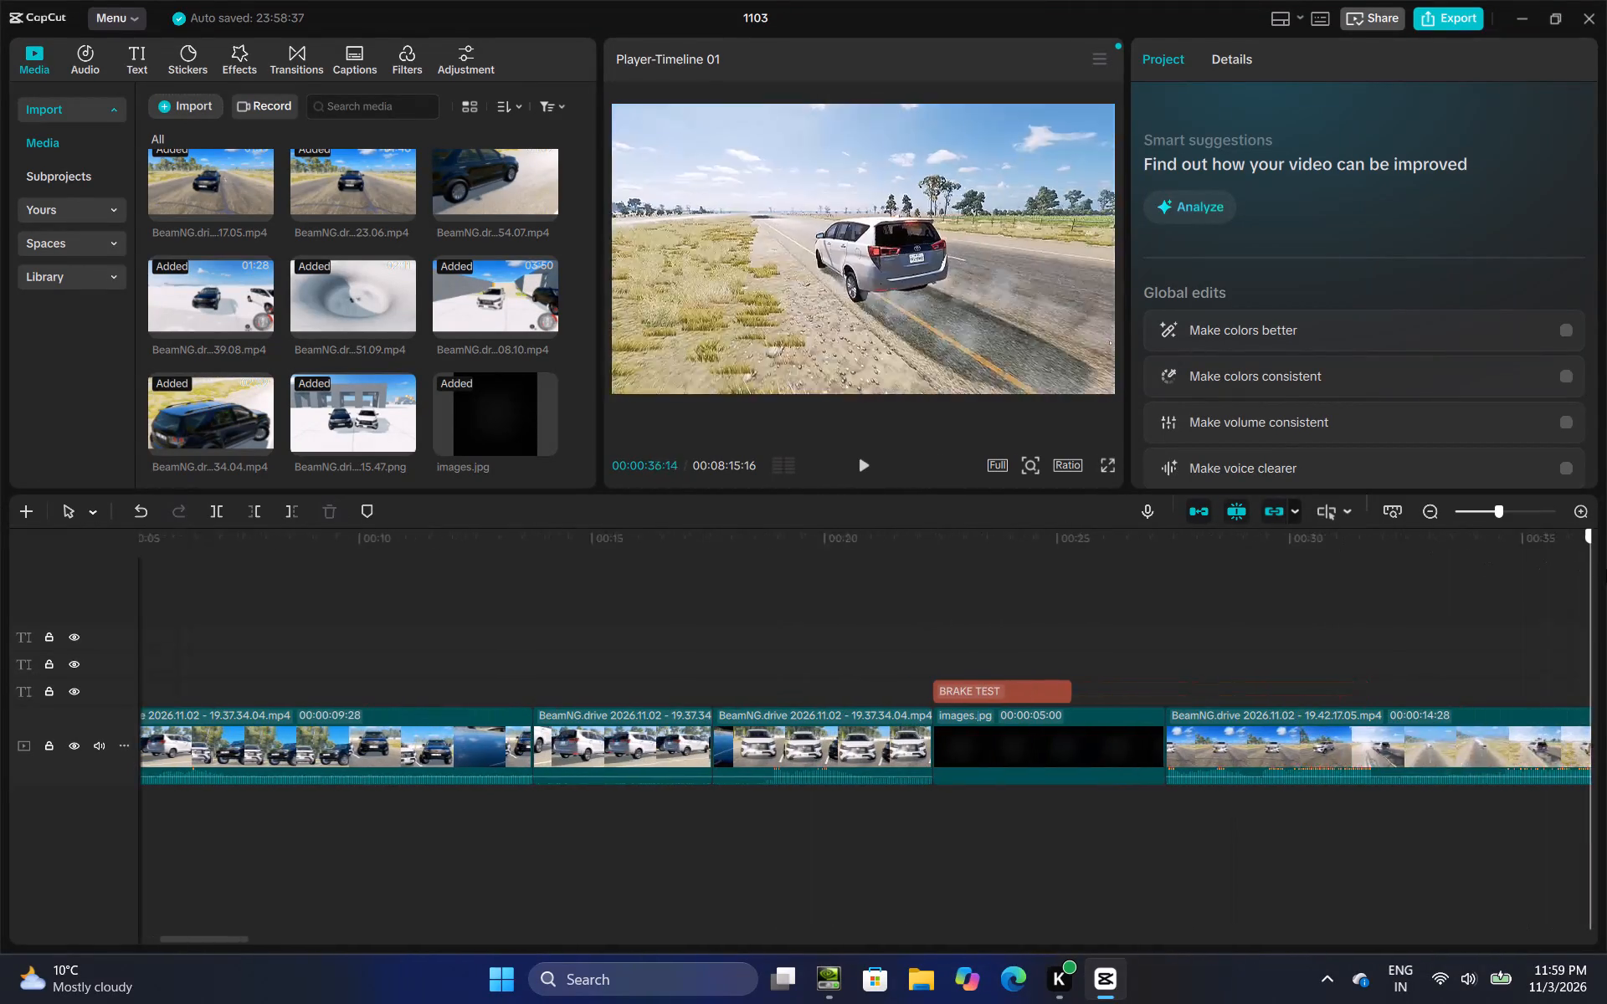
pyautogui.moveTo(1606, 569); pyautogui.dragTo(907, 617)
pyautogui.moveTo(604, 579); pyautogui.dragTo(903, 617)
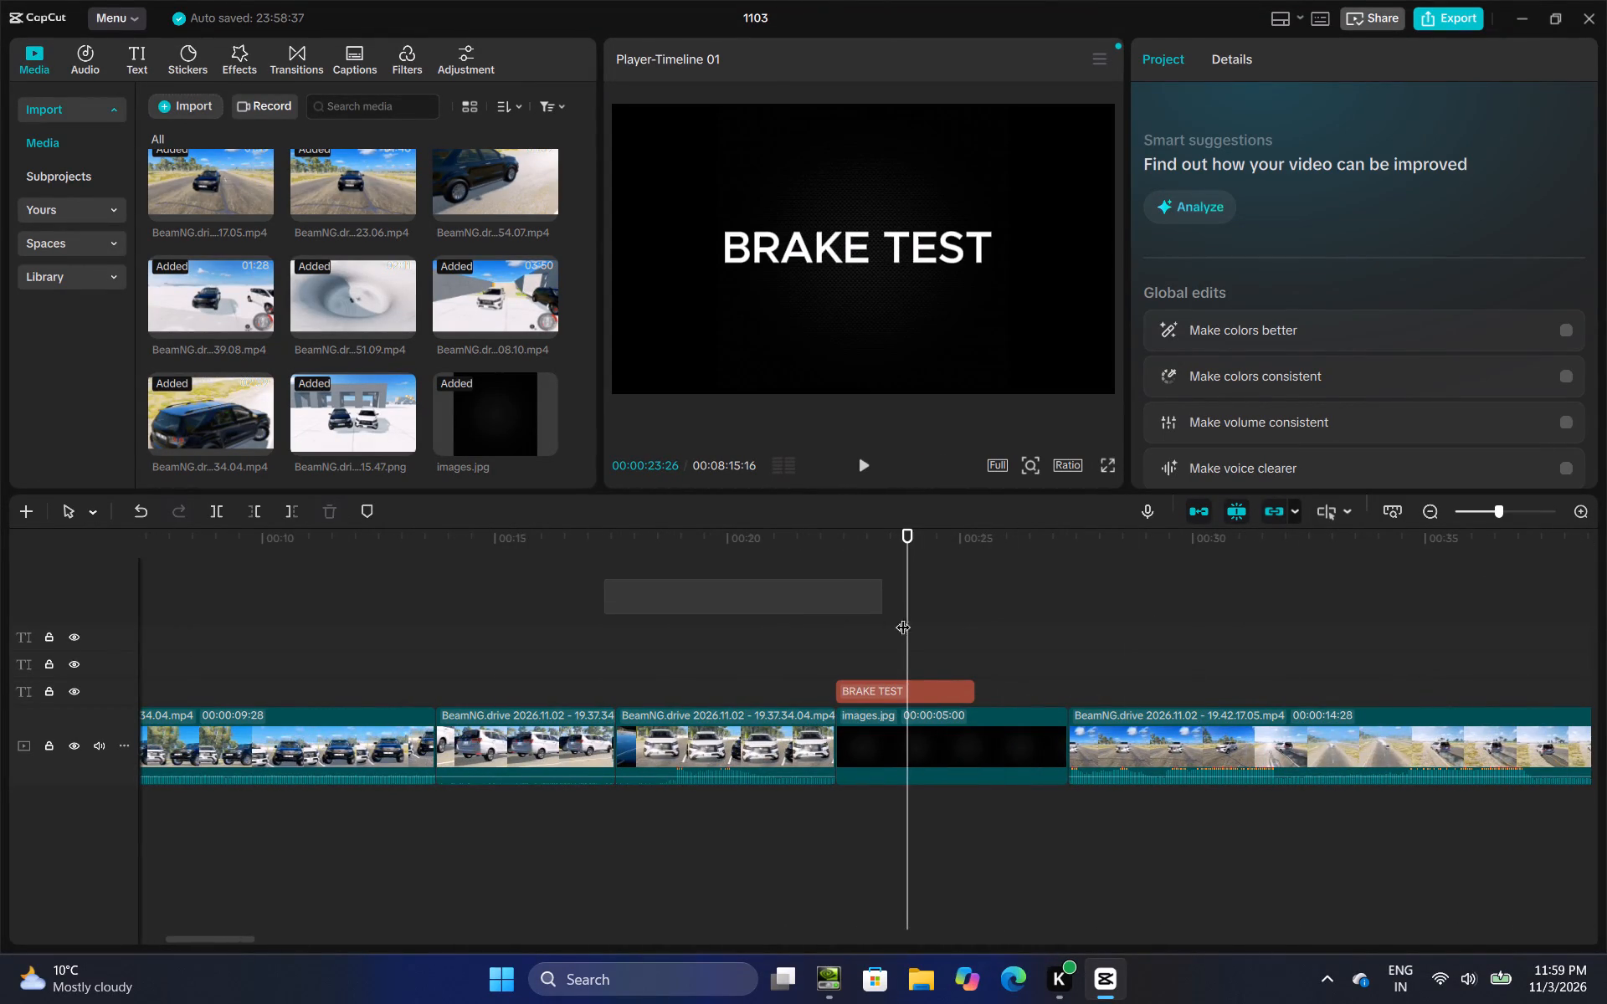
pyautogui.moveTo(903, 617); pyautogui.dragTo(1606, 558)
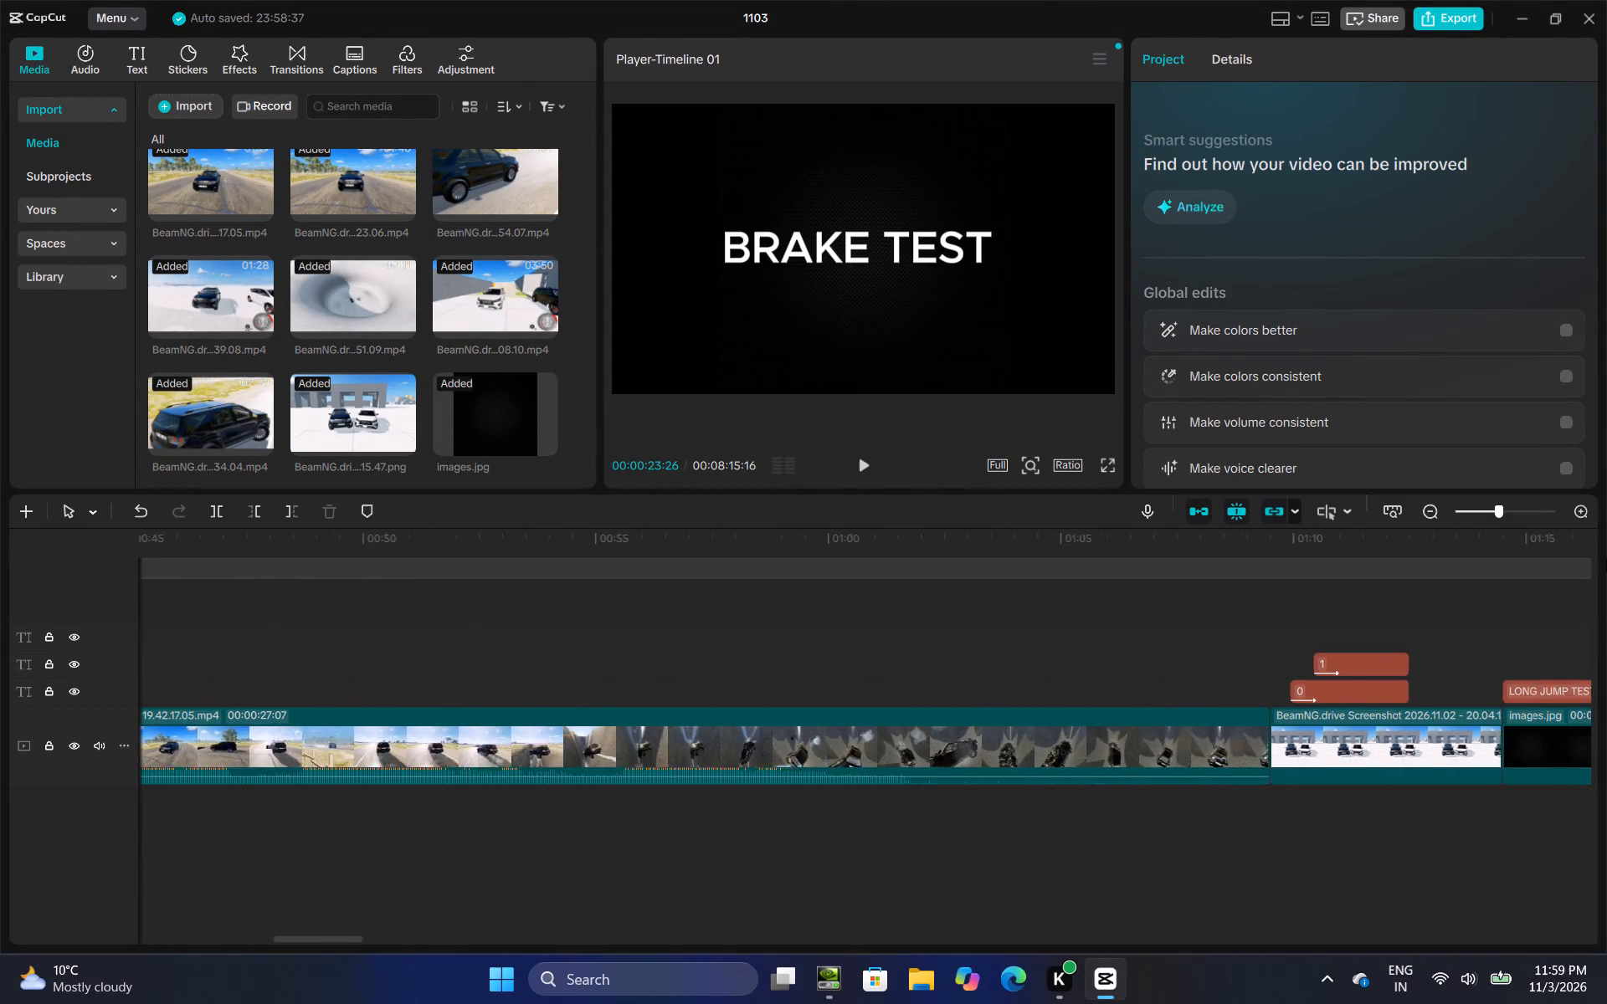
pyautogui.moveTo(1606, 558); pyautogui.dragTo(1606, 596)
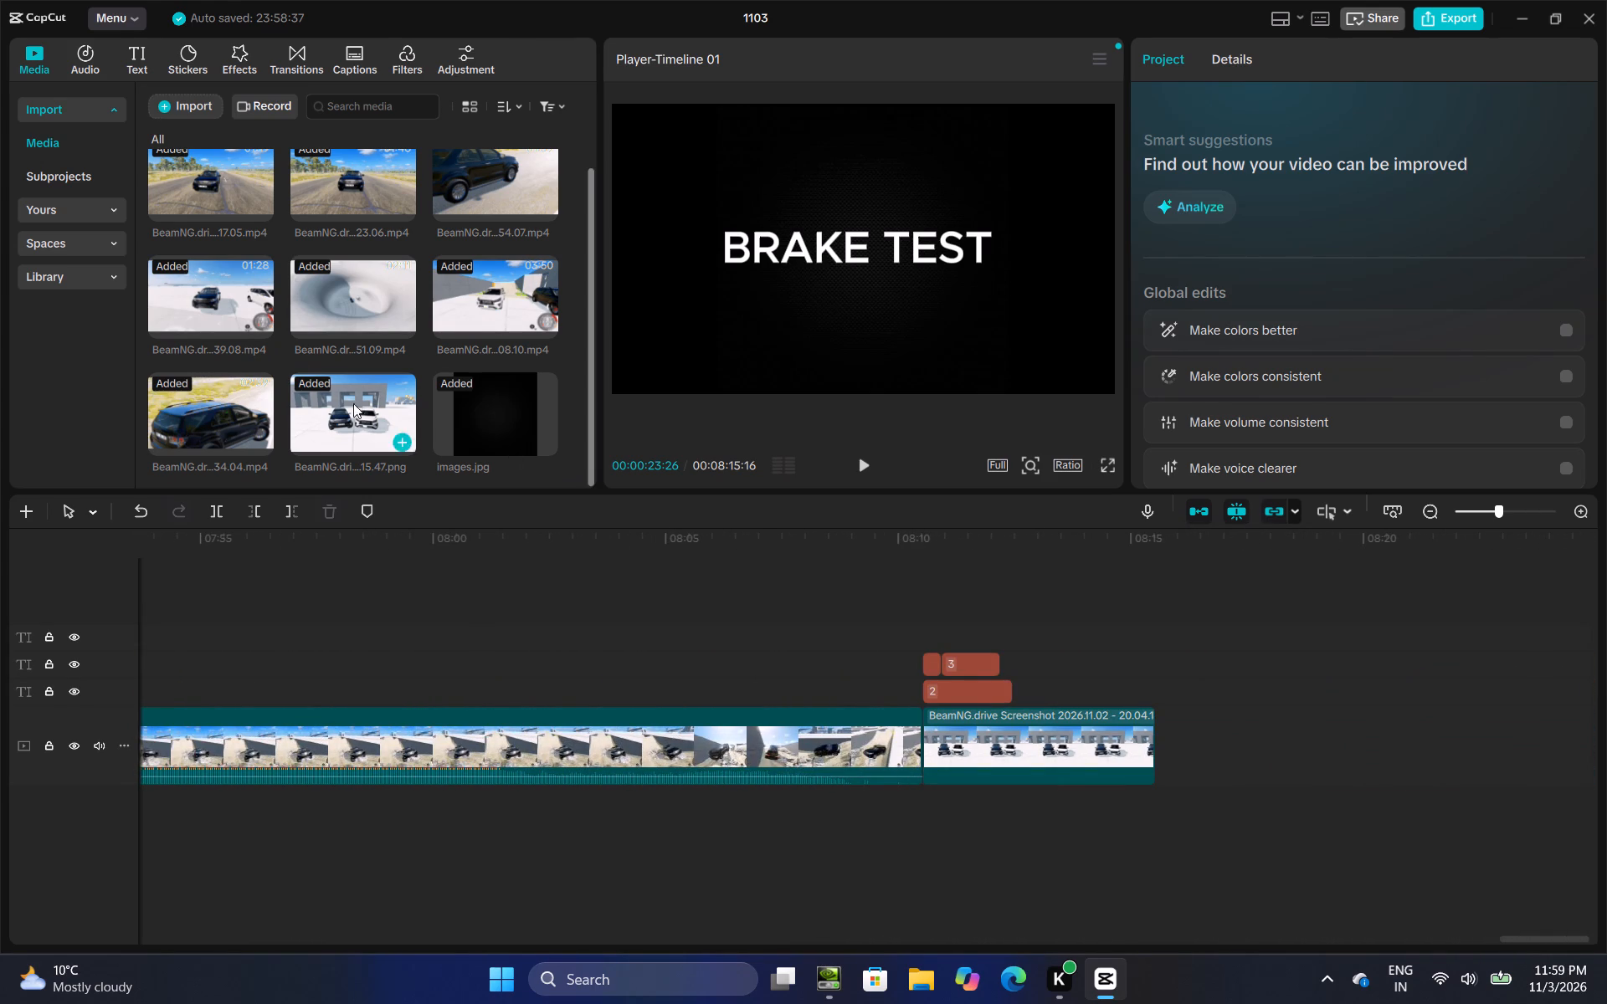
# Append the black images.jpg background at 00:08:15:16, after the final score screenshot.
pyautogui.click(148, 52)
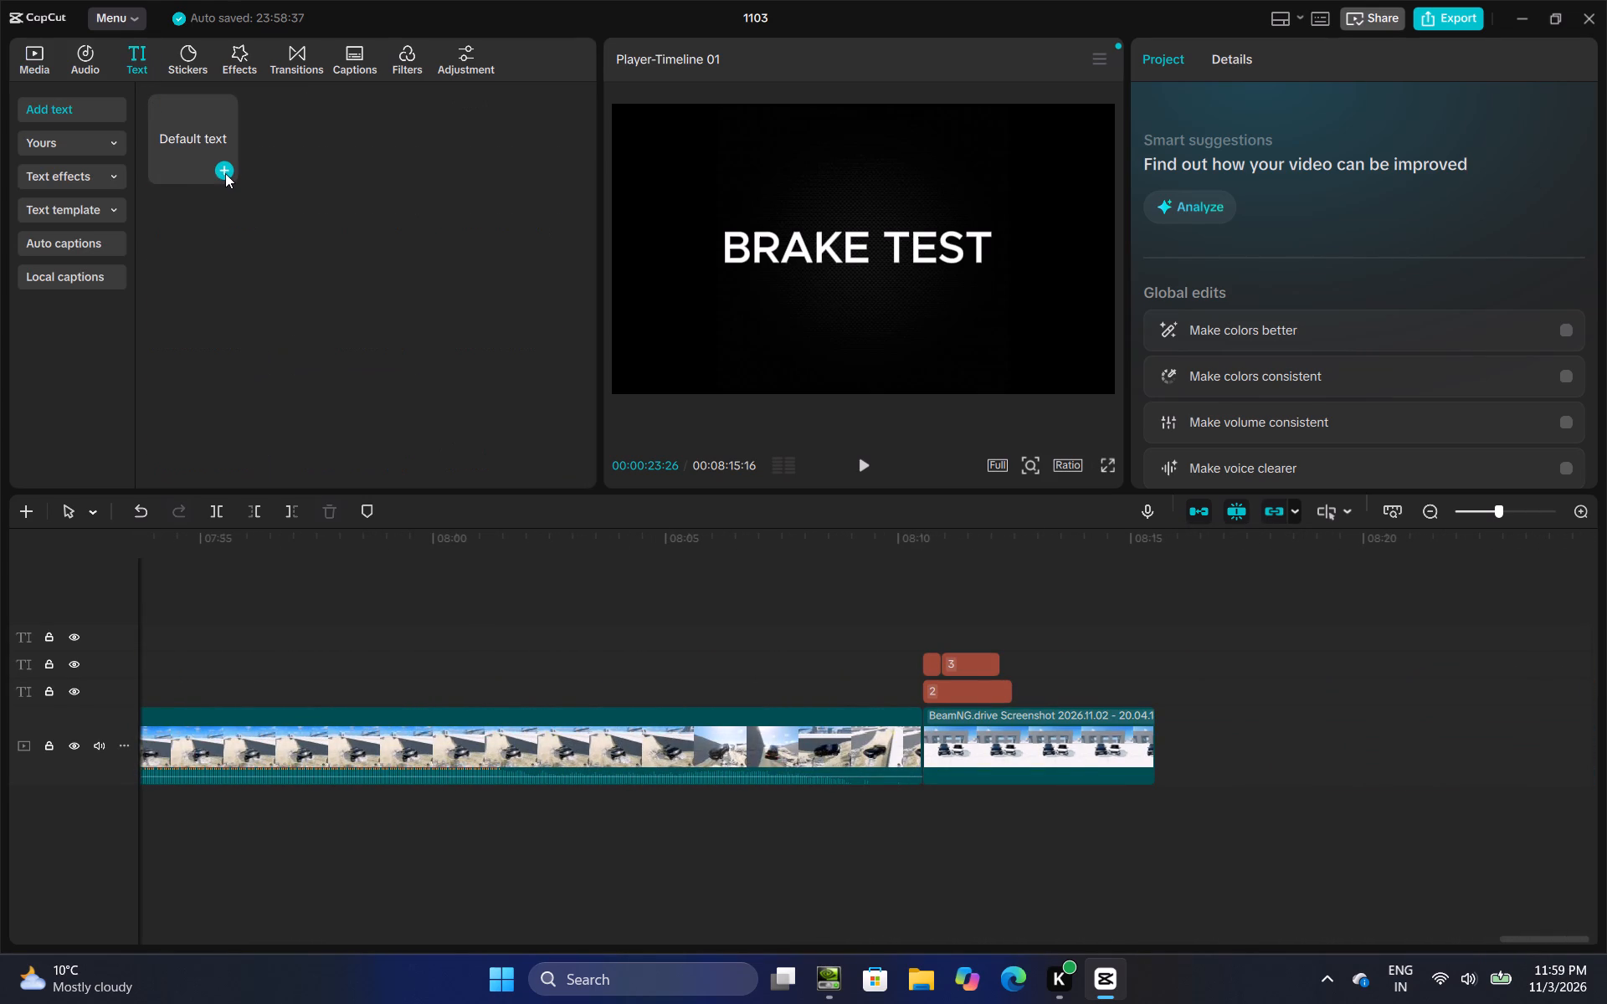
pyautogui.click(1085, 627)
pyautogui.moveTo(1085, 627); pyautogui.dragTo(1001, 663)
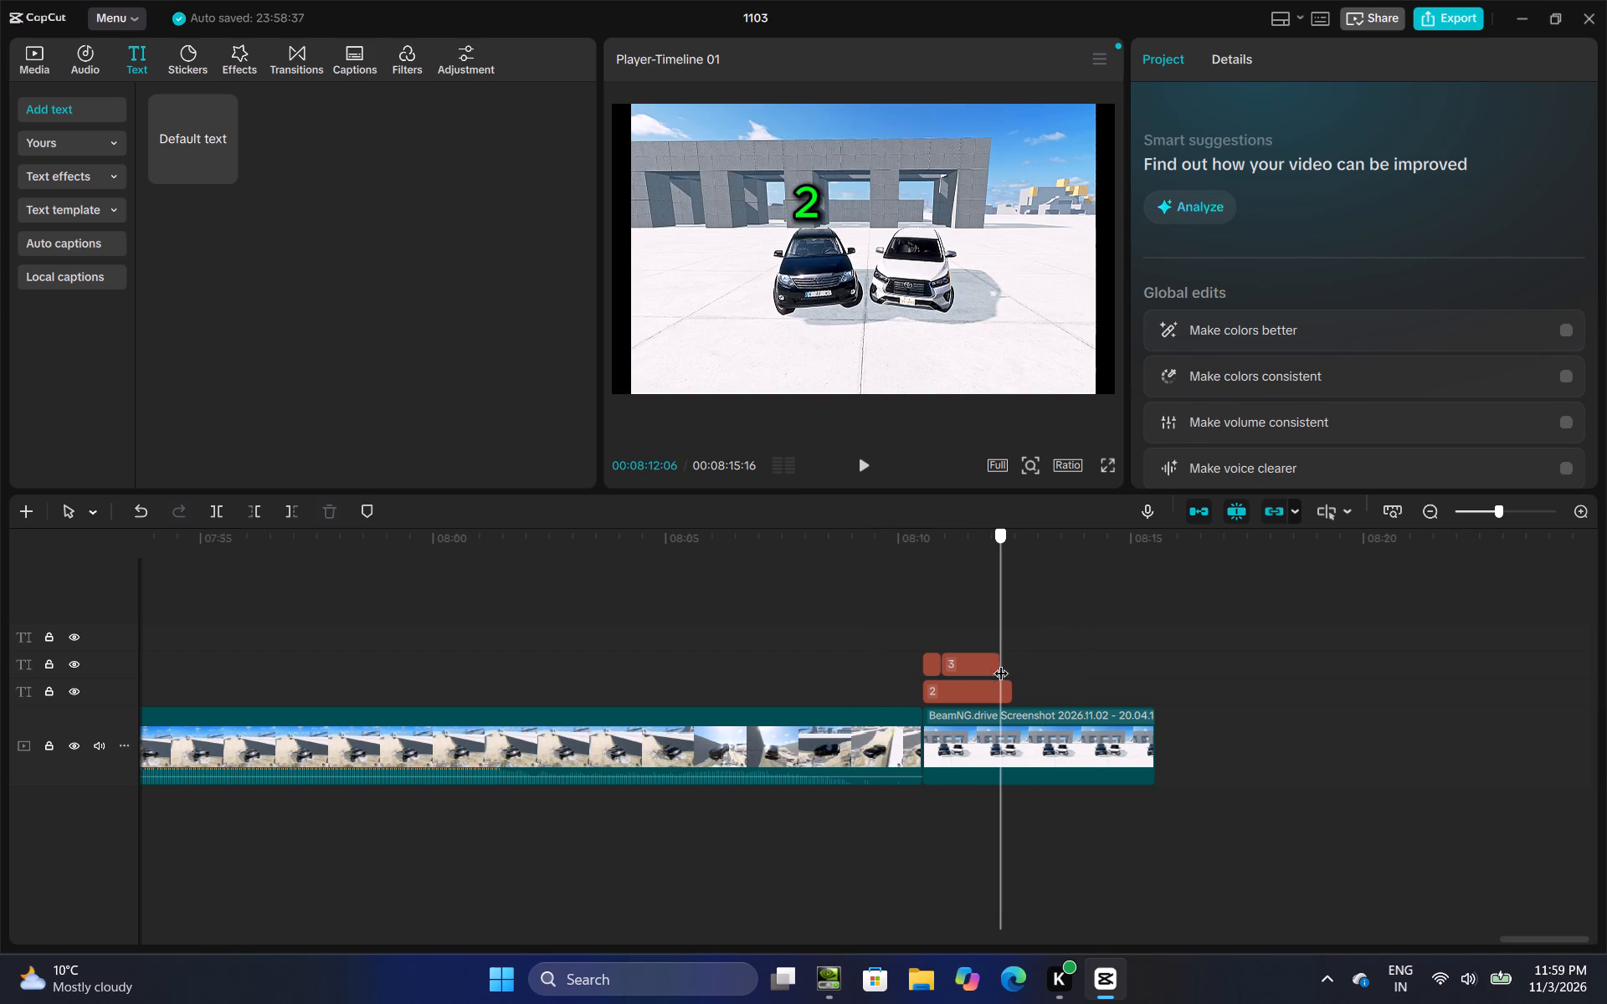
pyautogui.moveTo(1001, 663); pyautogui.dragTo(1305, 694)
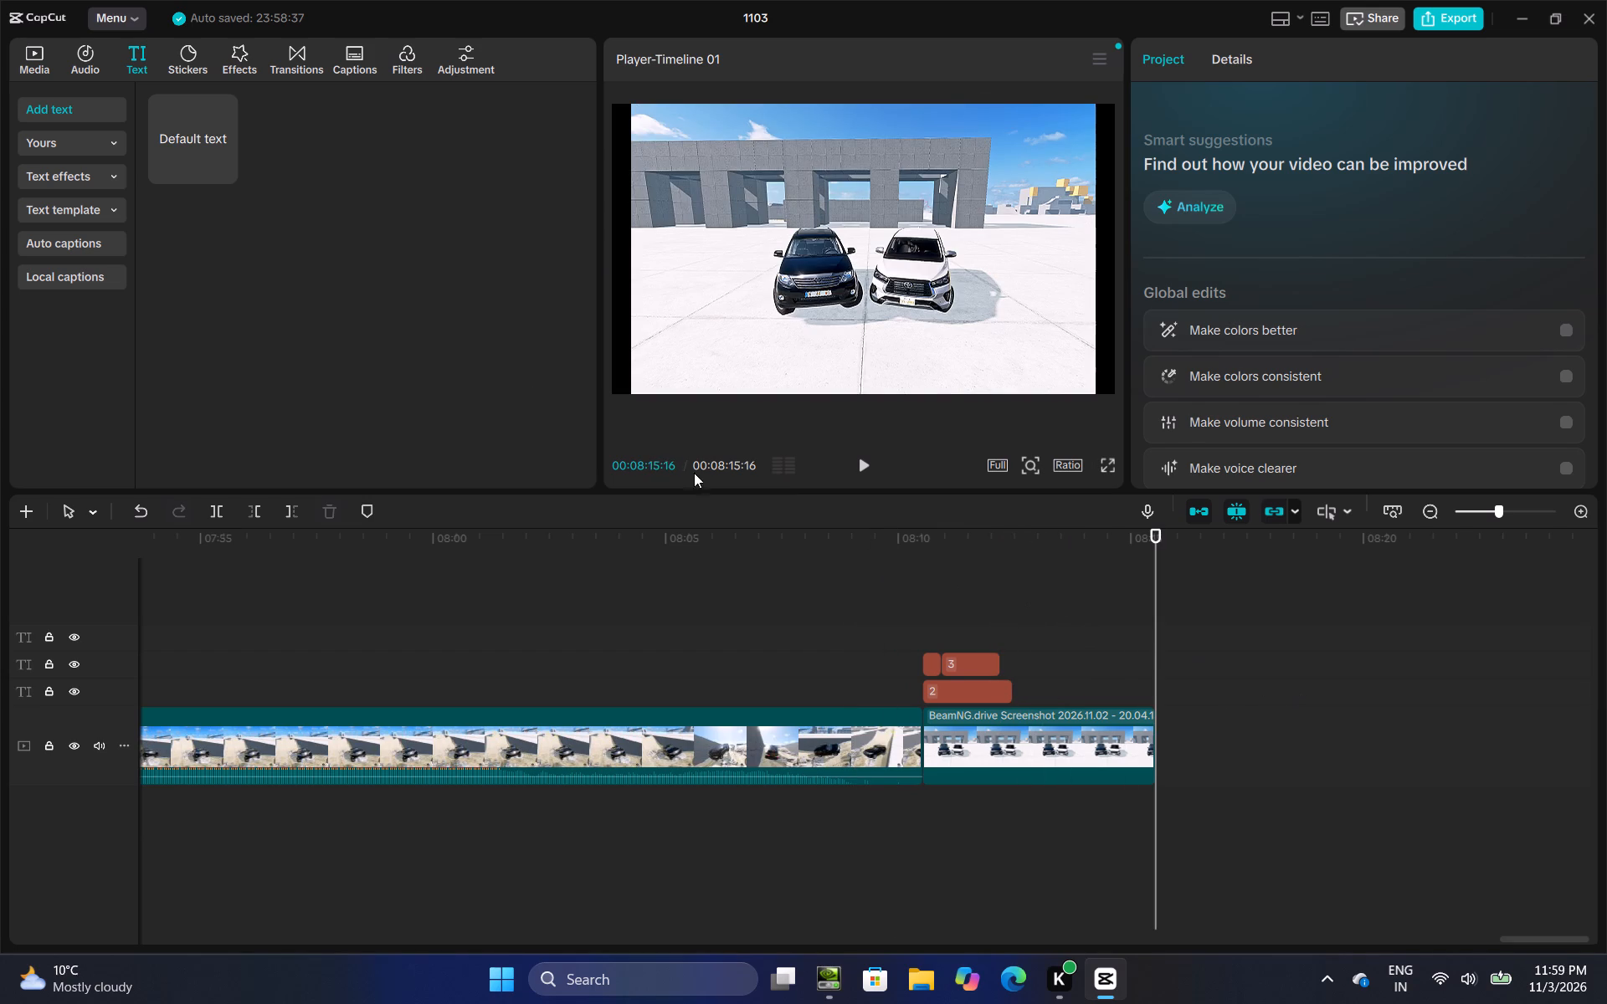
pyautogui.click(30, 52)
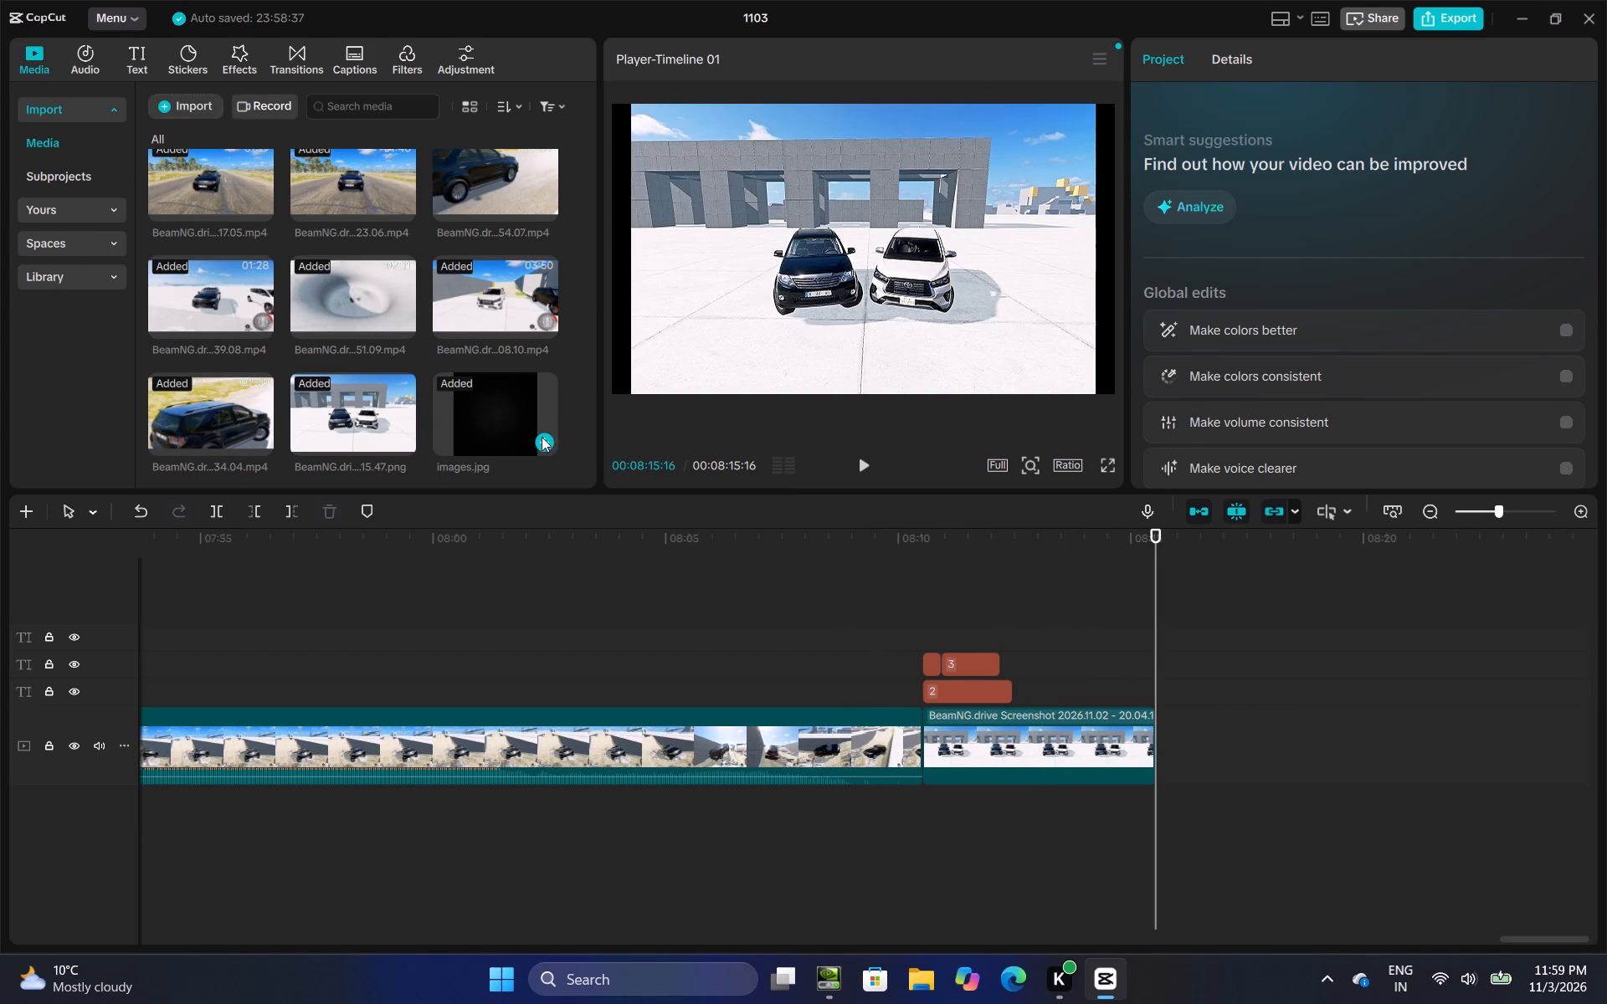
pyautogui.click(542, 437)
pyautogui.click(1242, 629)
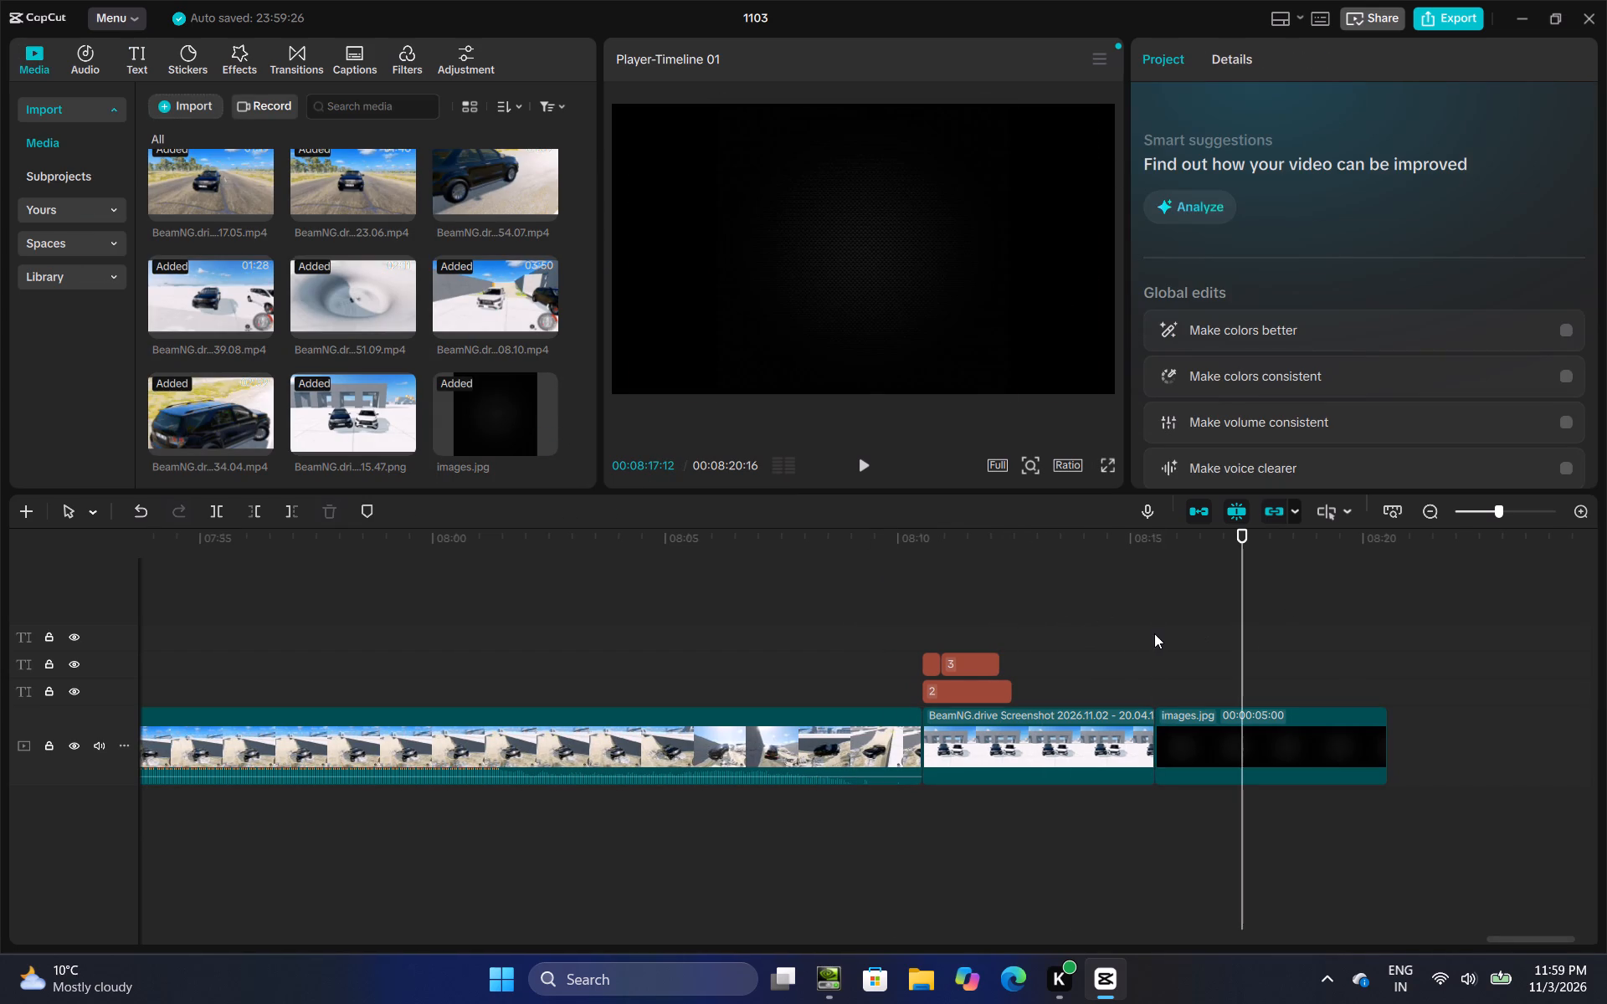
# Add a default text at the start of the closing black background, reading "thanks for watching".
pyautogui.click(1154, 633)
pyautogui.click(139, 64)
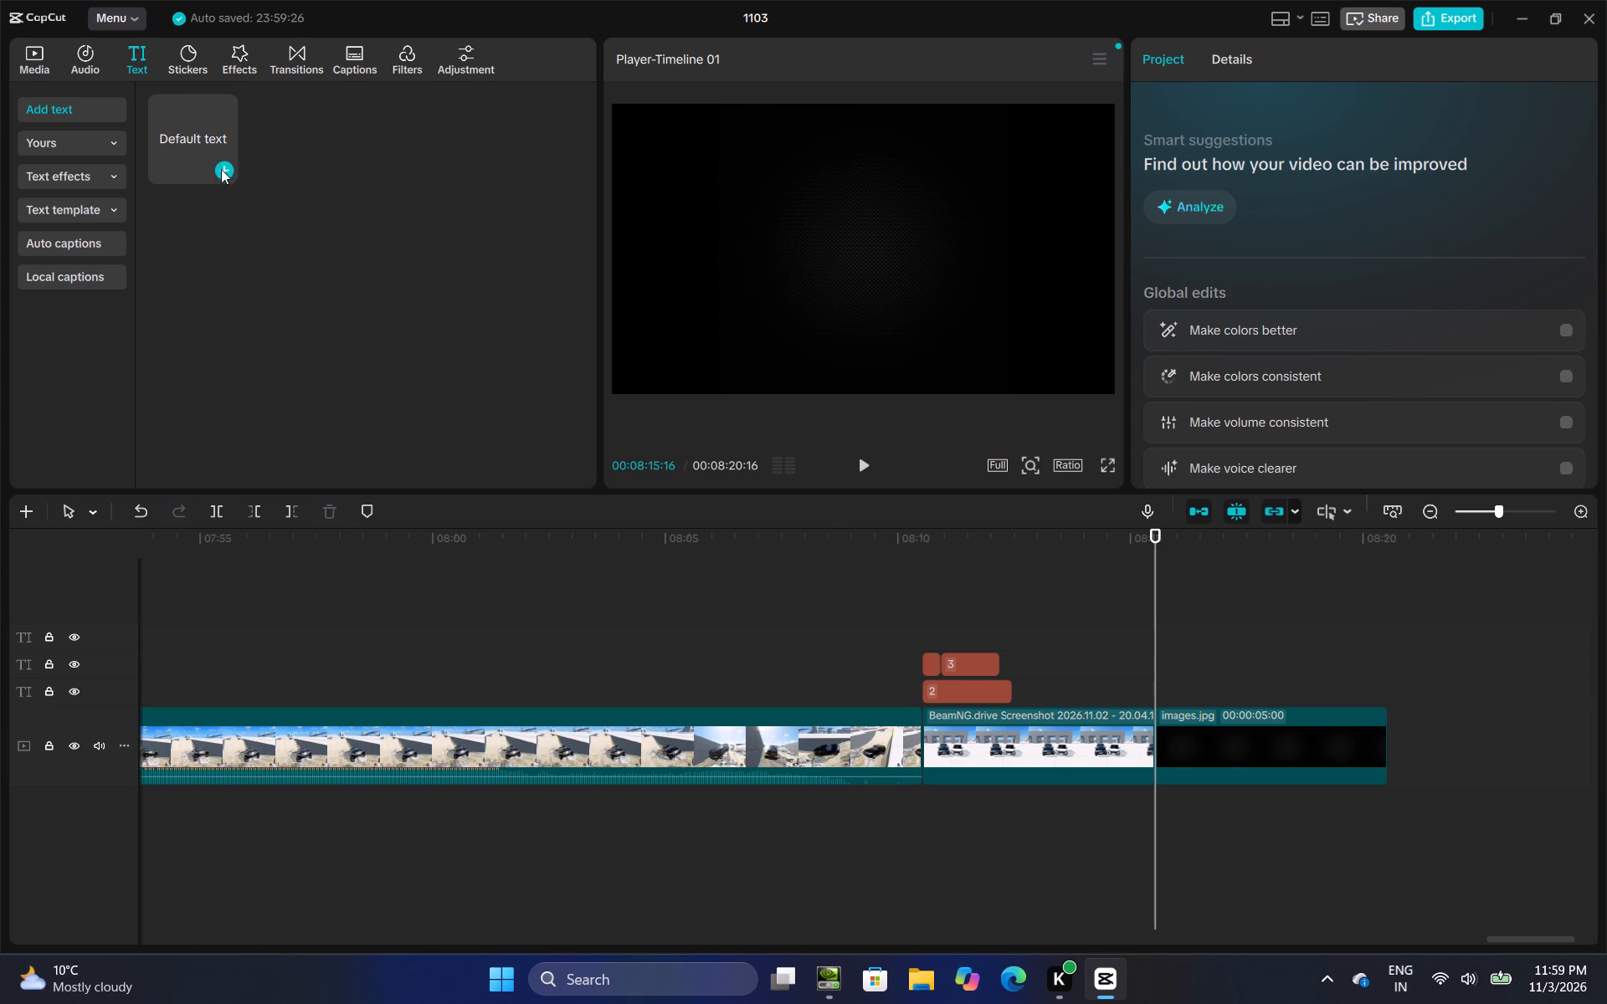
pyautogui.click(221, 169)
pyautogui.moveTo(1230, 163); pyautogui.dragTo(1115, 144)
pyautogui.press('BackSpace')
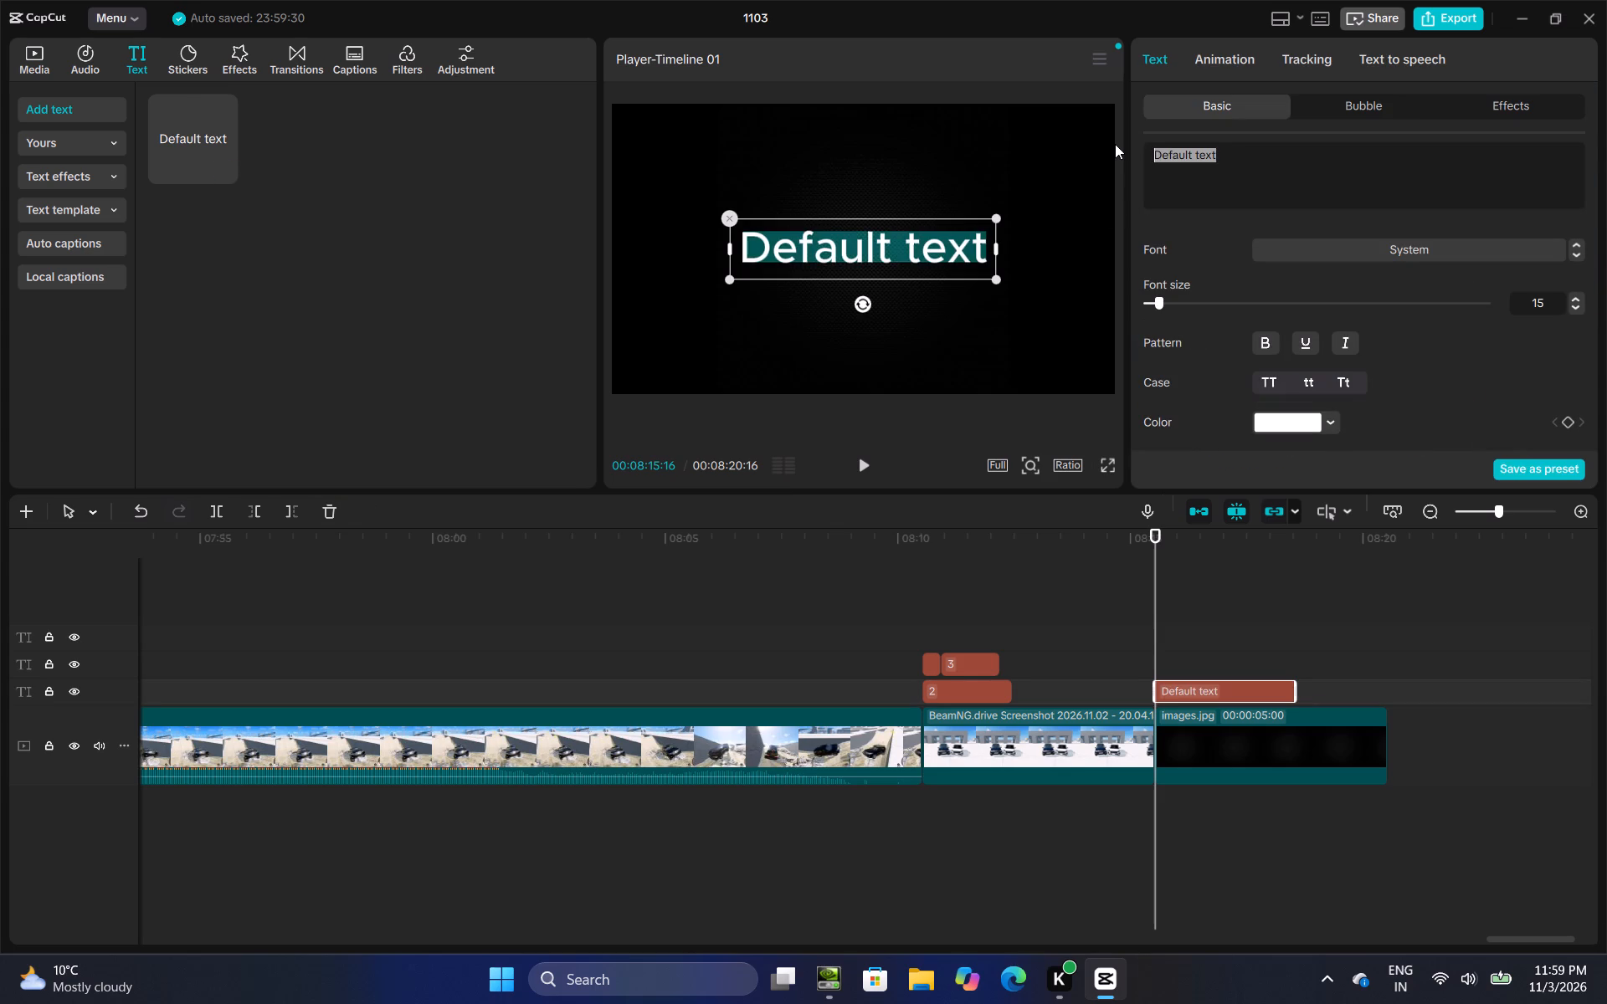
pyautogui.write('thanks for wa')
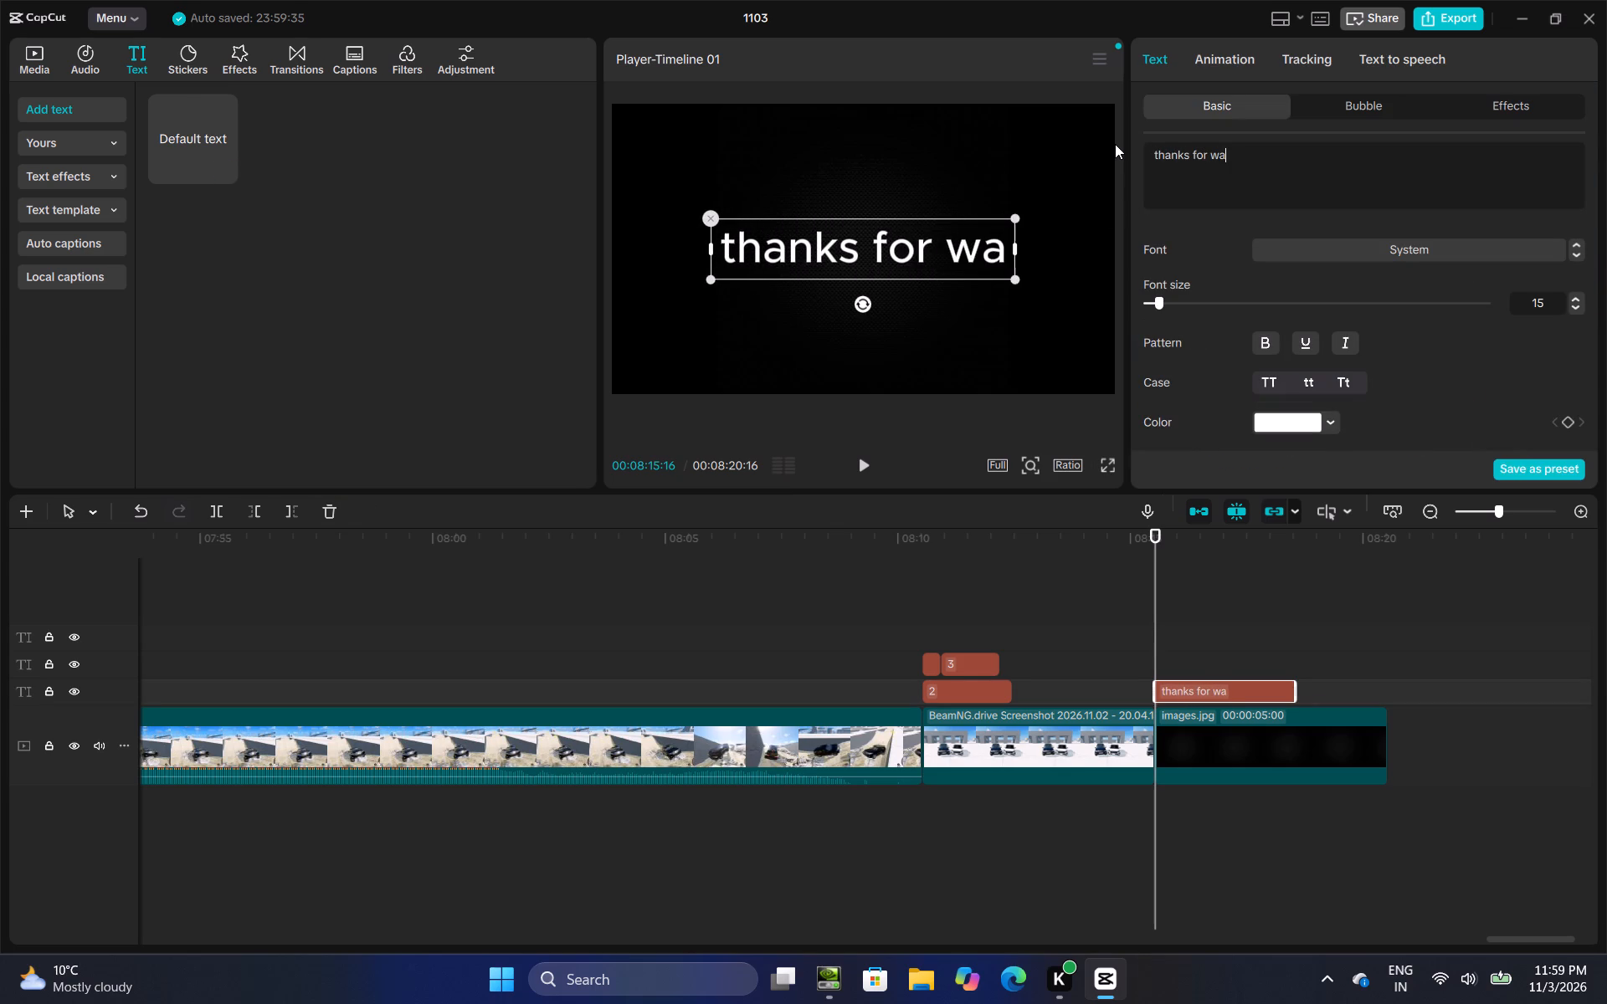
pyautogui.write('tching')
pyautogui.press('space')
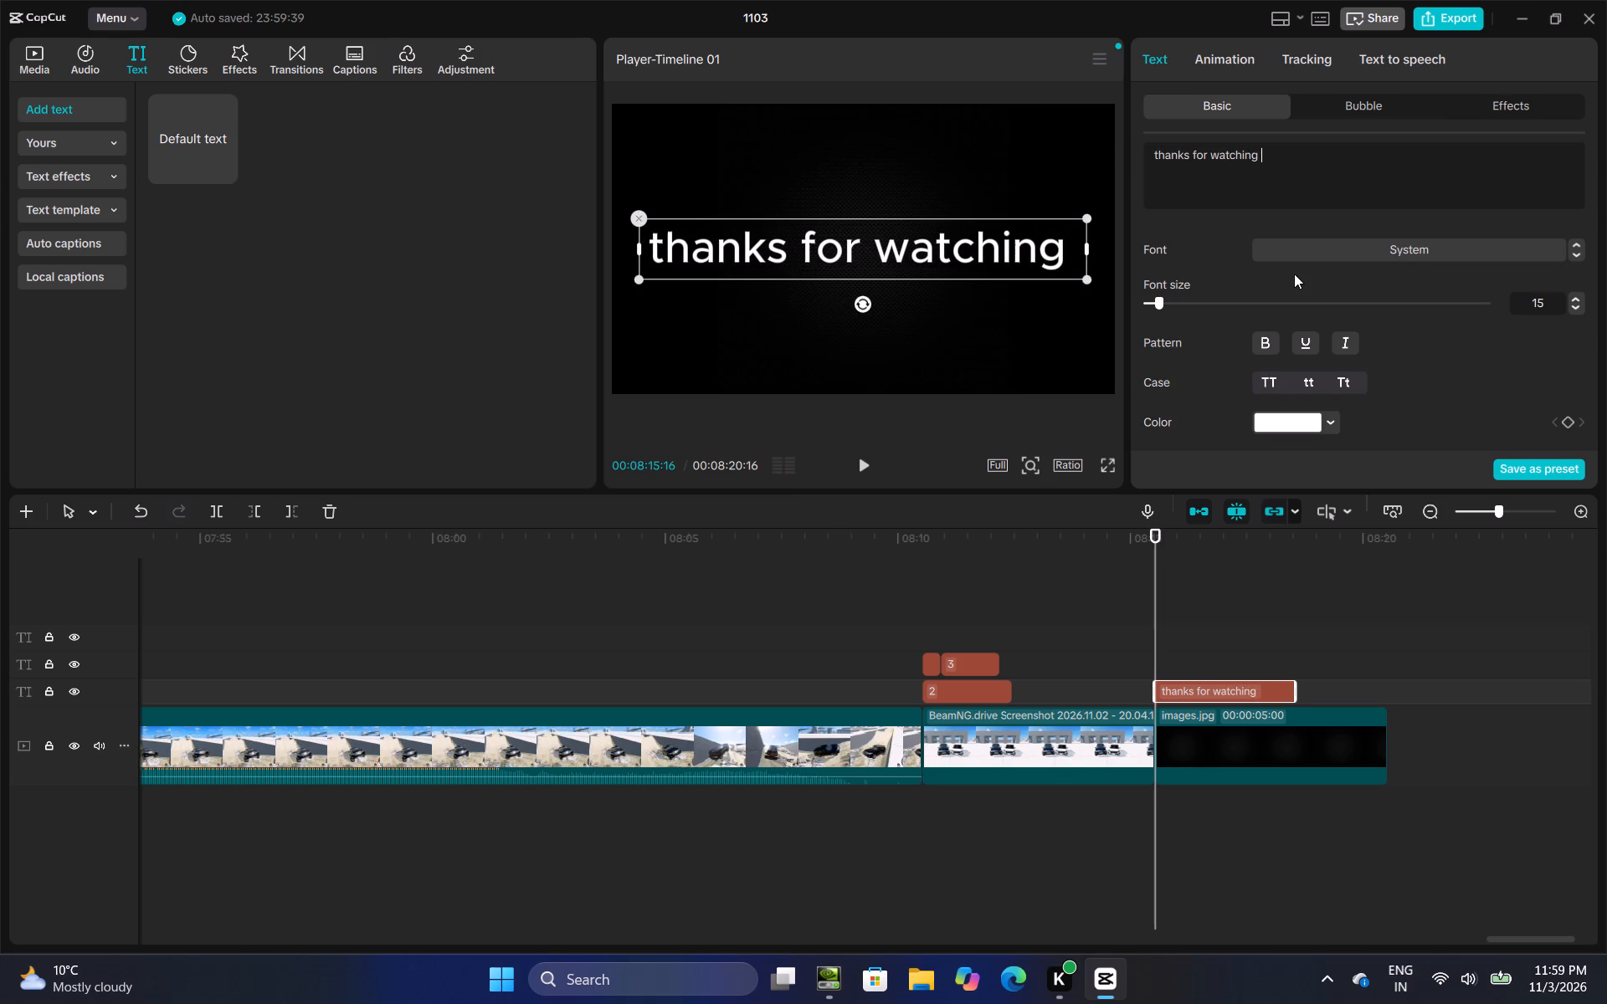
# Set the closing text to all uppercase and its font size to 11.
pyautogui.click(1280, 380)
pyautogui.tripleClick(1577, 307)
pyautogui.doubleClick(1577, 307)
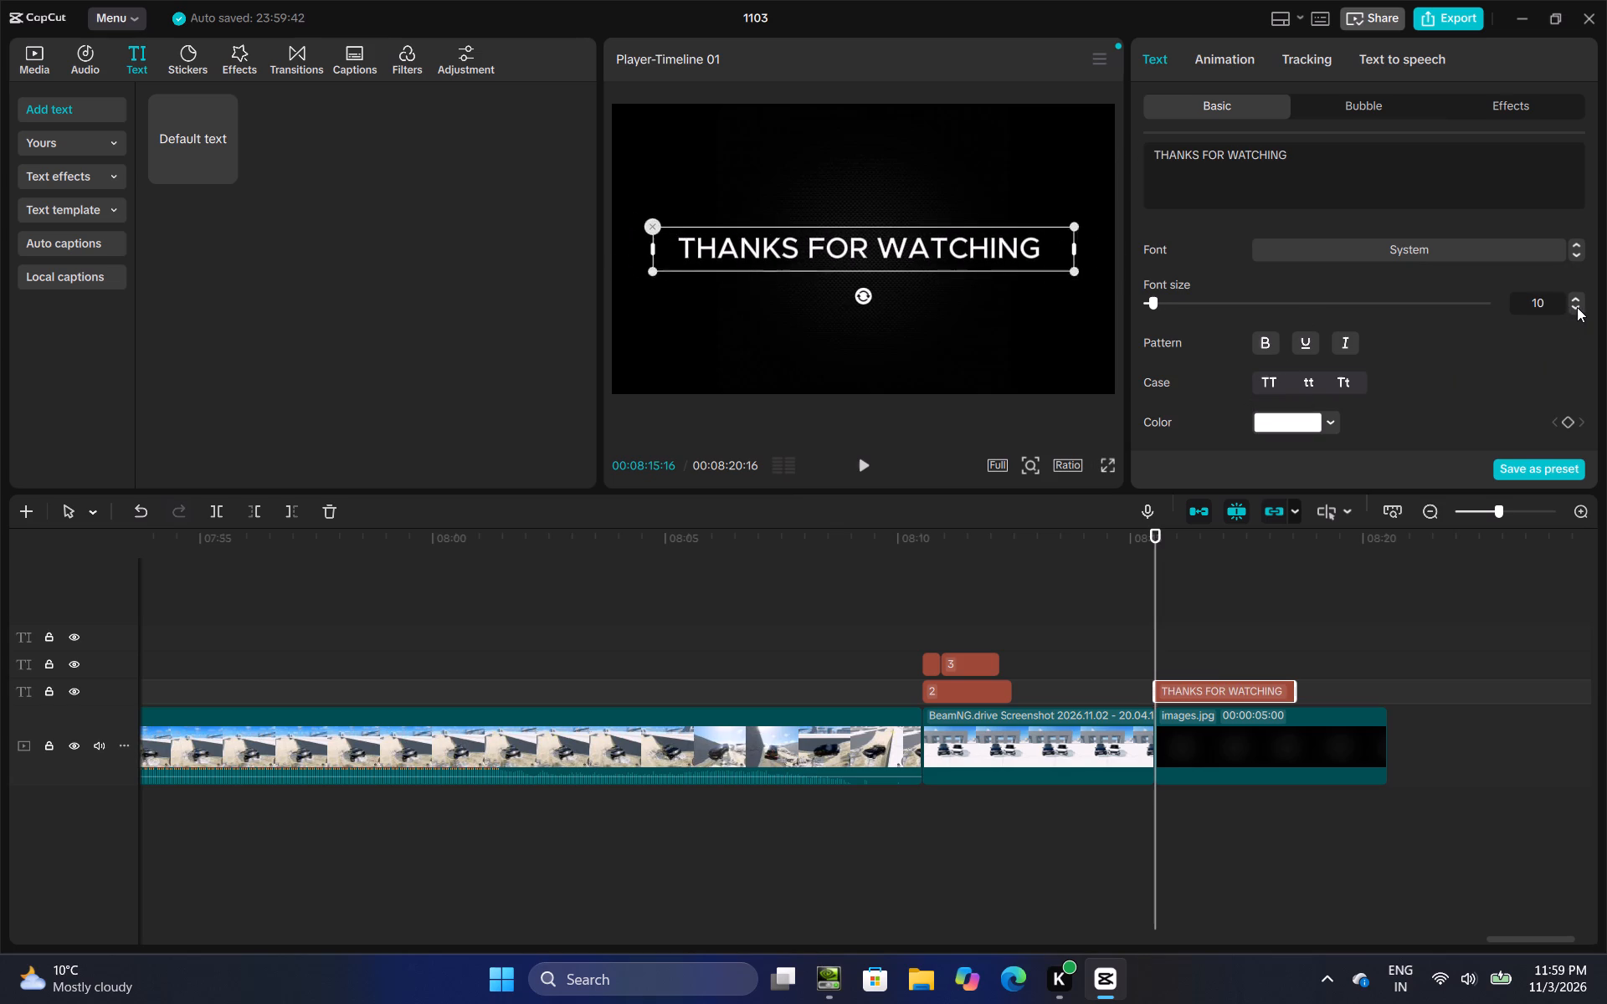
pyautogui.doubleClick(1573, 295)
pyautogui.doubleClick(1587, 295)
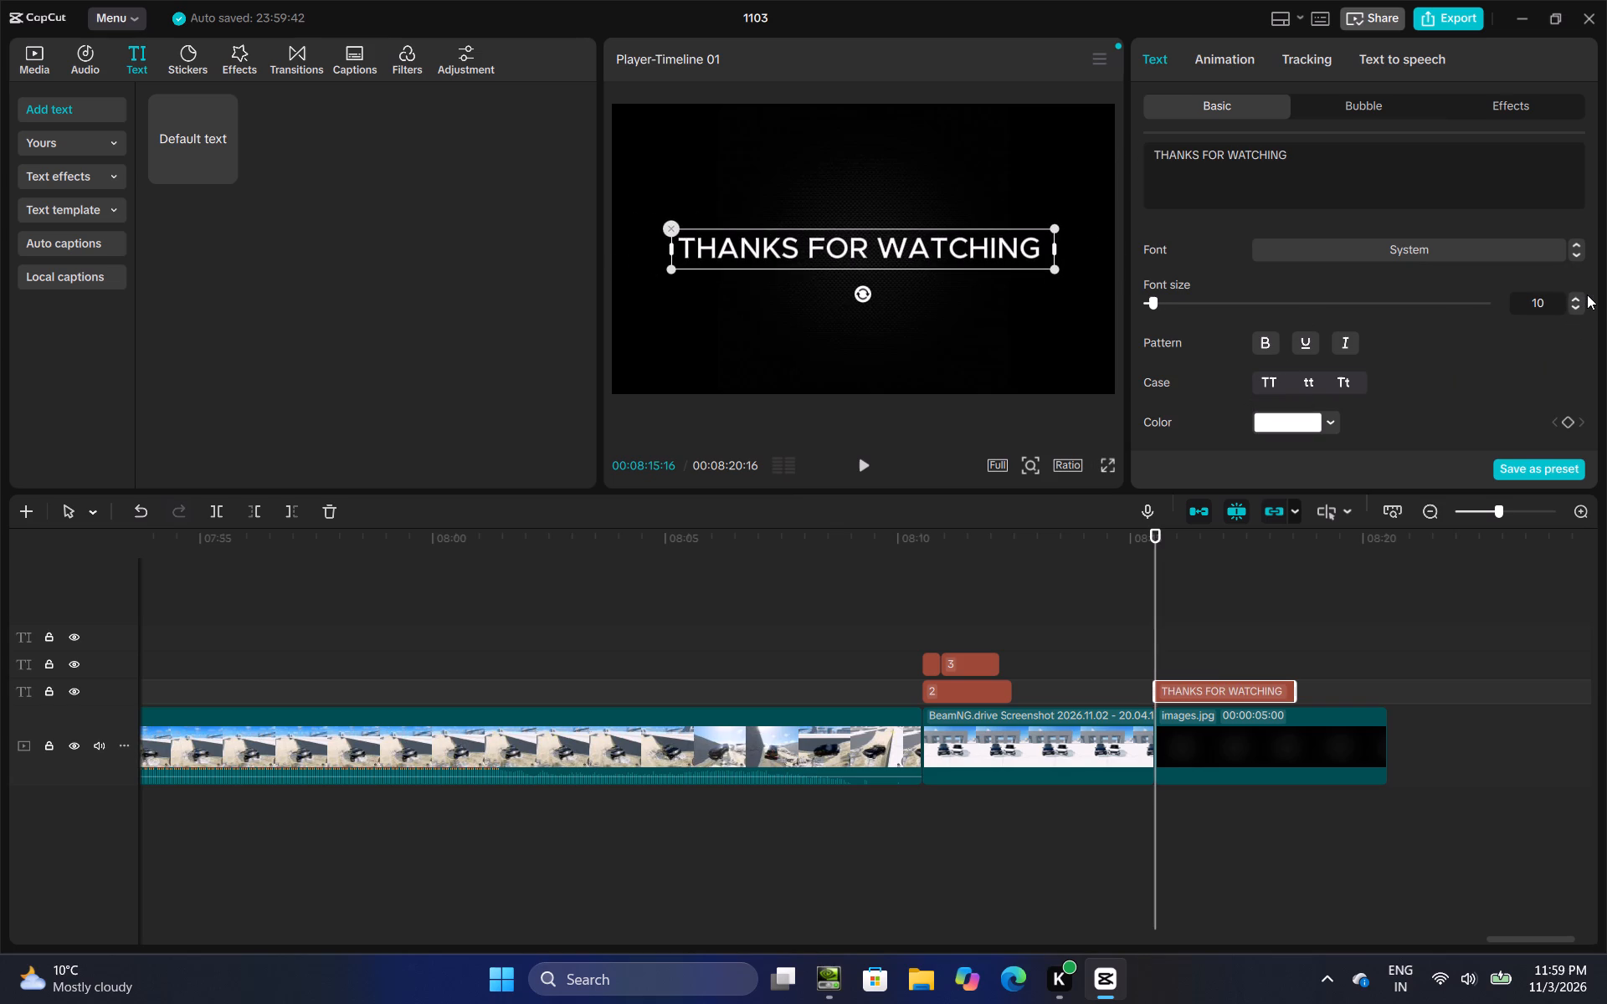
pyautogui.click(1573, 295)
pyautogui.click(1574, 296)
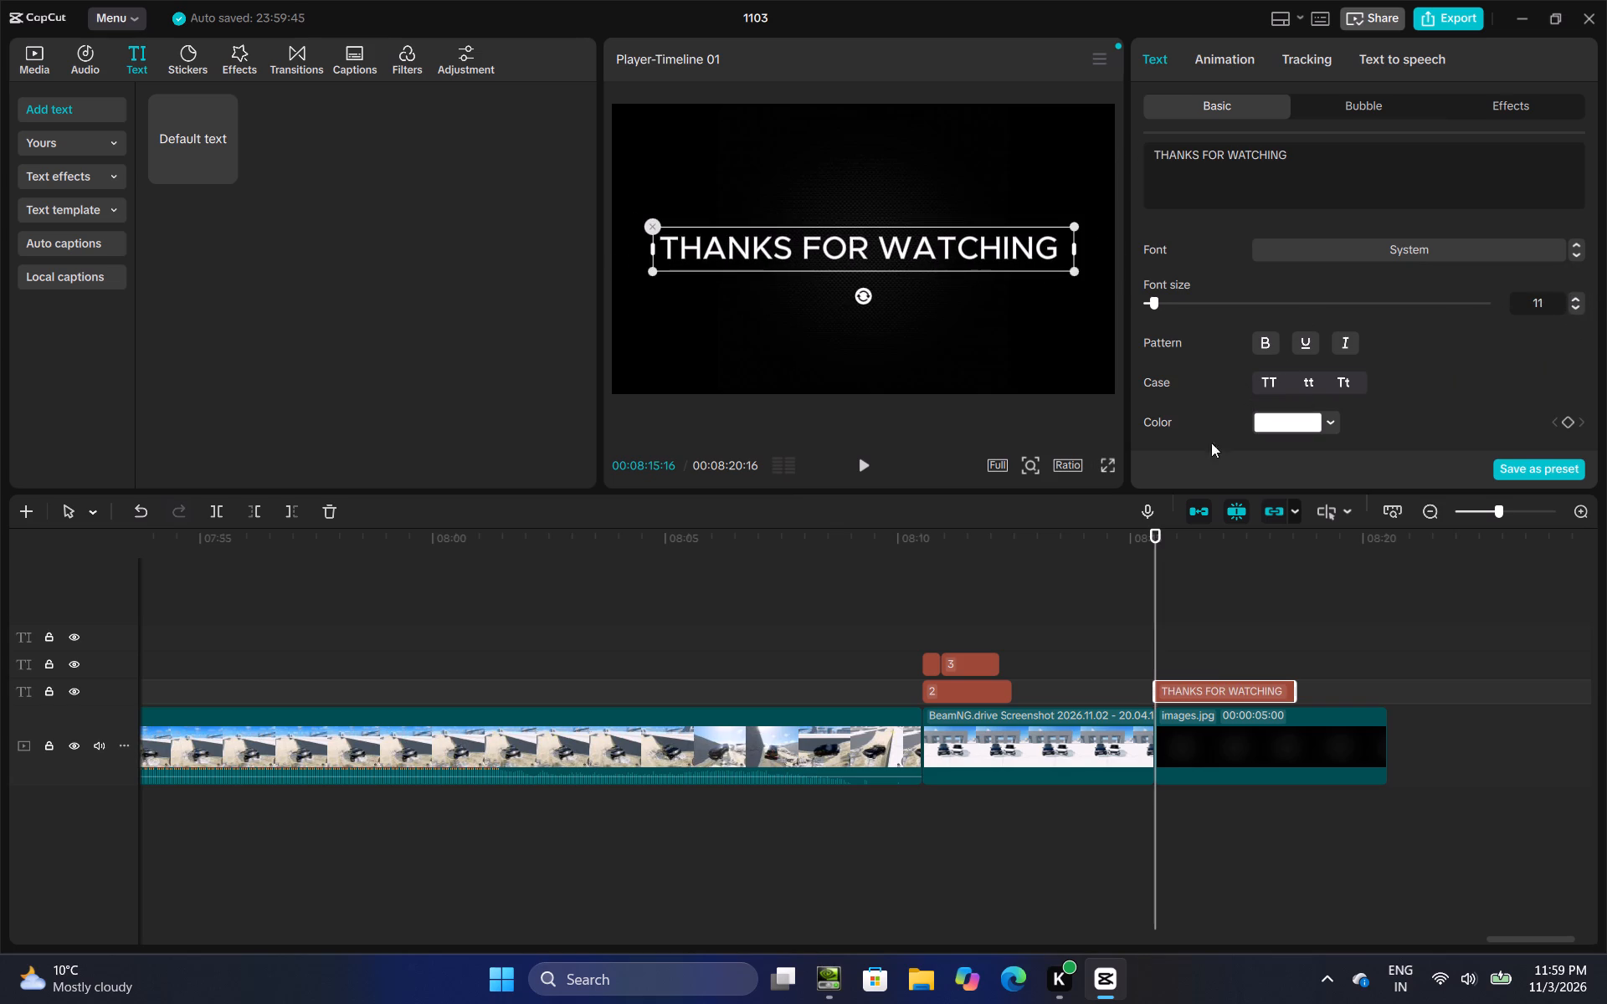
# Generate text-to-speech for all text clips on the timeline using the Charming Male voice.
pyautogui.click(1073, 604)
pyautogui.moveTo(1073, 604); pyautogui.dragTo(1037, 610)
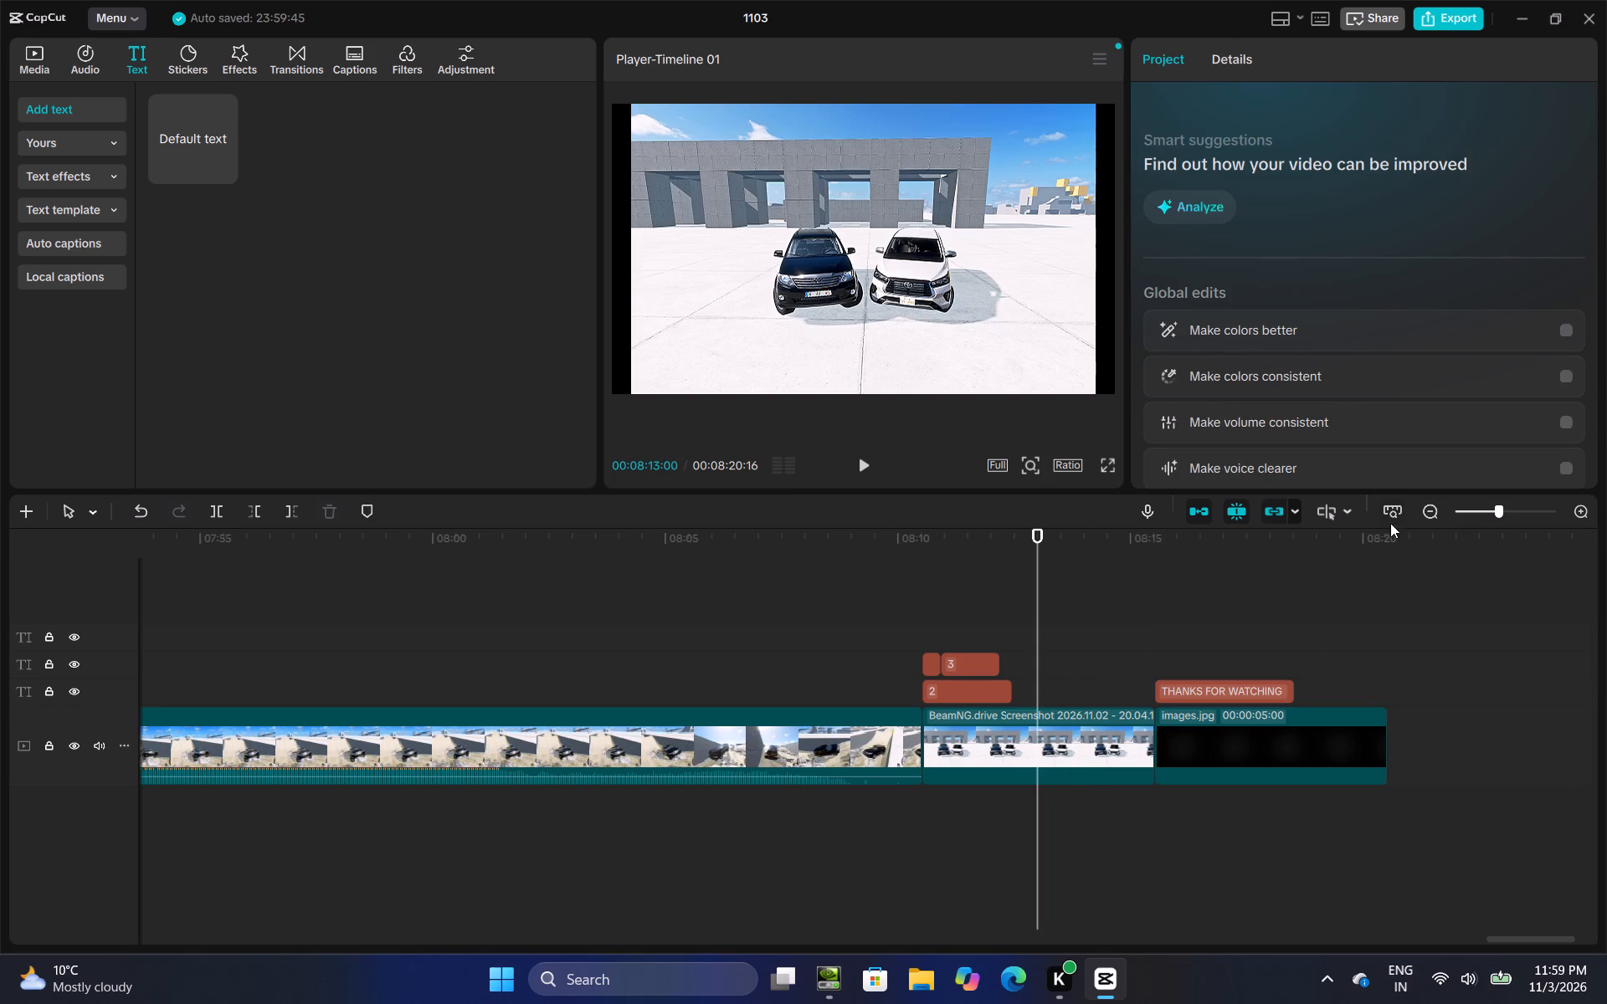
pyautogui.doubleClick(1433, 506)
pyautogui.tripleClick(1433, 508)
pyautogui.click(1433, 508)
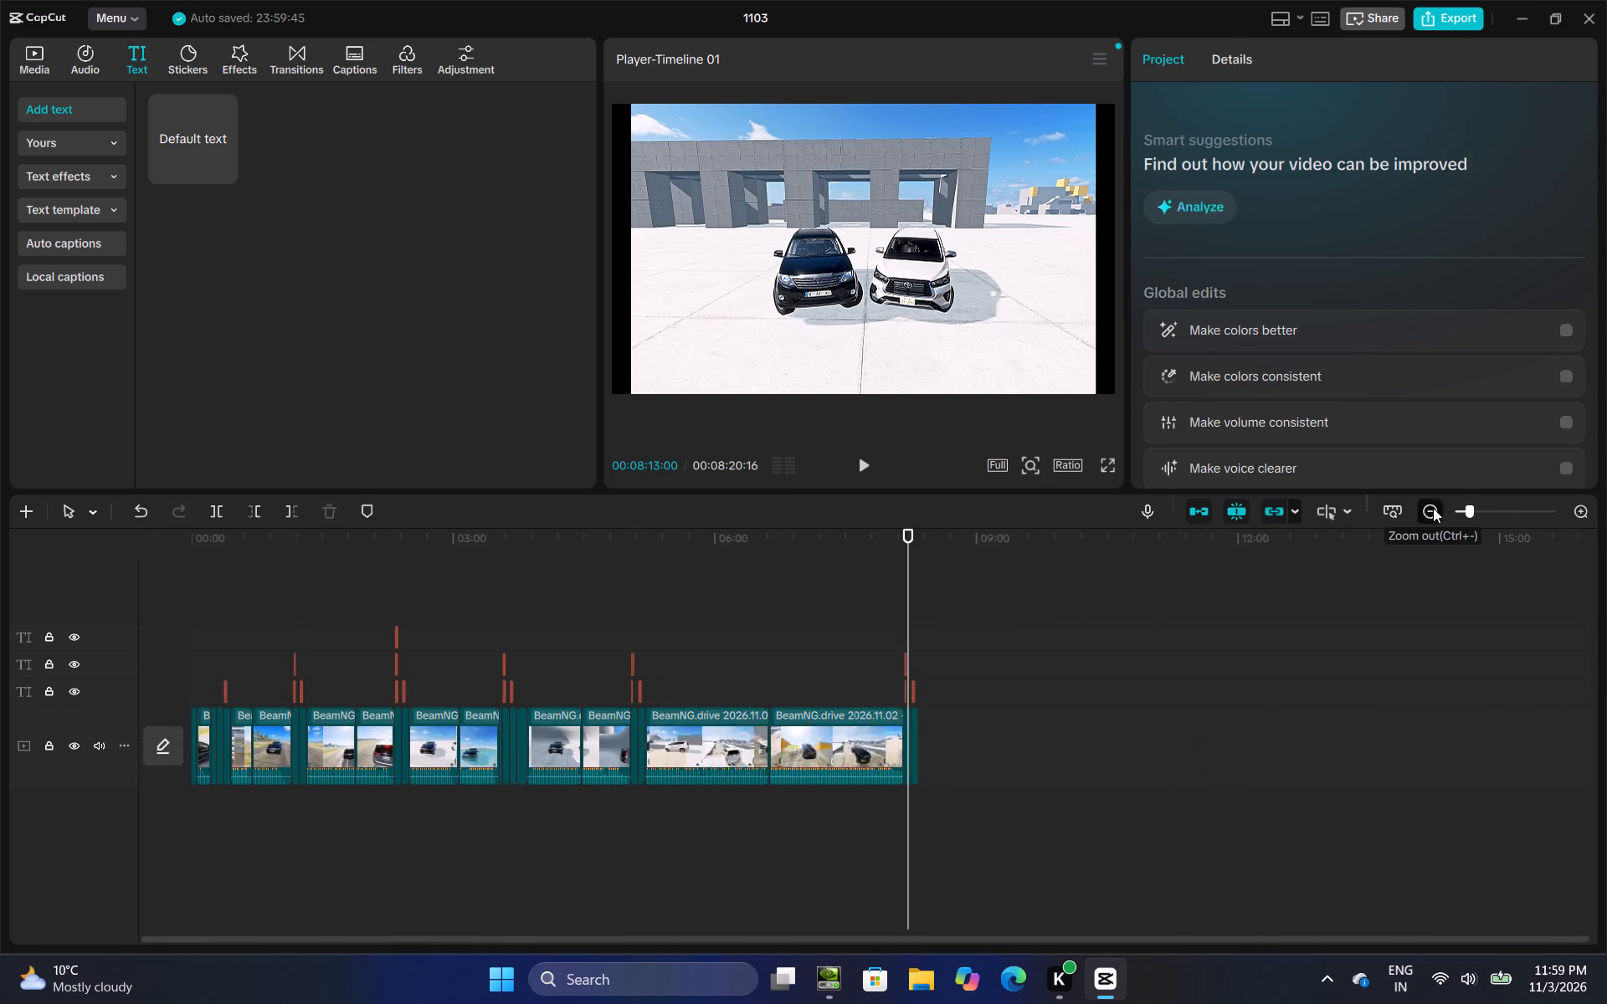
pyautogui.moveTo(608, 614); pyautogui.dragTo(242, 625)
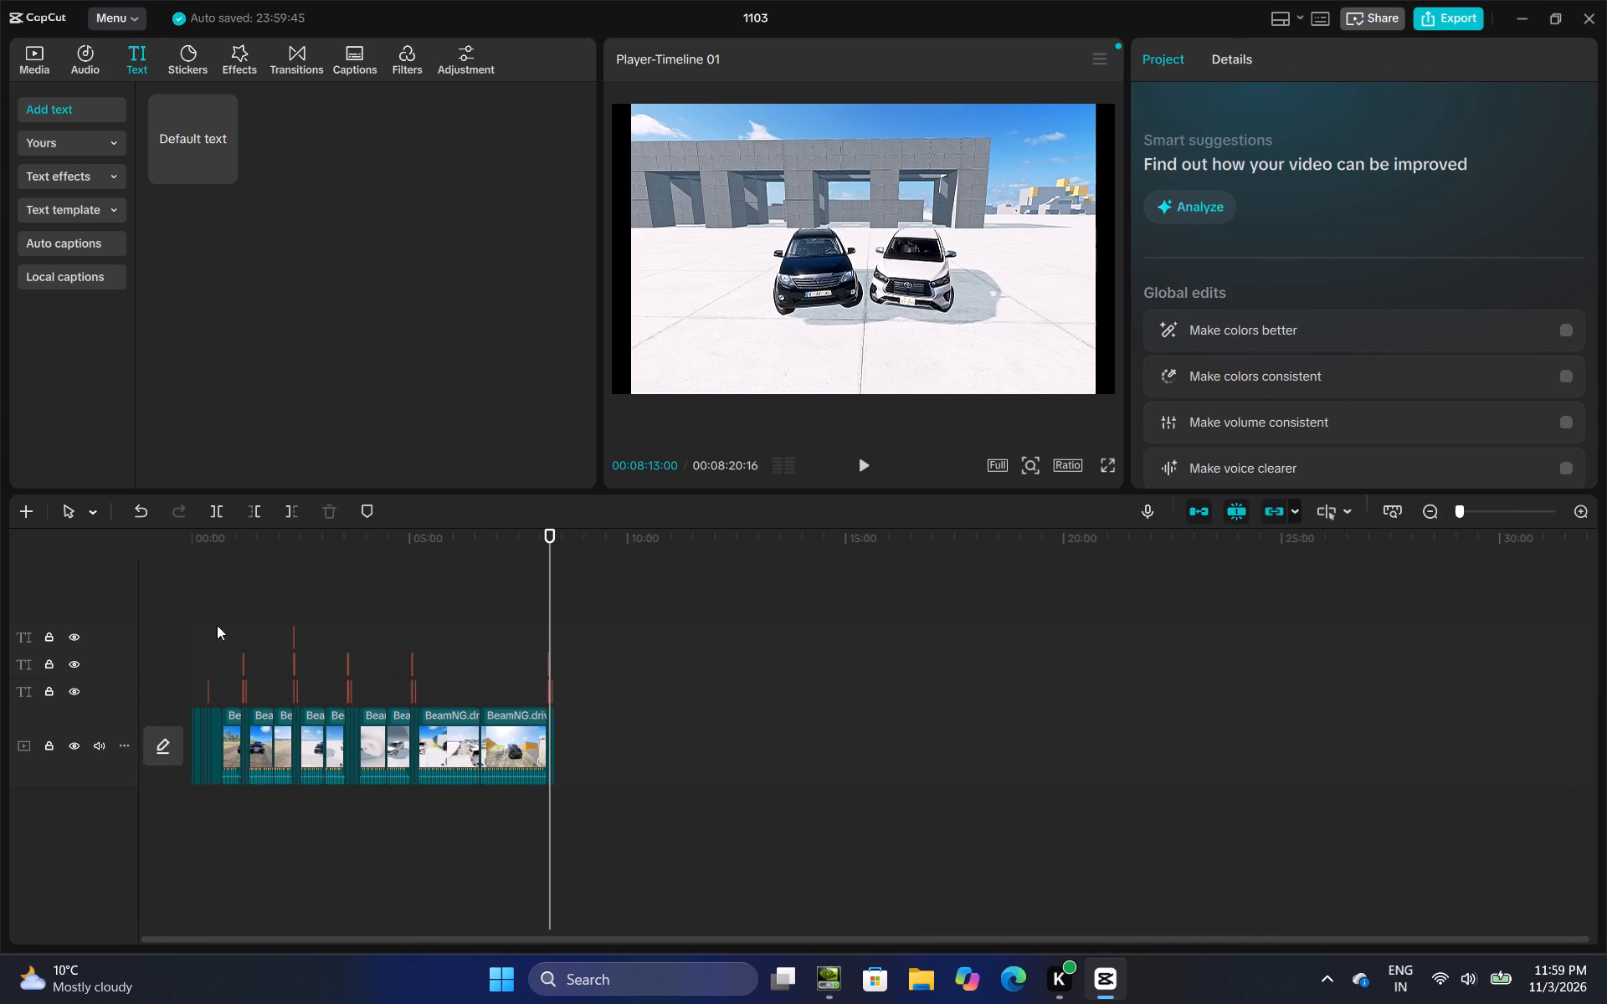
pyautogui.moveTo(198, 623); pyautogui.dragTo(635, 631)
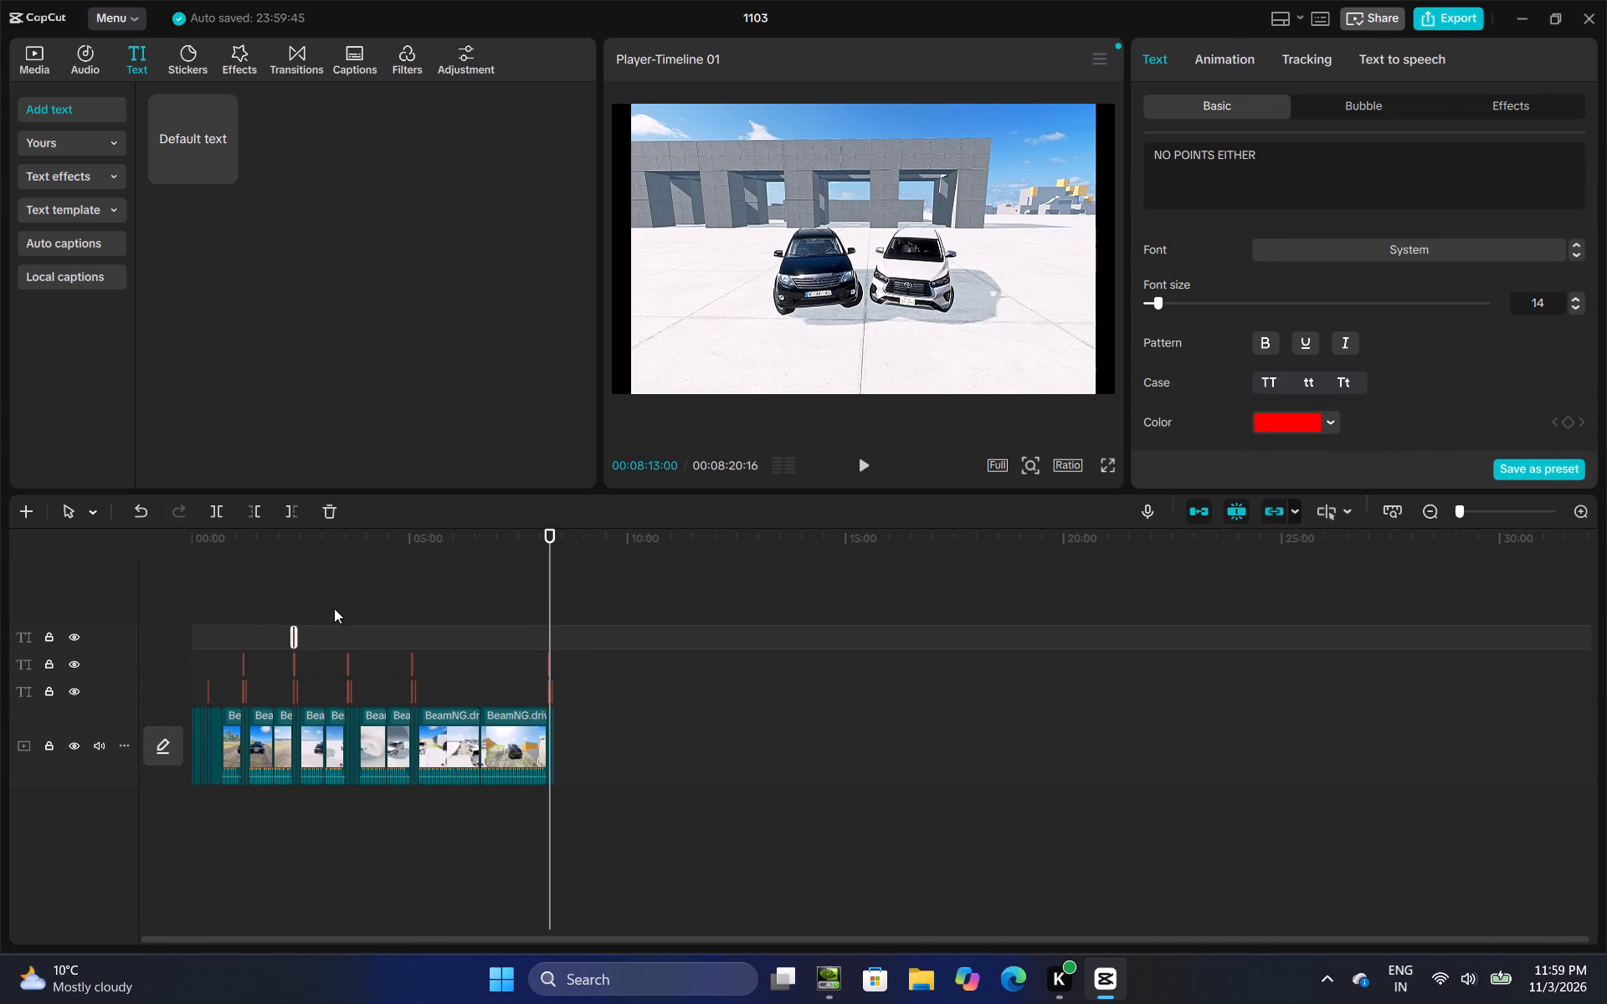
pyautogui.moveTo(183, 610); pyautogui.dragTo(579, 689)
pyautogui.moveTo(579, 689); pyautogui.dragTo(579, 692)
pyautogui.moveTo(593, 607); pyautogui.dragTo(581, 631)
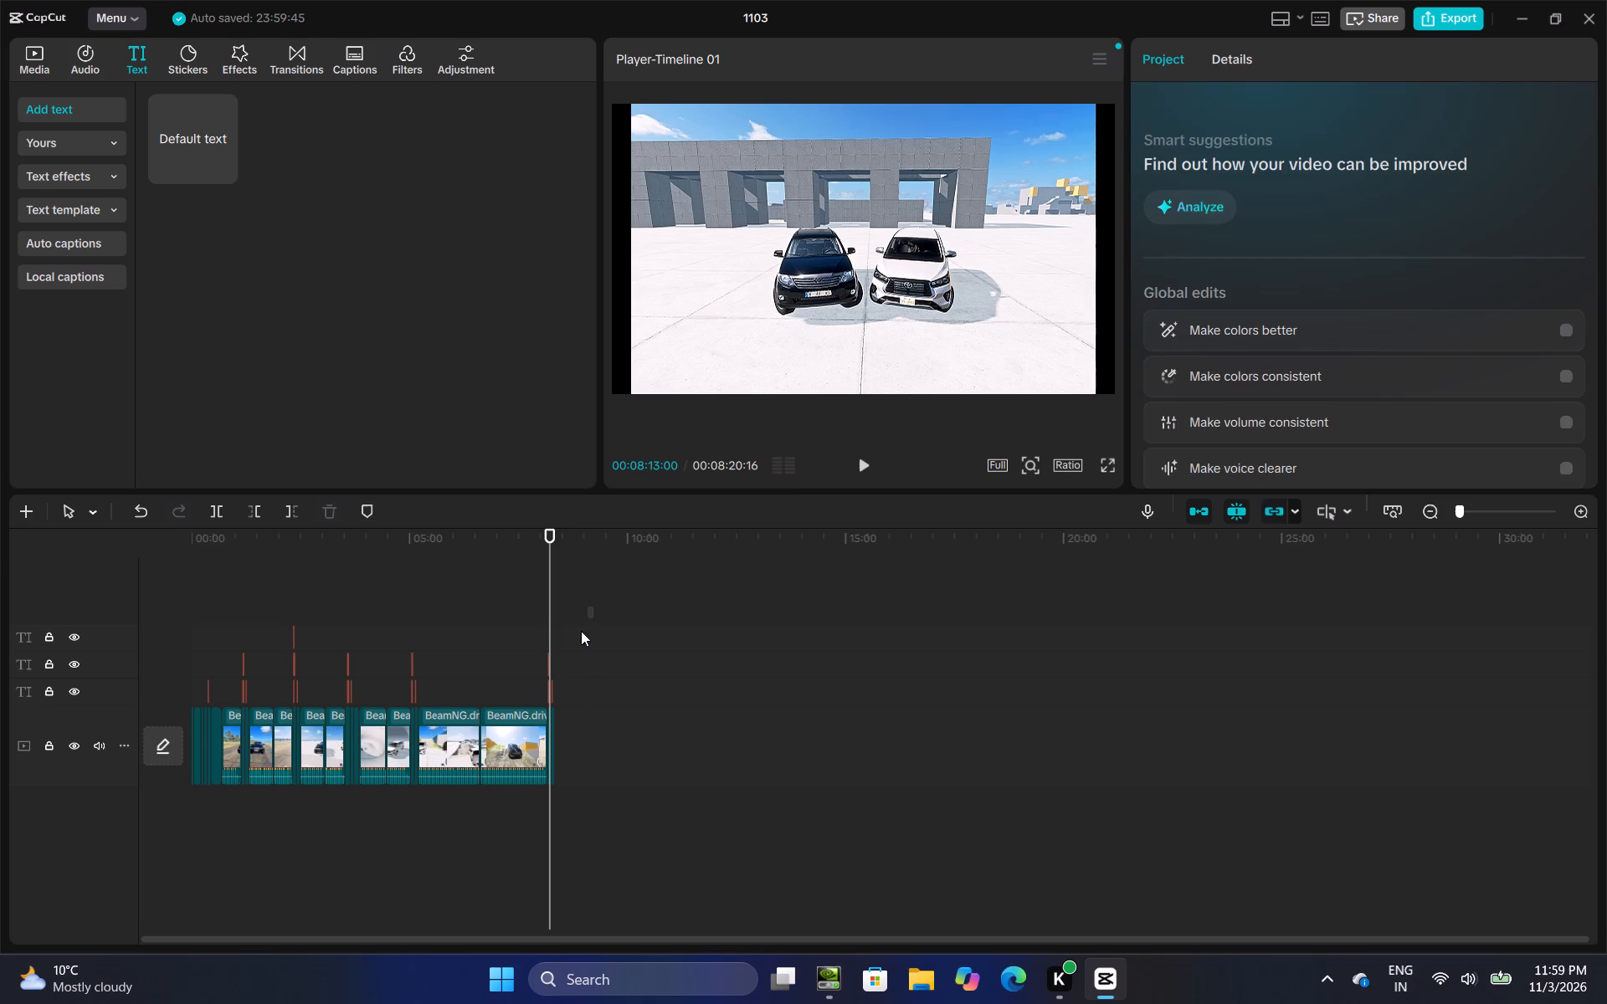
pyautogui.moveTo(581, 631); pyautogui.dragTo(203, 694)
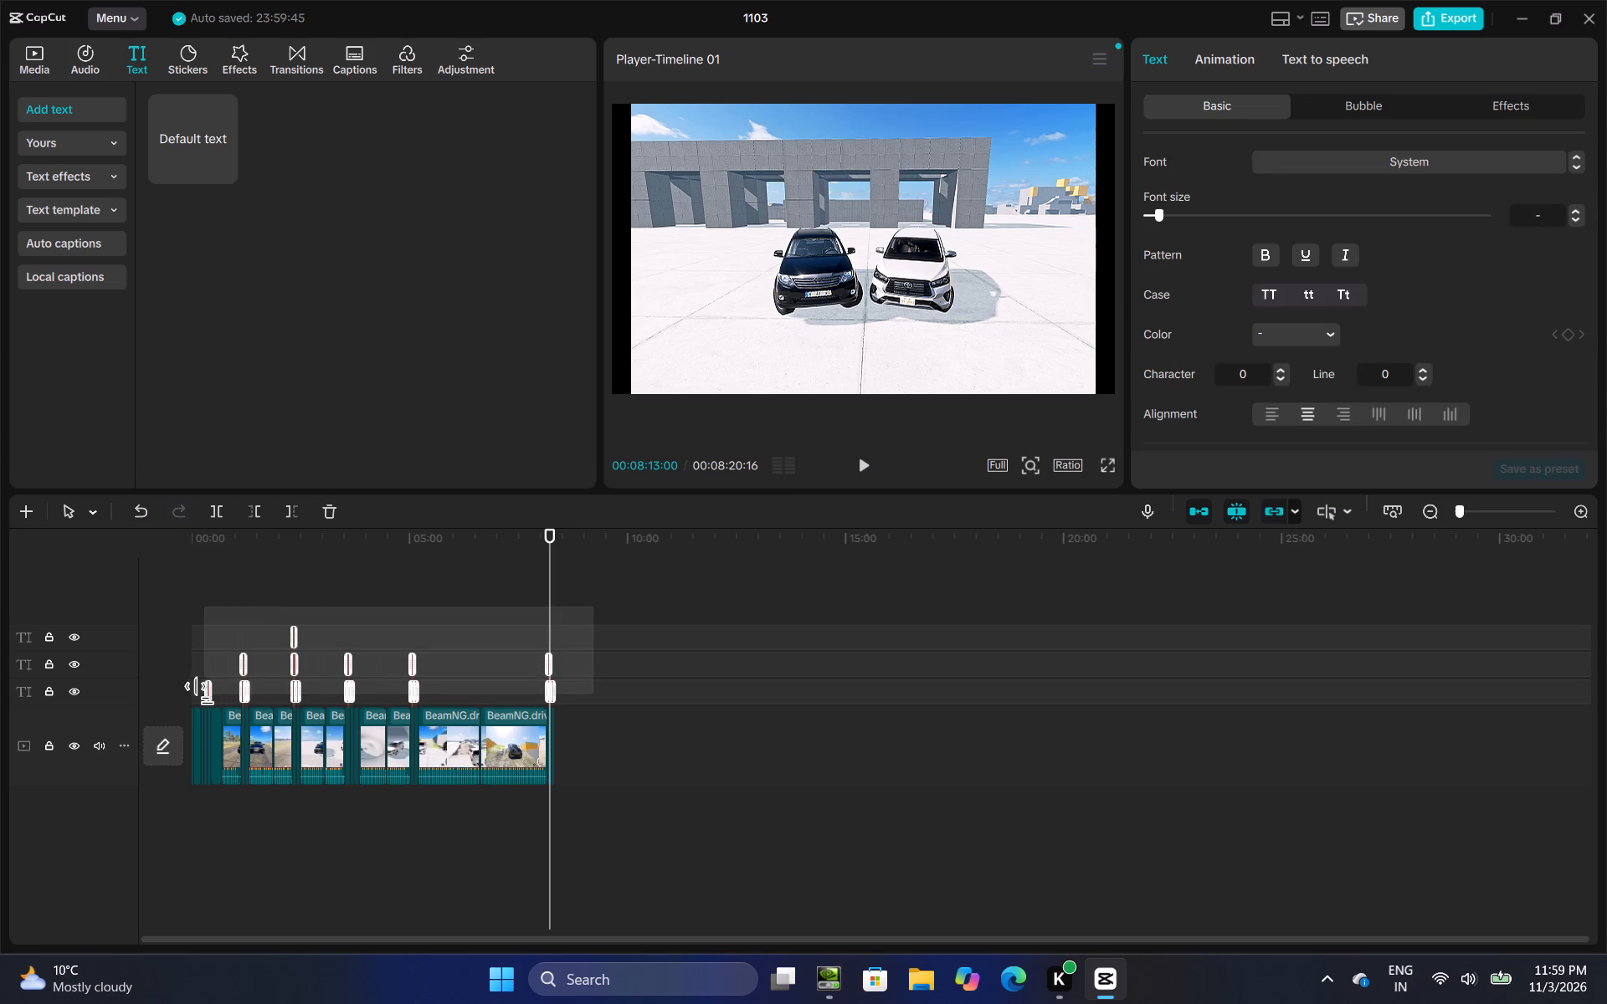
pyautogui.moveTo(203, 694); pyautogui.dragTo(200, 694)
pyautogui.click(1313, 69)
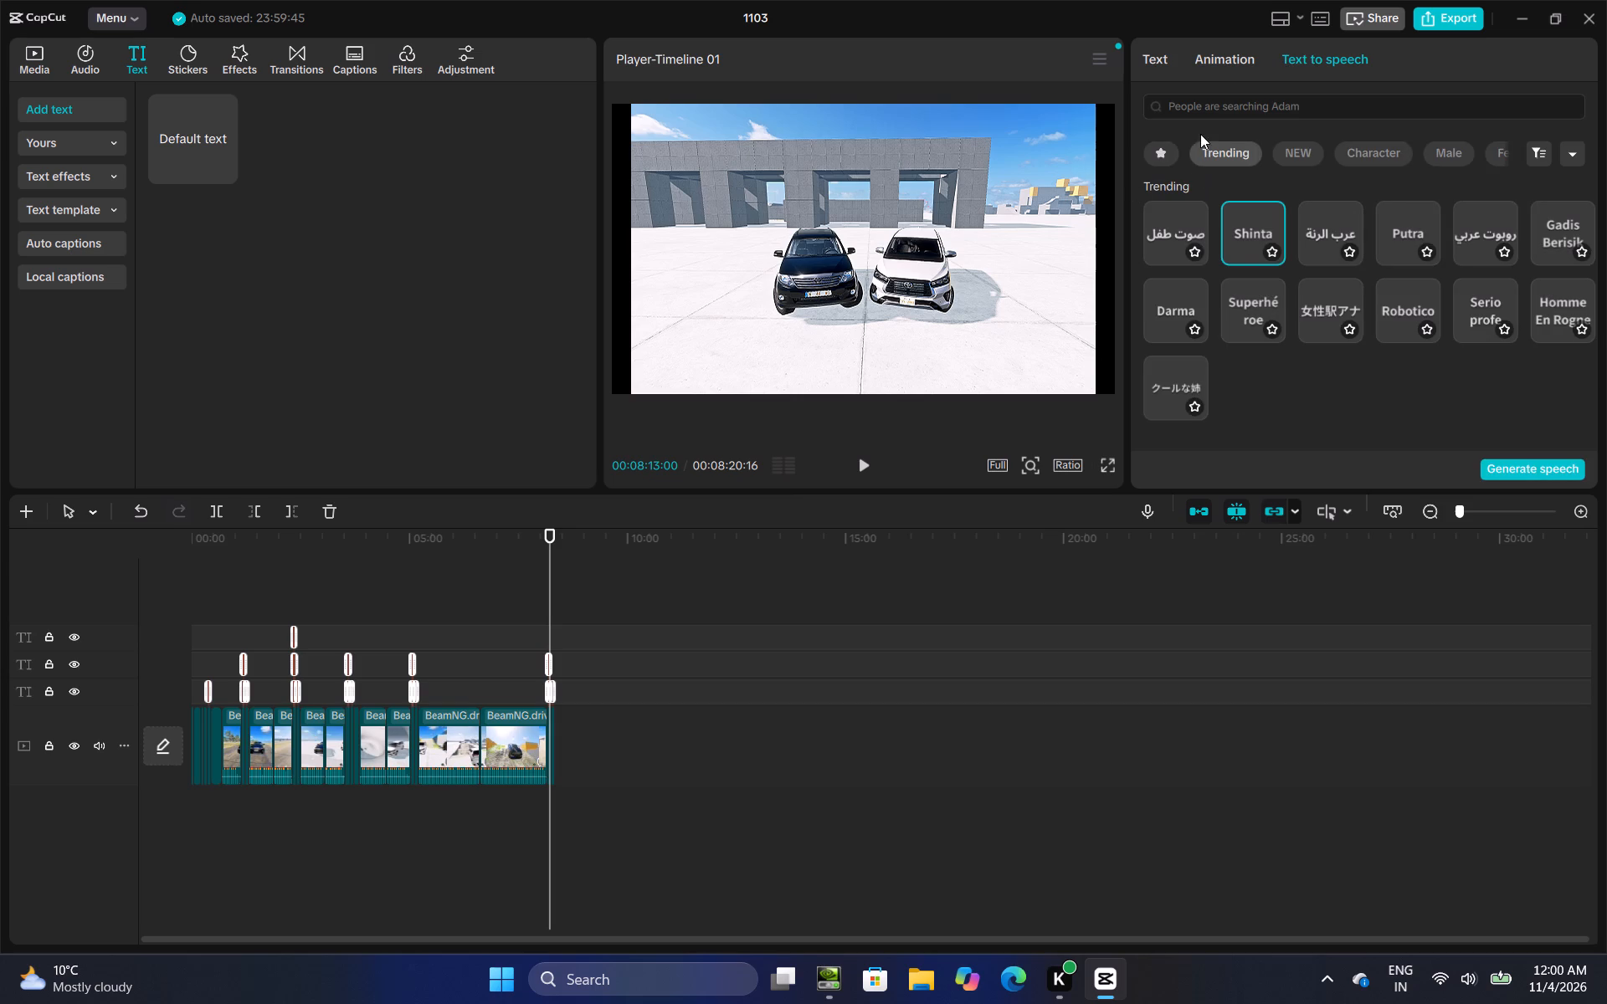
pyautogui.click(1213, 115)
pyautogui.click(1203, 166)
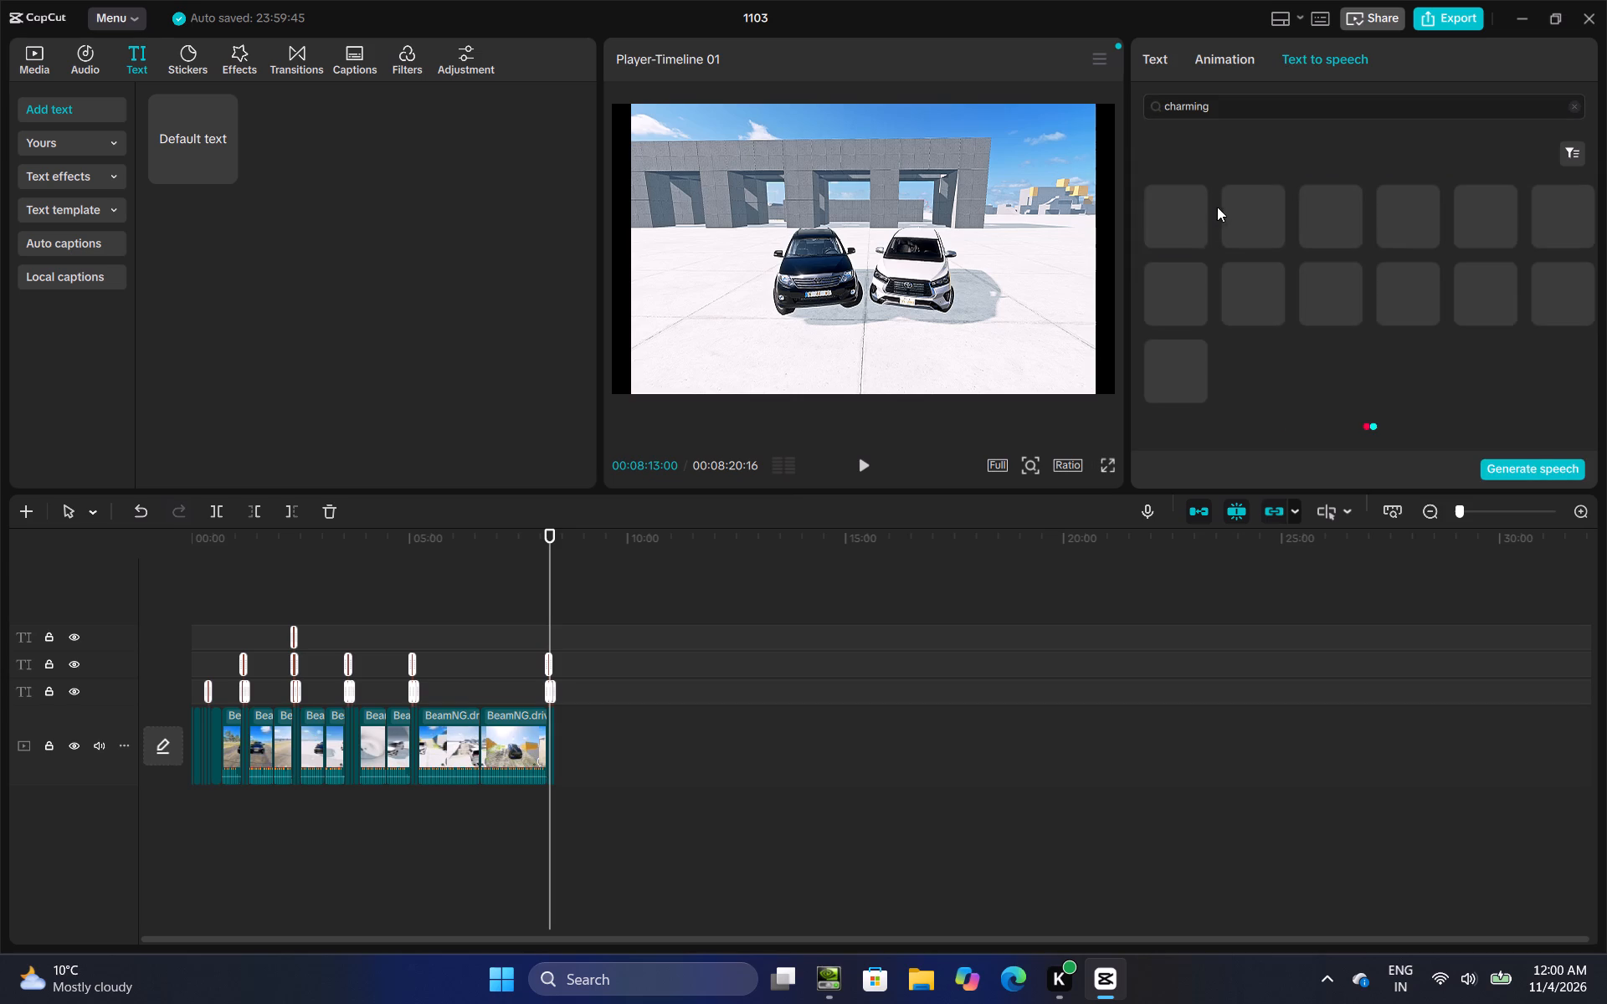
pyautogui.click(1175, 217)
pyautogui.click(1506, 458)
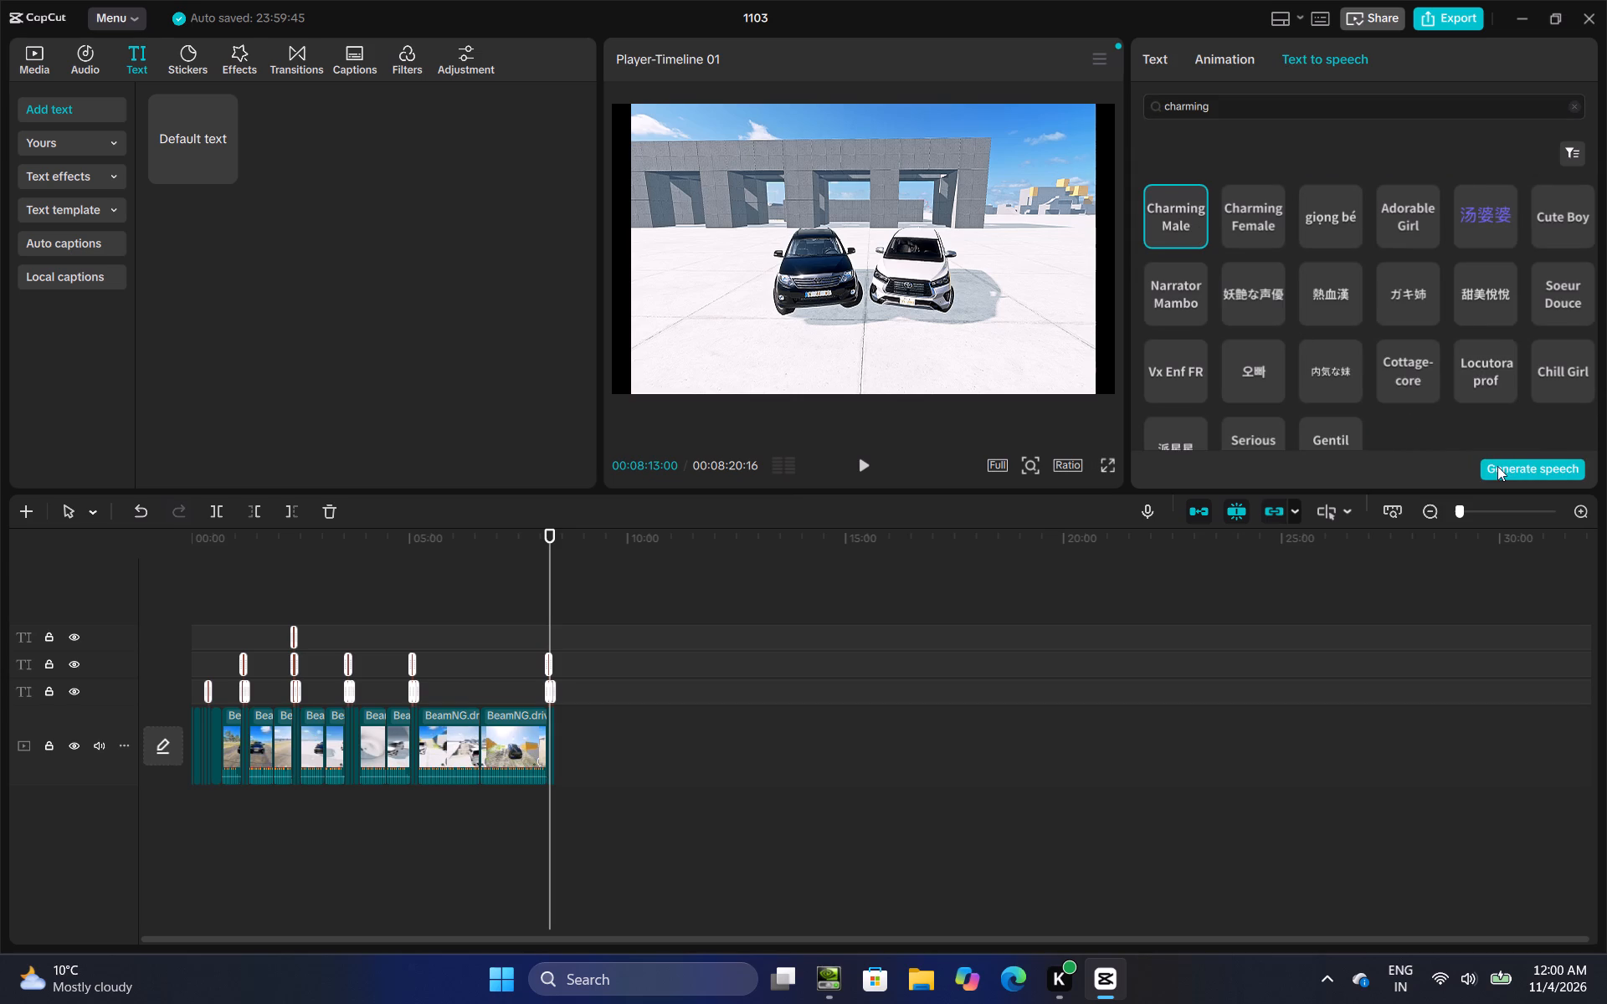
pyautogui.click(1497, 466)
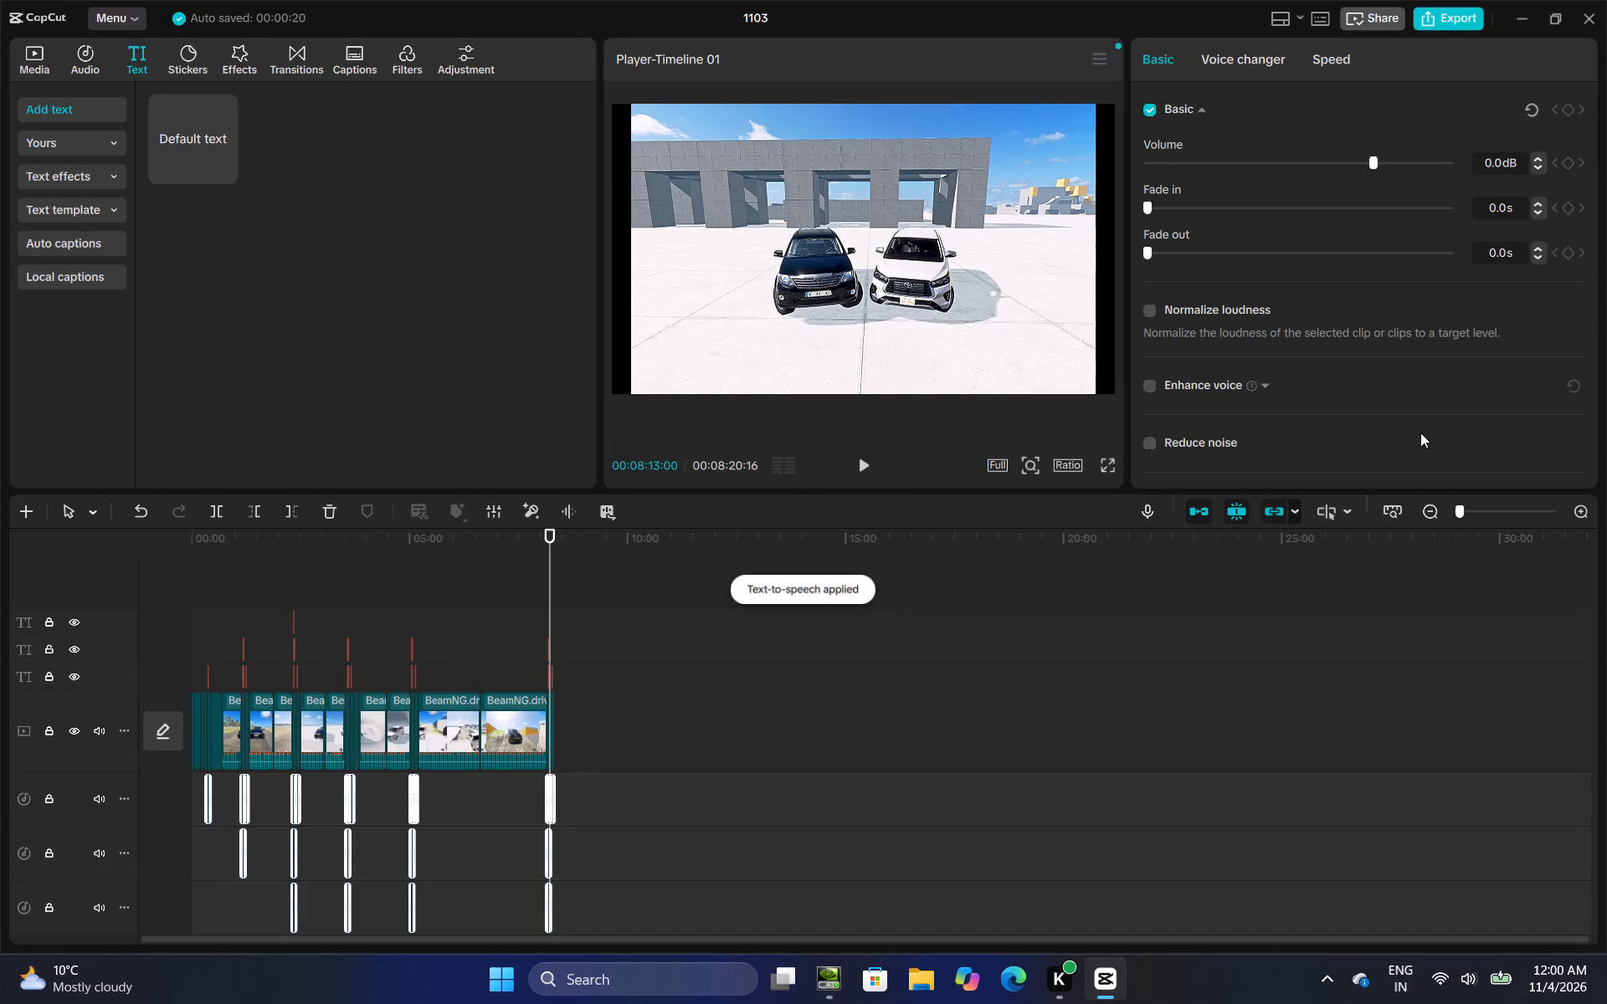
# Delete the four generated speech clips under the score screen just before the OFFROAD TEST title.
pyautogui.click(1590, 523)
pyautogui.doubleClick(1590, 523)
pyautogui.click(1590, 523)
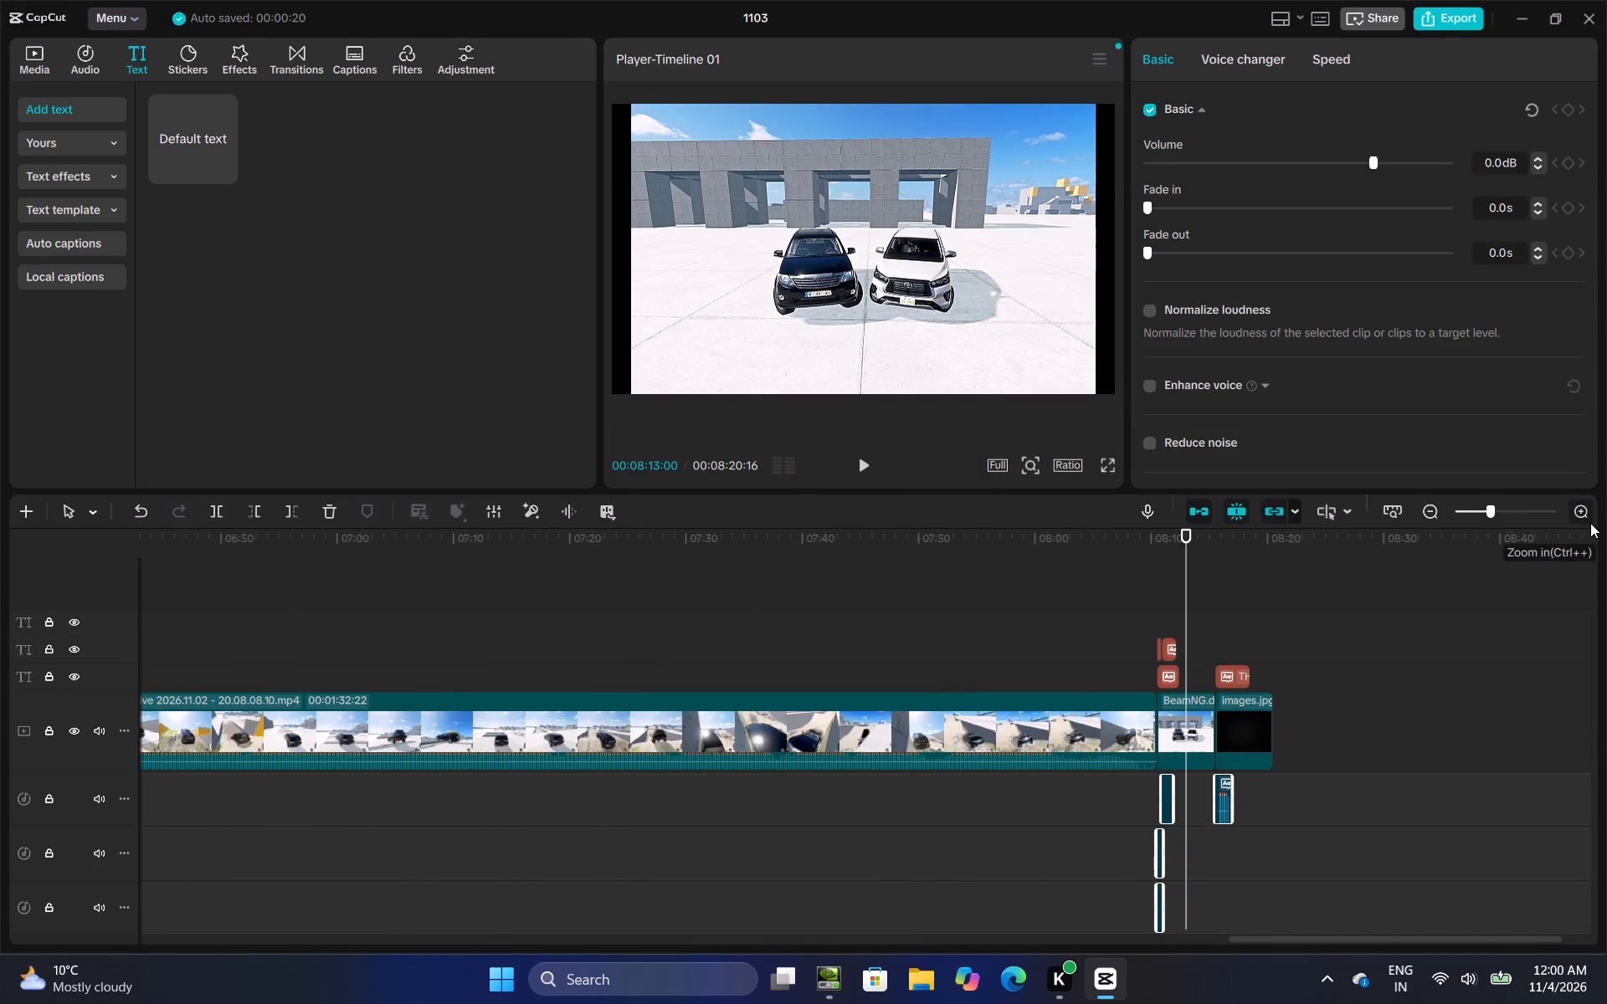
pyautogui.click(1590, 523)
pyautogui.click(1590, 523)
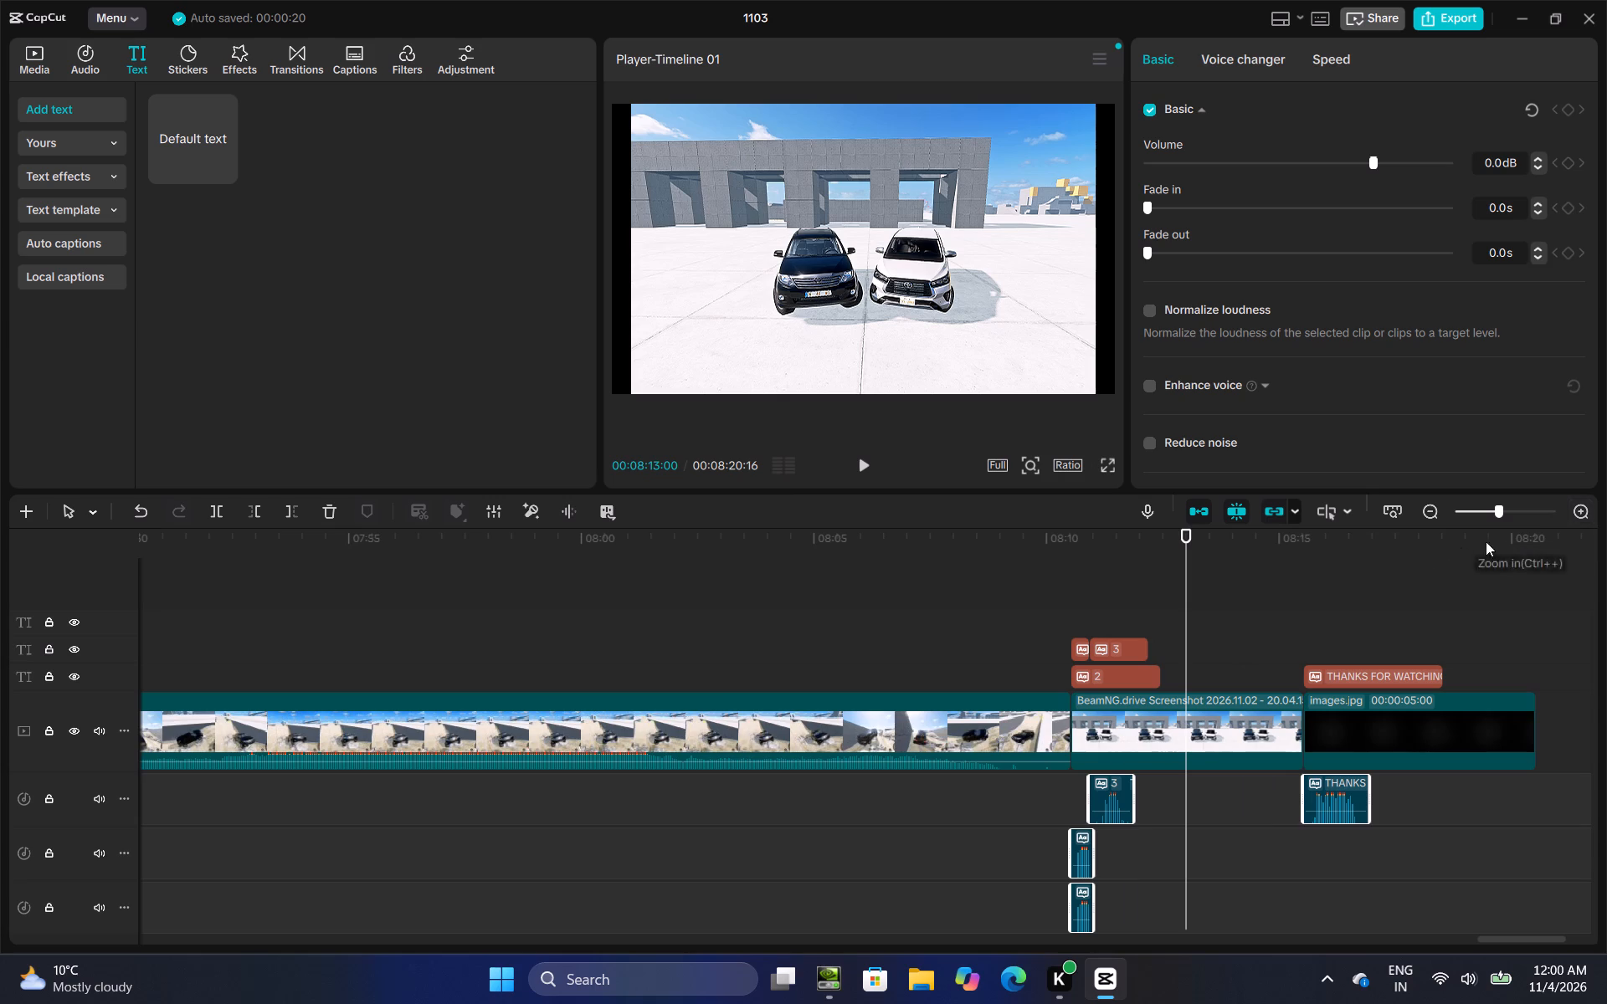
pyautogui.scroll(-4, 1102, 596)
pyautogui.scroll(2, 1102, 596)
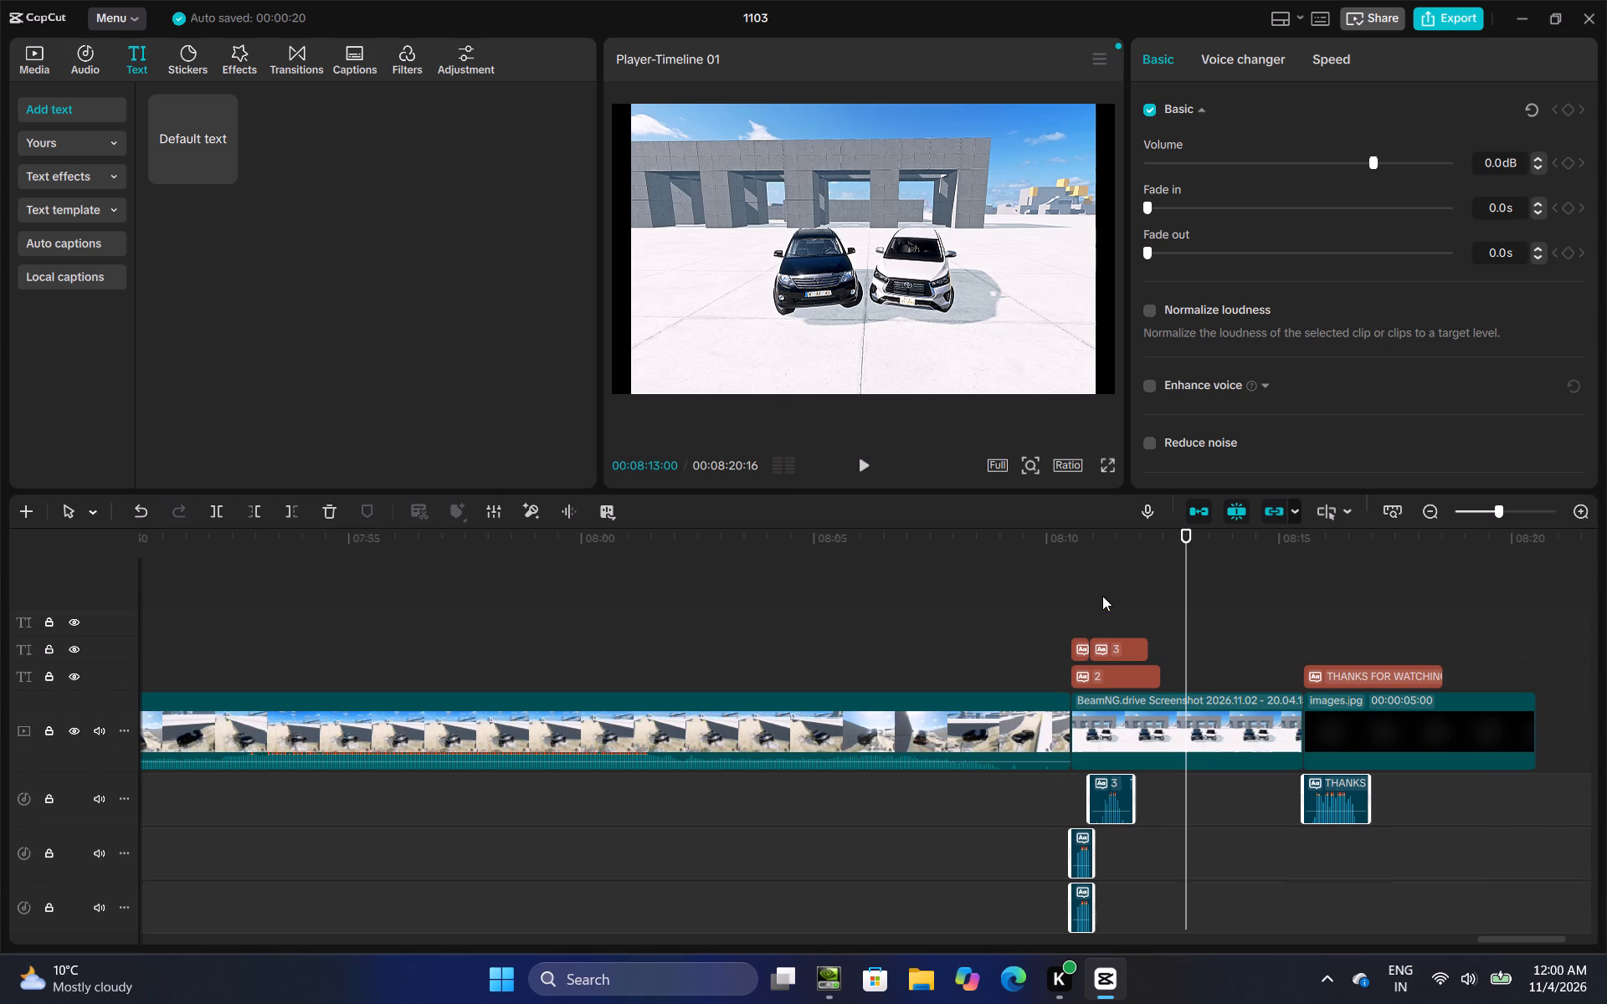
pyautogui.scroll(2, 1102, 596)
pyautogui.click(1105, 587)
pyautogui.moveTo(1105, 587); pyautogui.dragTo(8, 621)
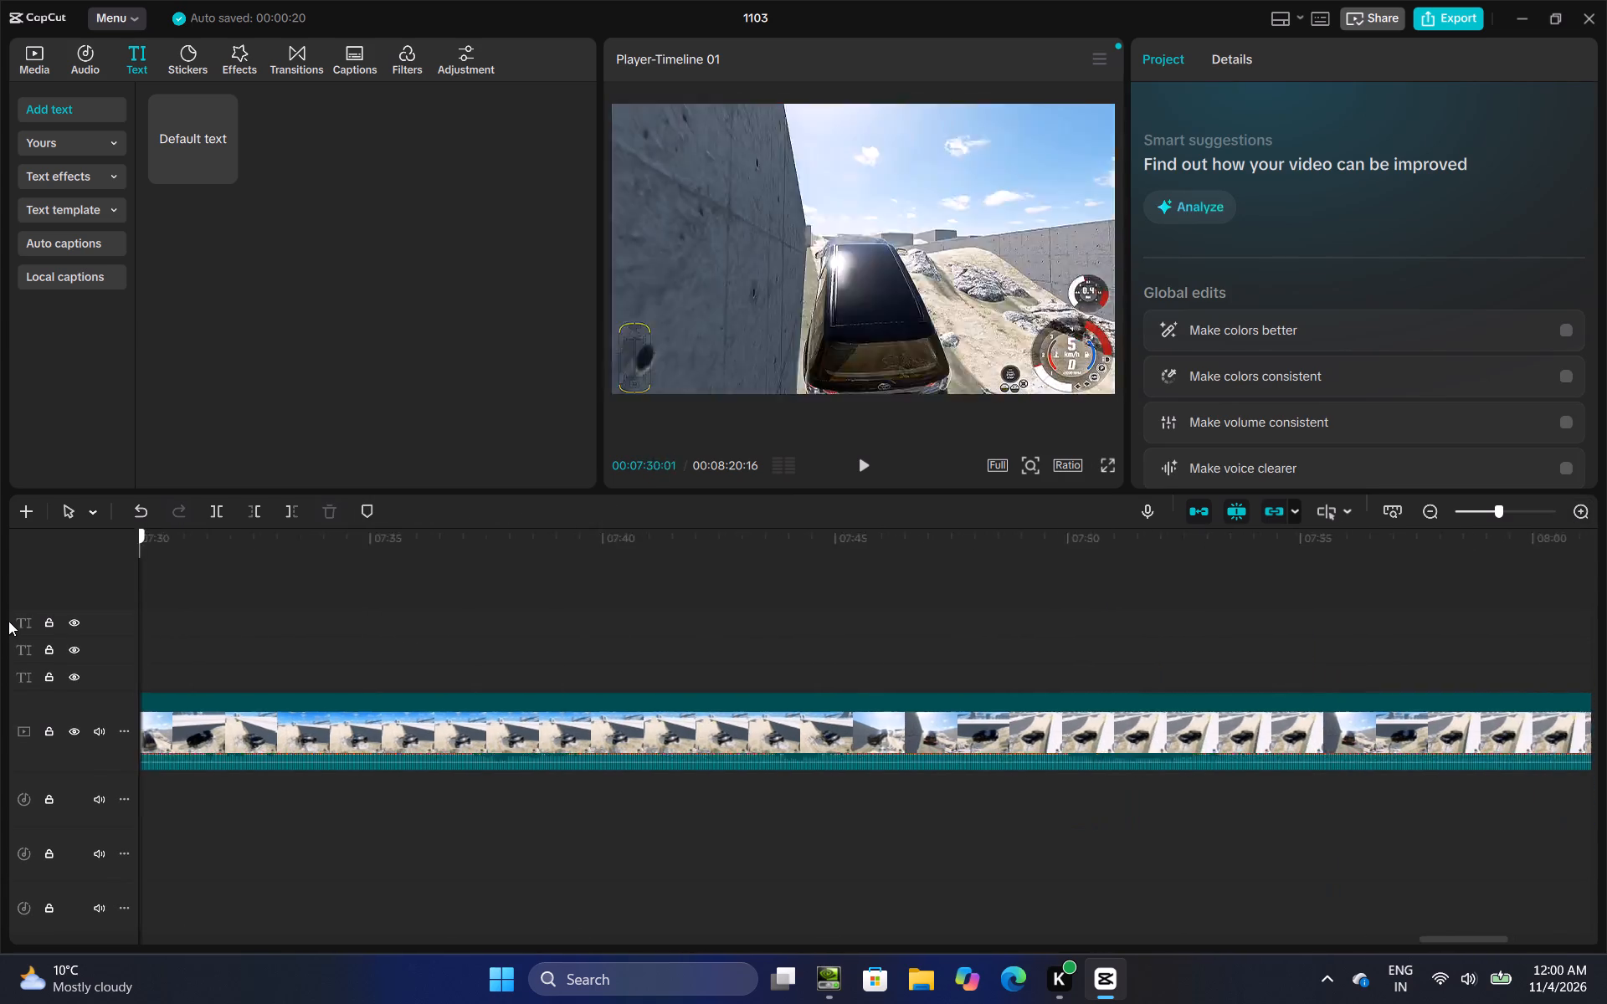
pyautogui.moveTo(8, 621); pyautogui.dragTo(2, 621)
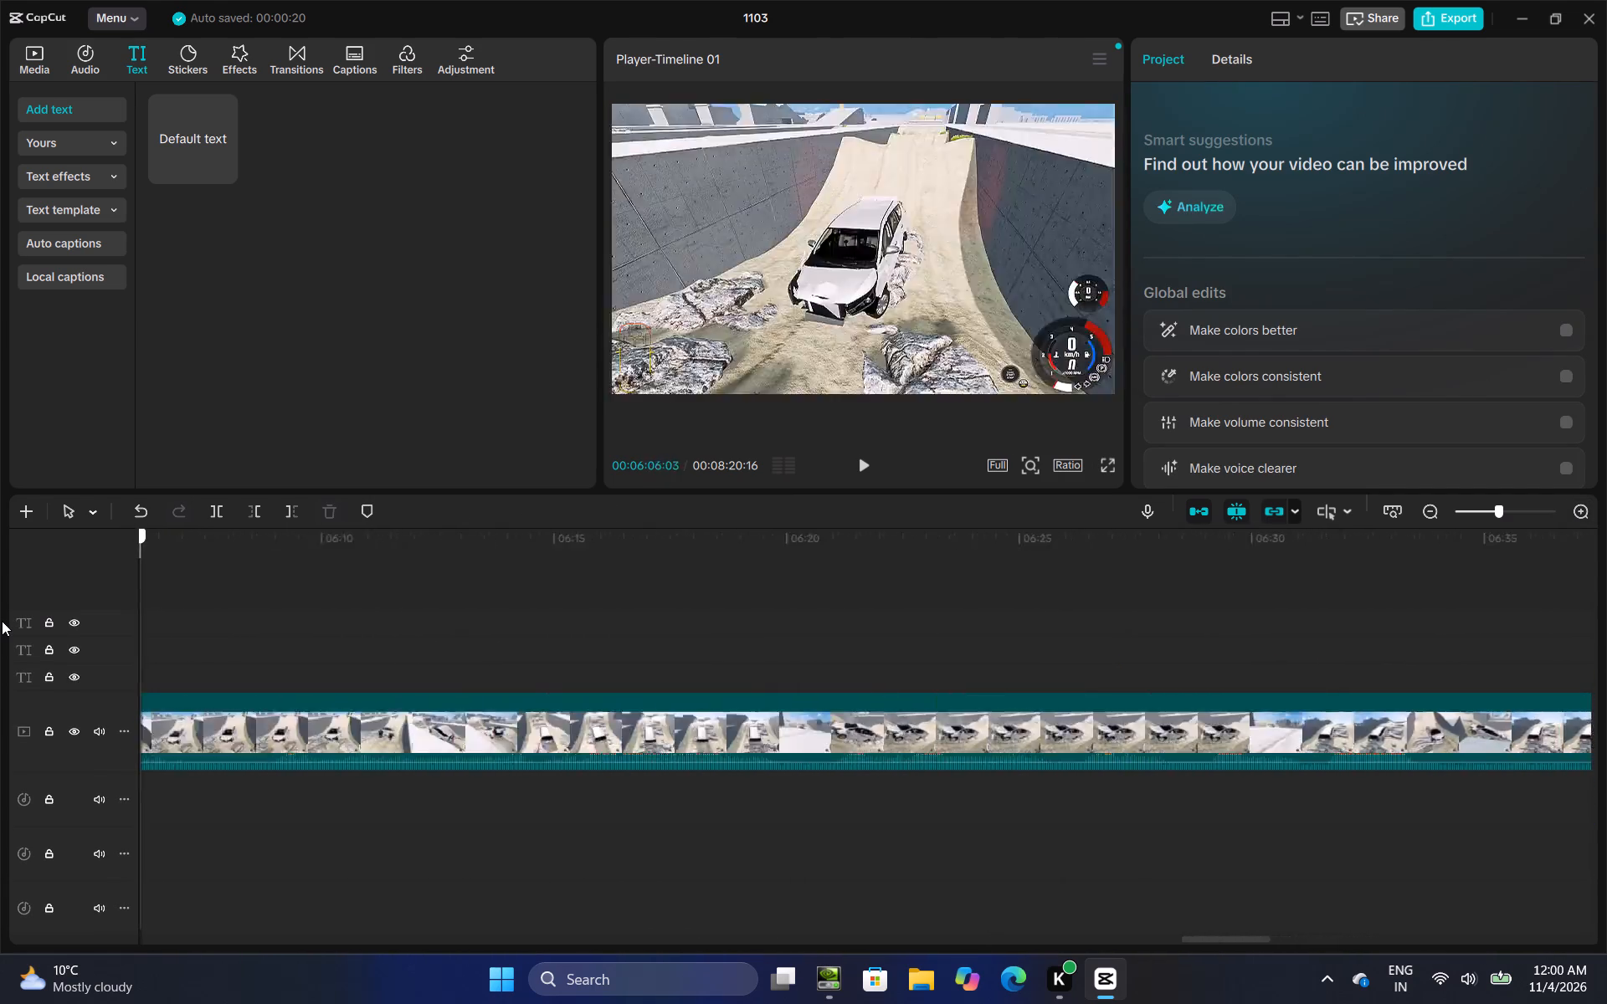
pyautogui.moveTo(2, 621); pyautogui.dragTo(0, 621)
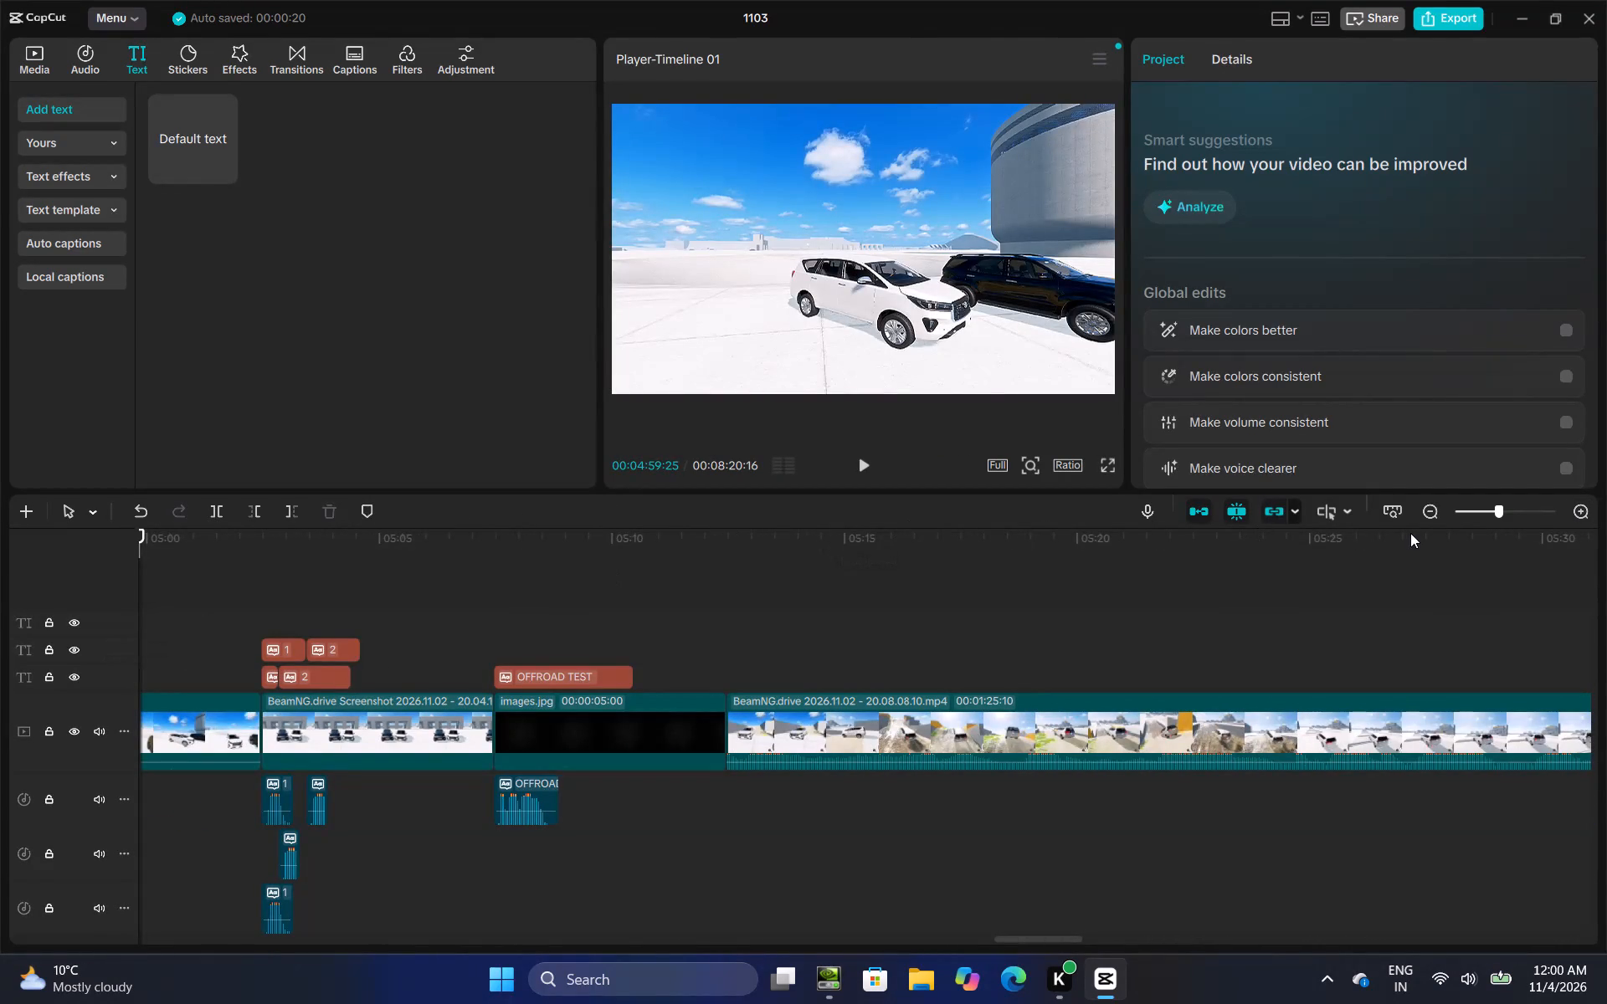
pyautogui.click(488, 597)
pyautogui.moveTo(488, 597); pyautogui.dragTo(352, 612)
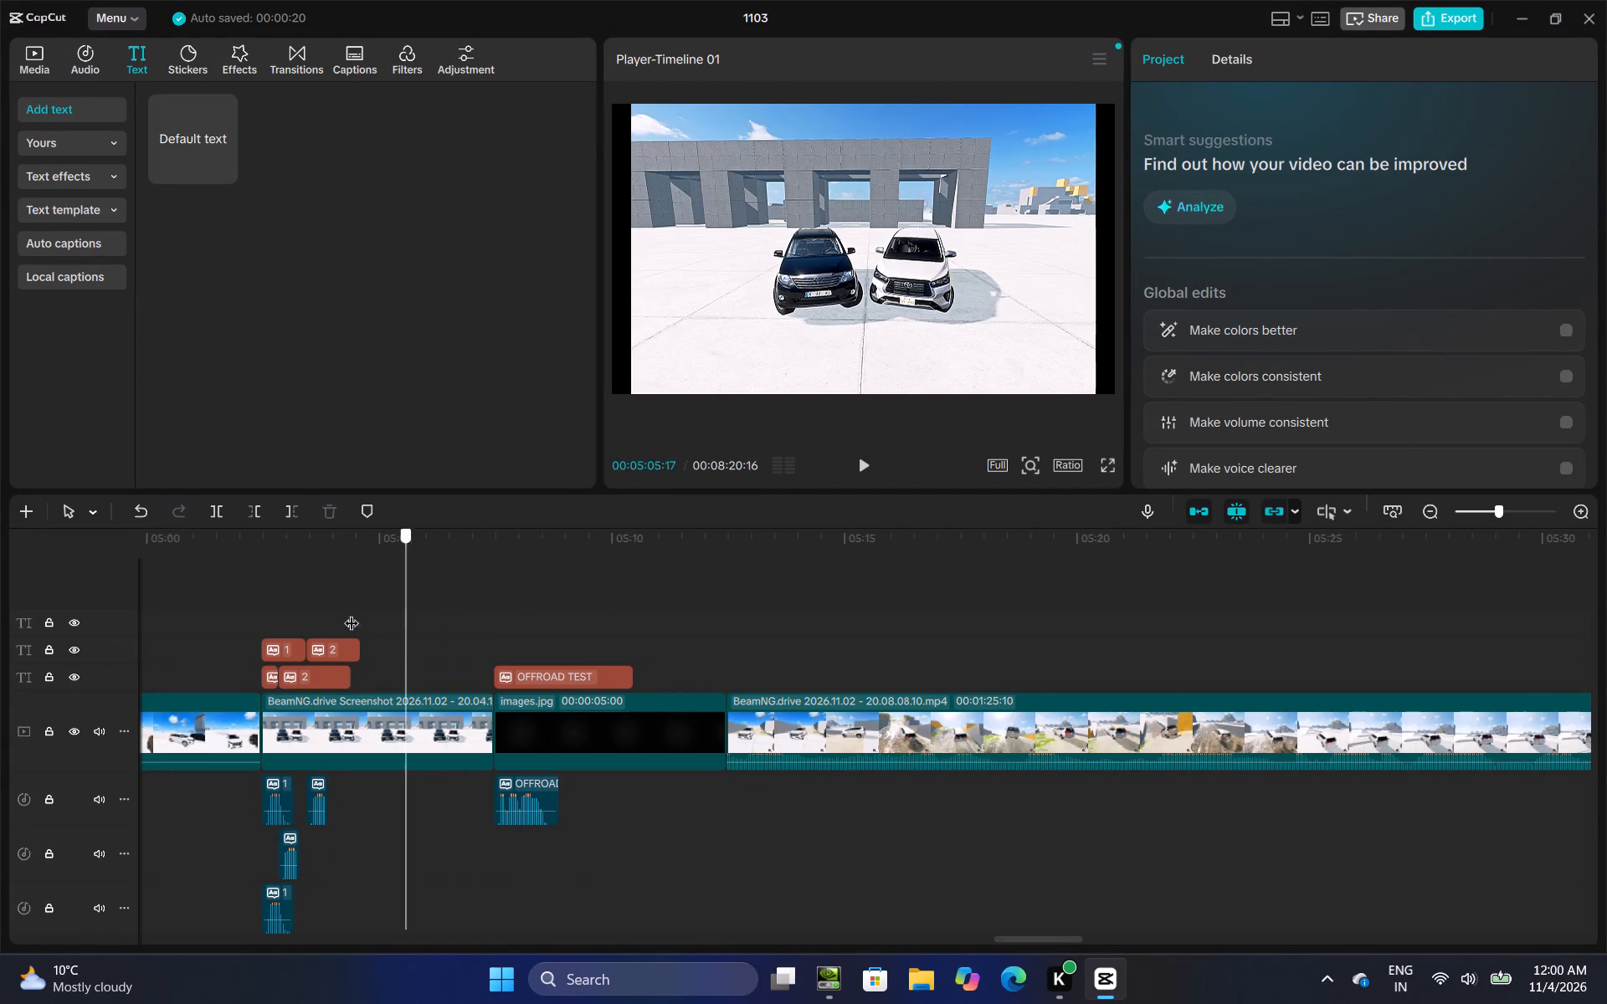
pyautogui.moveTo(352, 612); pyautogui.dragTo(291, 627)
pyautogui.moveTo(234, 803); pyautogui.dragTo(326, 882)
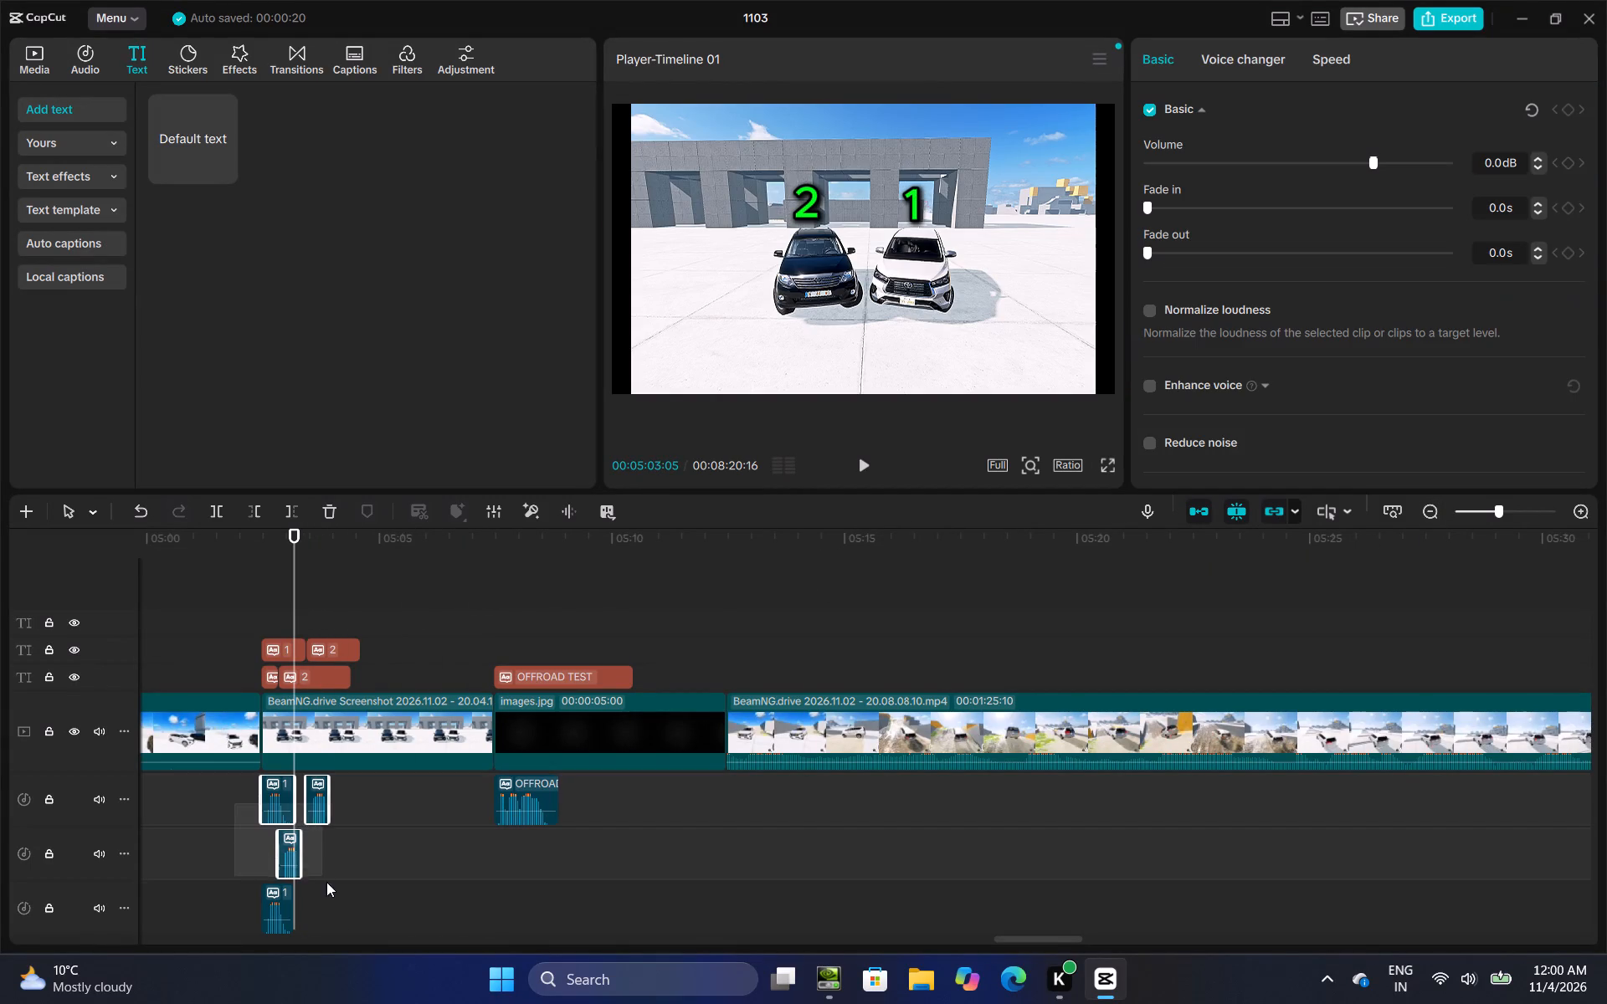
pyautogui.moveTo(326, 882); pyautogui.dragTo(345, 907)
pyautogui.rightClick(321, 803)
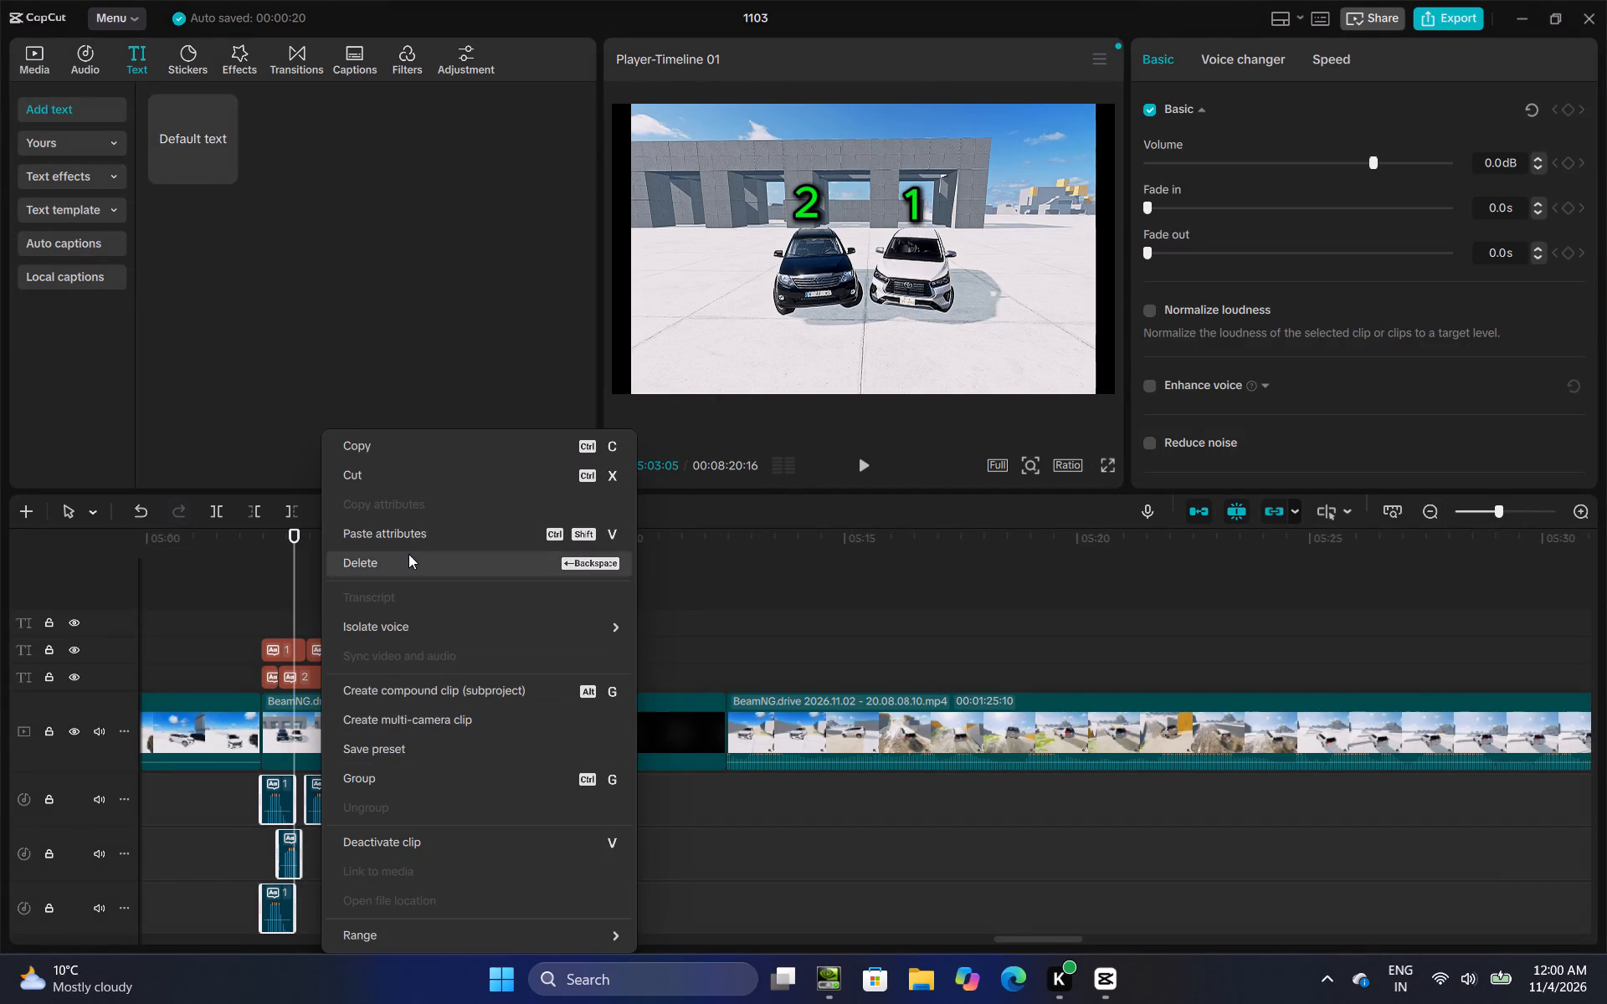
pyautogui.click(408, 554)
# Shorten the black background under the BRAKE TEST title to end just after its speech clip, at about 00:00:24, and play the result.
pyautogui.click(431, 621)
pyautogui.moveTo(431, 621); pyautogui.dragTo(0, 664)
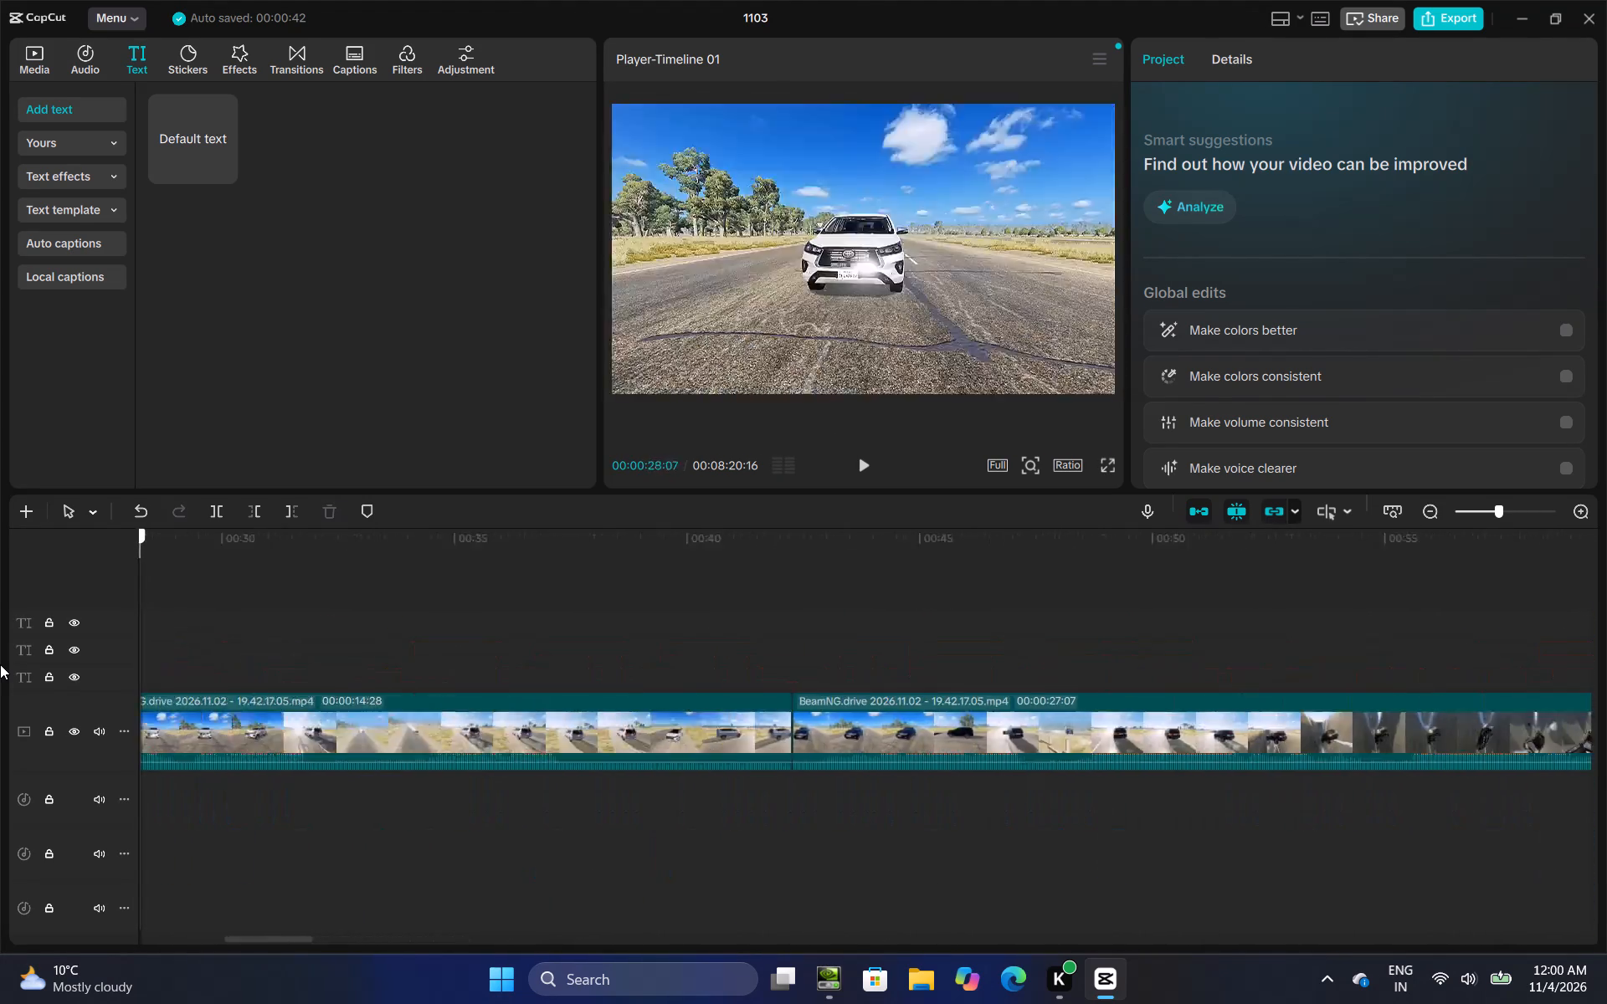
pyautogui.moveTo(0, 664); pyautogui.dragTo(1341, 646)
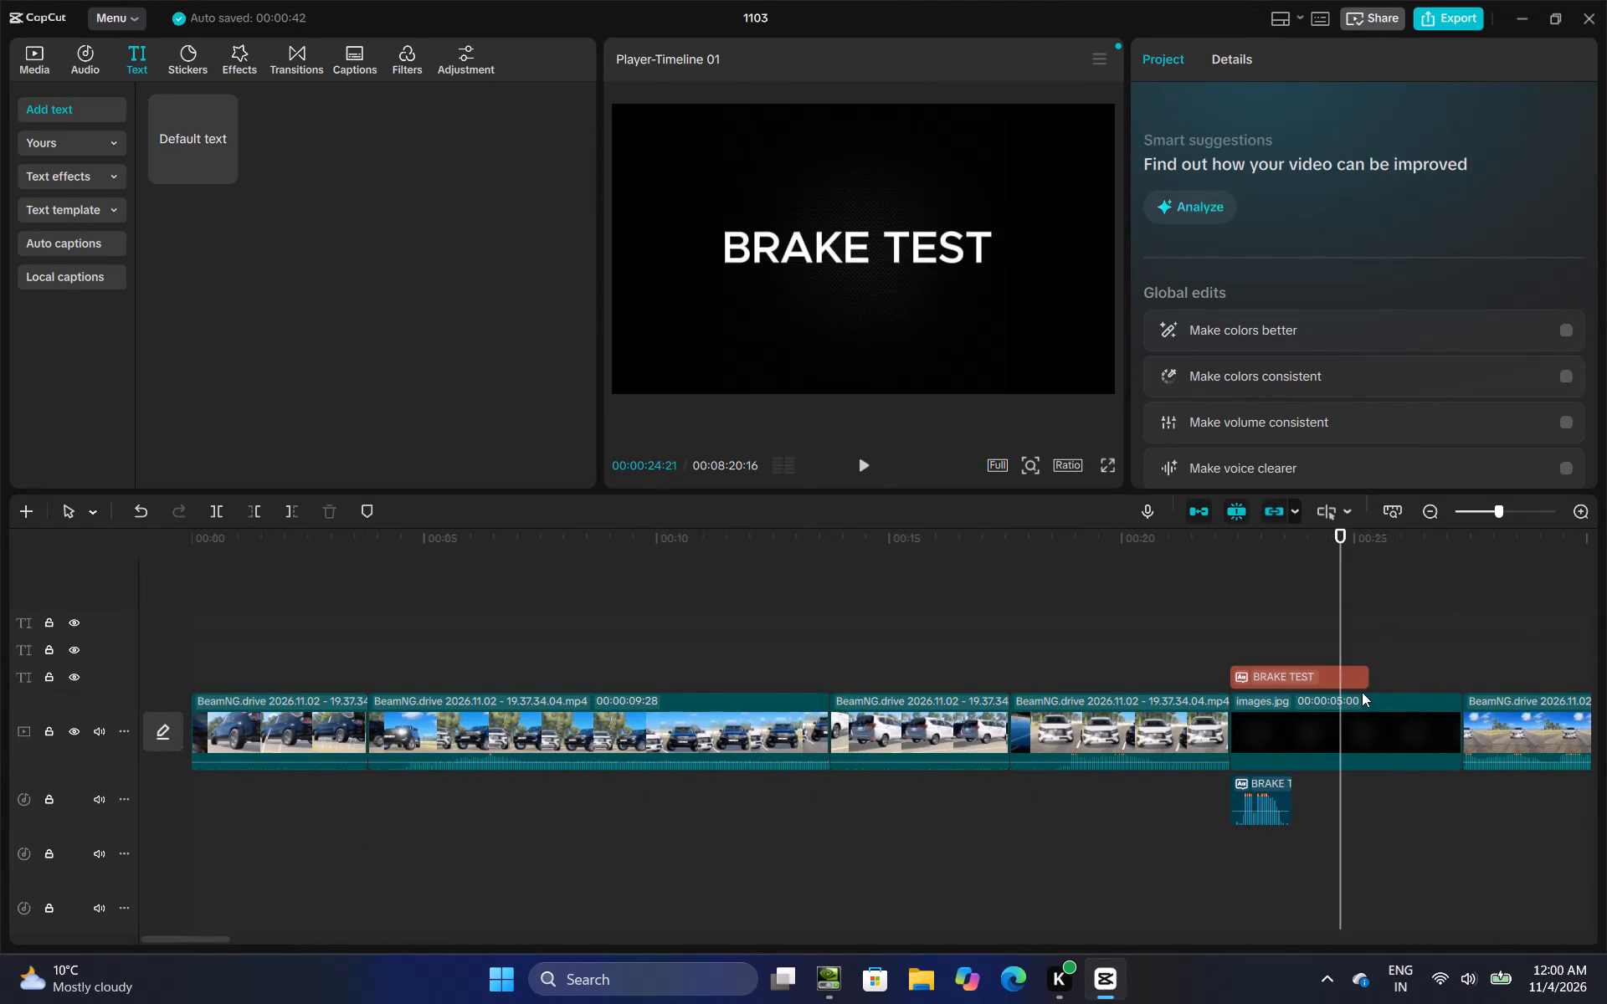
pyautogui.click(1362, 692)
pyautogui.click(1445, 717)
pyautogui.moveTo(1466, 711); pyautogui.dragTo(1310, 801)
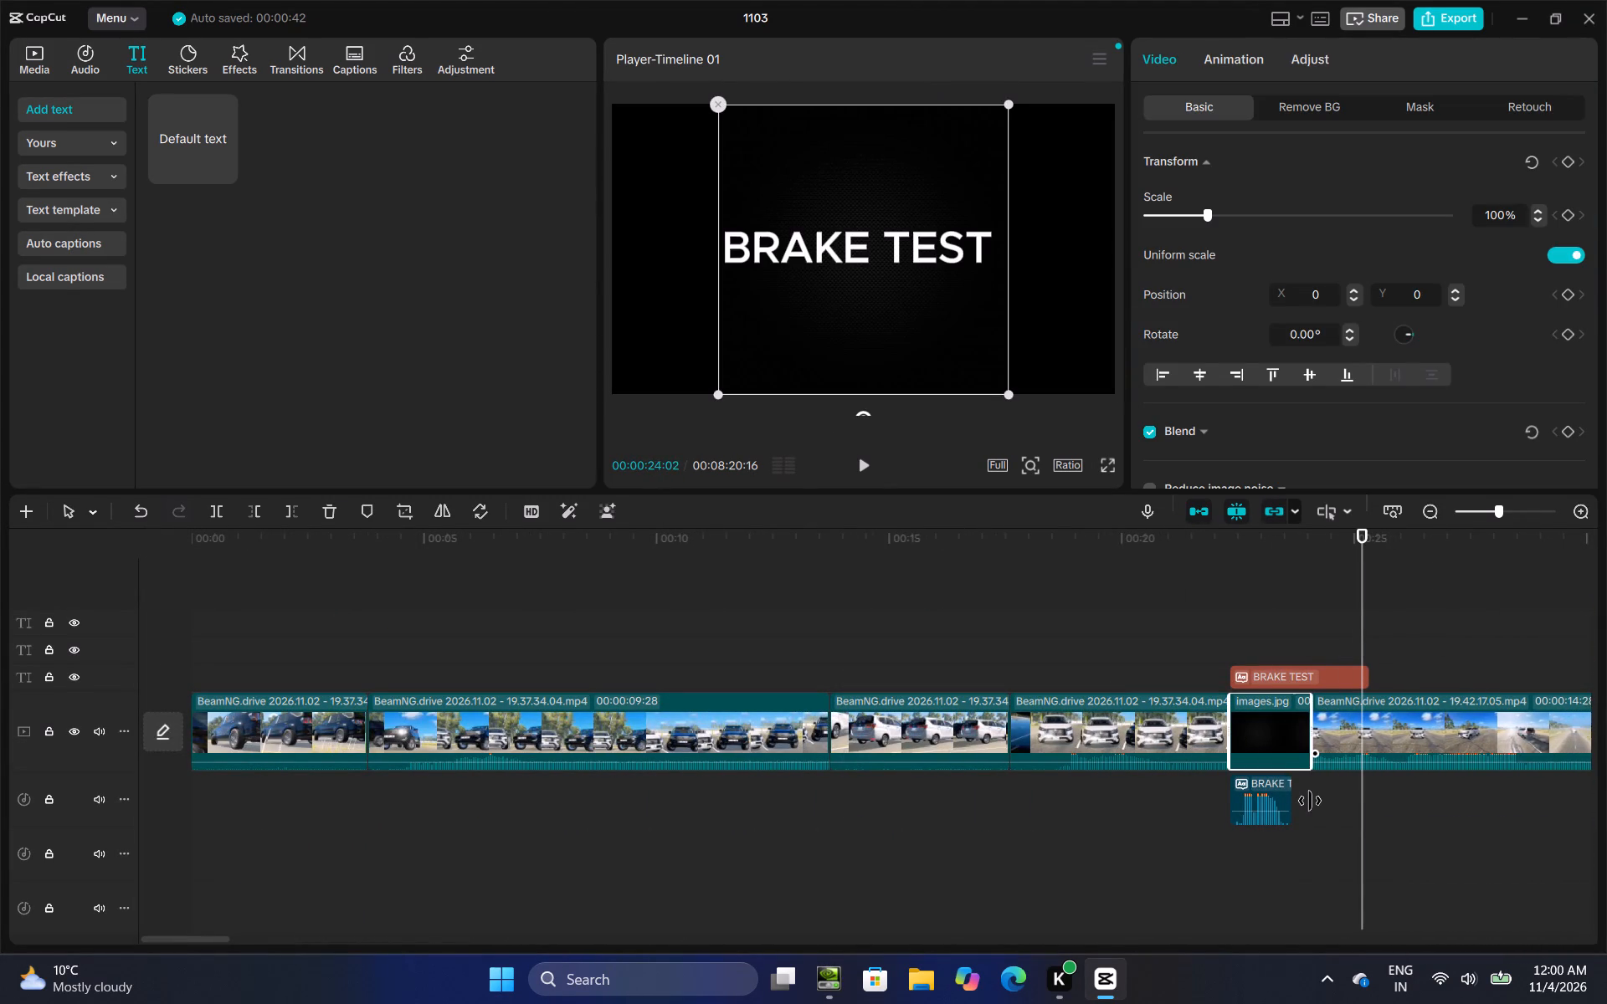
pyautogui.moveTo(1310, 801); pyautogui.dragTo(1307, 805)
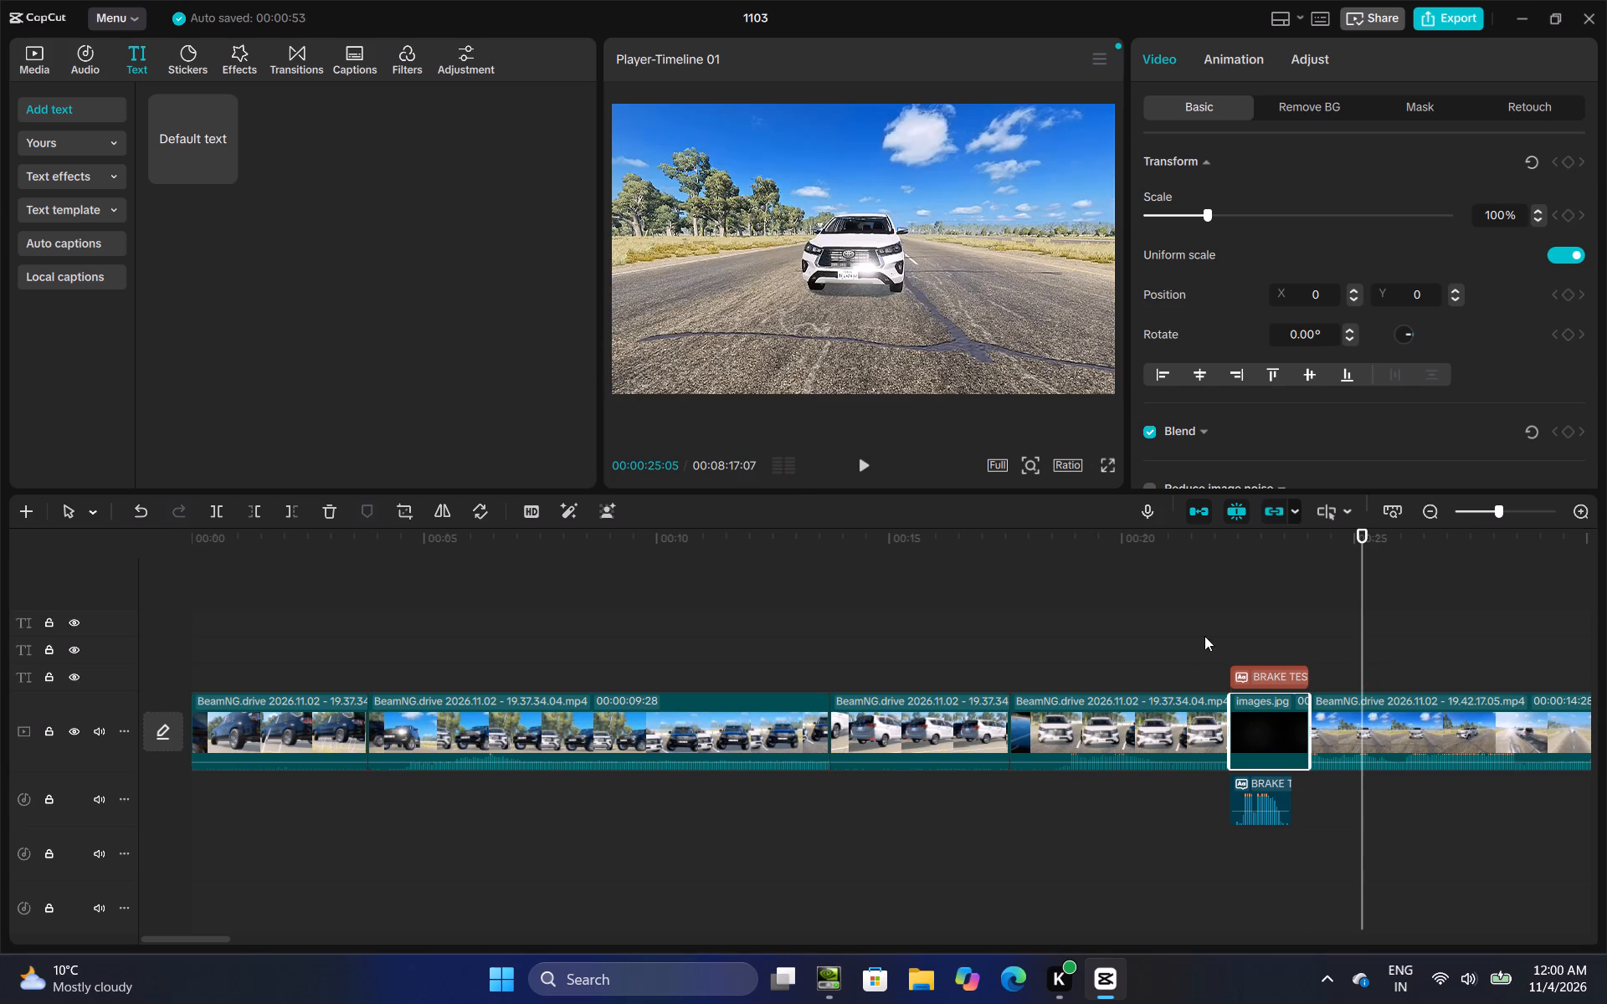
pyautogui.click(1207, 636)
pyautogui.click(855, 453)
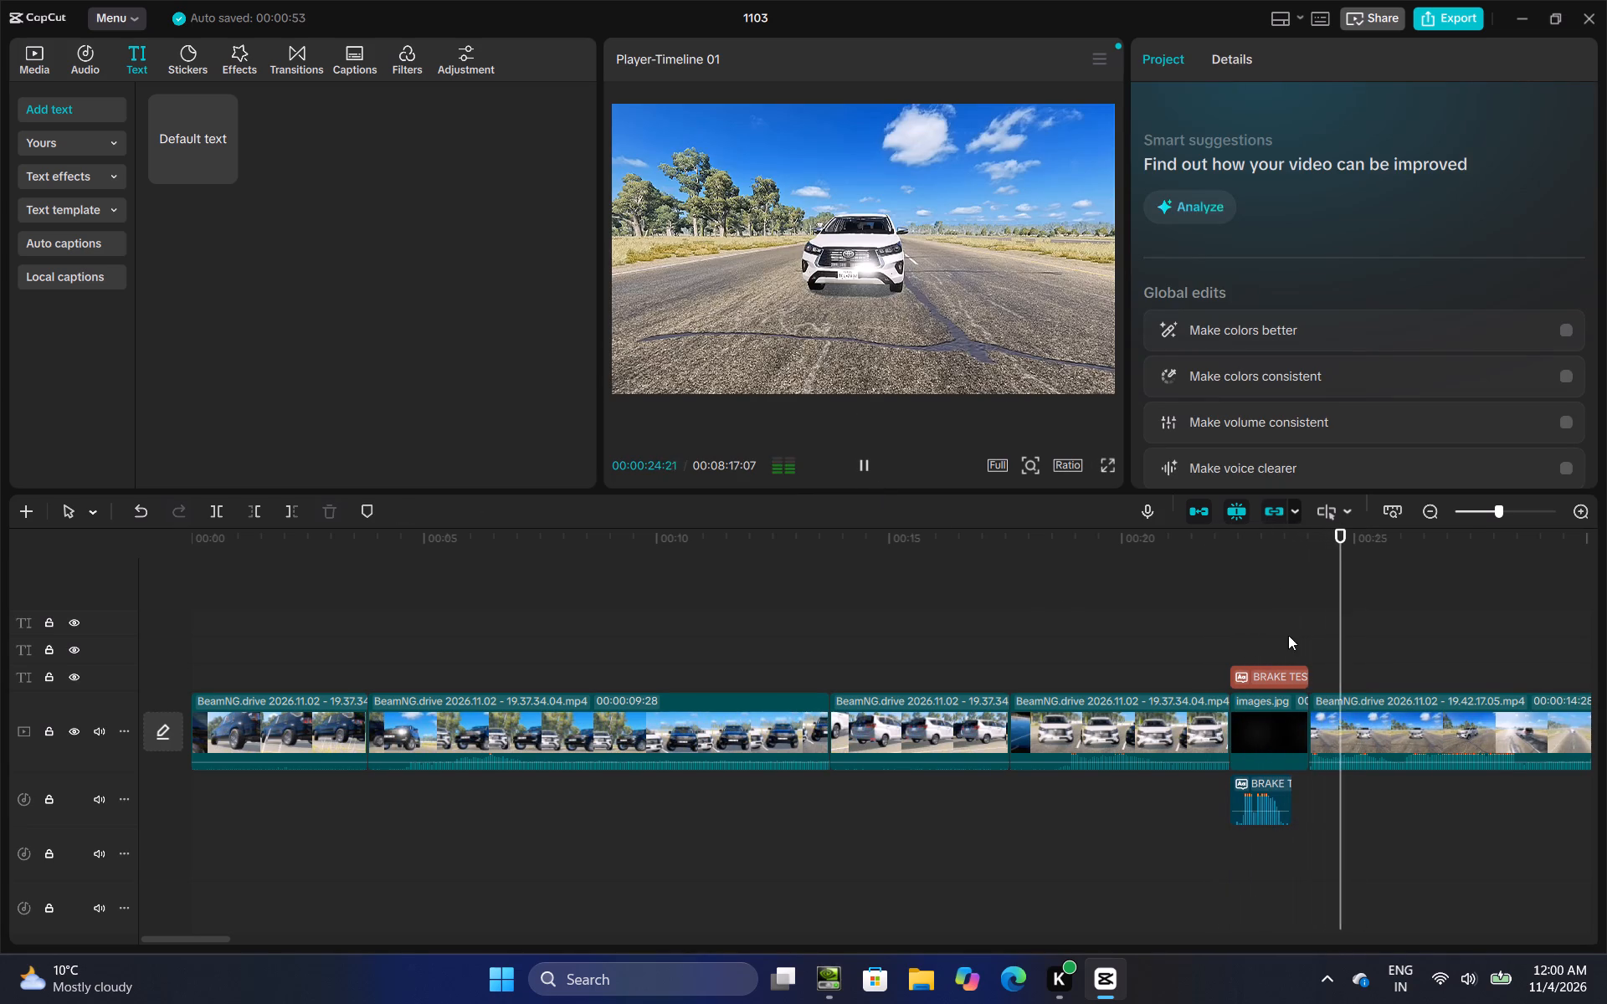
# Preview the Correct Answer sound and add it at 00:01:06:19, where the 0 score text starts before LONG JUMP TEST.
pyautogui.click(1288, 635)
pyautogui.moveTo(1288, 635); pyautogui.dragTo(1100, 587)
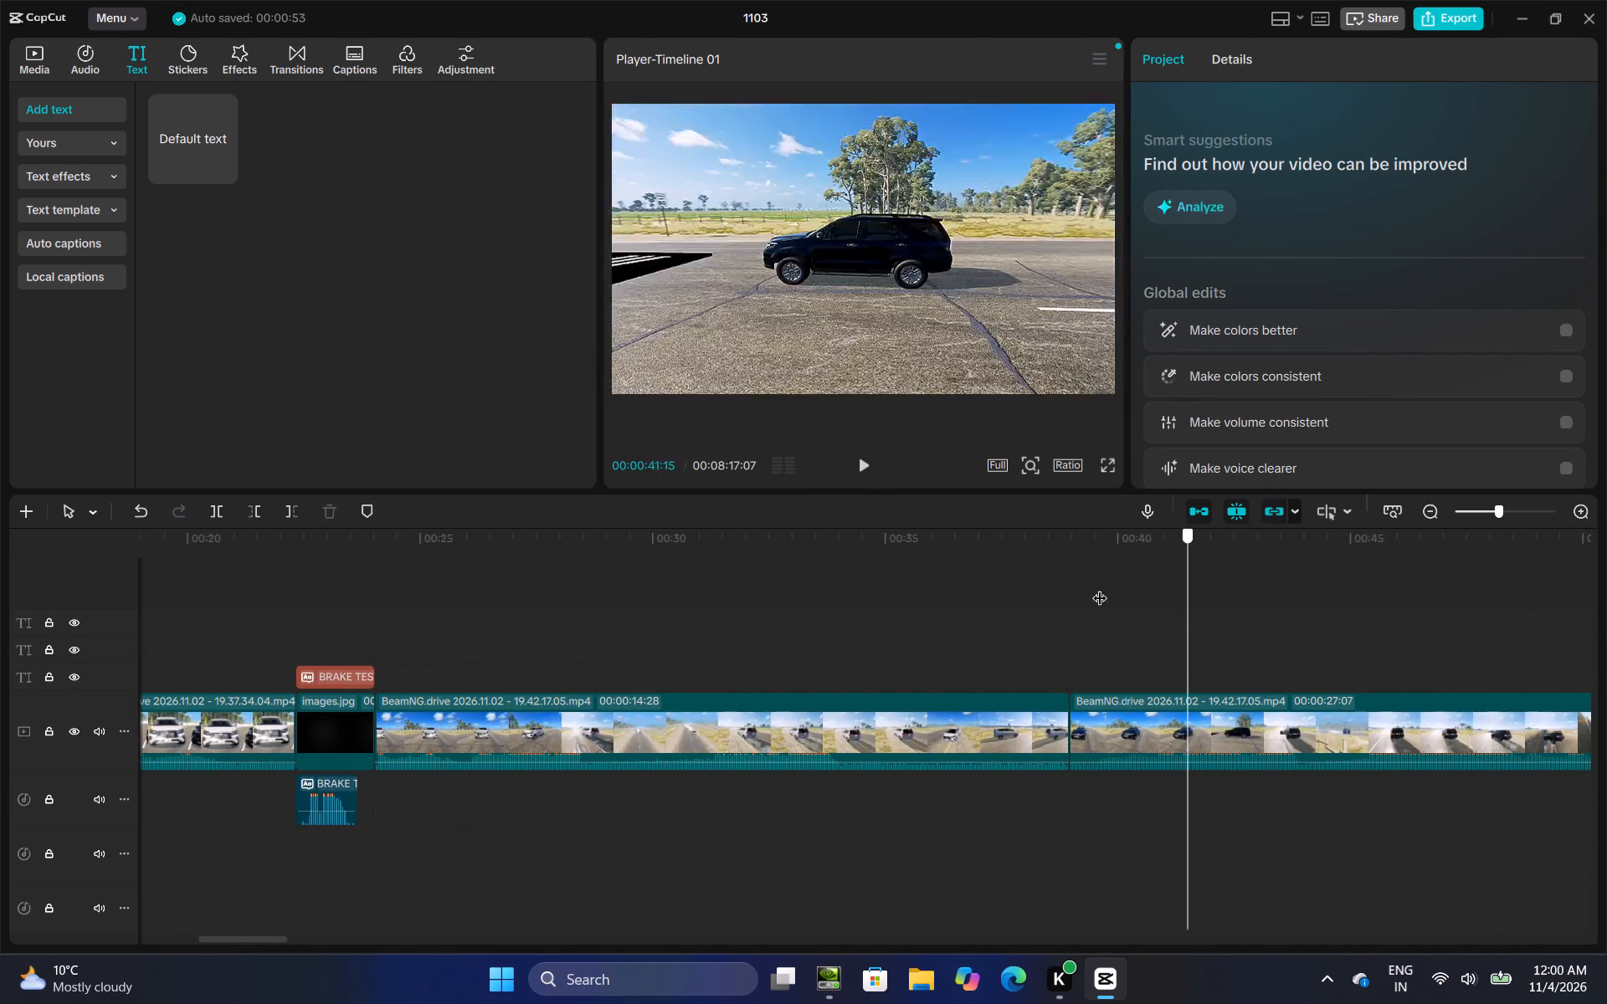
pyautogui.moveTo(1100, 587); pyautogui.dragTo(1055, 592)
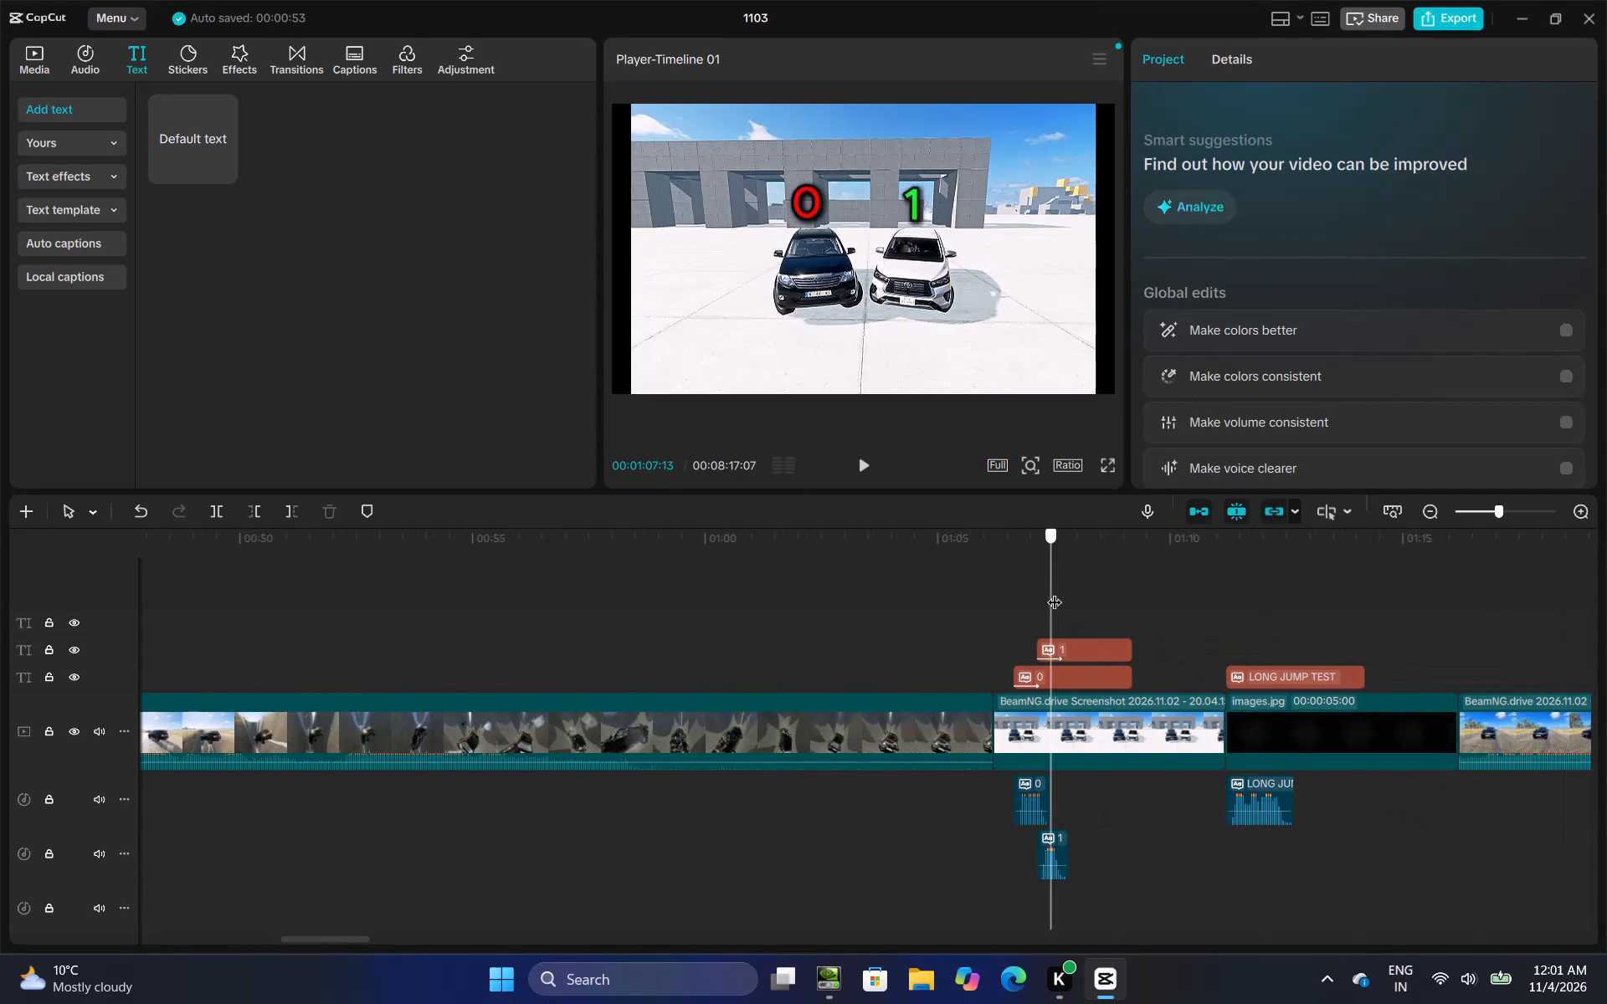
pyautogui.moveTo(1055, 592); pyautogui.dragTo(1010, 602)
pyautogui.click(67, 49)
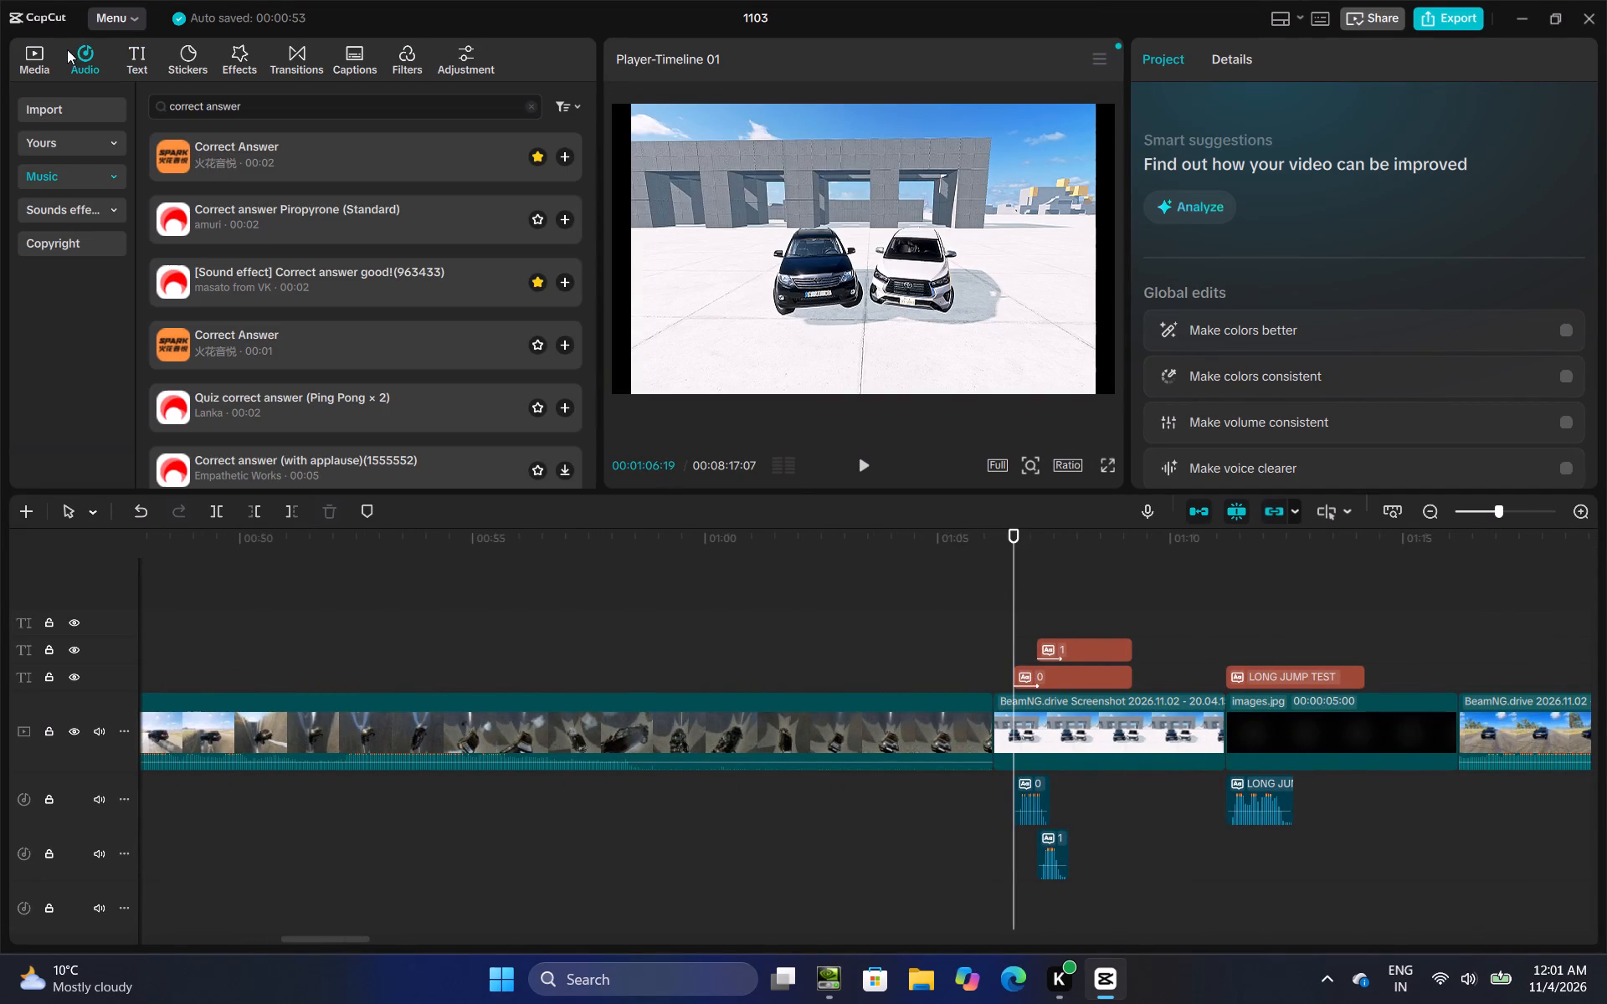
pyautogui.click(307, 152)
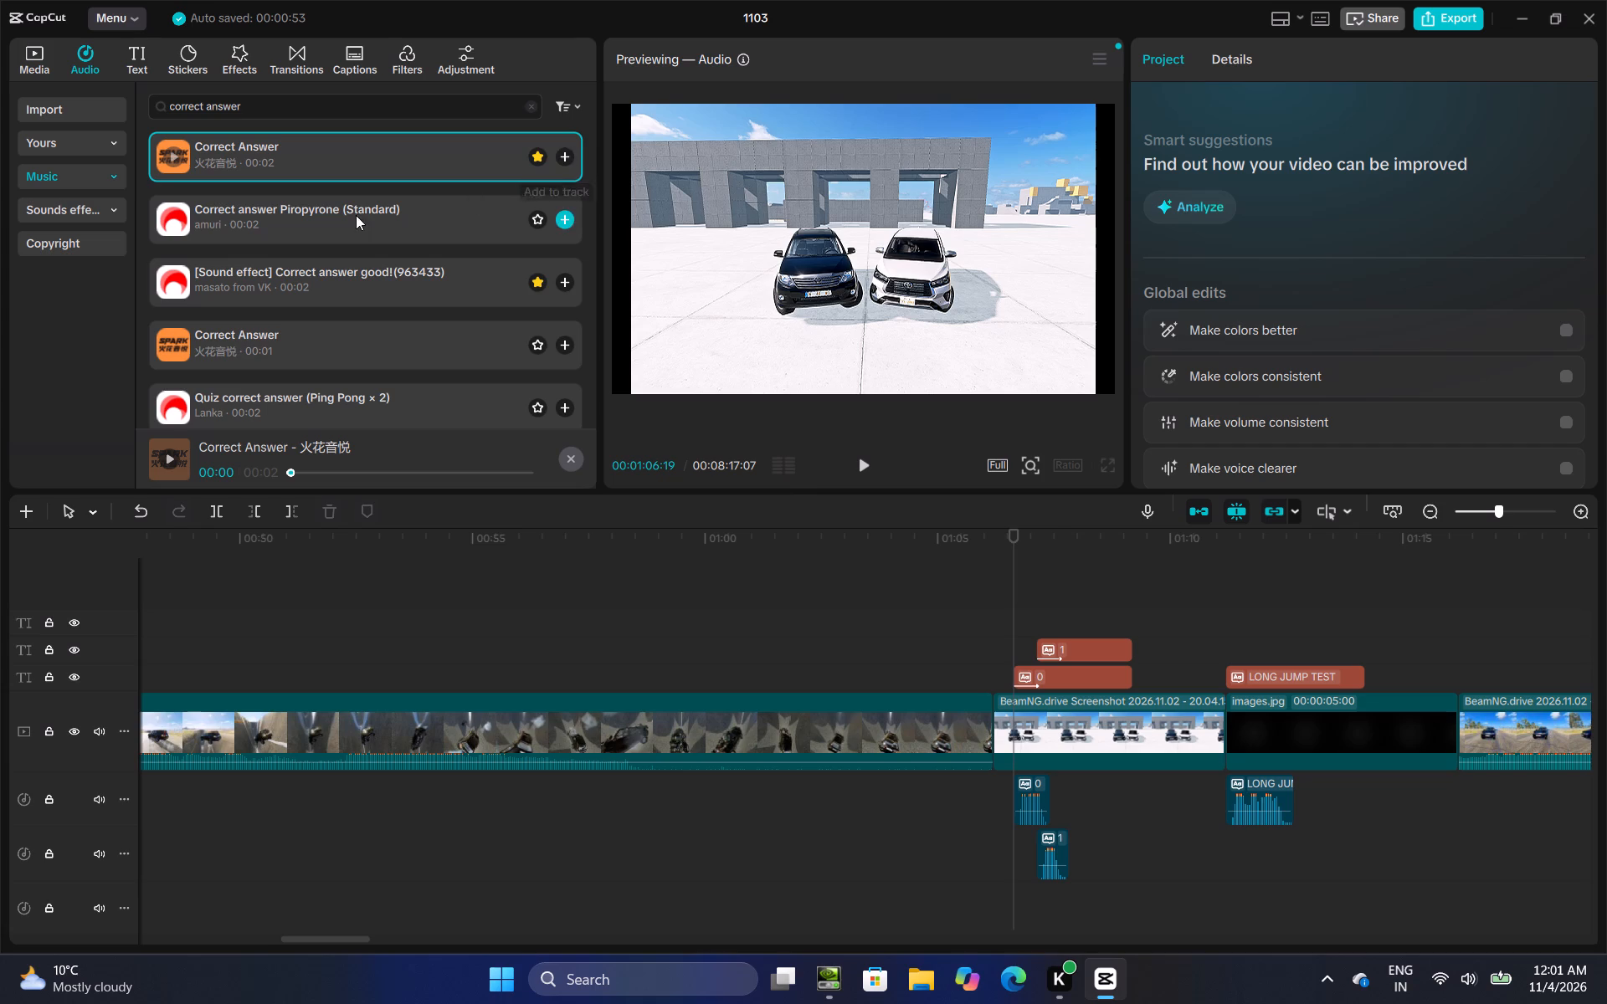
pyautogui.click(322, 169)
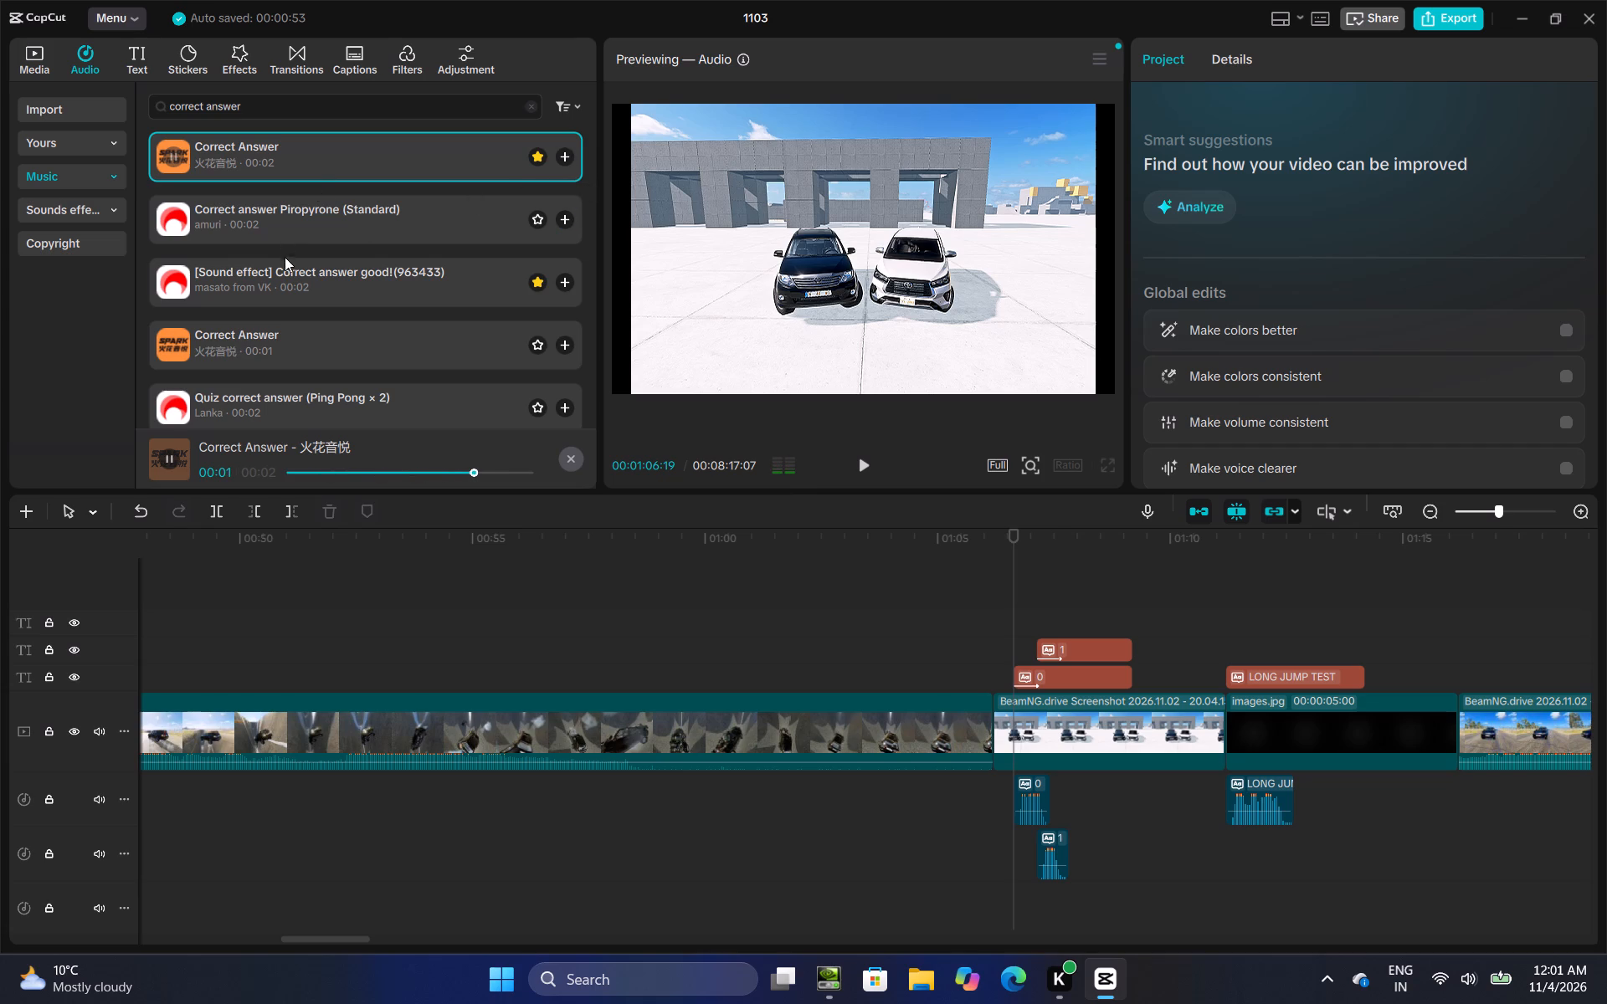
pyautogui.click(285, 261)
pyautogui.click(317, 163)
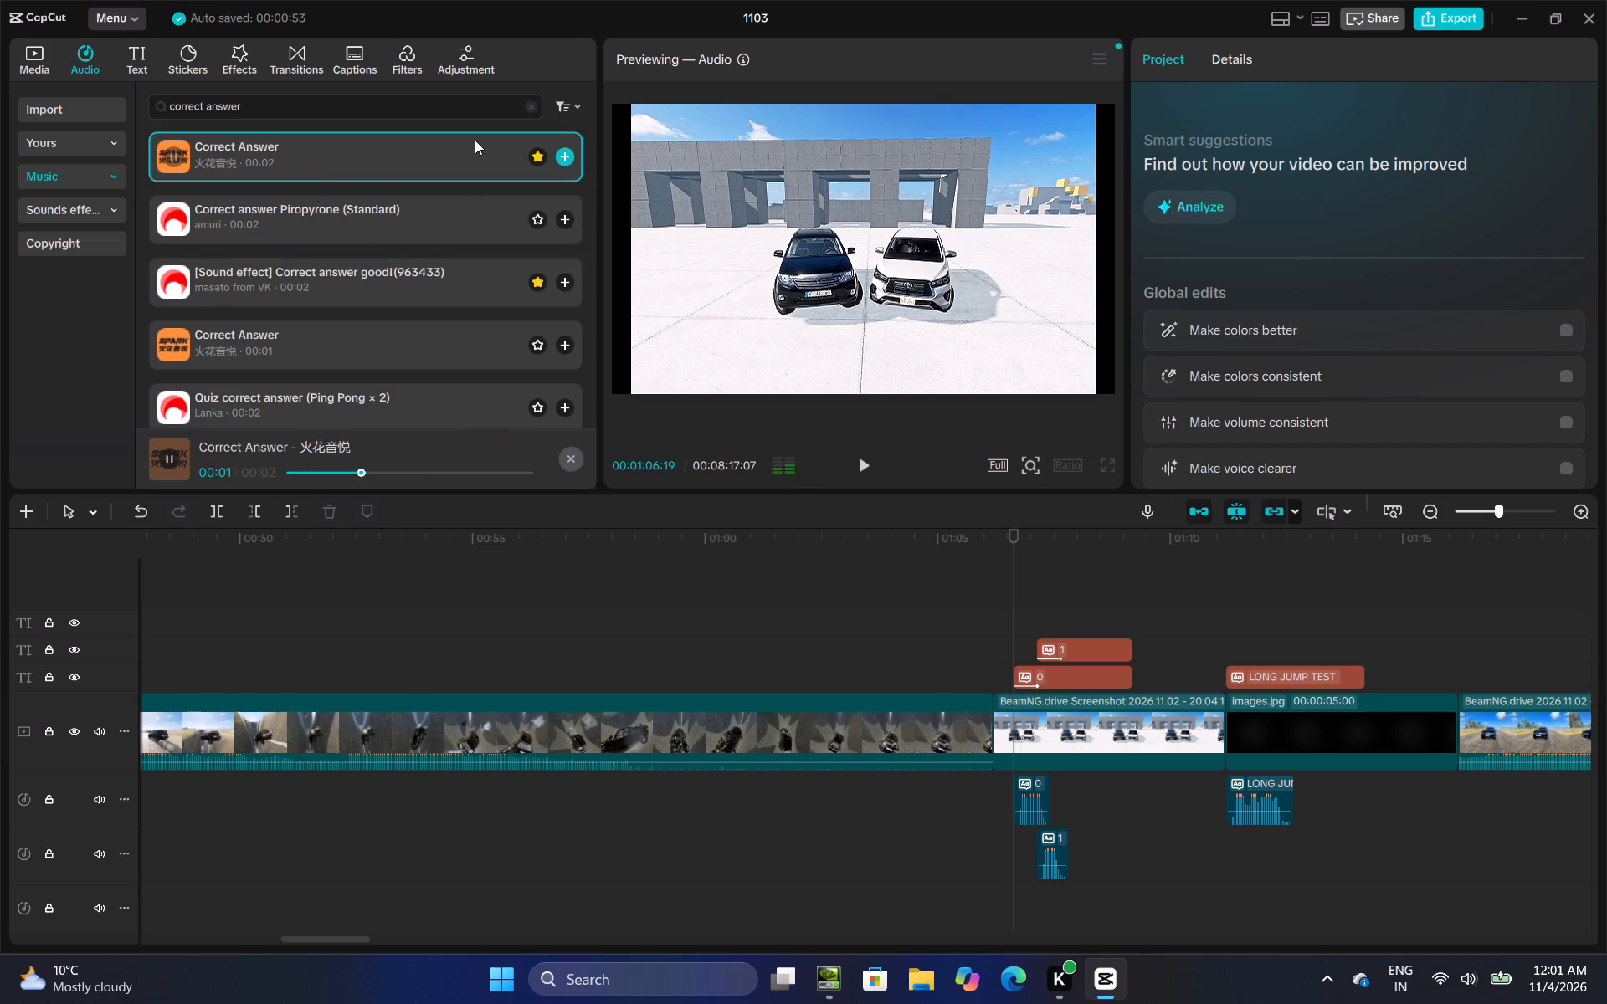
pyautogui.click(565, 156)
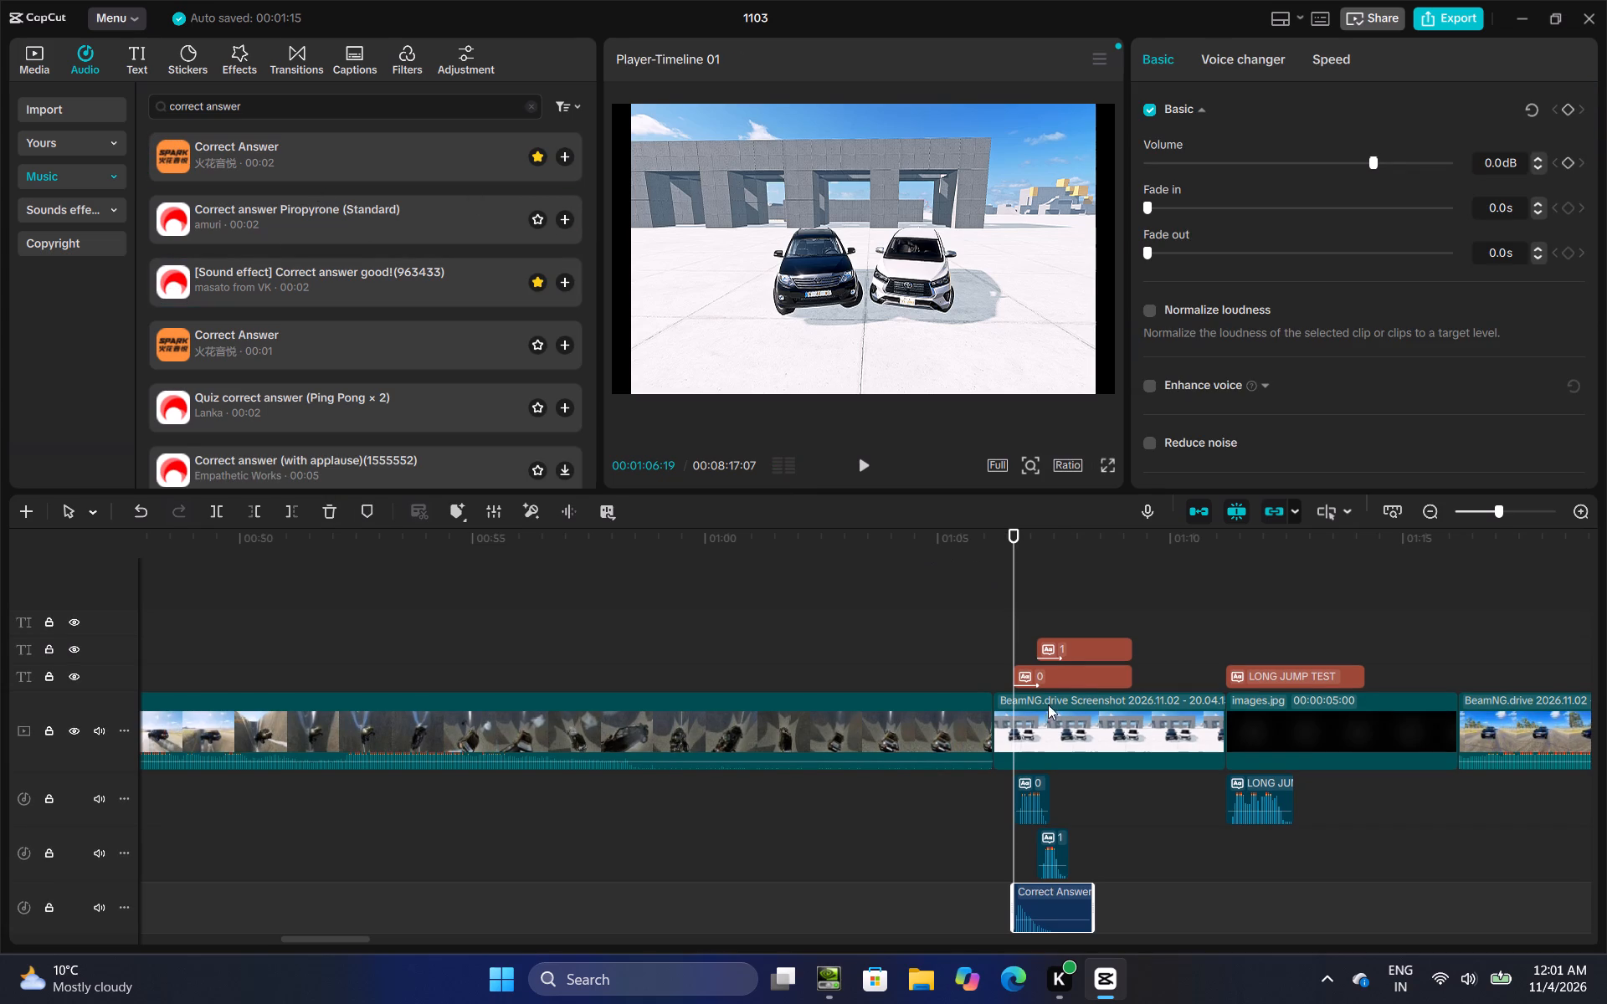
# Delete the generated speech clips for the 0 and 1 scores before the LONG JUMP TEST title.
pyautogui.moveTo(996, 803); pyautogui.dragTo(1081, 857)
pyautogui.rightClick(1019, 784)
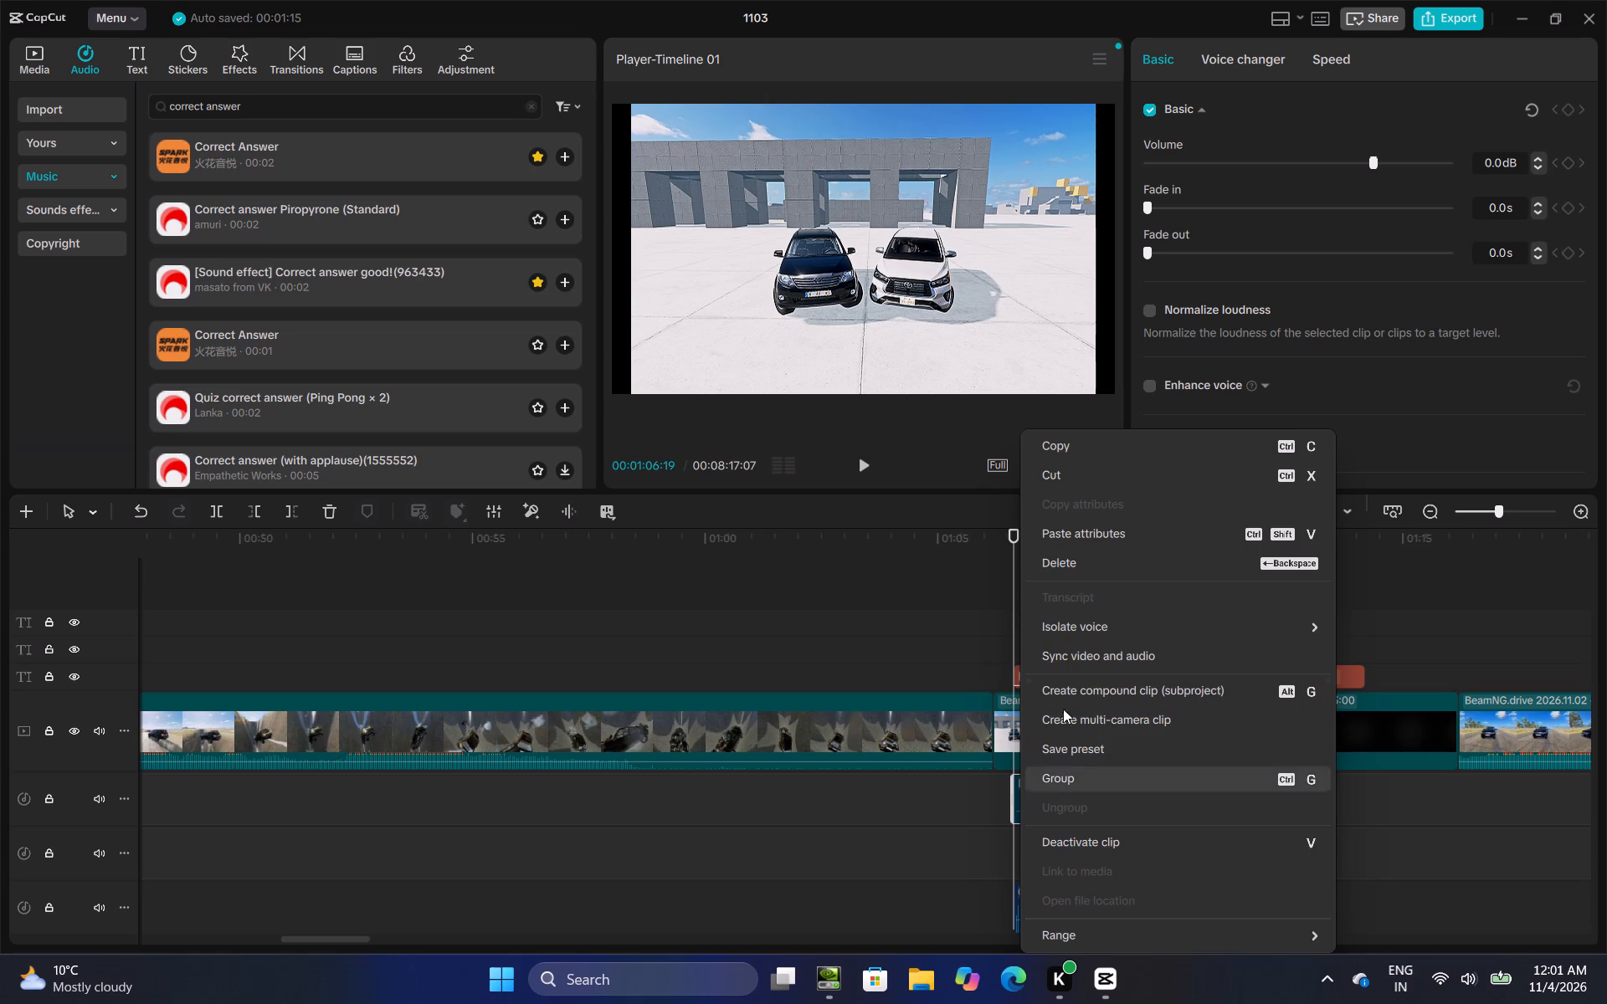
pyautogui.click(1106, 562)
# Add a second Correct Answer sound at 00:01:07:04, where the 1 score text starts.
pyautogui.click(1038, 631)
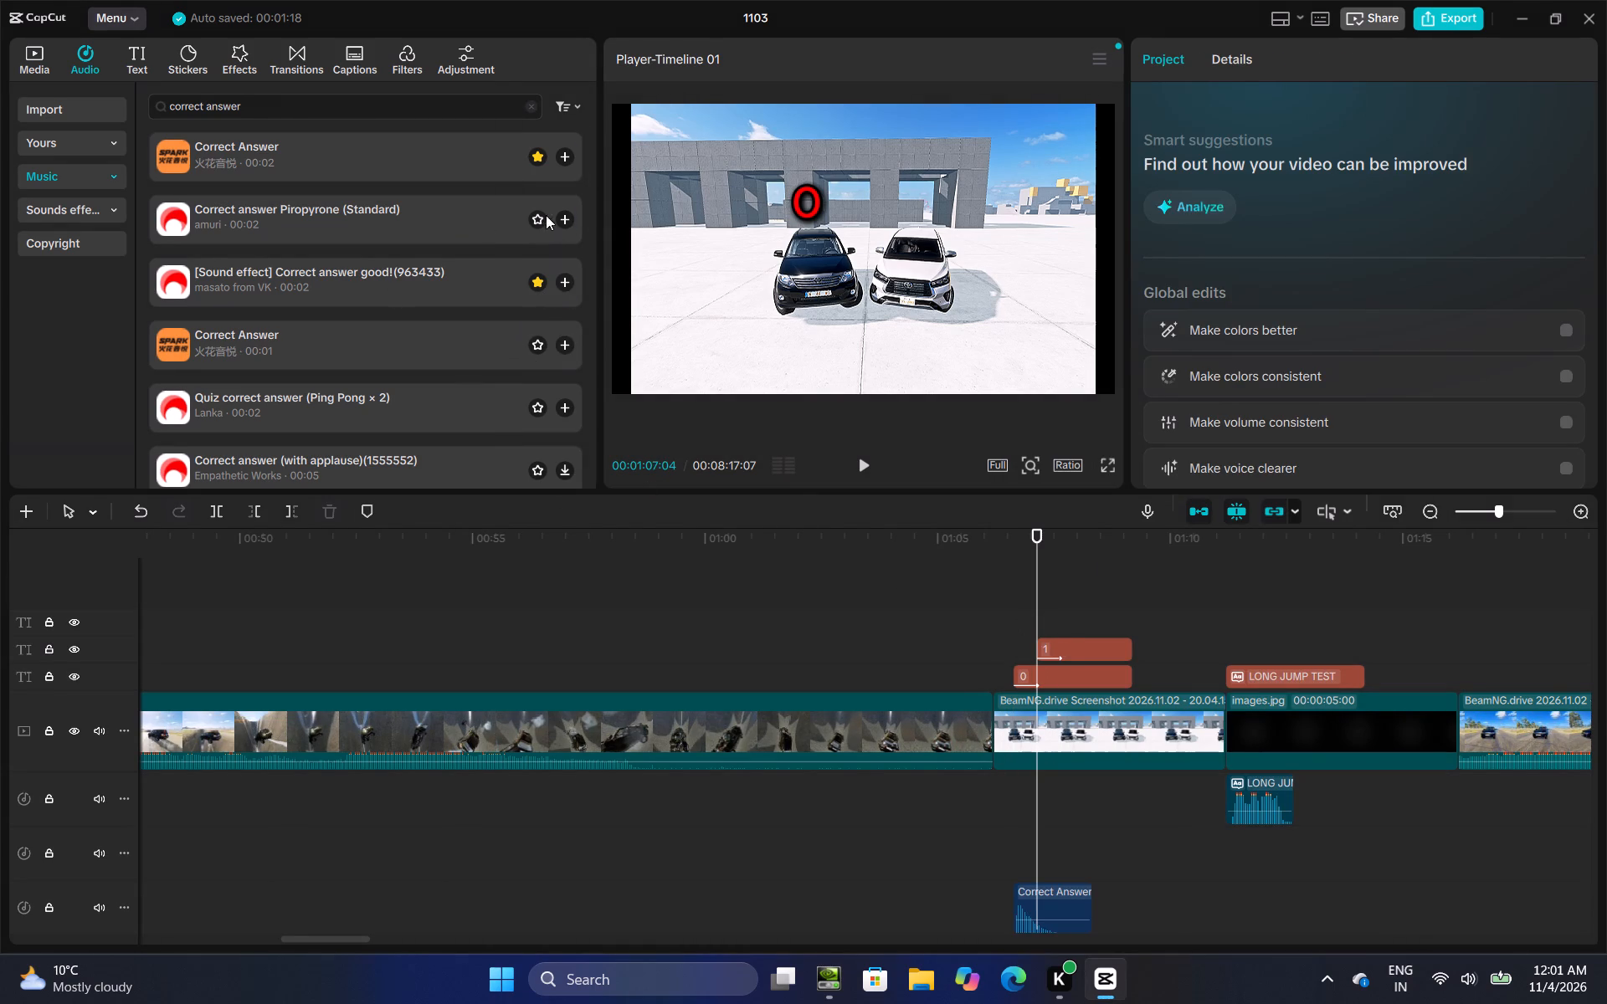
pyautogui.click(567, 156)
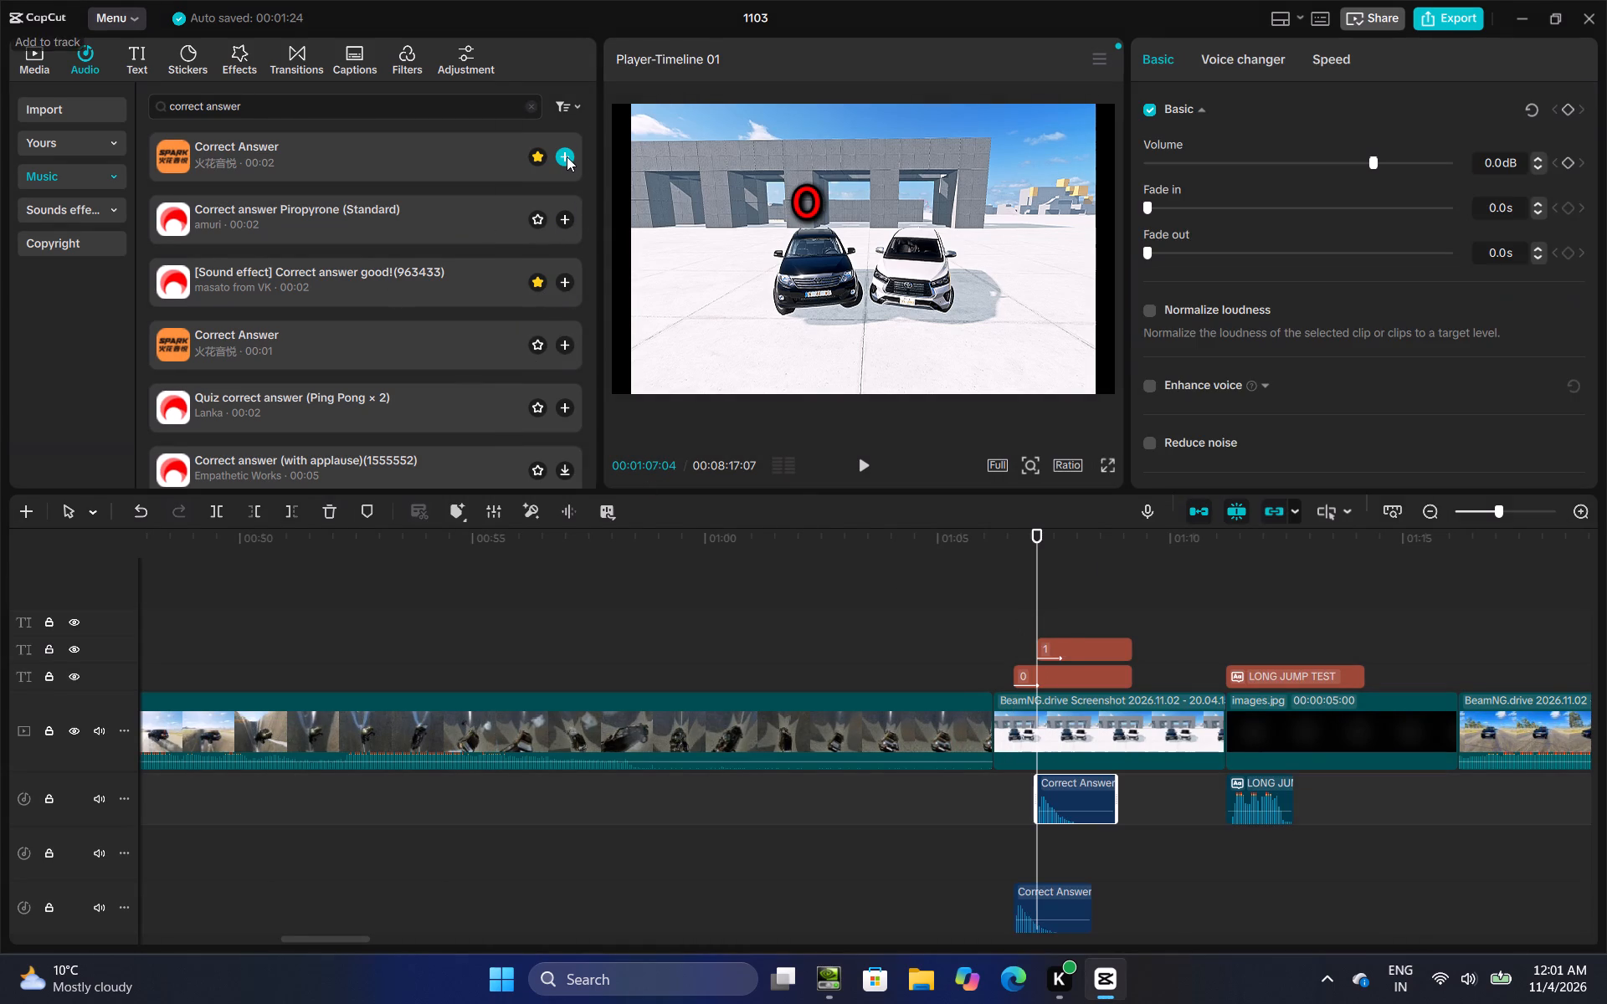
# Delay the start of the 1 score text and its Correct Answer sound slightly, to about 00:01:07:14, and play the result.
pyautogui.click(954, 639)
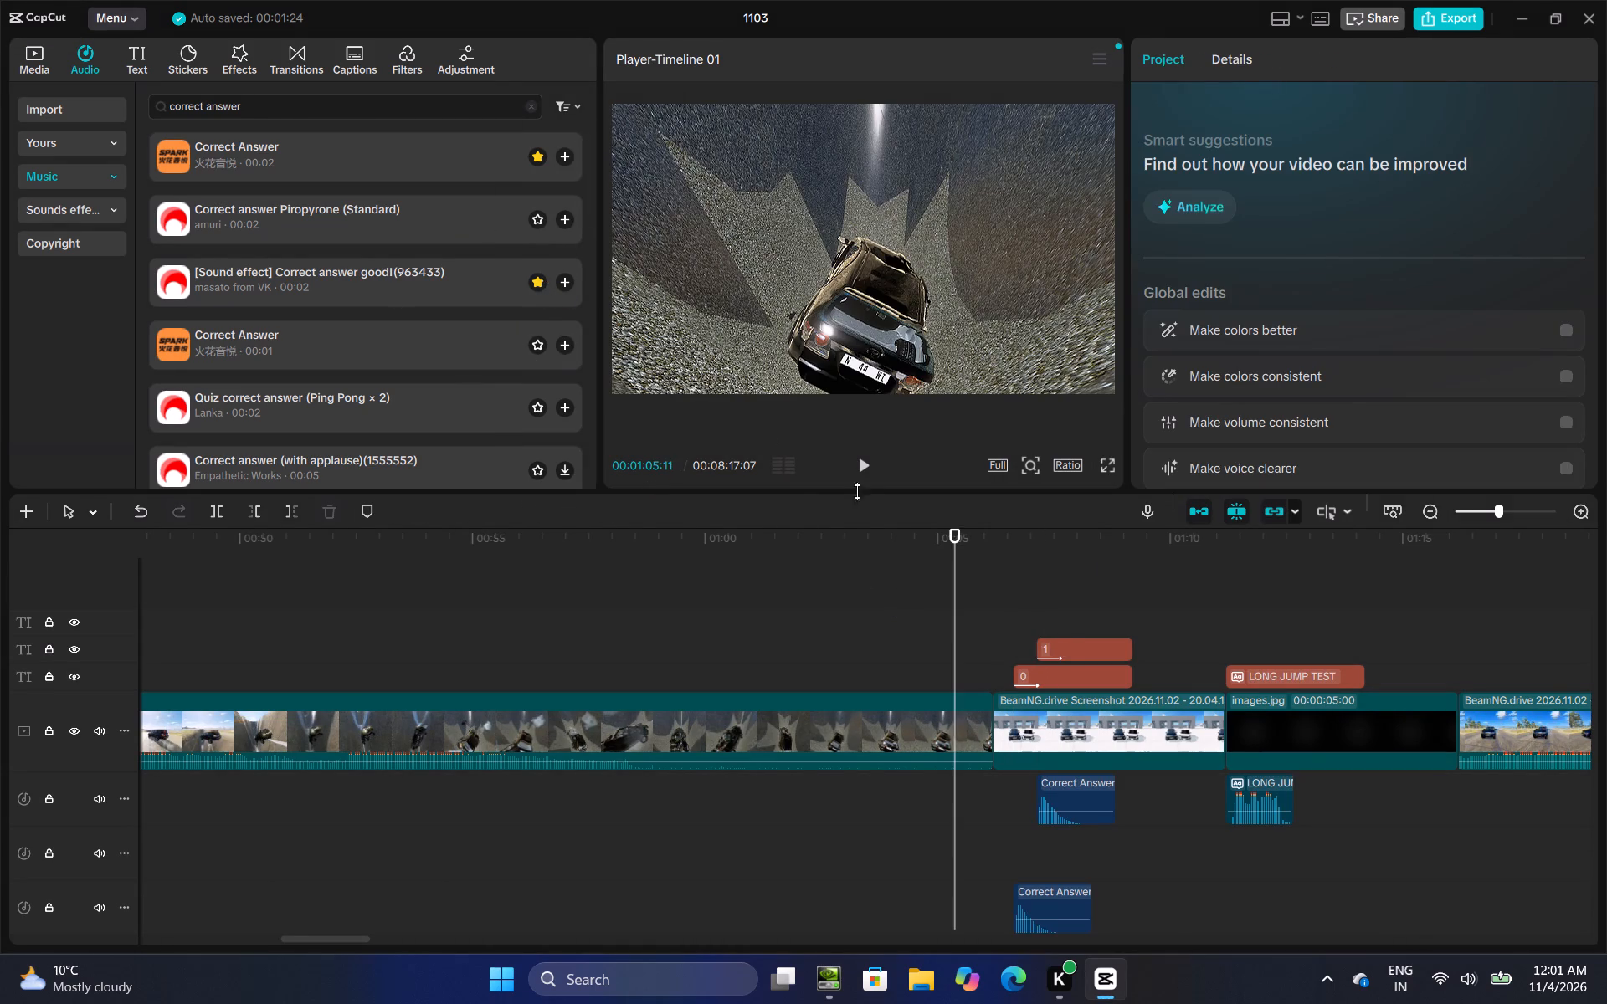
pyautogui.click(872, 458)
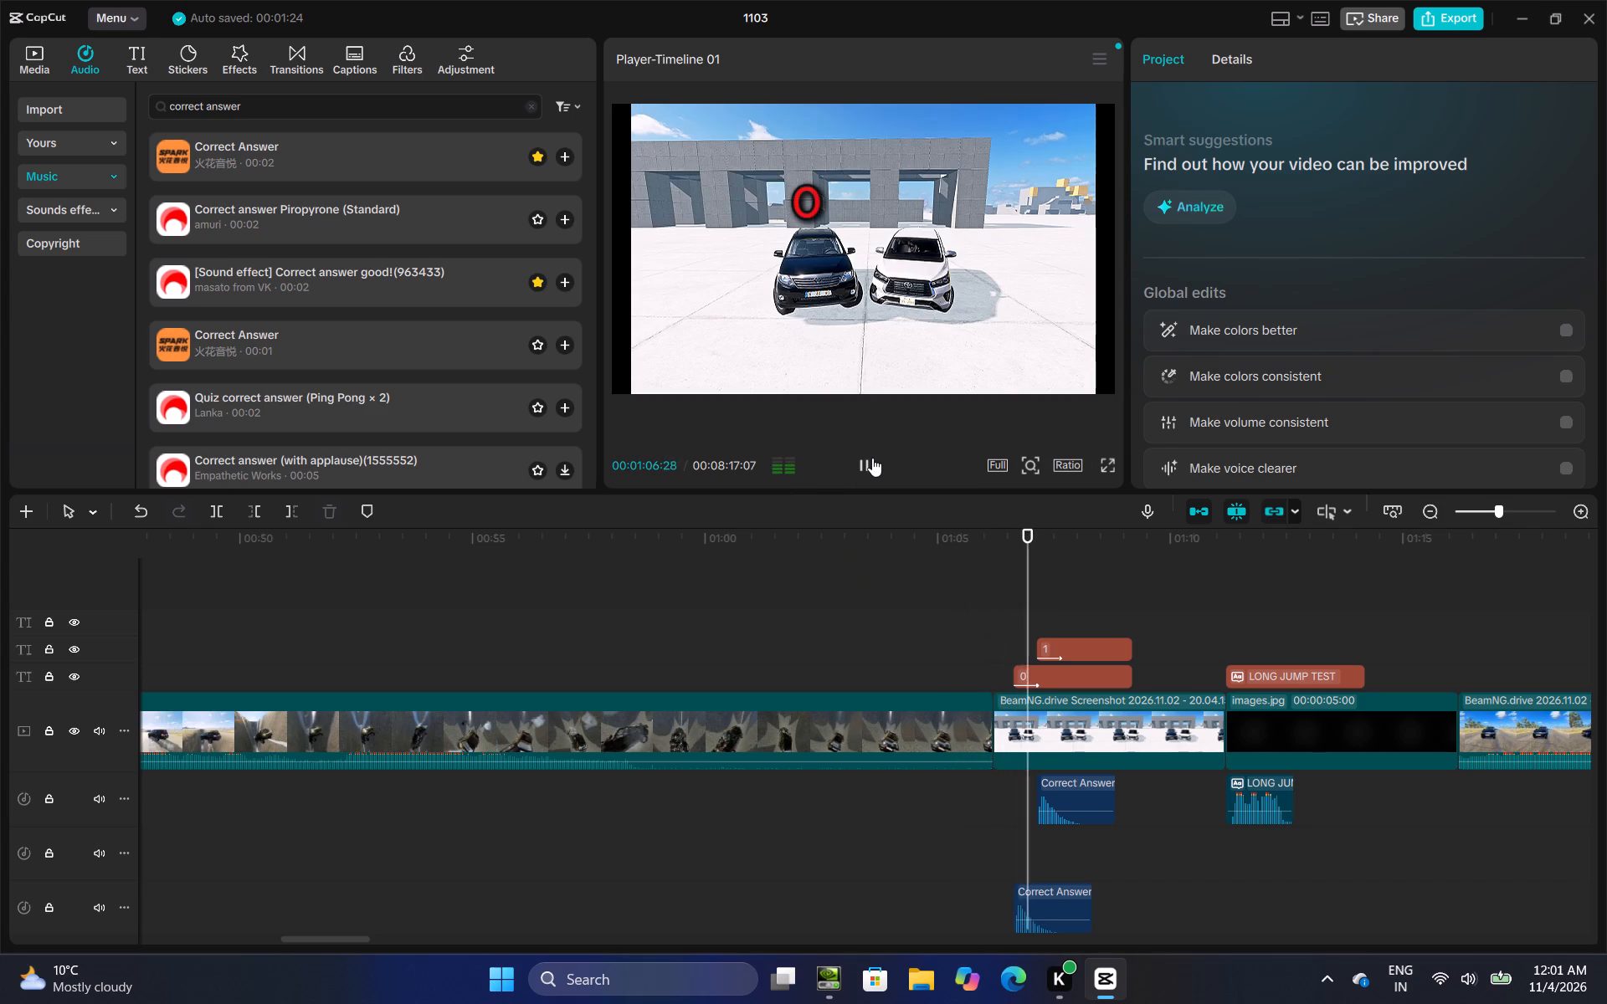
pyautogui.click(1037, 629)
pyautogui.click(1044, 656)
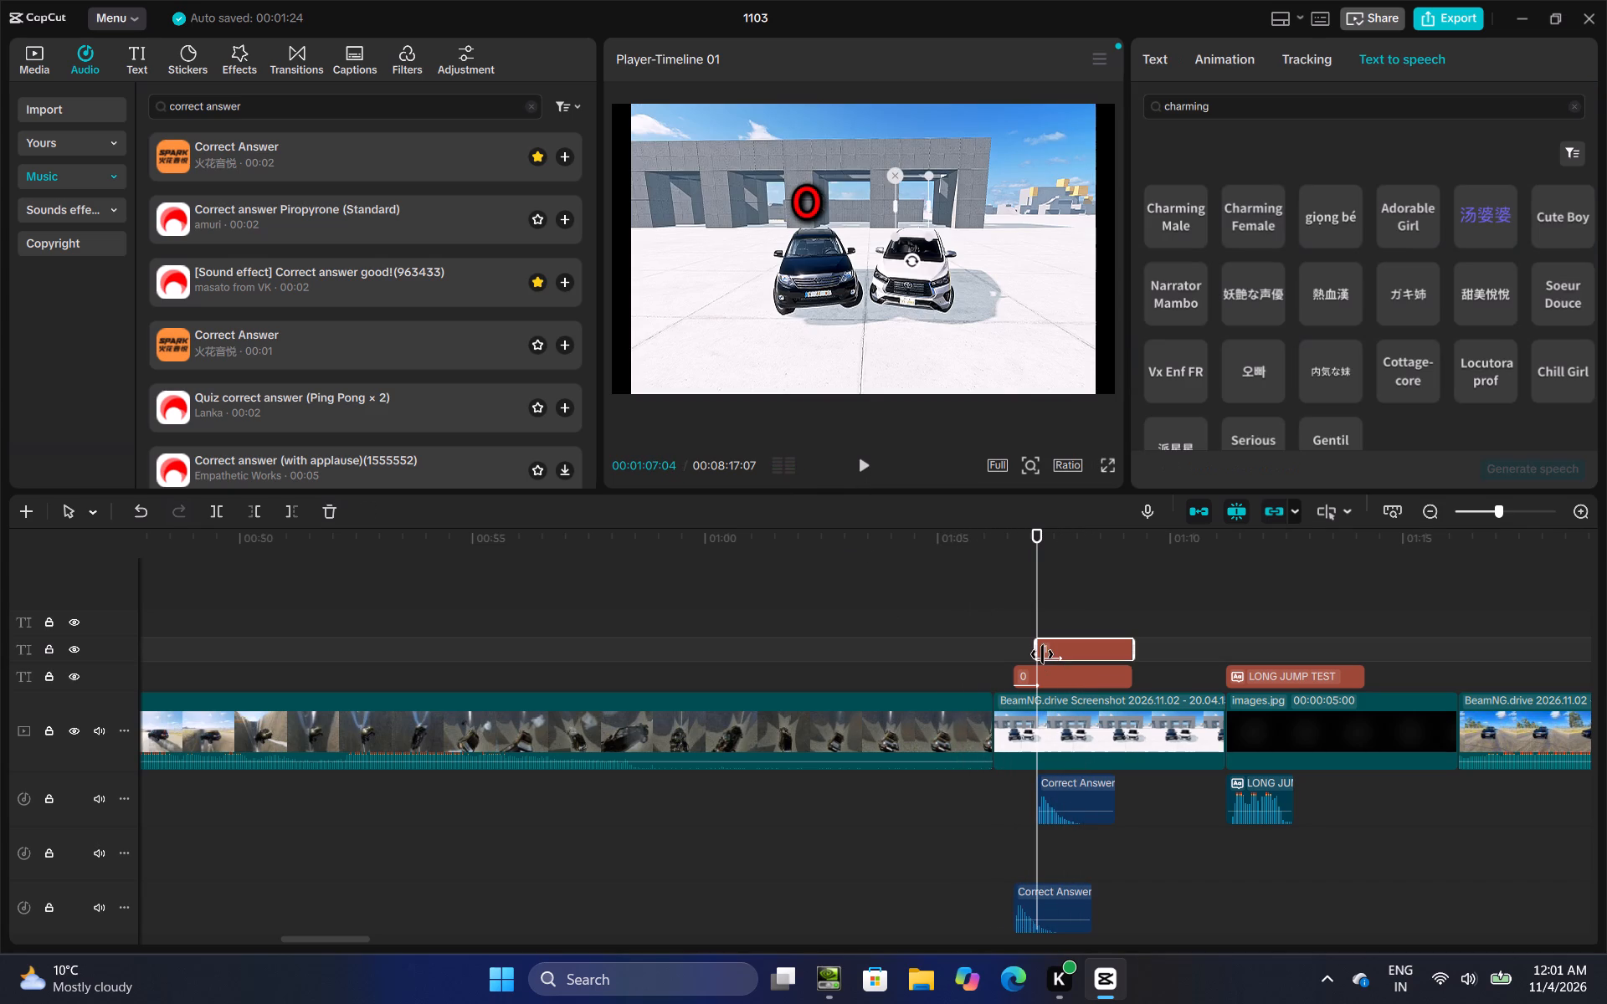
pyautogui.moveTo(1042, 654); pyautogui.dragTo(1056, 654)
pyautogui.moveTo(1070, 786); pyautogui.dragTo(1077, 786)
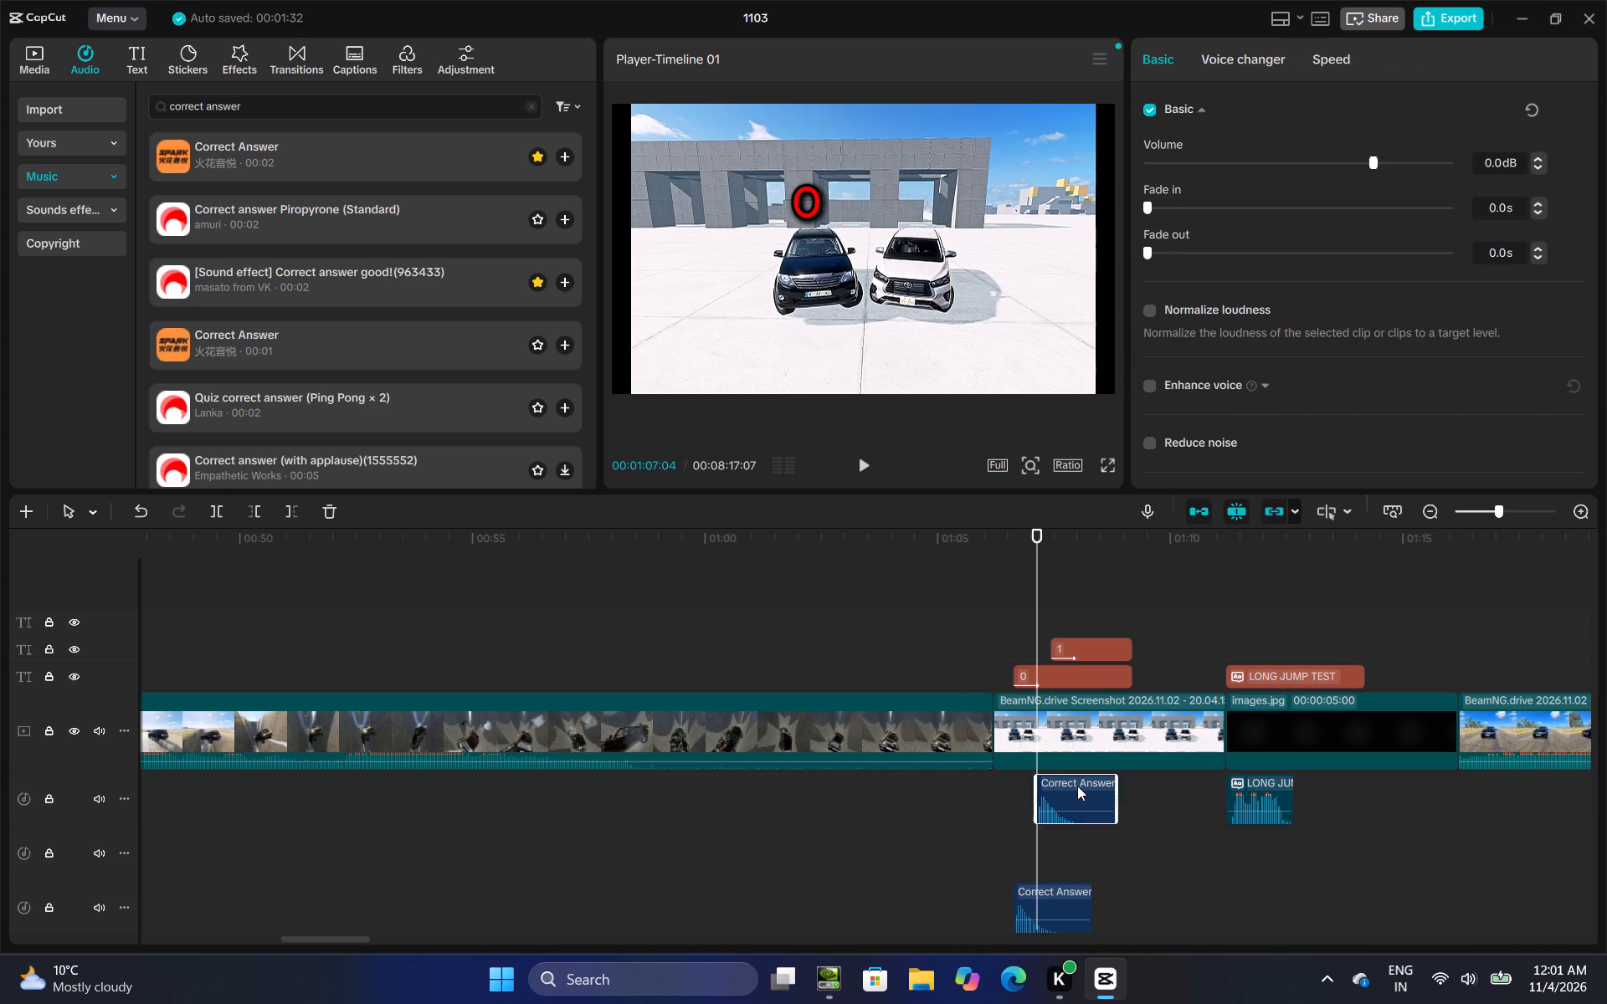
pyautogui.moveTo(1077, 786); pyautogui.dragTo(1081, 786)
pyautogui.click(971, 642)
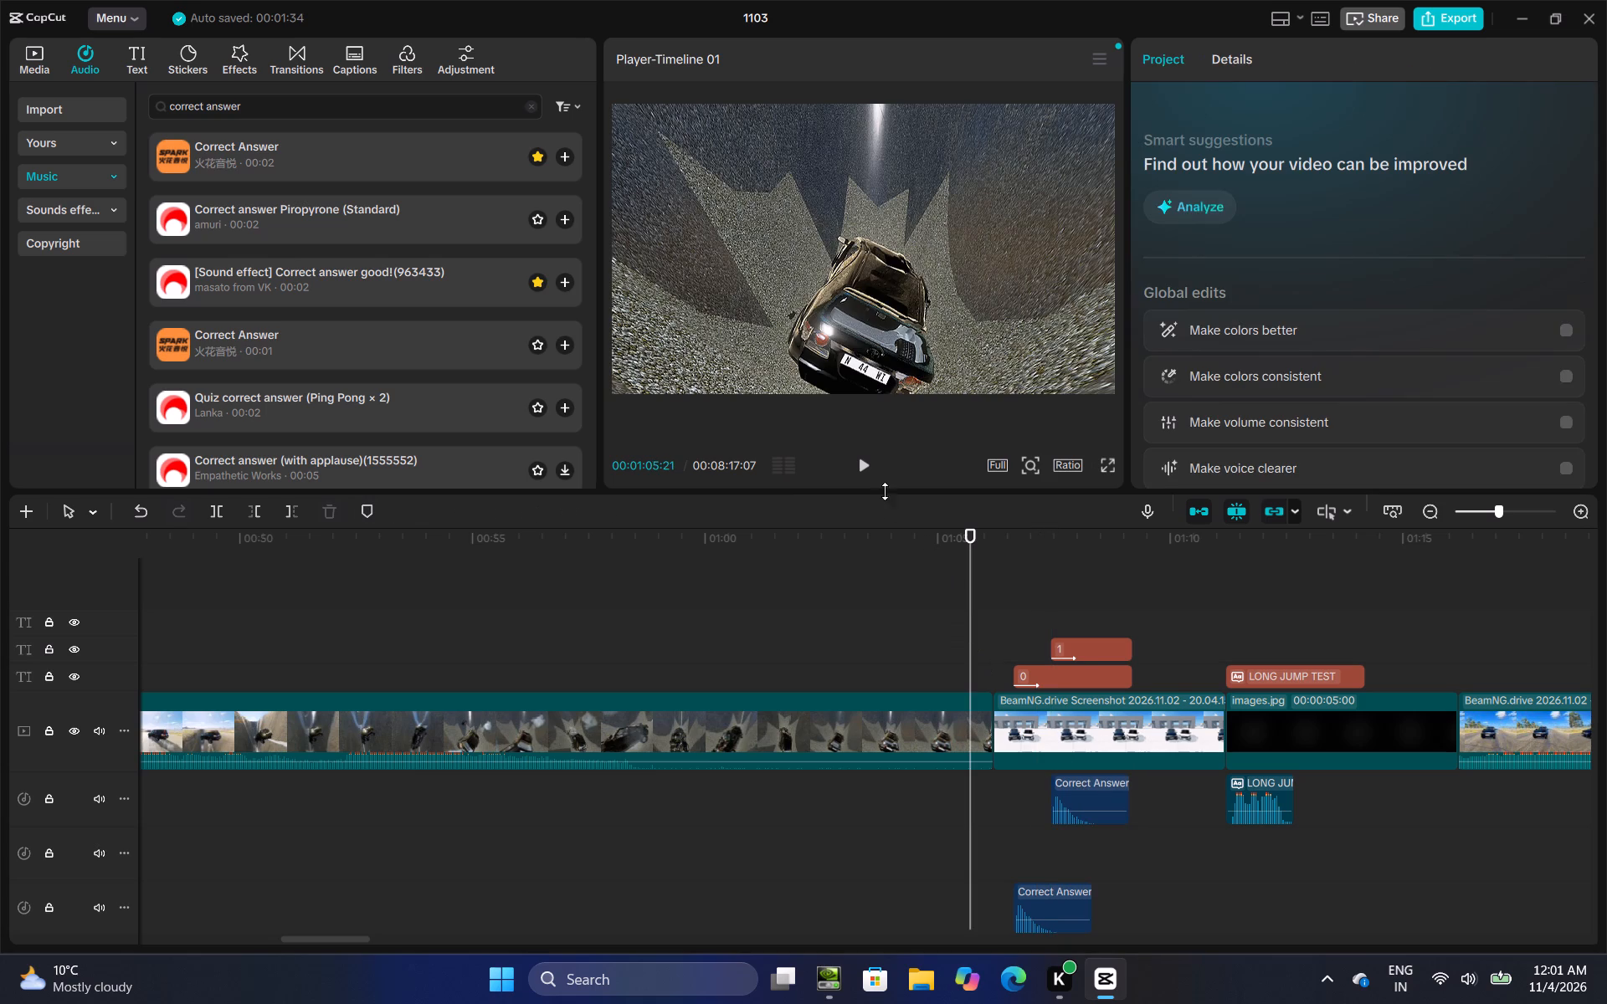
pyautogui.click(876, 469)
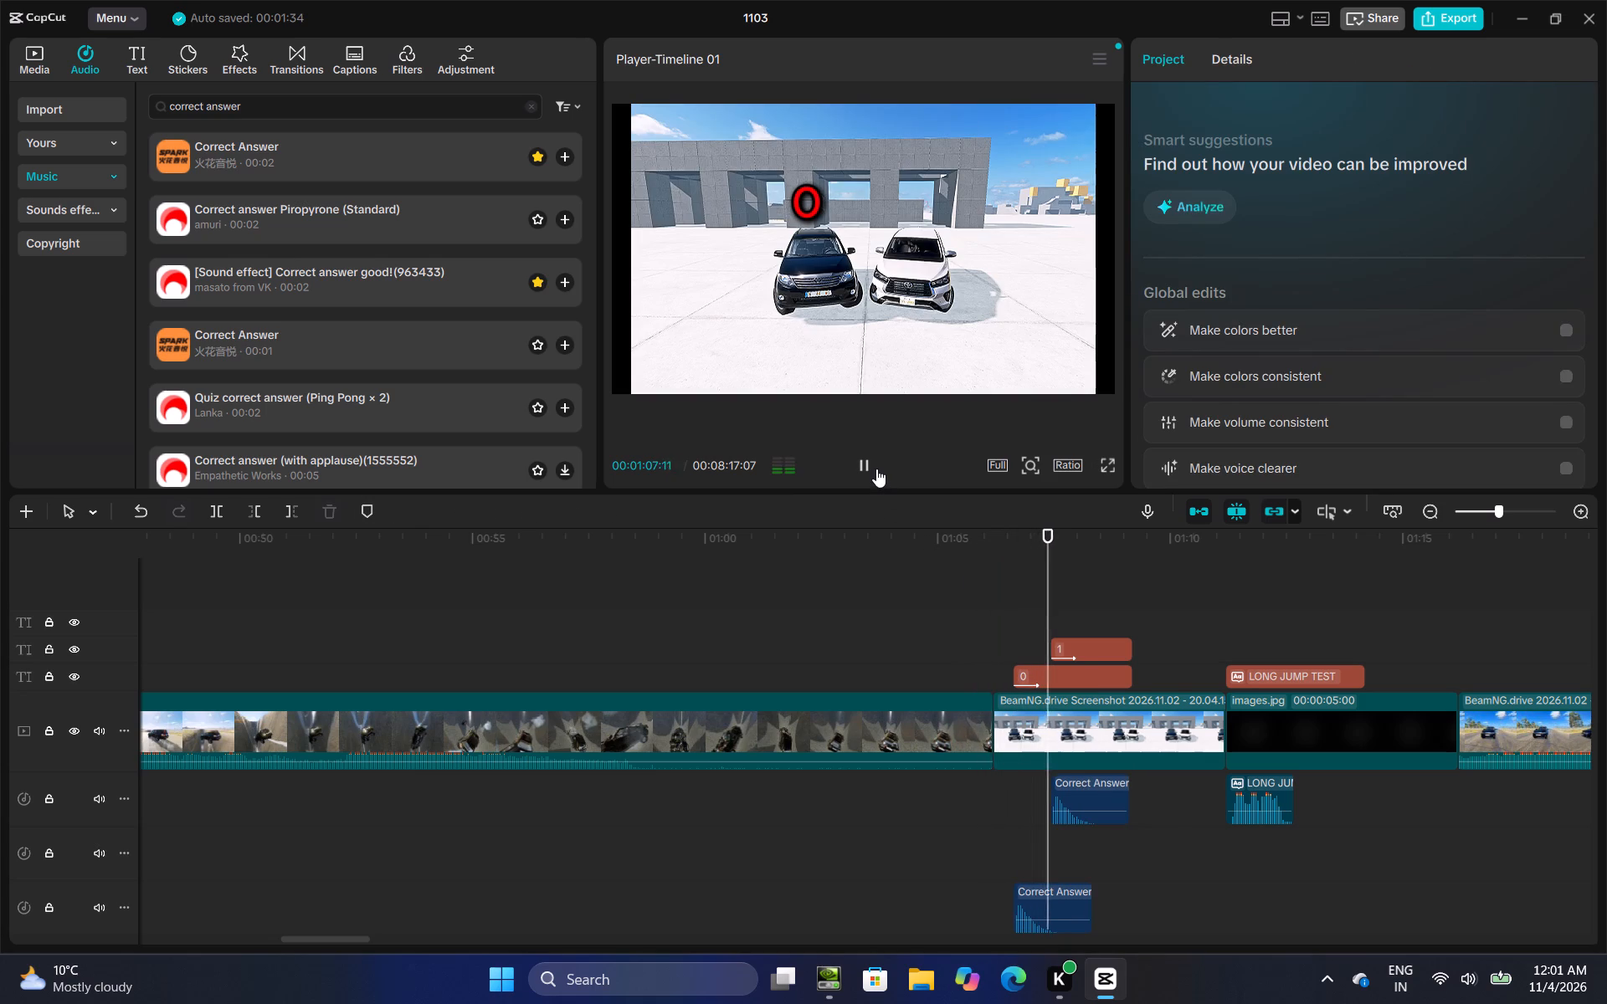
pyautogui.click(1031, 604)
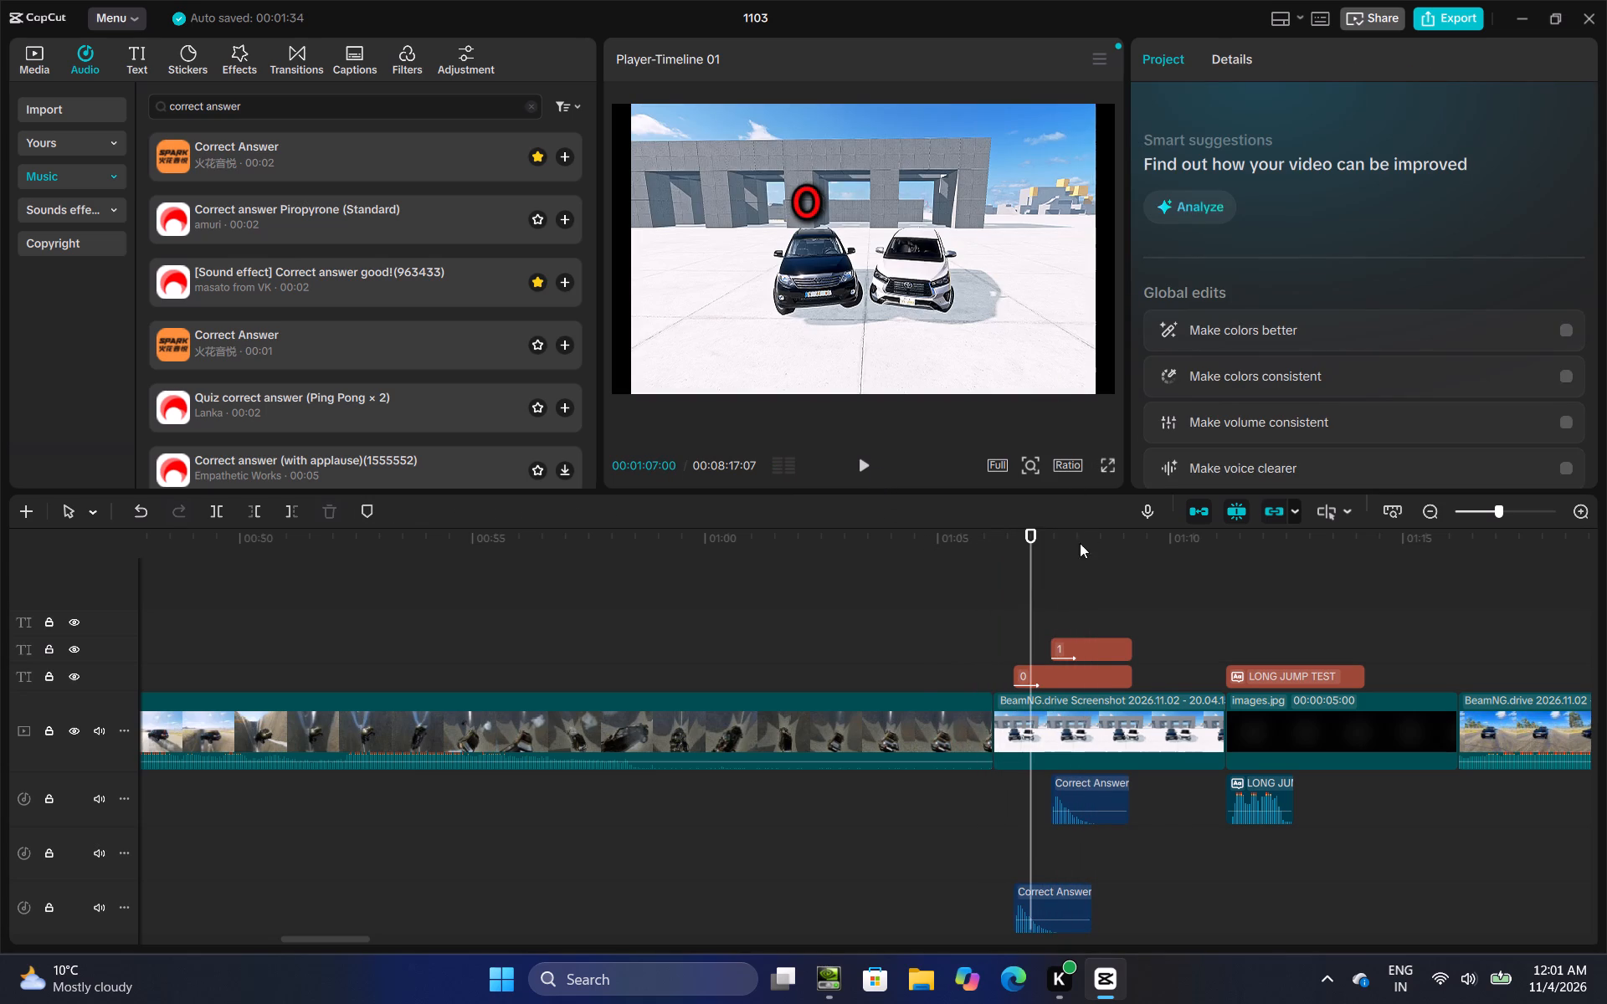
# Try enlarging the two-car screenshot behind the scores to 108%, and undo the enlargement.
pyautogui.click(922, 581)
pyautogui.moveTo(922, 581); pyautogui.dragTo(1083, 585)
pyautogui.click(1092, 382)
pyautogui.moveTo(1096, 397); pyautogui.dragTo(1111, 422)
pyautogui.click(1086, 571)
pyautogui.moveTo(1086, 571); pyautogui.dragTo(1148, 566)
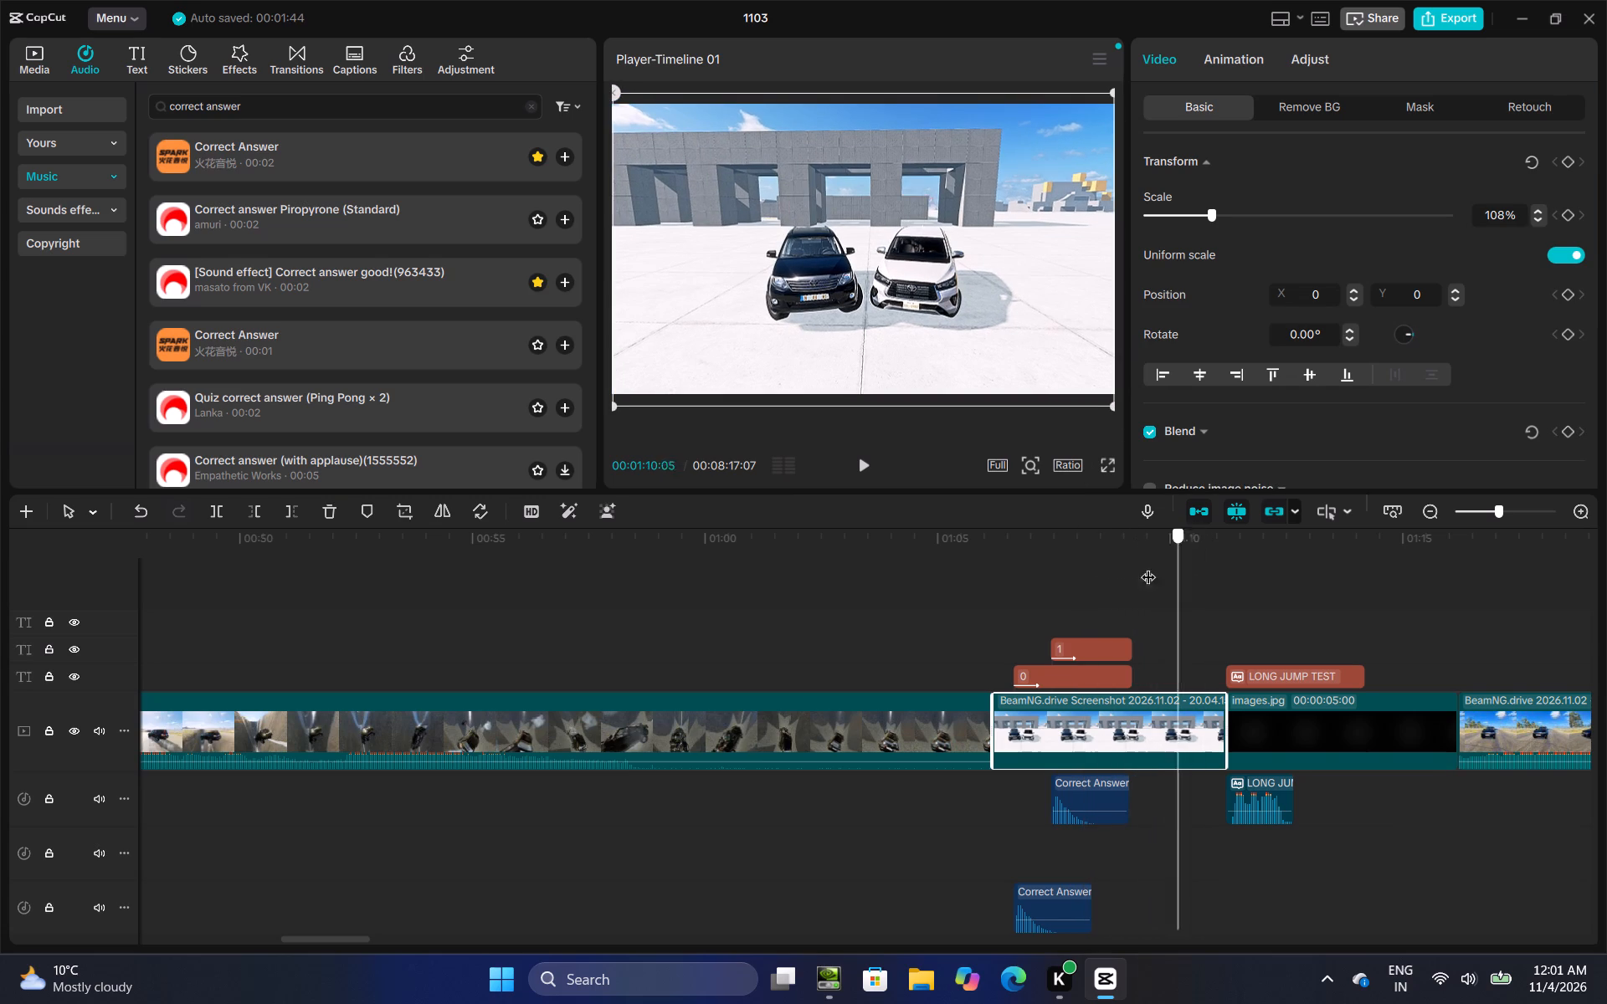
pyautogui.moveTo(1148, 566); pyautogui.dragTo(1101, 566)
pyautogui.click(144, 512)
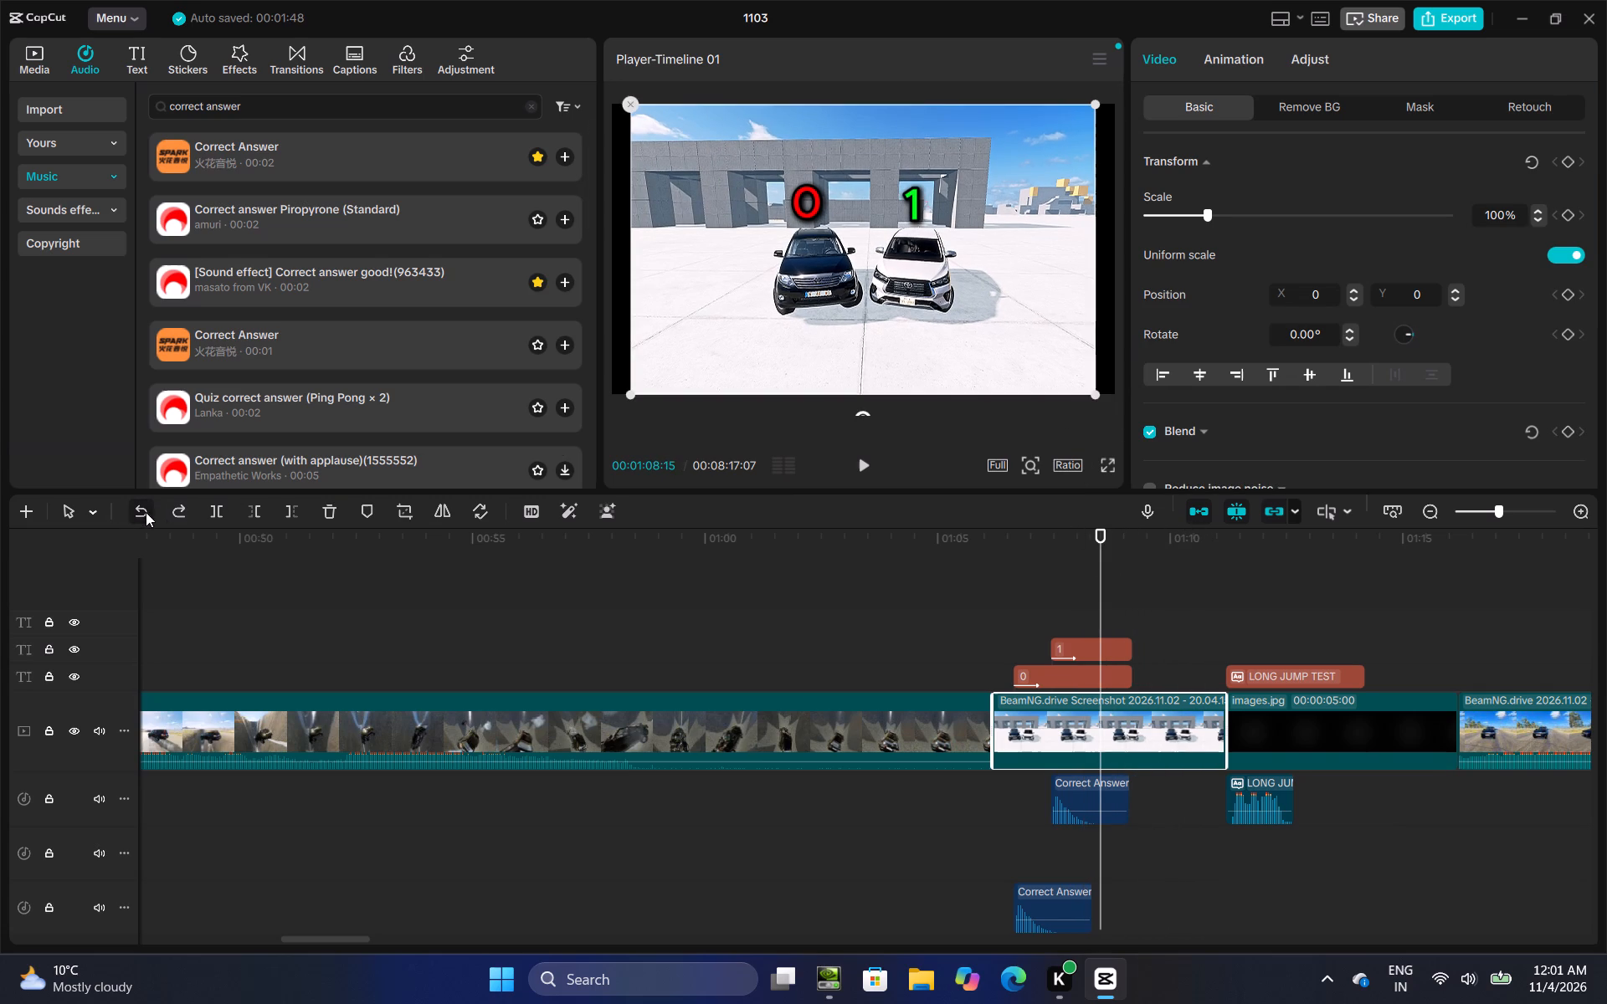
# Shorten the two-car screenshot before LONG JUMP TEST to end at about 00:01:08:22, and play the transition.
pyautogui.click(1060, 602)
pyautogui.moveTo(1060, 602); pyautogui.dragTo(1204, 573)
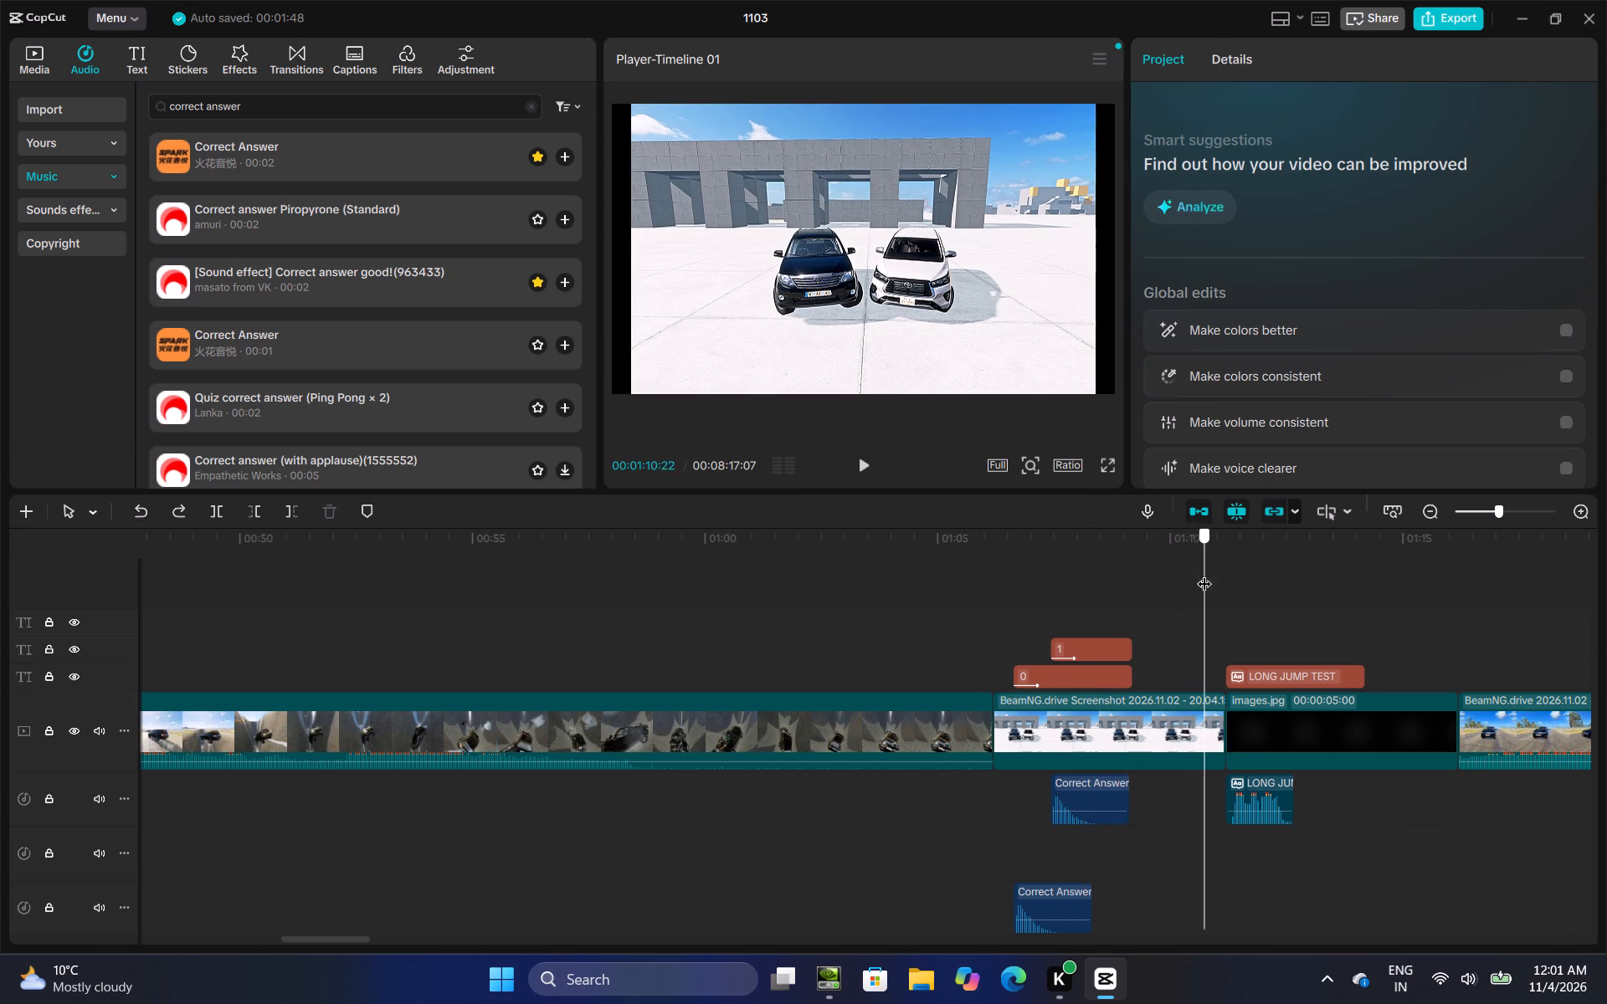
pyautogui.moveTo(1204, 573); pyautogui.dragTo(1130, 583)
pyautogui.click(1171, 696)
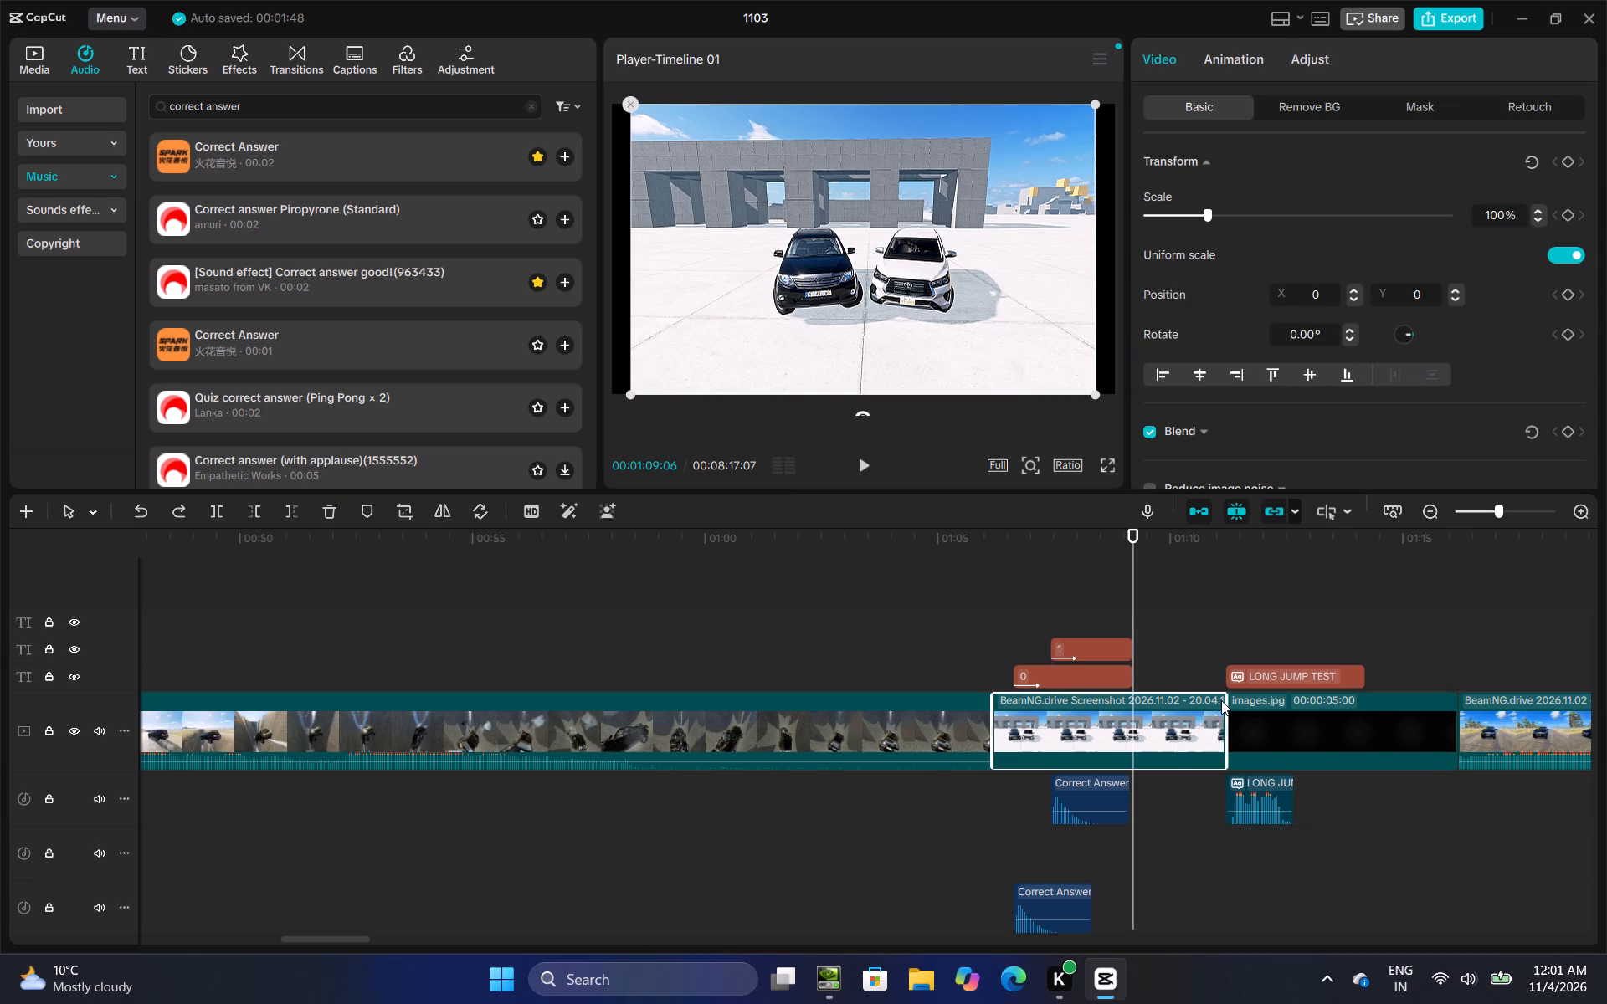
pyautogui.moveTo(1224, 700); pyautogui.dragTo(1109, 742)
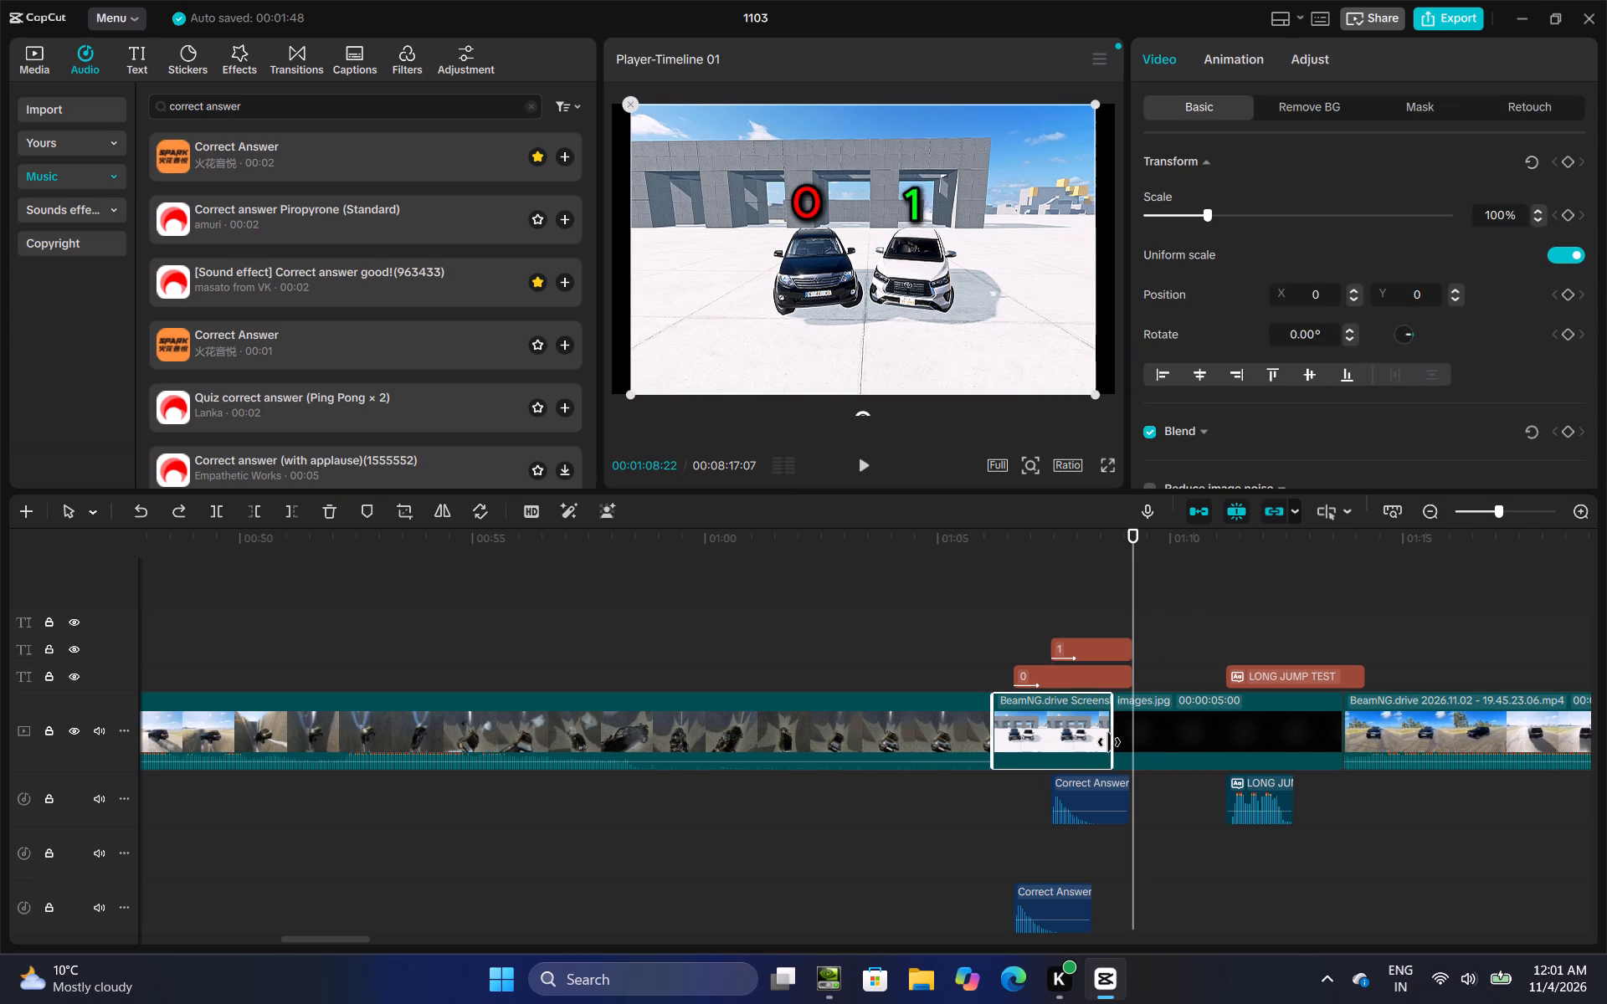
pyautogui.moveTo(1109, 742); pyautogui.dragTo(1111, 744)
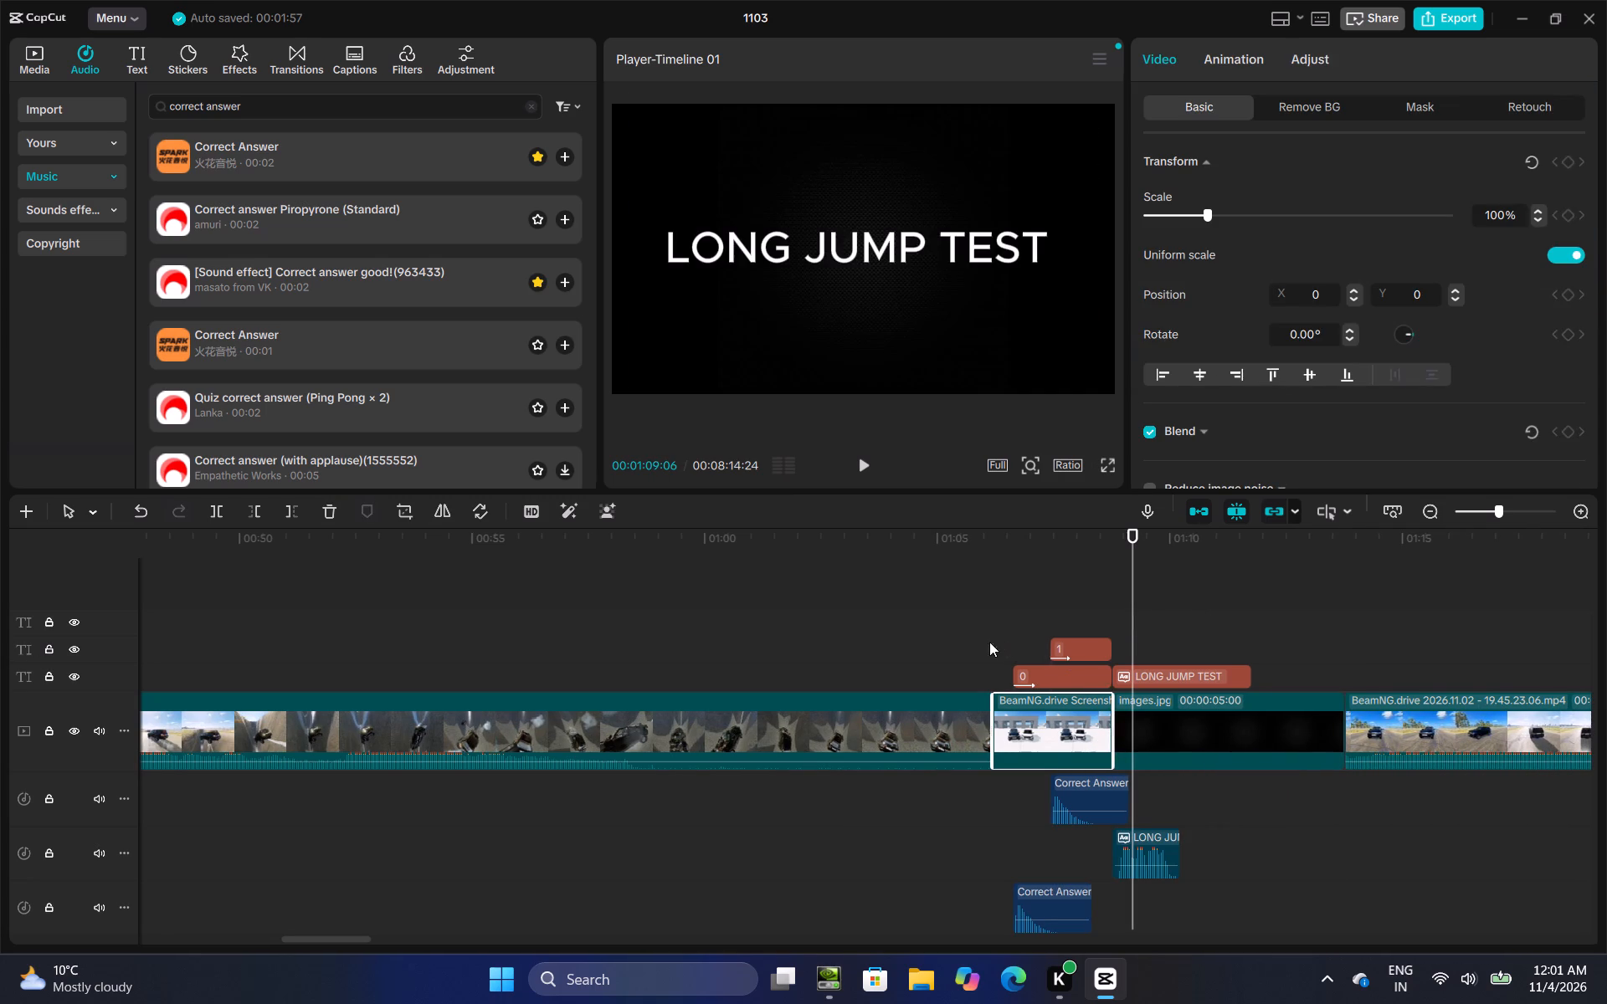
pyautogui.click(989, 642)
pyautogui.click(858, 470)
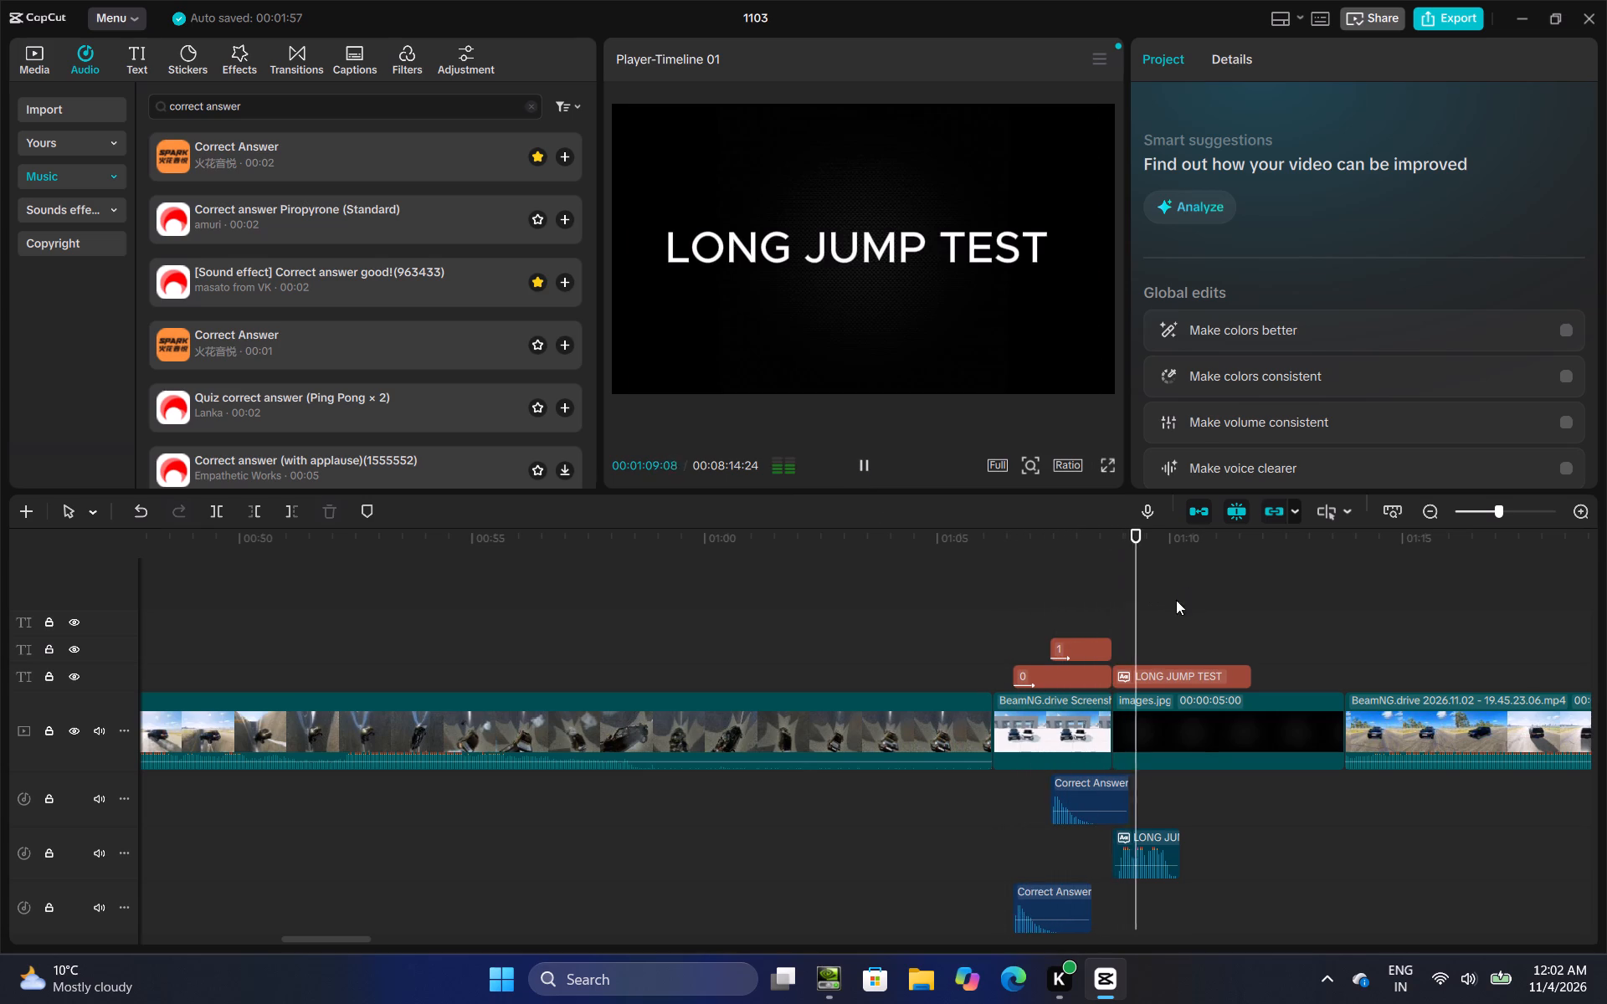
# Shorten the black background under the LONG JUMP TEST title to end just after its speech clip, at about 00:01:10:15, and play it.
pyautogui.click(1153, 610)
pyautogui.moveTo(1153, 610); pyautogui.dragTo(1182, 607)
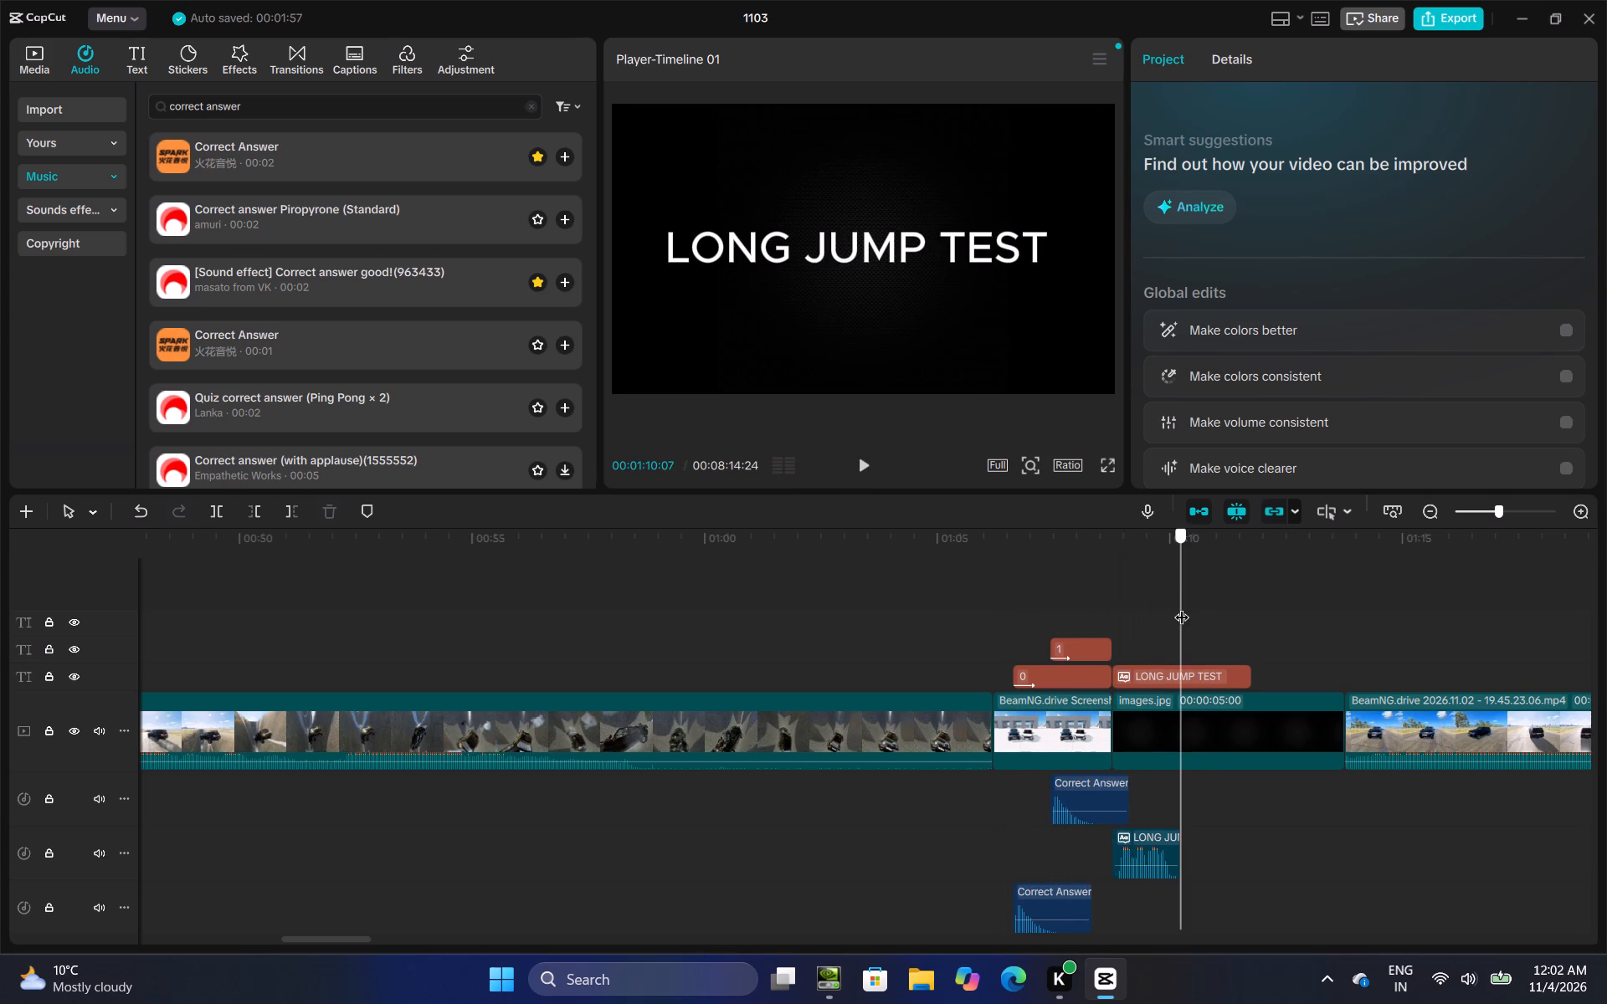
pyautogui.moveTo(1182, 607); pyautogui.dragTo(1213, 602)
pyautogui.click(1263, 723)
pyautogui.moveTo(1345, 715); pyautogui.dragTo(1192, 822)
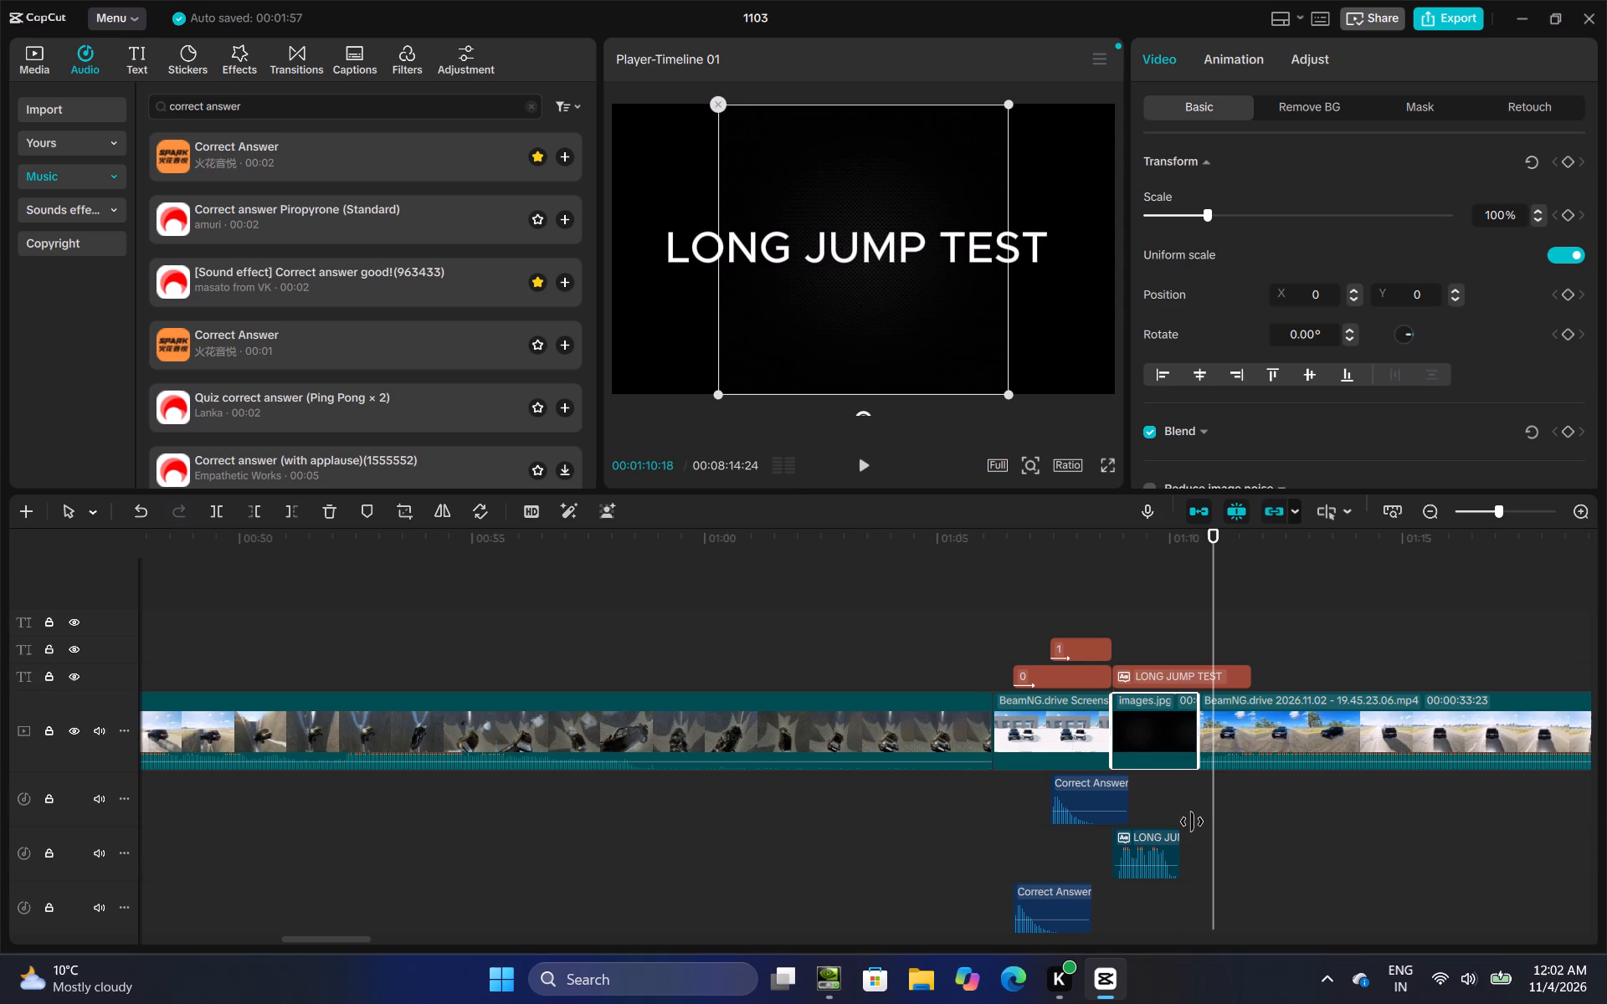
pyautogui.moveTo(1192, 822); pyautogui.dragTo(1188, 836)
pyautogui.click(1144, 657)
pyautogui.click(851, 459)
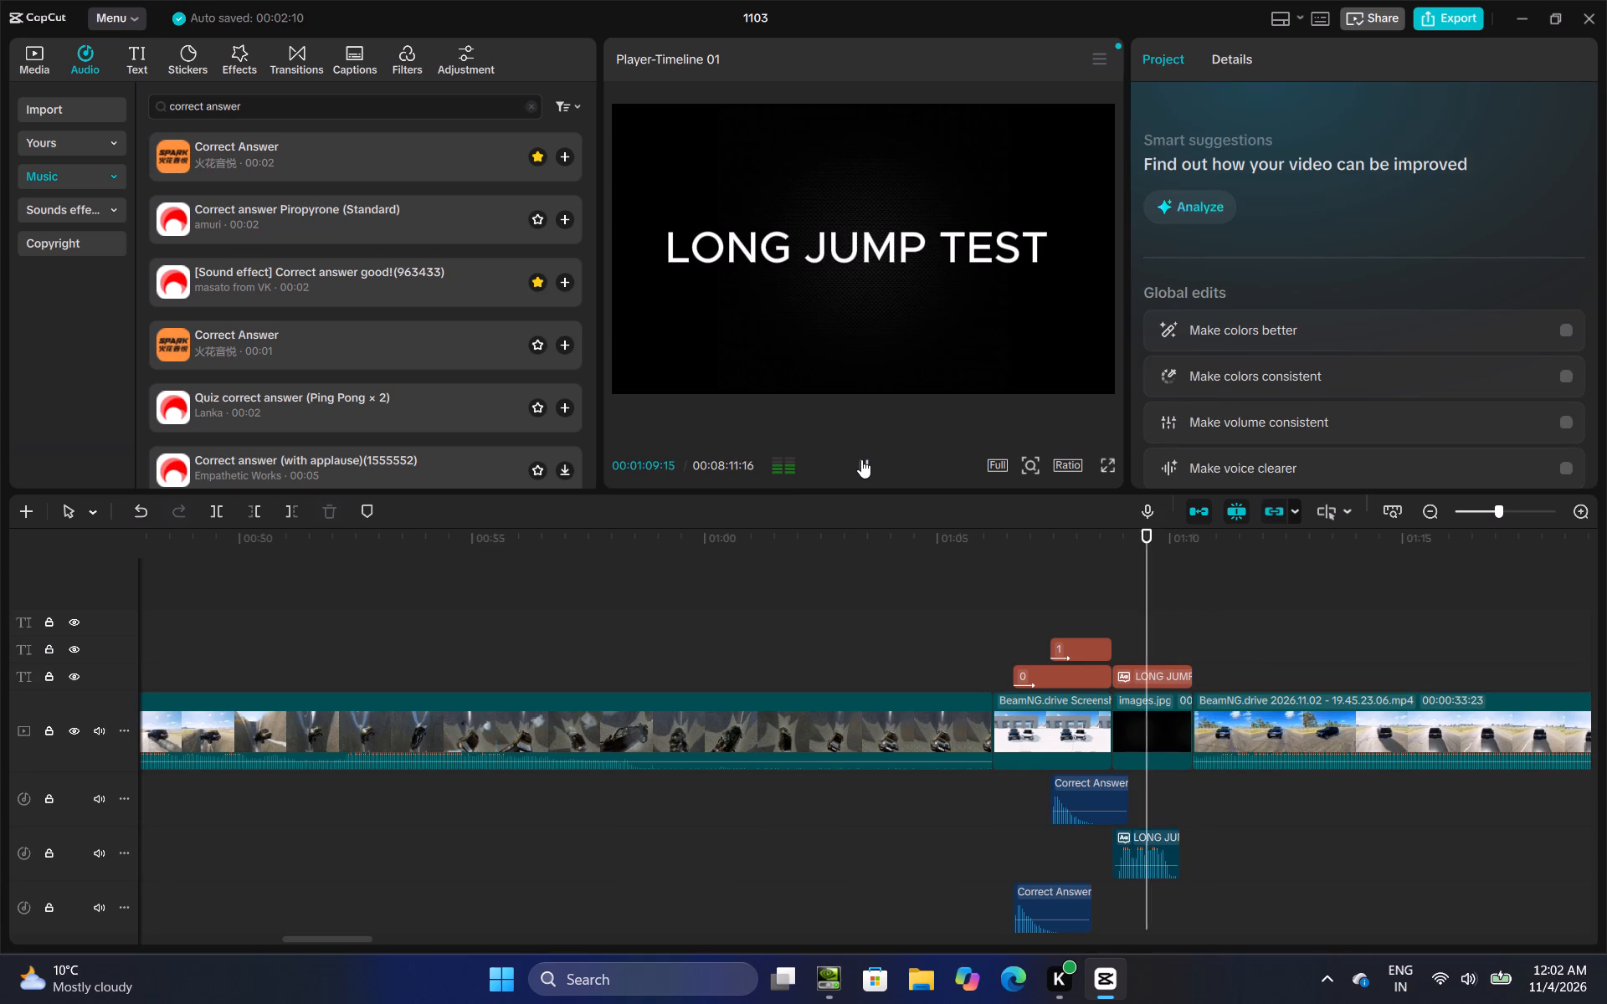
# Delete the generated speech clips for the 0 and 1 scores before the WATER SURVIVAL TEST title, keeping the NO POINTS EITHER speech.
pyautogui.click(1363, 575)
pyautogui.moveTo(1368, 576); pyautogui.dragTo(1606, 558)
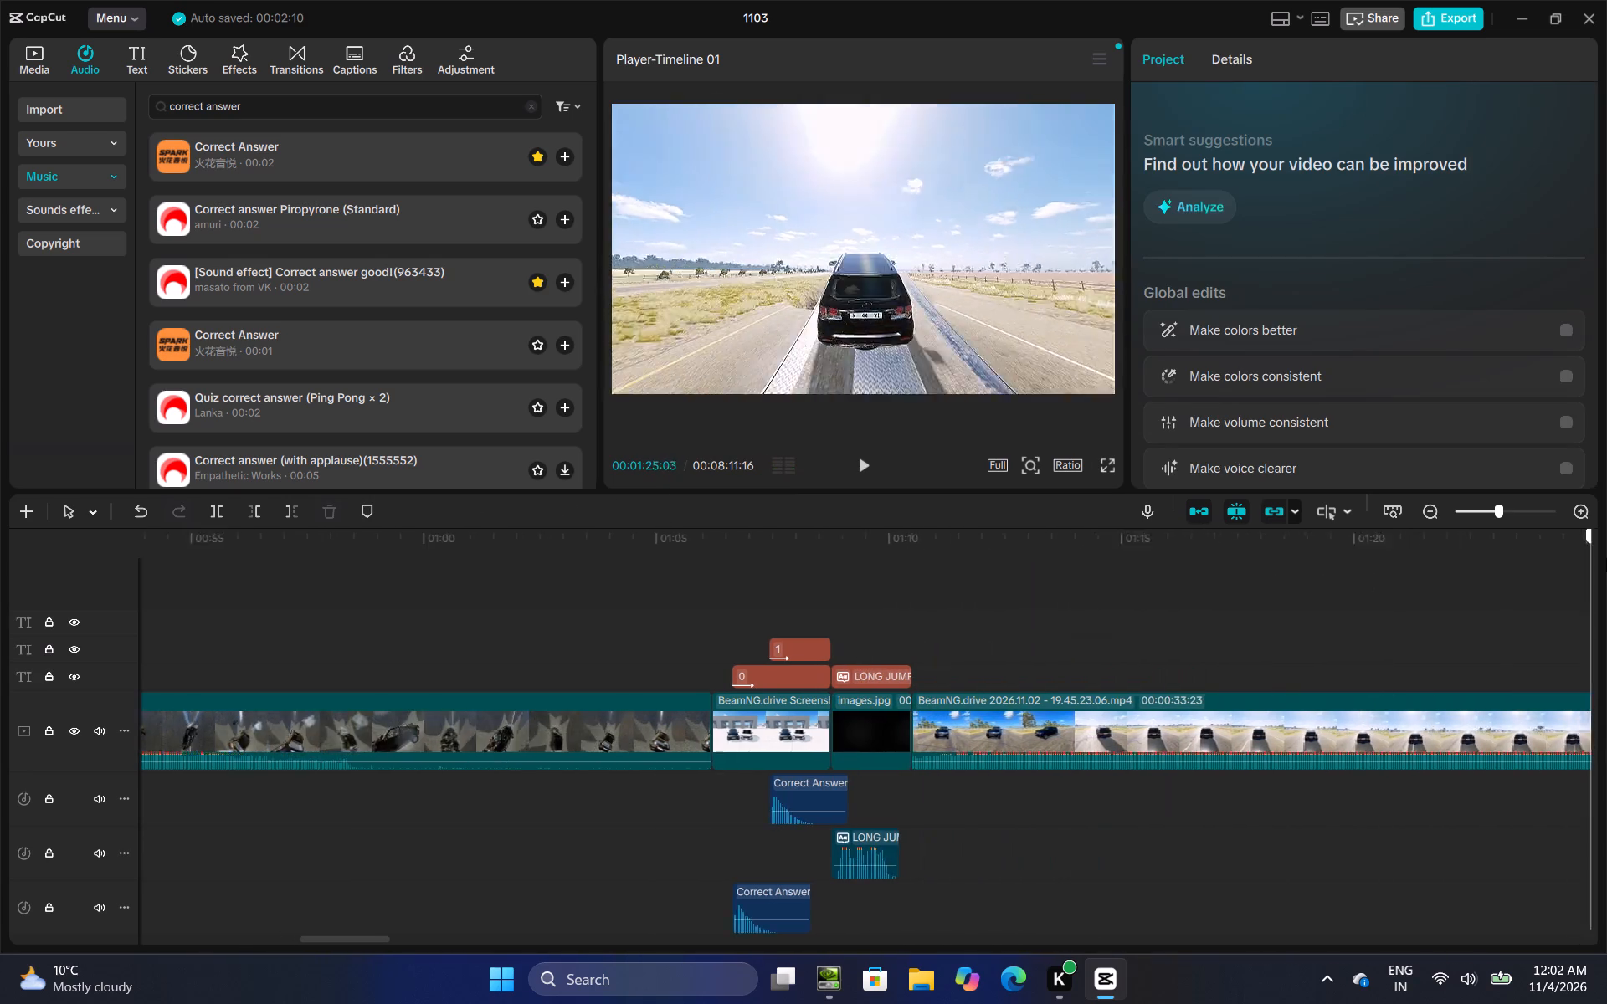
pyautogui.moveTo(1606, 558); pyautogui.dragTo(1165, 596)
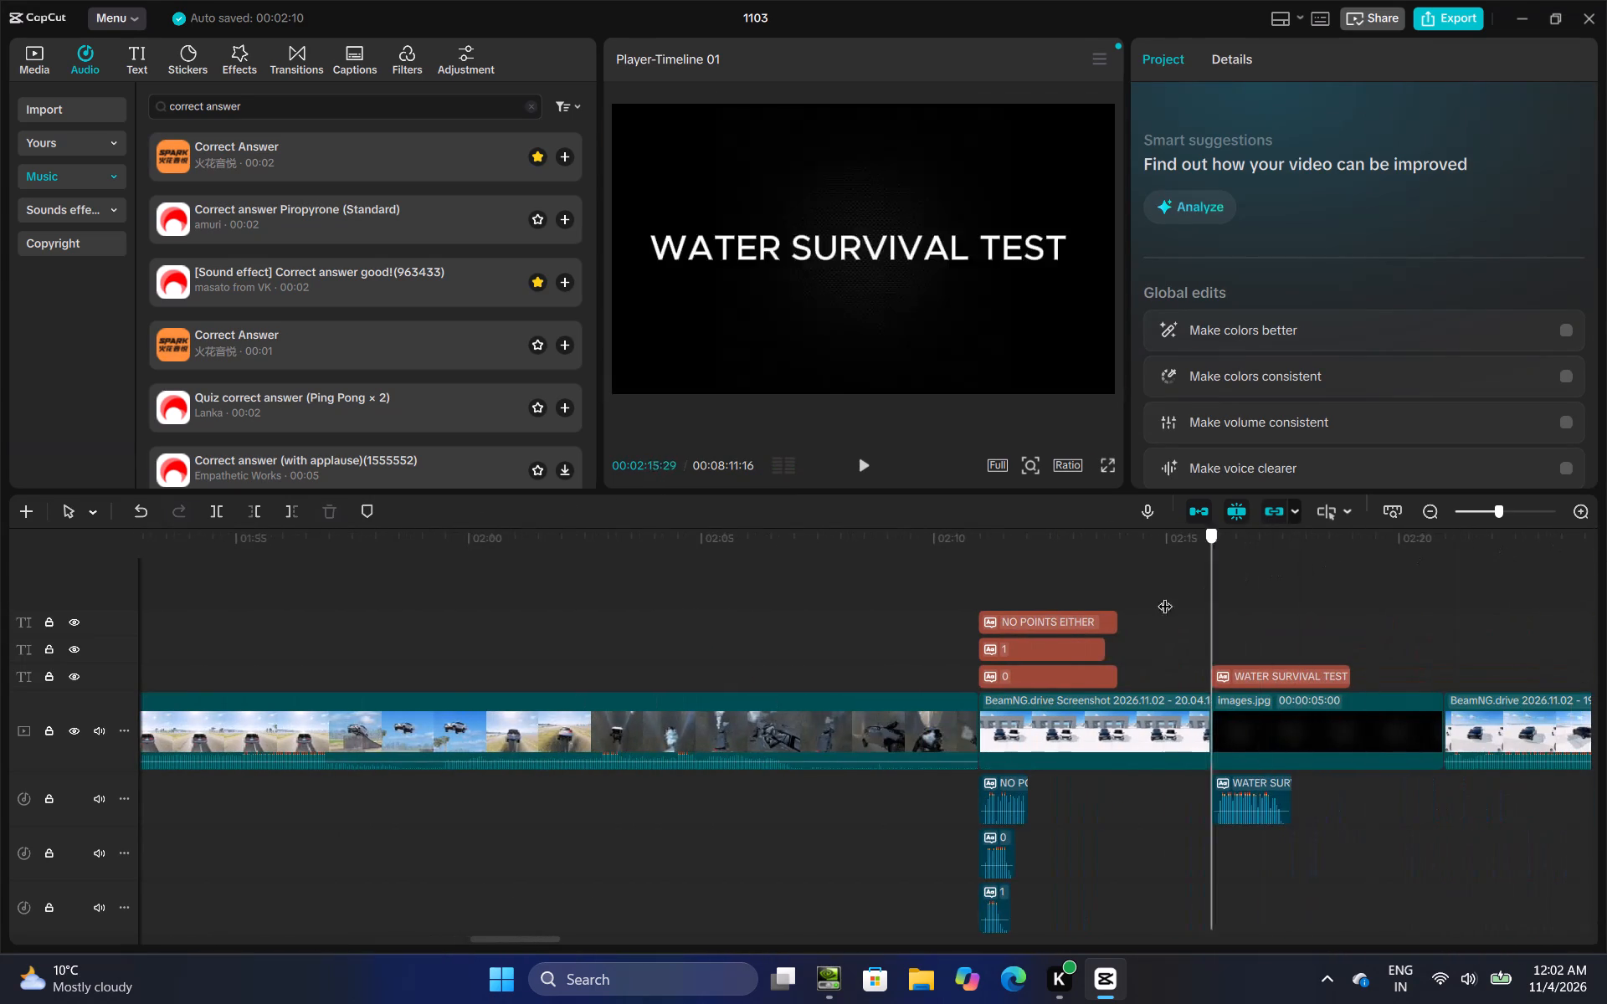
pyautogui.moveTo(1165, 596); pyautogui.dragTo(1083, 635)
pyautogui.moveTo(1066, 847); pyautogui.dragTo(985, 928)
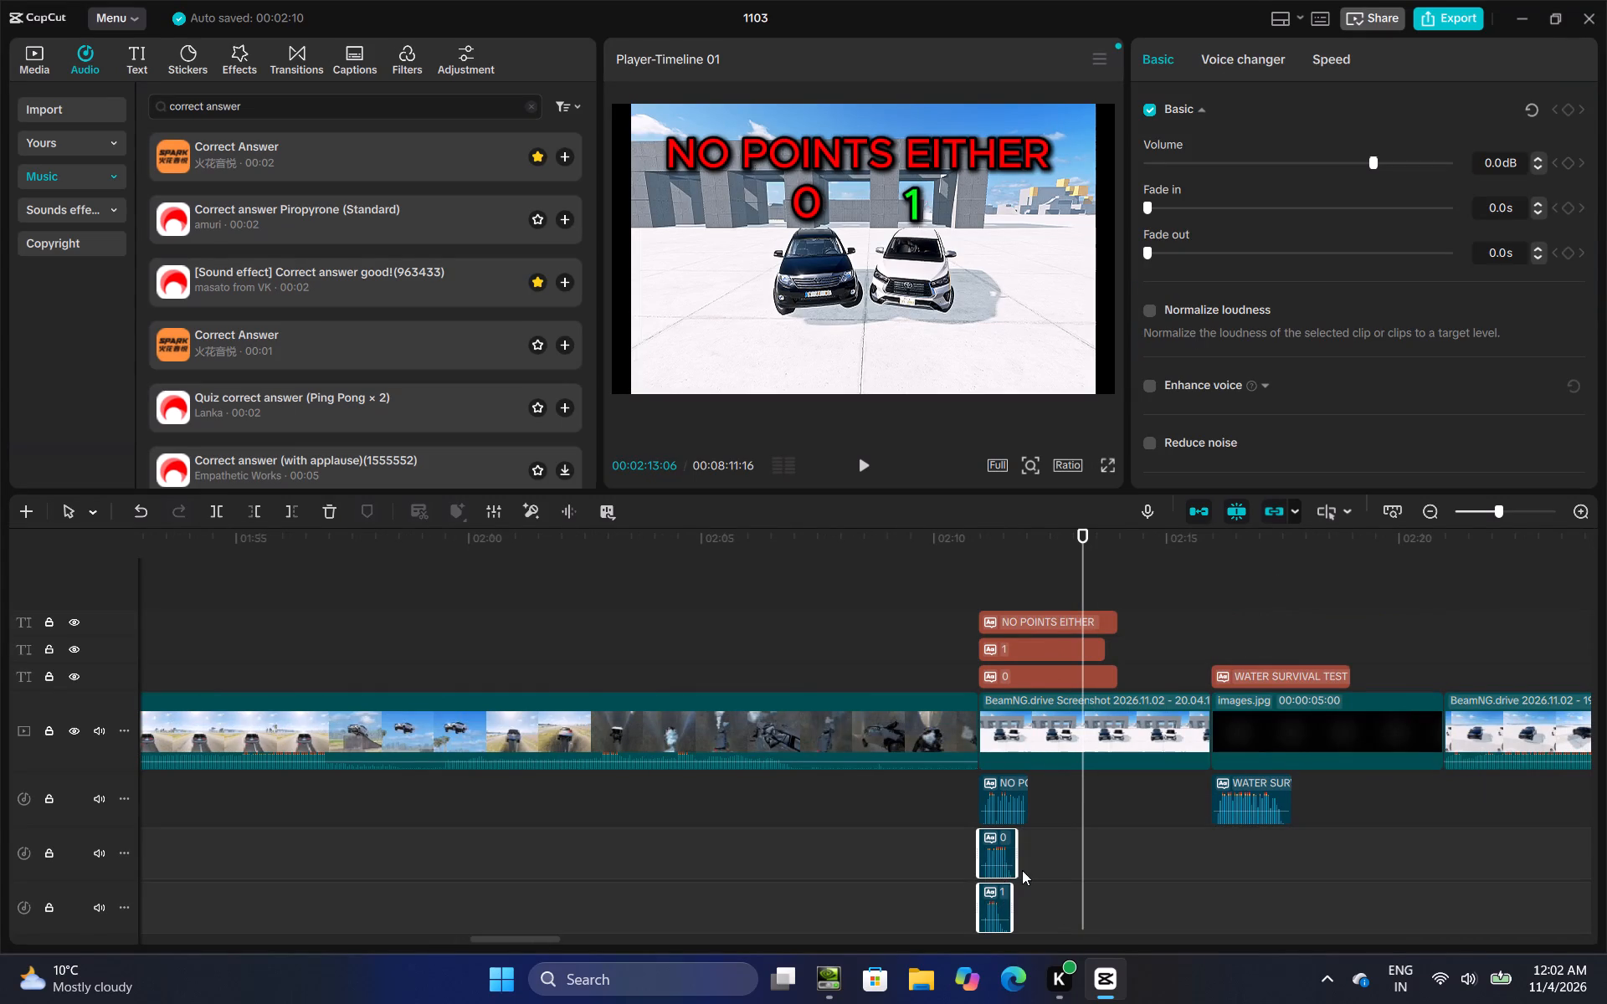
pyautogui.rightClick(1010, 853)
pyautogui.click(1058, 560)
# Shorten the two-car screenshot before WATER SURVIVAL TEST to end just after the NO POINTS EITHER speech, at about 00:02:12:12.
pyautogui.click(1168, 730)
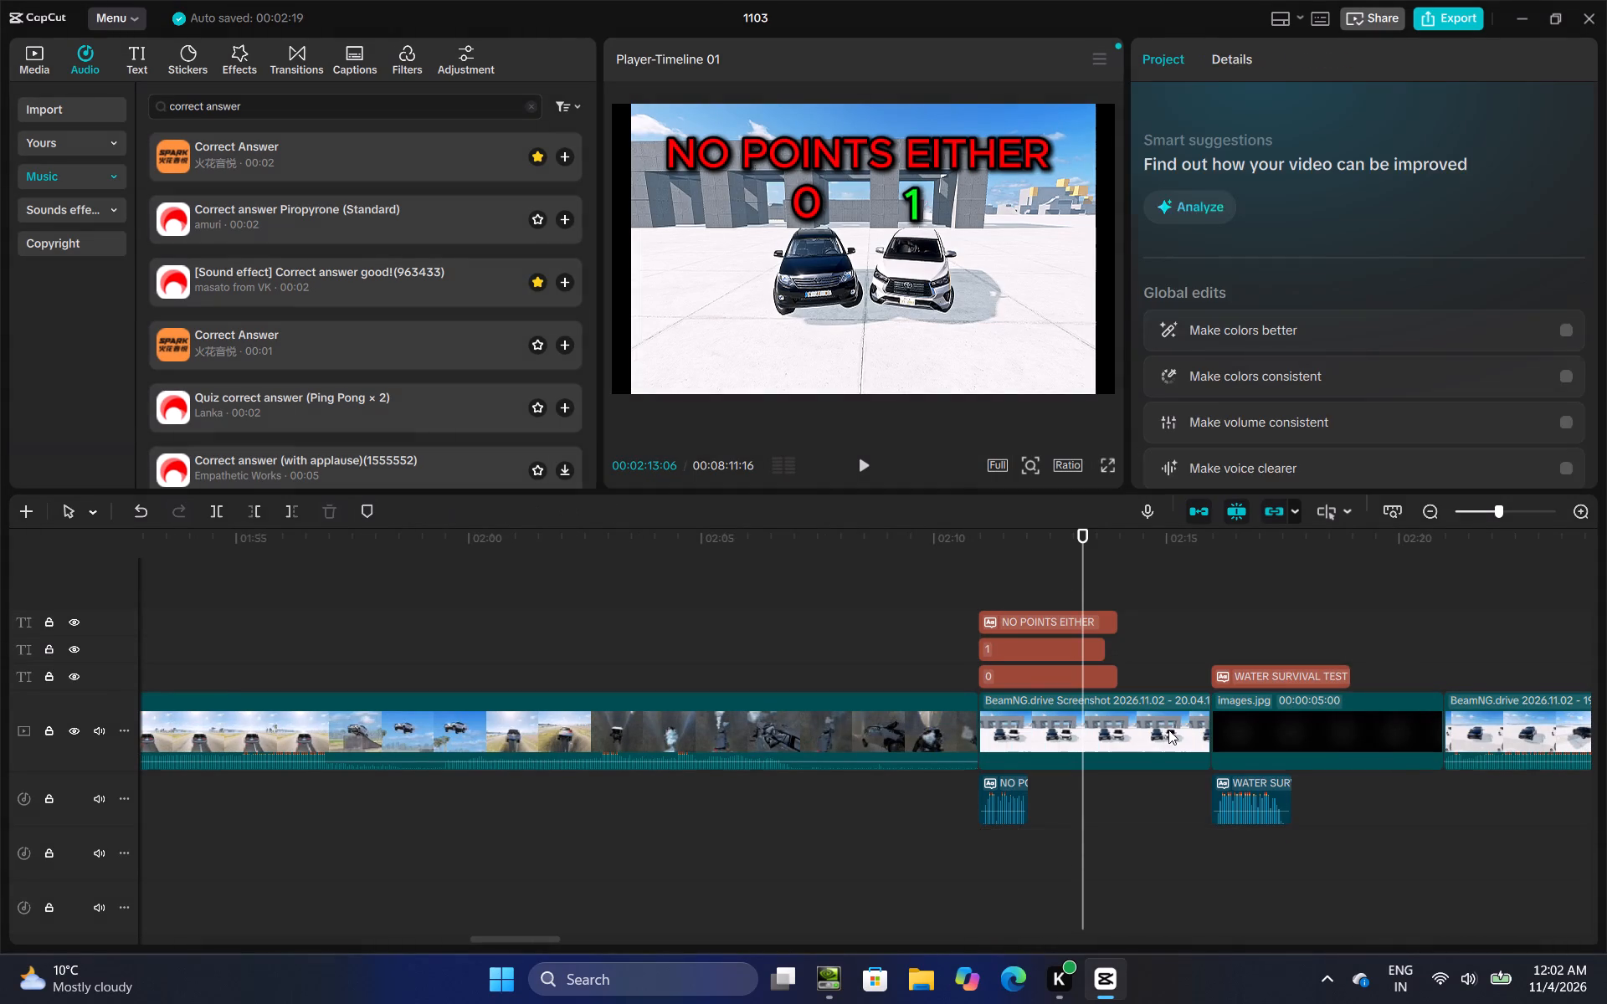
pyautogui.moveTo(1214, 717); pyautogui.dragTo(1041, 815)
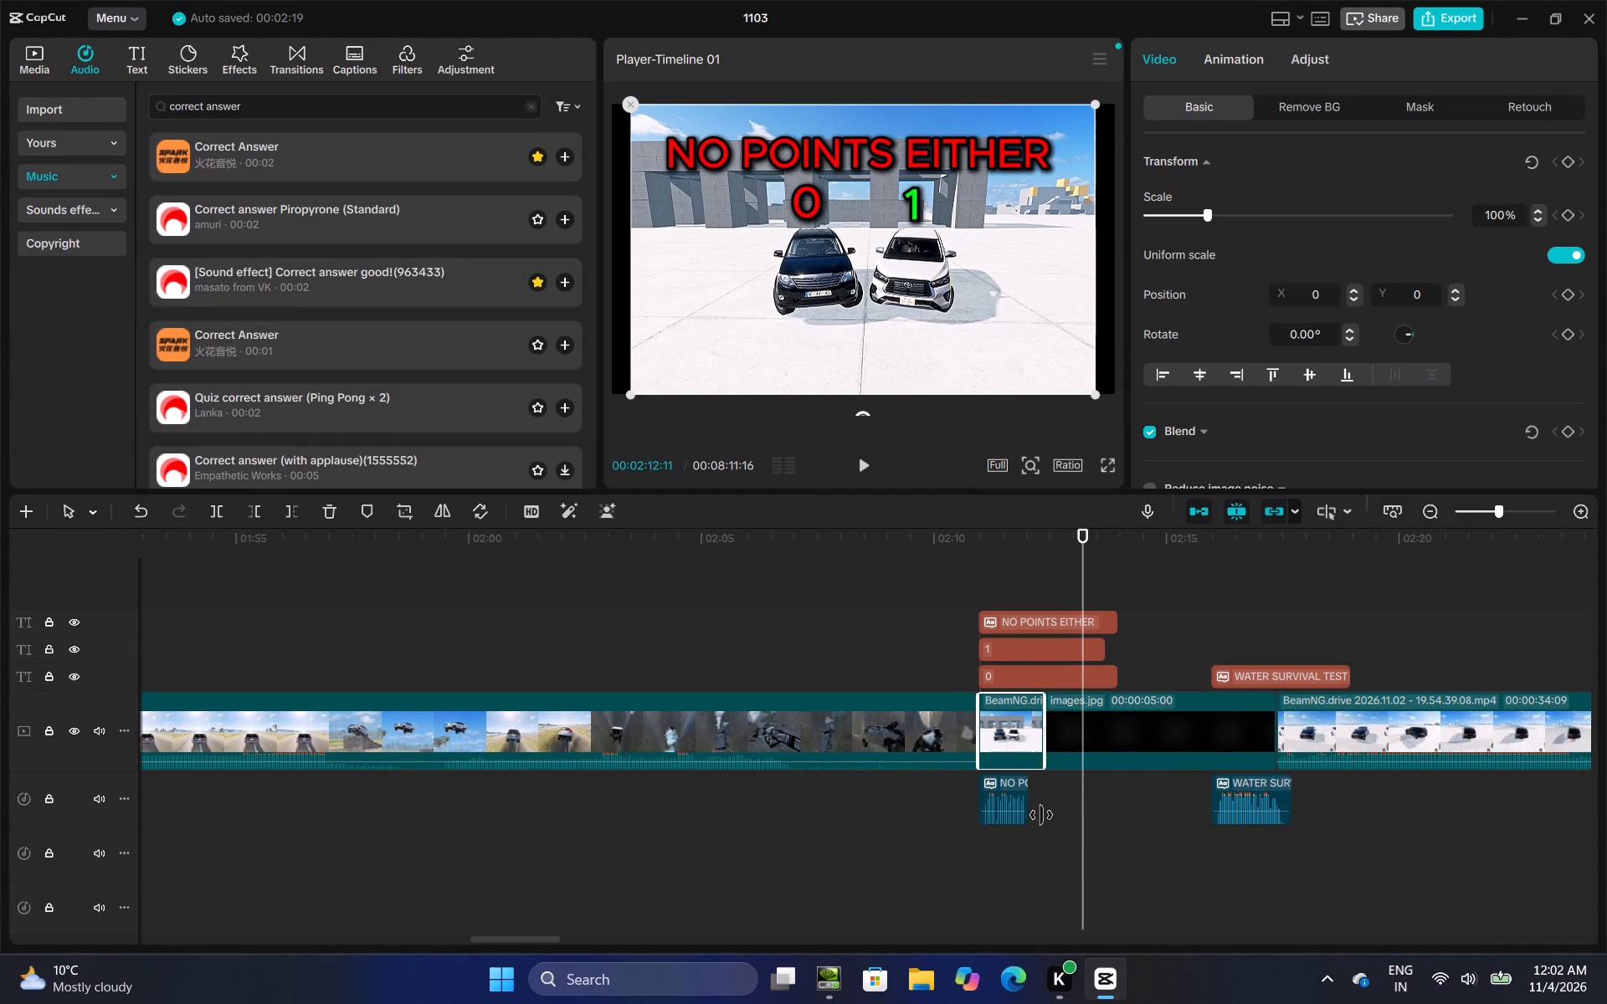
pyautogui.moveTo(1041, 815); pyautogui.dragTo(1043, 827)
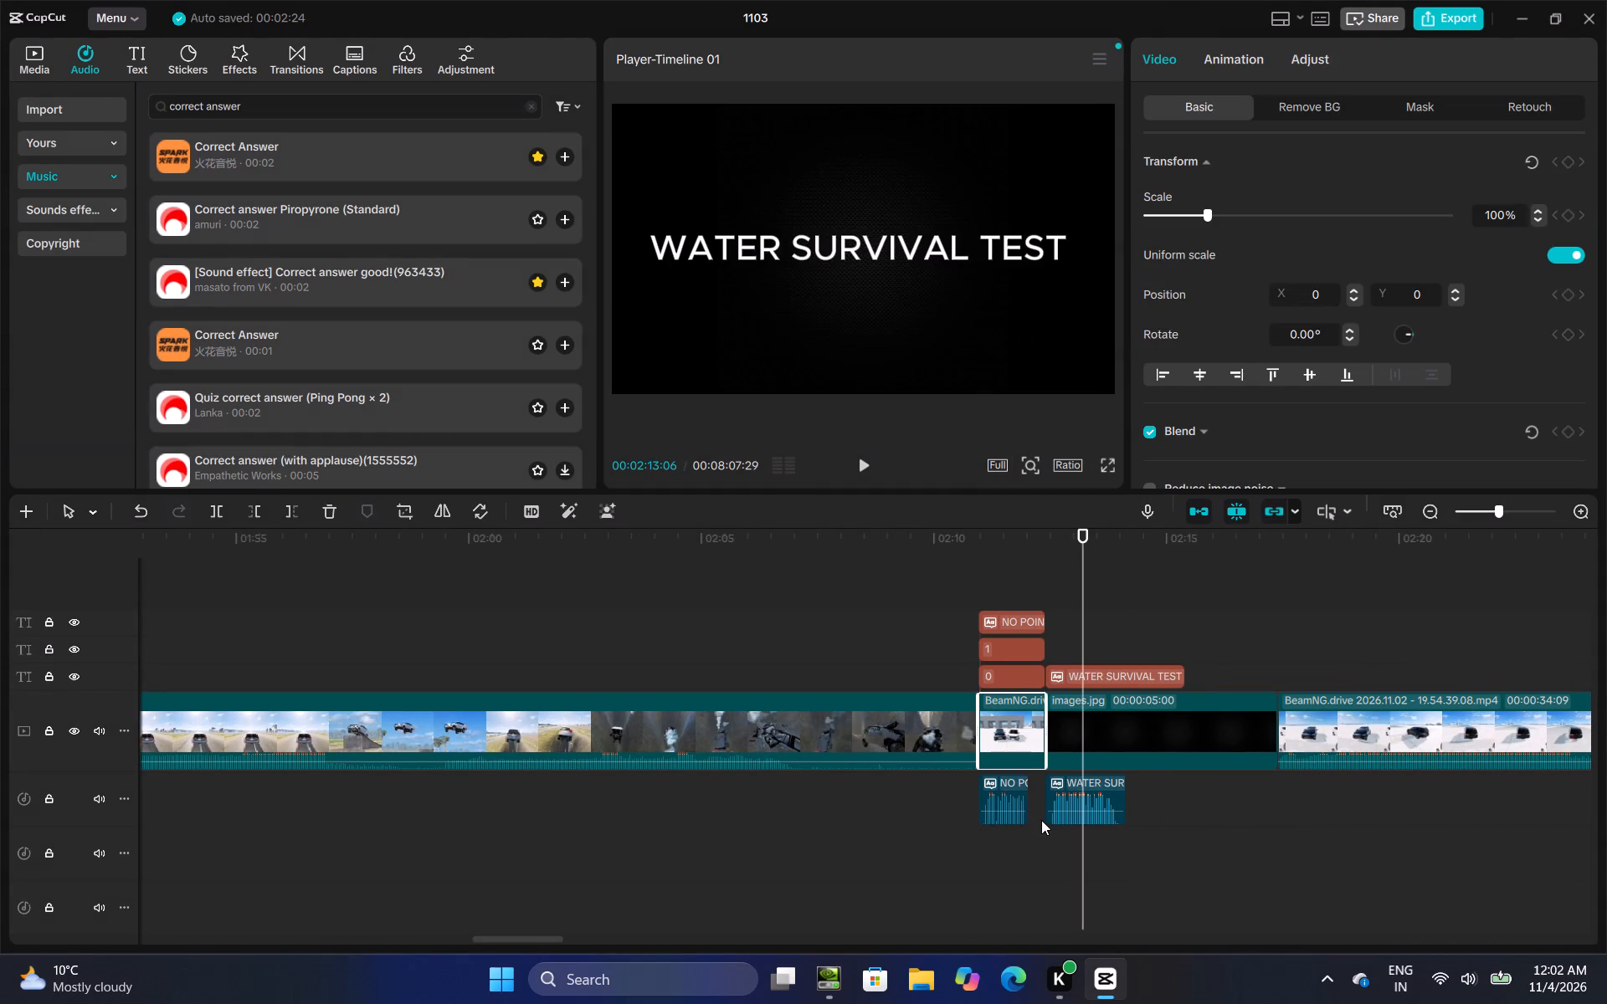
# Shorten the black background under the WATER SURVIVAL TEST title to end just after its speech clip, at about 00:02:14:15.
pyautogui.click(1096, 617)
pyautogui.click(1181, 742)
pyautogui.moveTo(1277, 730); pyautogui.dragTo(1135, 823)
pyautogui.click(1135, 612)
# Delete the three generated speech clips for the 0 and 1 scores before the WALL OF DEATH ESCAPE TEST title.
pyautogui.moveTo(1135, 612); pyautogui.dragTo(1179, 614)
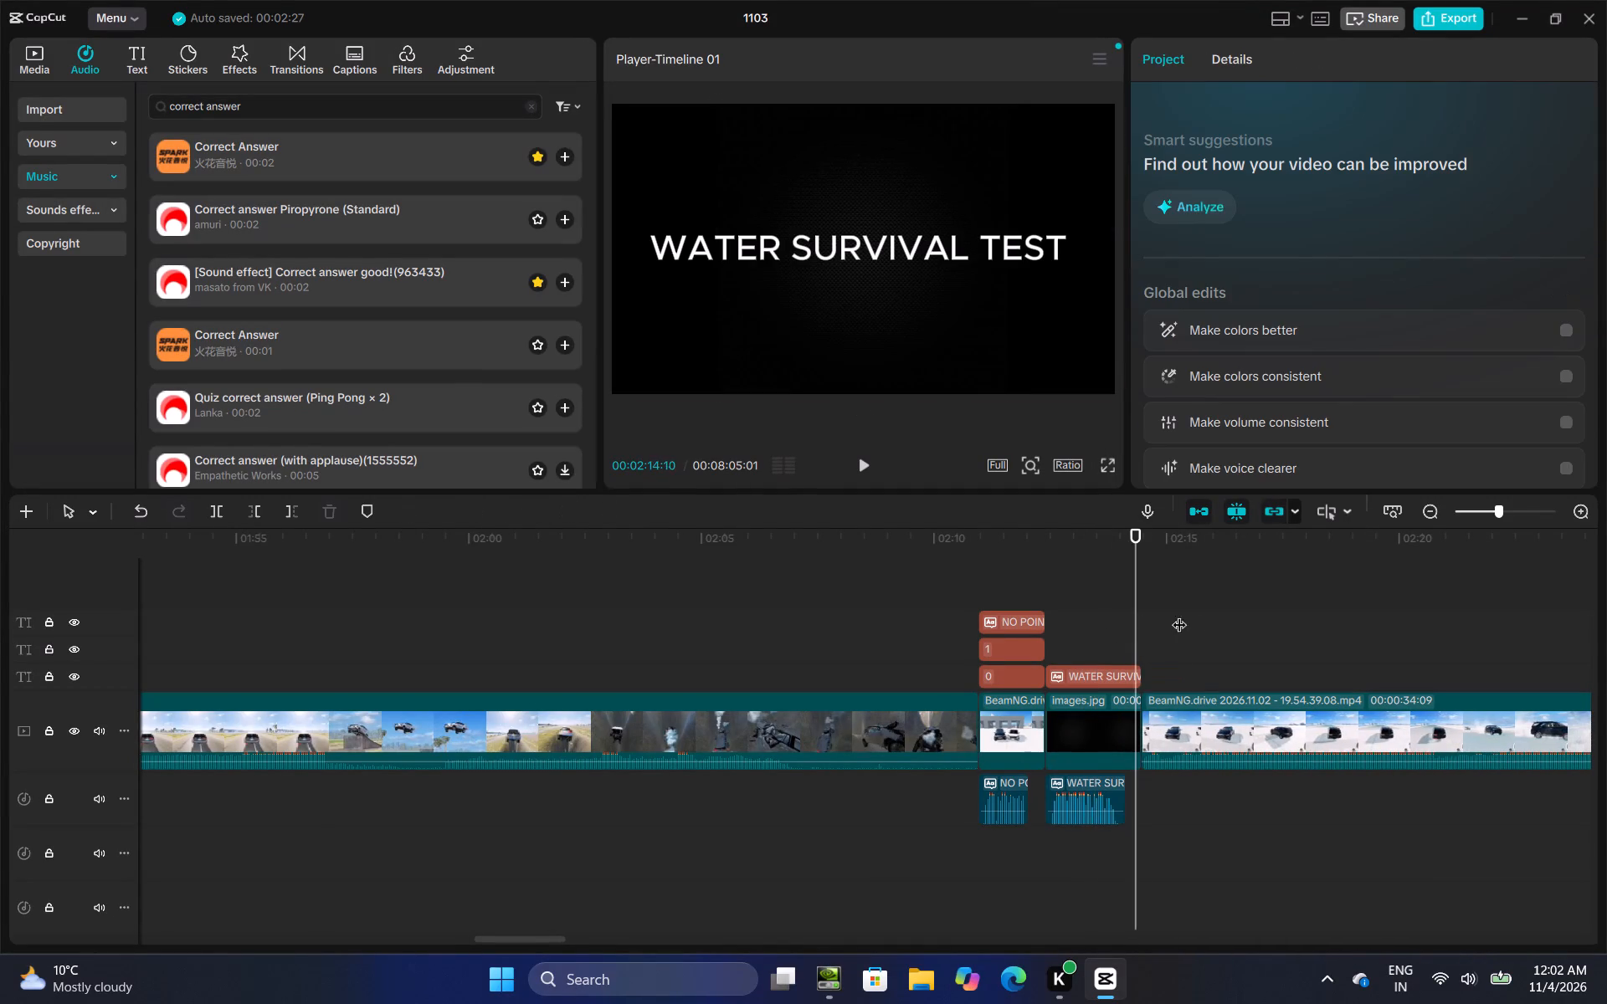
pyautogui.moveTo(1179, 614); pyautogui.dragTo(1604, 617)
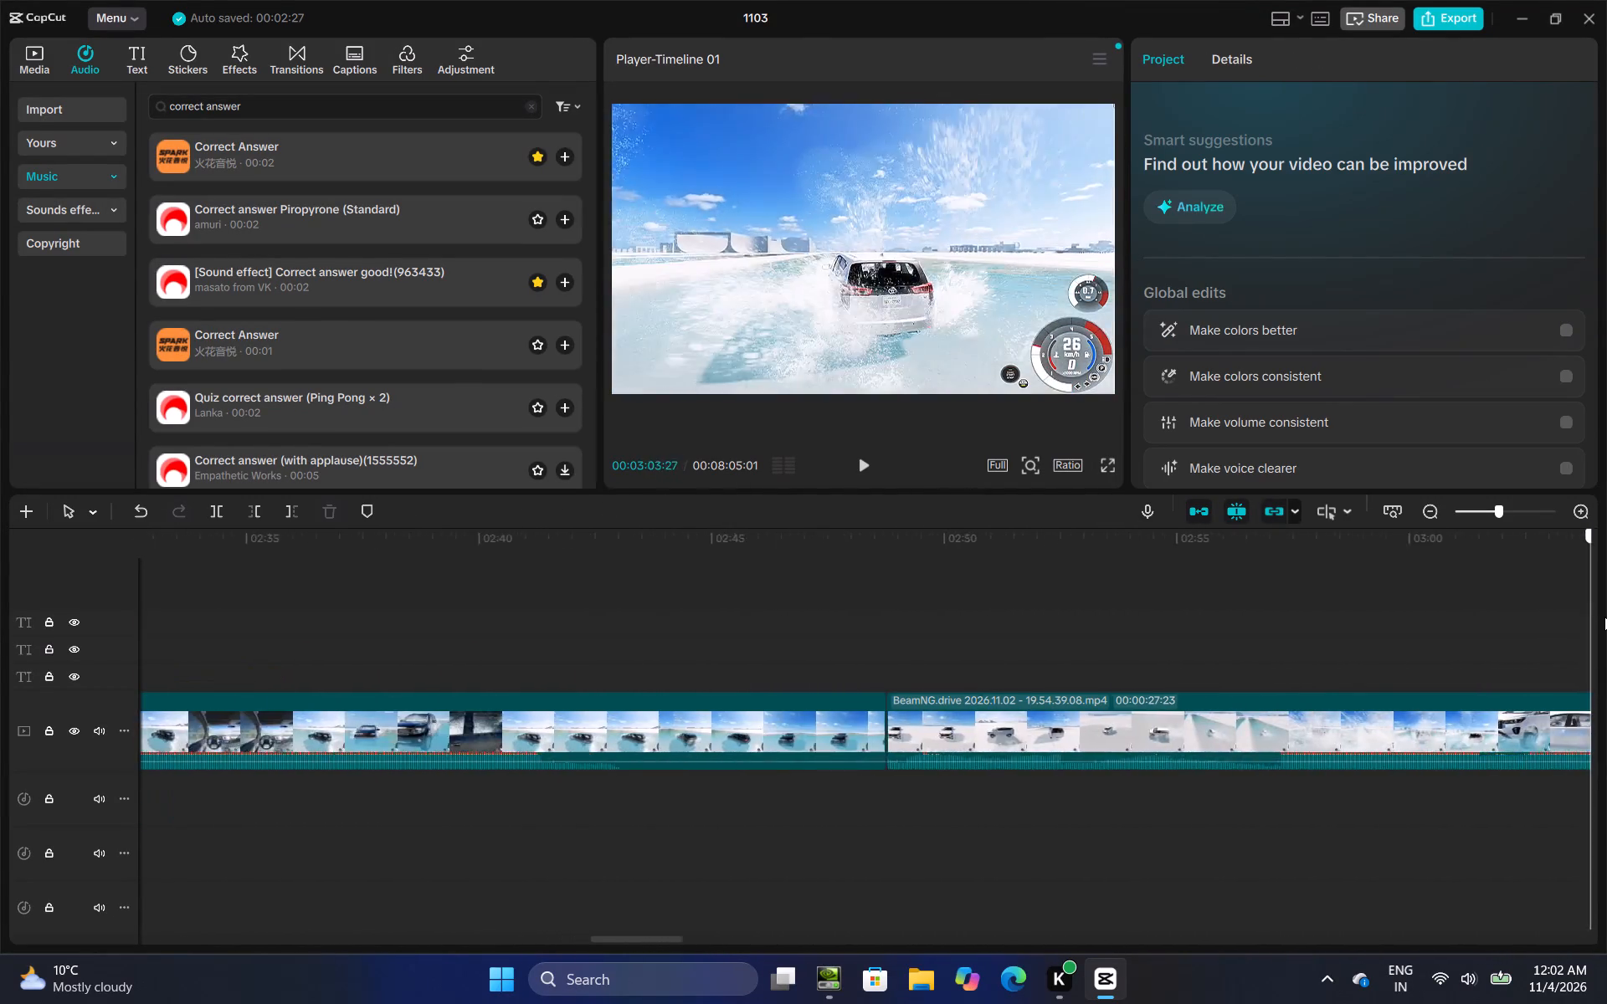
pyautogui.moveTo(1604, 617); pyautogui.dragTo(1084, 704)
pyautogui.moveTo(899, 797); pyautogui.dragTo(826, 903)
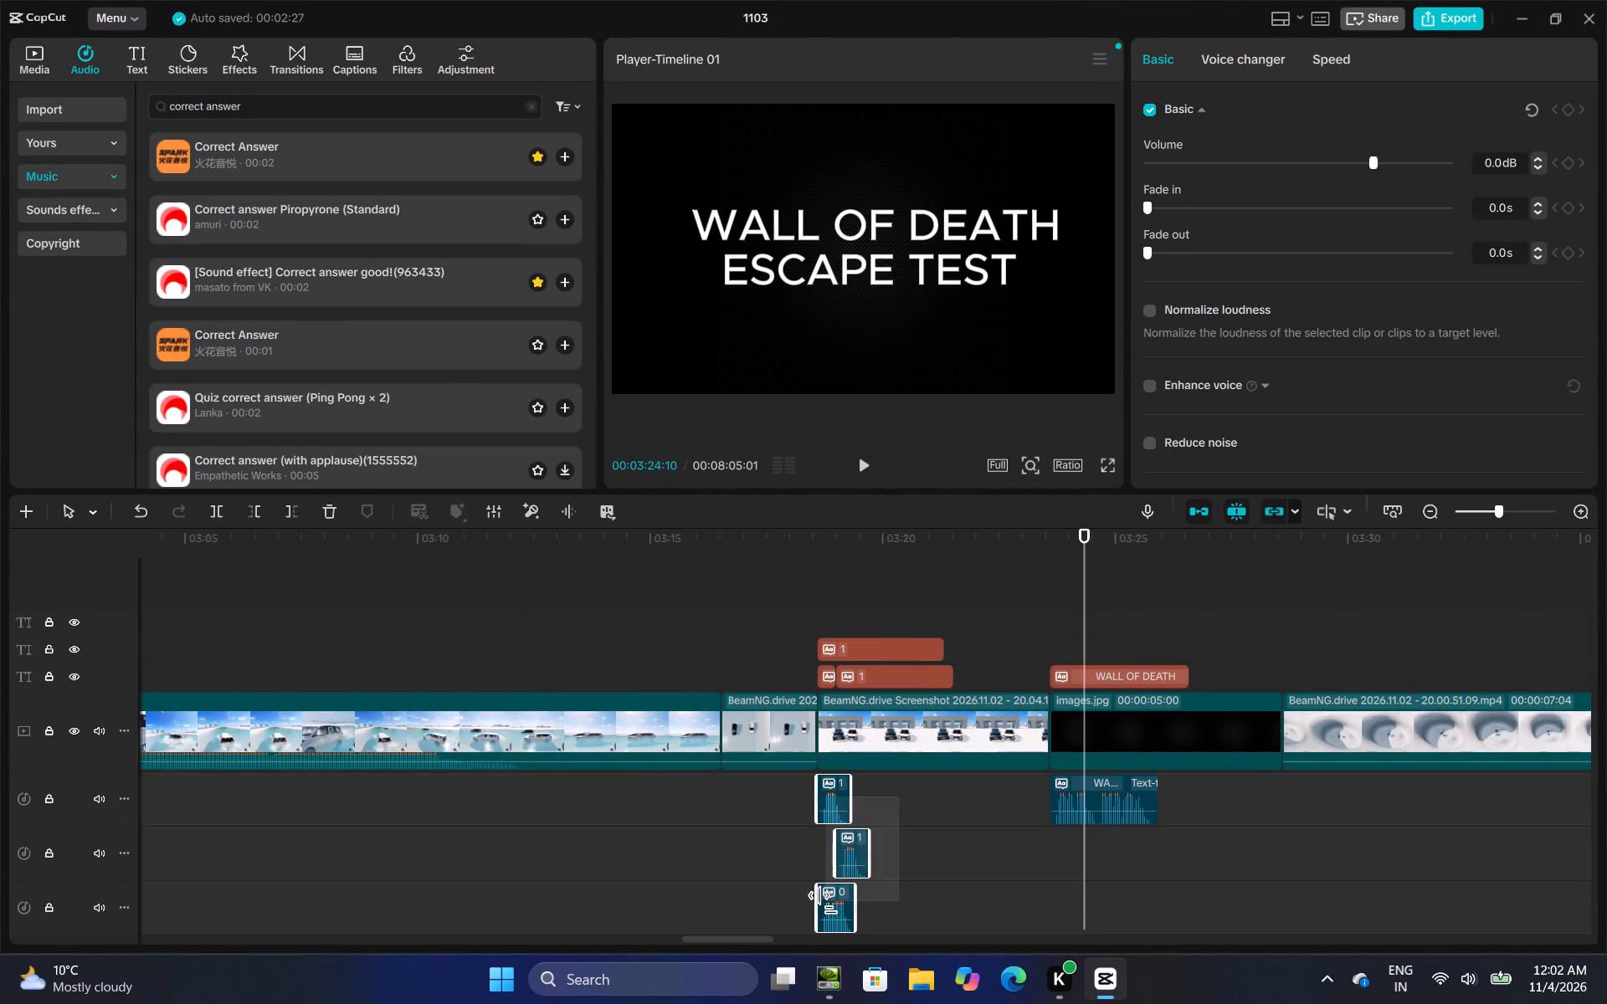
pyautogui.moveTo(826, 903); pyautogui.dragTo(826, 905)
pyautogui.rightClick(840, 813)
pyautogui.click(881, 566)
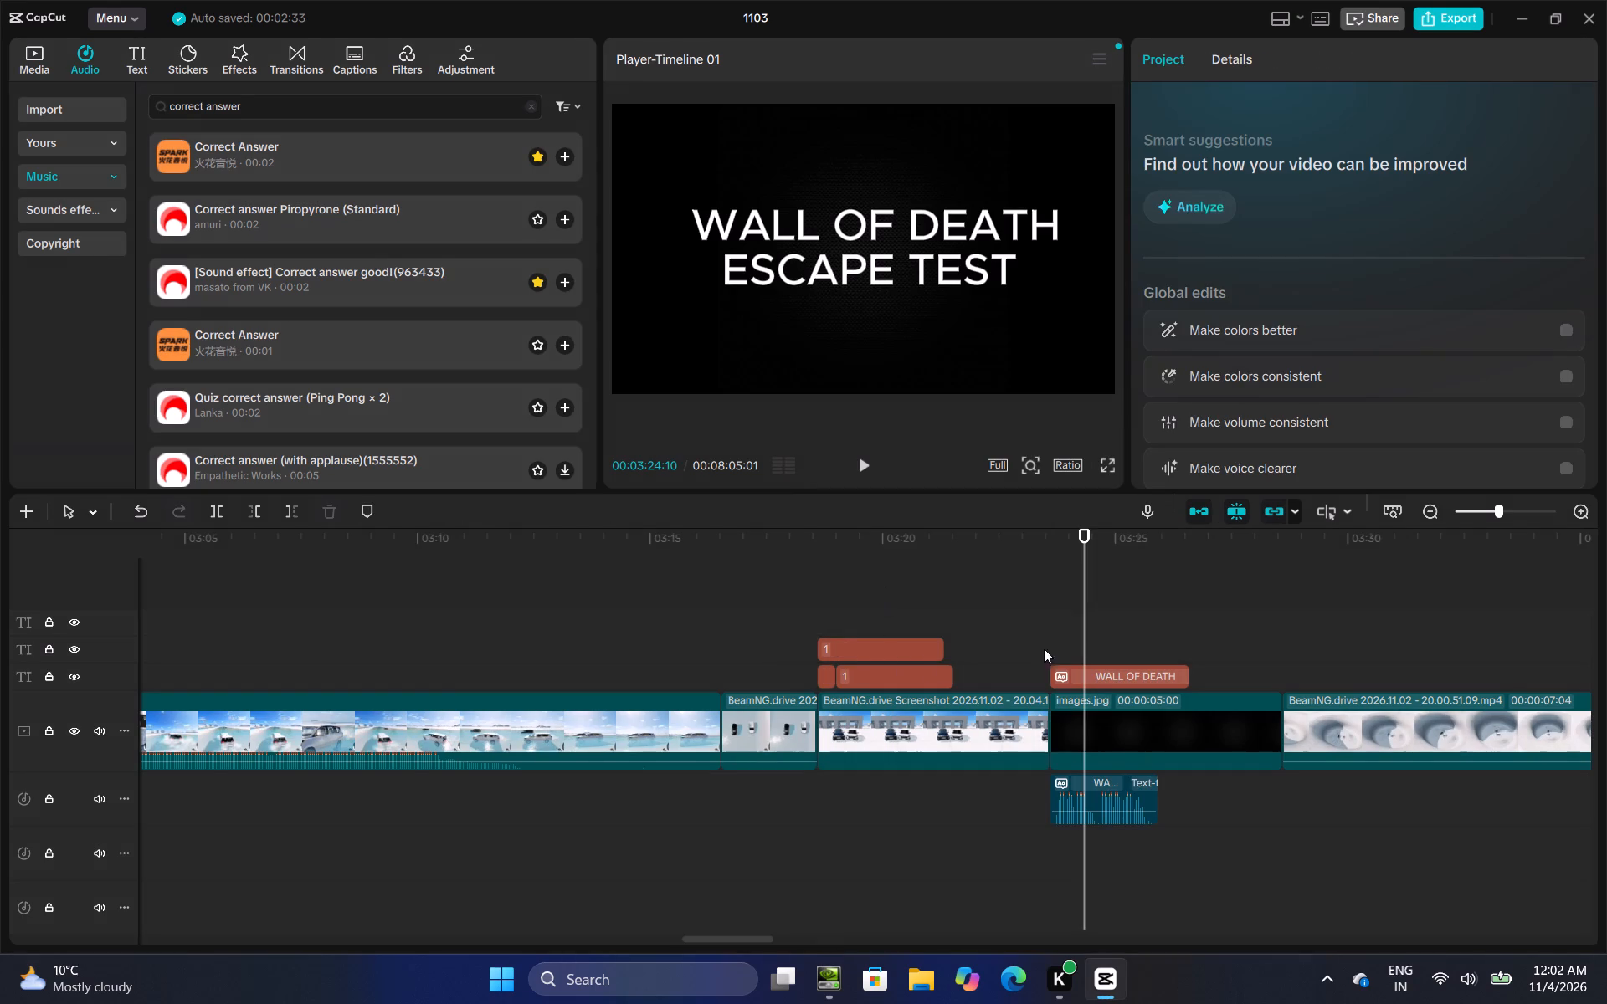
# Move the switch from the 0 score text to the 1 score text to 00:03:19:04.
pyautogui.click(843, 623)
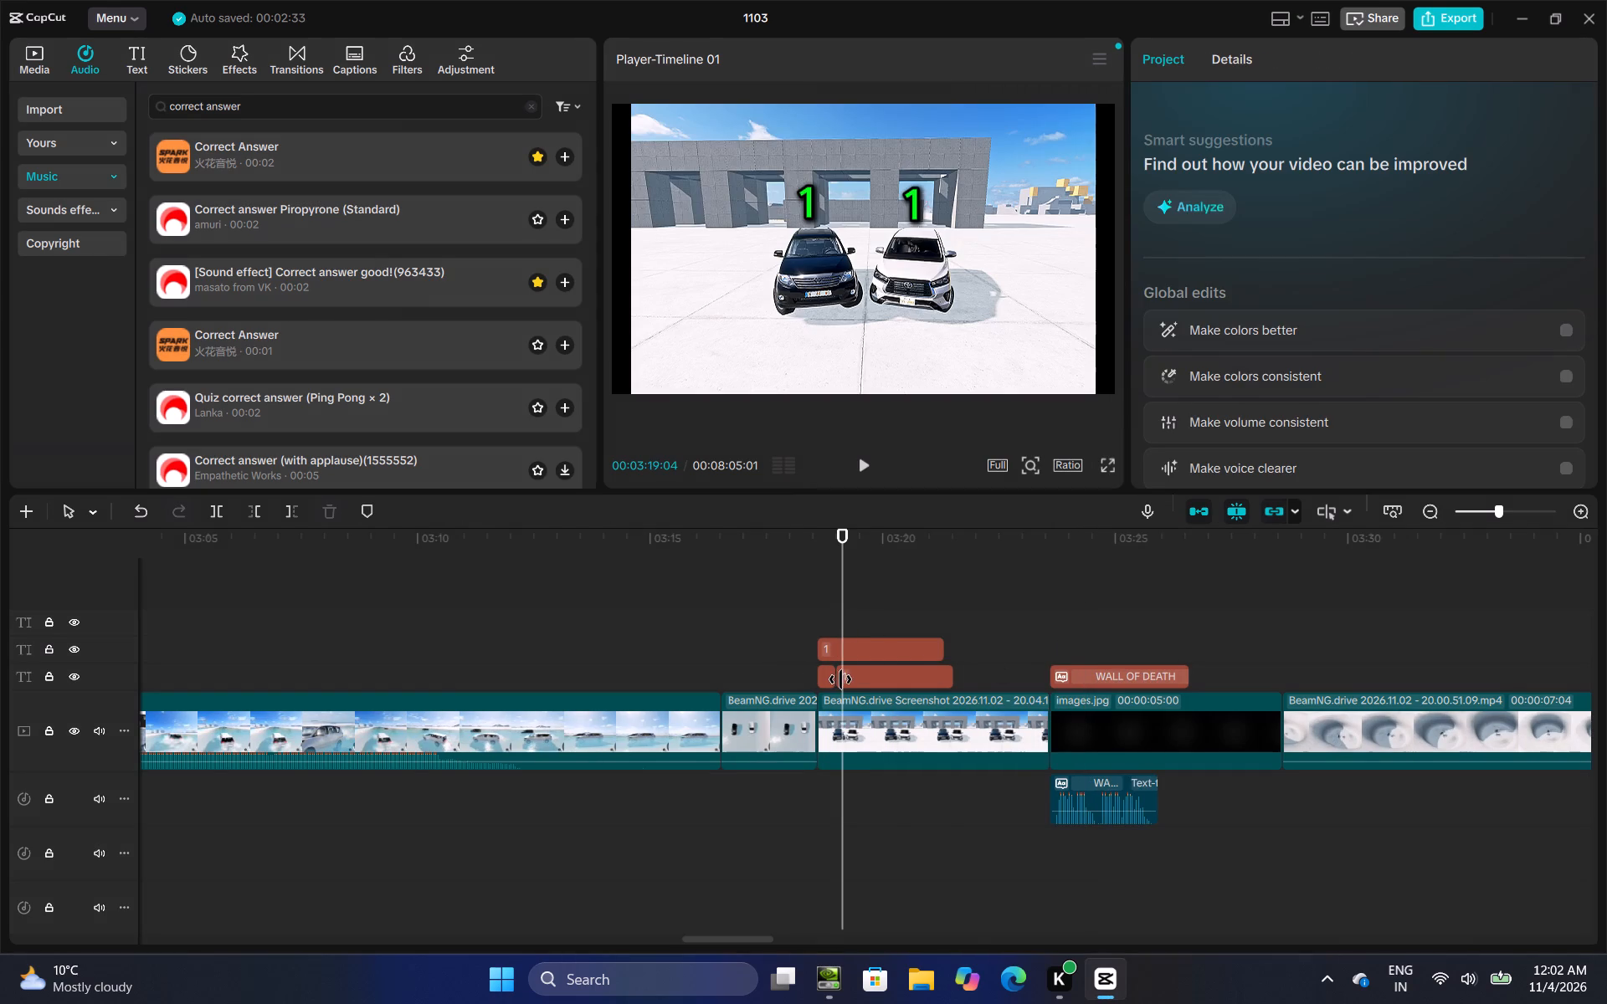
pyautogui.doubleClick(837, 679)
pyautogui.click(830, 679)
pyautogui.moveTo(832, 679); pyautogui.dragTo(840, 679)
# Add the Correct Answer sound at 00:03:19:04, where the score changes to 1, and play the result.
pyautogui.click(560, 155)
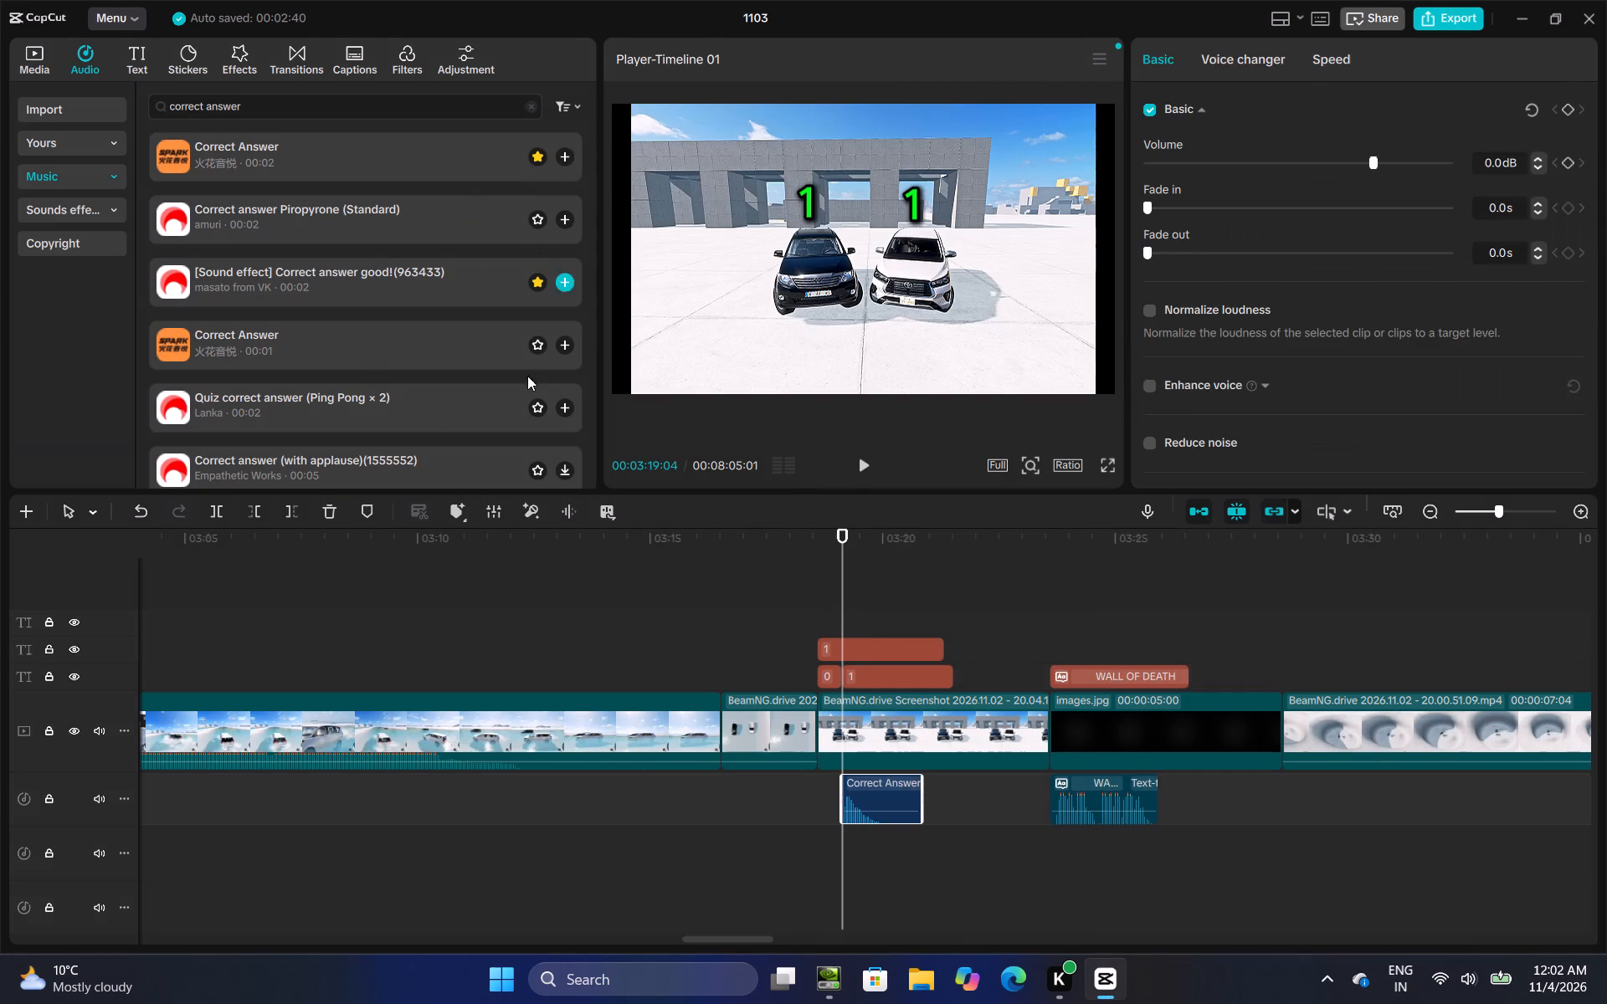
pyautogui.click(752, 639)
pyautogui.click(872, 458)
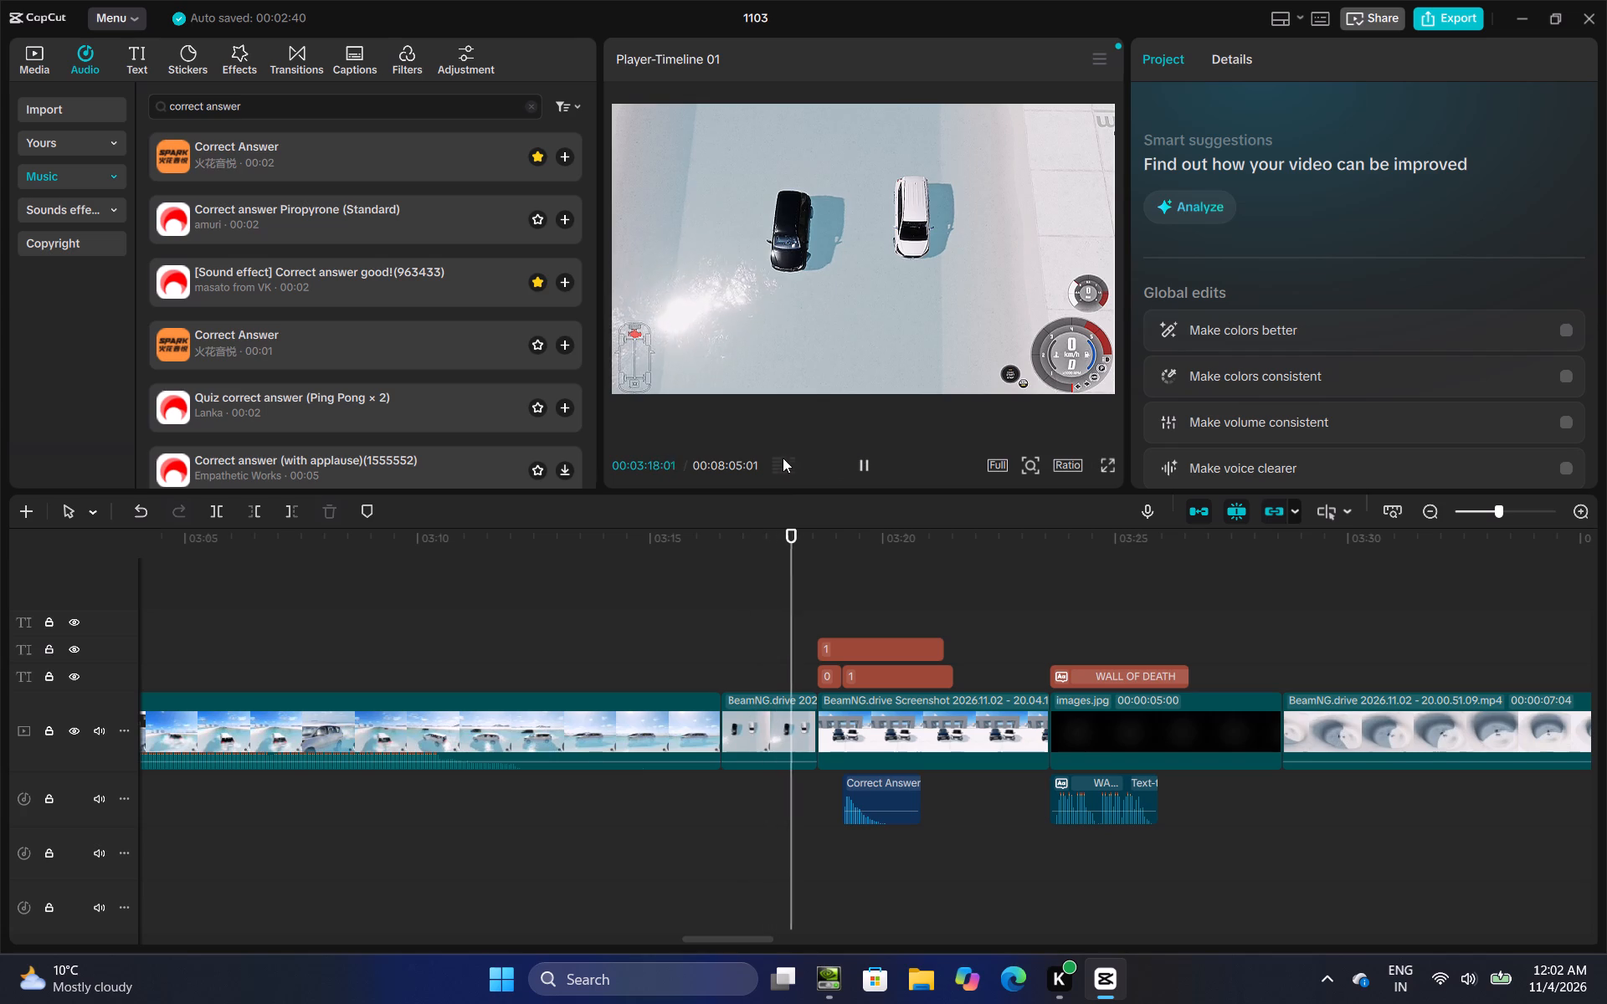
# Shorten the two-car screenshot before WALL OF DEATH ESCAPE TEST to end at about 00:03:20:00.
pyautogui.click(1002, 724)
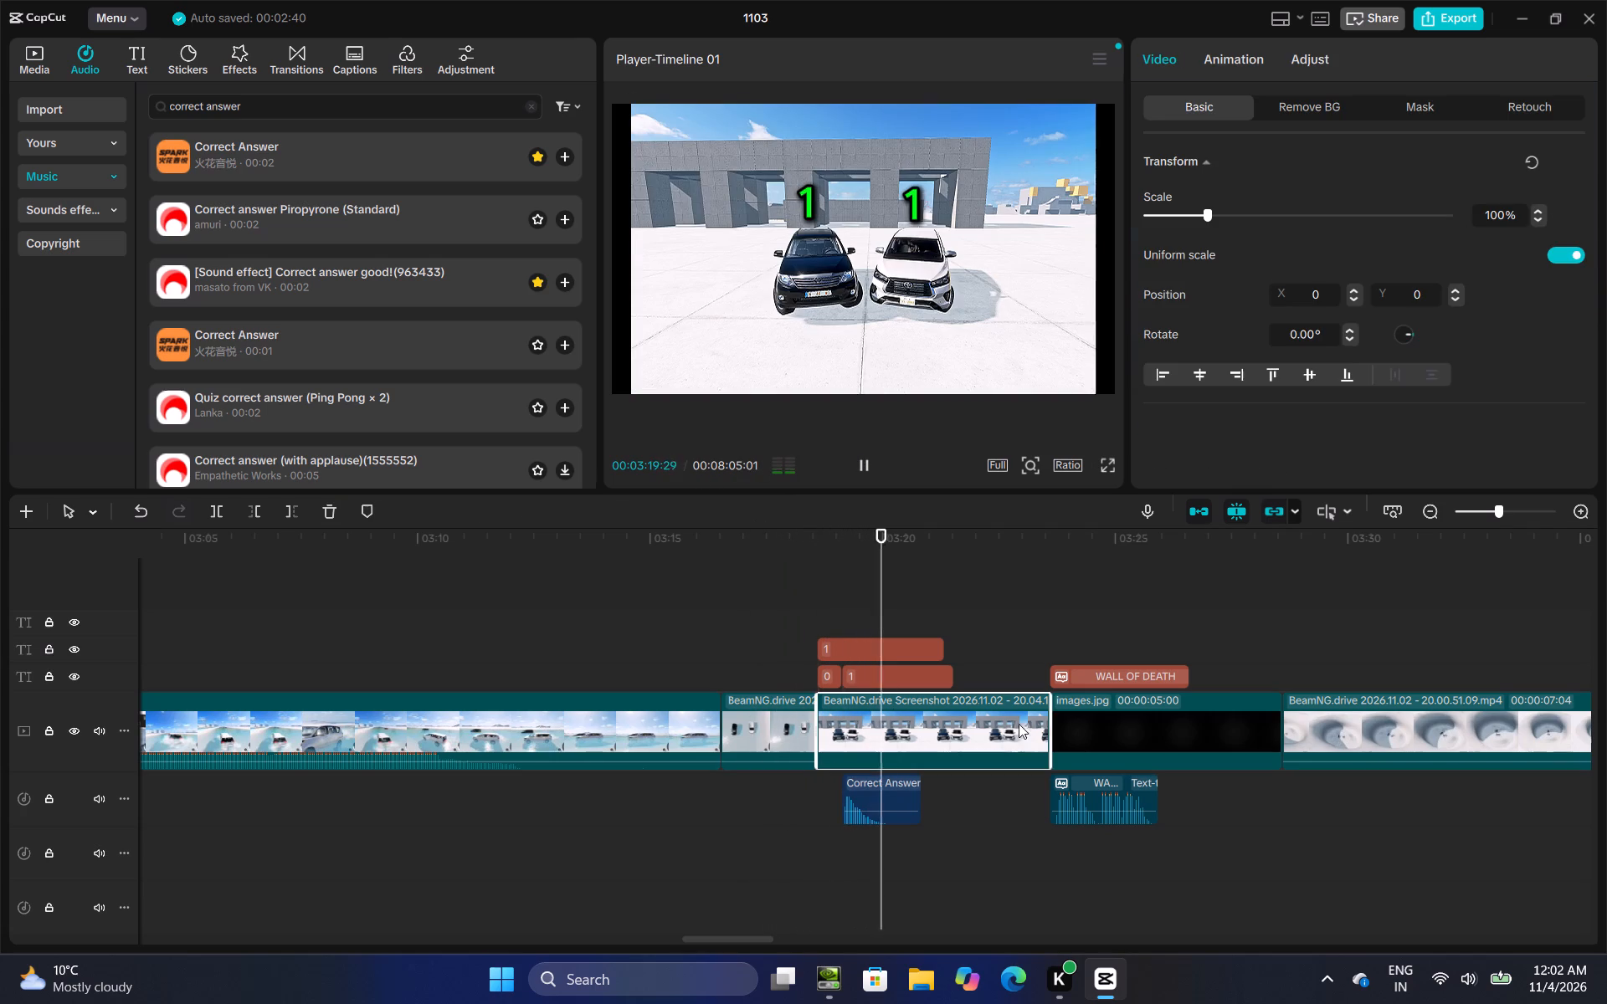
pyautogui.moveTo(1052, 713); pyautogui.dragTo(875, 797)
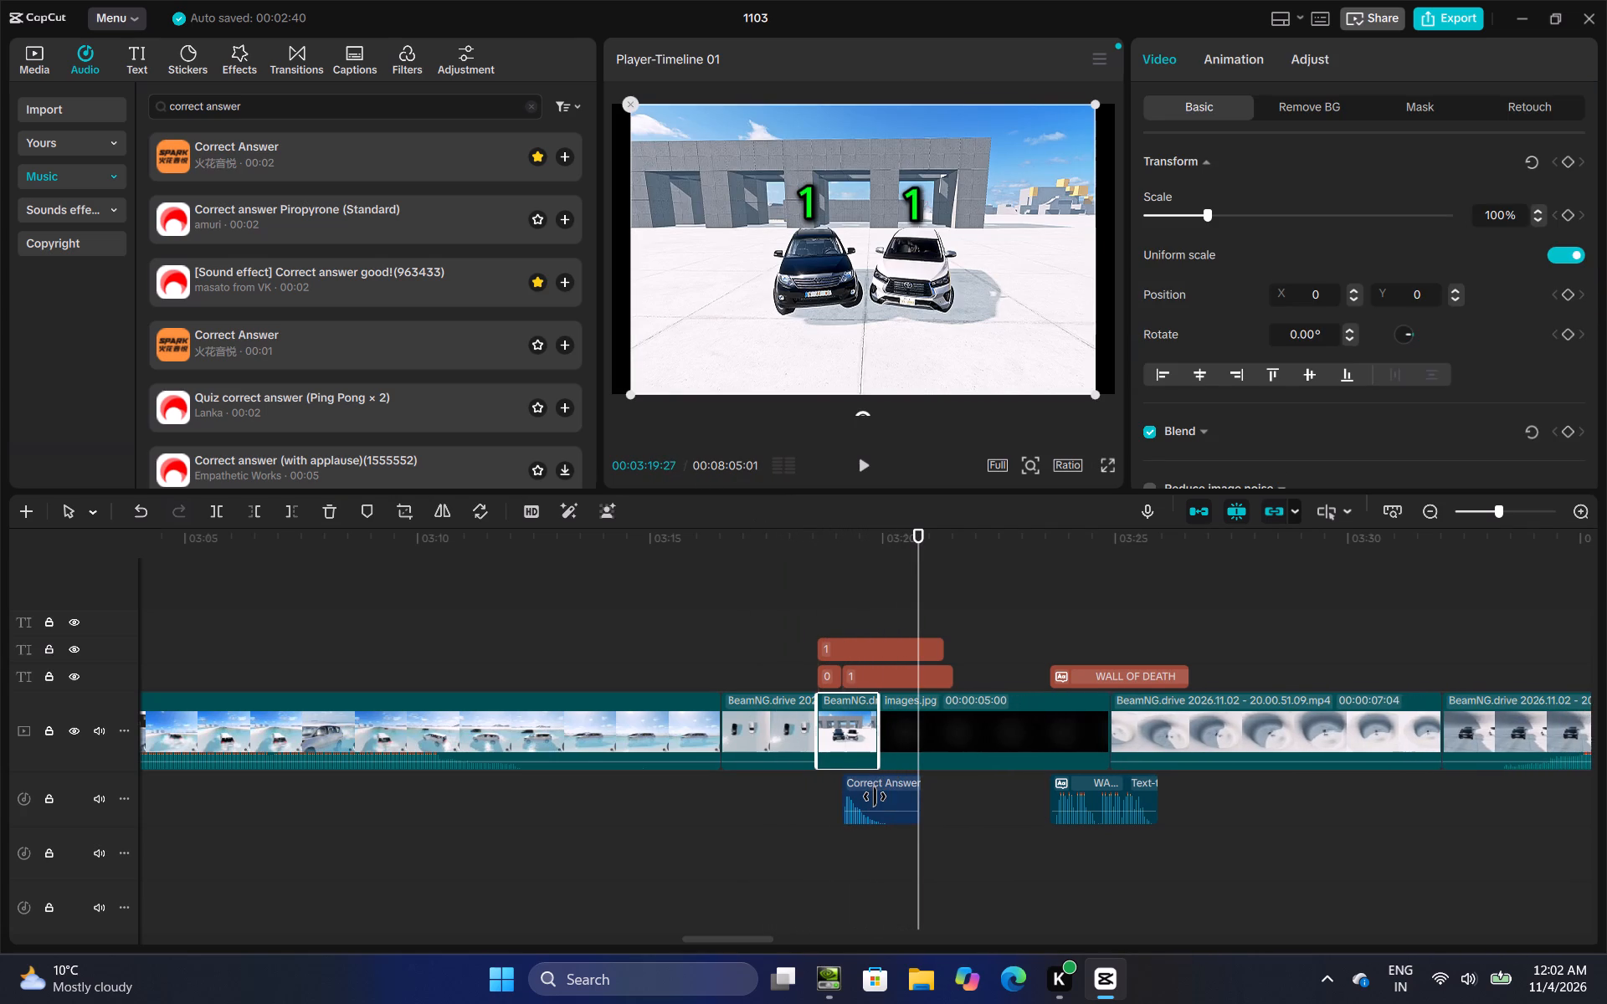
pyautogui.moveTo(875, 797); pyautogui.dragTo(881, 798)
# Shorten the black background under the WALL OF DEATH ESCAPE TEST title to end just after its speech, at about 00:03:22:21.
pyautogui.click(956, 621)
pyautogui.click(1045, 746)
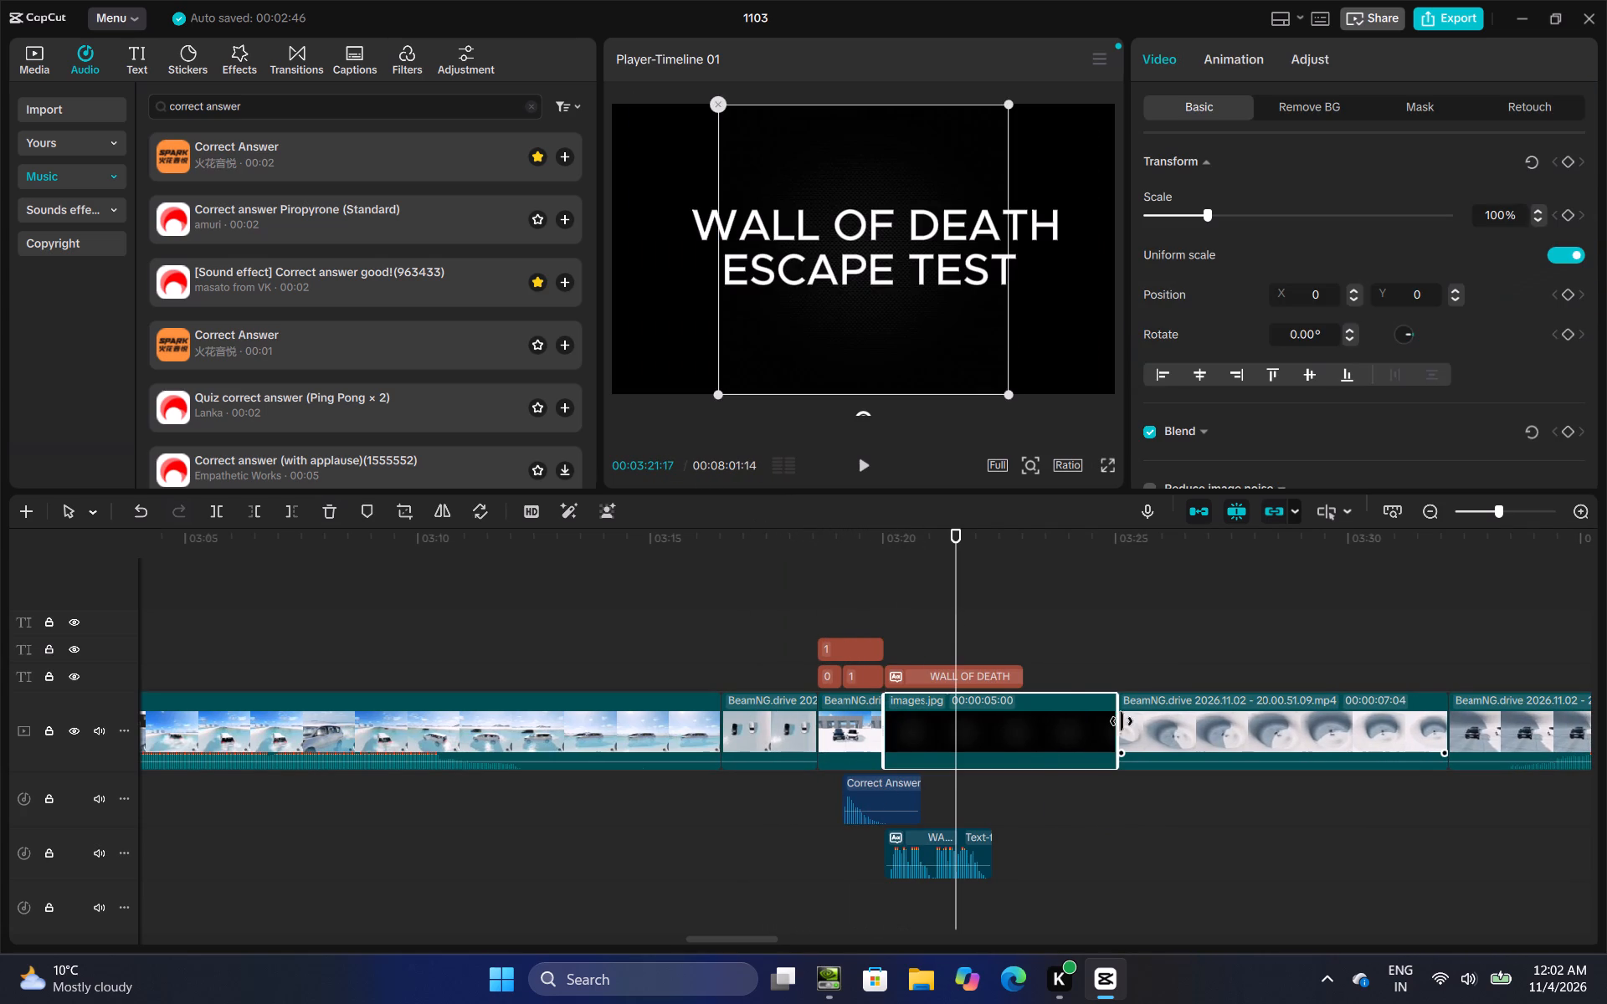
pyautogui.moveTo(1117, 721); pyautogui.dragTo(998, 813)
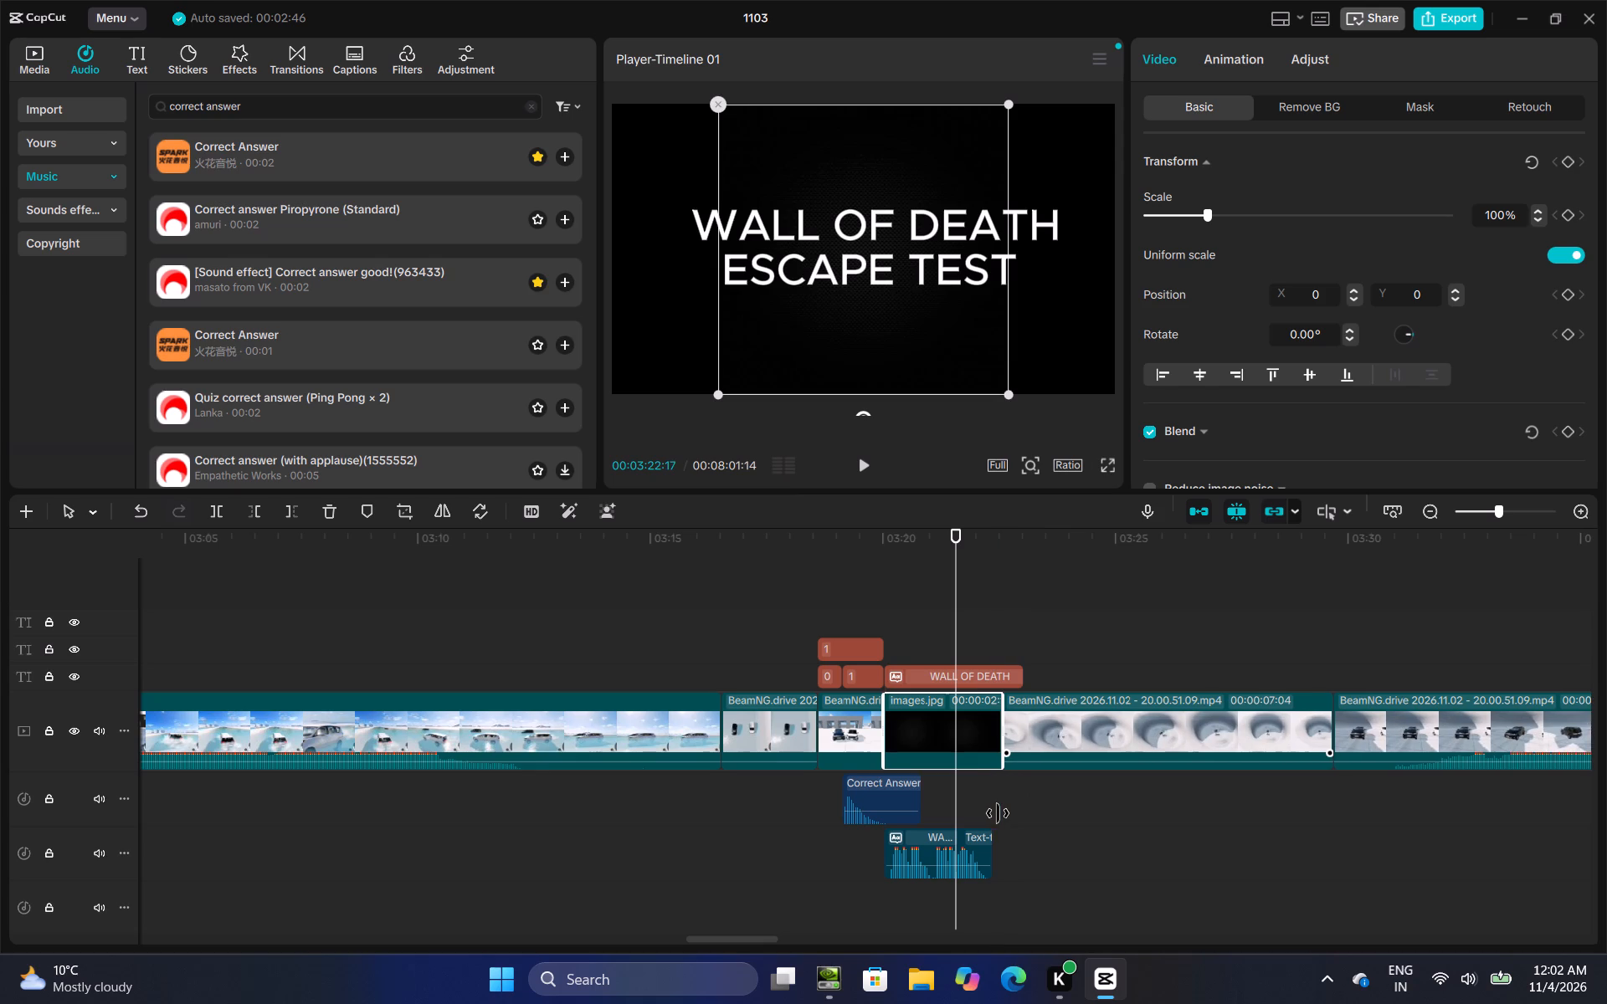
pyautogui.moveTo(998, 813); pyautogui.dragTo(1006, 827)
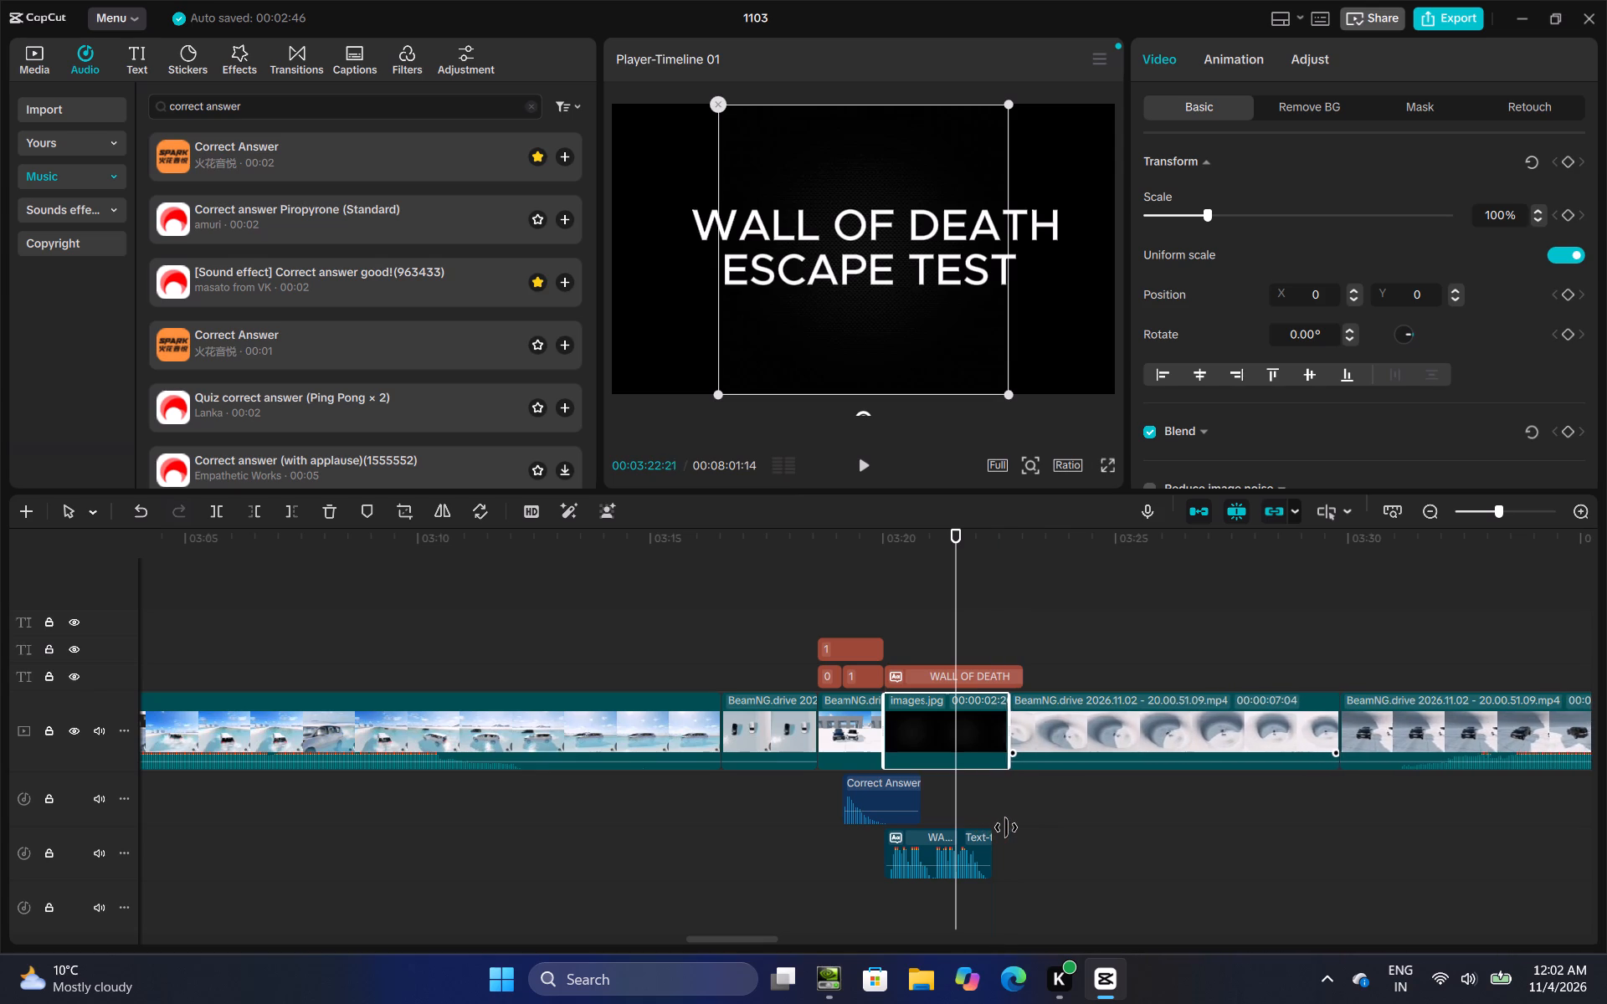
# Finish shortening the black background under the WALL OF DEATH ESCAPE TEST title to just after its speech, and play it back.
pyautogui.moveTo(1006, 827); pyautogui.dragTo(1000, 832)
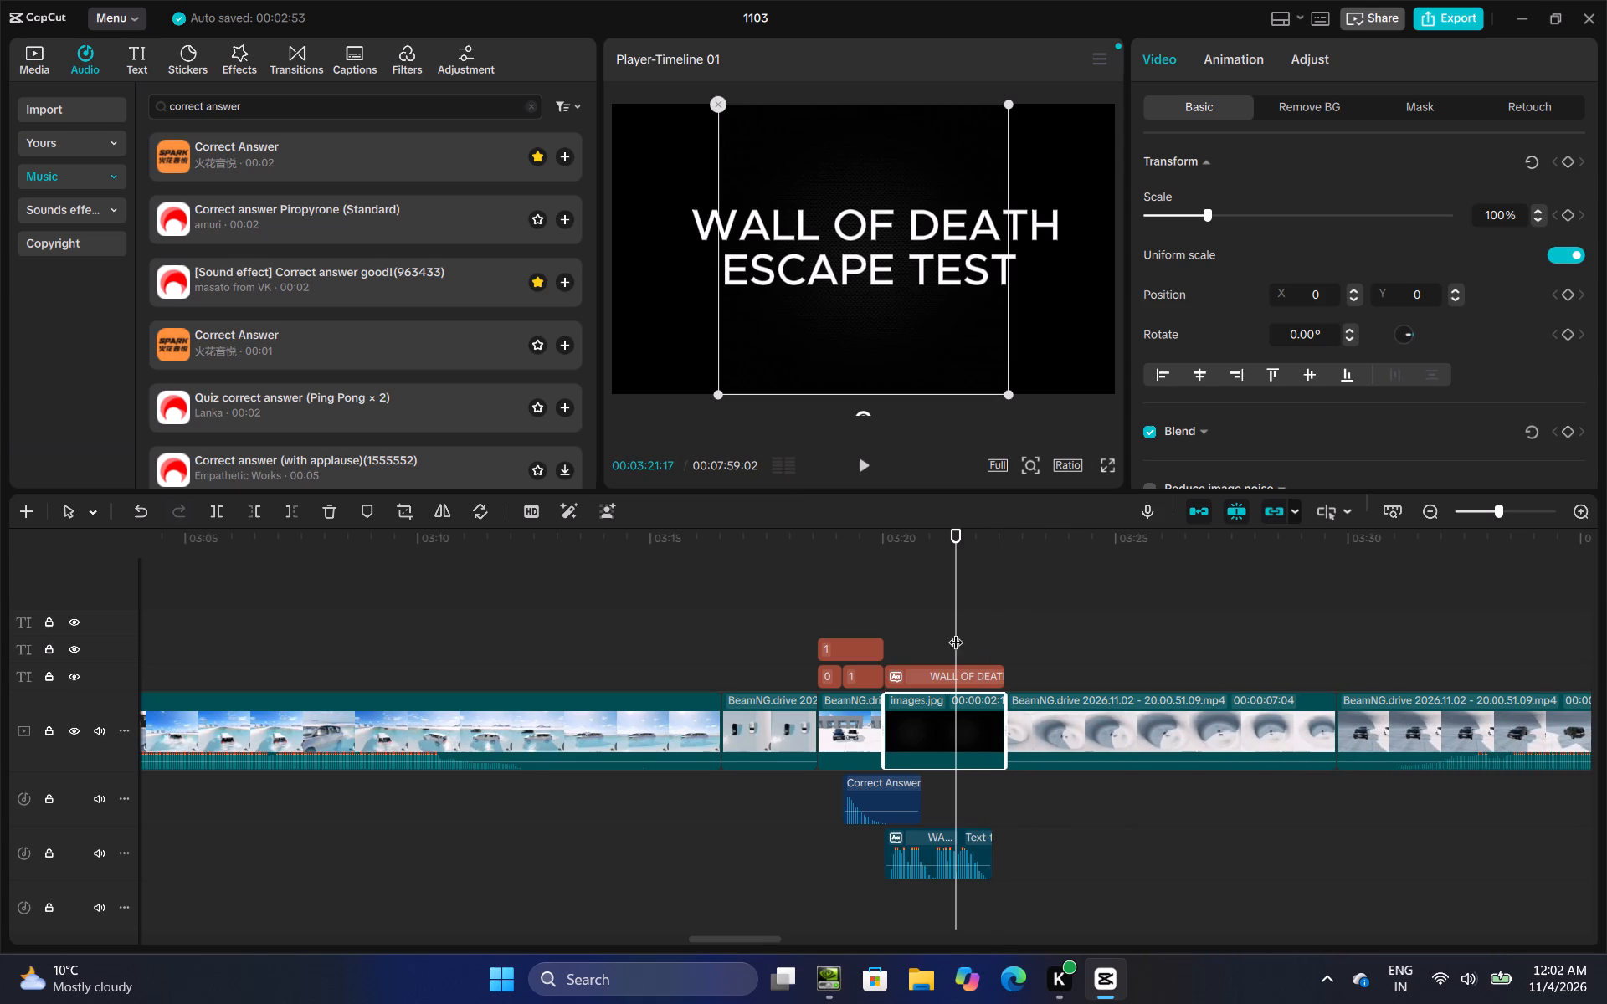
pyautogui.click(950, 632)
pyautogui.click(876, 453)
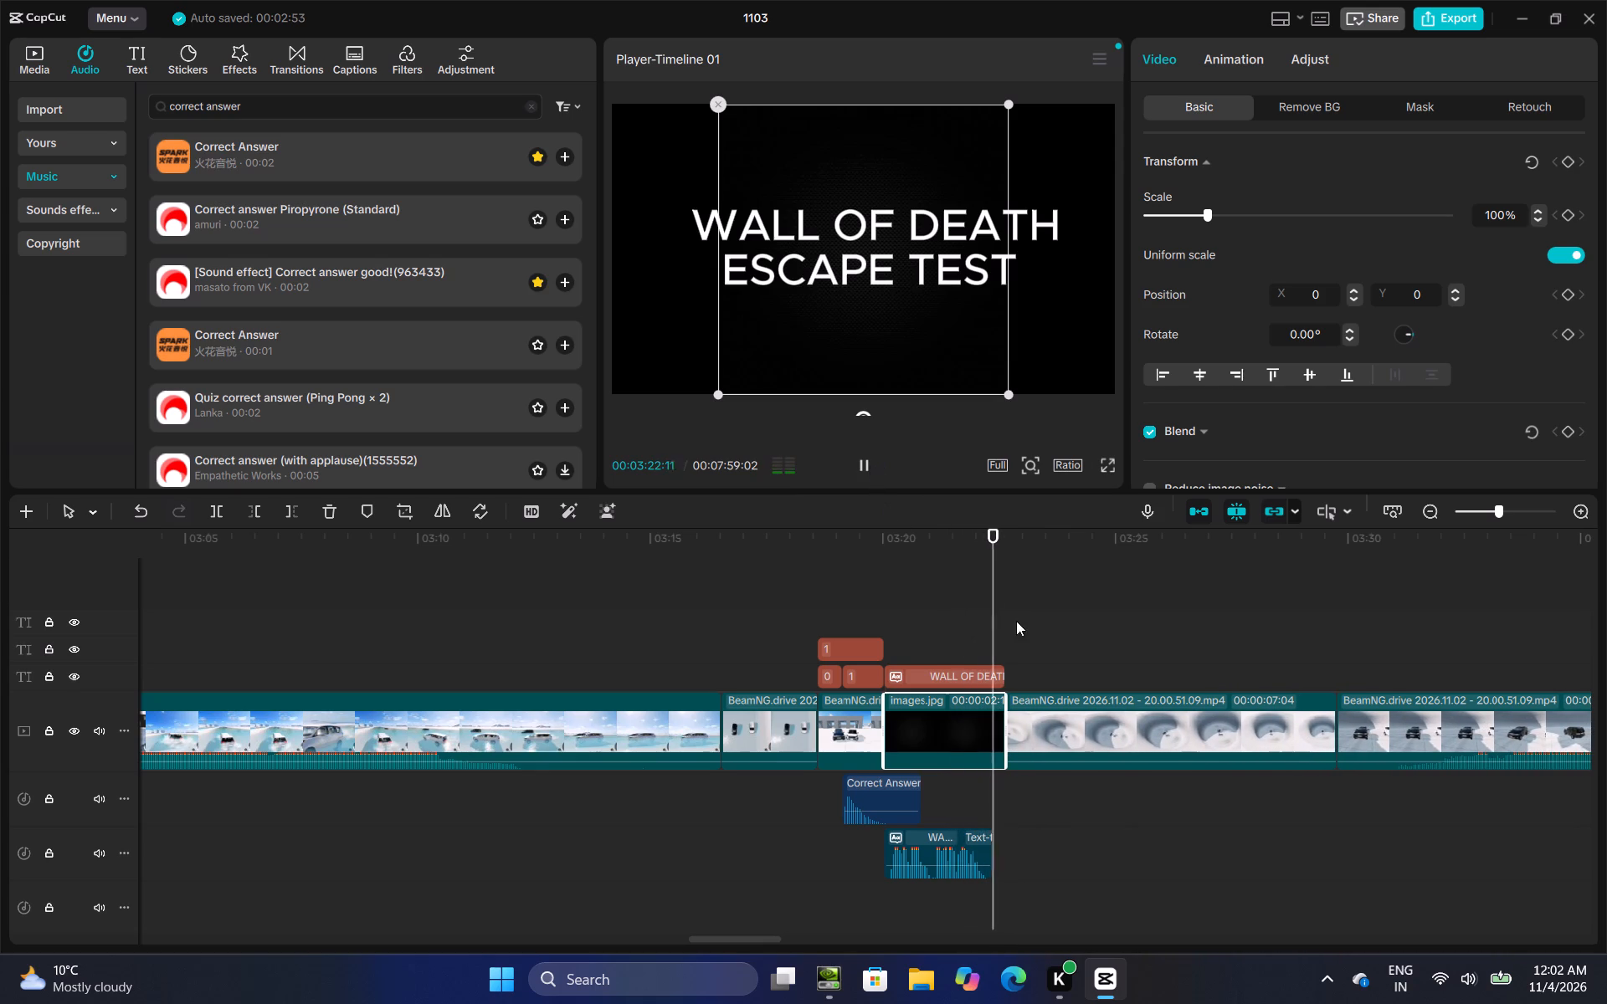
# Move the black car's switch from score 1 to score 2, before OFFROAD TEST, to 00:04:41:14.
pyautogui.click(1190, 658)
pyautogui.moveTo(1190, 658); pyautogui.dragTo(1602, 608)
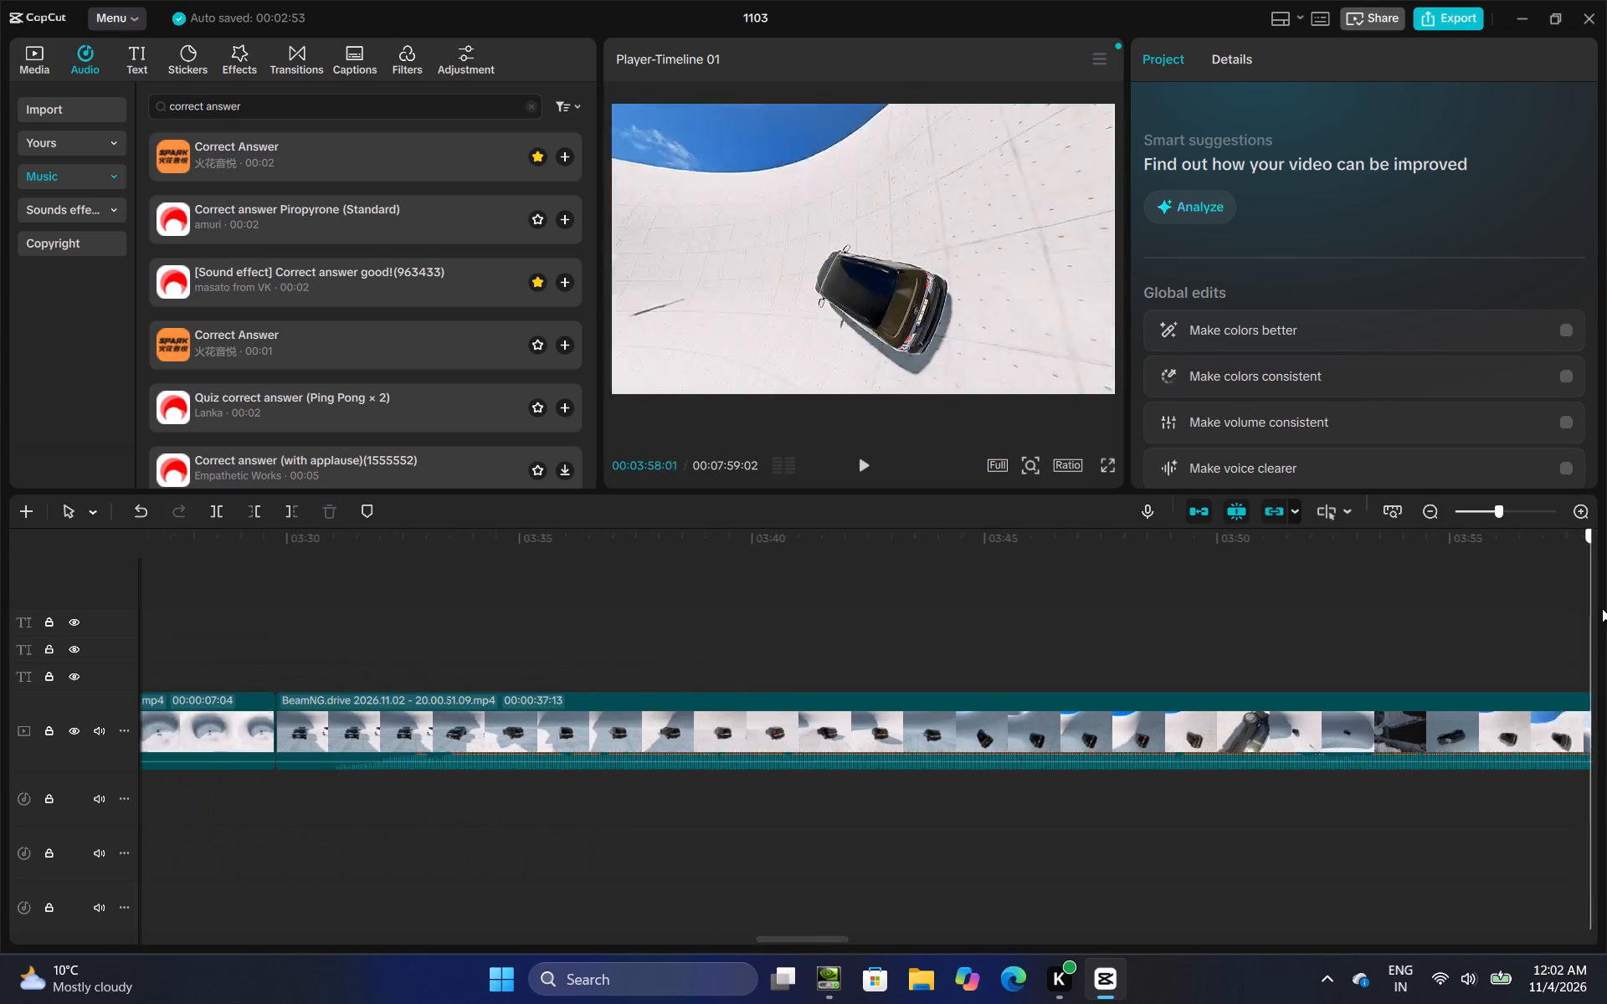
pyautogui.moveTo(1602, 608); pyautogui.dragTo(966, 702)
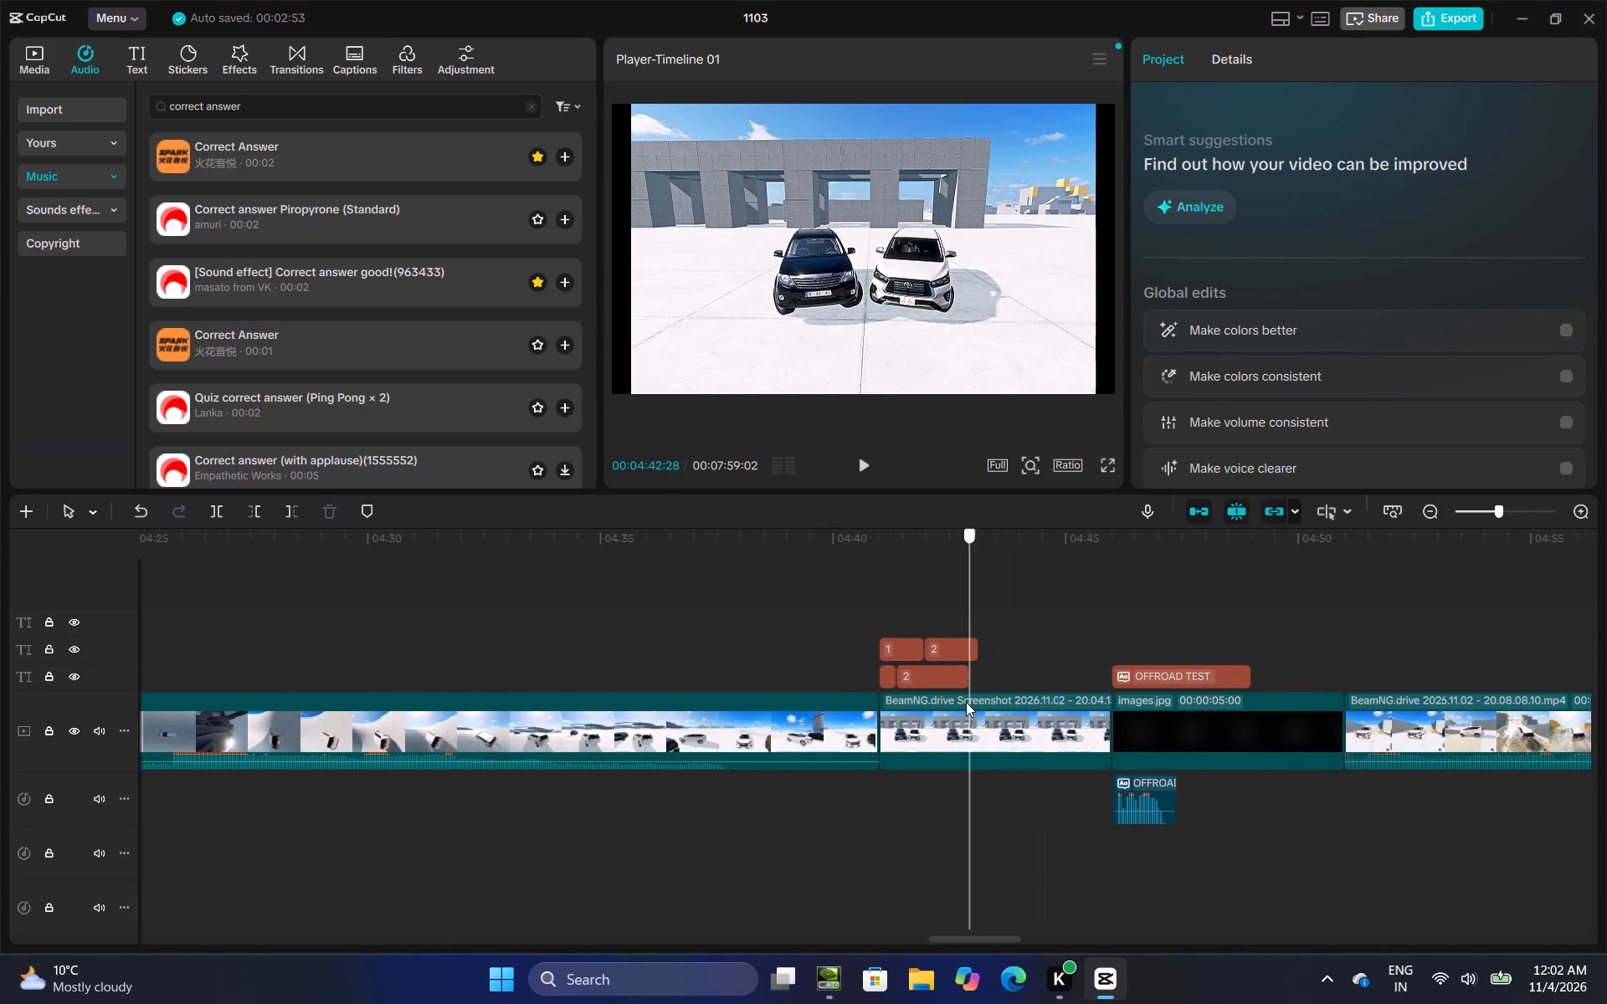
pyautogui.moveTo(966, 702); pyautogui.dragTo(893, 725)
pyautogui.click(896, 674)
pyautogui.moveTo(896, 674); pyautogui.dragTo(901, 685)
pyautogui.click(907, 682)
pyautogui.moveTo(896, 684); pyautogui.dragTo(903, 684)
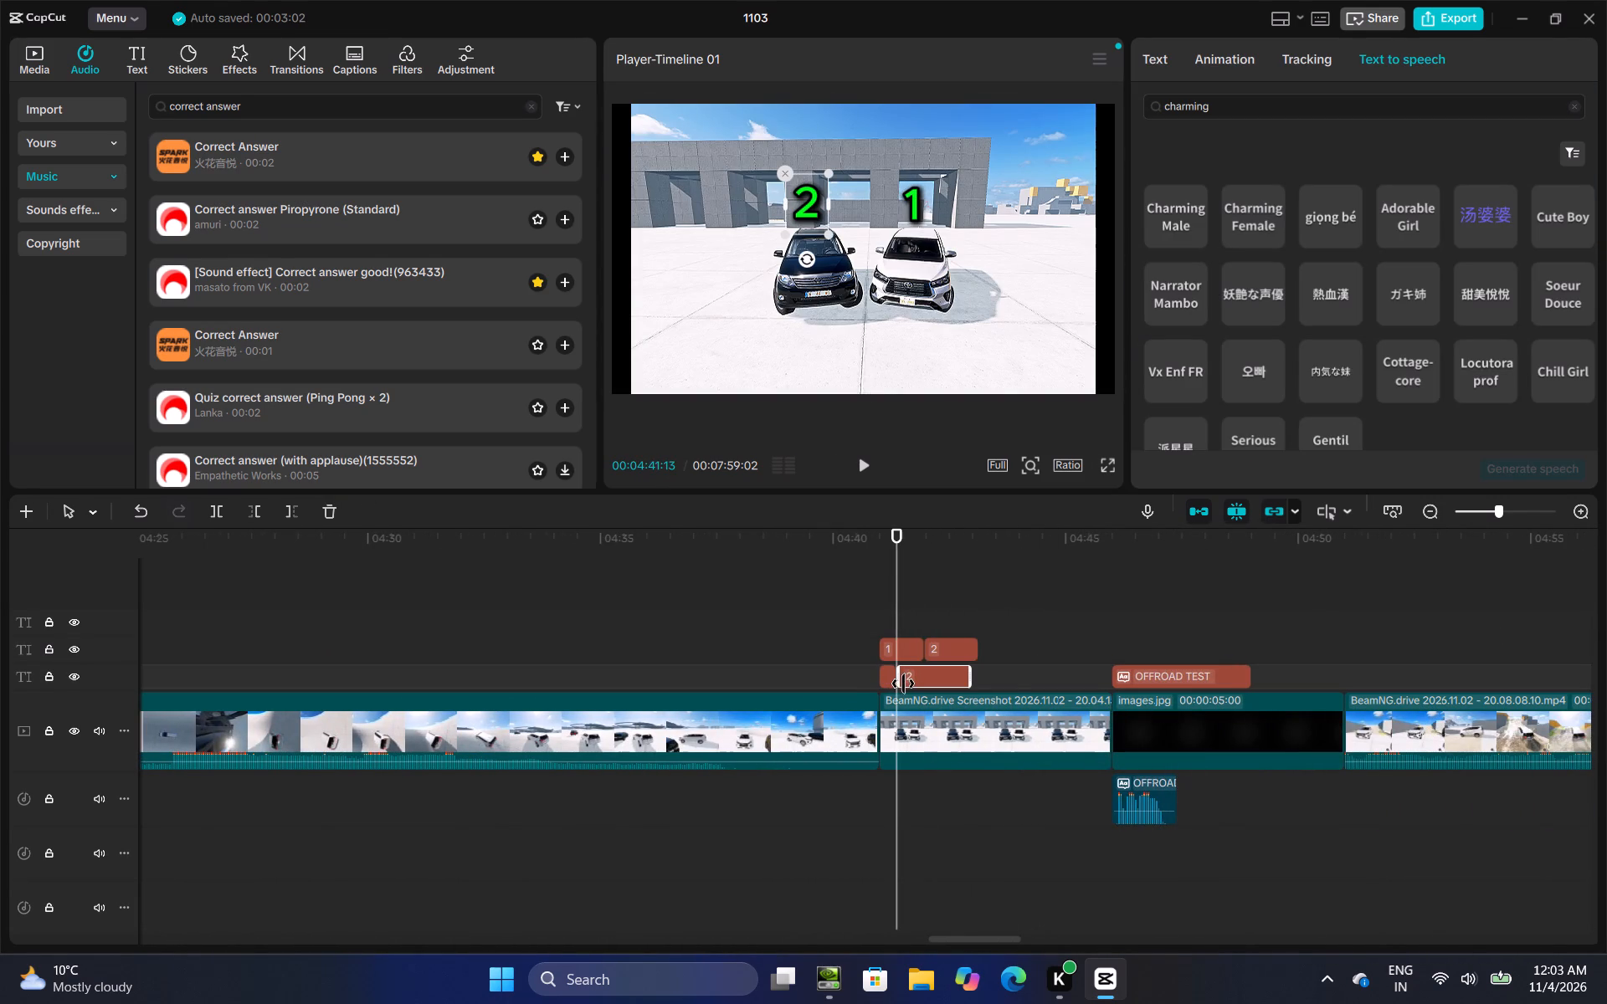
pyautogui.moveTo(903, 684); pyautogui.dragTo(905, 684)
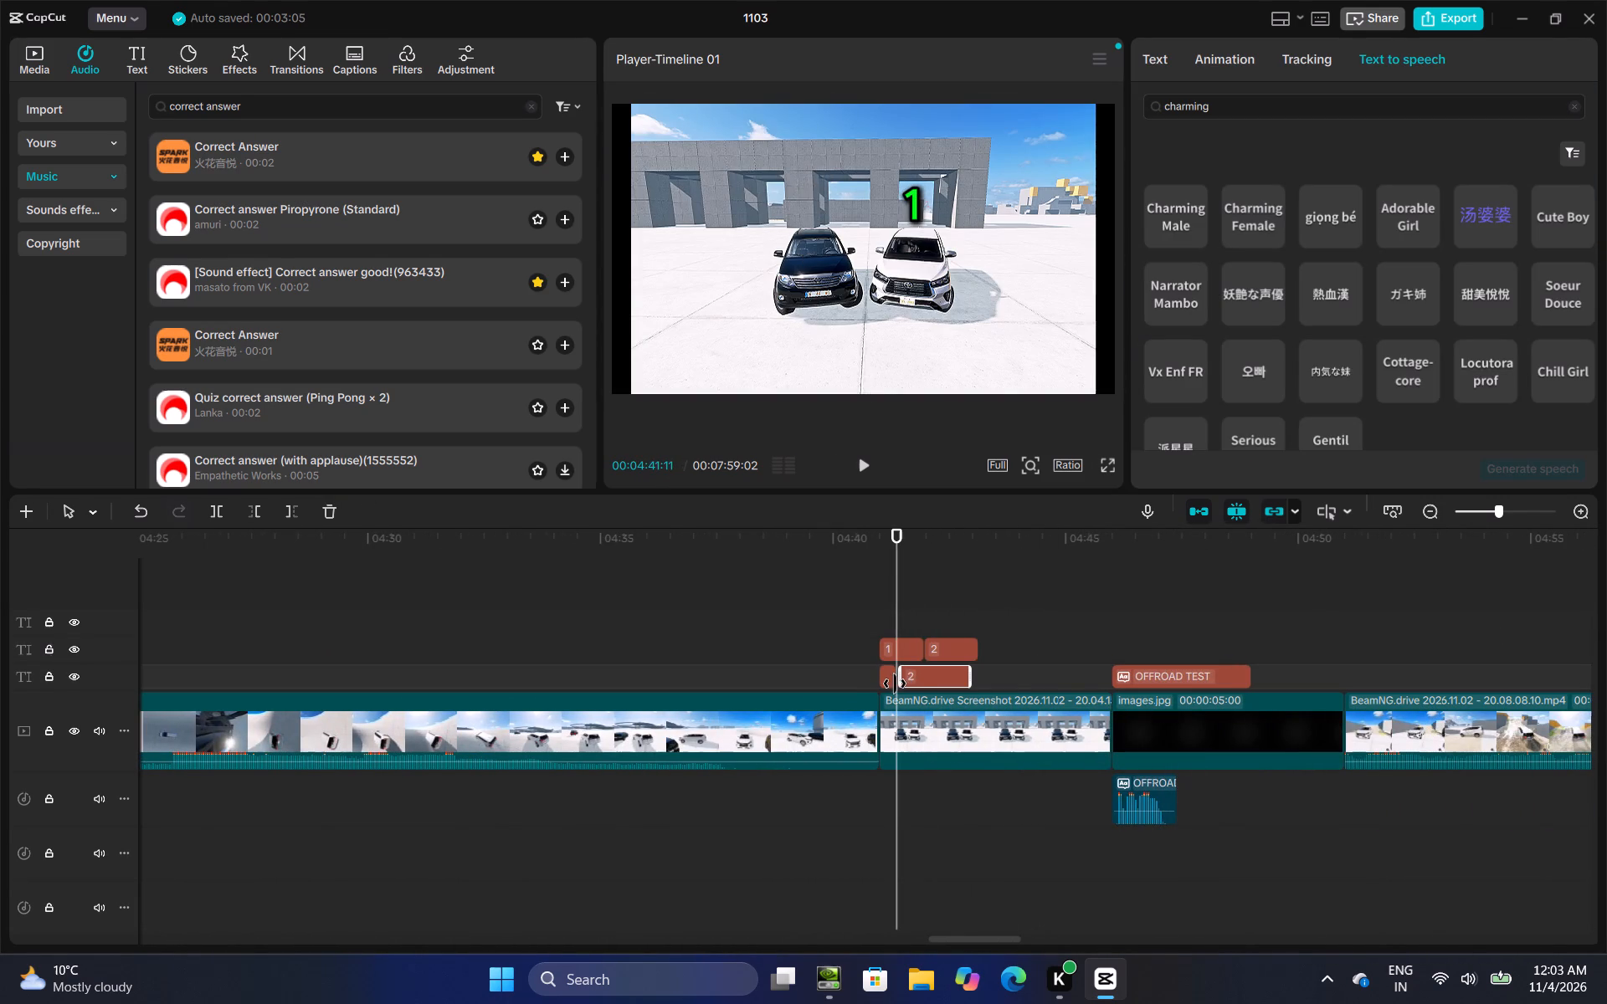
pyautogui.click(895, 684)
pyautogui.moveTo(895, 684); pyautogui.dragTo(932, 679)
pyautogui.doubleClick(906, 619)
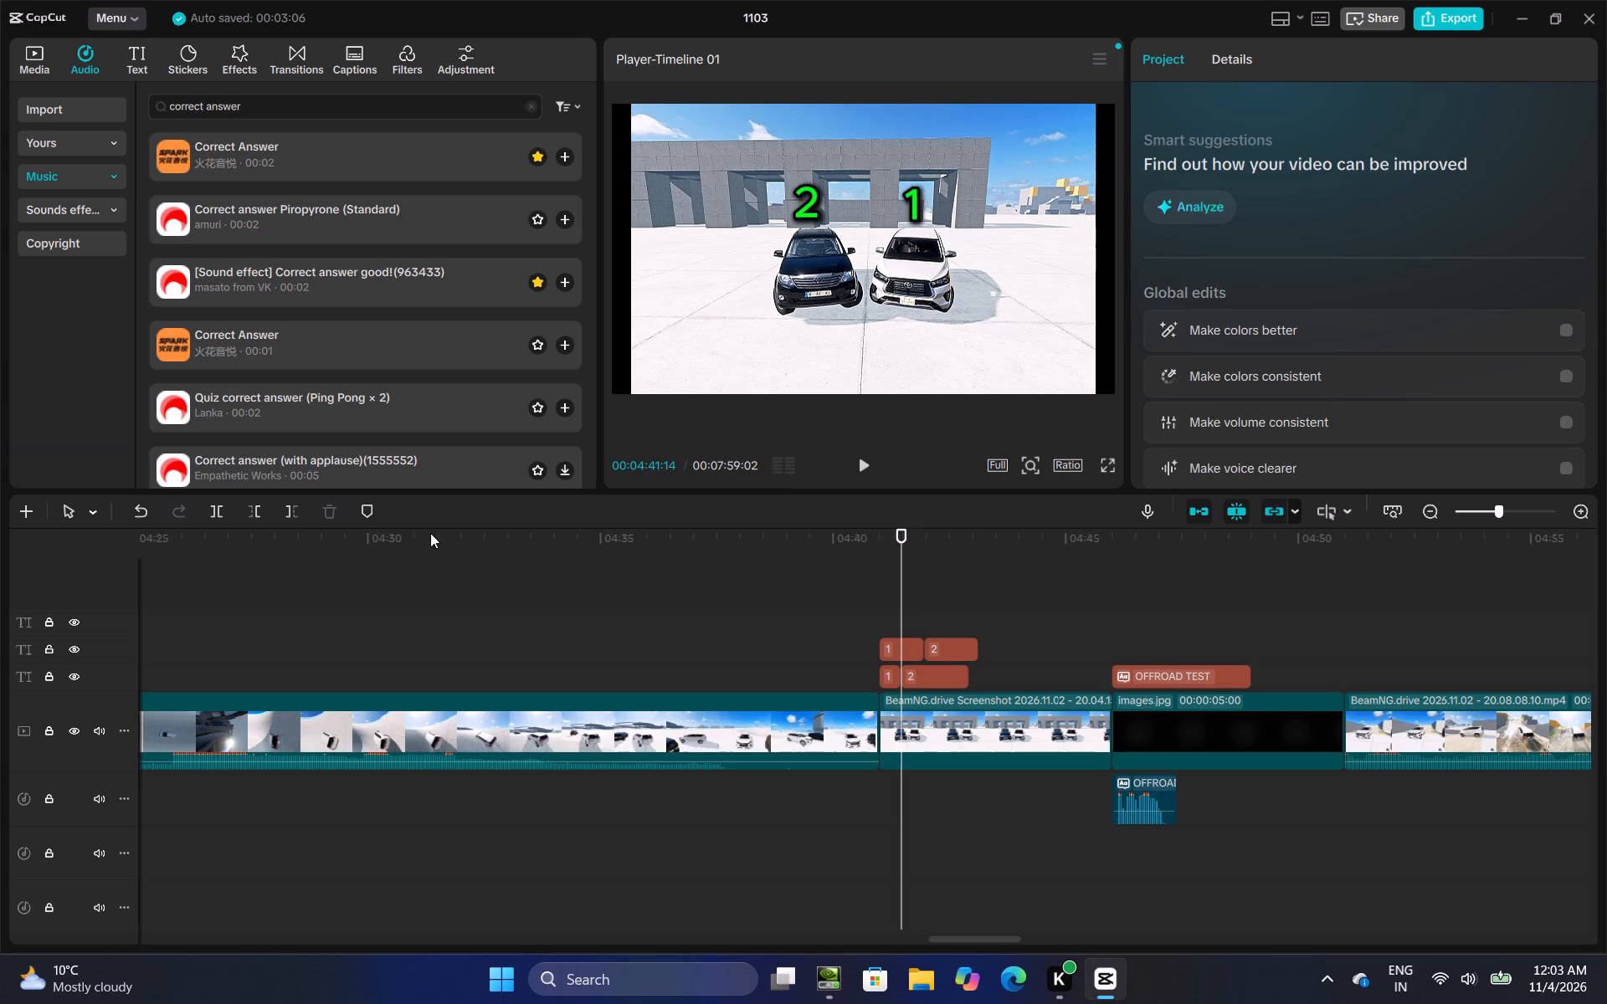
# Add the Correct Answer sound at 00:04:41:14, where the black car's score changes to 2.
pyautogui.click(562, 159)
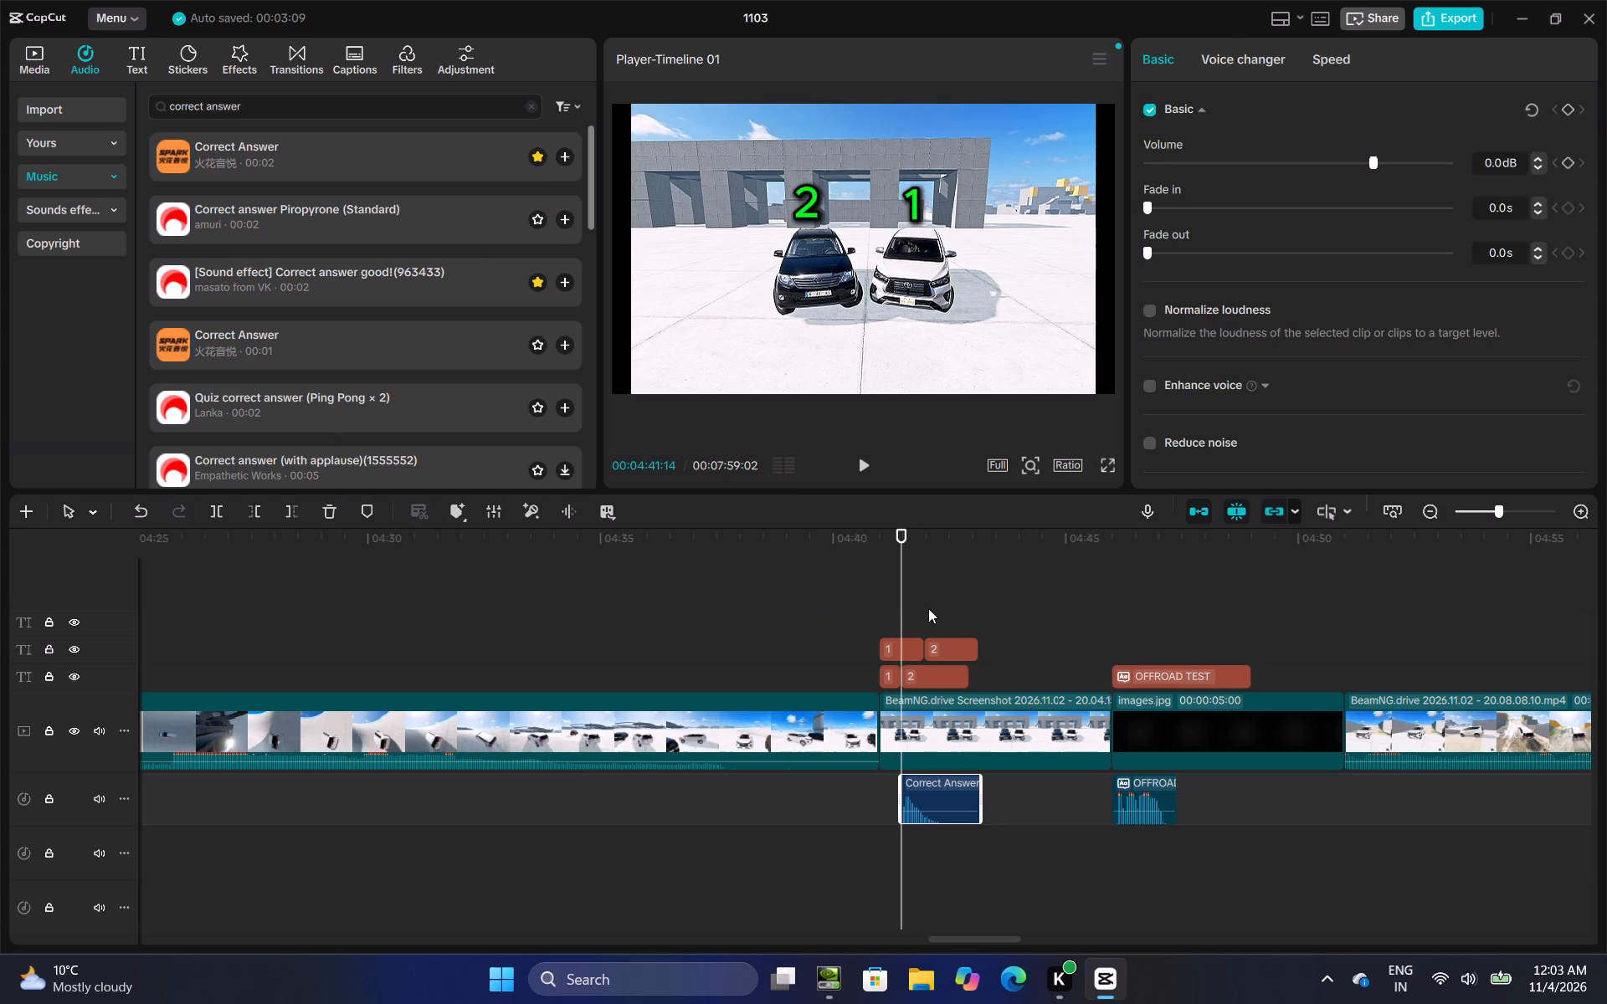
pyautogui.click(911, 608)
# Move the white car's switch from score 1 to score 2 to 00:04:42:03.
pyautogui.click(922, 608)
pyautogui.click(938, 650)
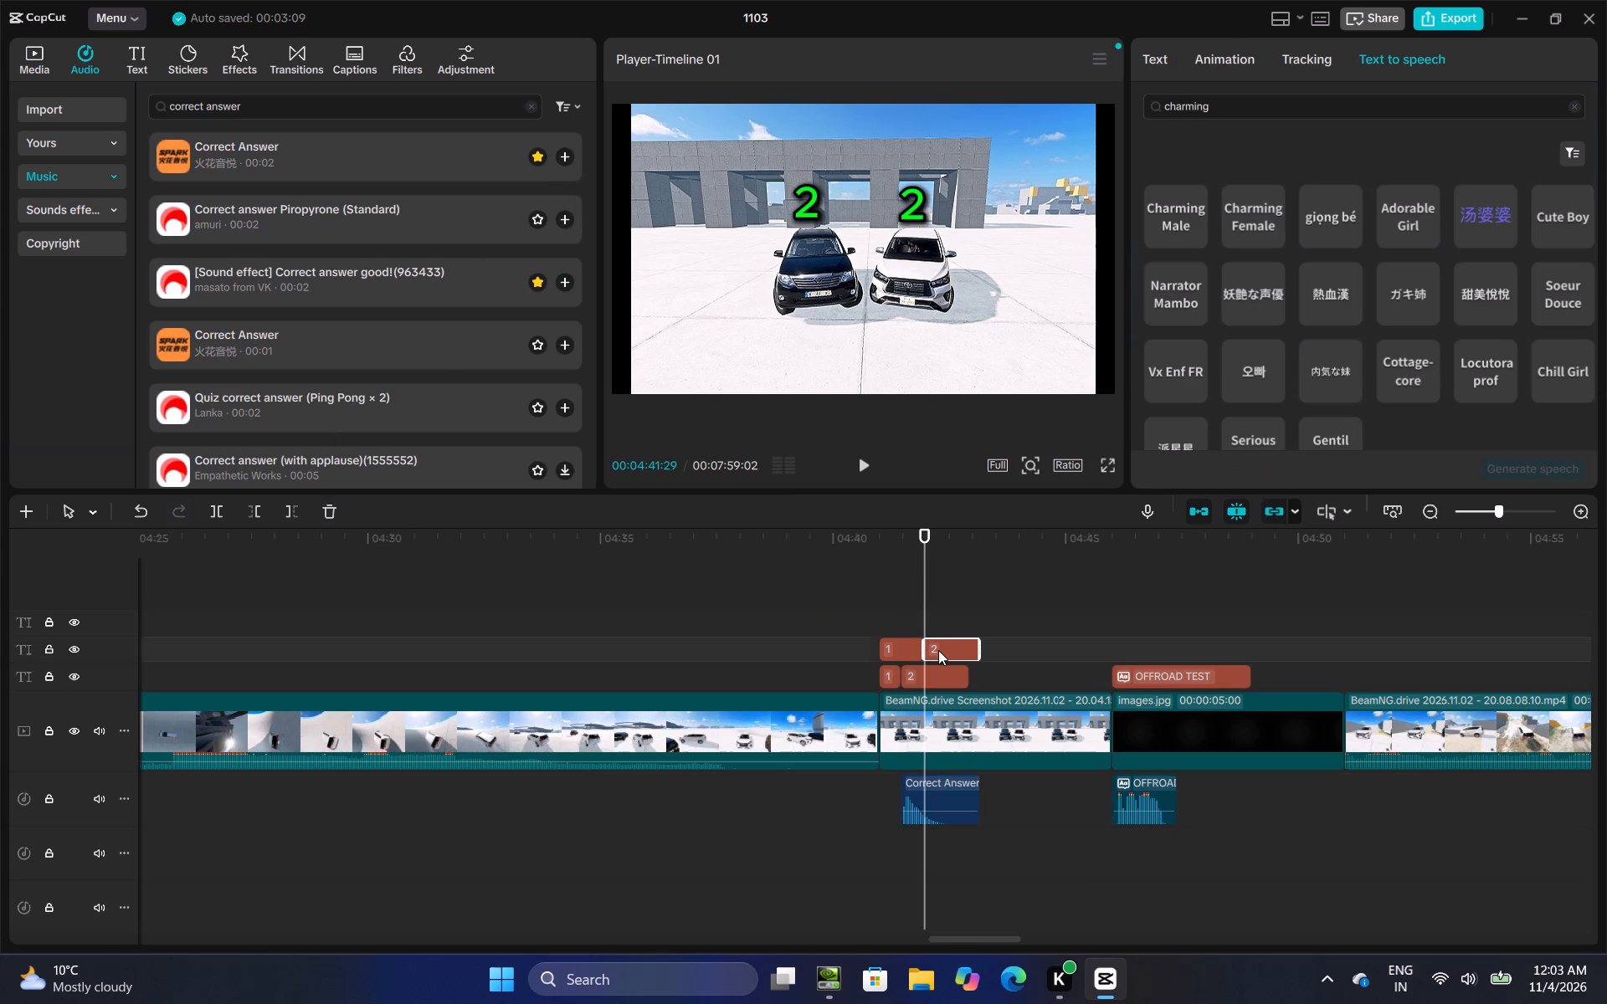
pyautogui.moveTo(931, 650); pyautogui.dragTo(938, 650)
pyautogui.moveTo(922, 650); pyautogui.dragTo(932, 650)
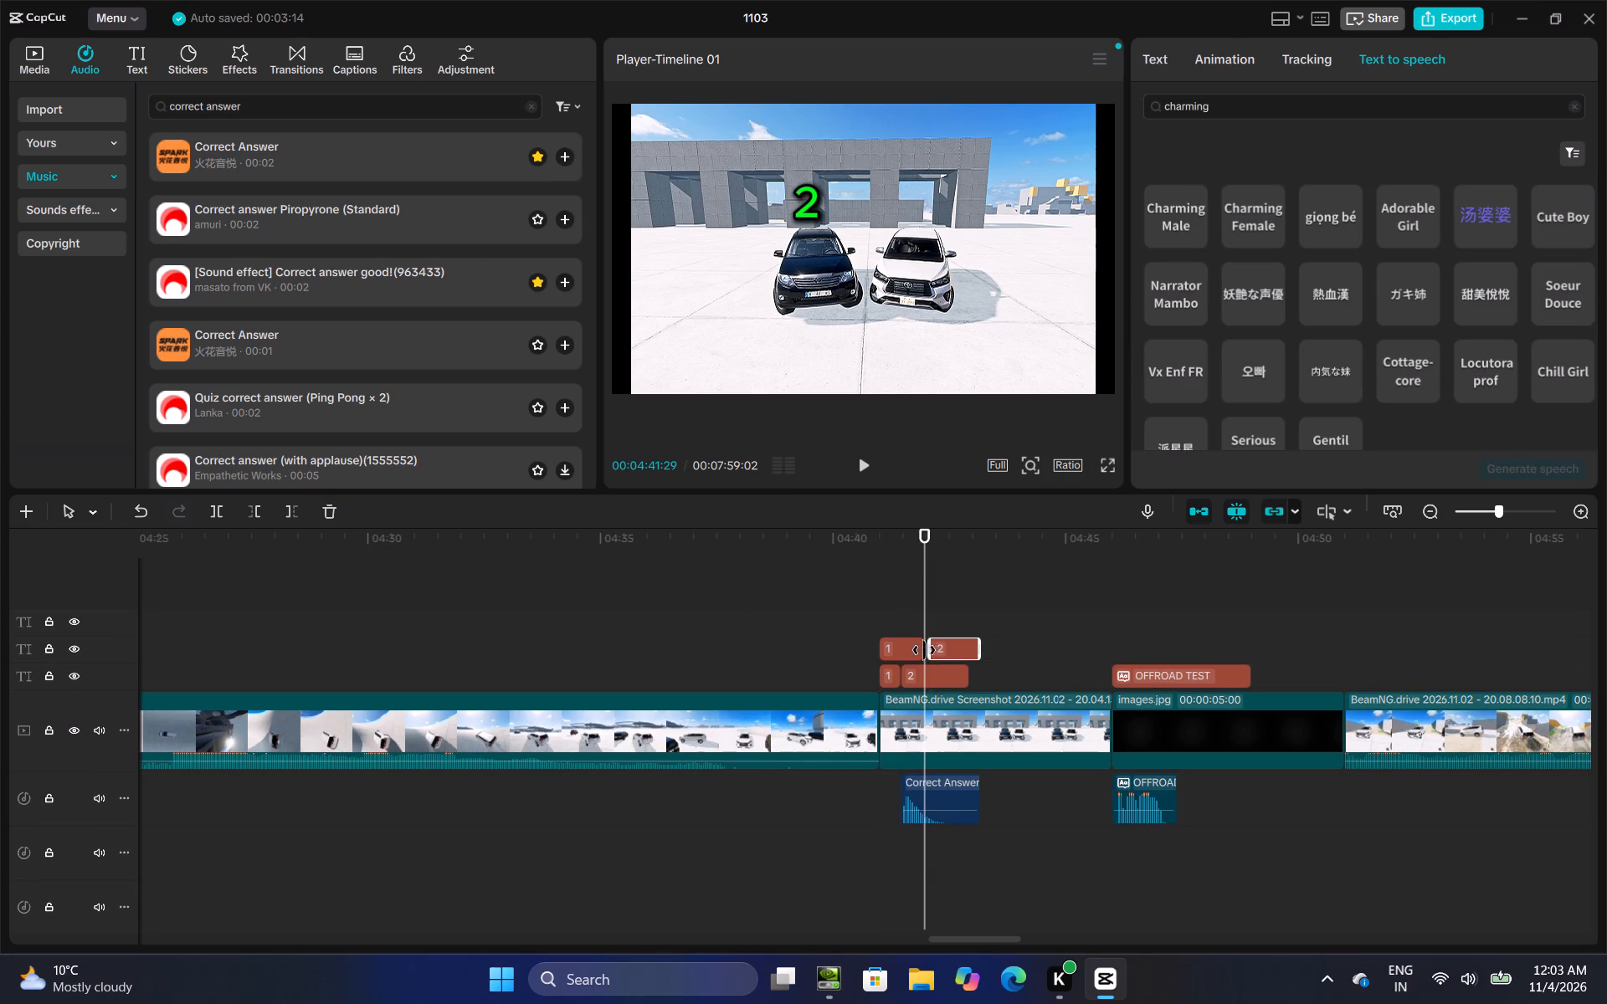
pyautogui.click(924, 650)
pyautogui.moveTo(924, 650); pyautogui.dragTo(974, 648)
# Add a second Correct Answer sound at 00:04:42:03, where the white car's score changes to 2, and play both score changes.
pyautogui.click(928, 625)
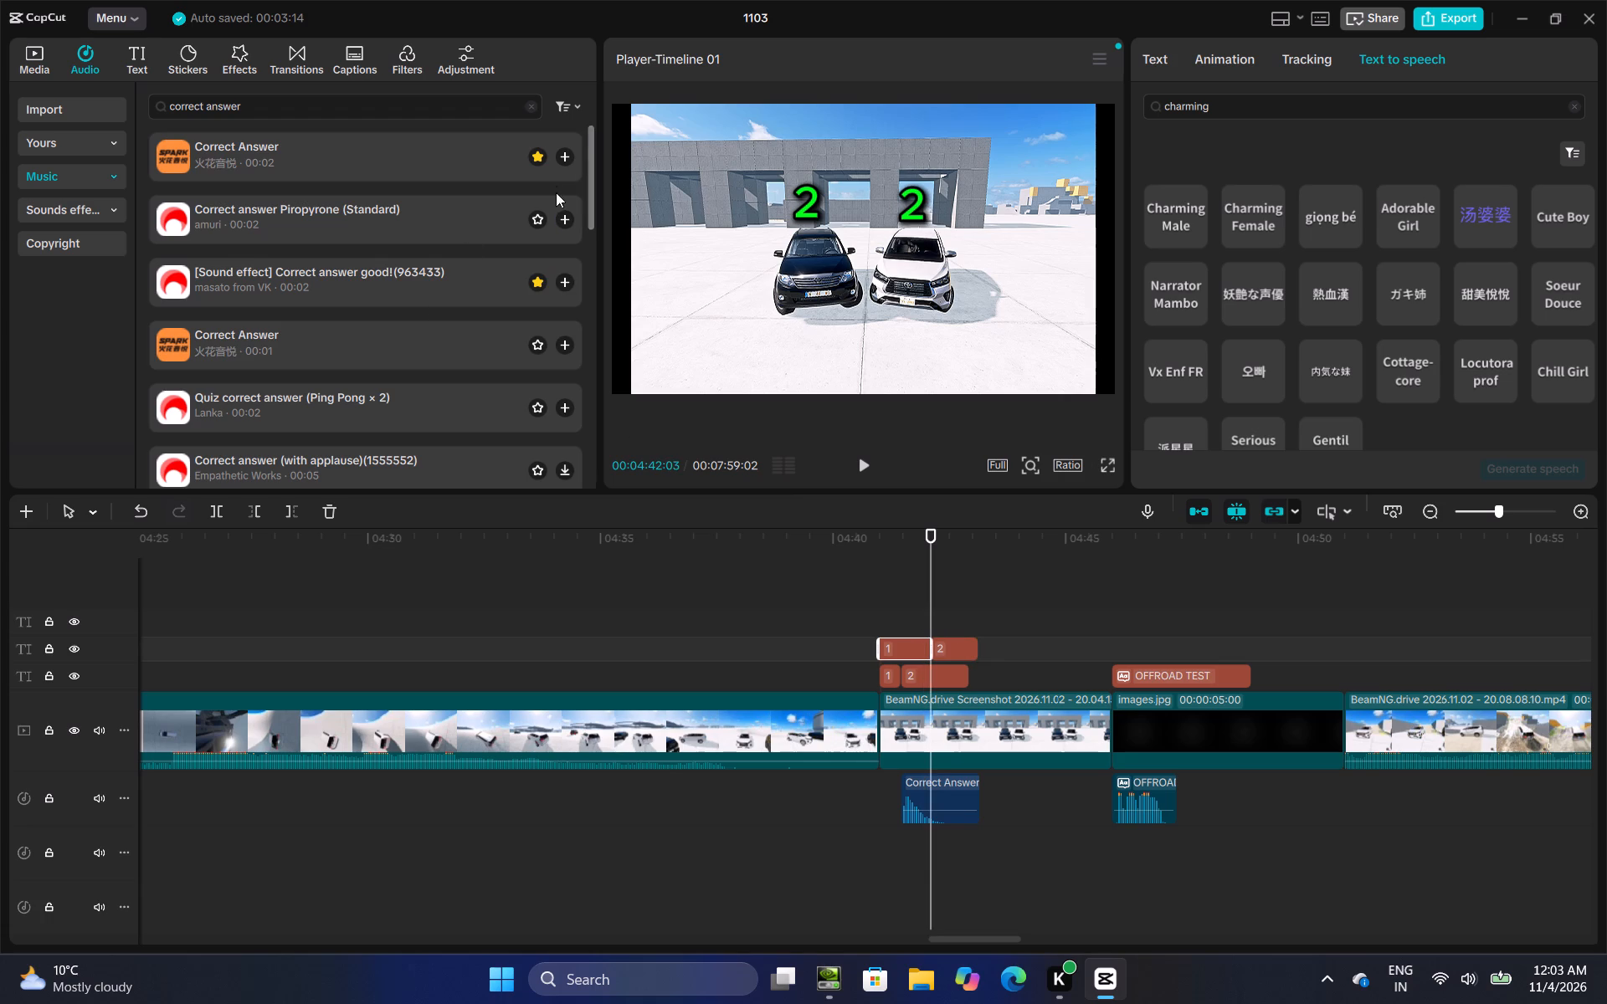
pyautogui.click(560, 163)
pyautogui.click(813, 654)
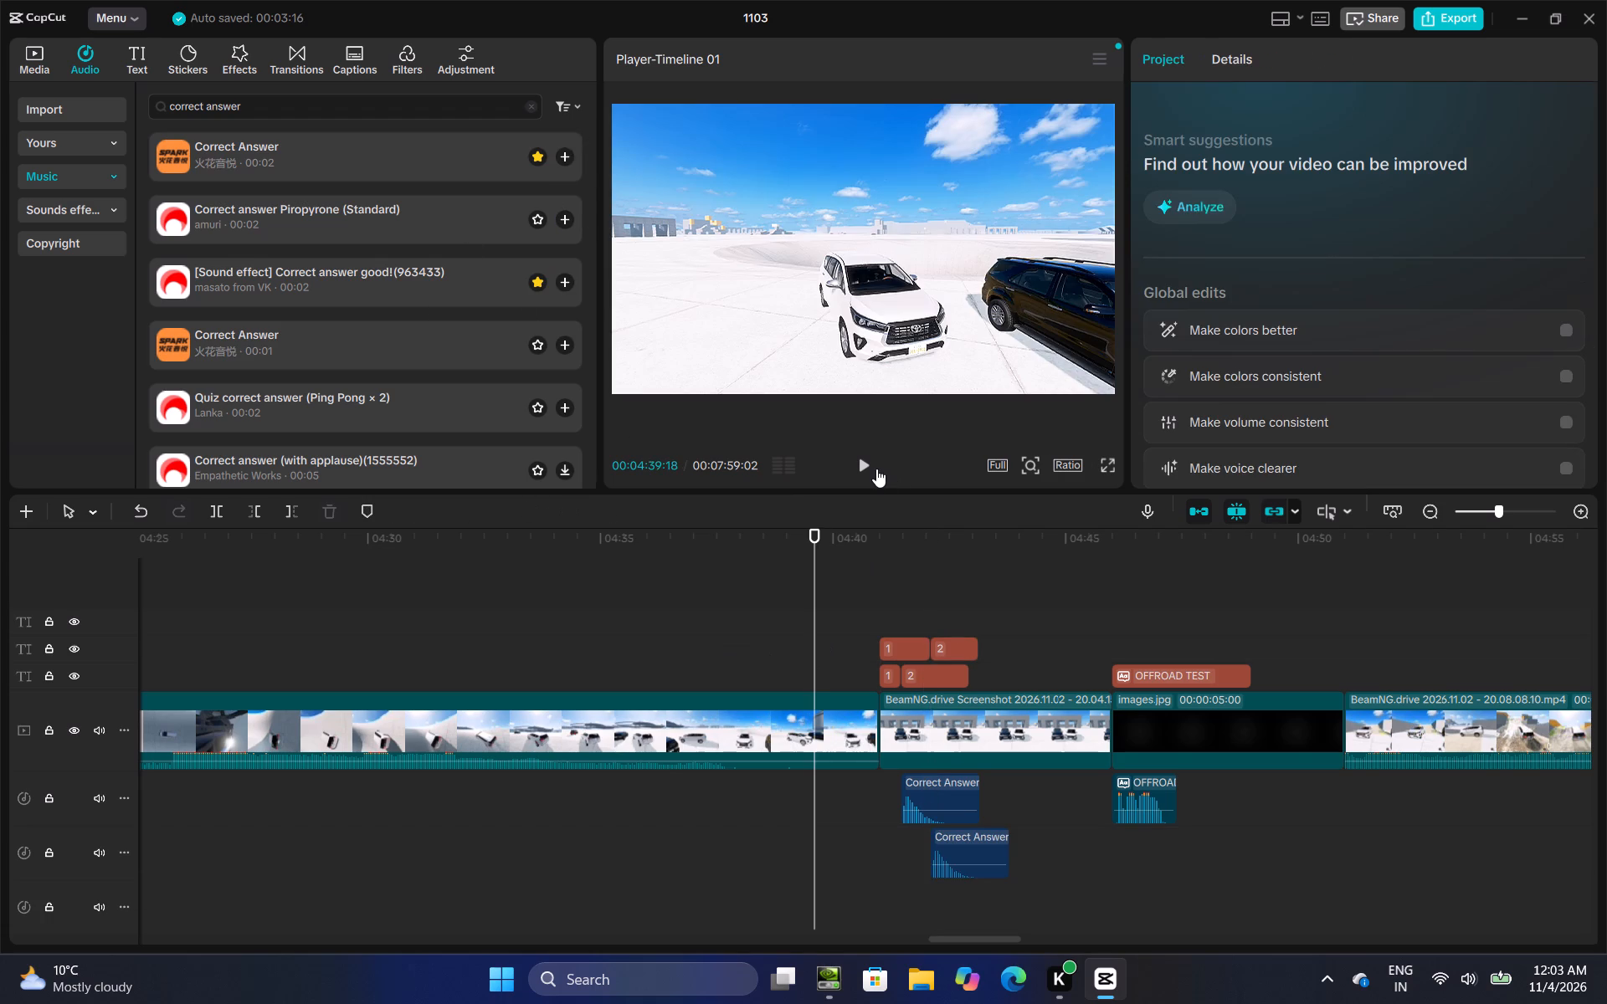
pyautogui.click(876, 469)
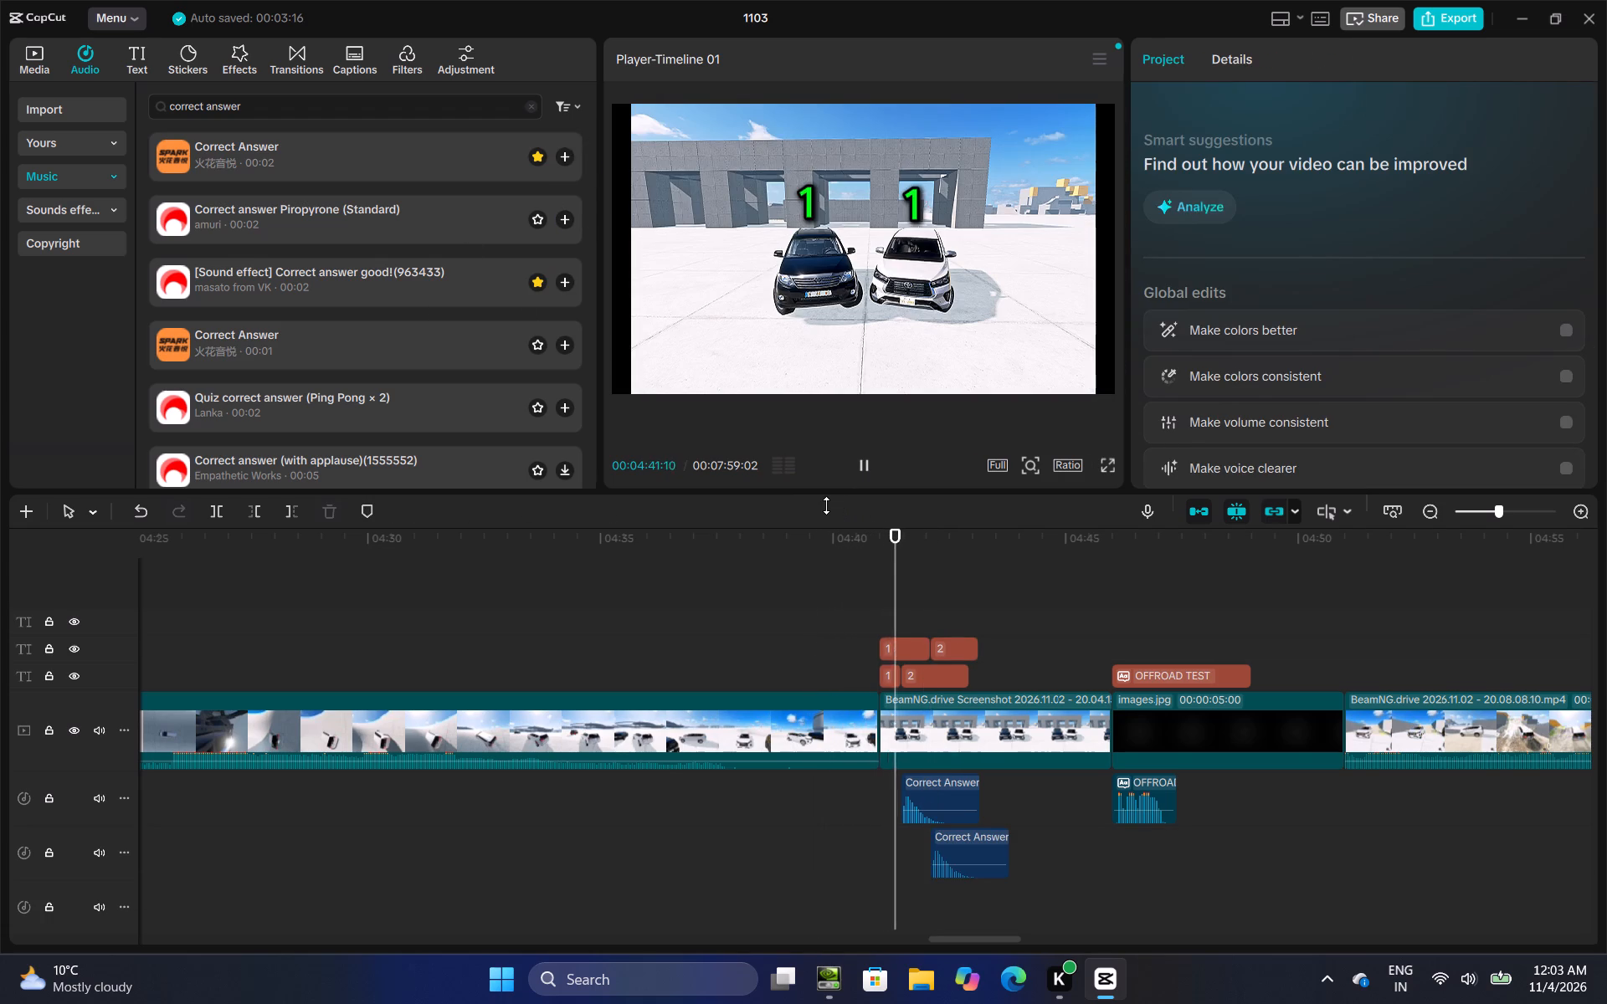
# Shorten the two-car screenshot before OFFROAD TEST to end with the black car's score text, at about 00:04:42:28.
pyautogui.click(1093, 720)
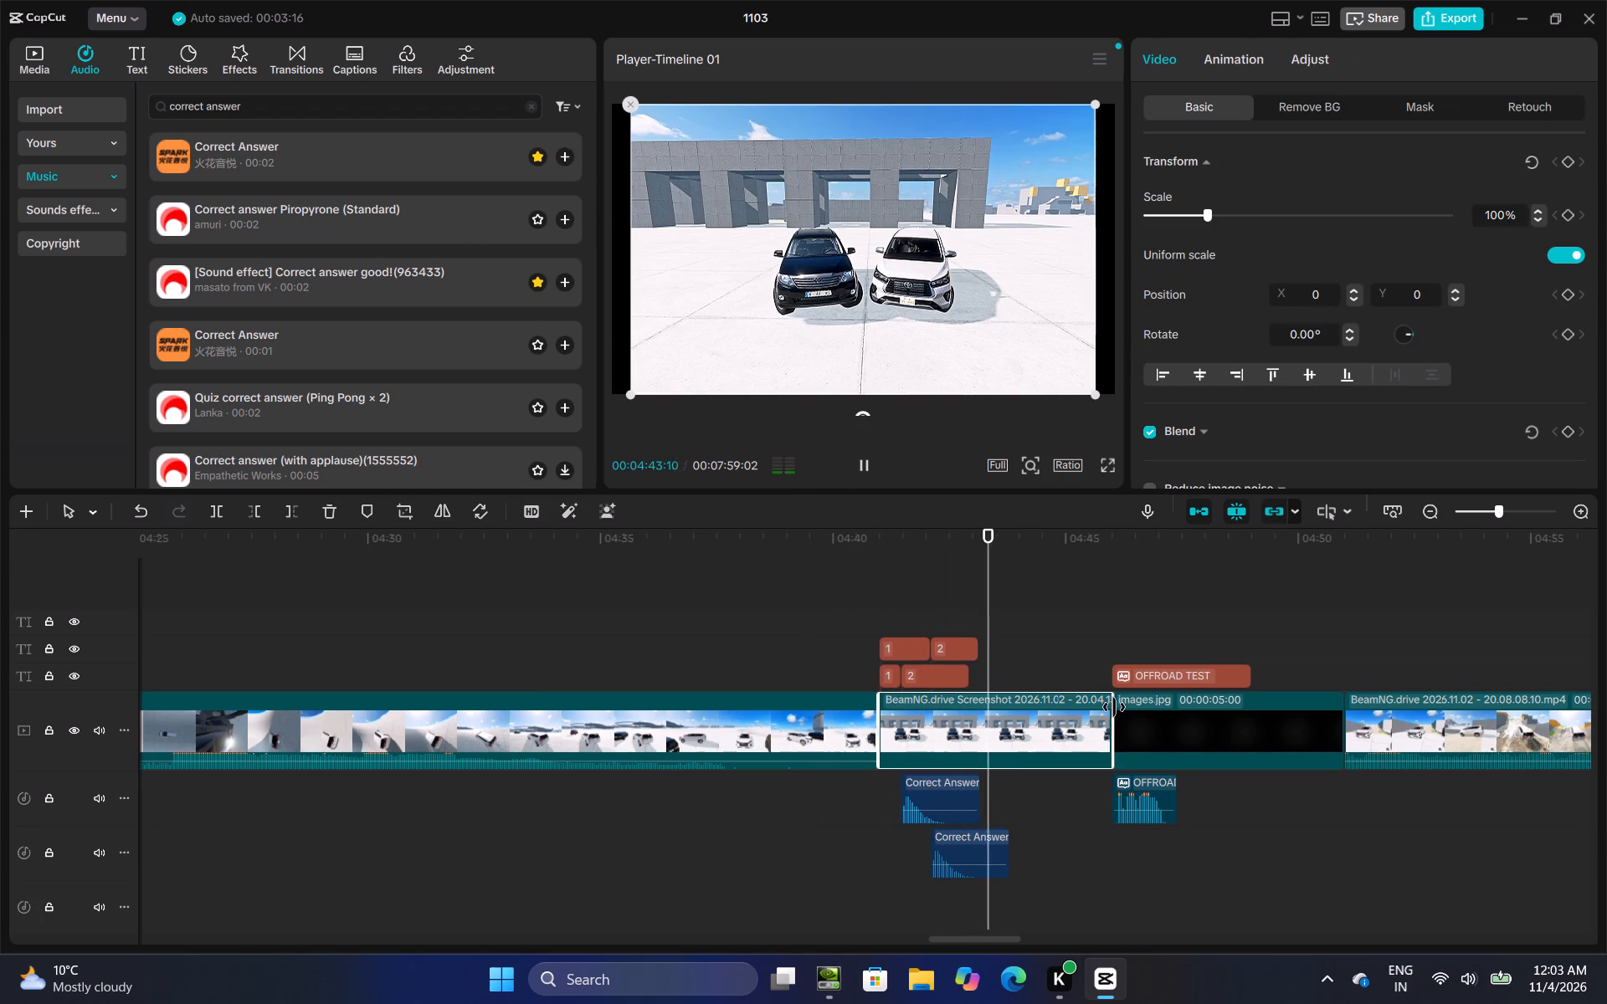
pyautogui.moveTo(1112, 707); pyautogui.dragTo(963, 776)
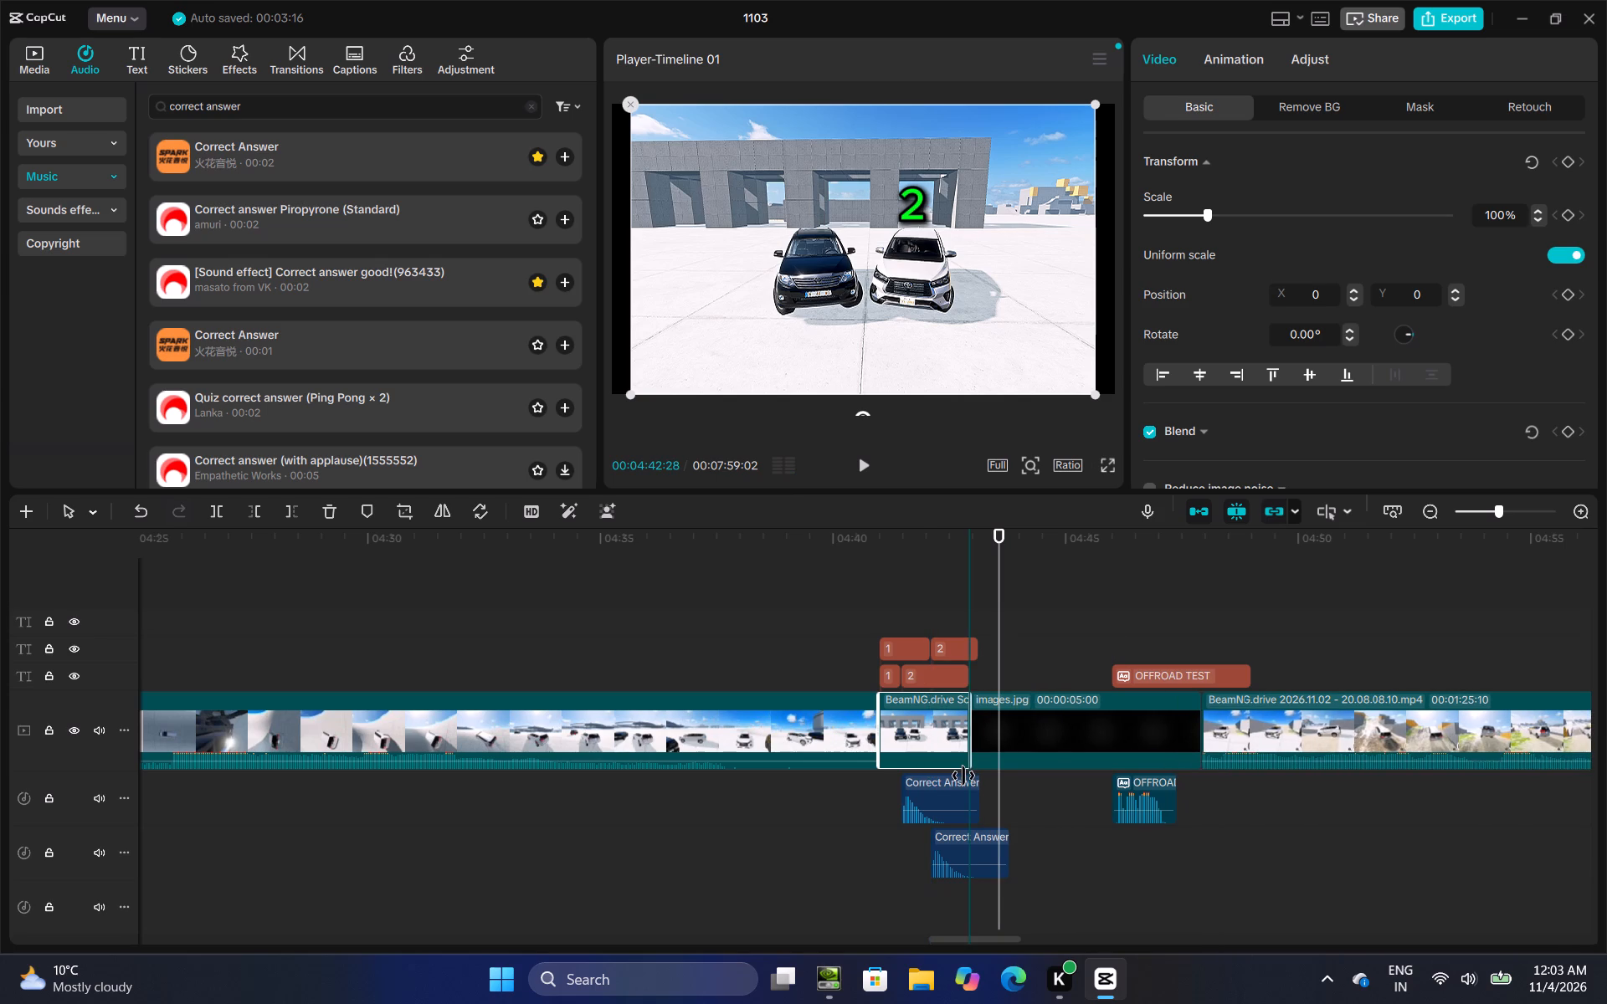
pyautogui.moveTo(963, 776); pyautogui.dragTo(960, 780)
# Shorten the black background under the OFFROAD TEST title to end just after its speech, at about 00:04:44:18, and play it back.
pyautogui.click(977, 596)
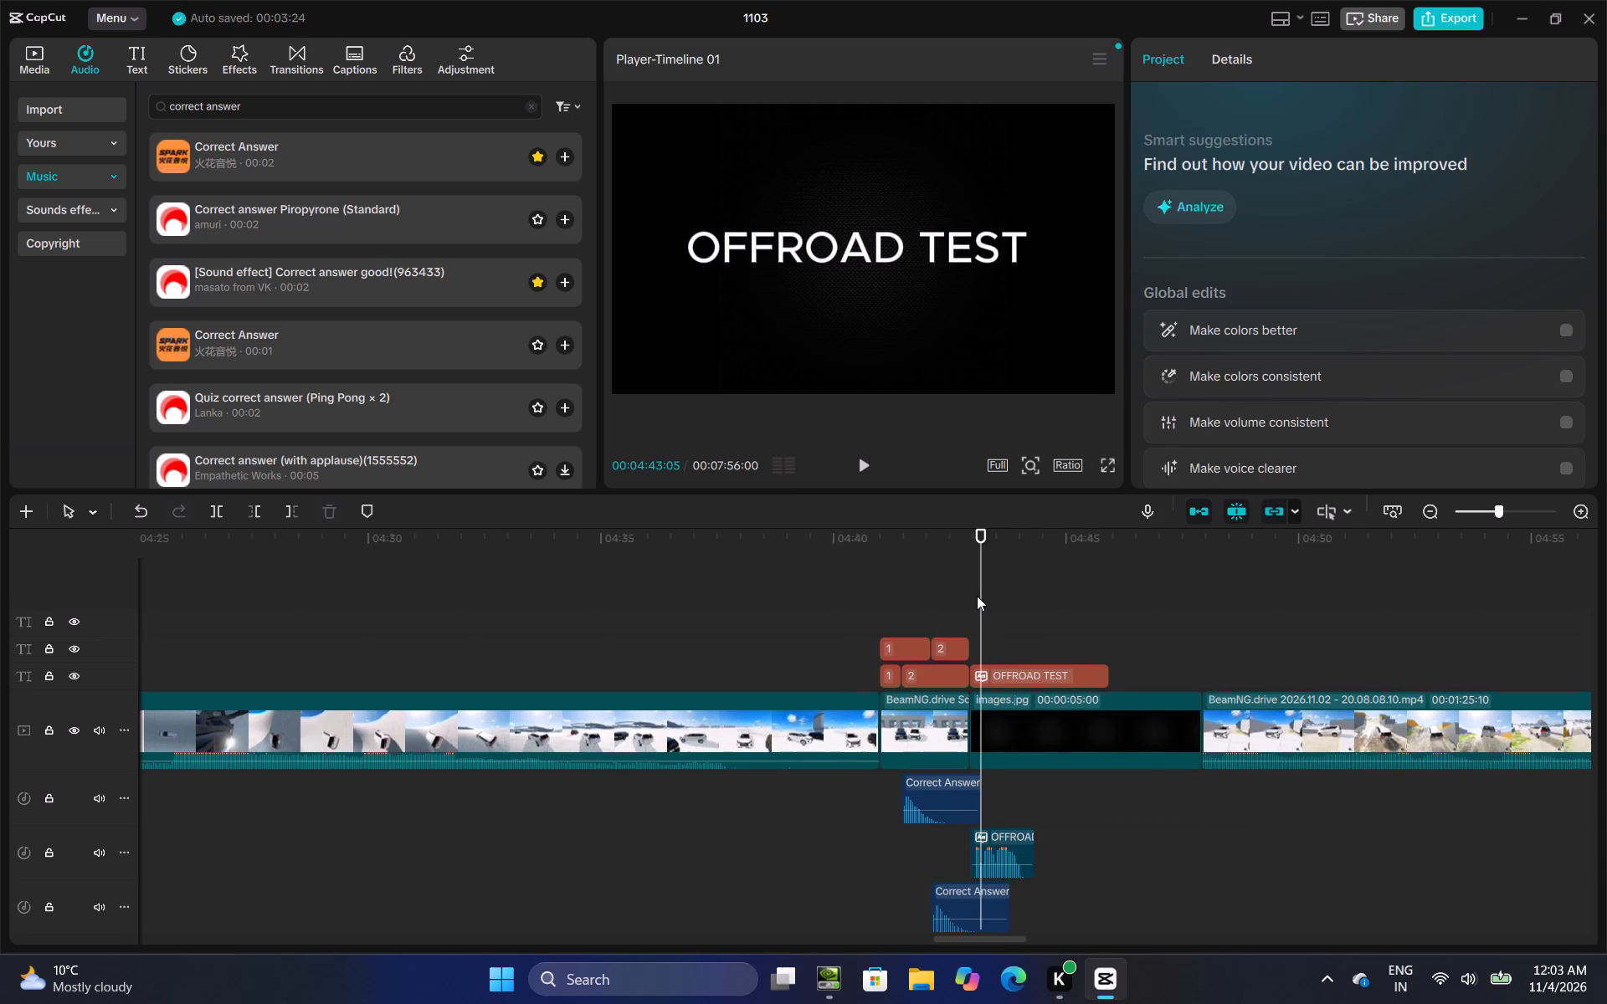
pyautogui.moveTo(977, 604); pyautogui.dragTo(1047, 606)
pyautogui.click(1104, 727)
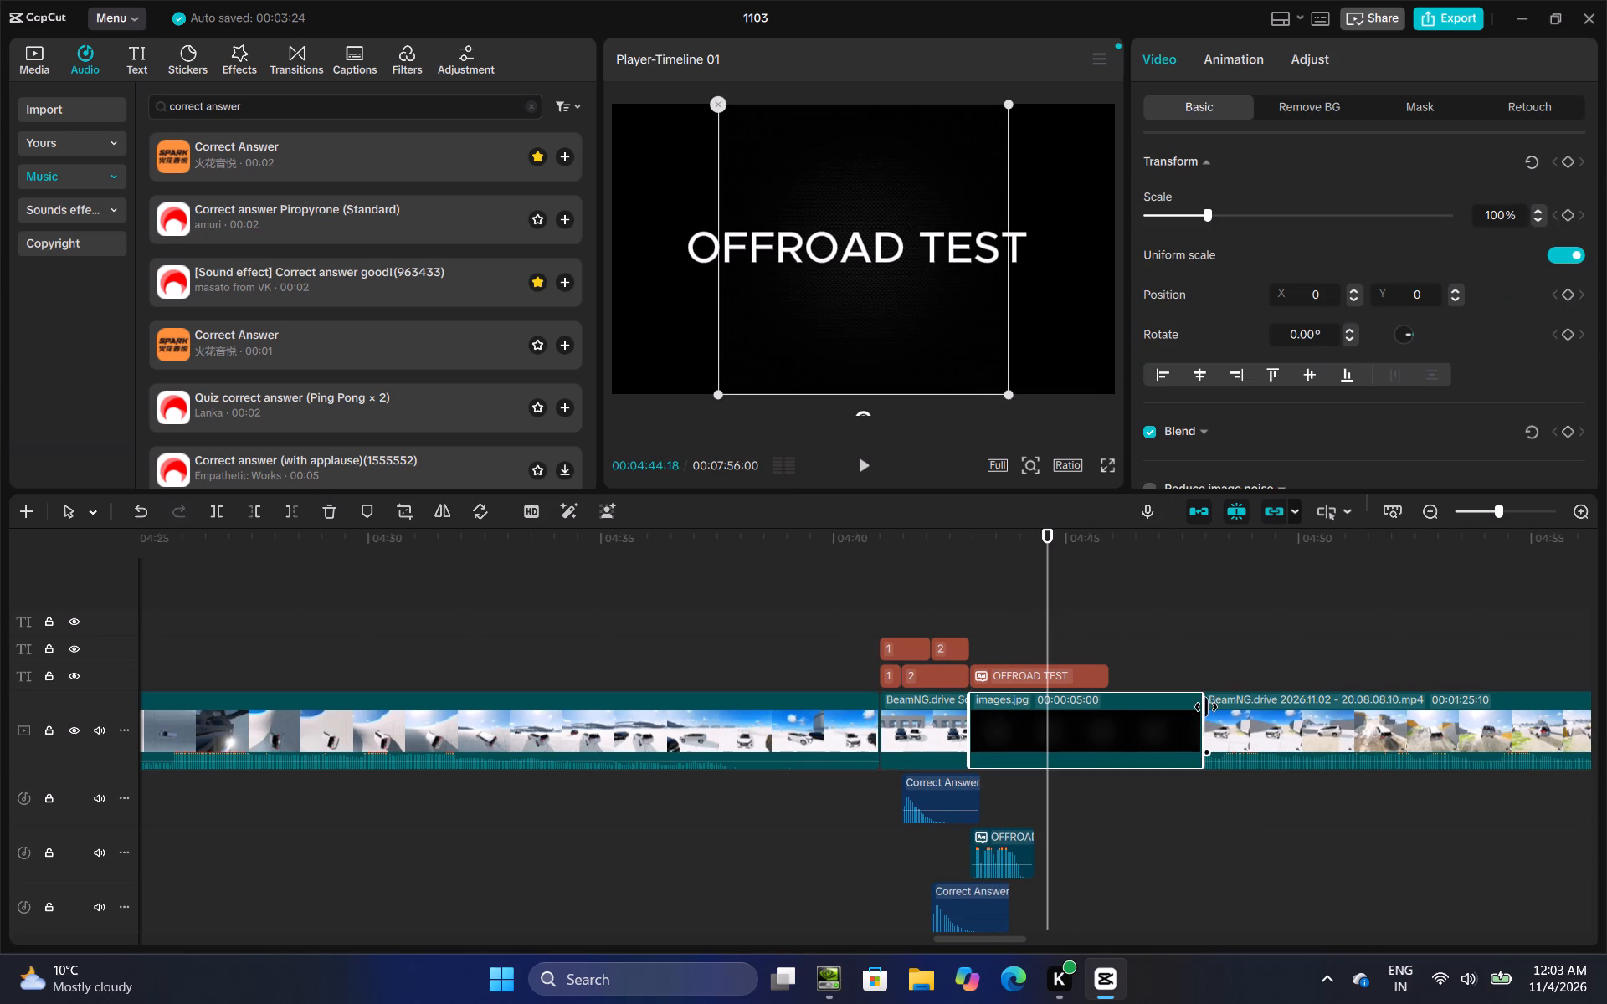
pyautogui.moveTo(1206, 707); pyautogui.dragTo(1045, 807)
pyautogui.click(989, 632)
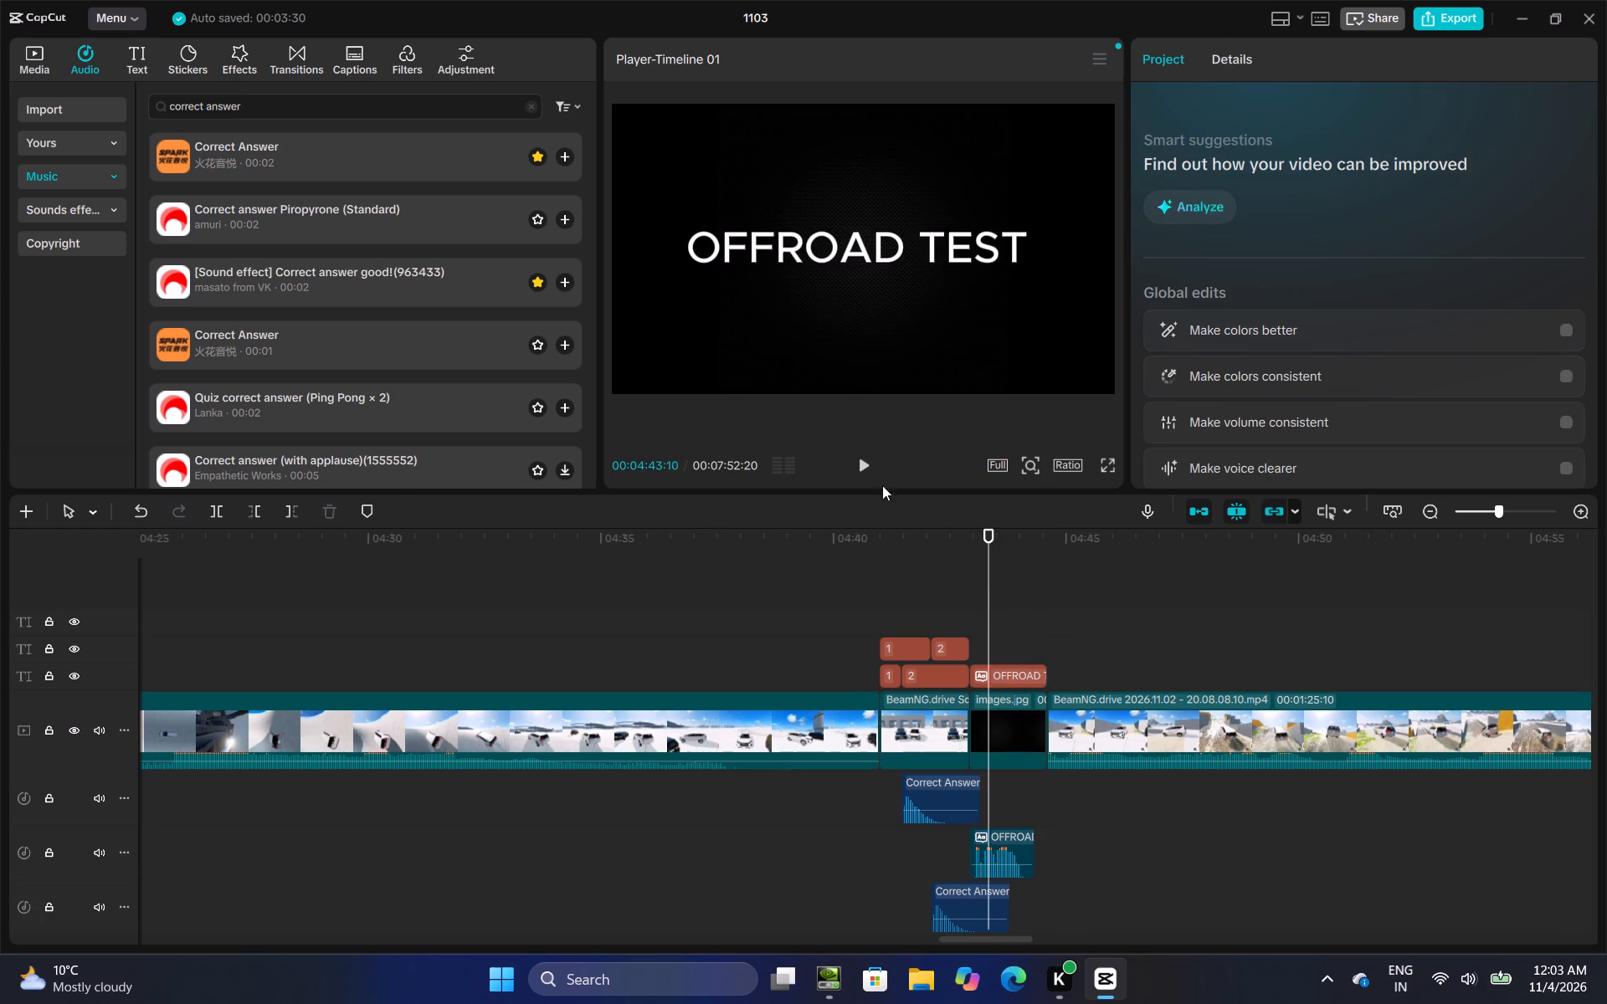
pyautogui.click(864, 460)
# Delete the two overlapping speech clips for the score 2 texts at the start of the final two-car screenshot.
pyautogui.click(1204, 627)
pyautogui.moveTo(1204, 627); pyautogui.dragTo(1594, 525)
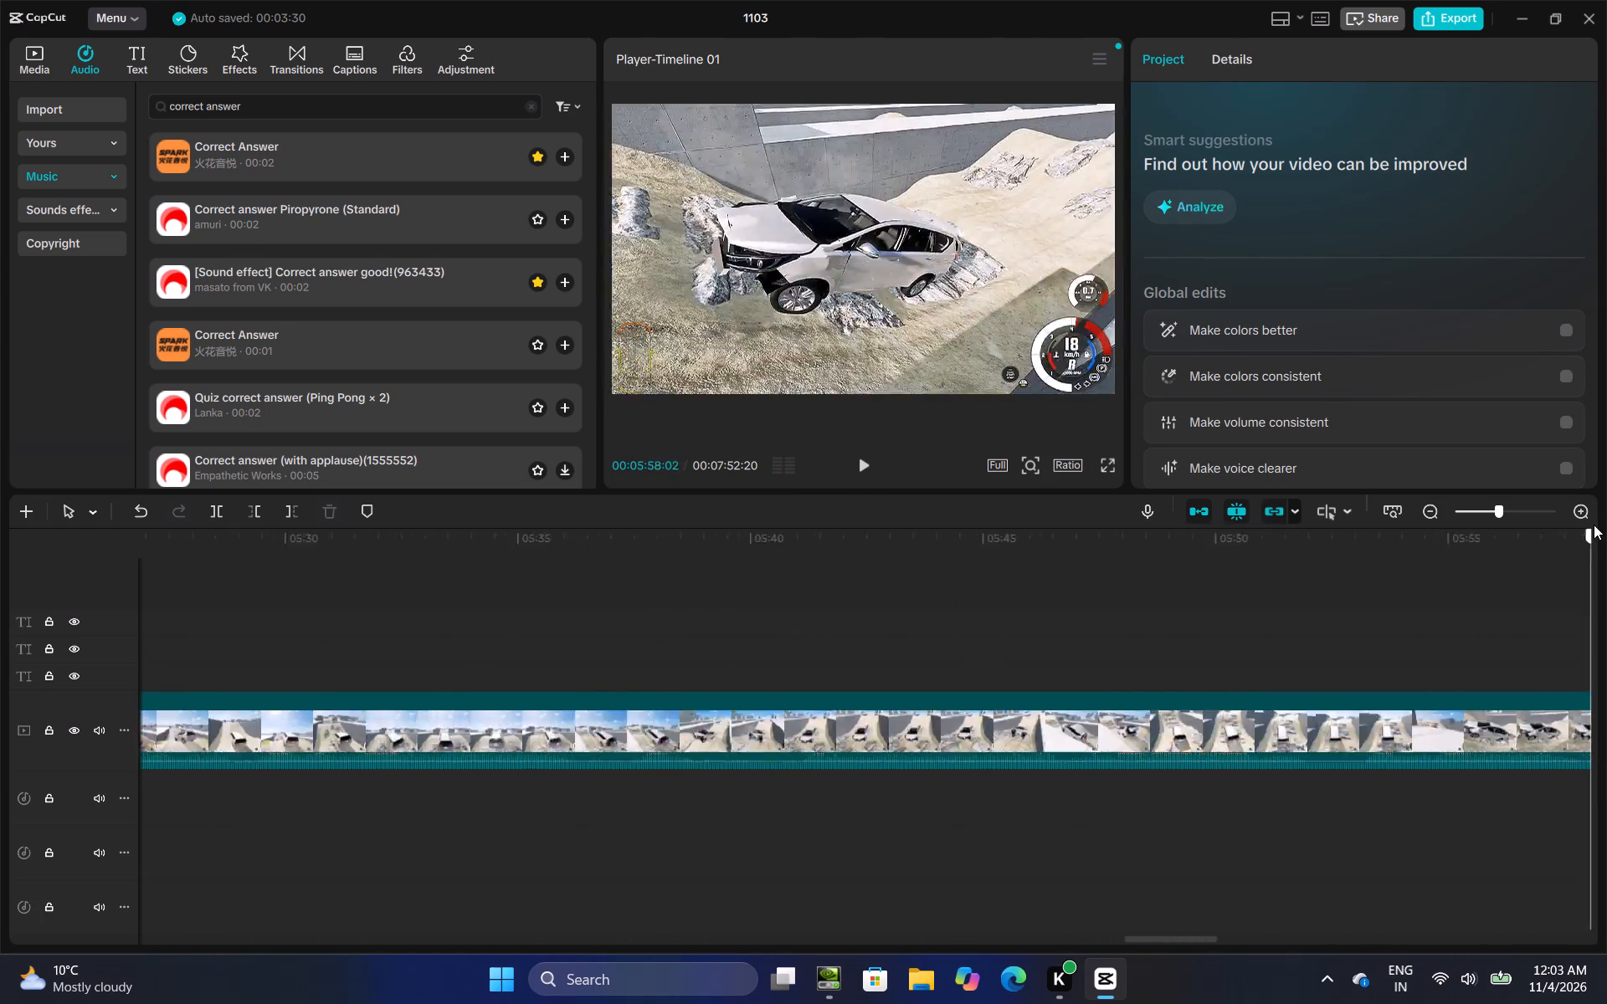
pyautogui.moveTo(1594, 525); pyautogui.dragTo(1598, 526)
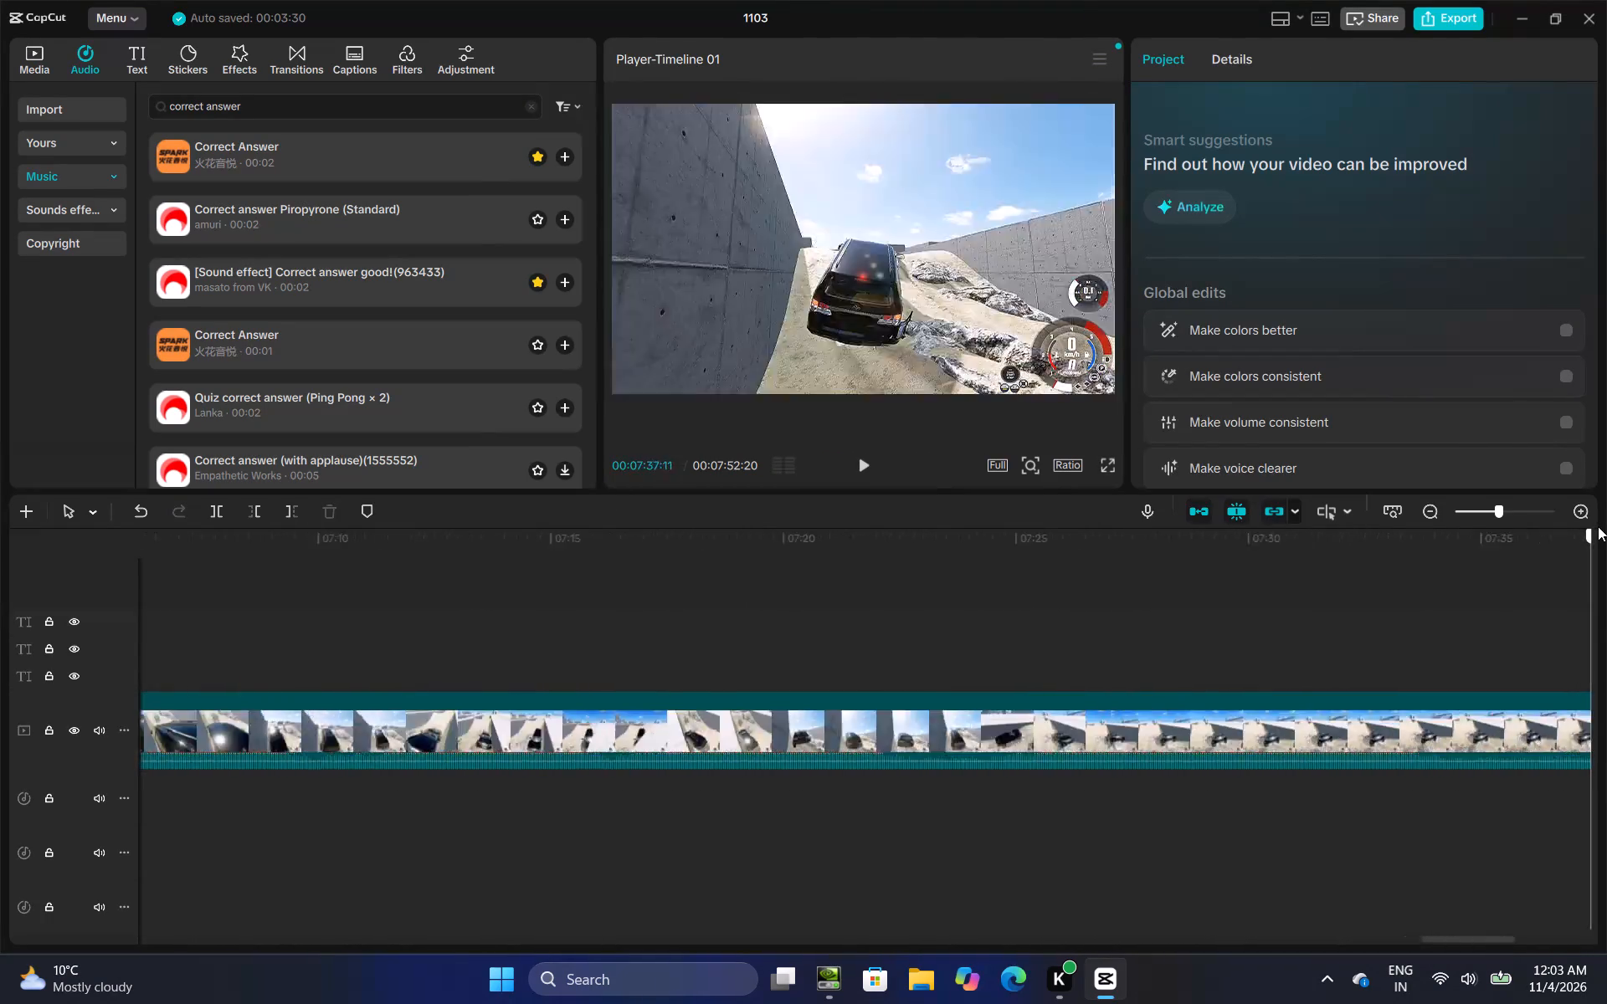
pyautogui.moveTo(1598, 526); pyautogui.dragTo(784, 627)
pyautogui.moveTo(784, 627); pyautogui.dragTo(761, 627)
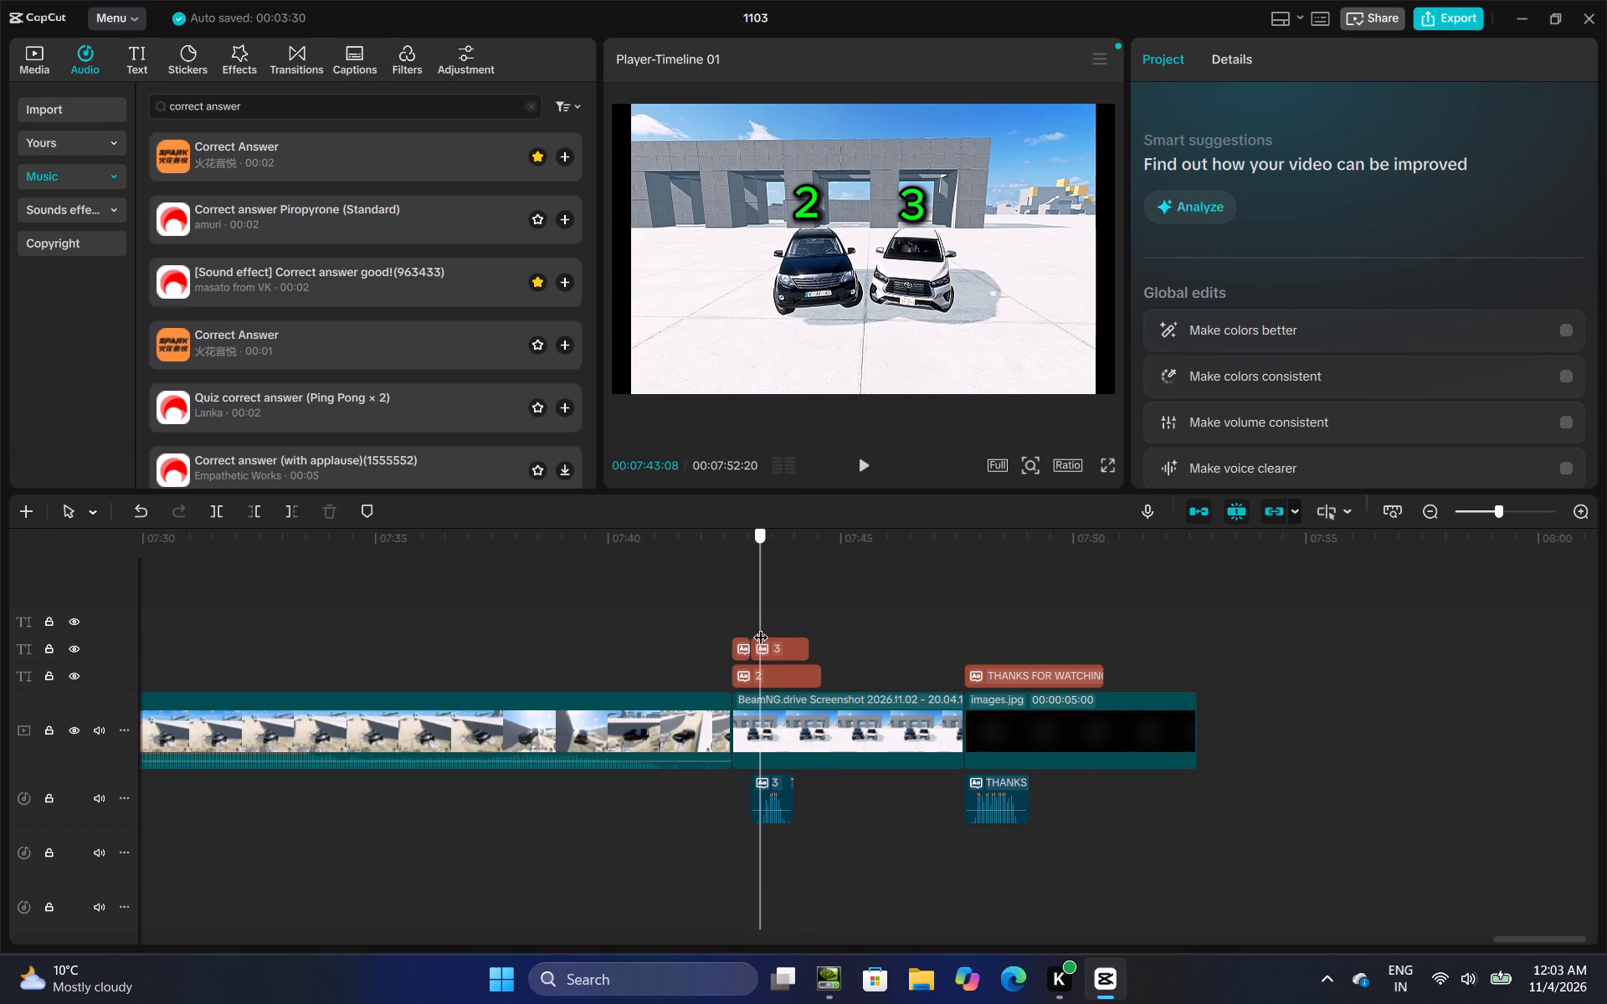
pyautogui.moveTo(761, 627); pyautogui.dragTo(751, 627)
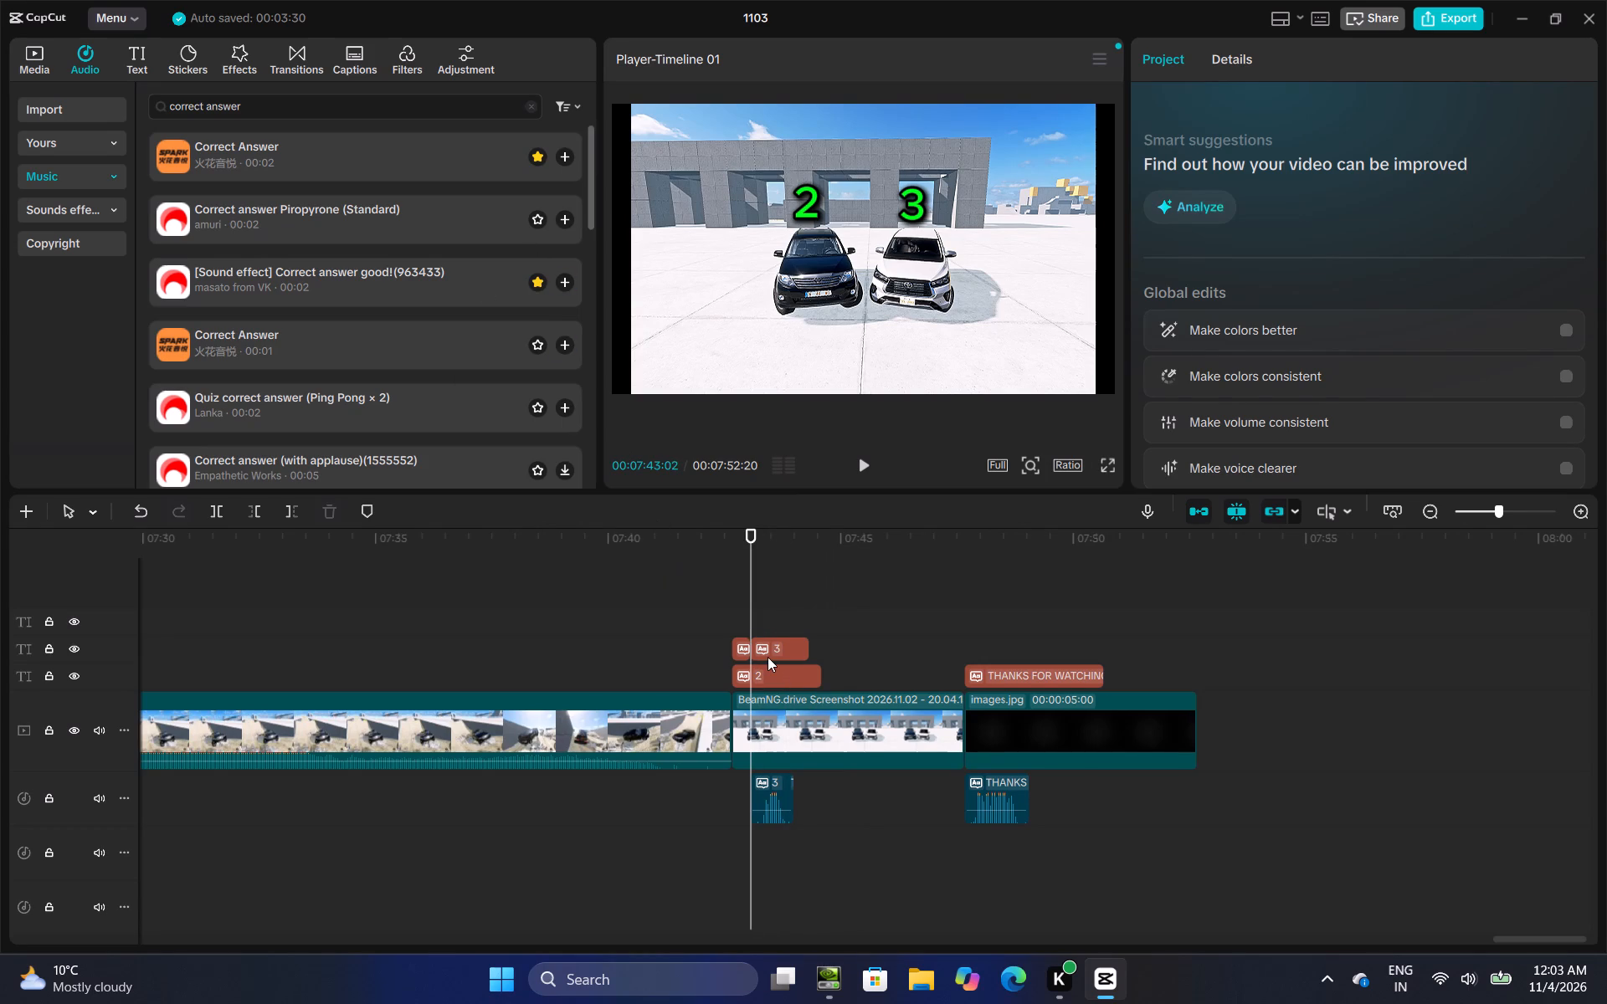
pyautogui.click(768, 657)
pyautogui.scroll(-12, 784, 778)
pyautogui.moveTo(790, 784); pyautogui.dragTo(788, 792)
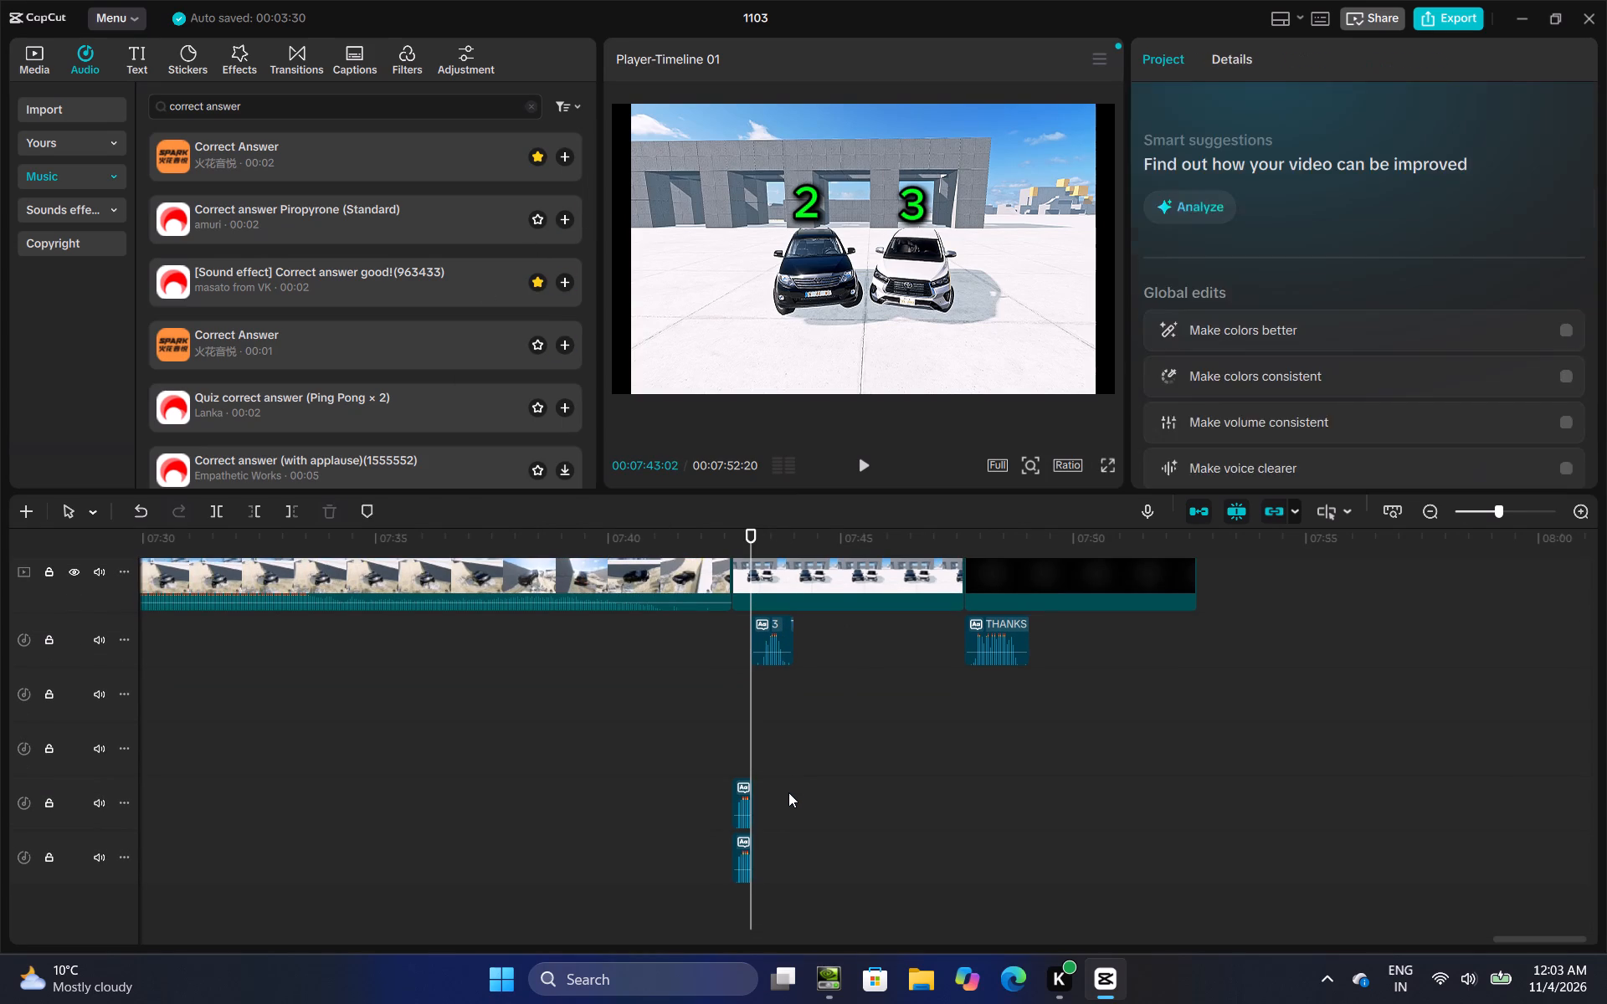
pyautogui.moveTo(788, 792); pyautogui.dragTo(727, 868)
pyautogui.rightClick(752, 812)
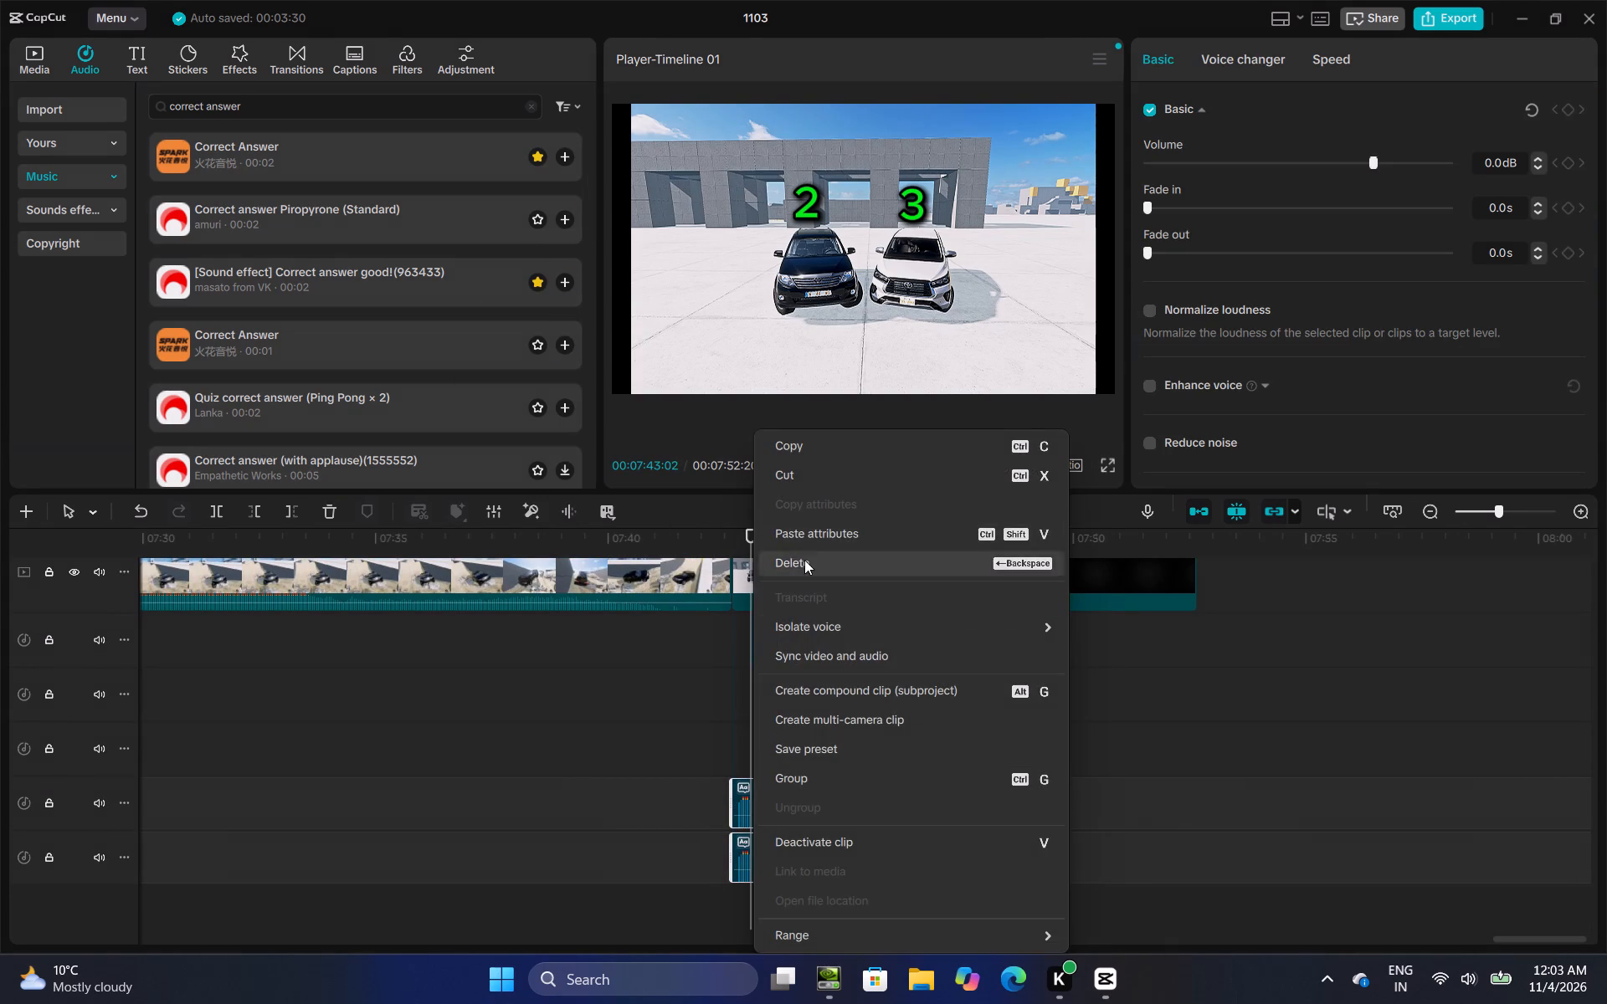
pyautogui.click(804, 560)
# Delete the speech clip for the score 3 text under the final two-car screenshot.
pyautogui.scroll(7, 771, 698)
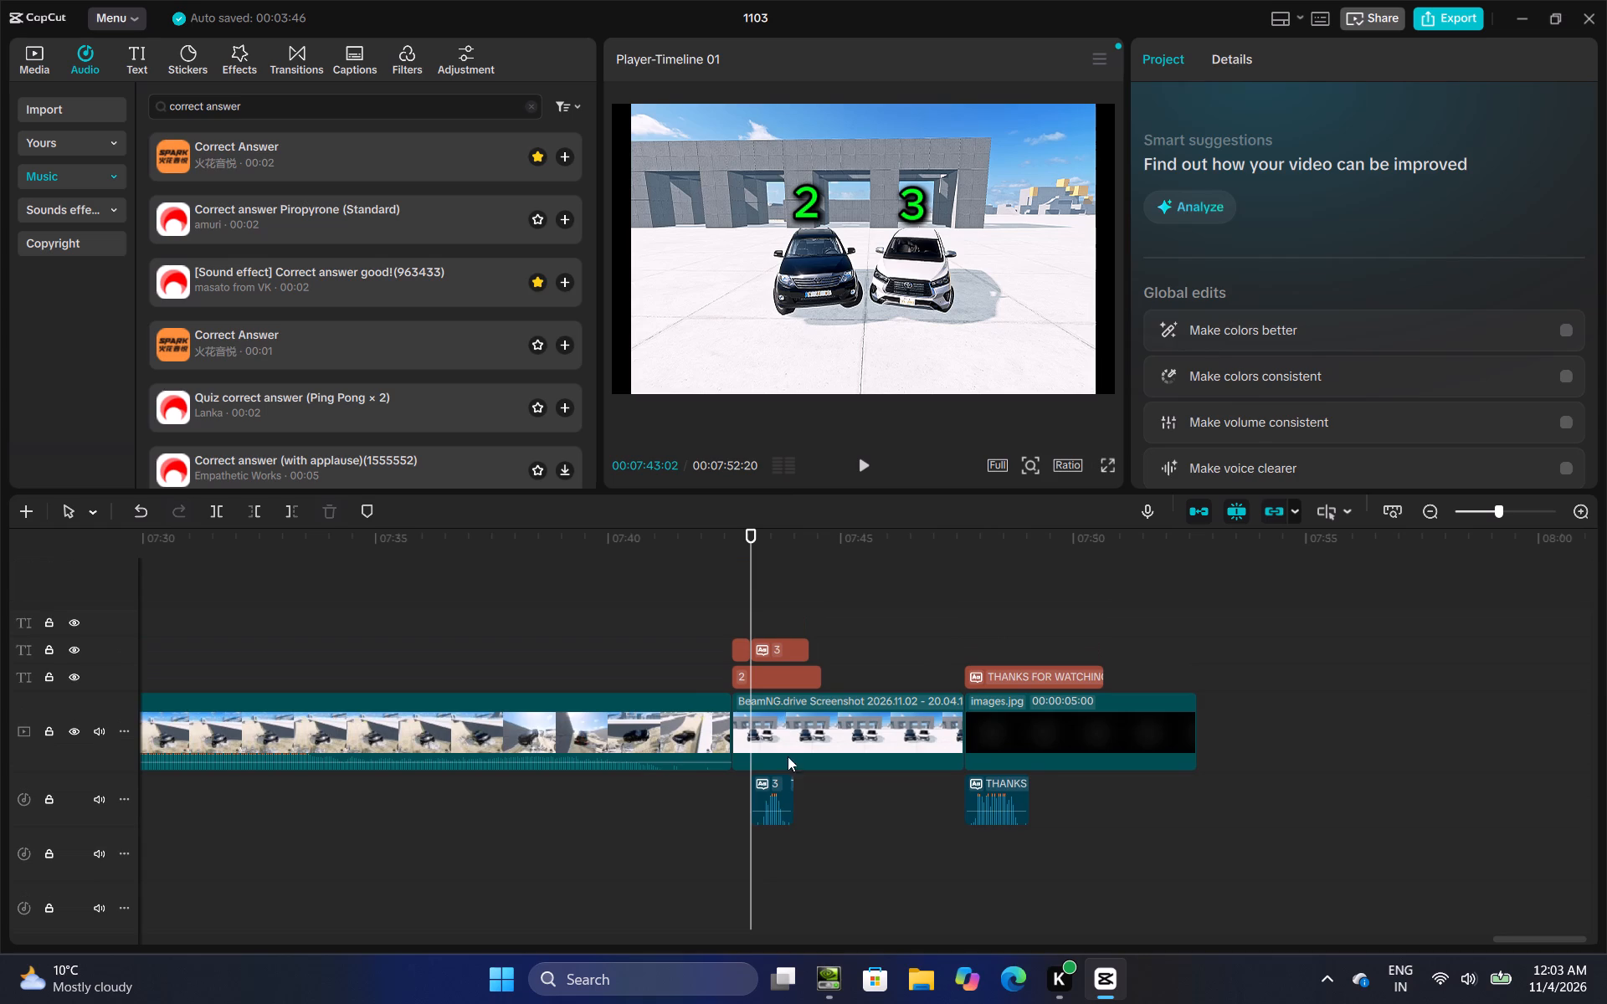
pyautogui.click(784, 794)
pyautogui.rightClick(784, 794)
pyautogui.click(834, 554)
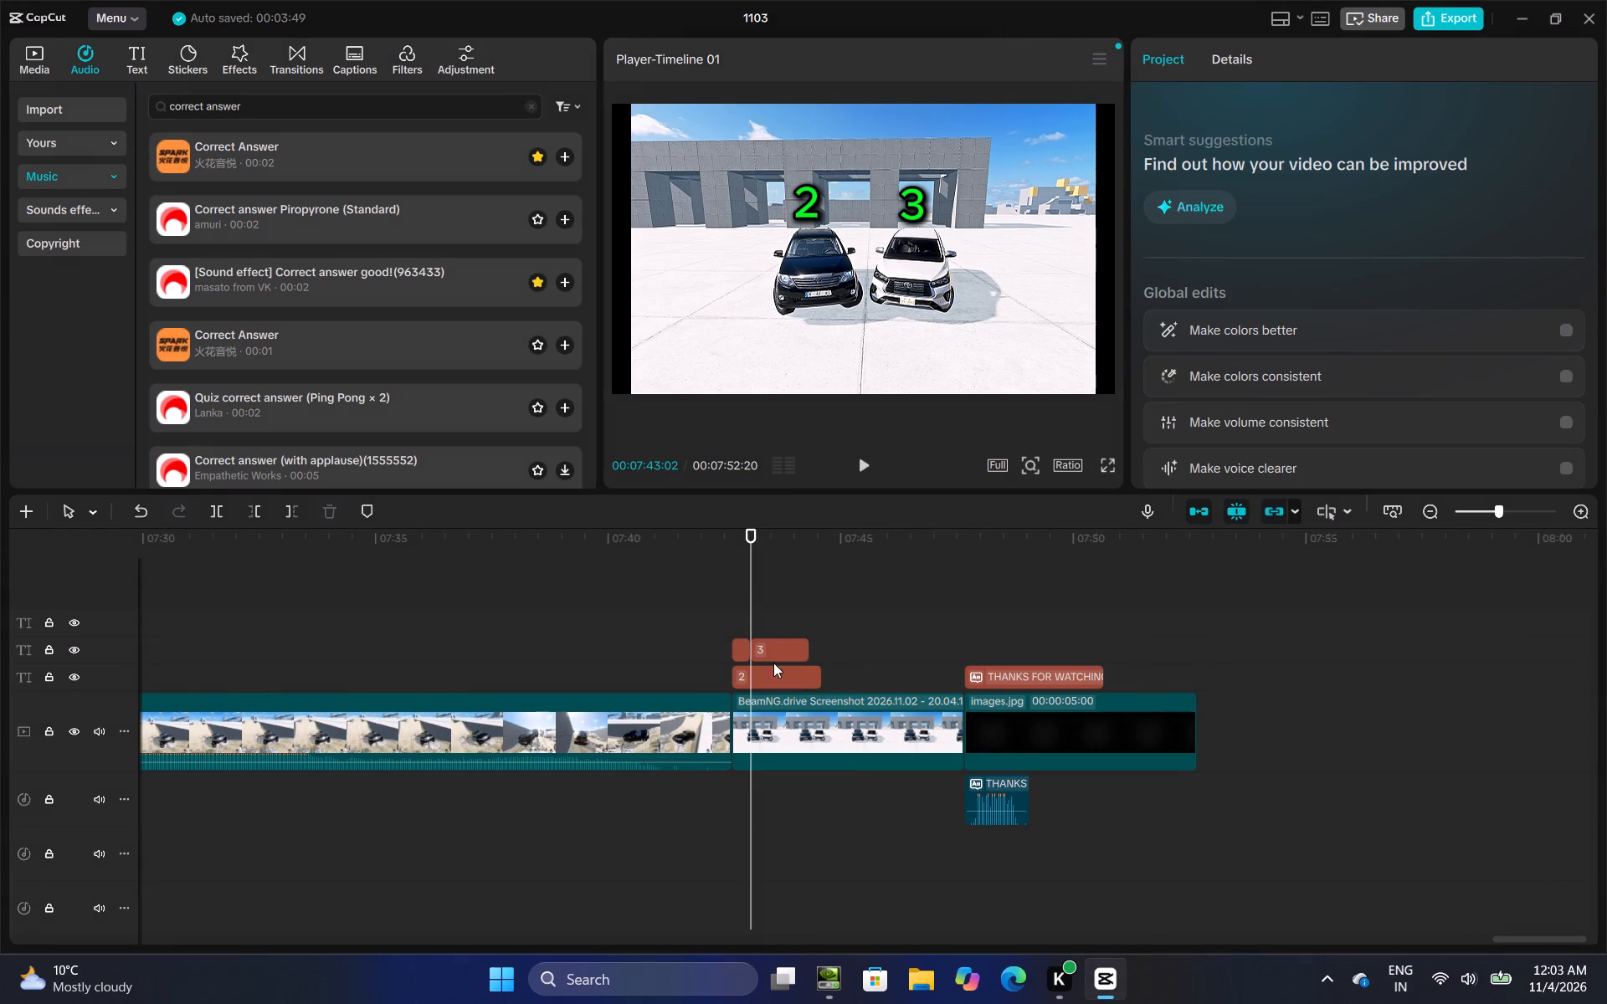
# Move the white car's switch from score 2 to score 3 on the final score screen to 00:07:43:04, with no gap between the texts.
pyautogui.click(768, 648)
pyautogui.moveTo(751, 648); pyautogui.dragTo(763, 656)
pyautogui.click(755, 658)
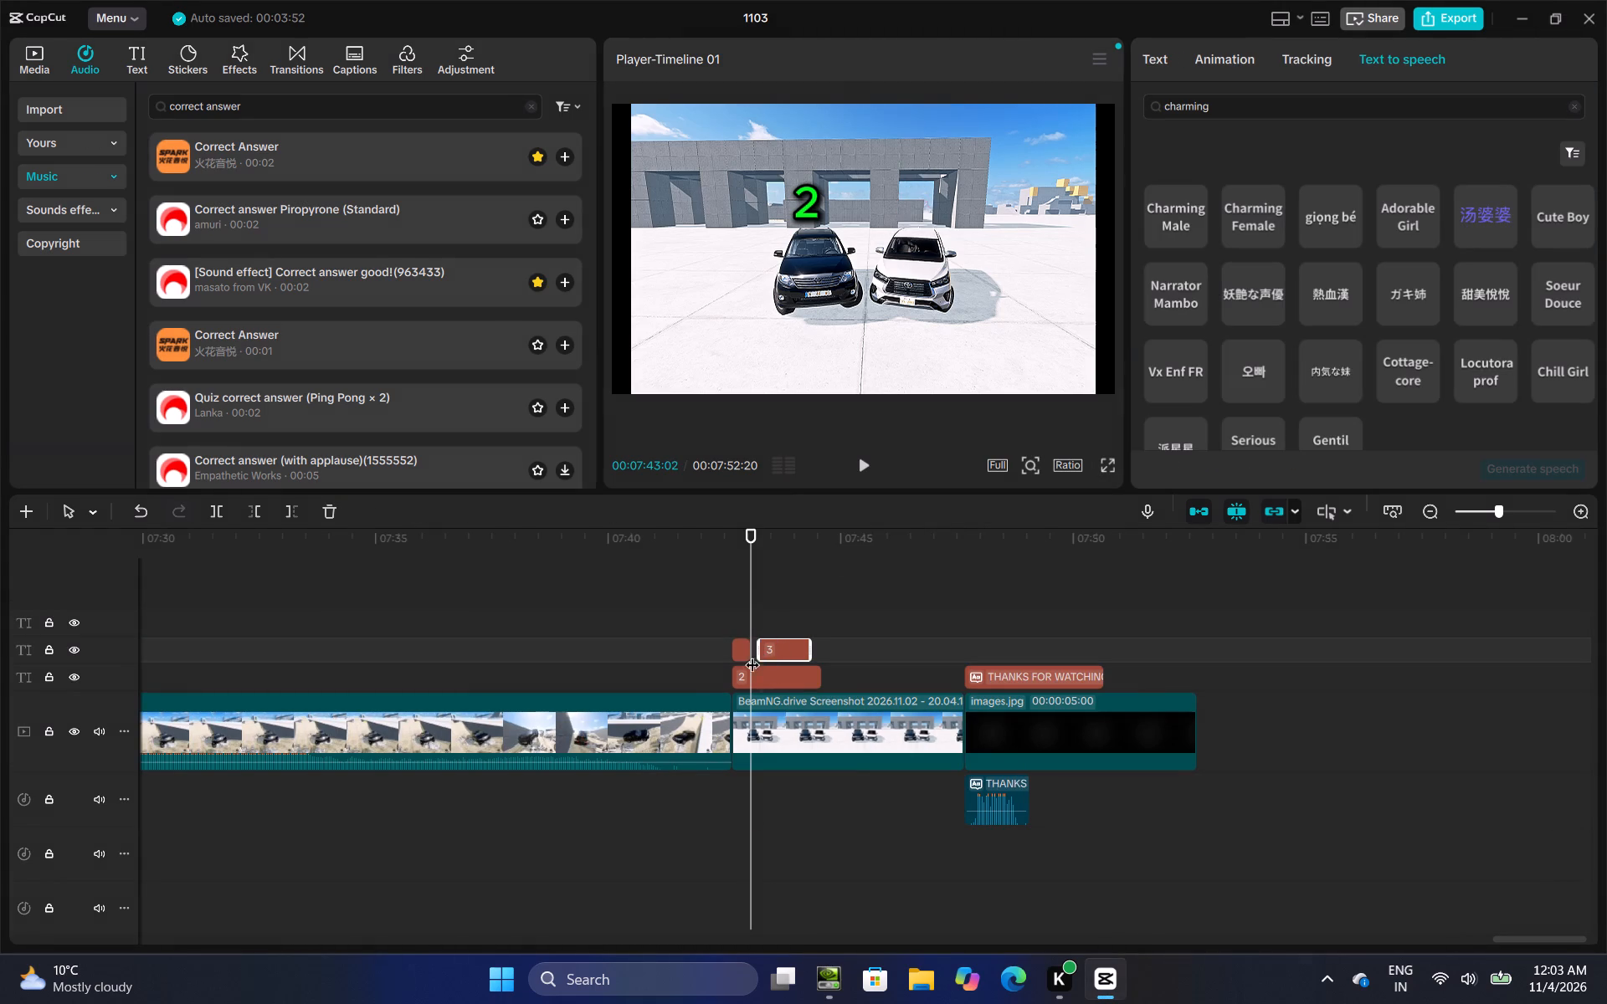
pyautogui.click(744, 650)
pyautogui.moveTo(748, 650); pyautogui.dragTo(752, 675)
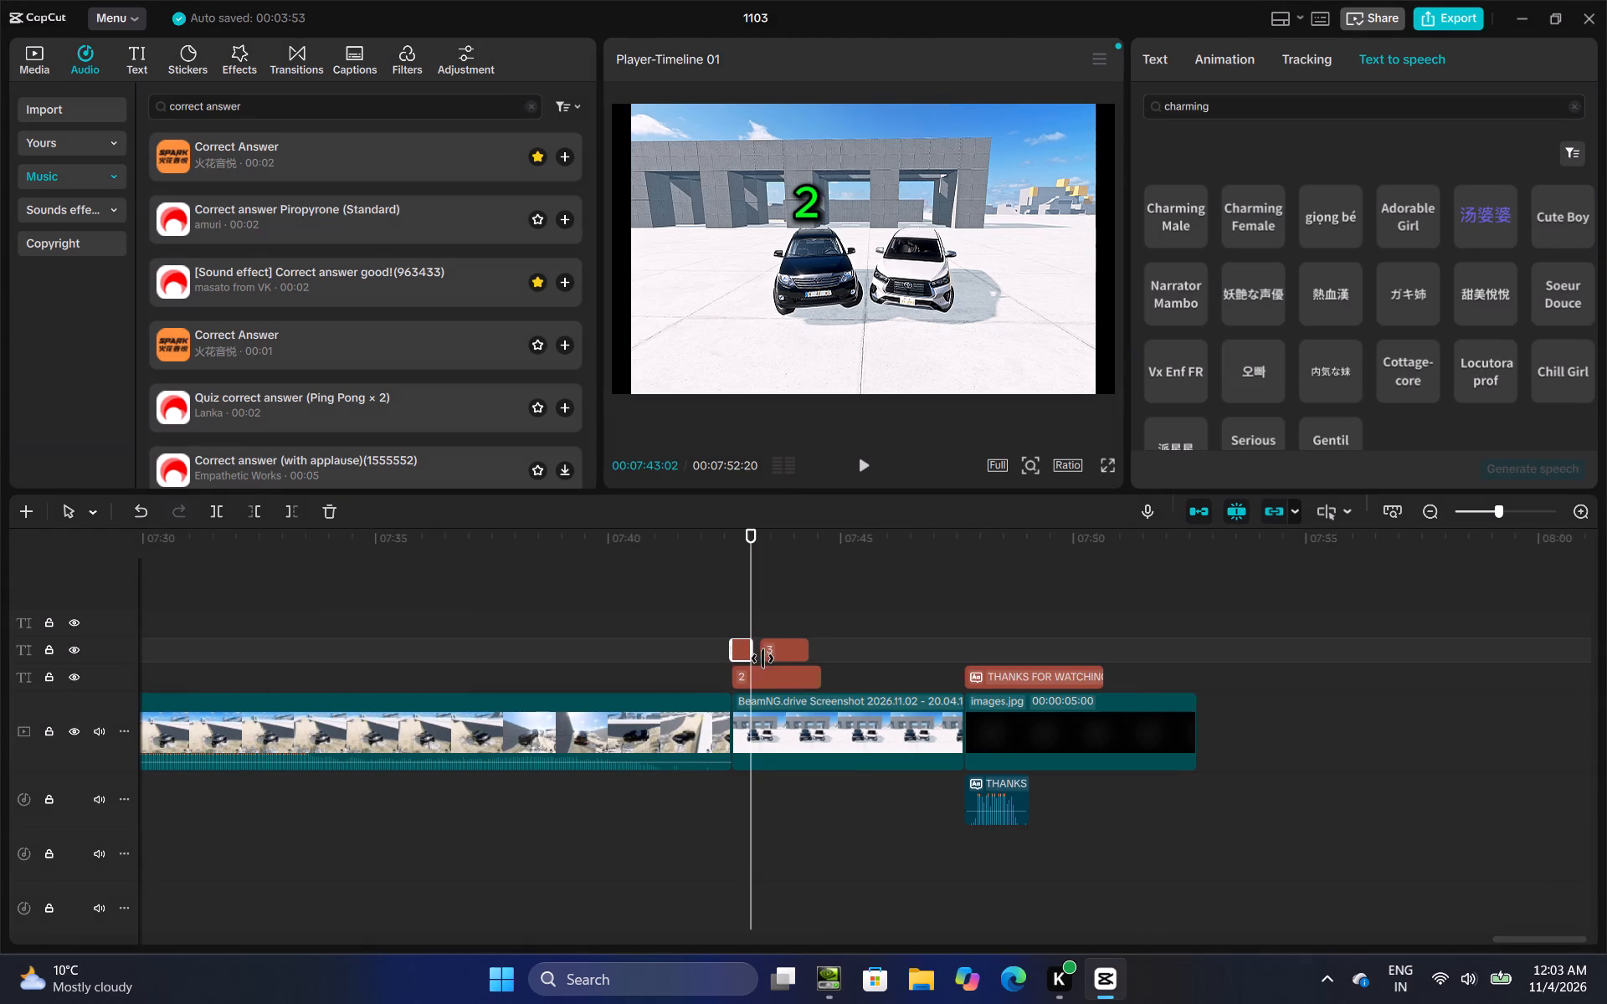
pyautogui.click(765, 653)
pyautogui.moveTo(751, 633); pyautogui.dragTo(715, 633)
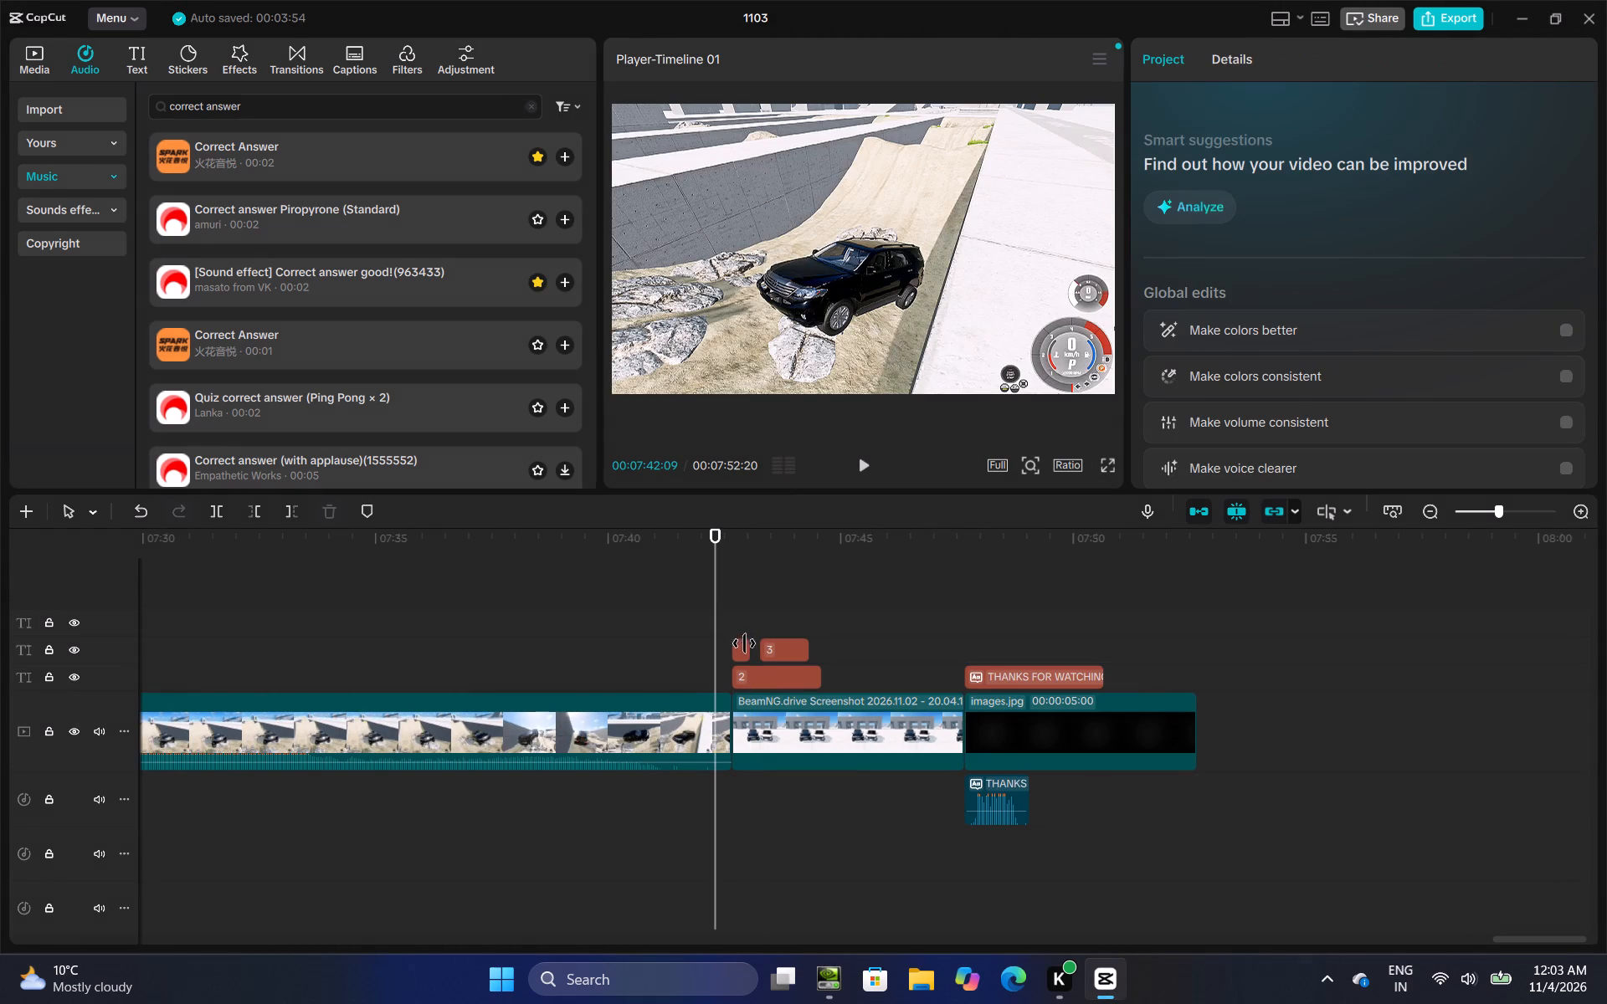
pyautogui.click(746, 646)
pyautogui.moveTo(750, 650); pyautogui.dragTo(751, 689)
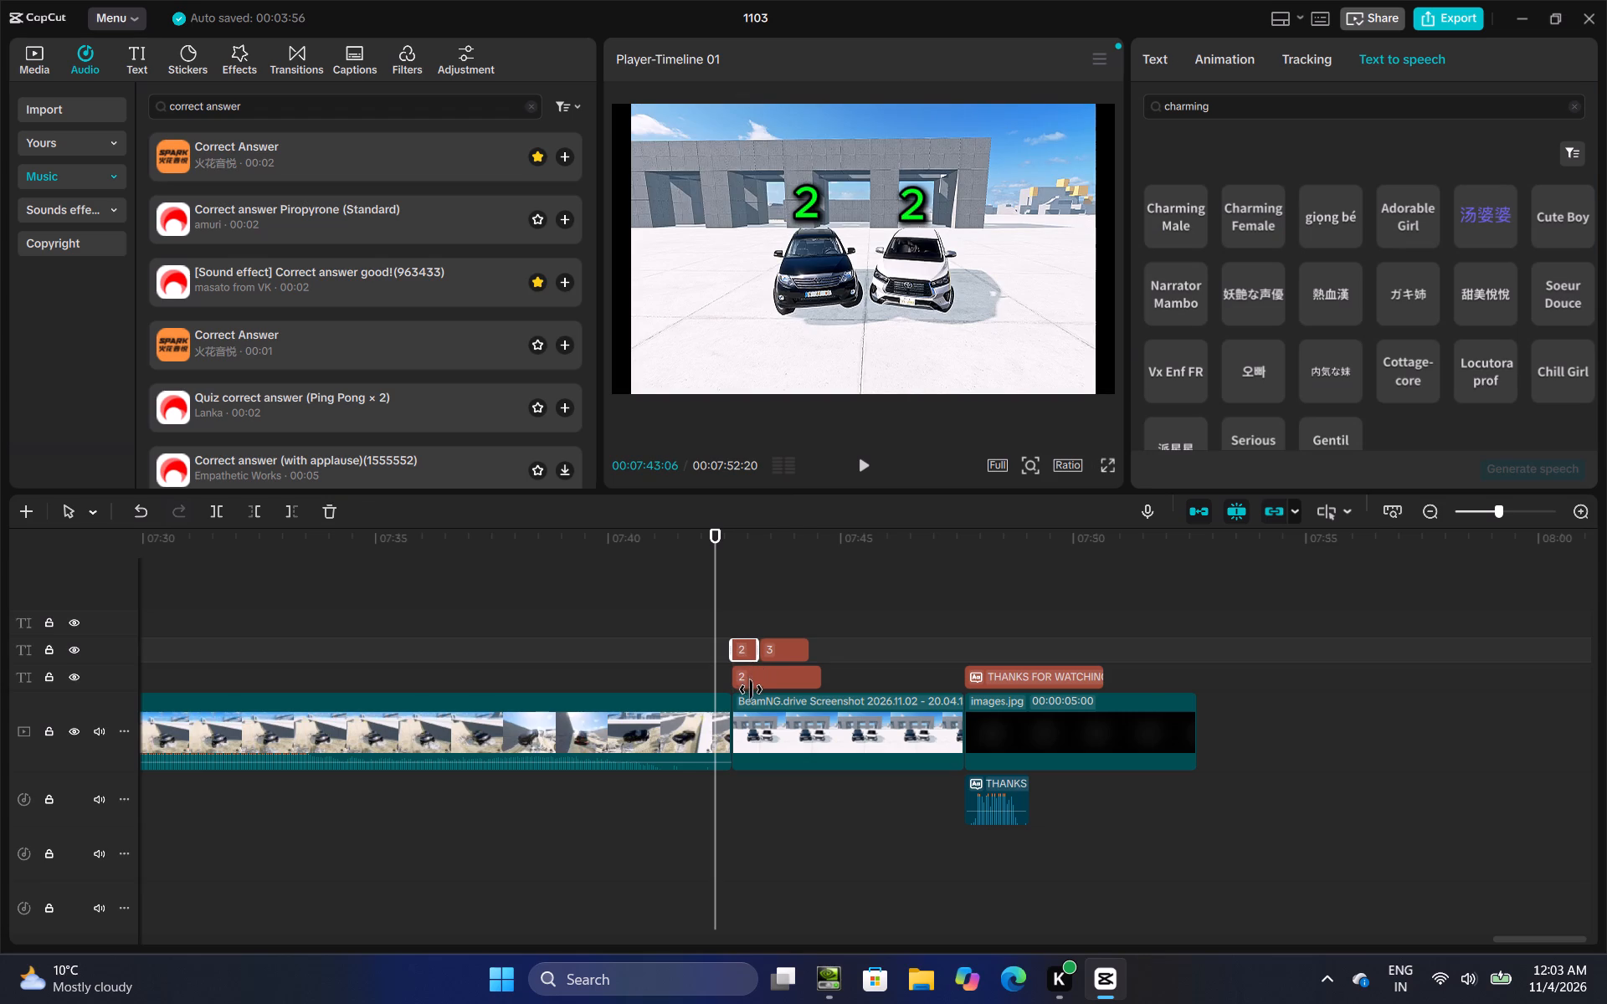
pyautogui.moveTo(751, 689); pyautogui.dragTo(748, 702)
pyautogui.click(769, 657)
pyautogui.moveTo(768, 657); pyautogui.dragTo(736, 660)
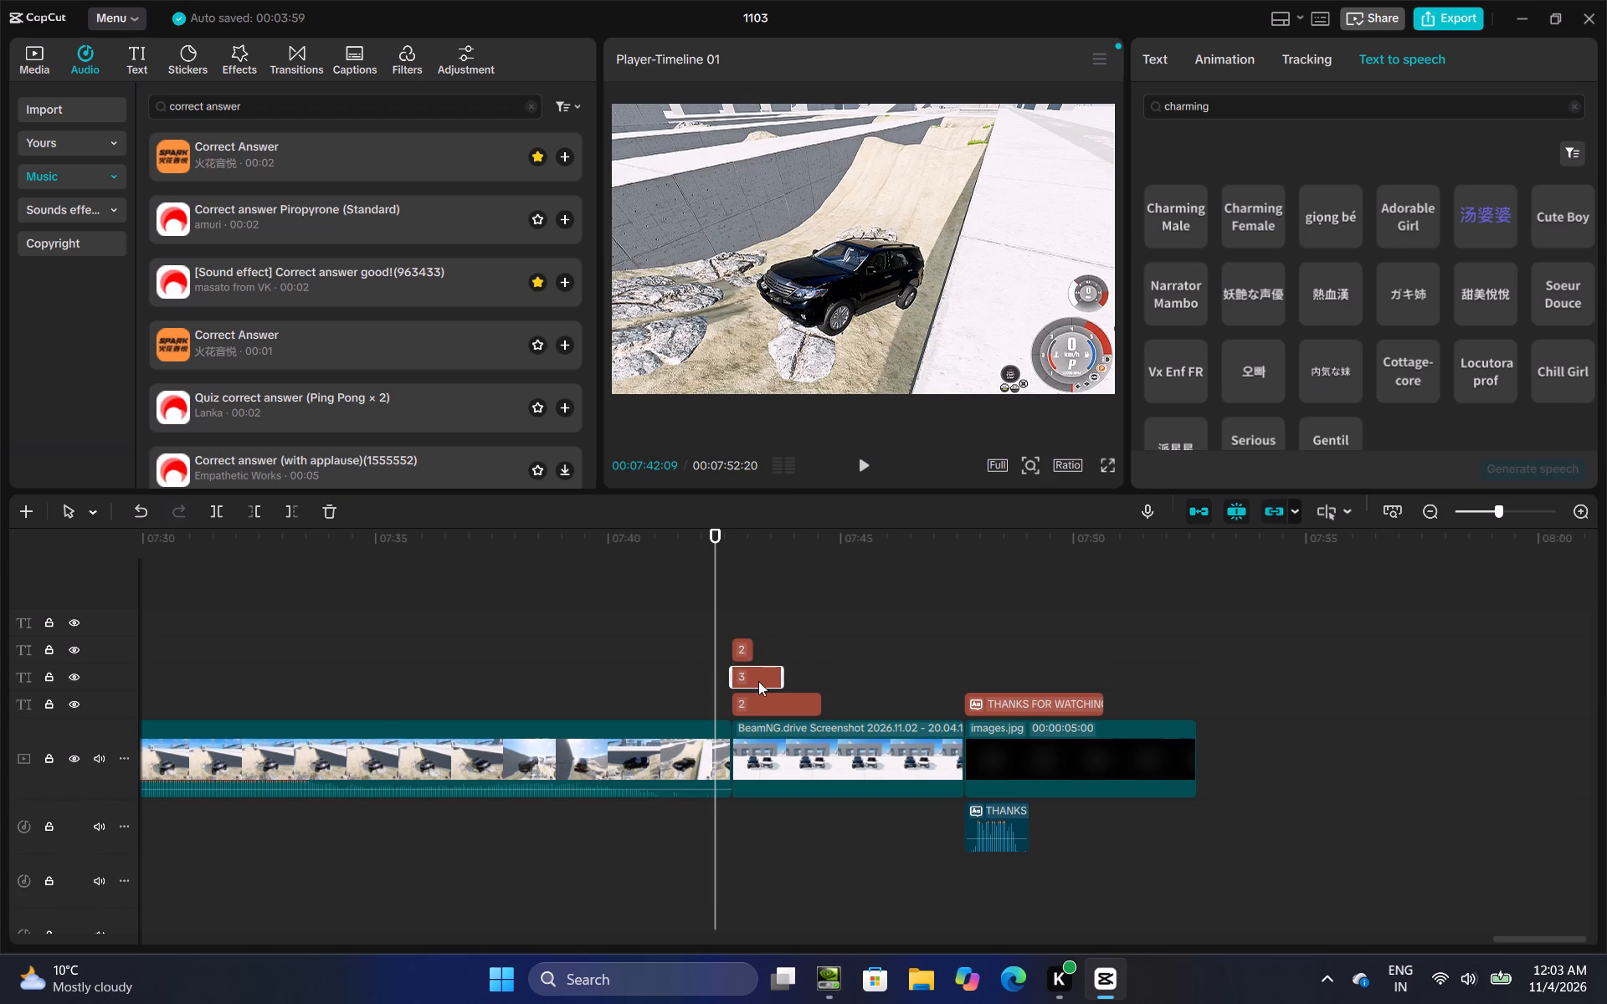
pyautogui.moveTo(758, 681); pyautogui.dragTo(779, 657)
# Add the Correct Answer sound at 00:07:43:04, where the white car's score changes to 3.
pyautogui.click(748, 623)
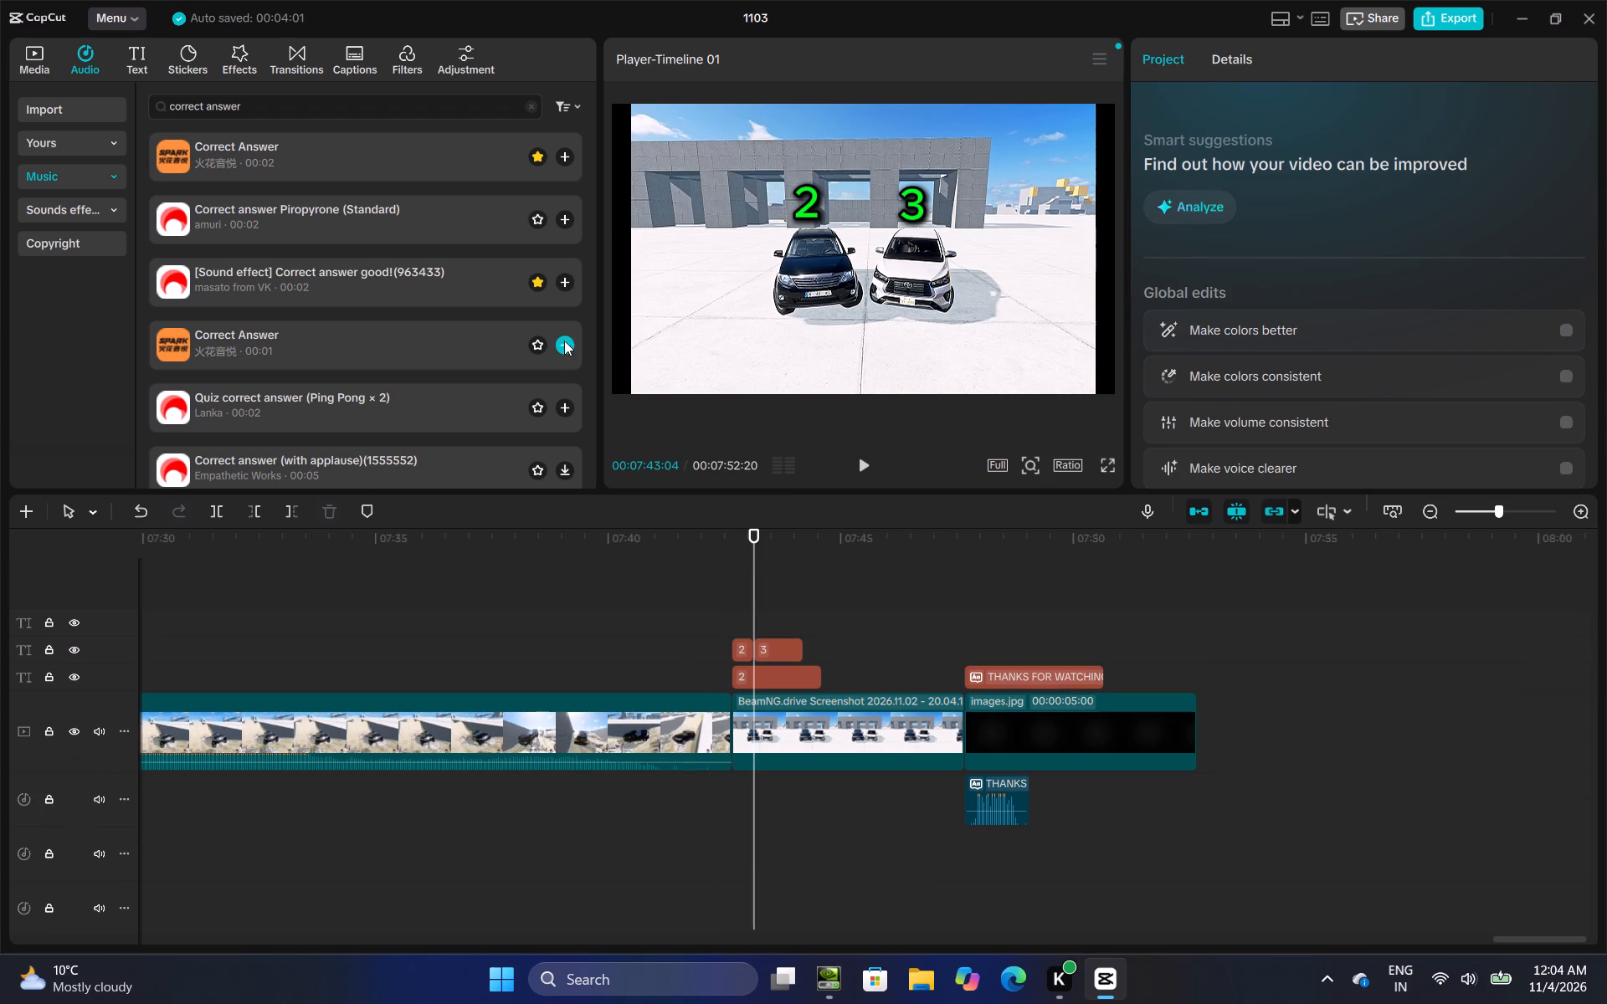
pyautogui.click(558, 163)
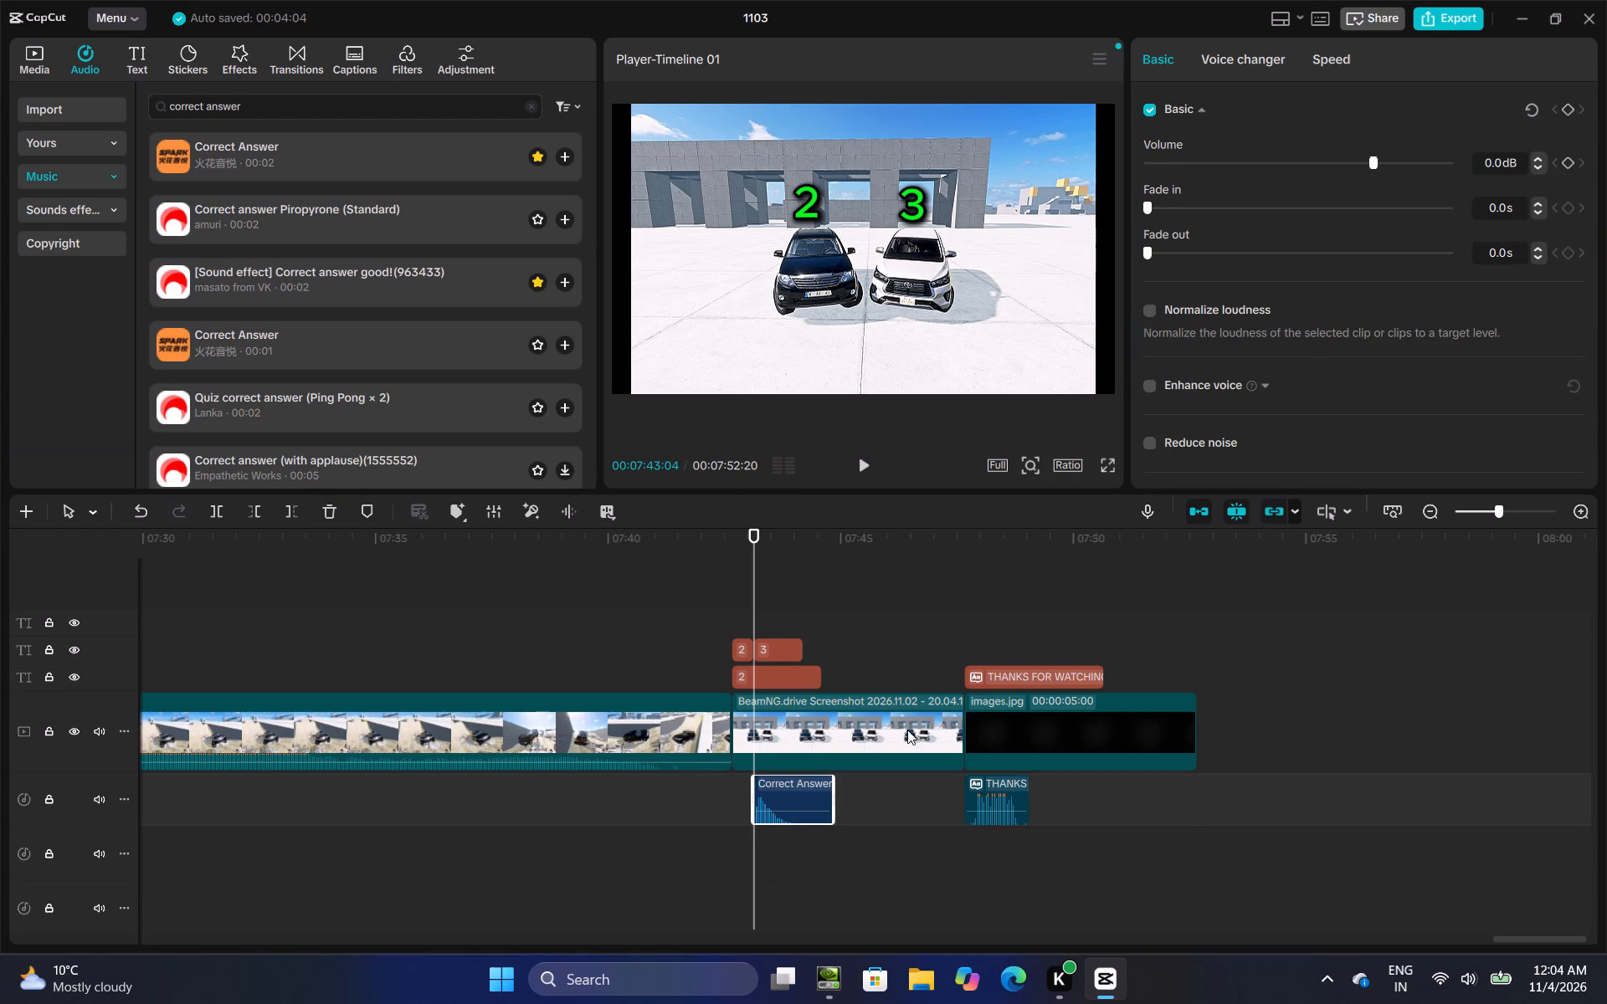
pyautogui.click(907, 730)
# Extend the white car's score 3 text and the black car's score 2 text to about 00:07:46, ending together.
pyautogui.click(797, 657)
pyautogui.moveTo(800, 657); pyautogui.dragTo(870, 657)
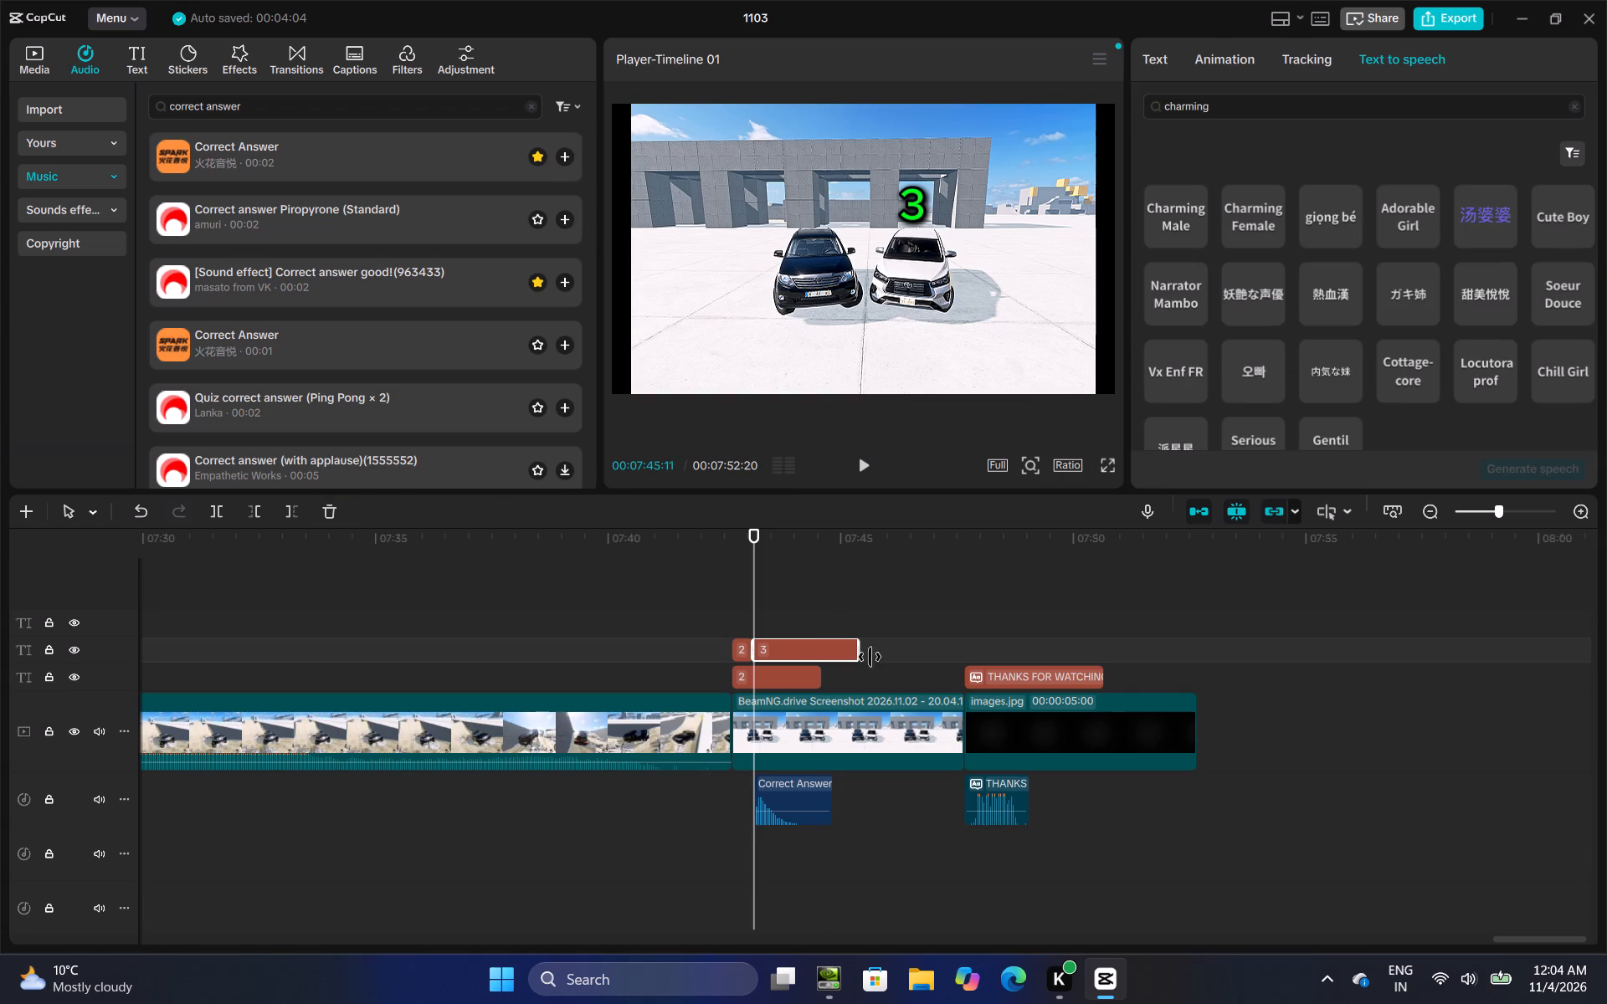
pyautogui.moveTo(870, 657); pyautogui.dragTo(886, 654)
pyautogui.click(809, 679)
pyautogui.click(829, 679)
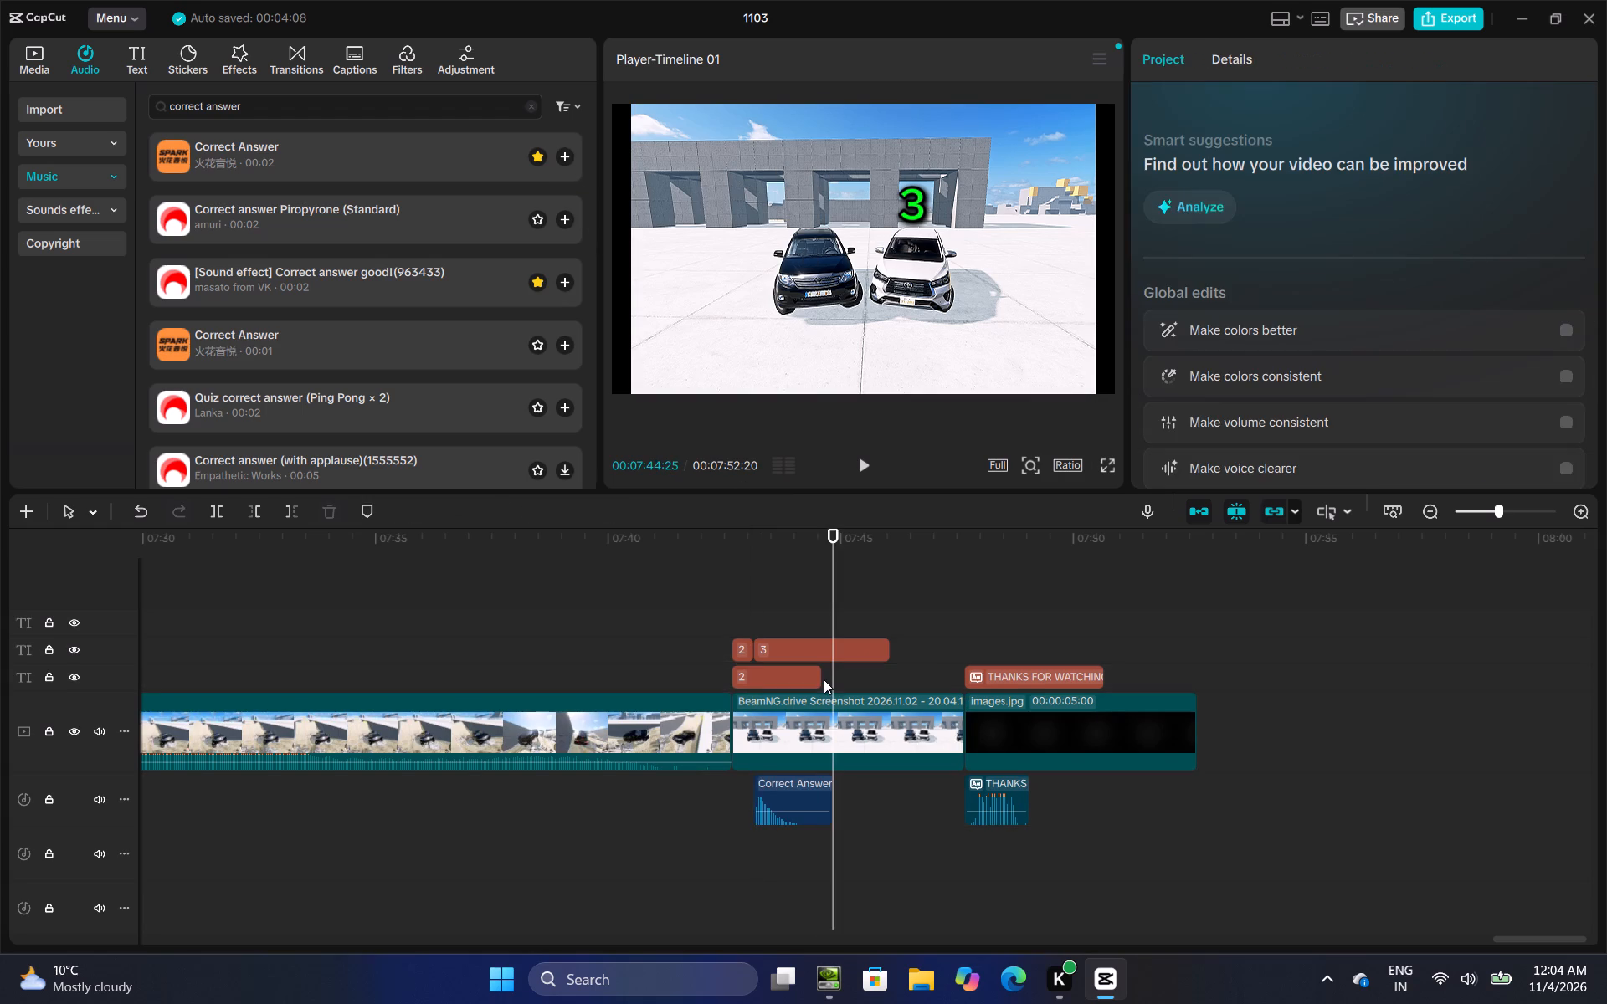
pyautogui.click(824, 679)
pyautogui.click(814, 679)
pyautogui.moveTo(819, 679); pyautogui.dragTo(884, 679)
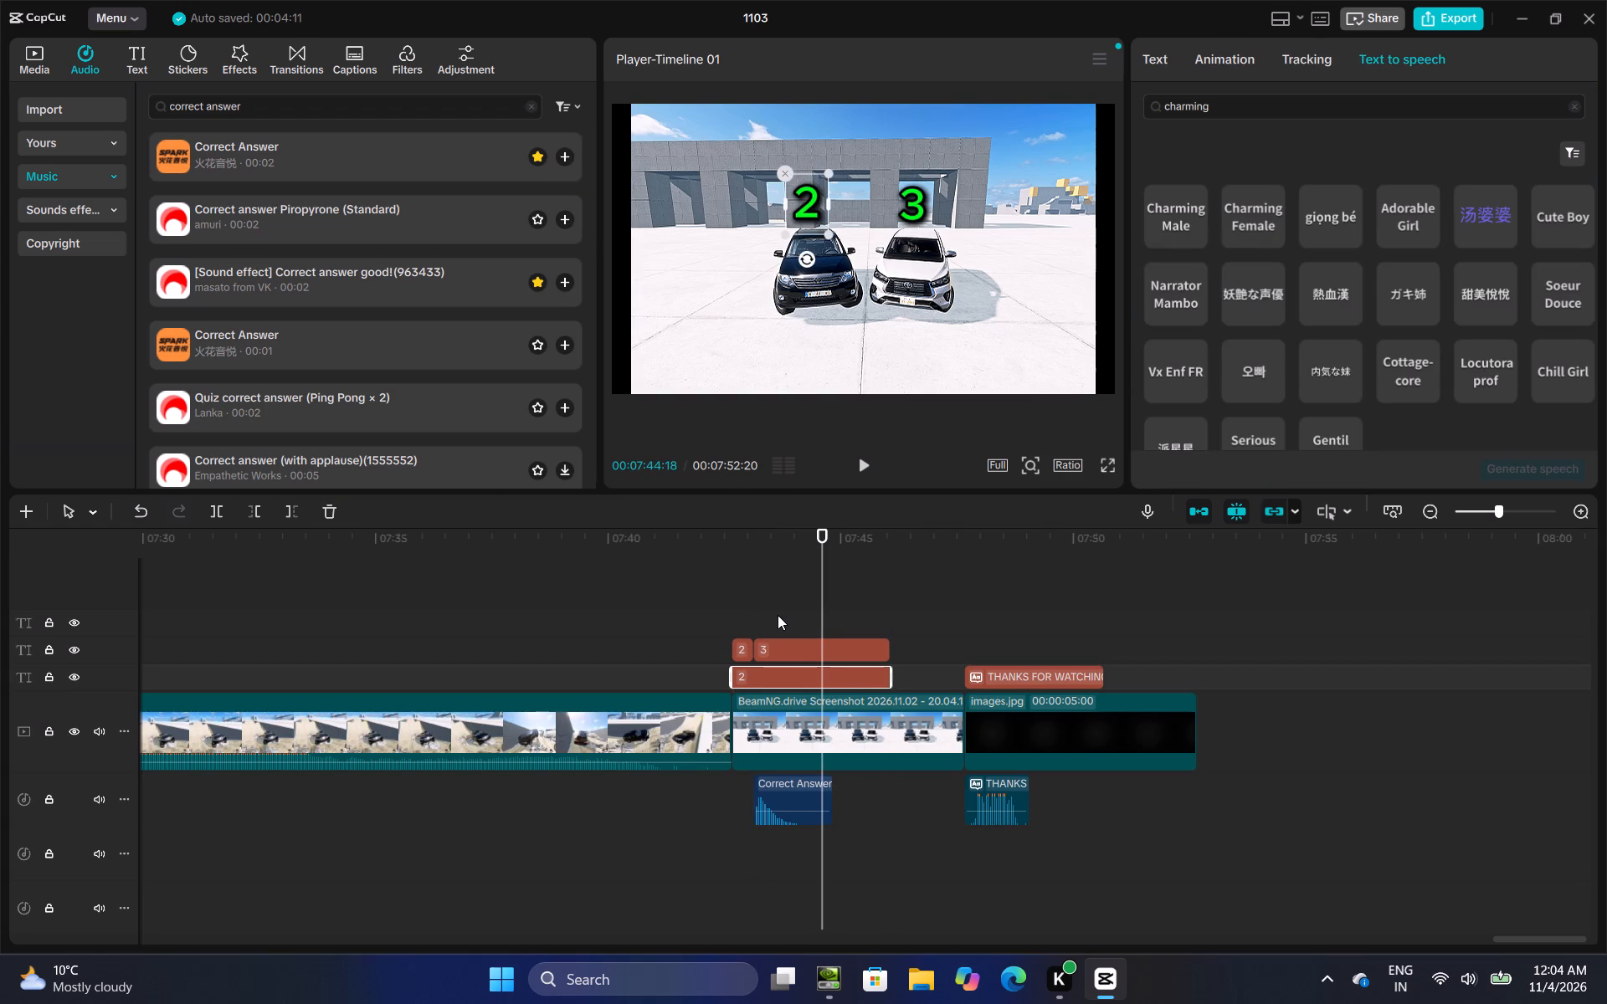
# Add a text containing only a crown emoji at 00:07:44:15 over the final two-car screenshot.
pyautogui.click(778, 615)
pyautogui.moveTo(778, 615); pyautogui.dragTo(817, 615)
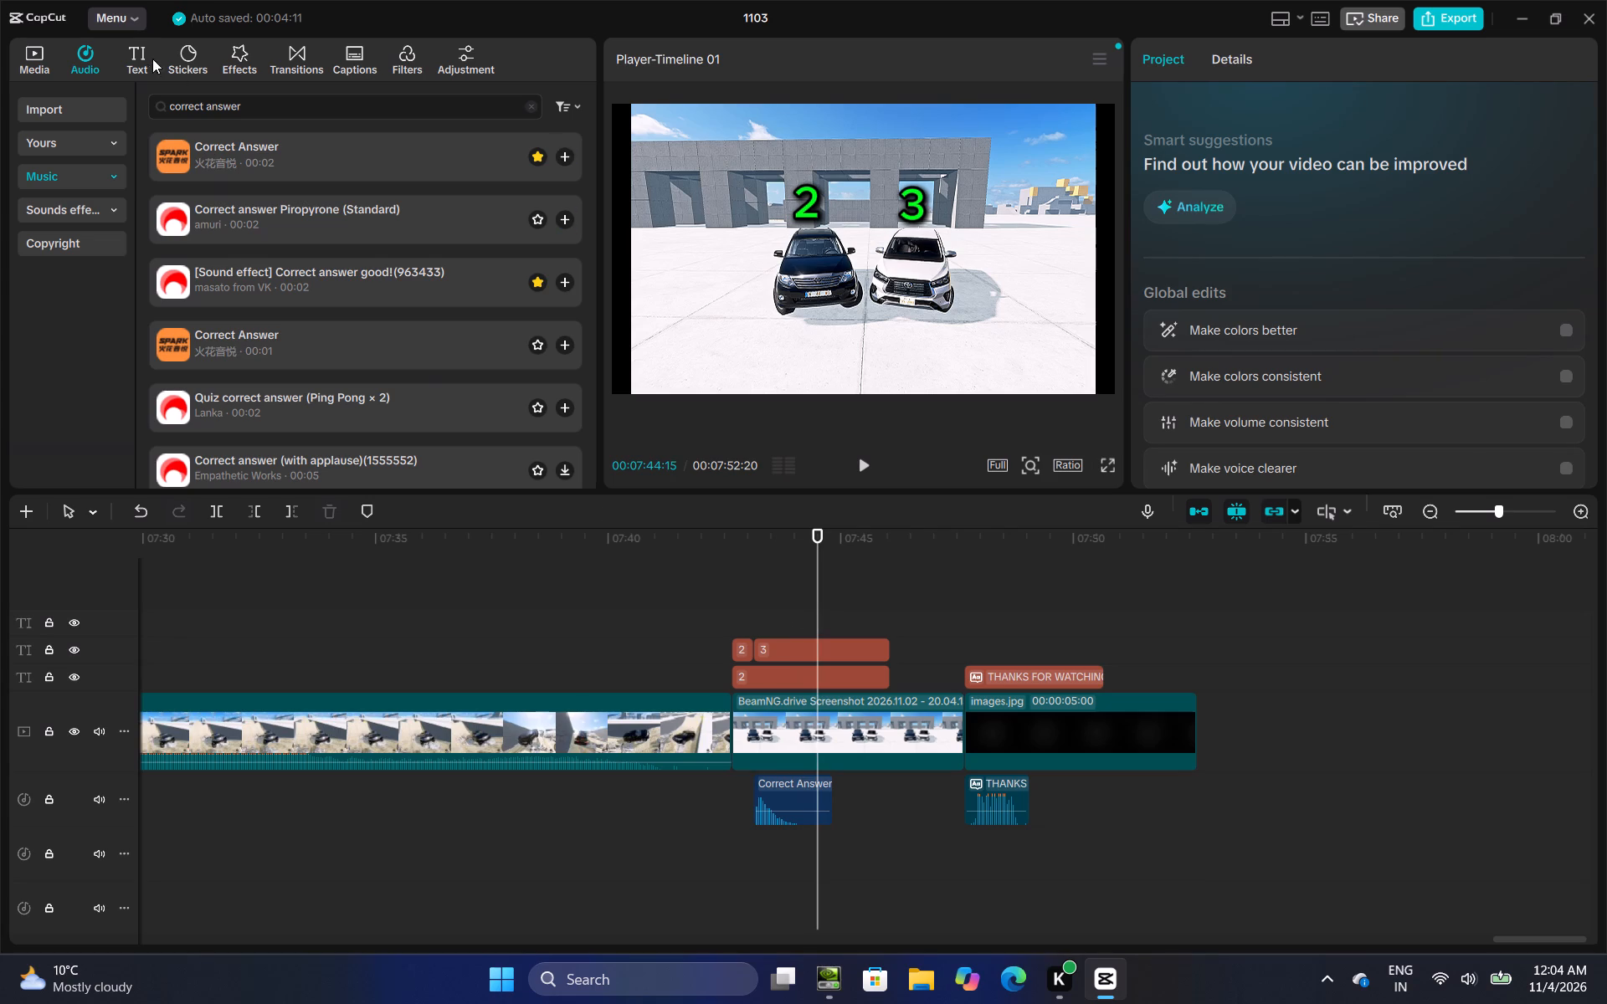
pyautogui.click(146, 59)
pyautogui.click(225, 169)
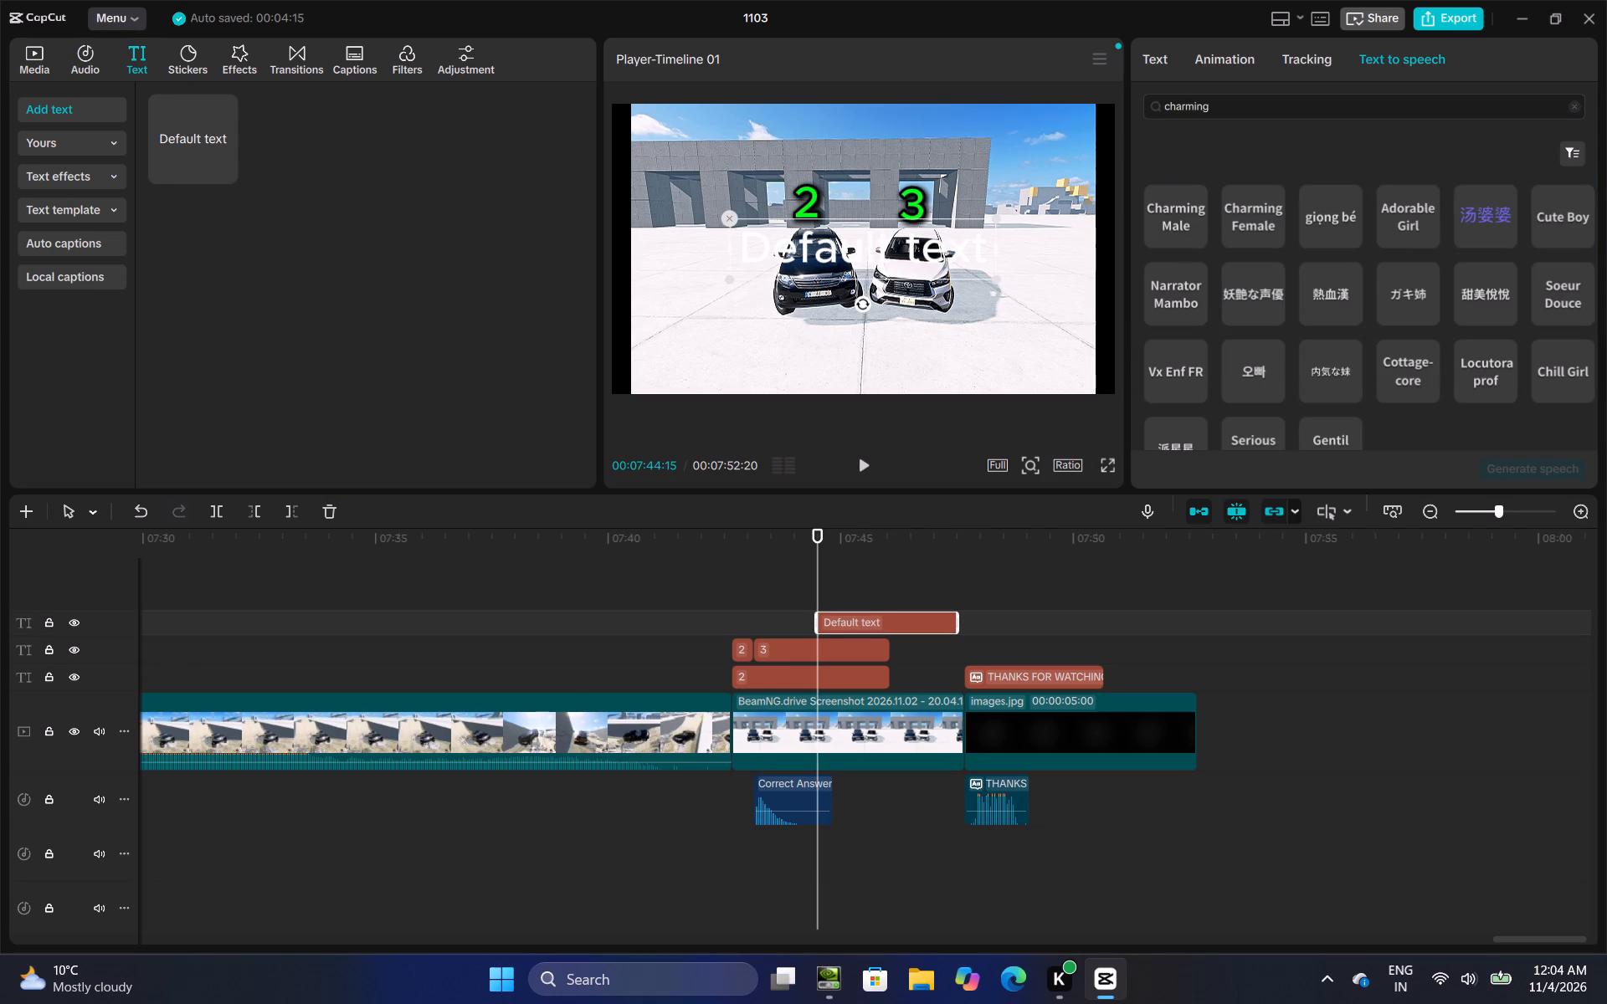
pyautogui.click(1158, 54)
pyautogui.moveTo(1230, 161); pyautogui.dragTo(1129, 151)
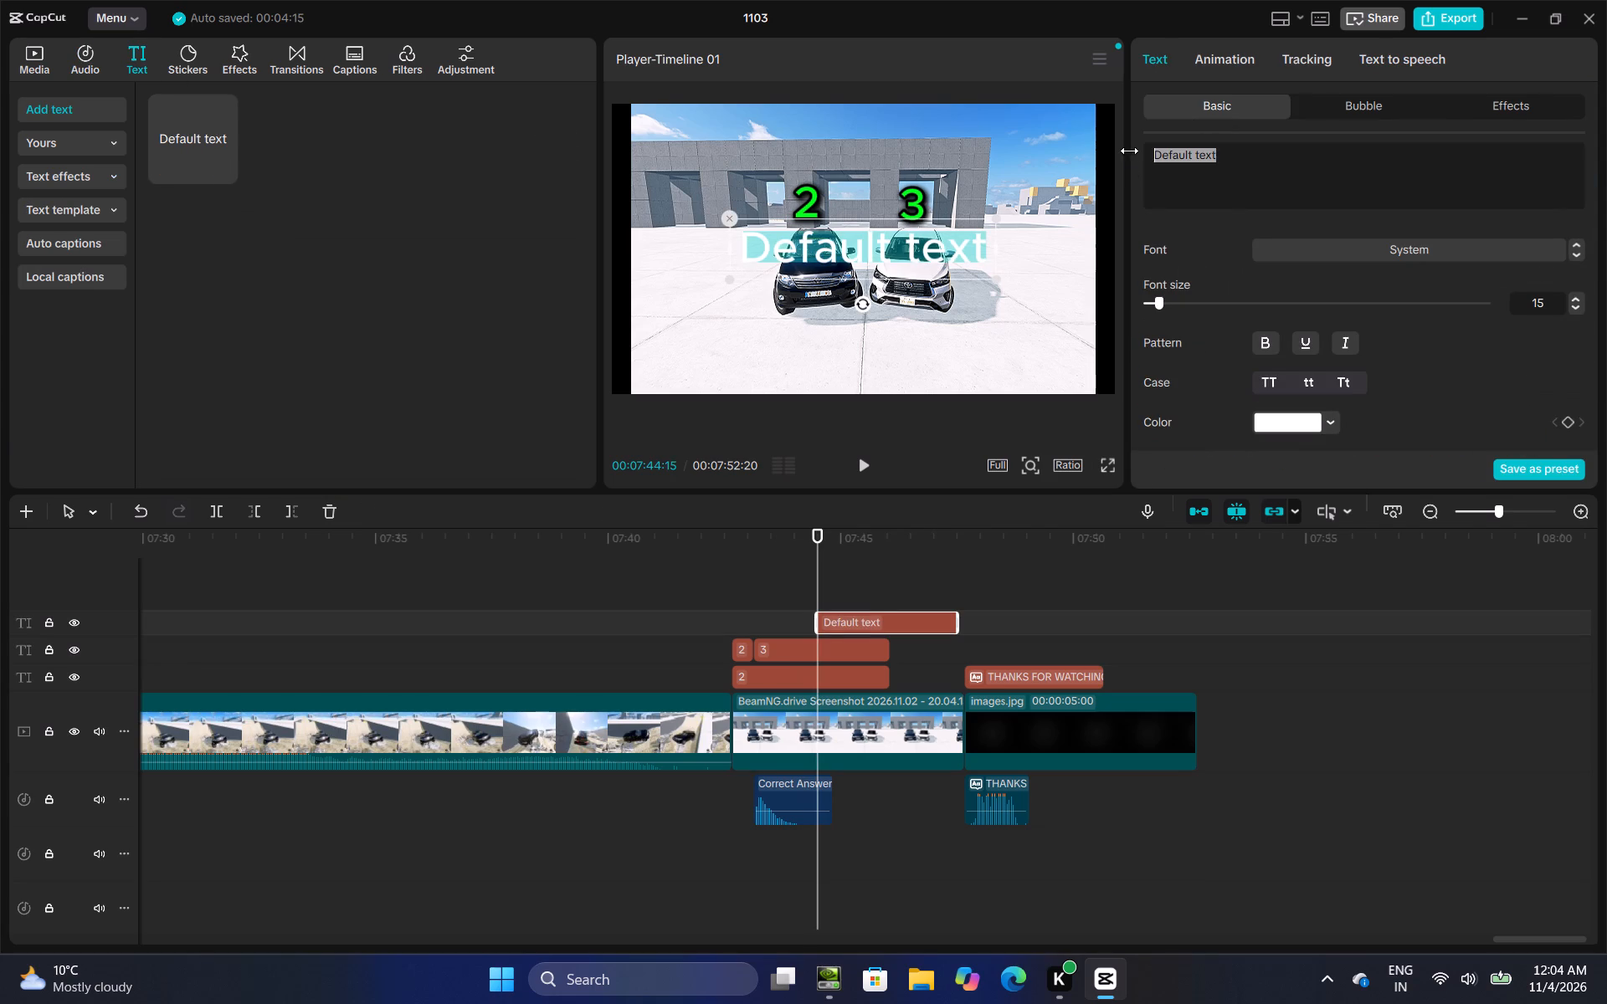
pyautogui.press('BackSpace')
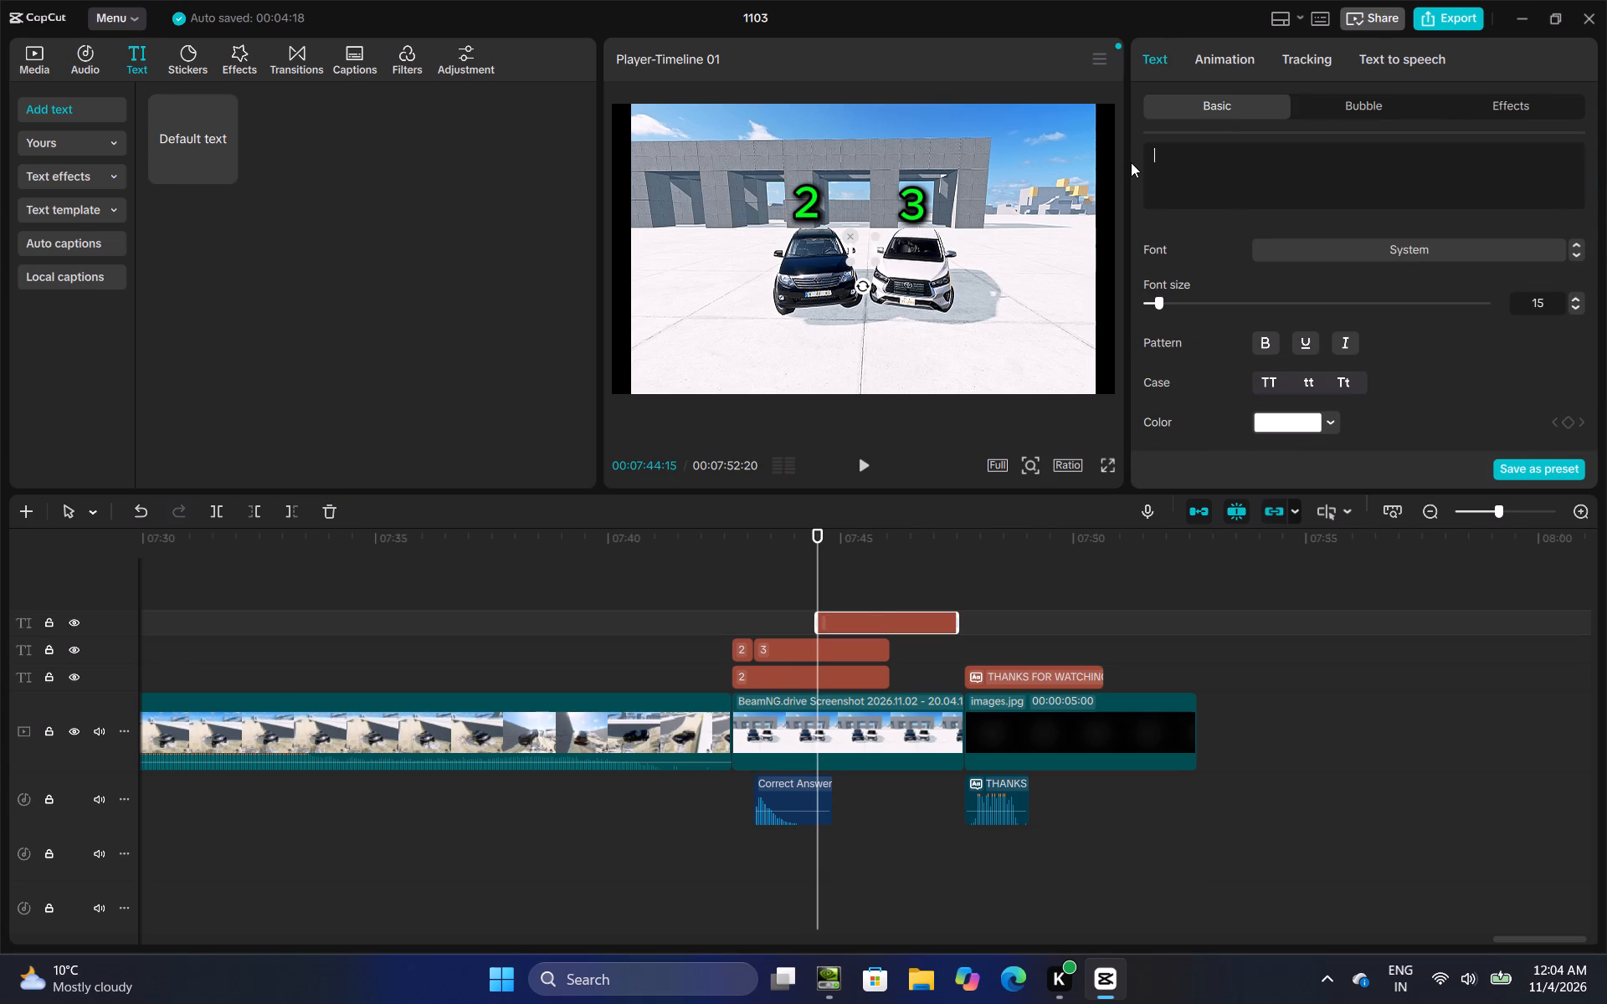
pyautogui.press('super+period')
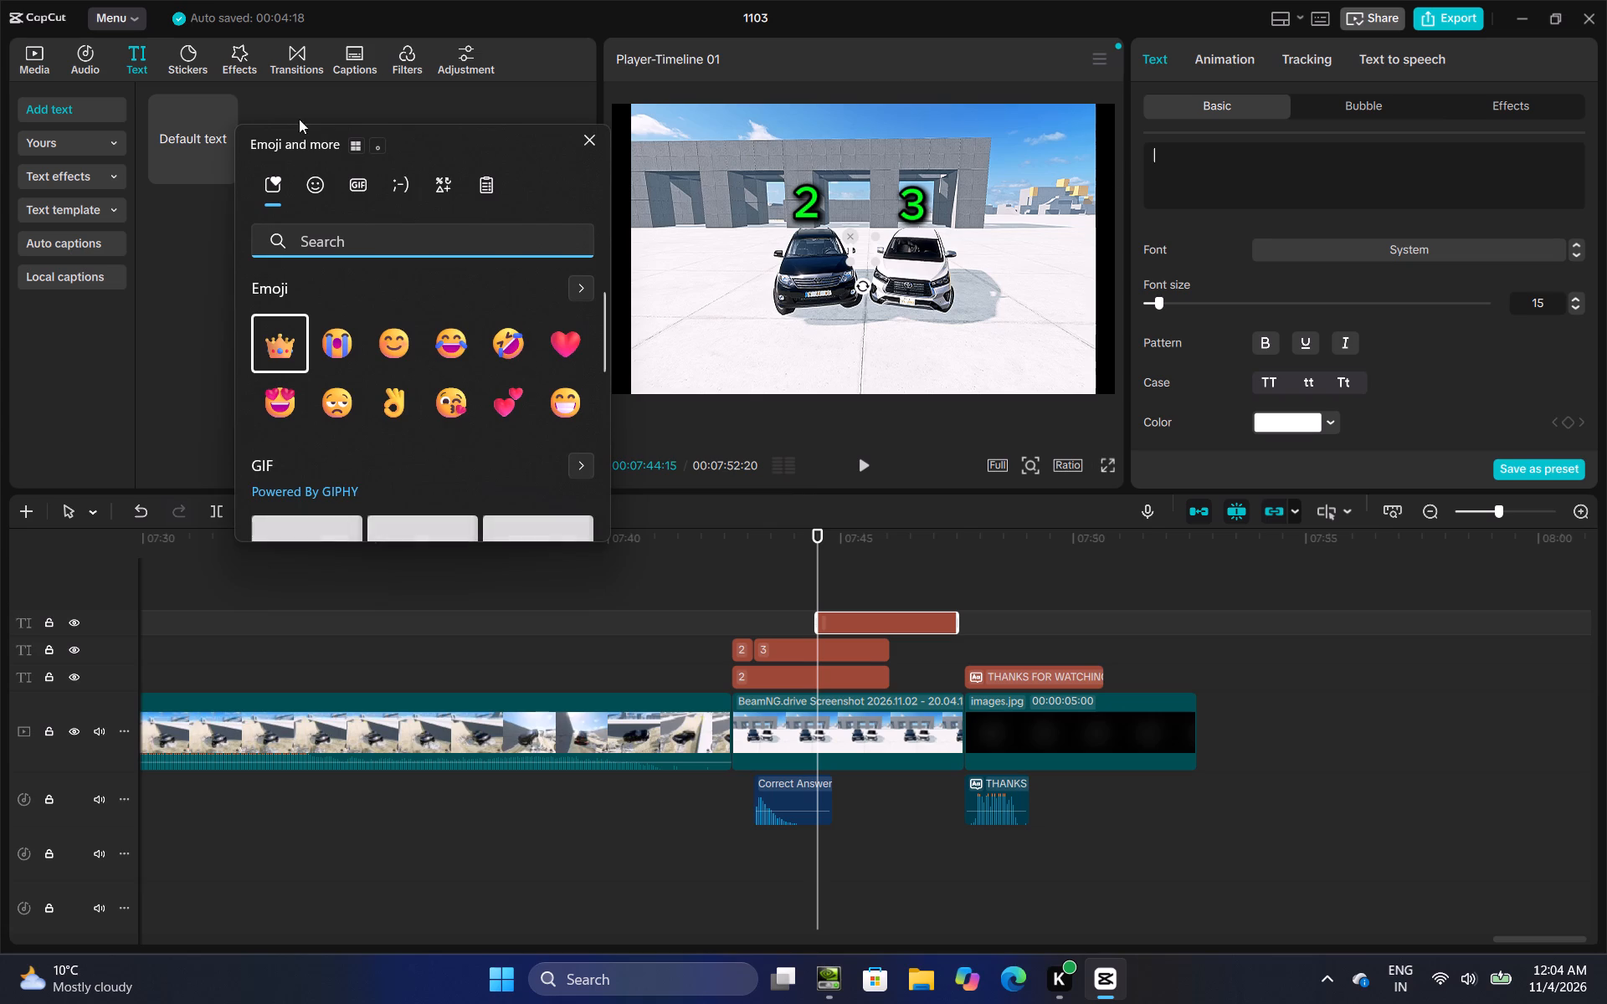
pyautogui.click(288, 345)
pyautogui.click(1210, 188)
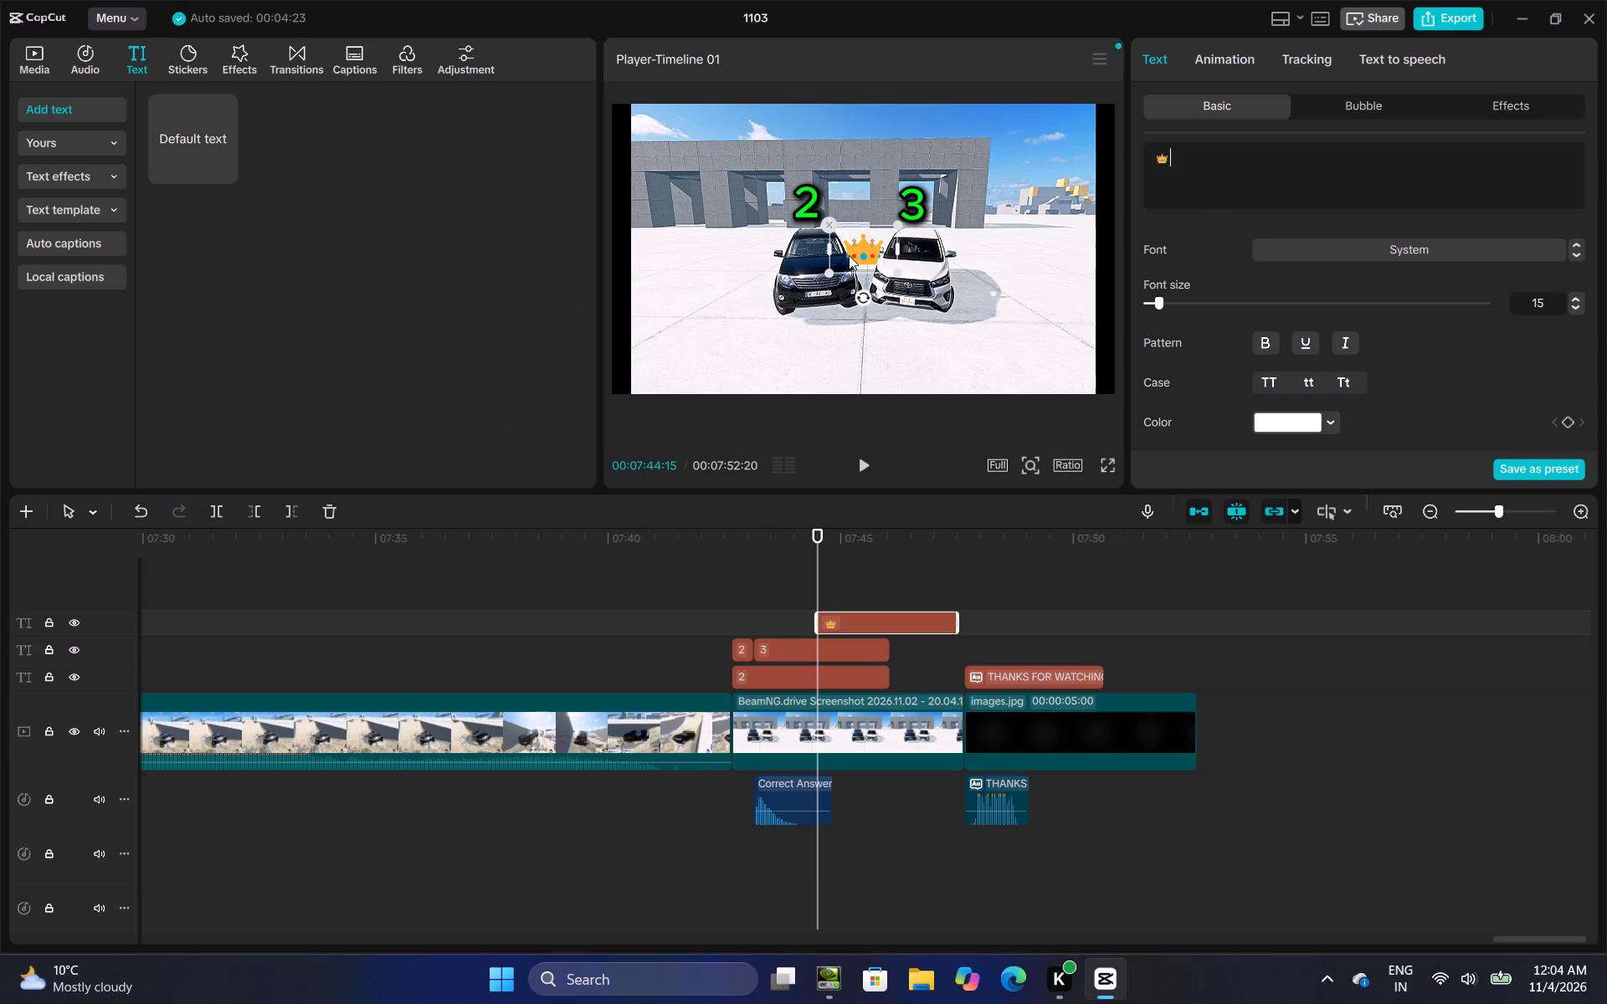
# Place the crown emoji directly above the white car's score 3.
pyautogui.moveTo(855, 255); pyautogui.dragTo(901, 177)
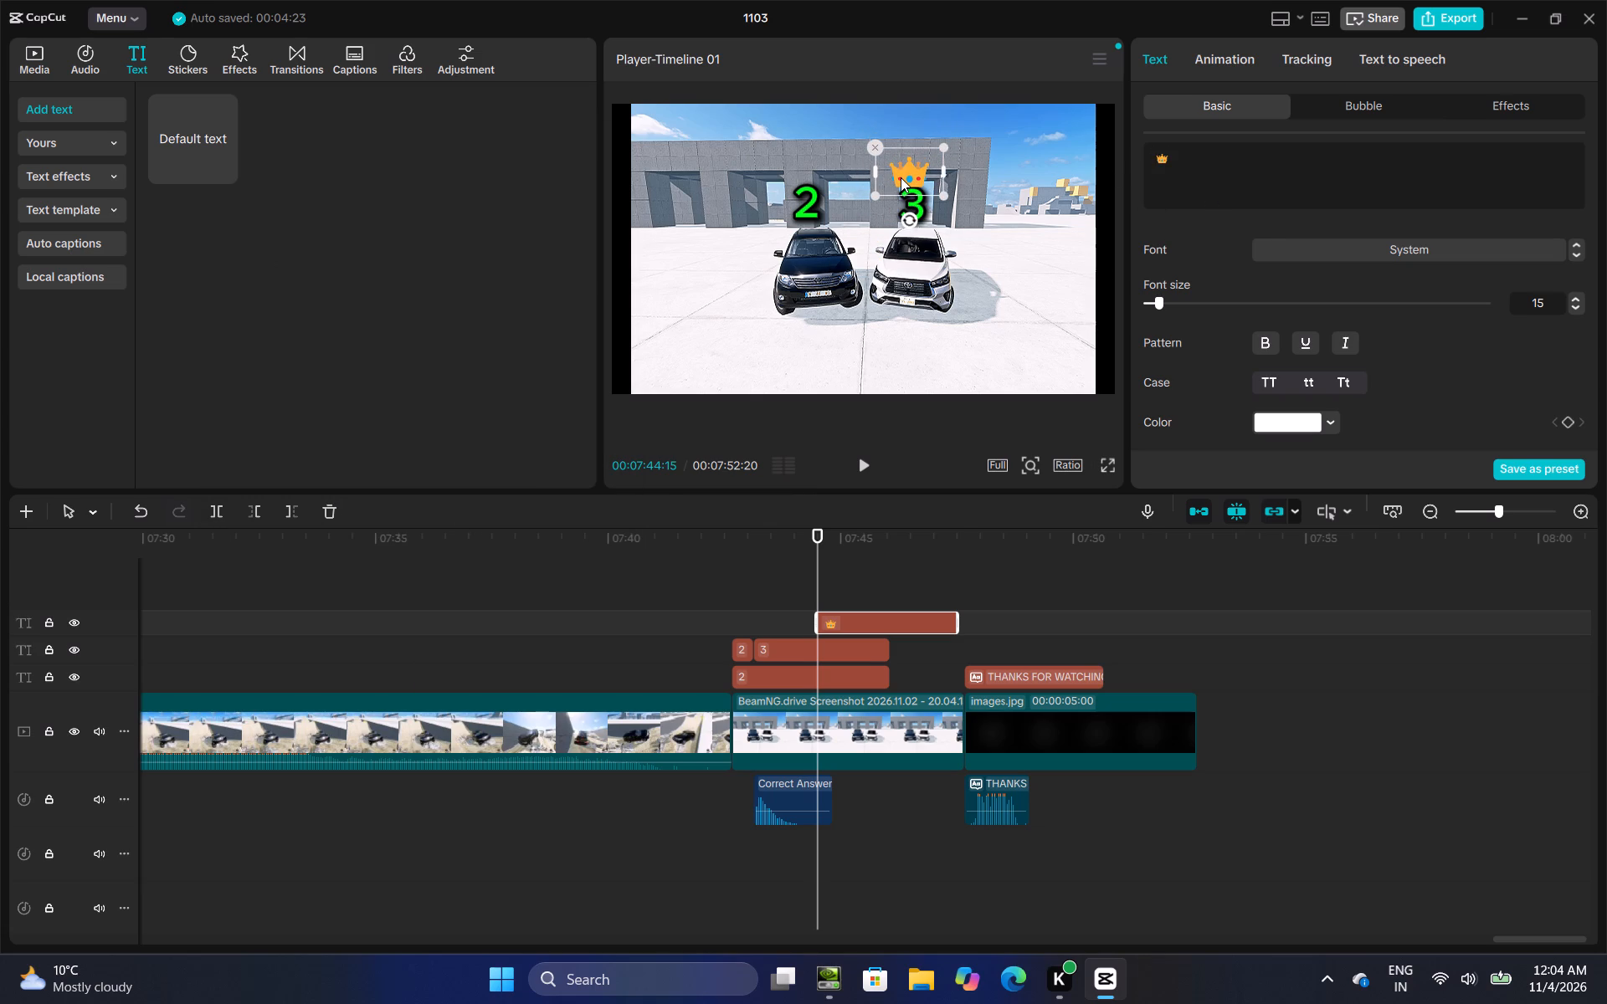
pyautogui.moveTo(901, 177); pyautogui.dragTo(901, 176)
pyautogui.click(850, 356)
pyautogui.click(922, 180)
pyautogui.click(916, 180)
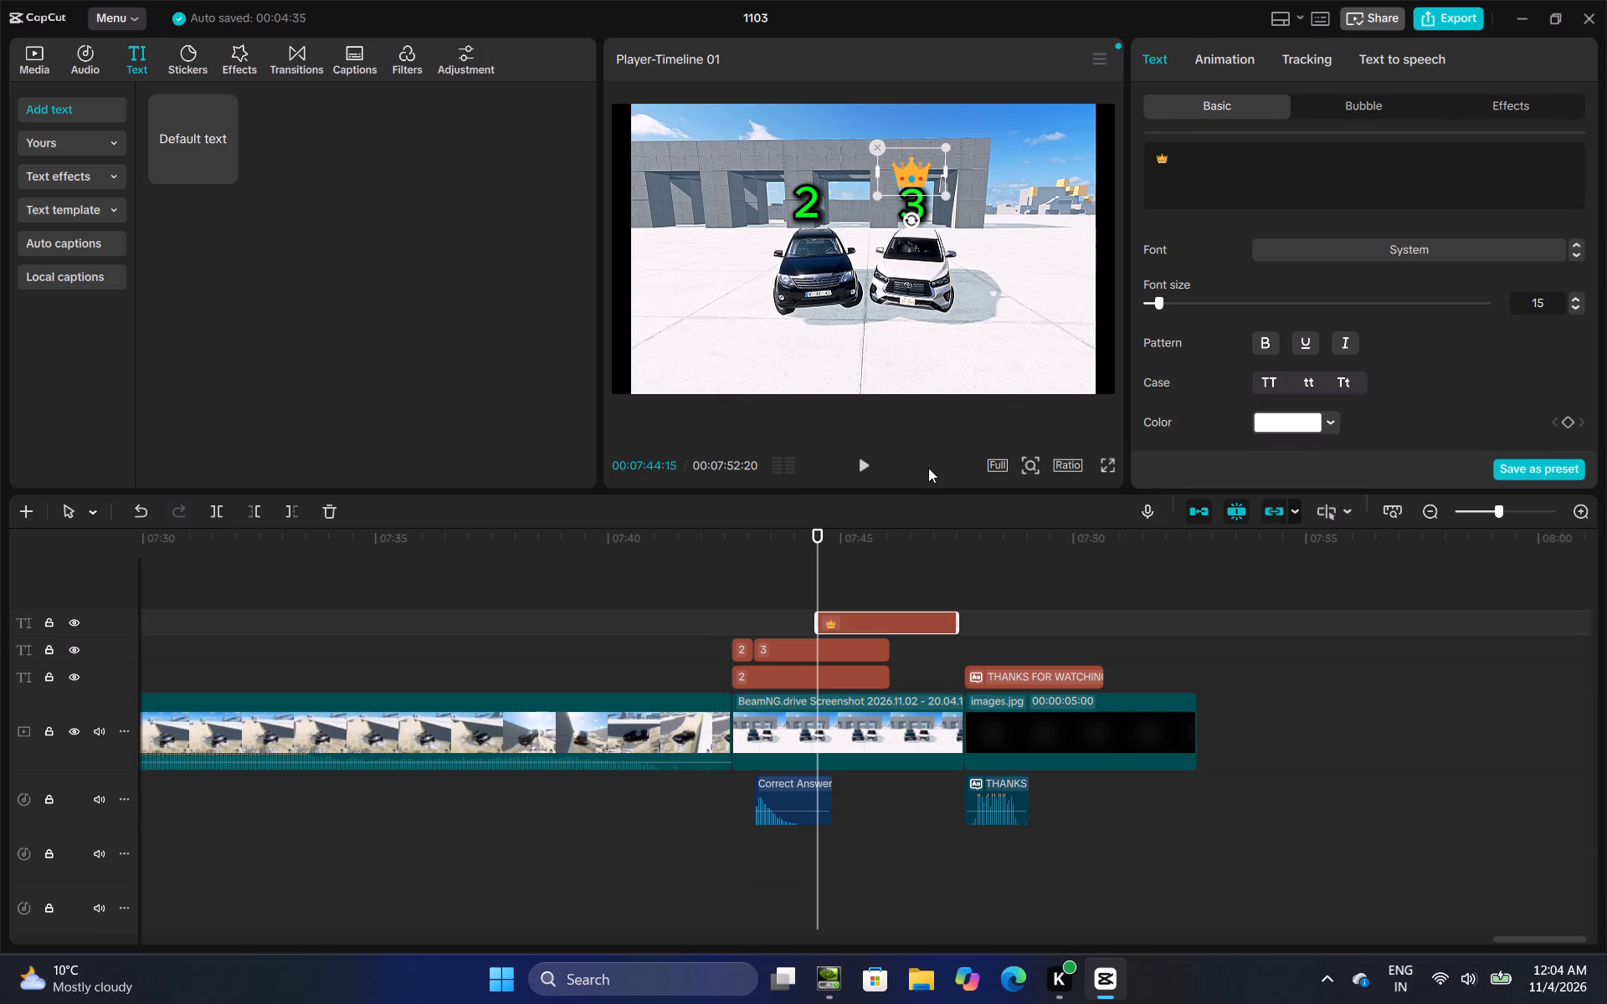
# Add the Yay! Energetic children sound at 00:07:44:15, where the crown appears, using the yayyyyy children search.
pyautogui.click(932, 568)
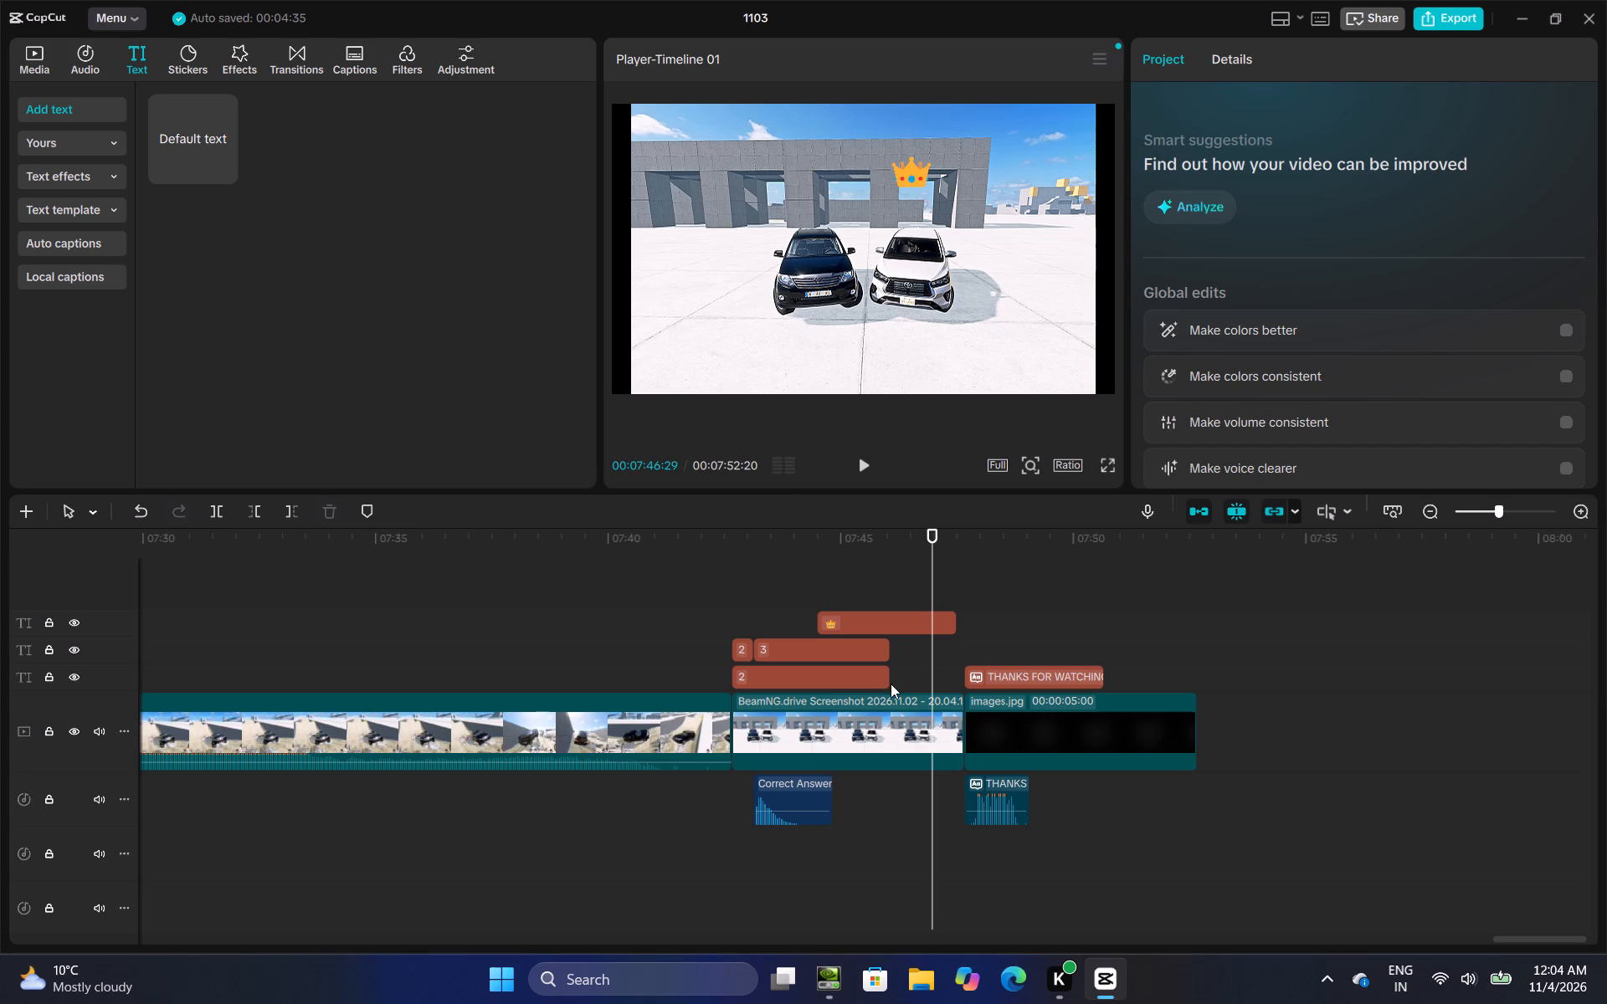
pyautogui.click(814, 587)
pyautogui.click(73, 50)
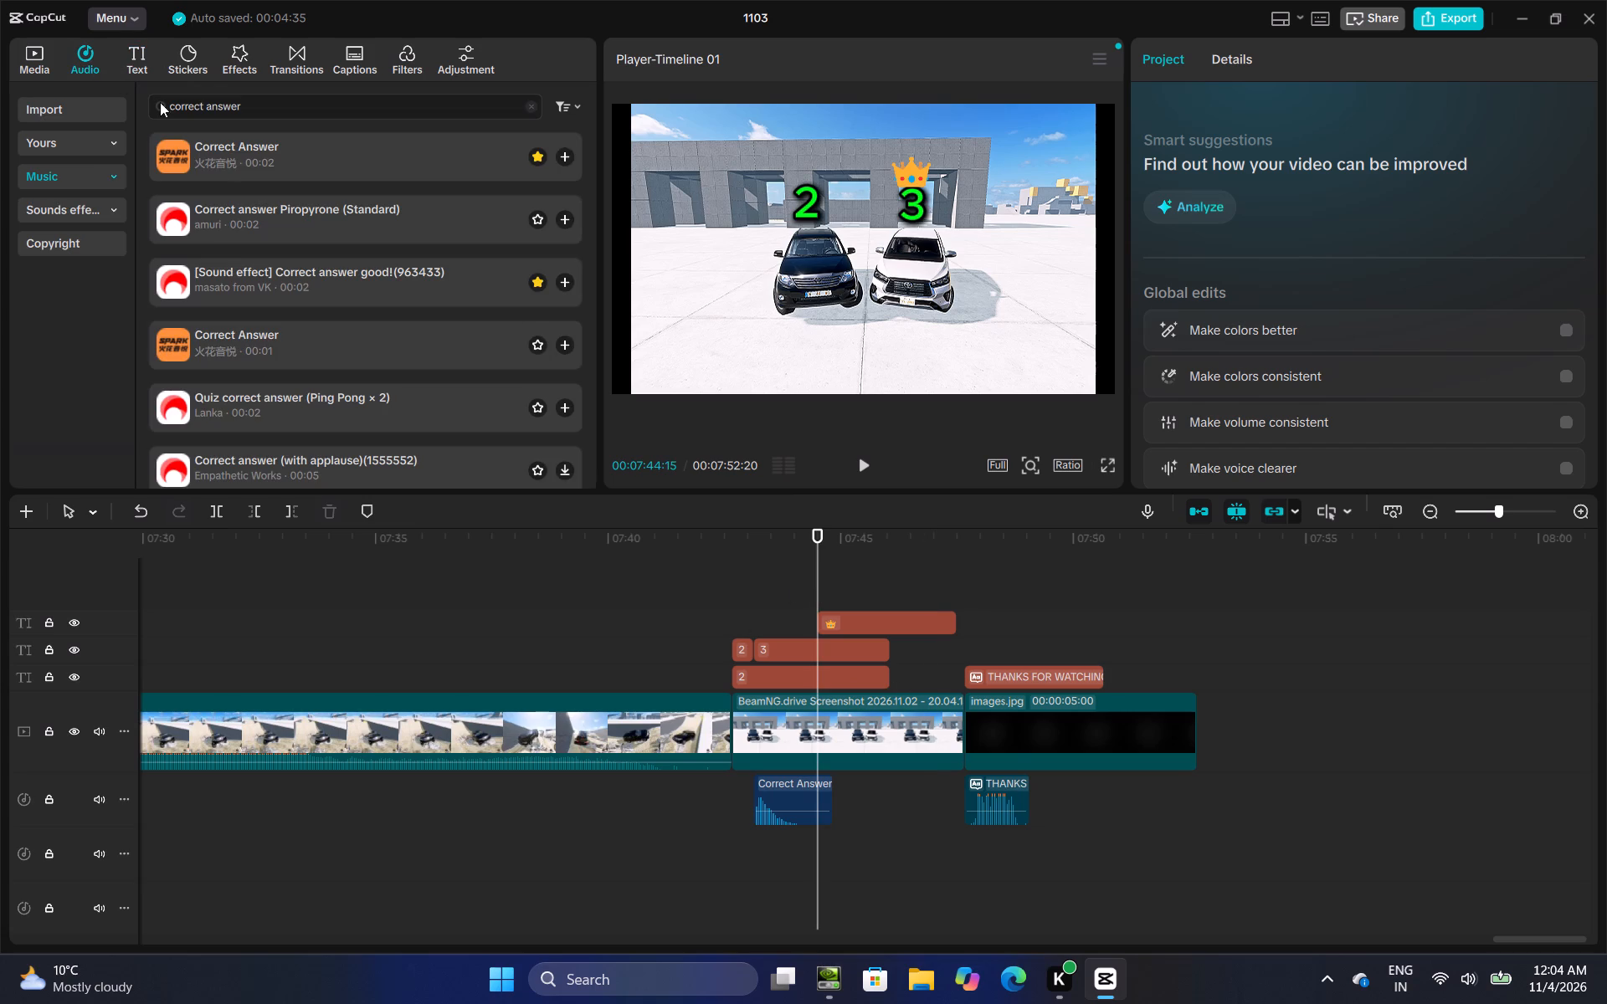
pyautogui.click(532, 105)
pyautogui.click(242, 104)
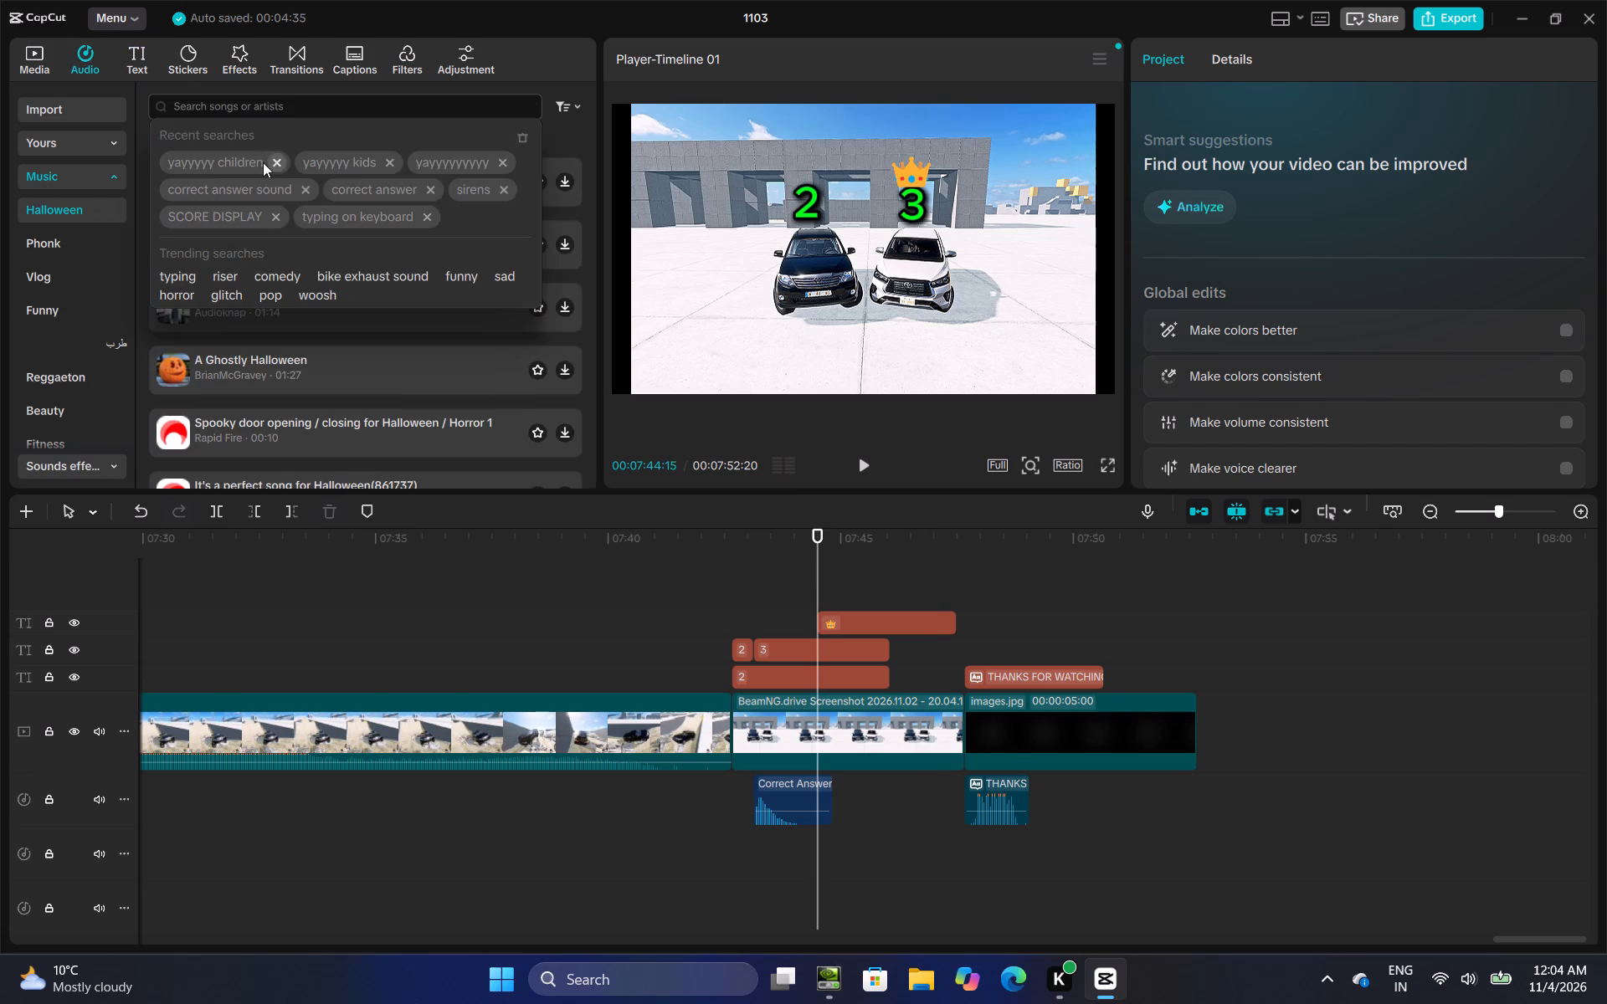
pyautogui.click(228, 156)
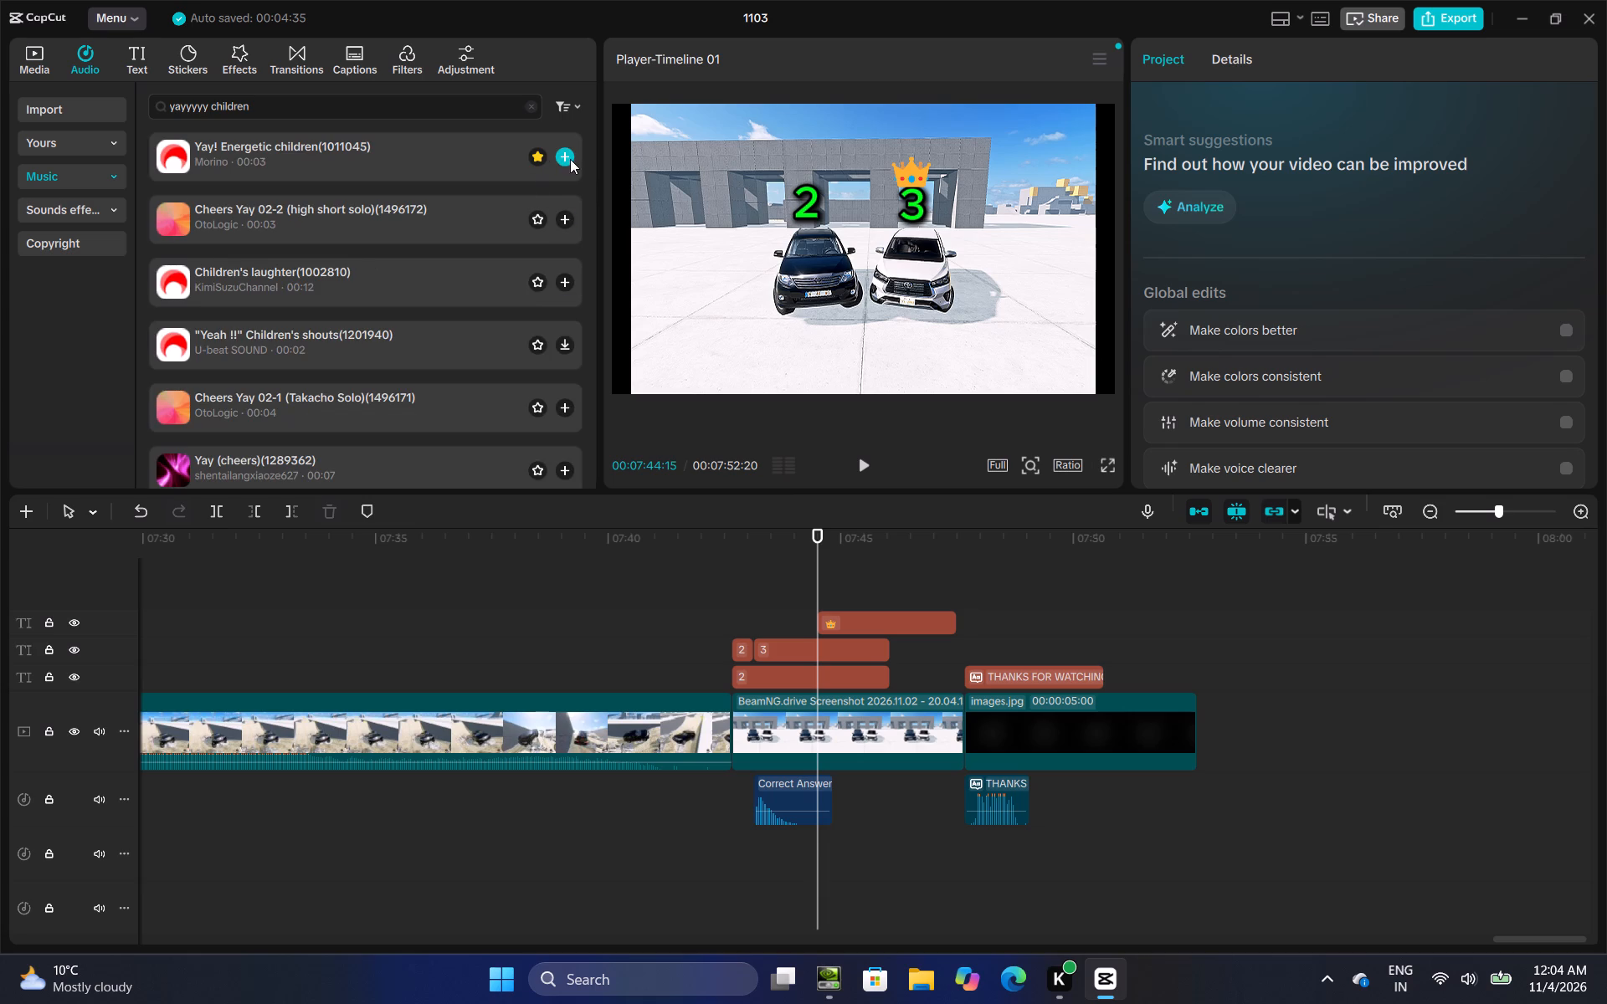
pyautogui.click(567, 156)
pyautogui.click(861, 470)
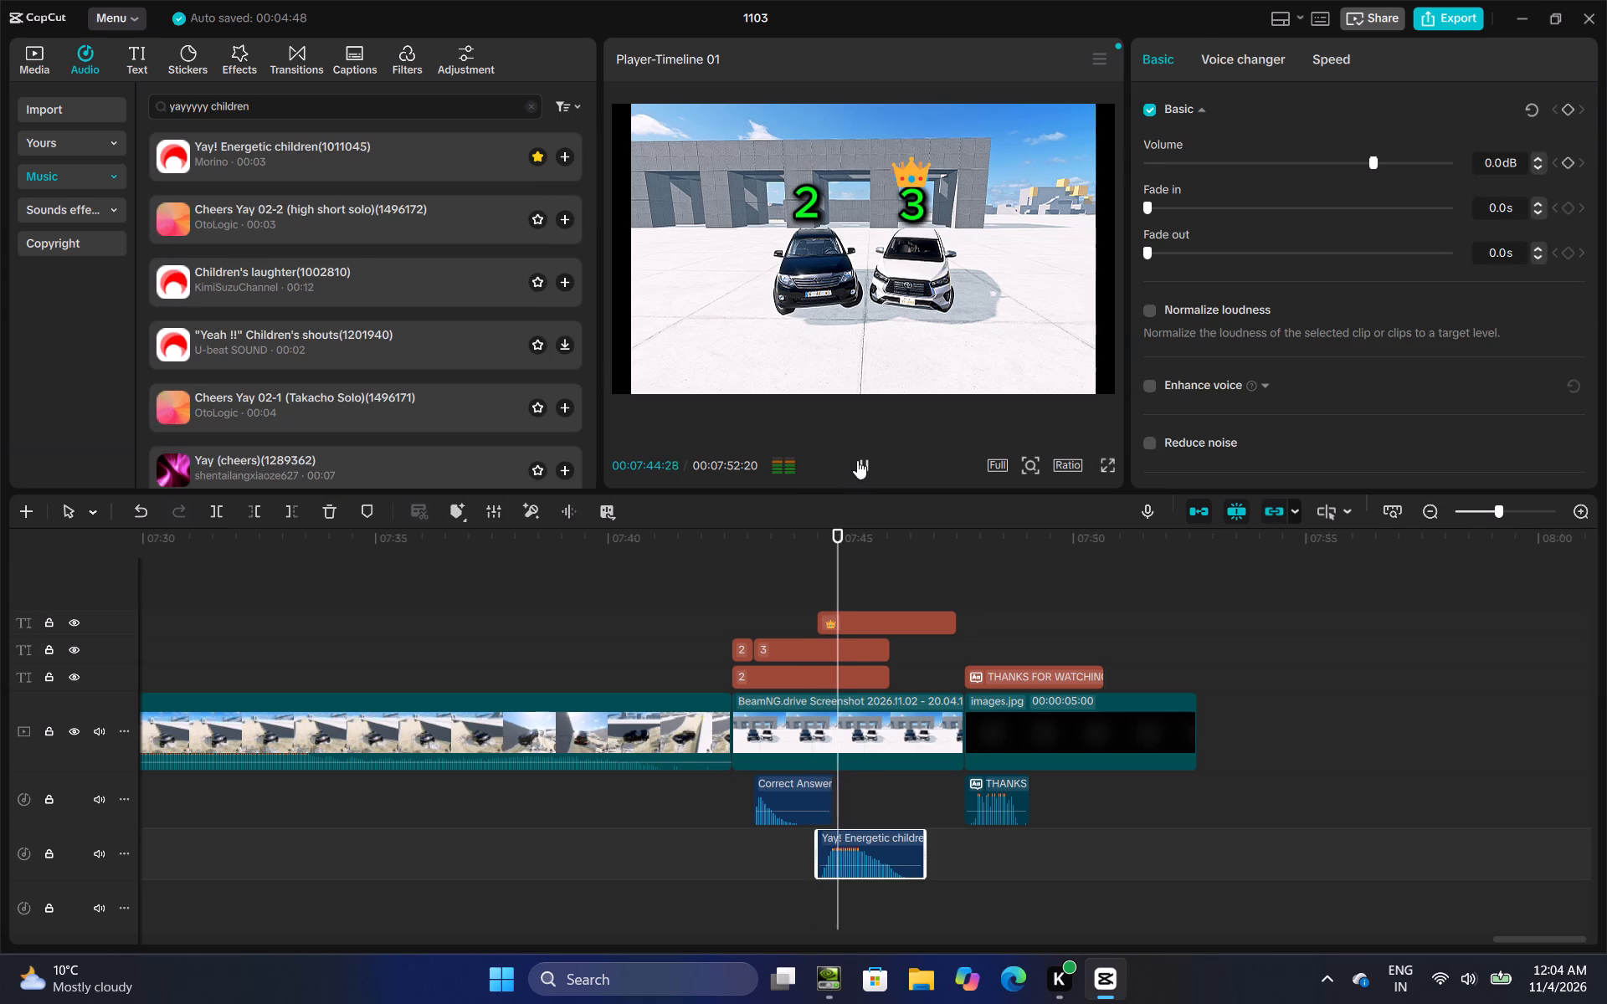
# Trim the final two-car screenshot to end with the children's cheer sound at 00:07:46:24.
pyautogui.click(928, 715)
pyautogui.moveTo(966, 711); pyautogui.dragTo(953, 719)
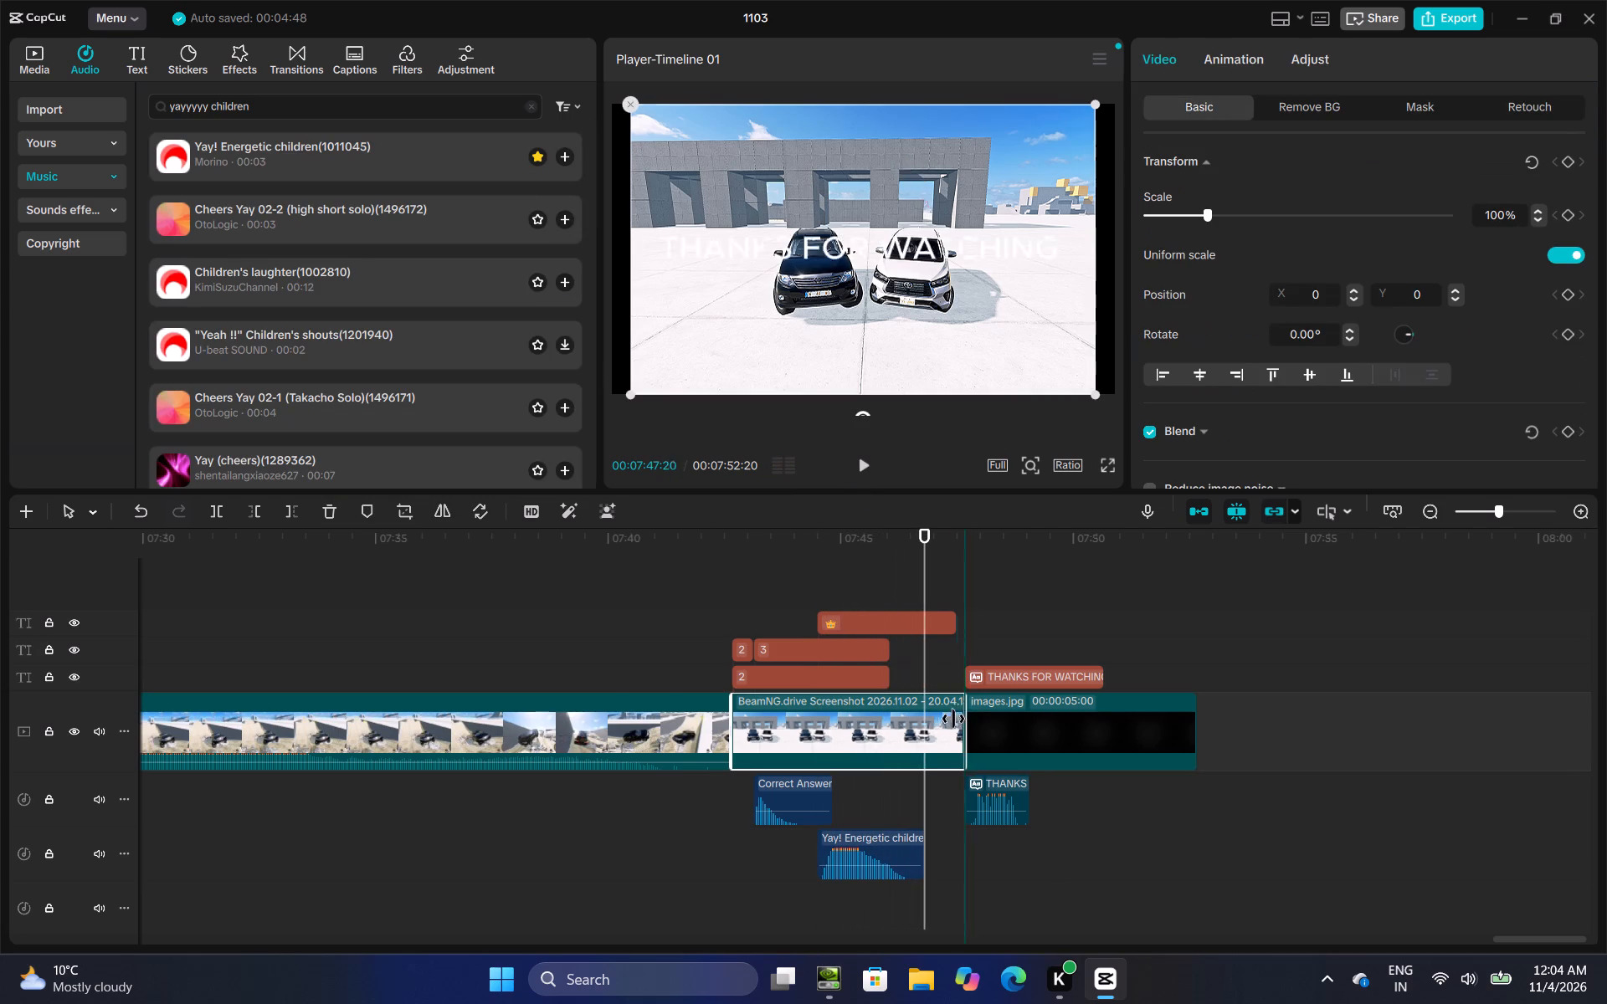
pyautogui.moveTo(953, 719); pyautogui.dragTo(922, 734)
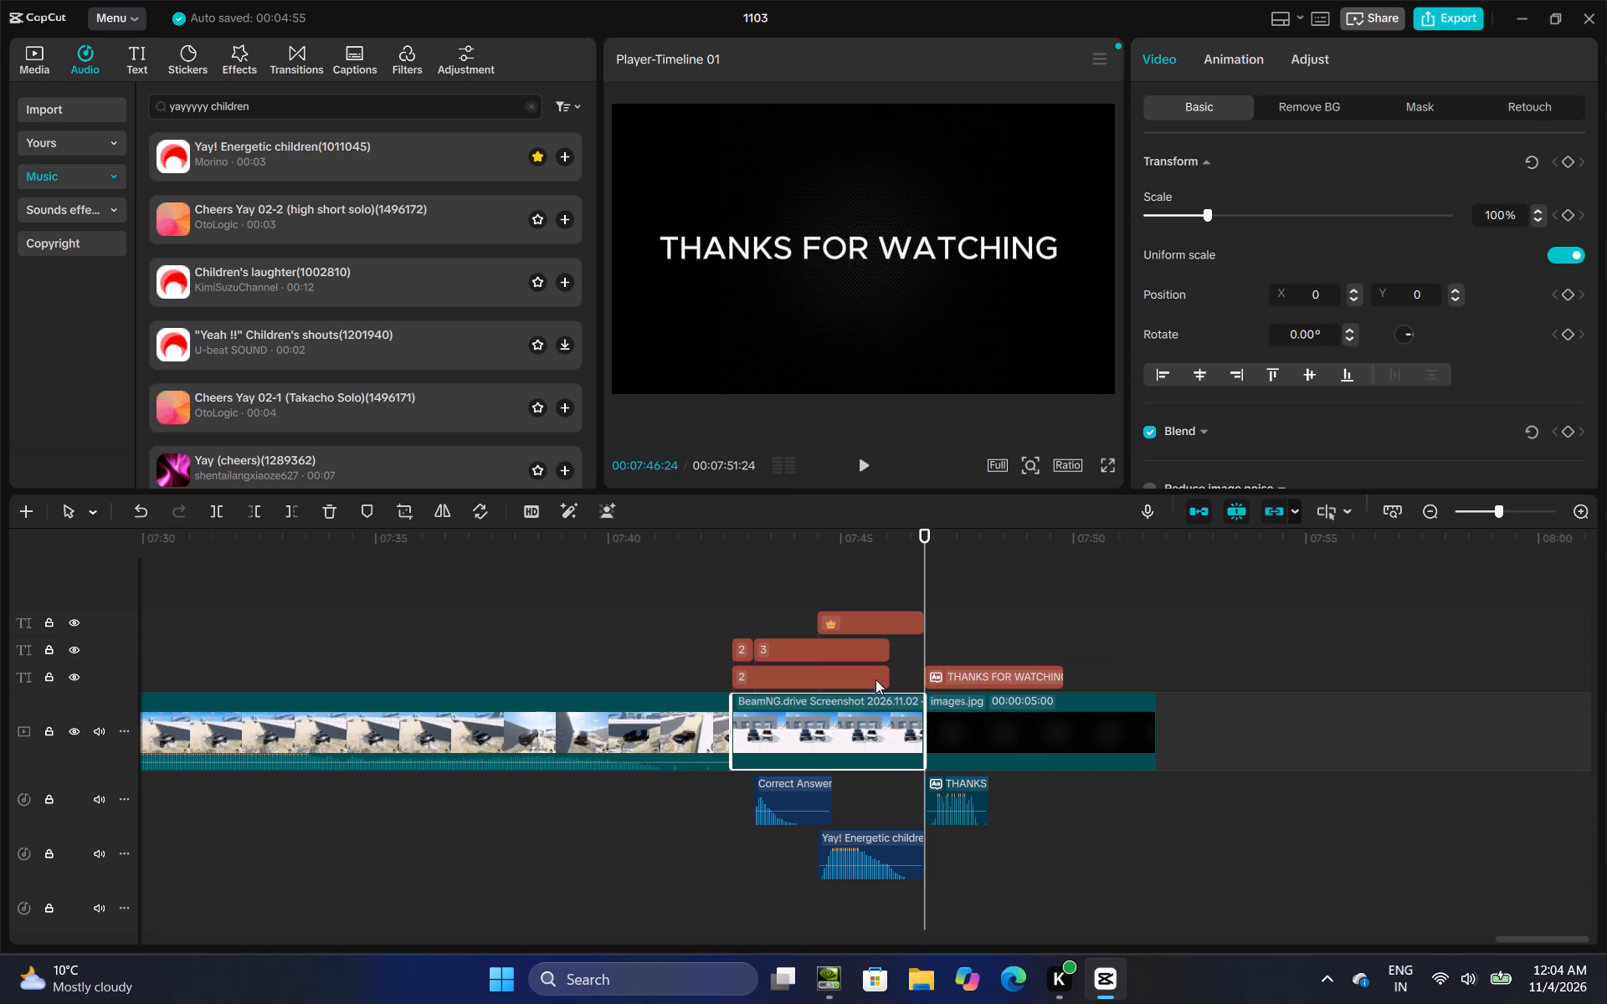
# Extend the final score 2 and score 3 texts to the end of the two-car screenshot at 00:07:46:24.
pyautogui.doubleClick(882, 675)
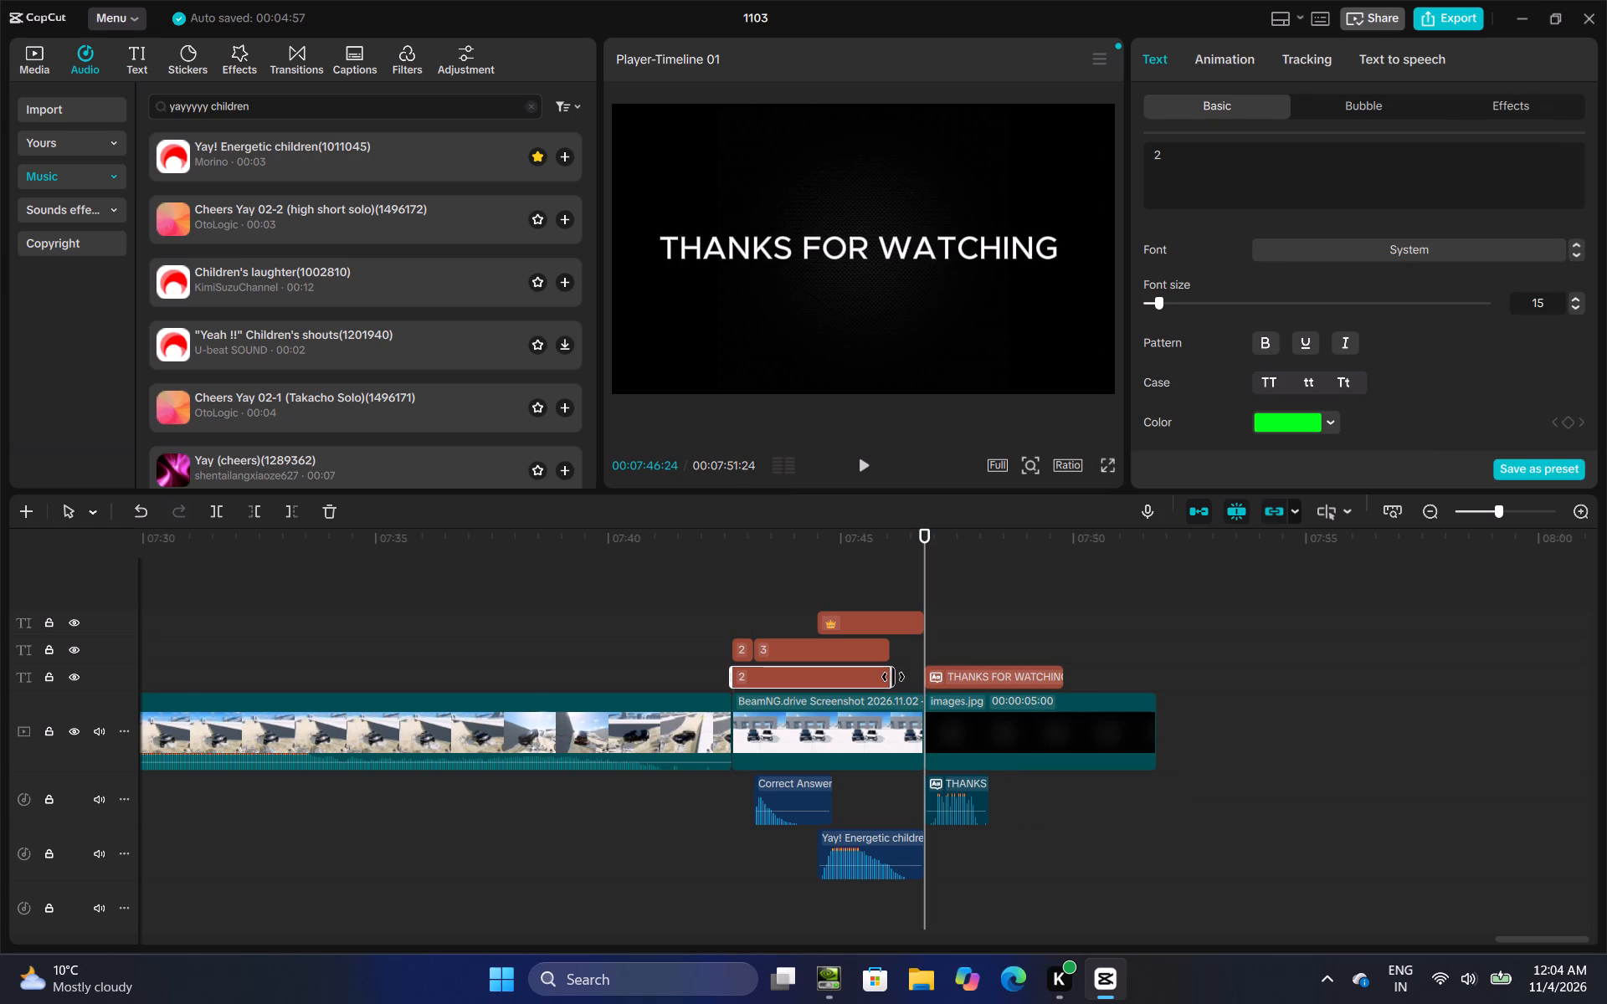
pyautogui.moveTo(893, 677); pyautogui.dragTo(920, 677)
pyautogui.click(885, 653)
pyautogui.moveTo(888, 653); pyautogui.dragTo(901, 653)
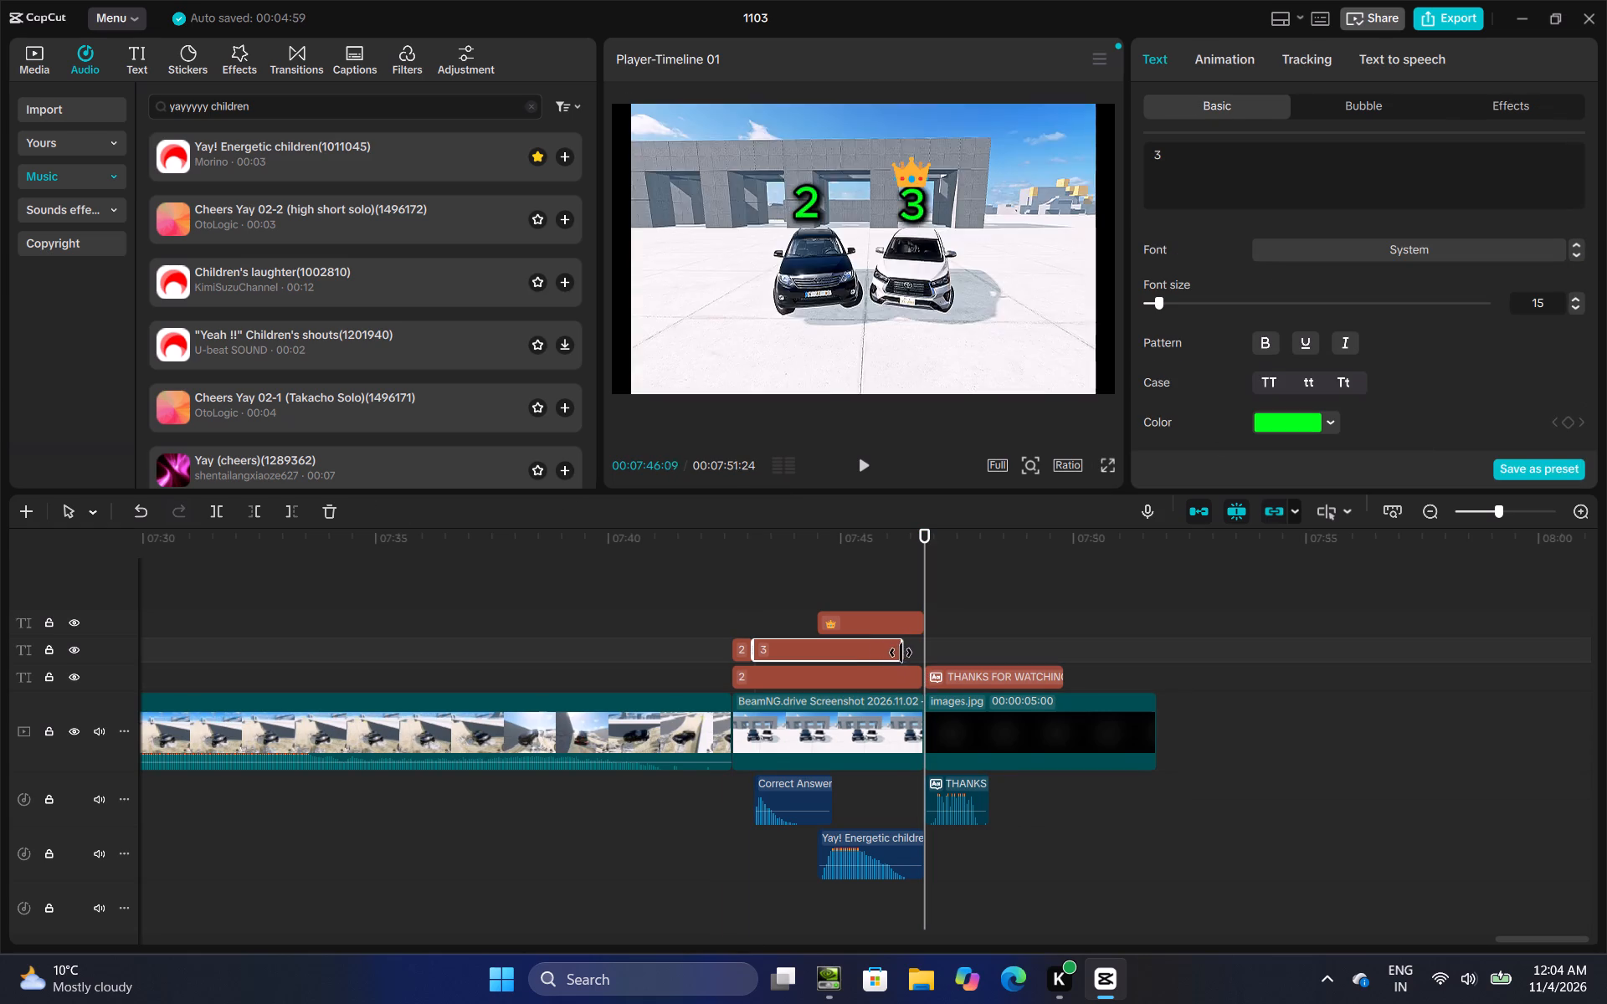
pyautogui.moveTo(901, 653); pyautogui.dragTo(920, 653)
pyautogui.doubleClick(920, 688)
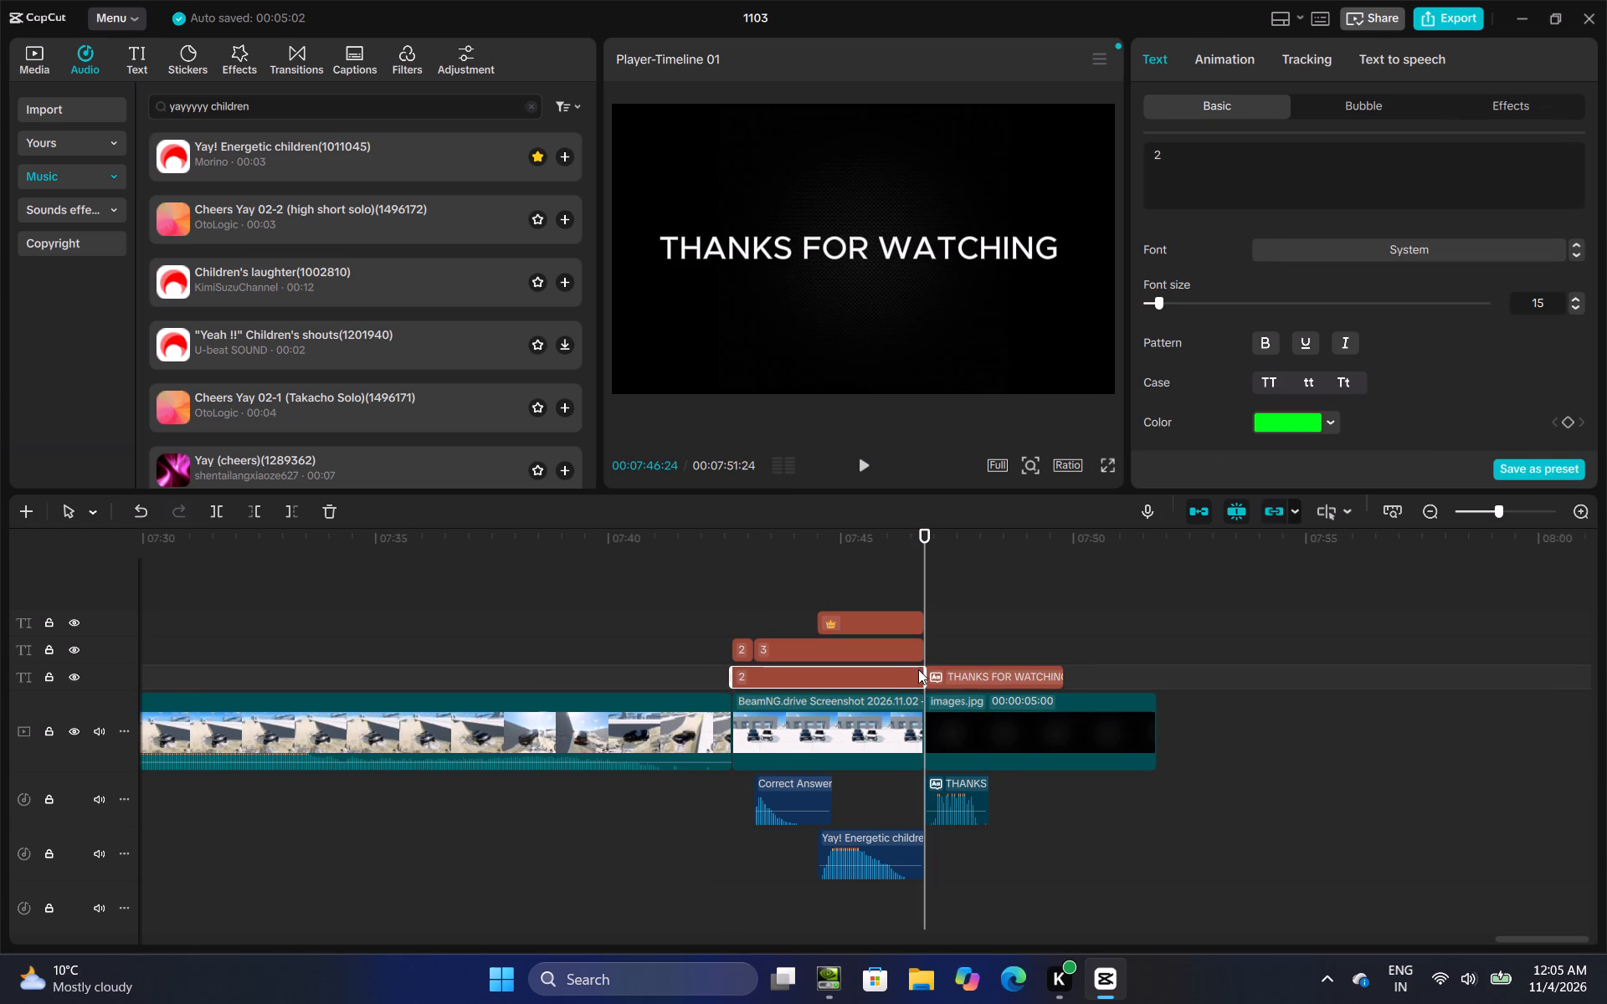
pyautogui.click(922, 625)
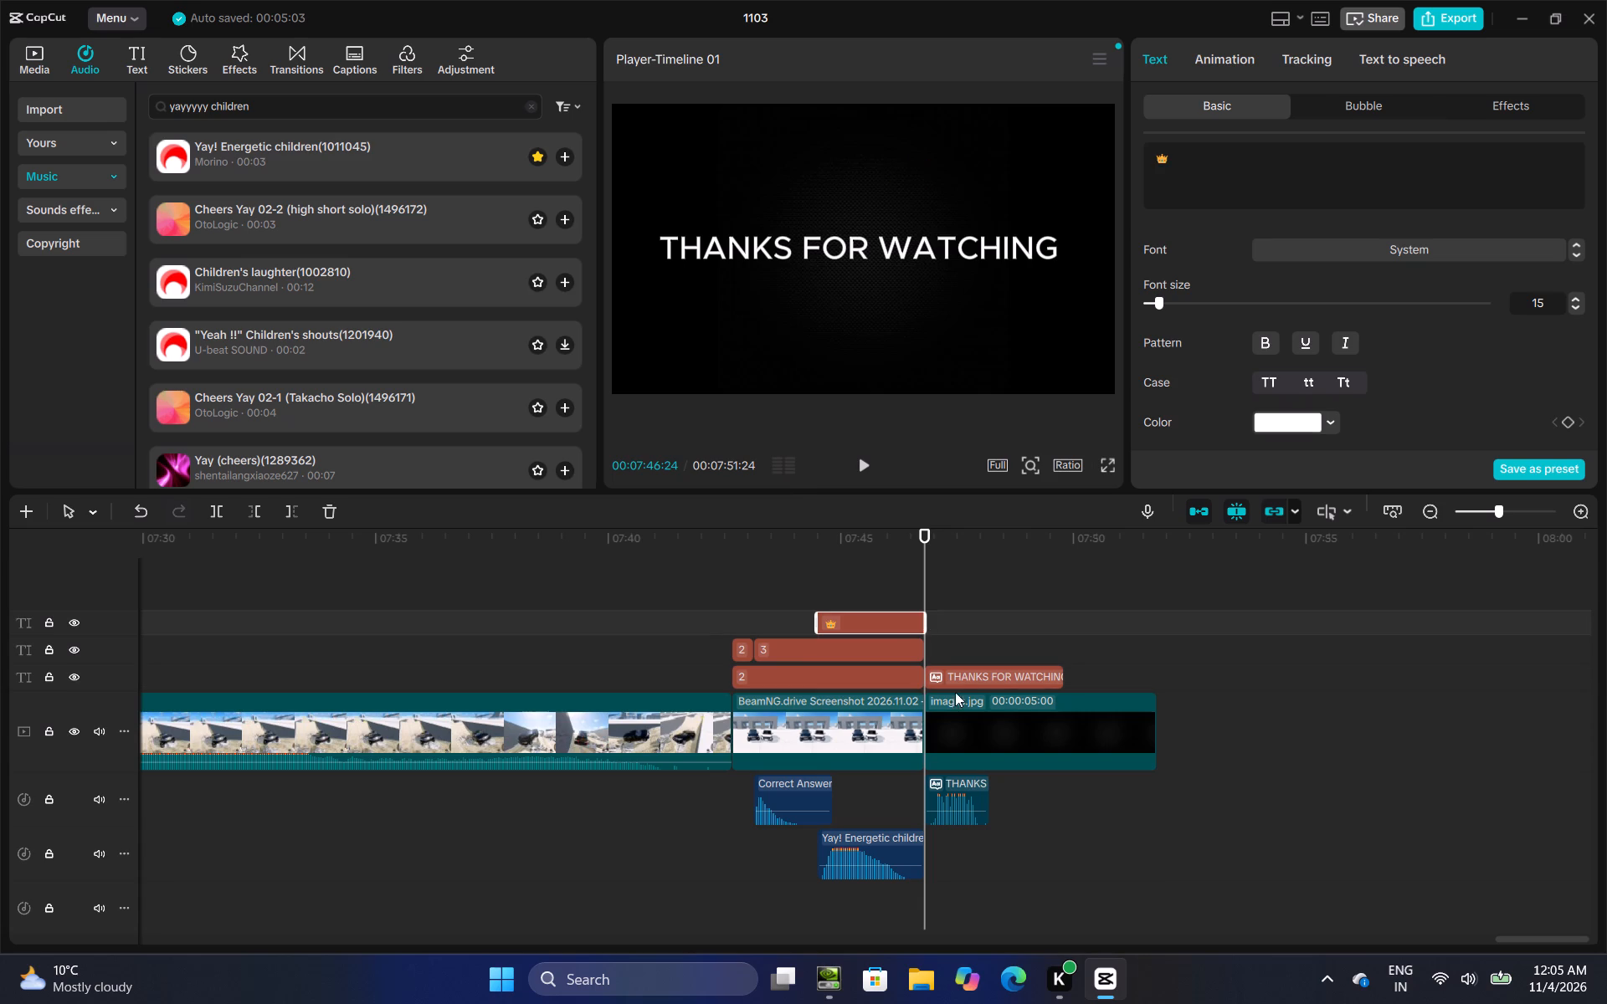
# Shorten the black THANKS FOR WATCHING screen, together with its text, to end at 00:07:48:23.
pyautogui.click(1018, 717)
pyautogui.moveTo(1156, 704); pyautogui.dragTo(1014, 748)
# Play back and review the ending from just before the final score screen through the THANKS FOR WATCHING screen.
pyautogui.click(849, 604)
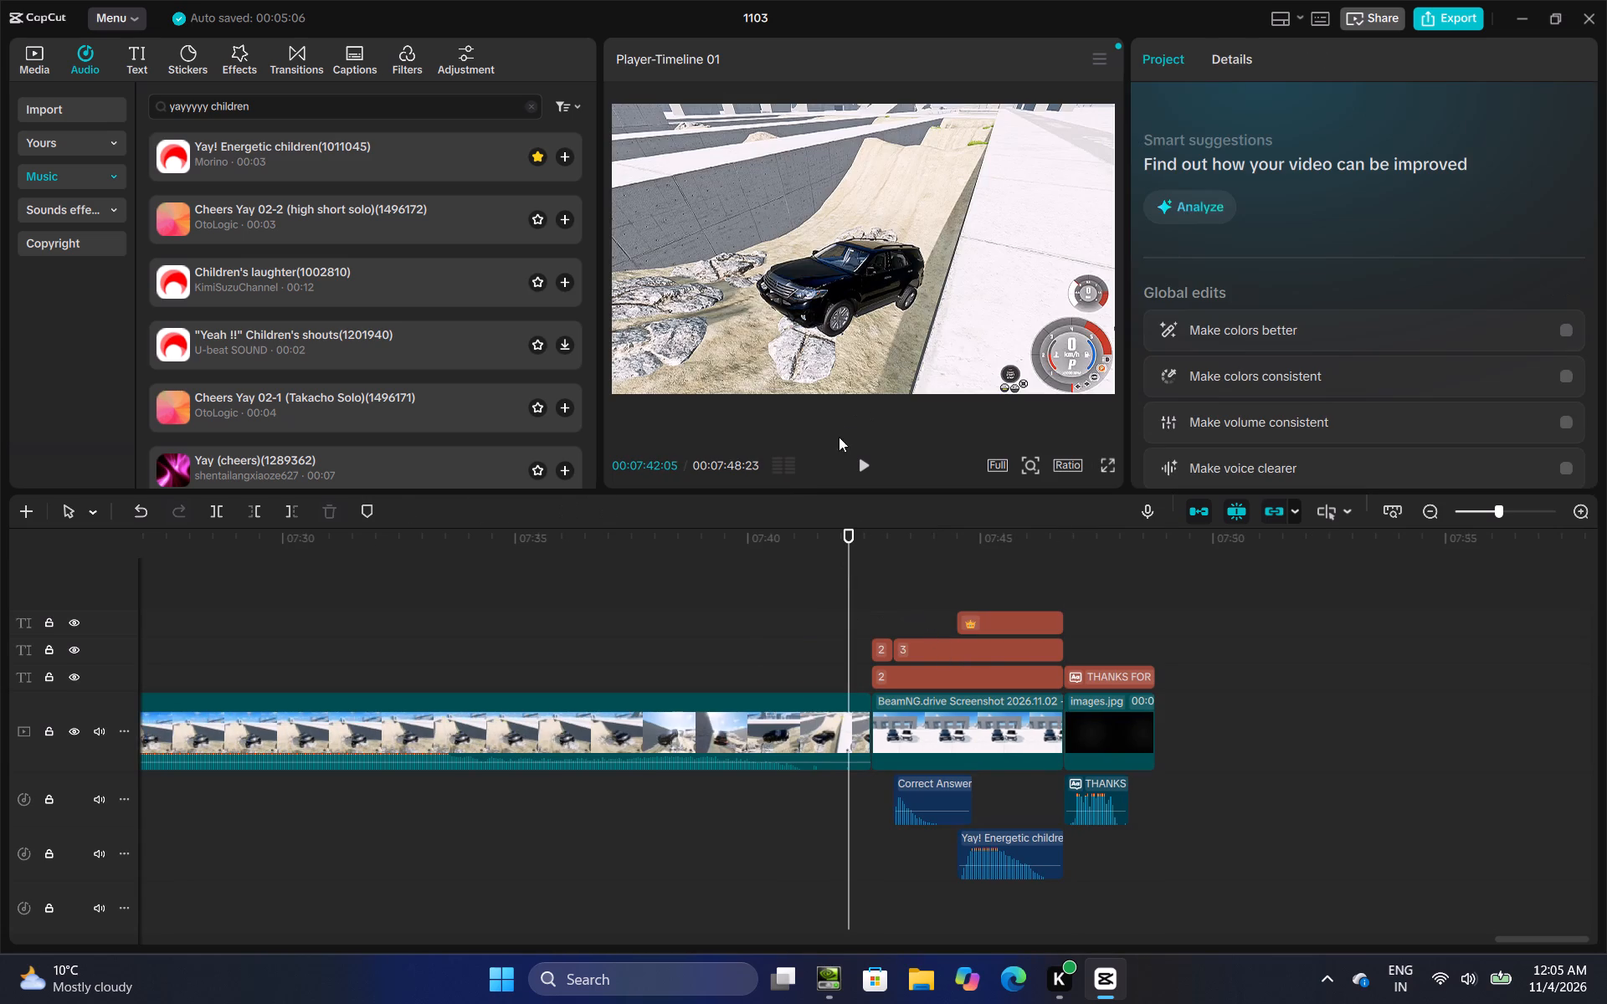
pyautogui.click(870, 453)
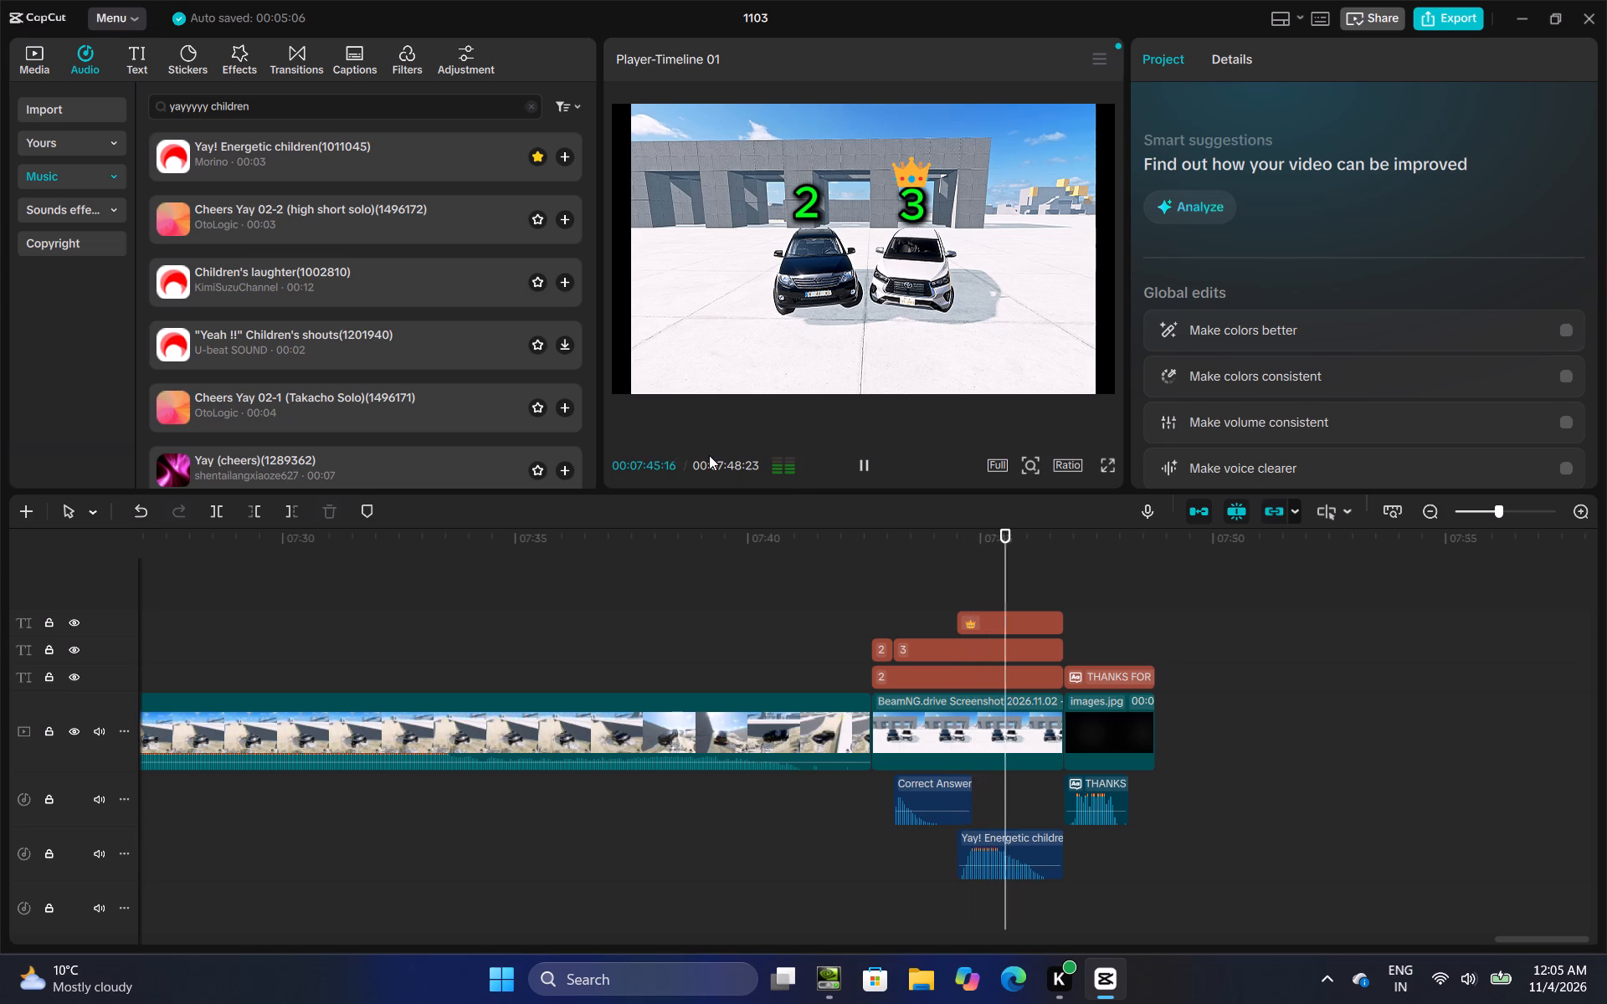
pyautogui.click(910, 598)
pyautogui.moveTo(910, 598); pyautogui.dragTo(1168, 586)
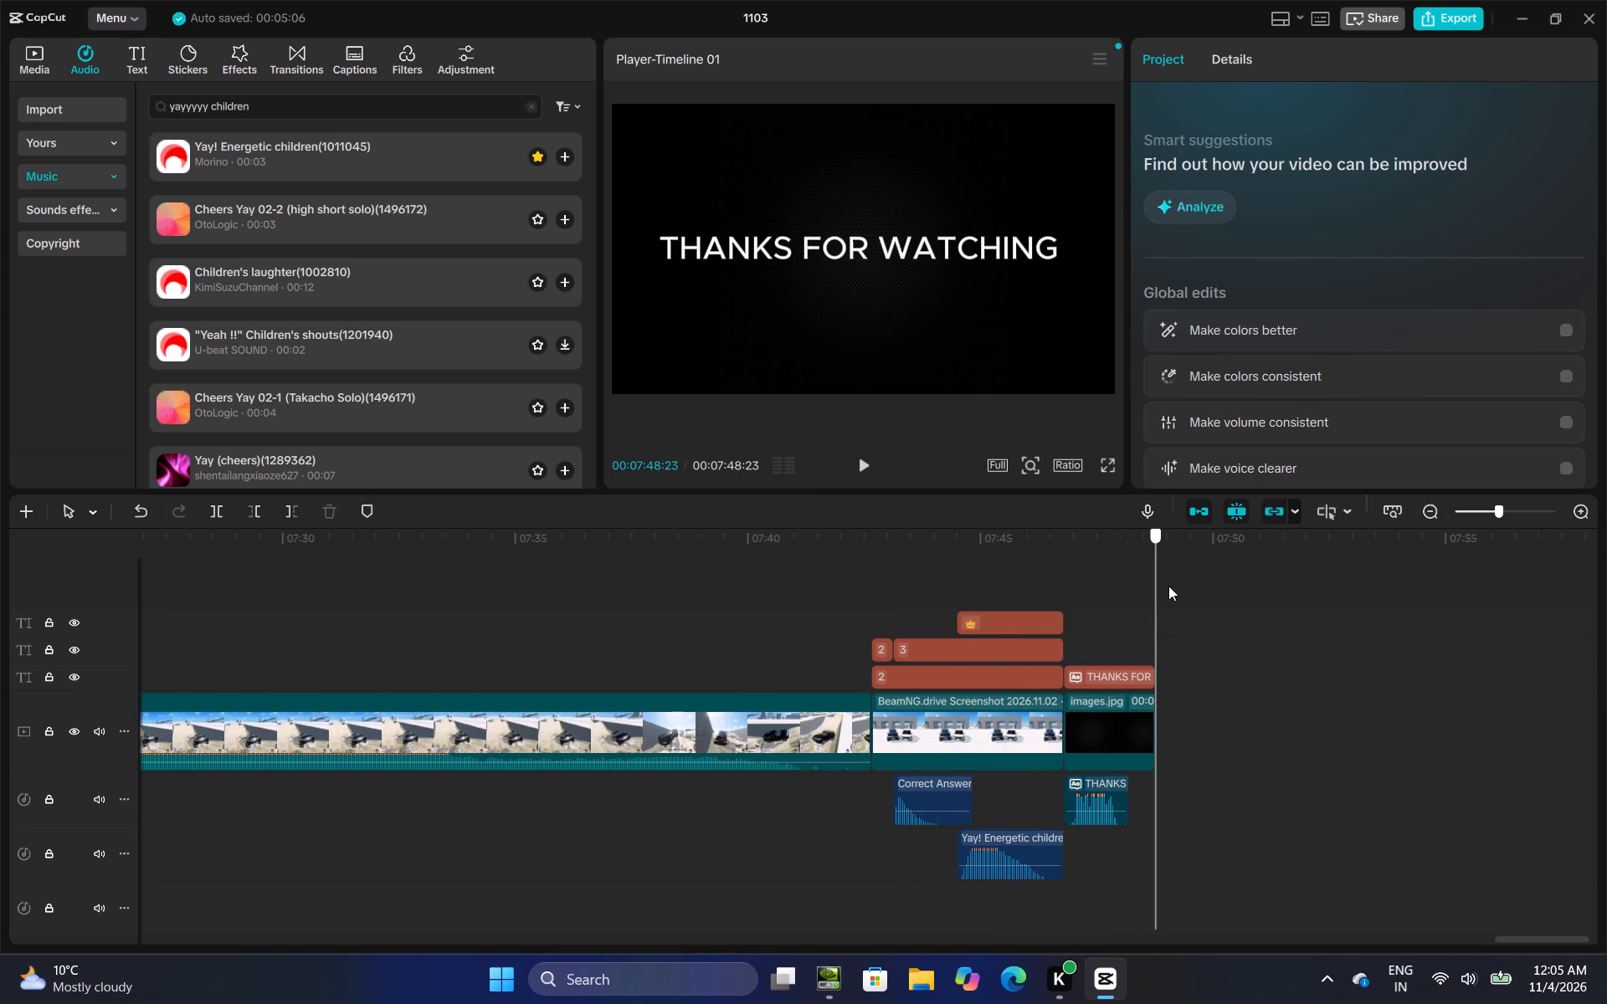
pyautogui.moveTo(1168, 586); pyautogui.dragTo(1016, 612)
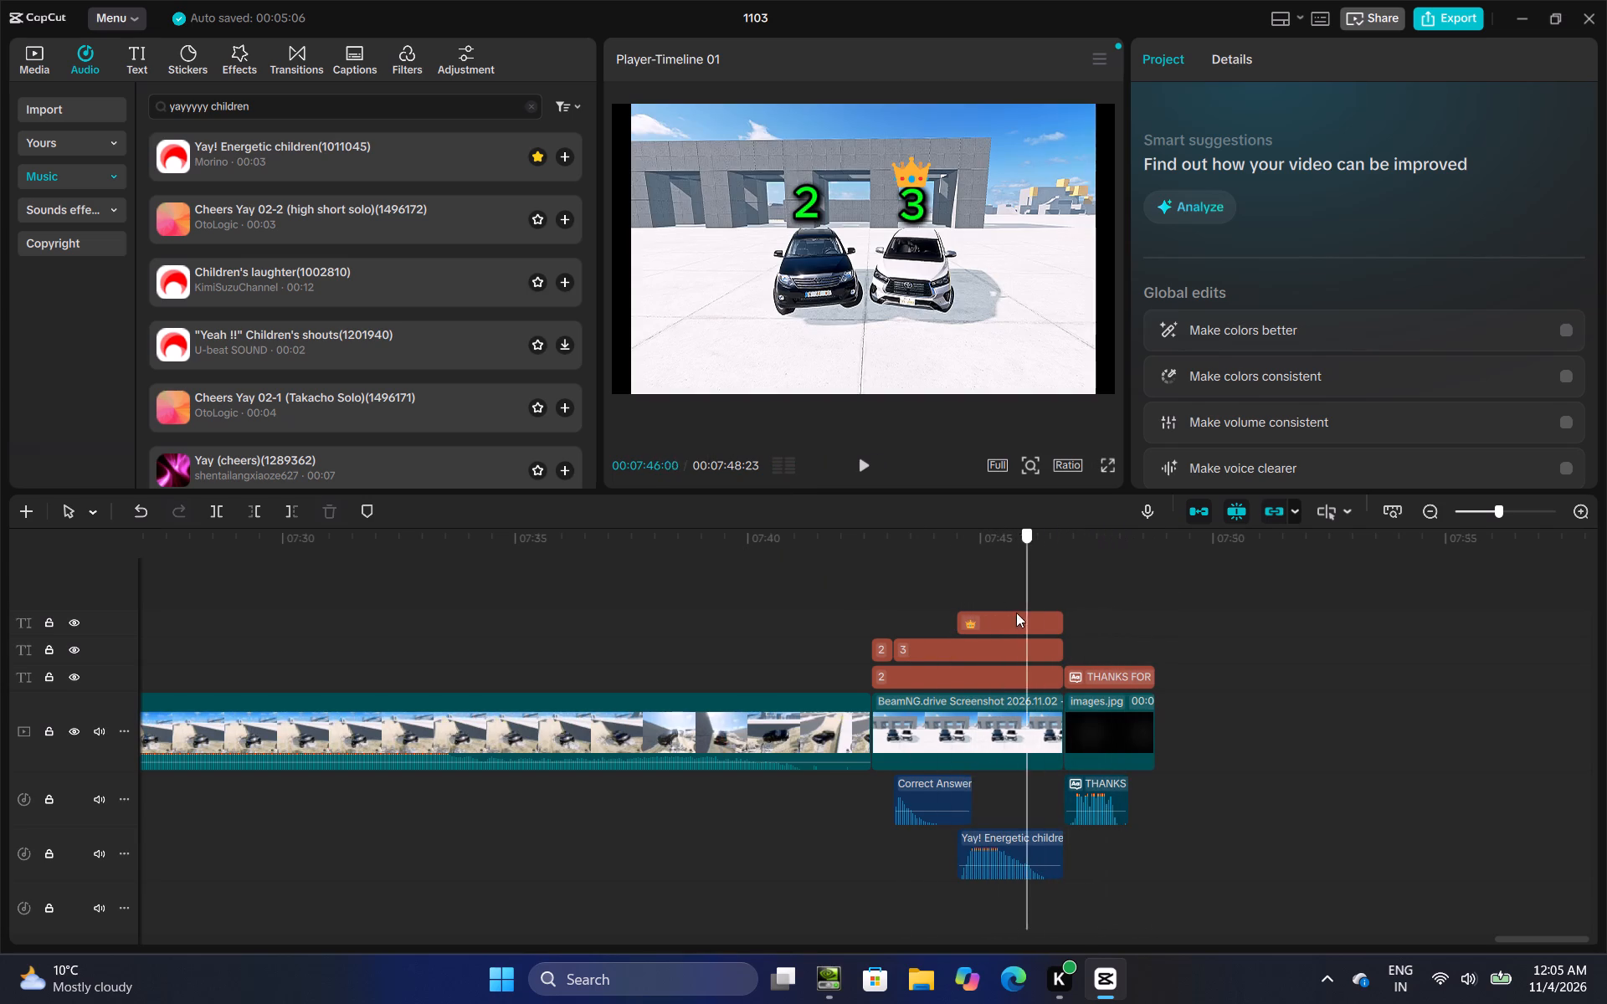
pyautogui.moveTo(1016, 612); pyautogui.dragTo(1005, 612)
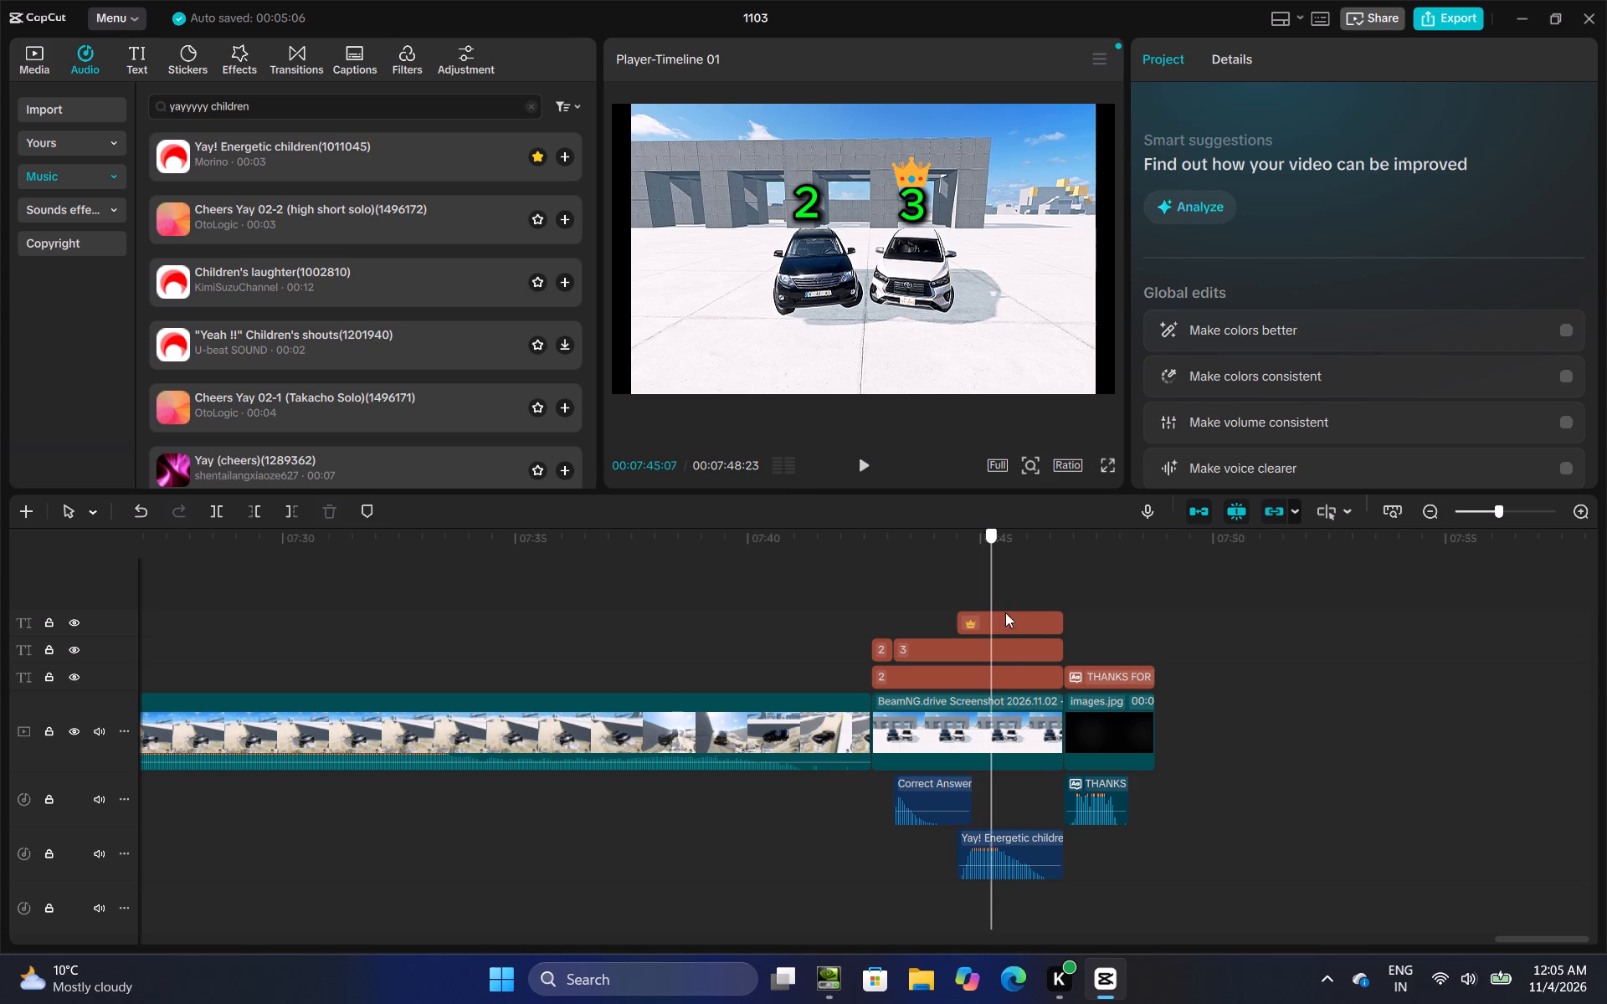
pyautogui.moveTo(1005, 612); pyautogui.dragTo(1175, 573)
# Extend the black closing image to a duration of 00:00:15:27, leaving the THANKS FOR WATCHING text at its current length.
pyautogui.click(1137, 692)
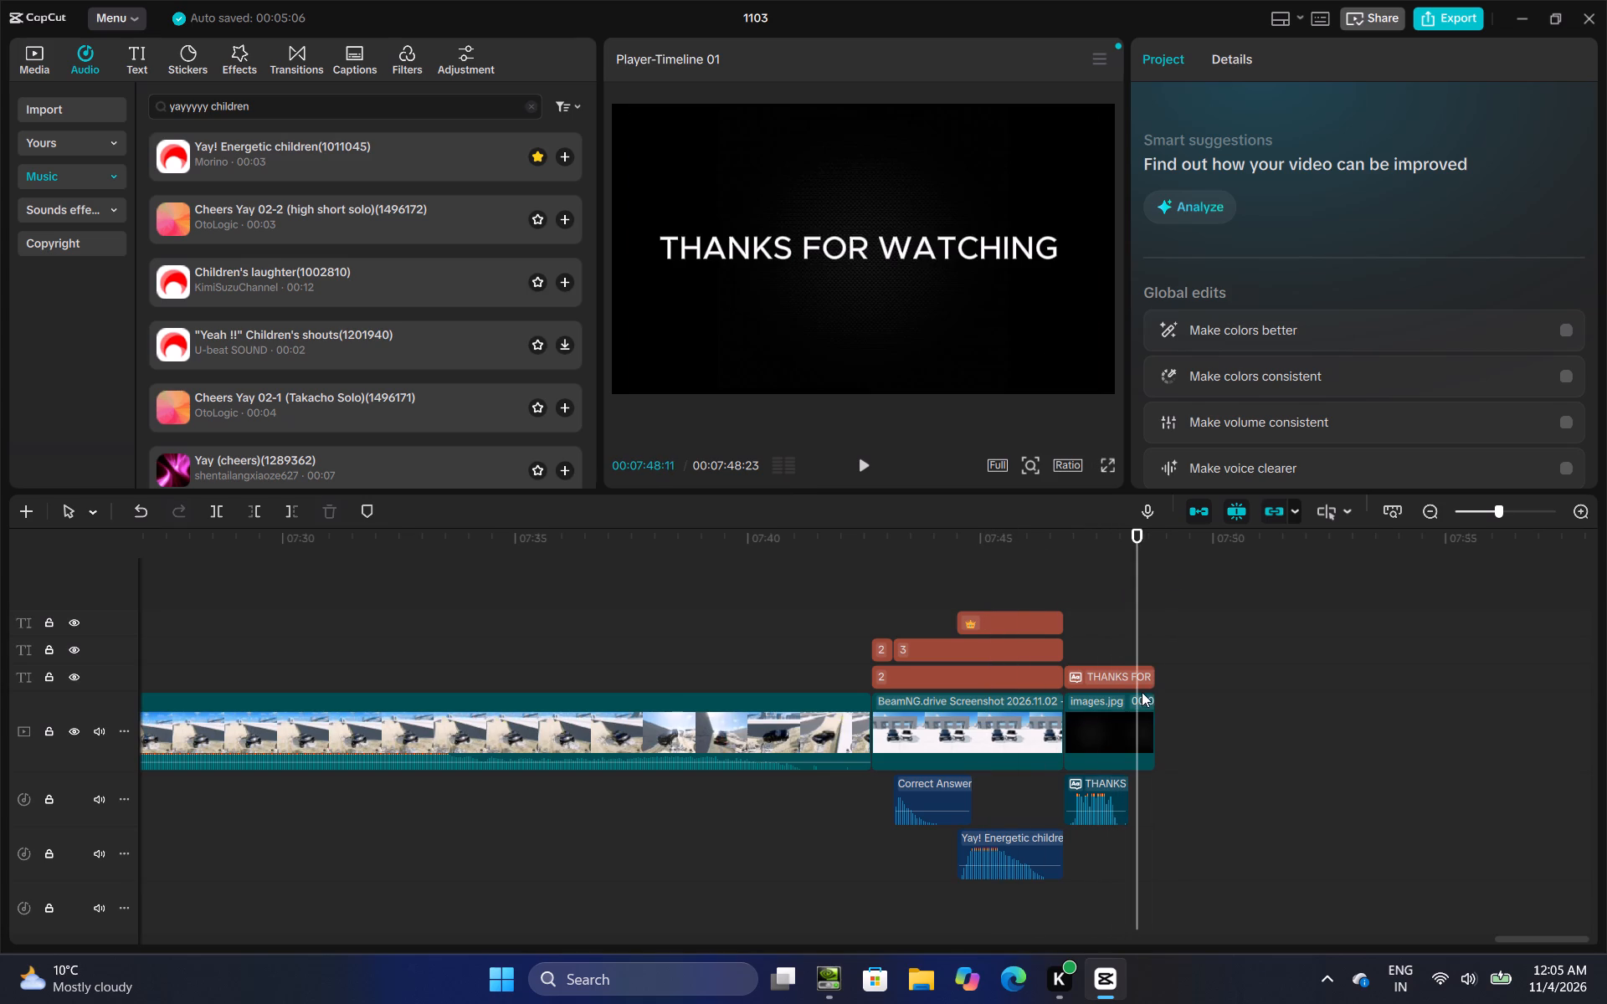
pyautogui.doubleClick(1158, 700)
pyautogui.moveTo(1160, 710); pyautogui.dragTo(1453, 684)
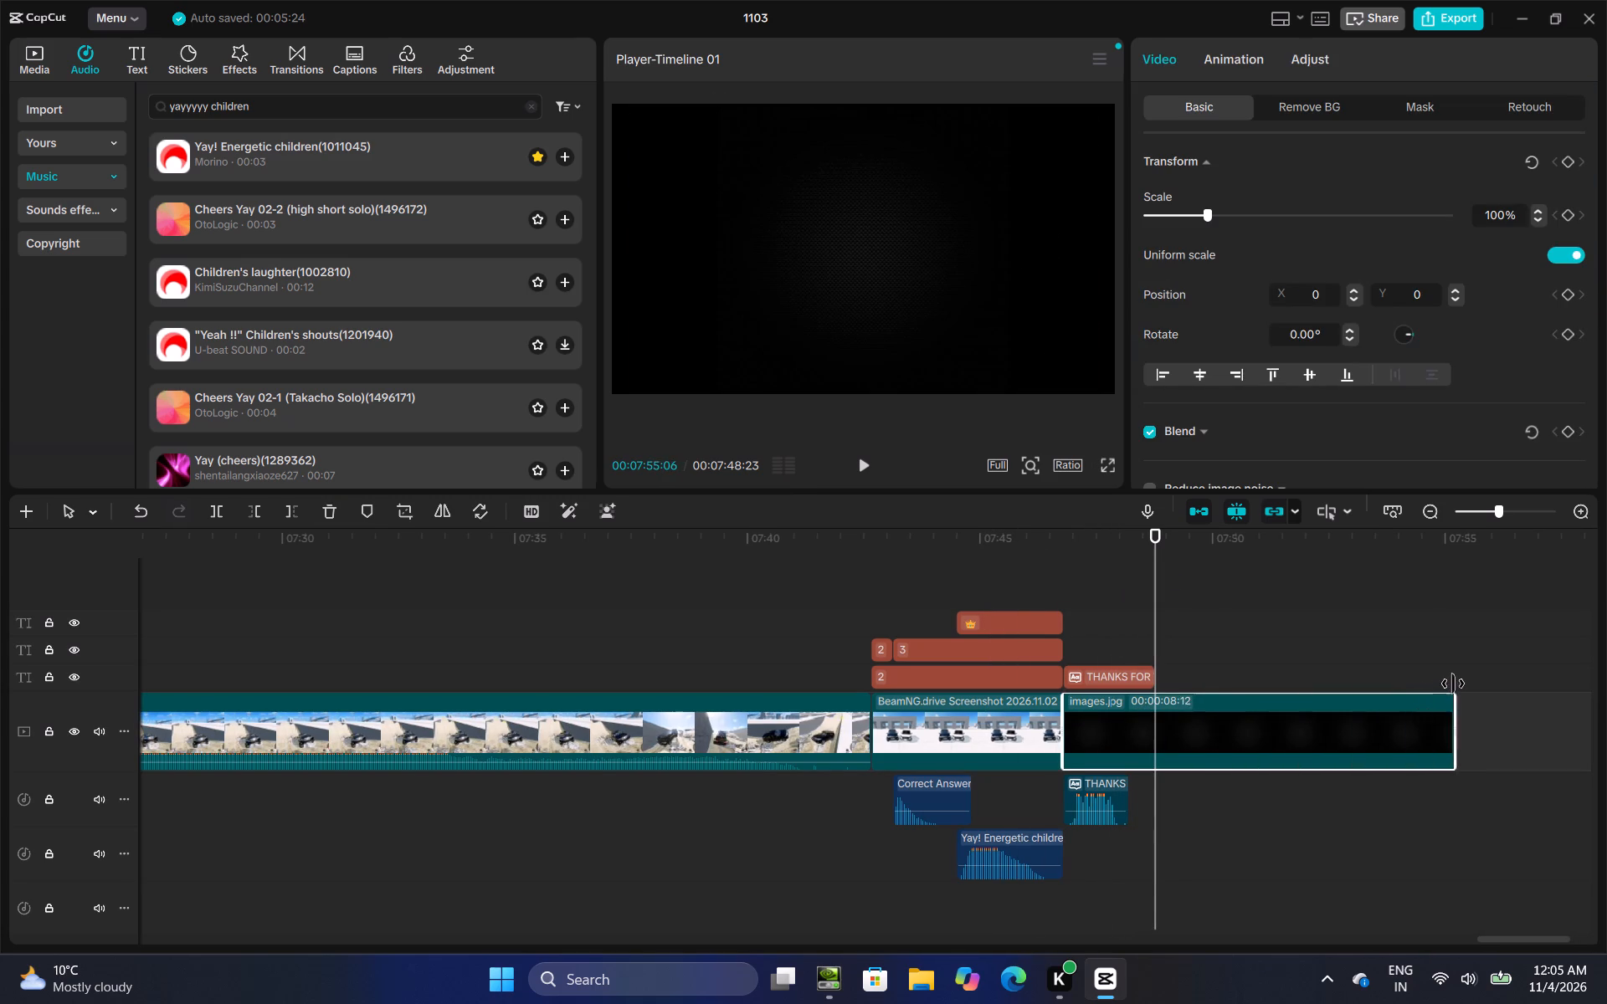
pyautogui.moveTo(1453, 684); pyautogui.dragTo(1215, 725)
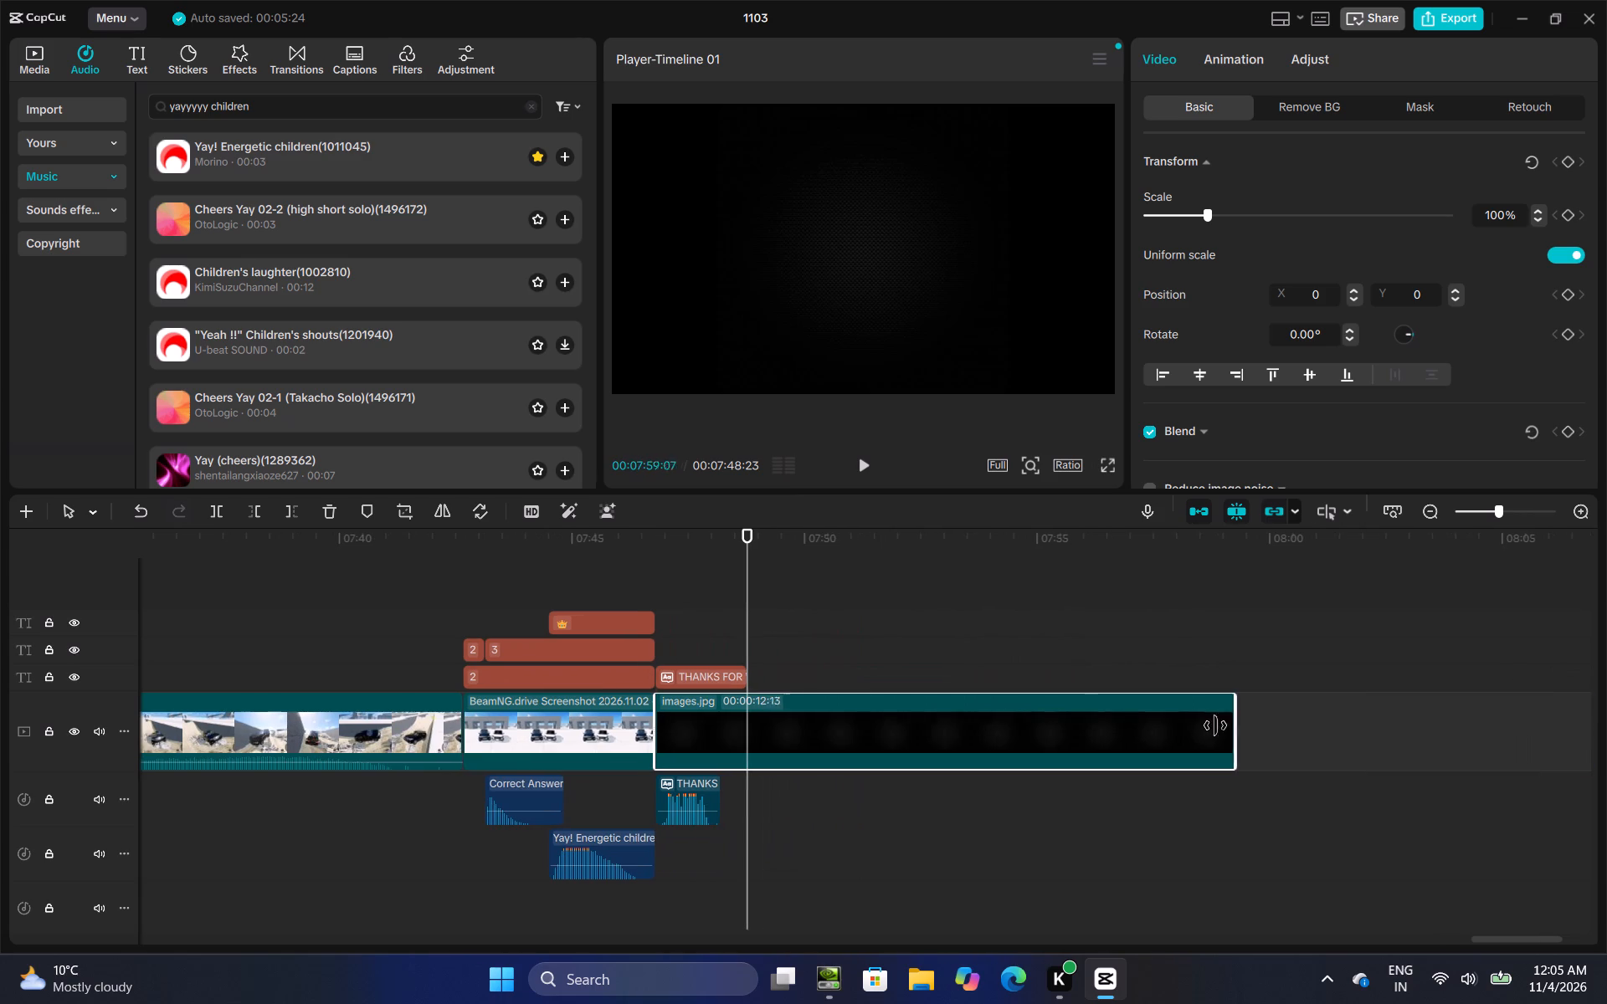
pyautogui.moveTo(1215, 725); pyautogui.dragTo(1382, 700)
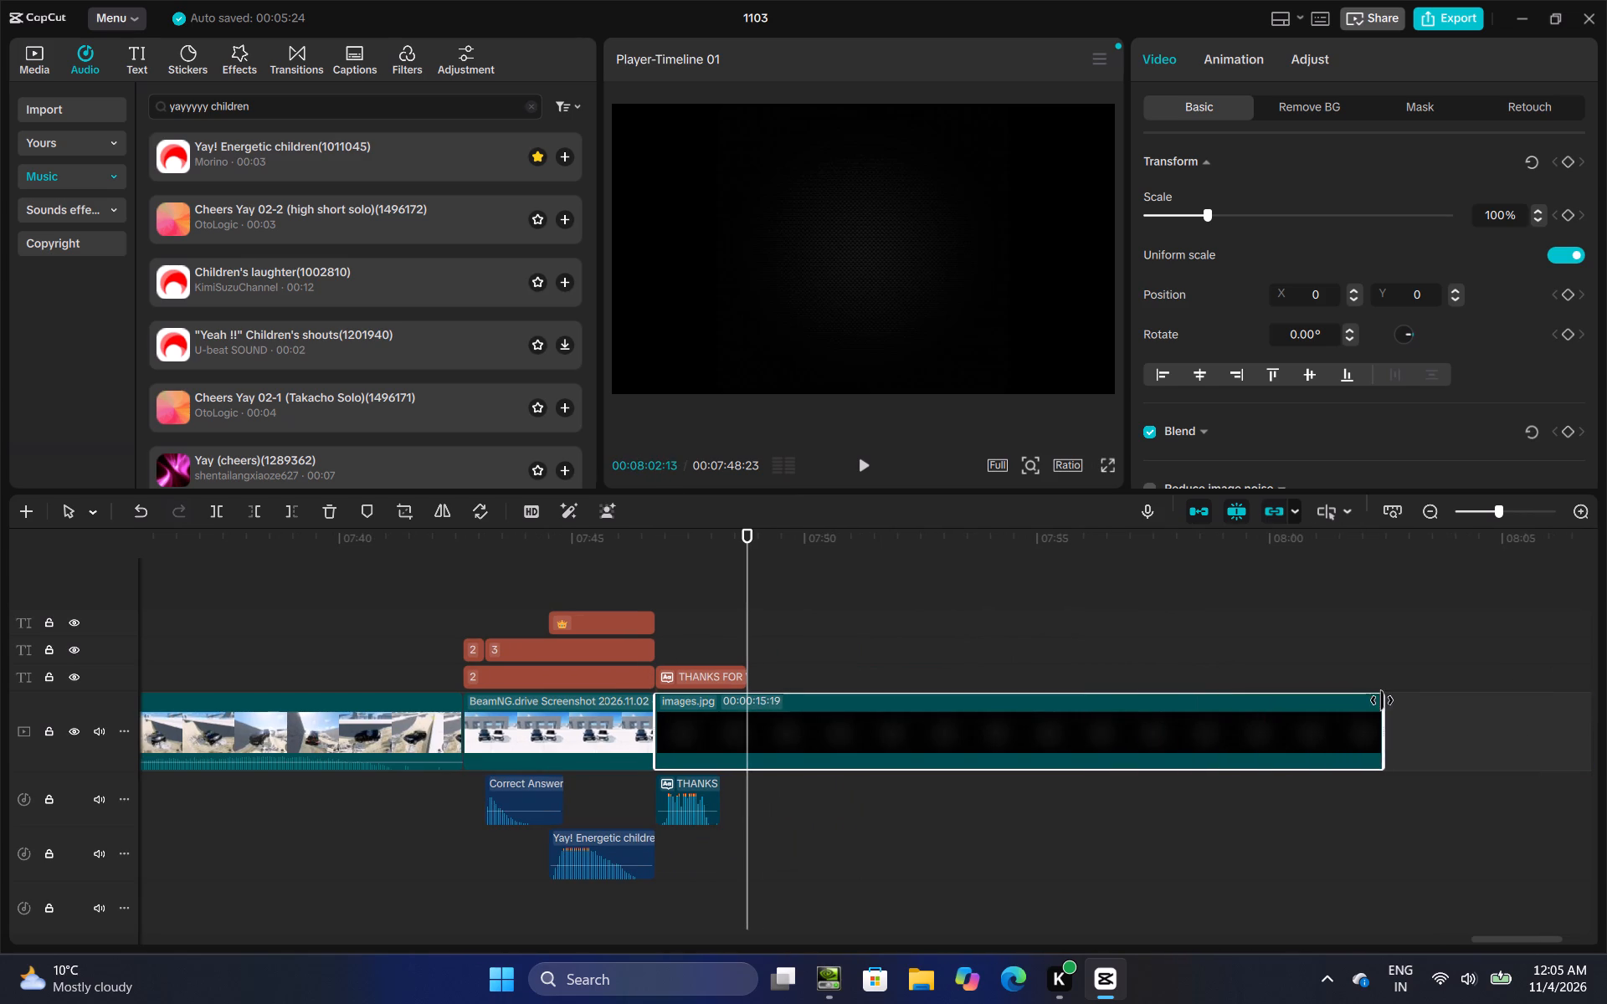
pyautogui.moveTo(1382, 700); pyautogui.dragTo(1394, 699)
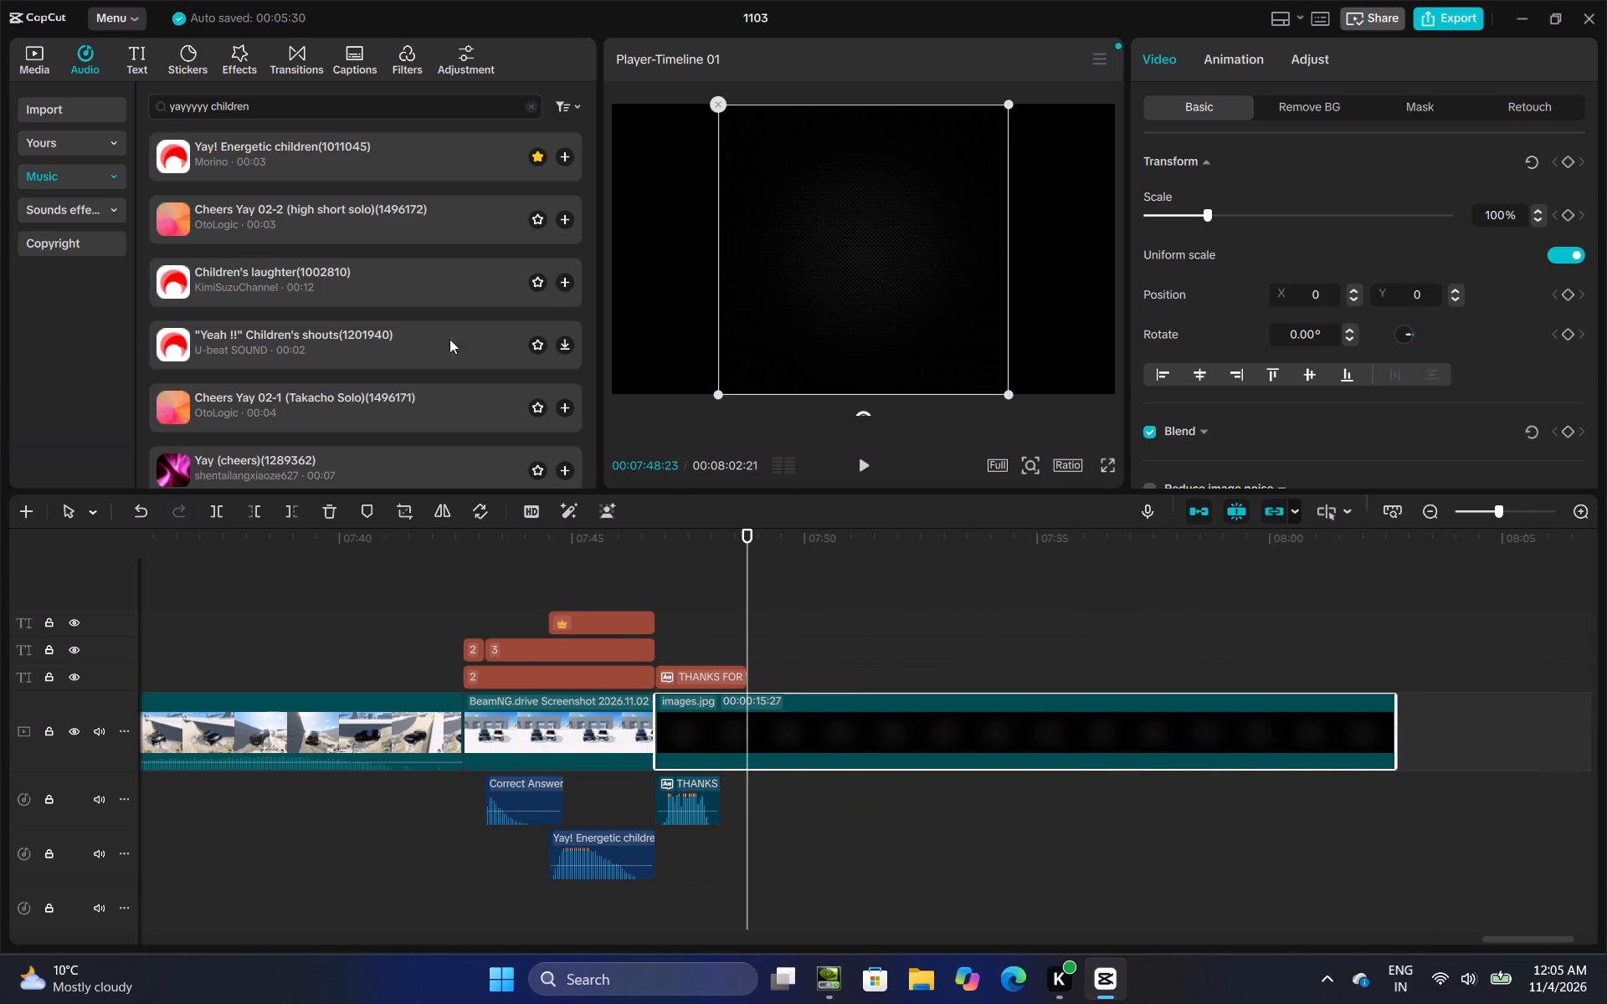
# Add a LIKE AND SUBSCRIBE text at 00:07:48:23, in uppercase with font size 12, right after THANKS FOR WATCHING.
pyautogui.click(147, 56)
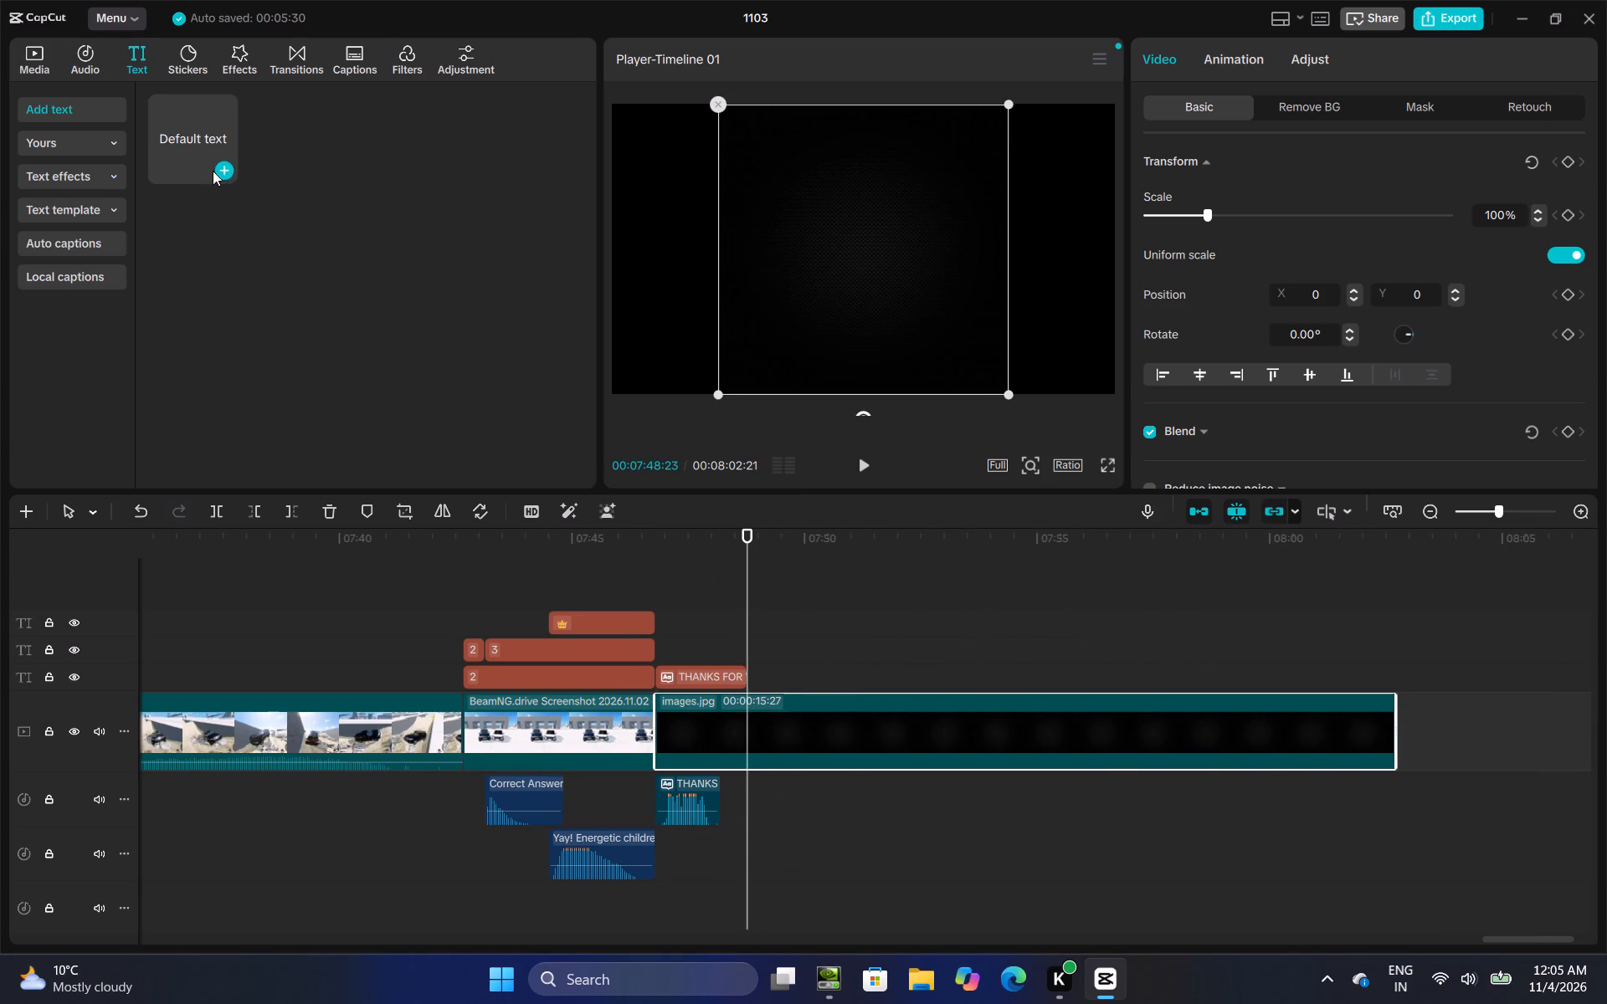
pyautogui.click(227, 171)
pyautogui.moveTo(1271, 163); pyautogui.dragTo(1129, 161)
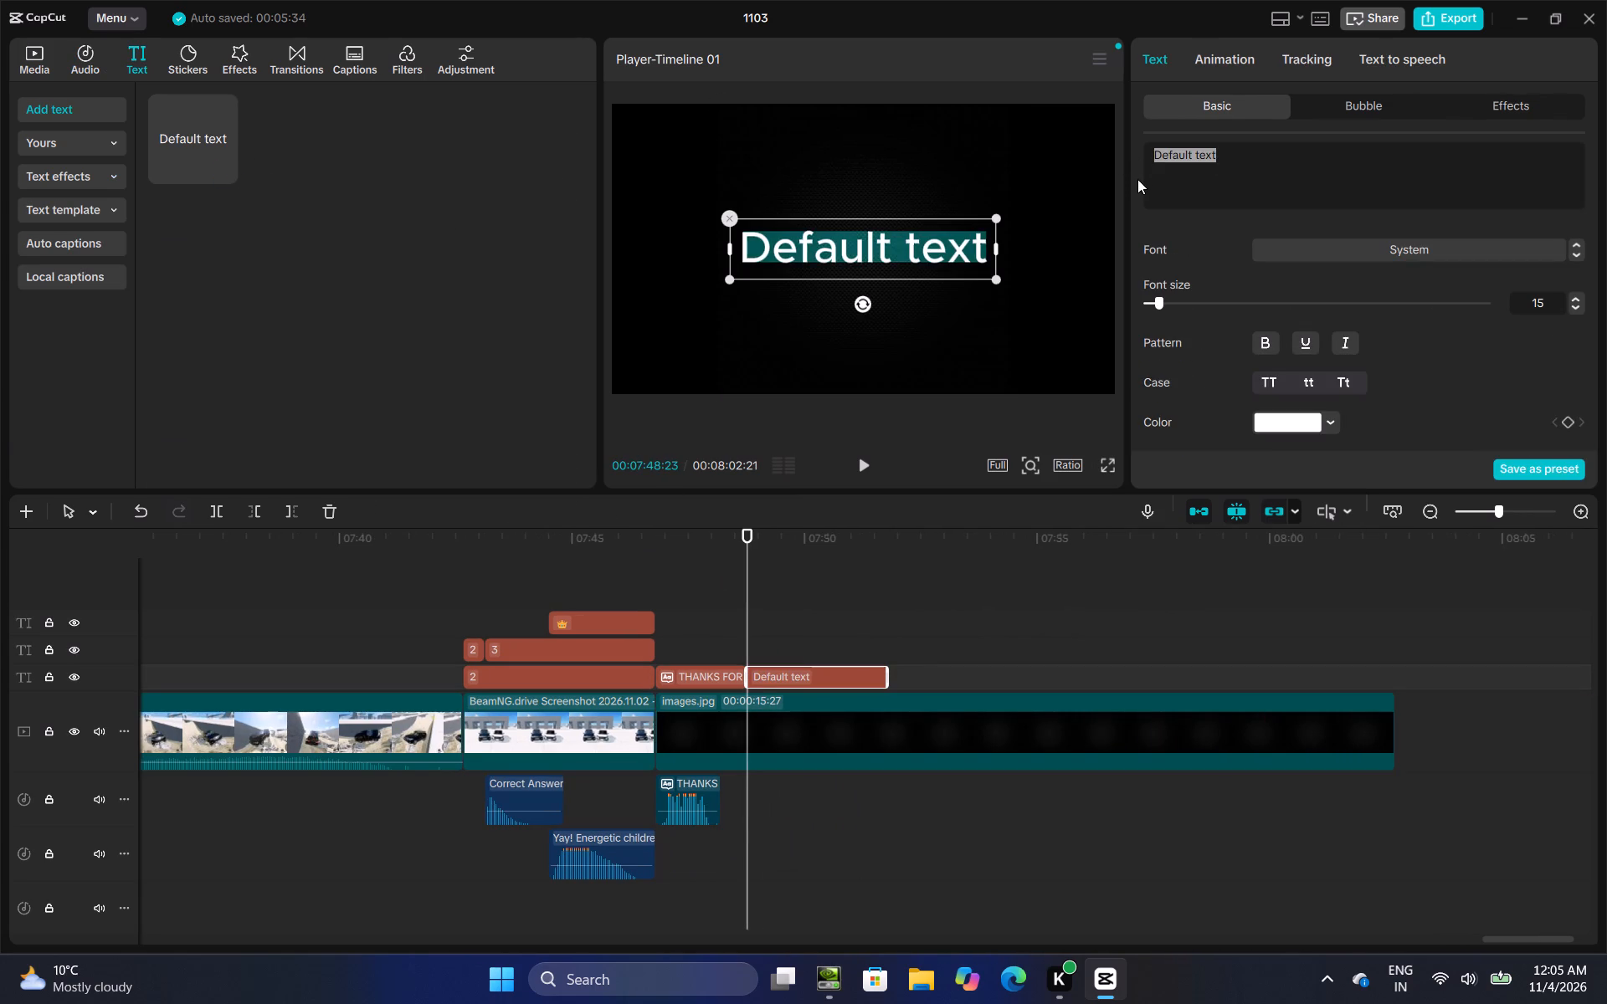
pyautogui.press('BackSpace')
pyautogui.write('like and subscribe')
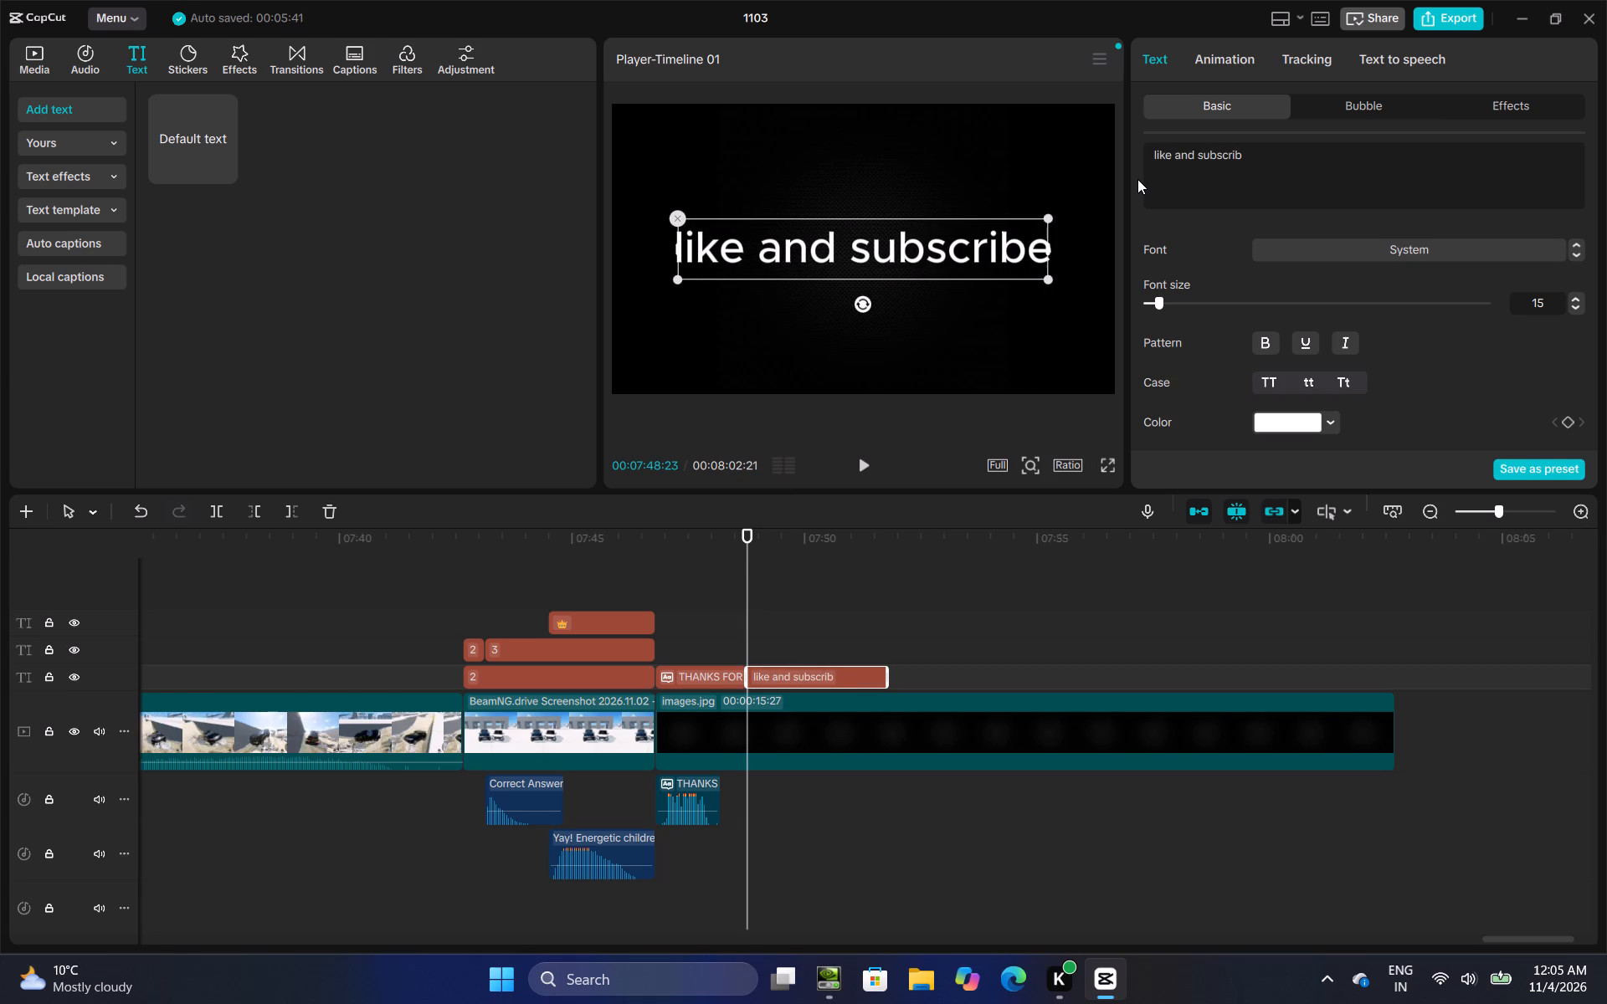
pyautogui.press('space')
pyautogui.click(1269, 376)
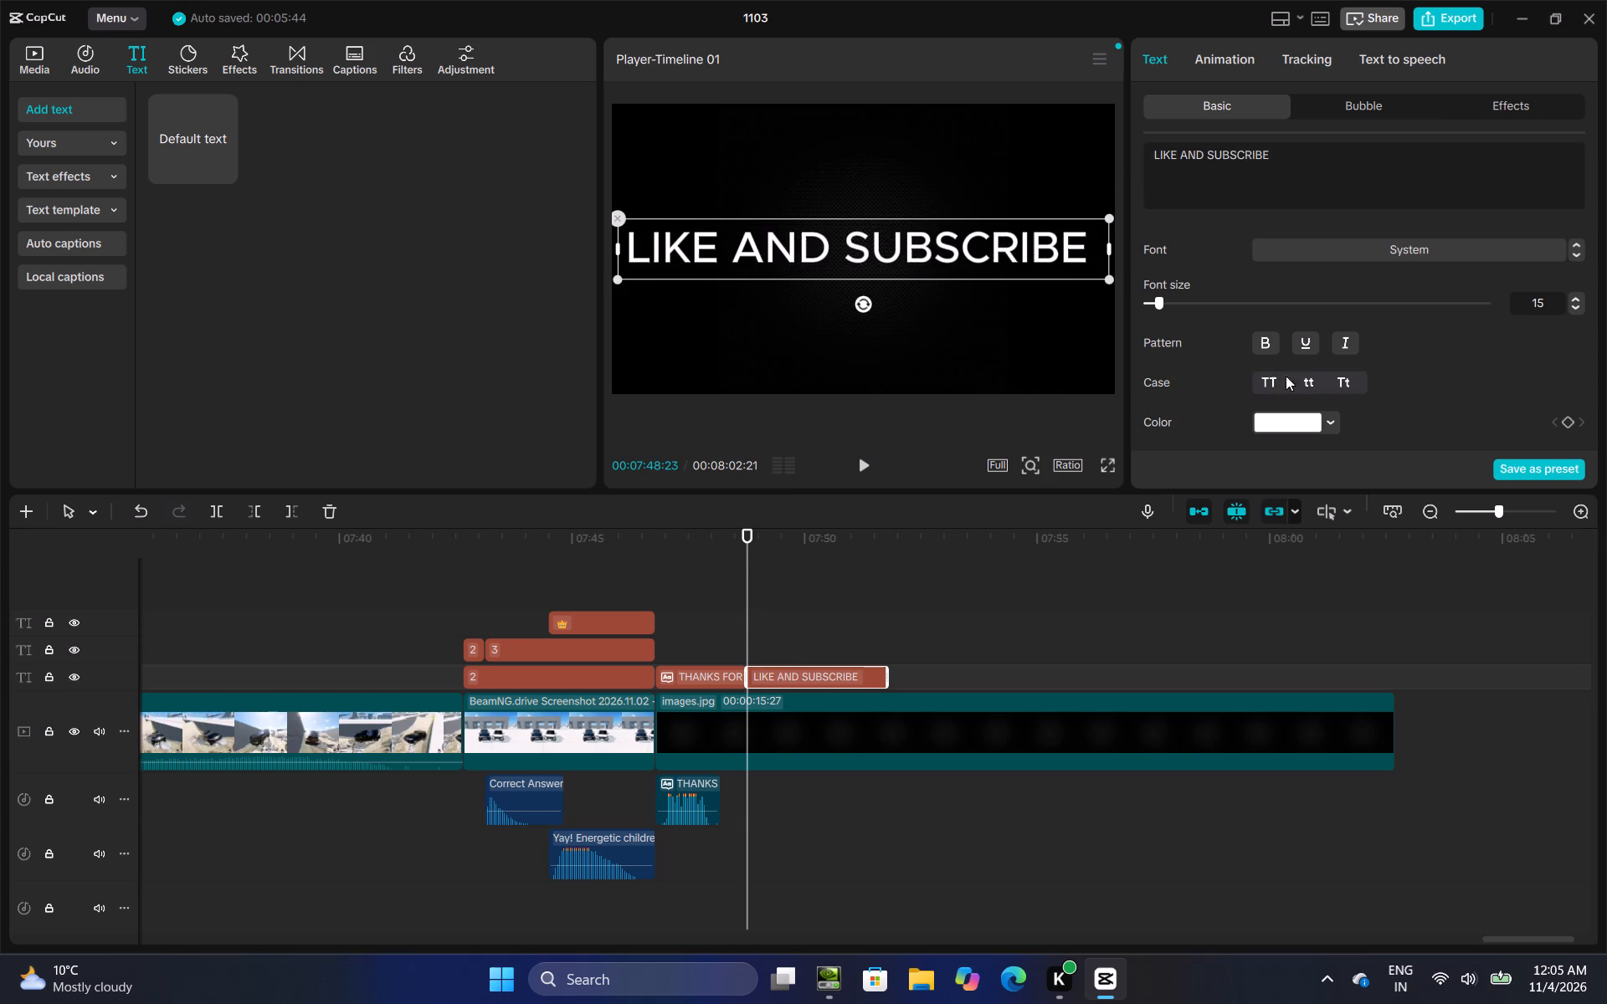
pyautogui.tripleClick(1577, 305)
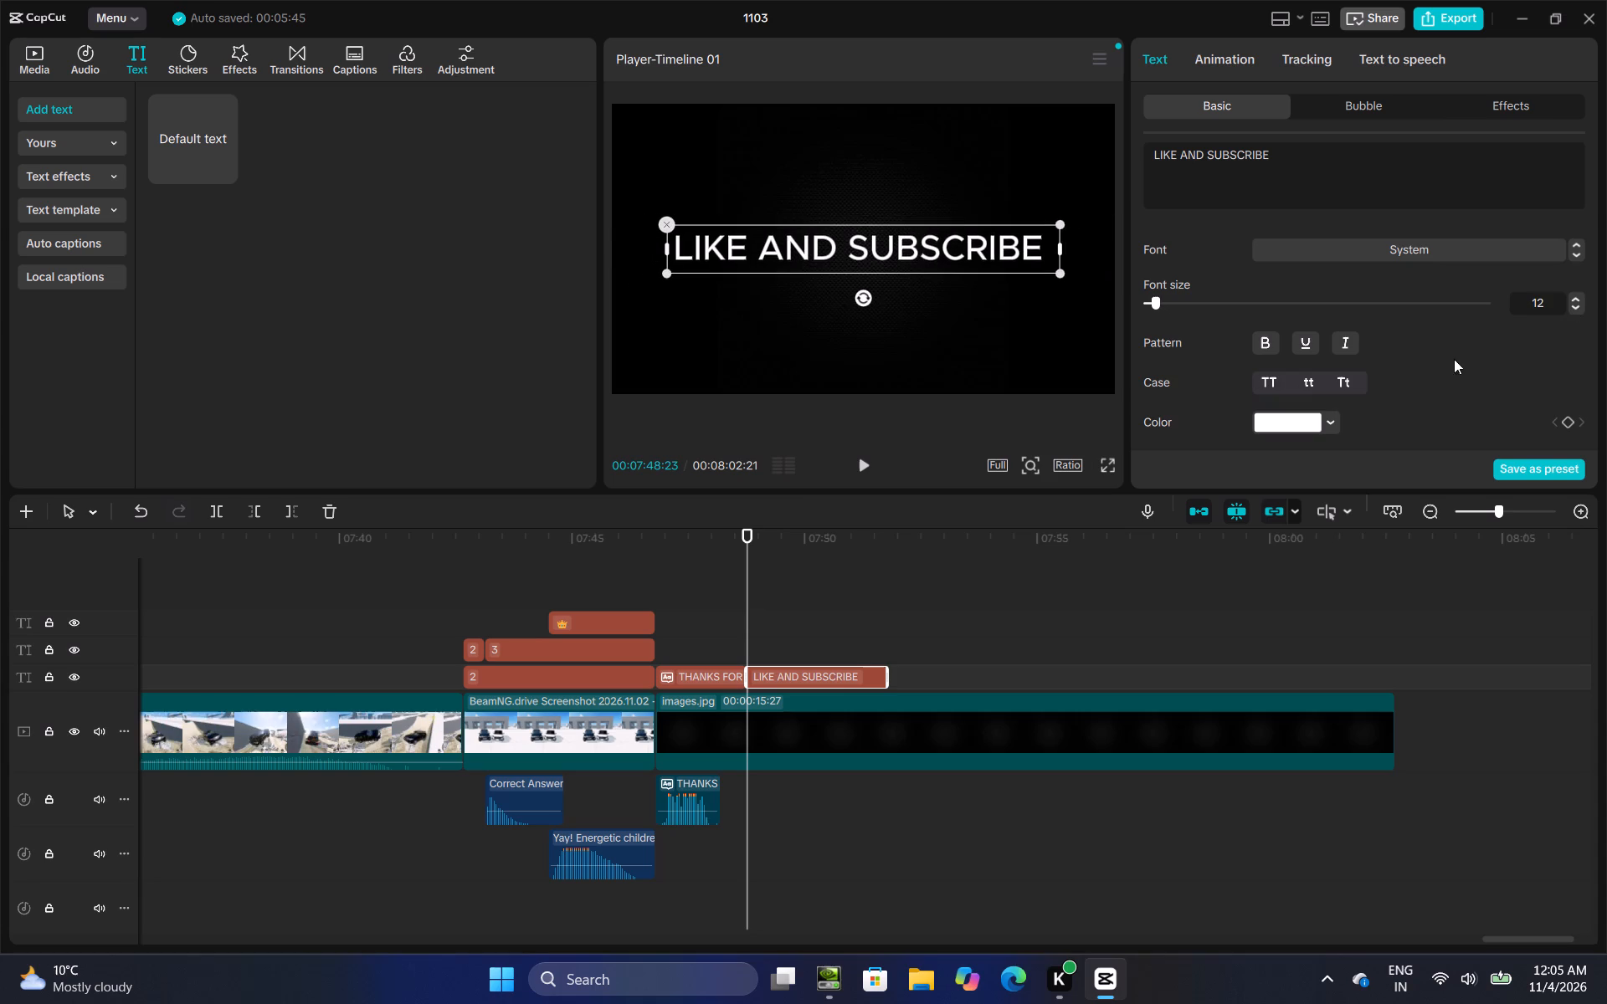
# Add a FOLLOW FOR MORE text at 00:07:51:23, in uppercase with a slightly reduced font size, after LIKE AND SUBSCRIBE.
pyautogui.click(891, 604)
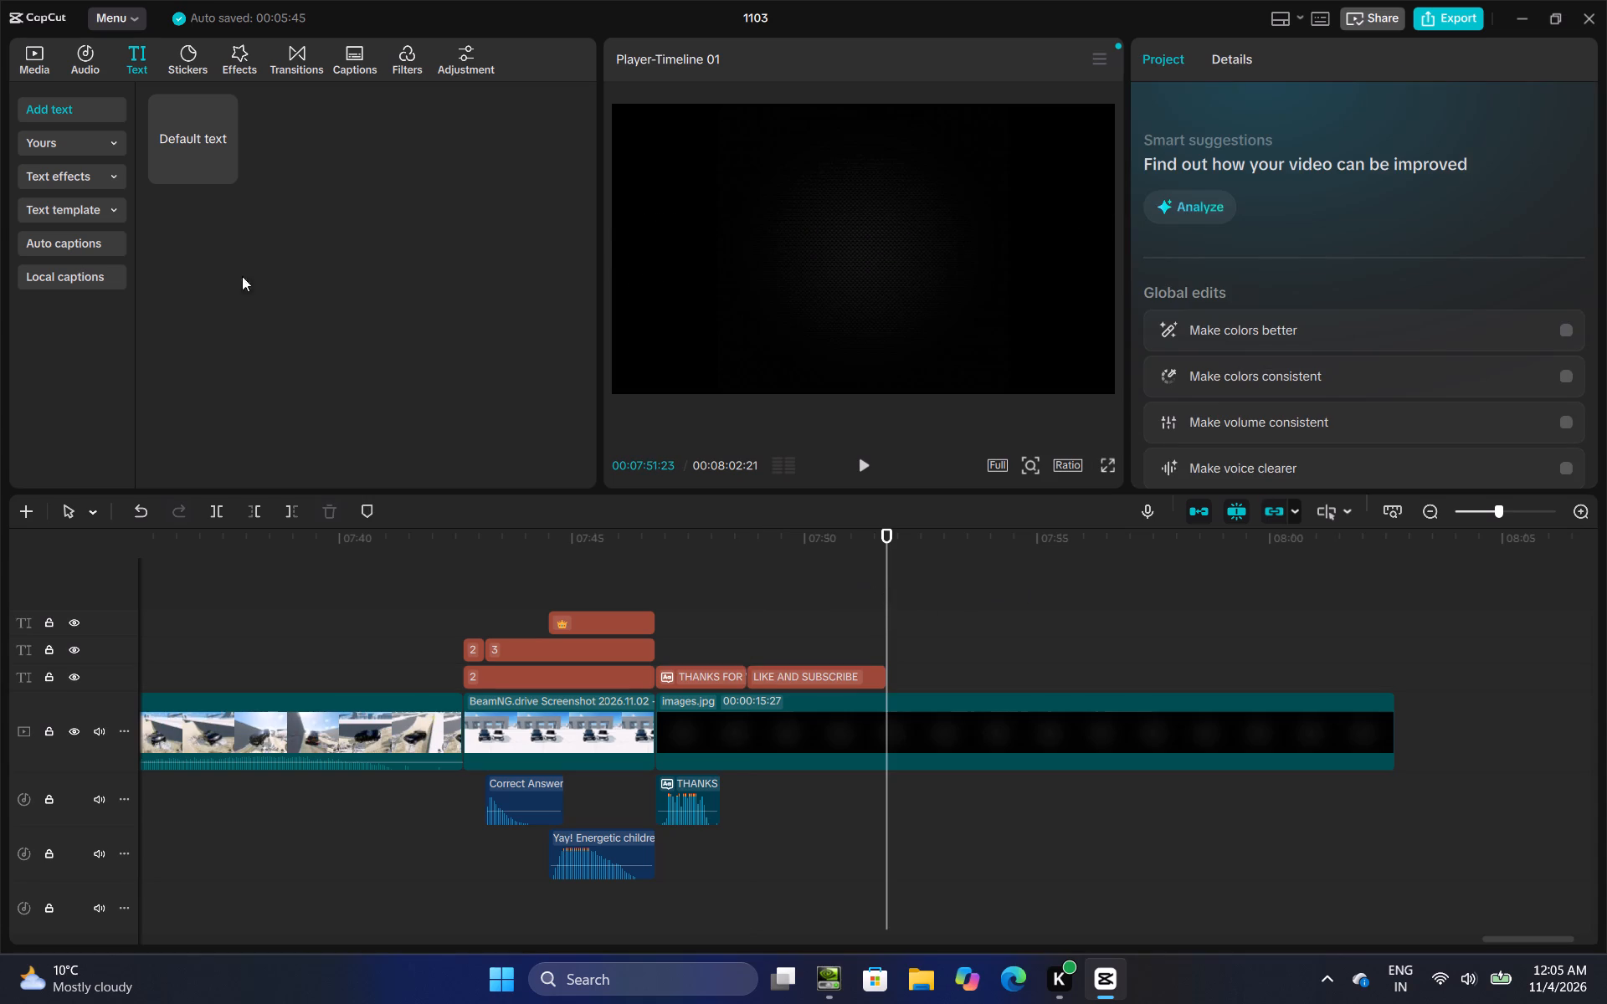
pyautogui.click(33, 67)
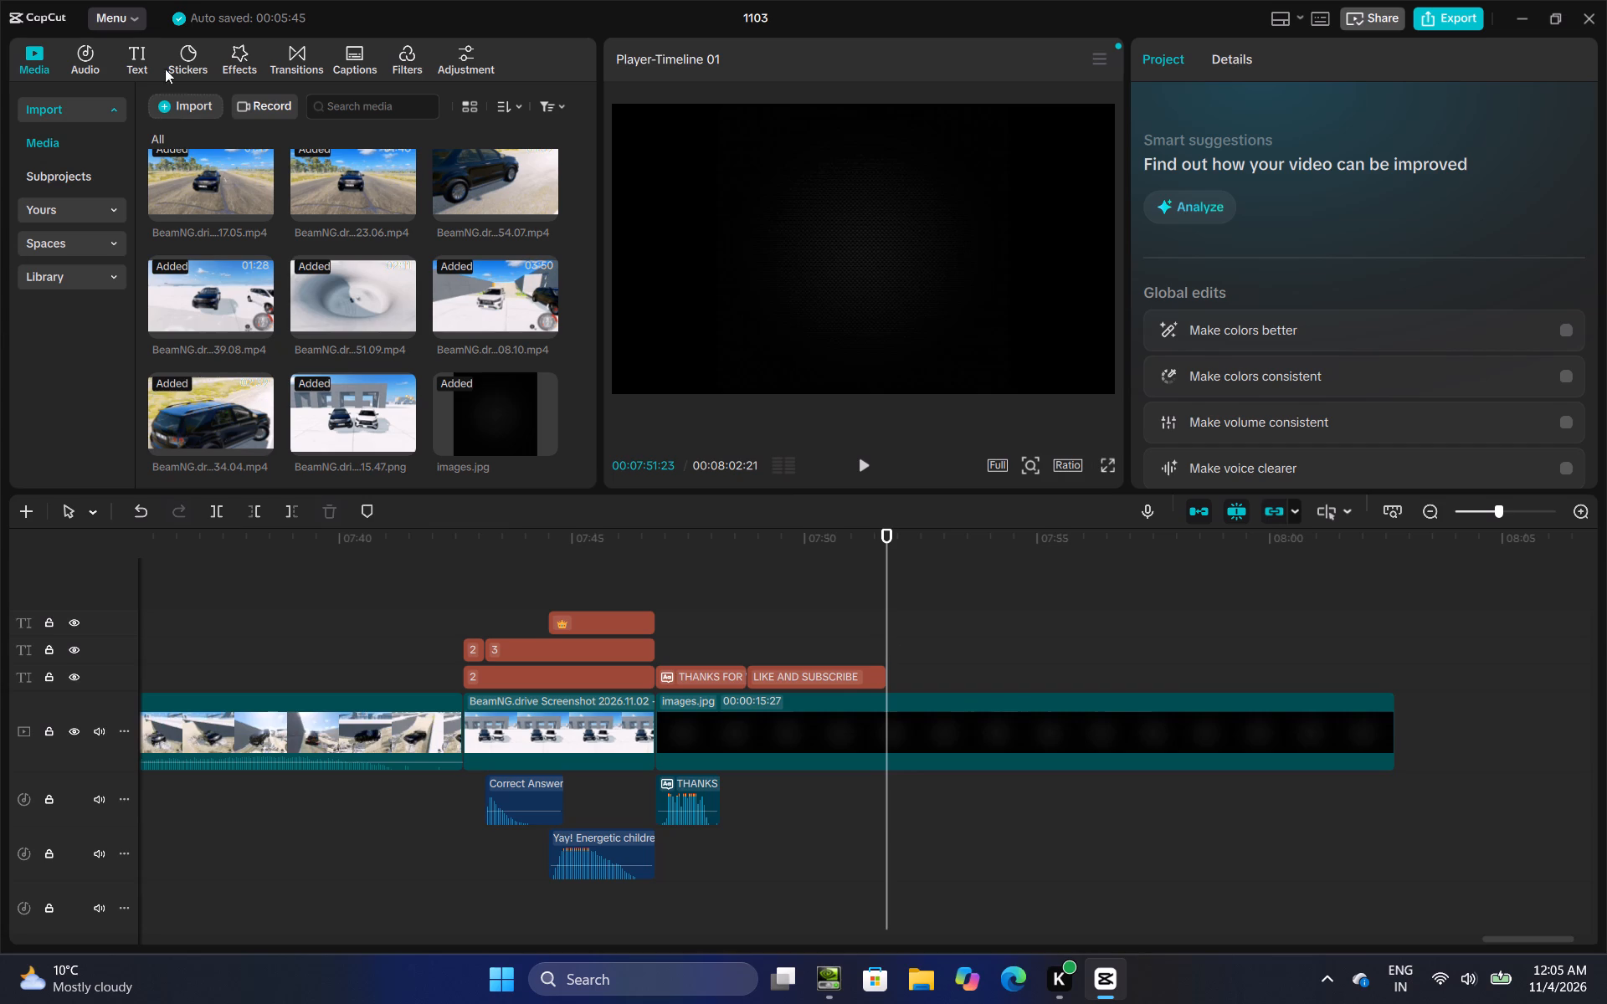
pyautogui.click(136, 46)
pyautogui.click(222, 172)
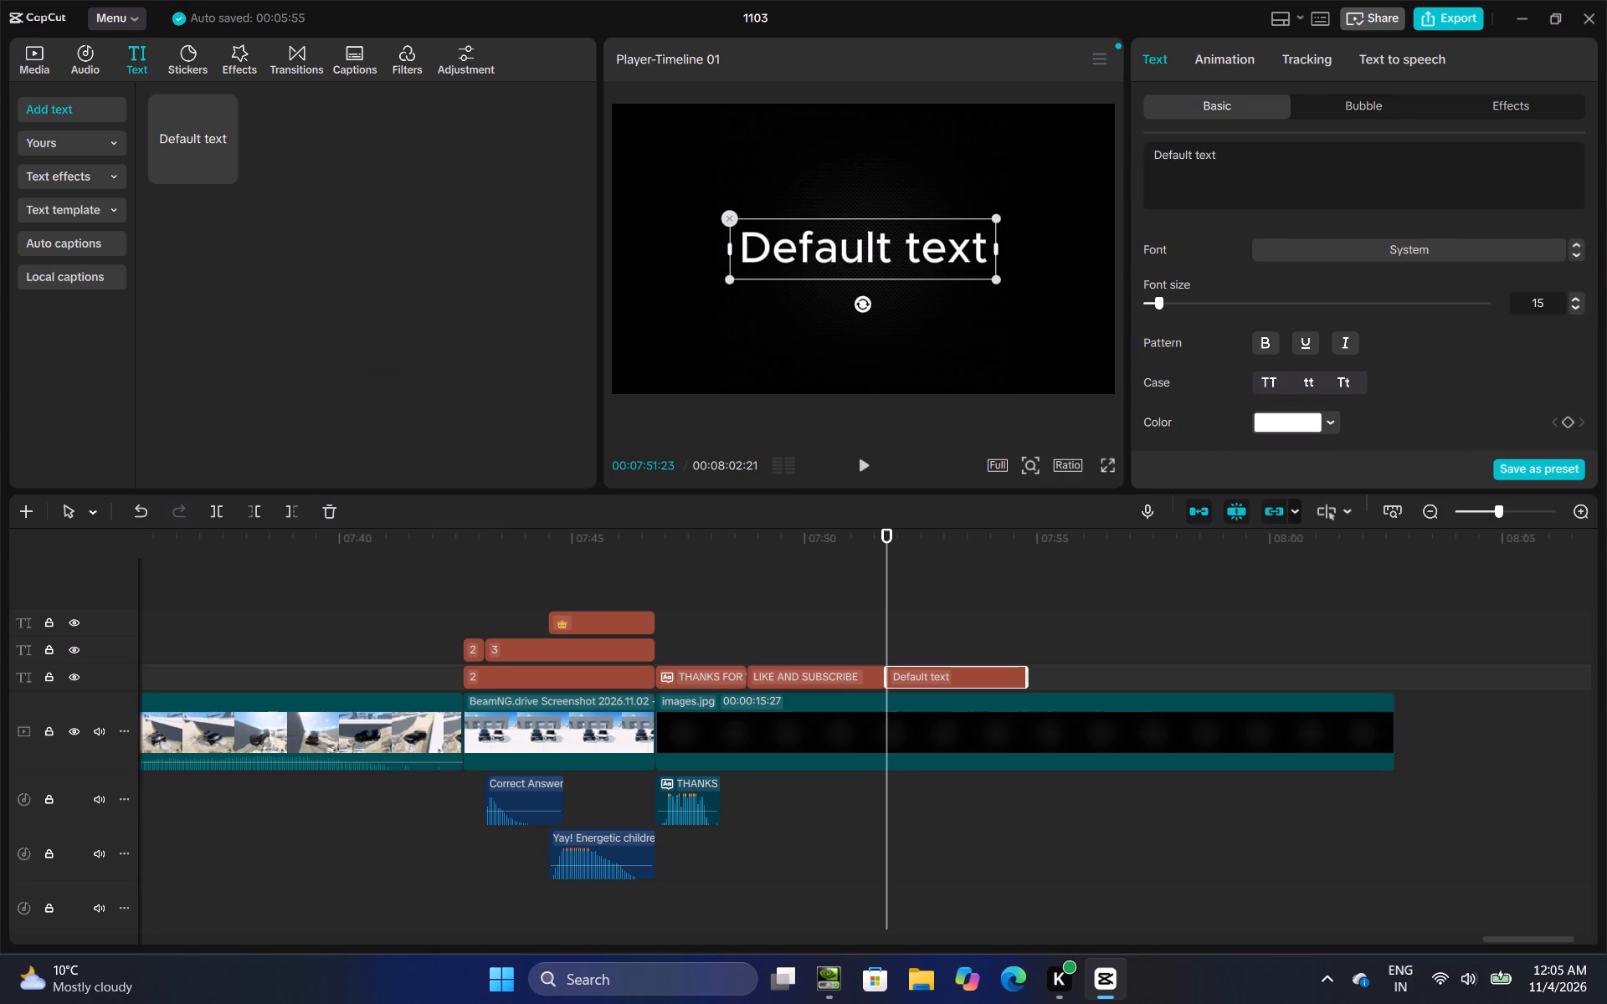
pyautogui.moveTo(1246, 159); pyautogui.dragTo(1127, 152)
pyautogui.press('BackSpace')
pyautogui.write('follow')
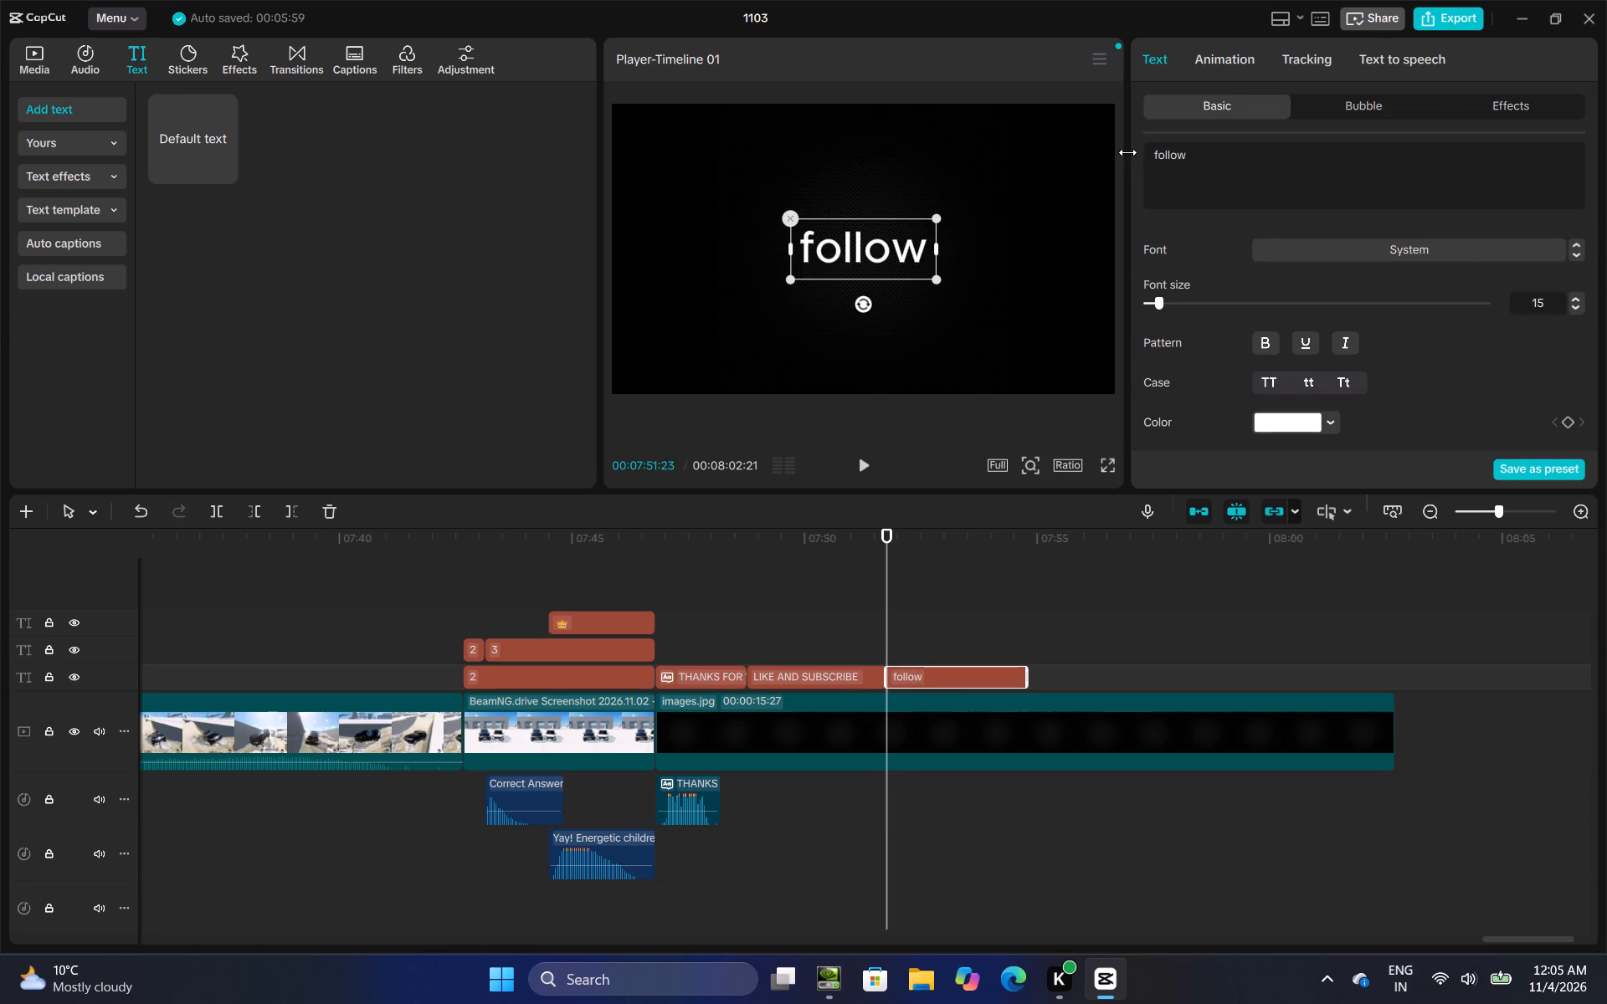
pyautogui.press('space')
pyautogui.write('for more')
pyautogui.press('space')
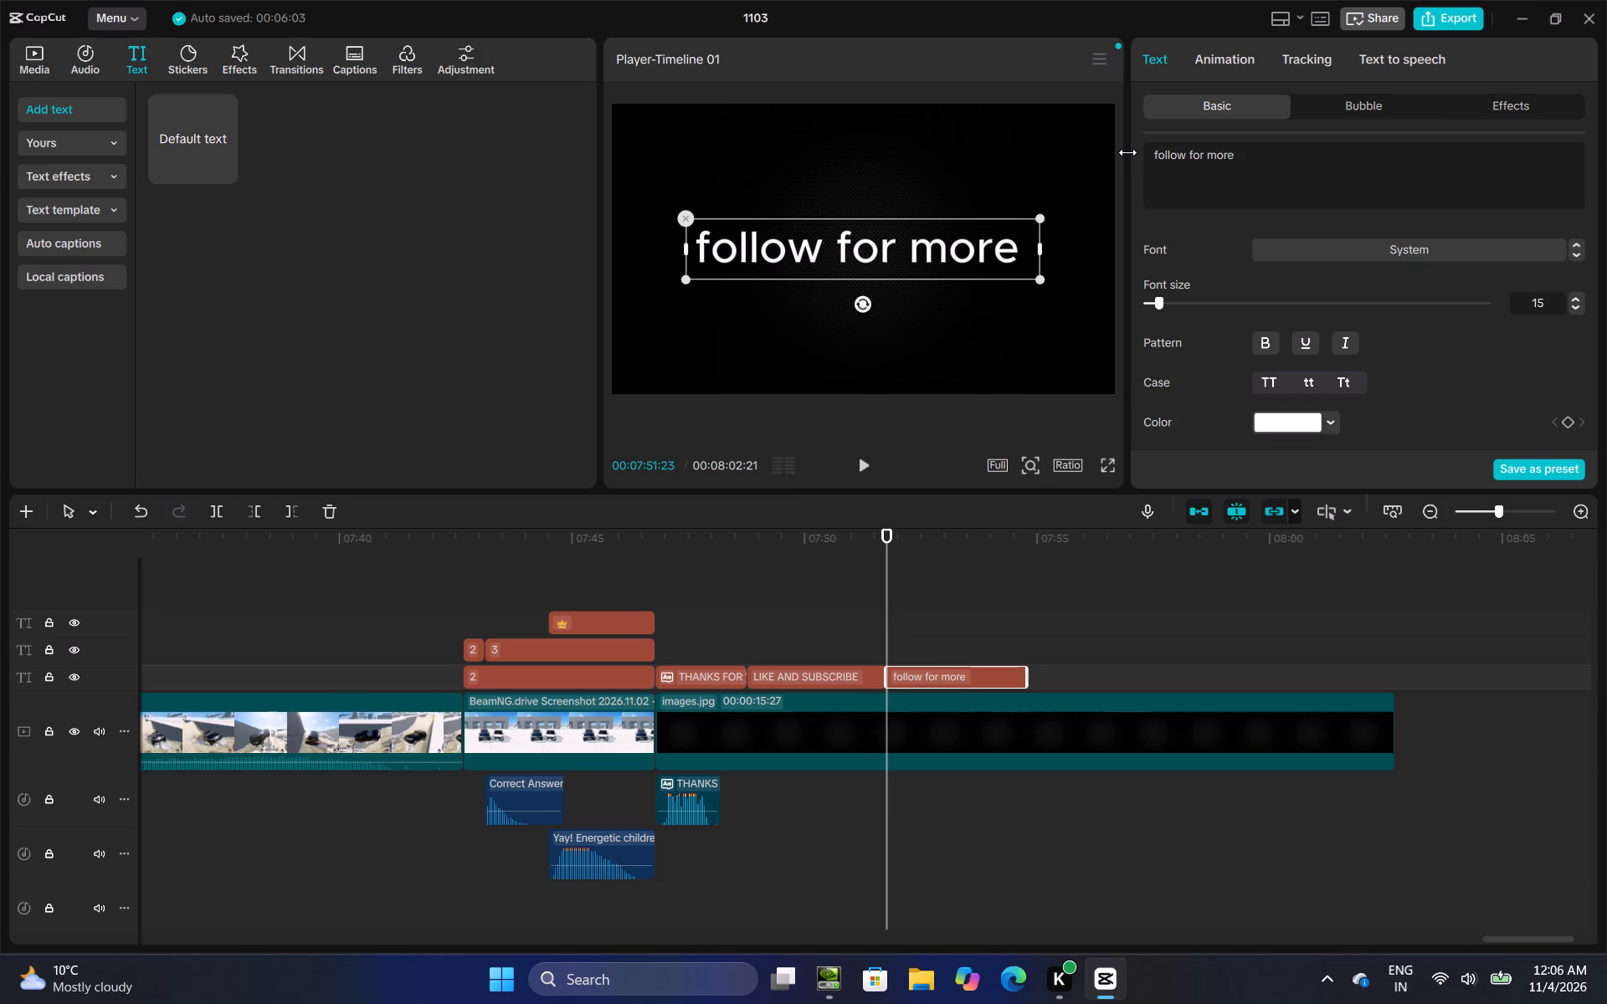
pyautogui.click(1263, 382)
pyautogui.click(1563, 305)
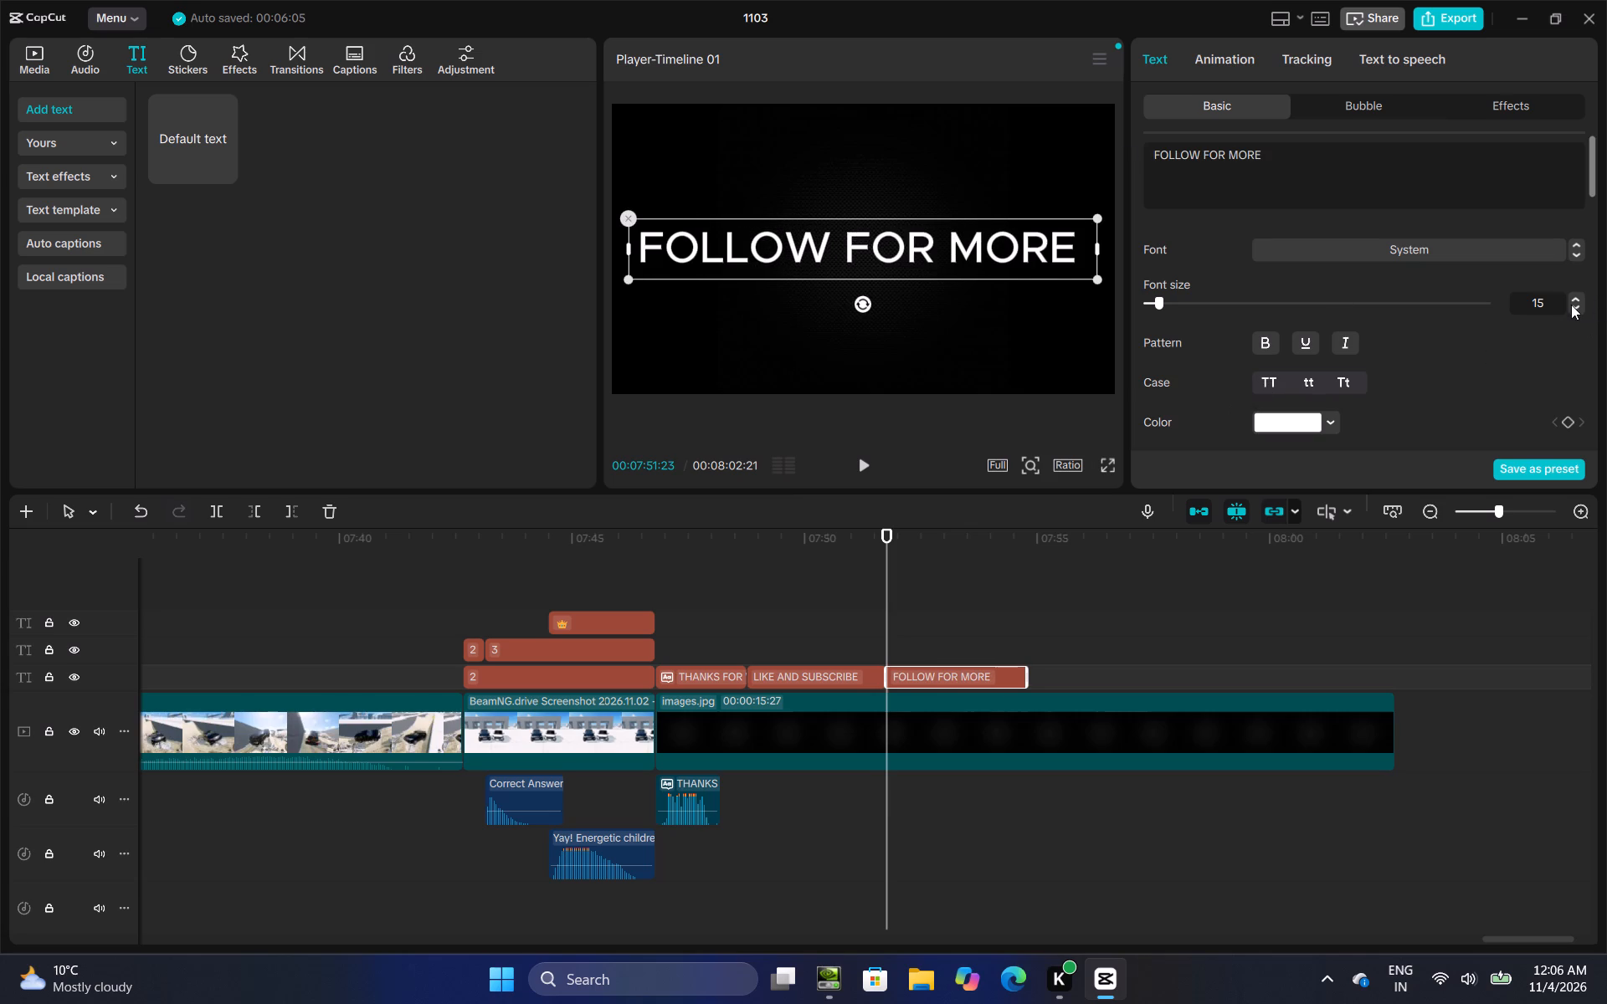
pyautogui.doubleClick(1571, 305)
# Add the text "comment the next car you want" at 00:07:54:23, after FOLLOW FOR MORE, with font size 9.
pyautogui.click(1115, 610)
pyautogui.moveTo(1105, 618); pyautogui.dragTo(1014, 642)
pyautogui.click(1014, 642)
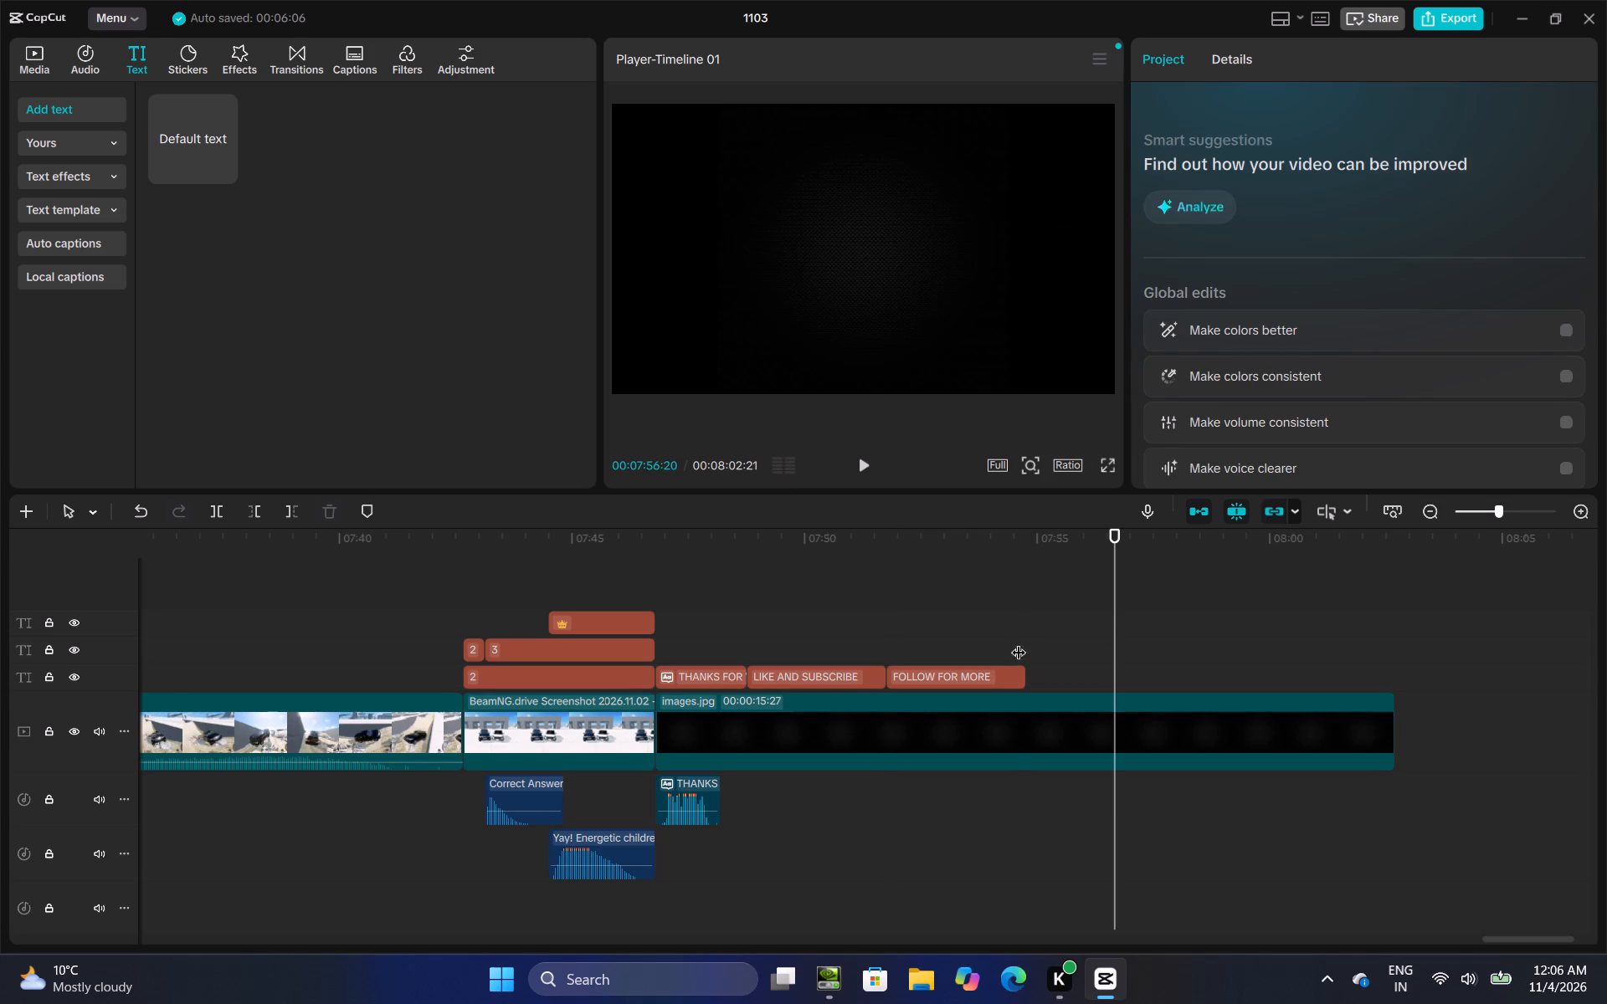
pyautogui.click(1024, 642)
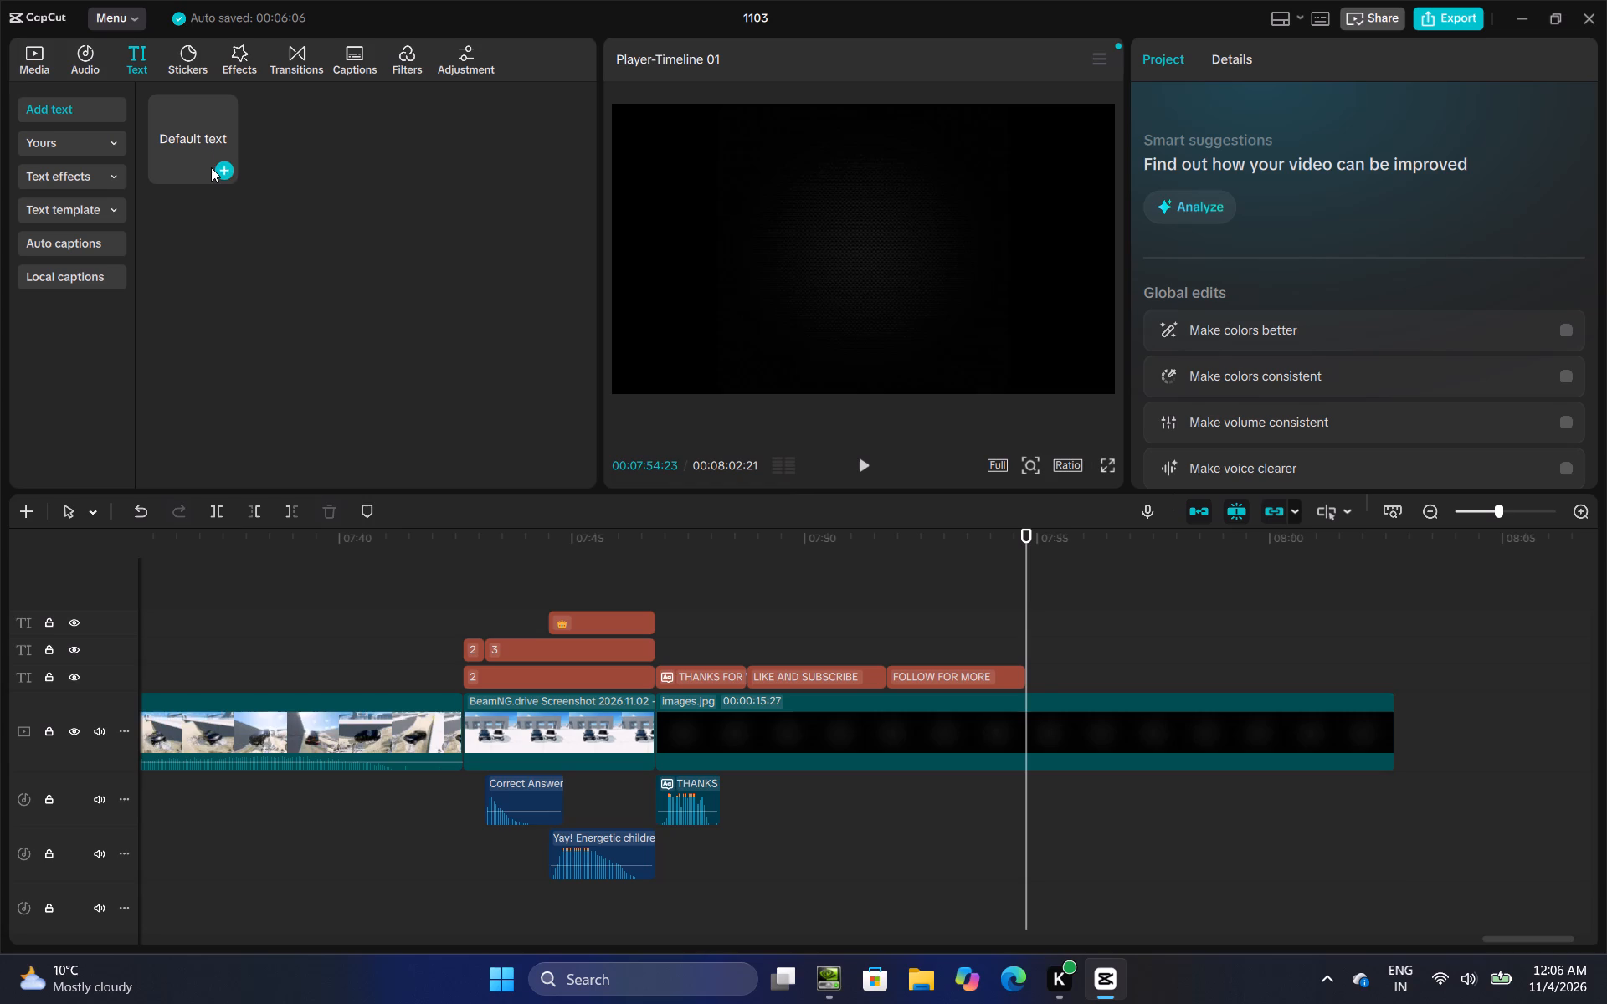
pyautogui.click(211, 167)
pyautogui.click(217, 167)
pyautogui.moveTo(1250, 156); pyautogui.dragTo(1151, 152)
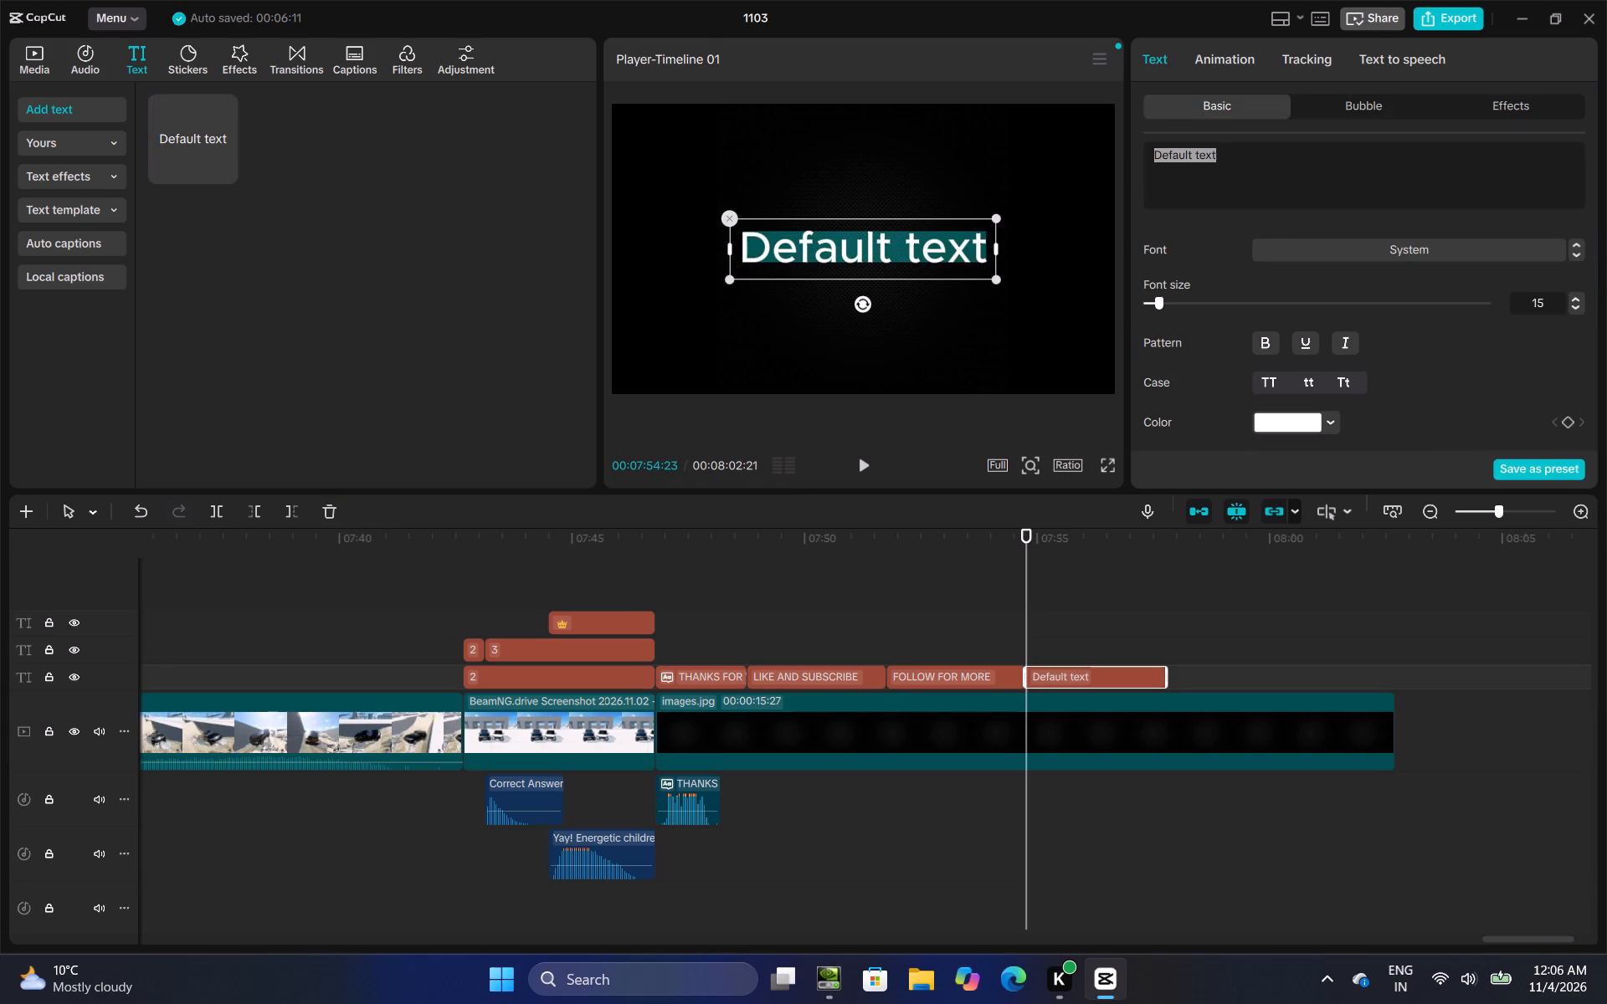
pyautogui.press('BackSpace')
pyautogui.write('comment the next car u')
pyautogui.press('BackSpace')
pyautogui.write('you want')
pyautogui.press('space')
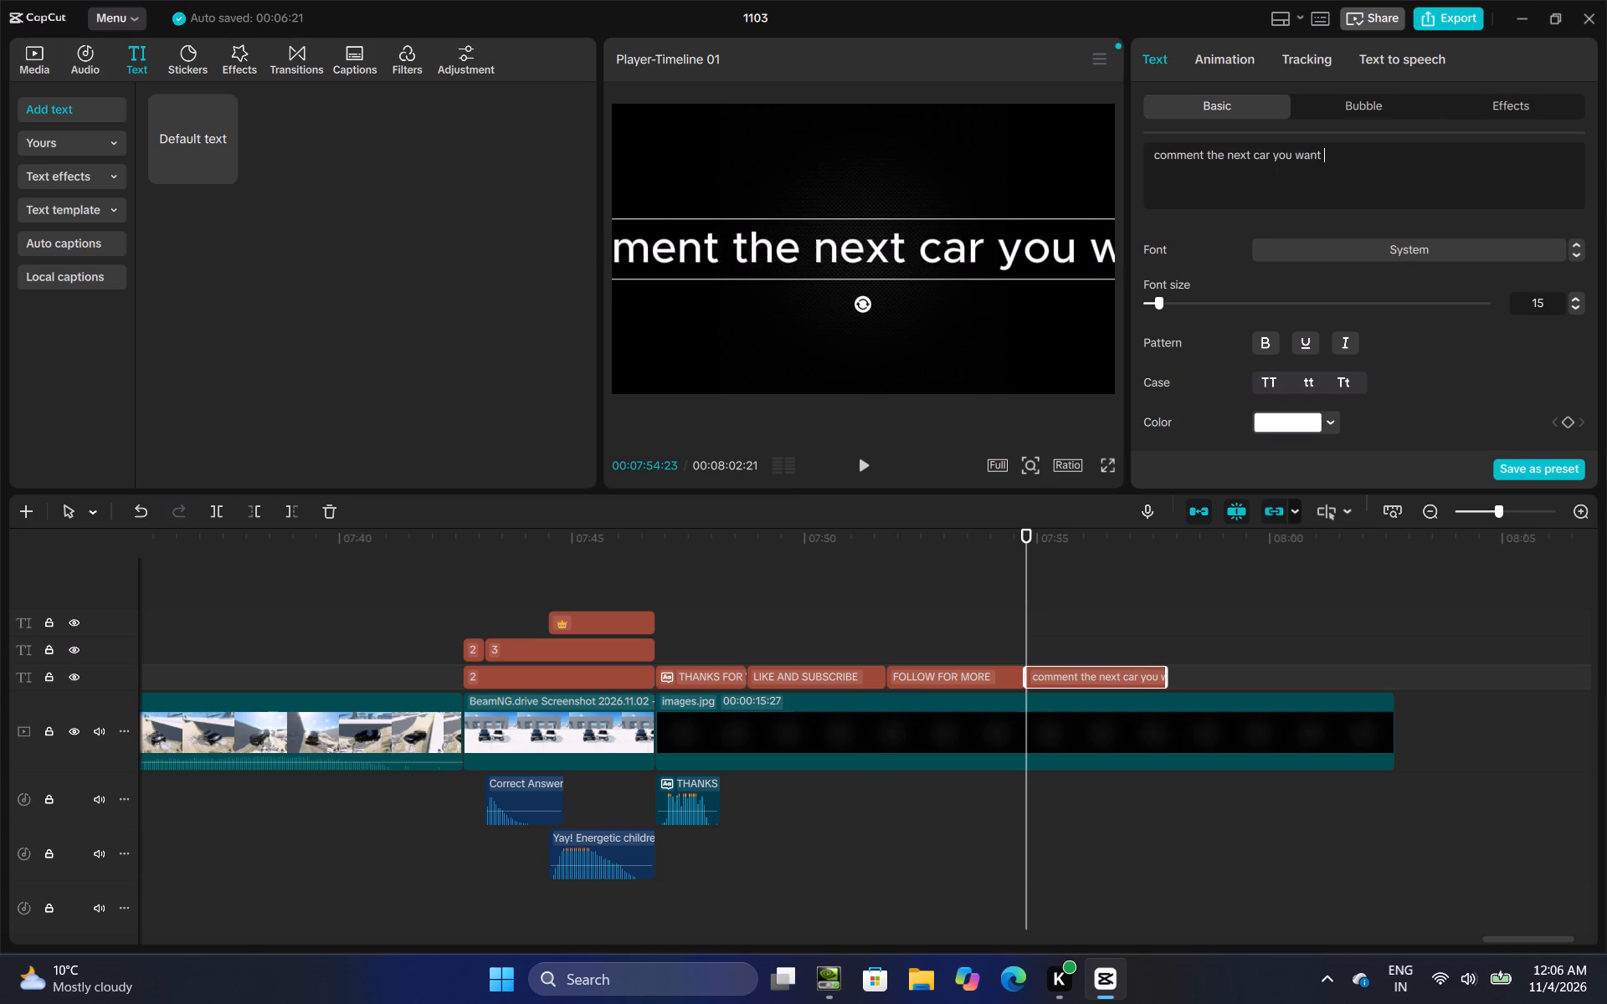
pyautogui.tripleClick(1575, 311)
pyautogui.tripleClick(1575, 311)
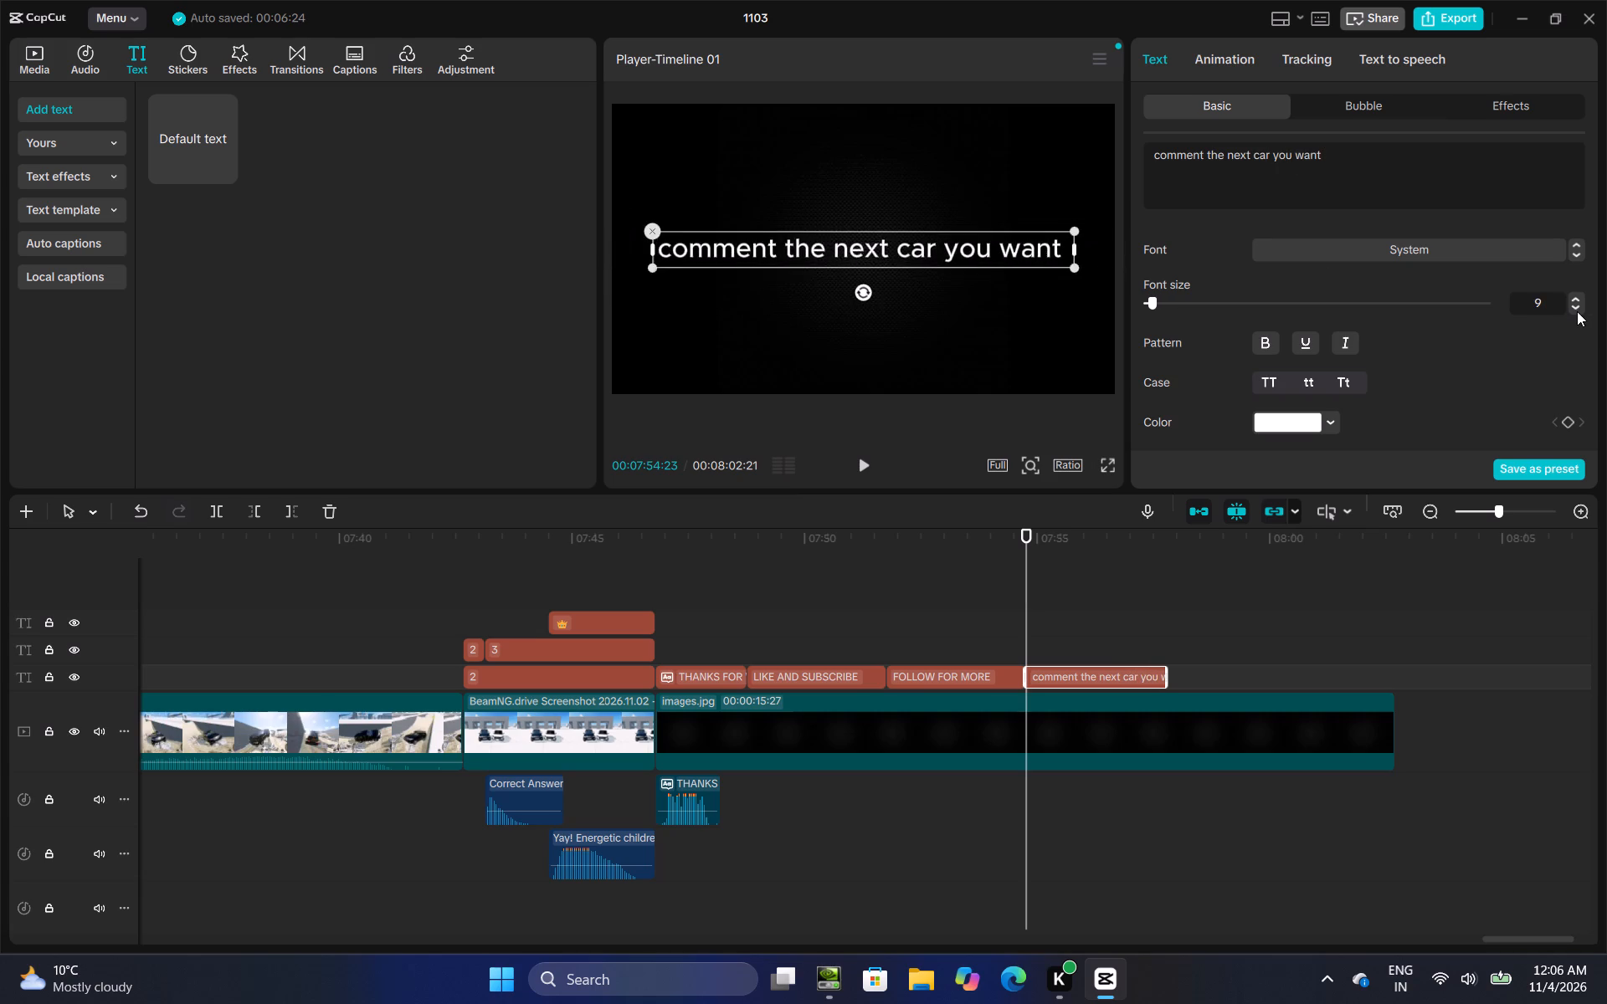
pyautogui.click(1577, 311)
pyautogui.click(1579, 299)
# Add another default text at 00:07:57:23, right after the comment text, and clear its placeholder wording.
pyautogui.click(1179, 600)
pyautogui.moveTo(1186, 598); pyautogui.dragTo(1169, 618)
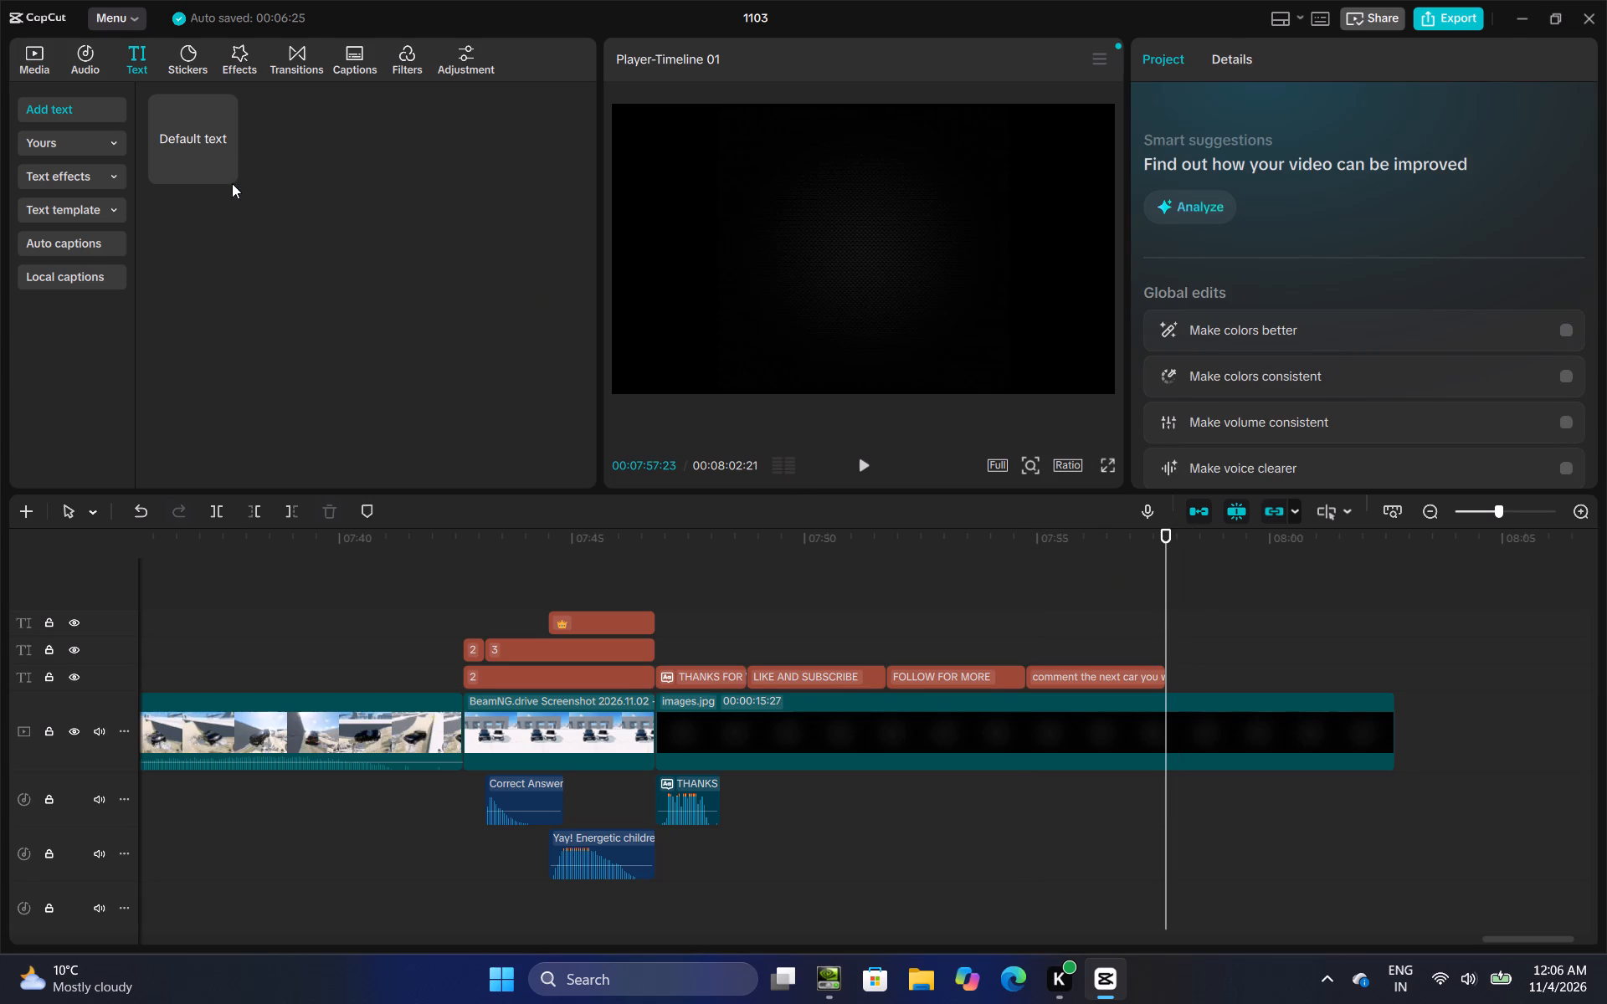
pyautogui.click(226, 176)
pyautogui.moveTo(1240, 156); pyautogui.dragTo(1098, 156)
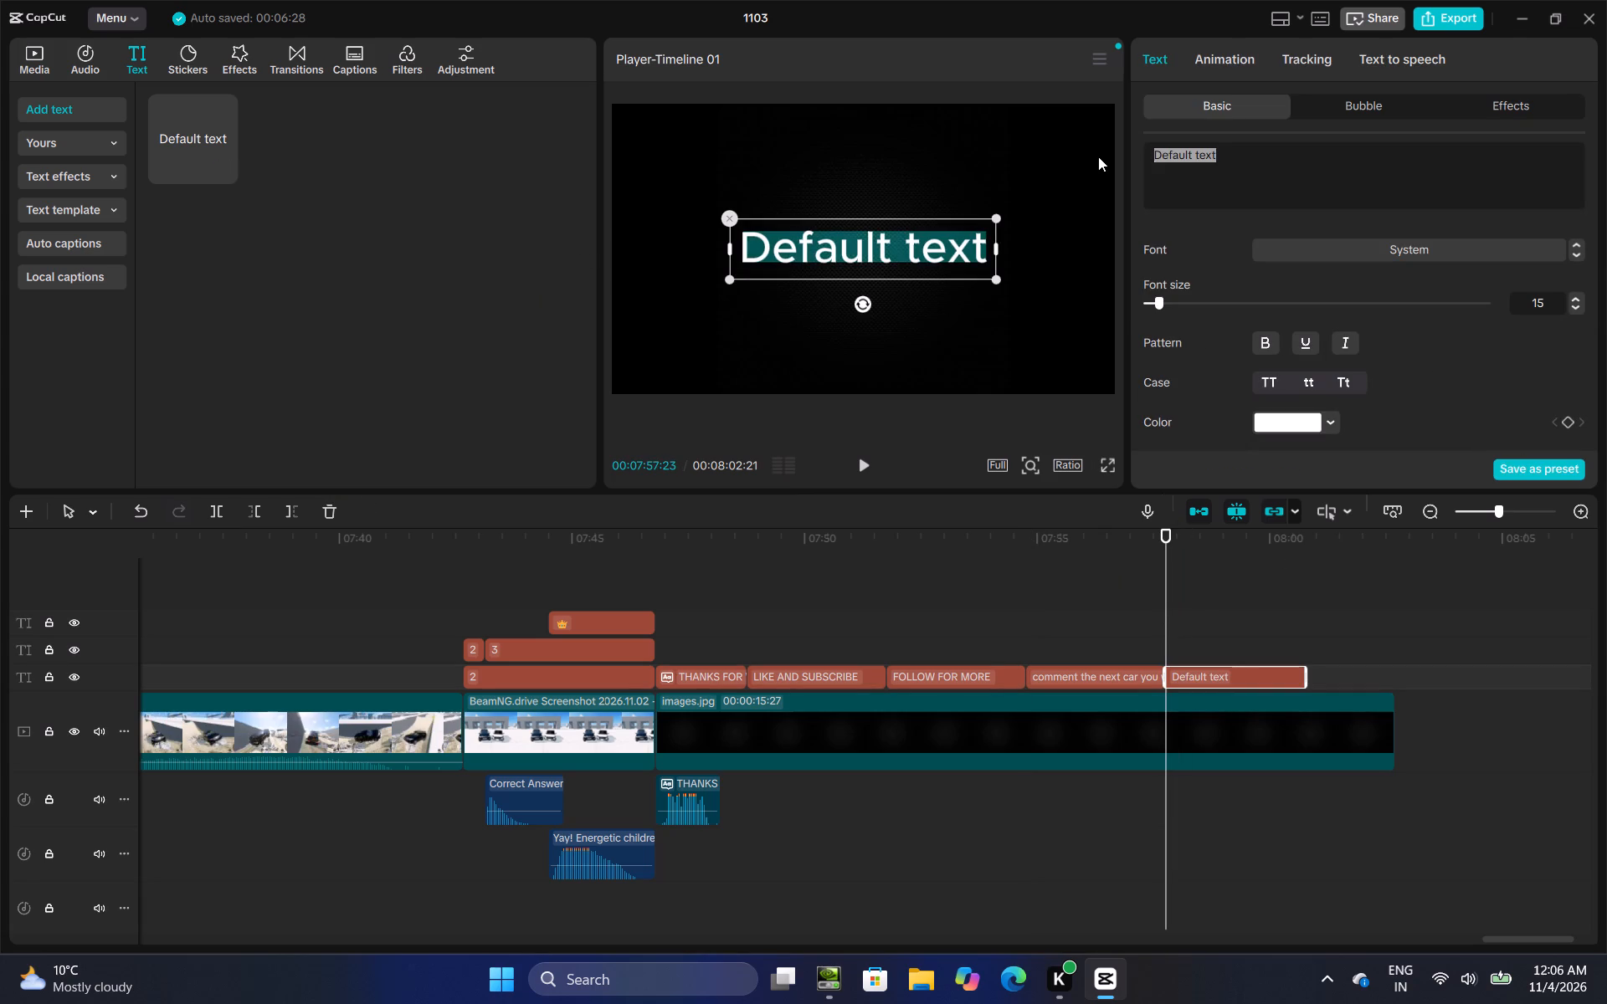
pyautogui.press('BackSpace')
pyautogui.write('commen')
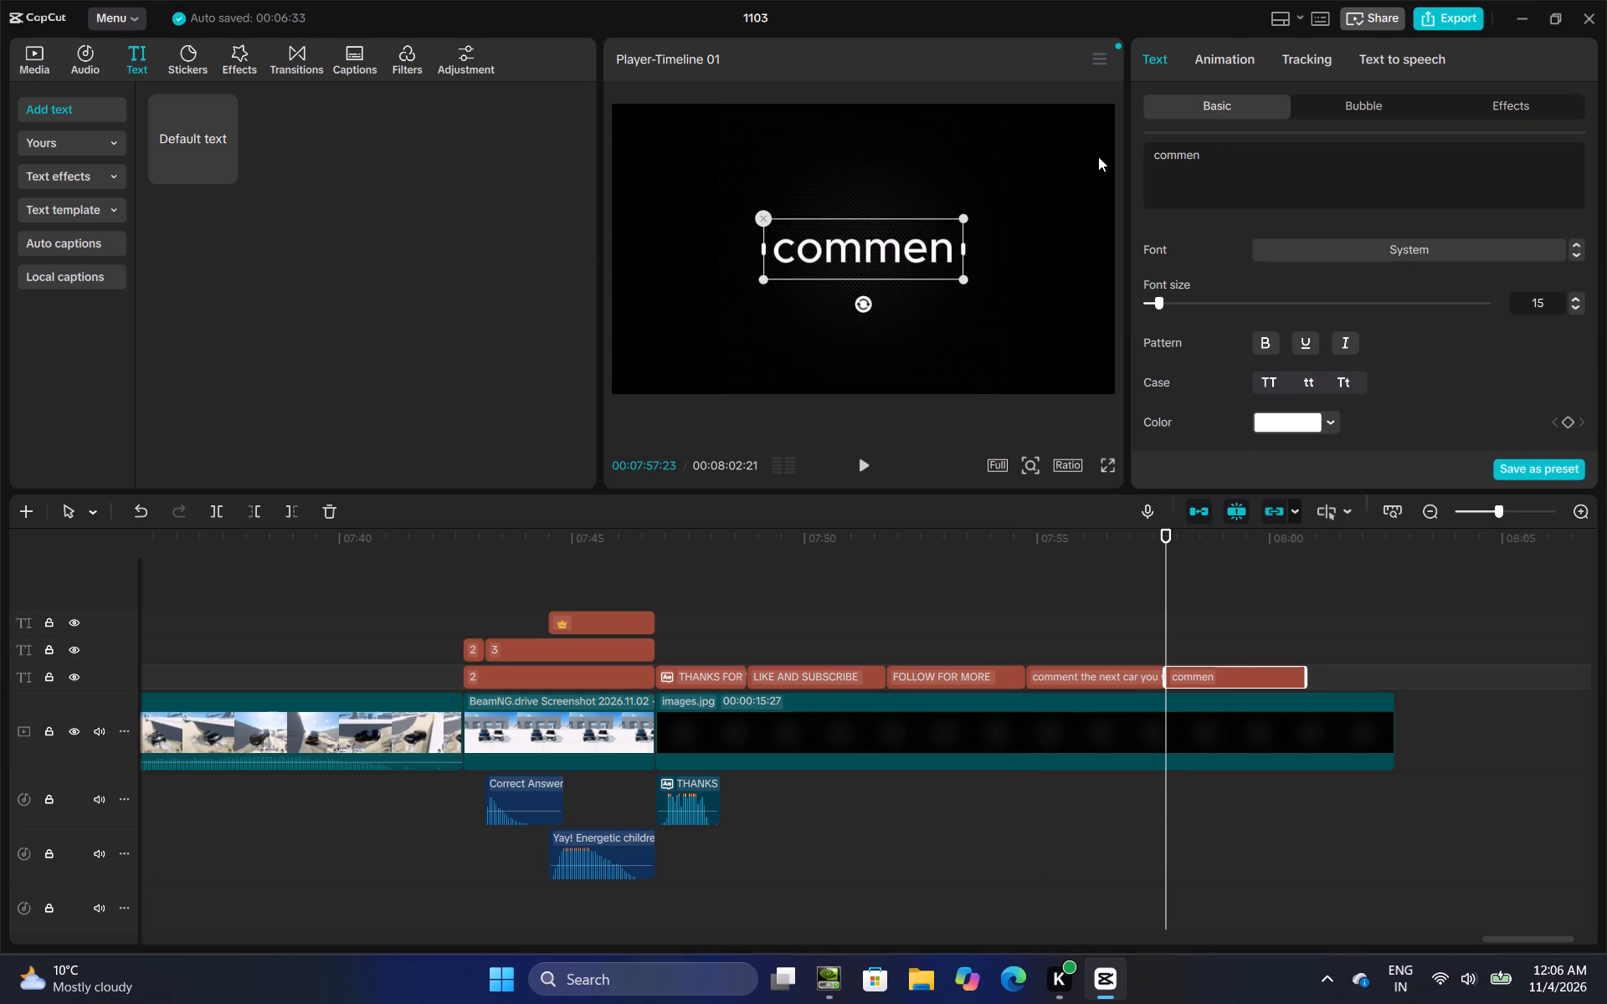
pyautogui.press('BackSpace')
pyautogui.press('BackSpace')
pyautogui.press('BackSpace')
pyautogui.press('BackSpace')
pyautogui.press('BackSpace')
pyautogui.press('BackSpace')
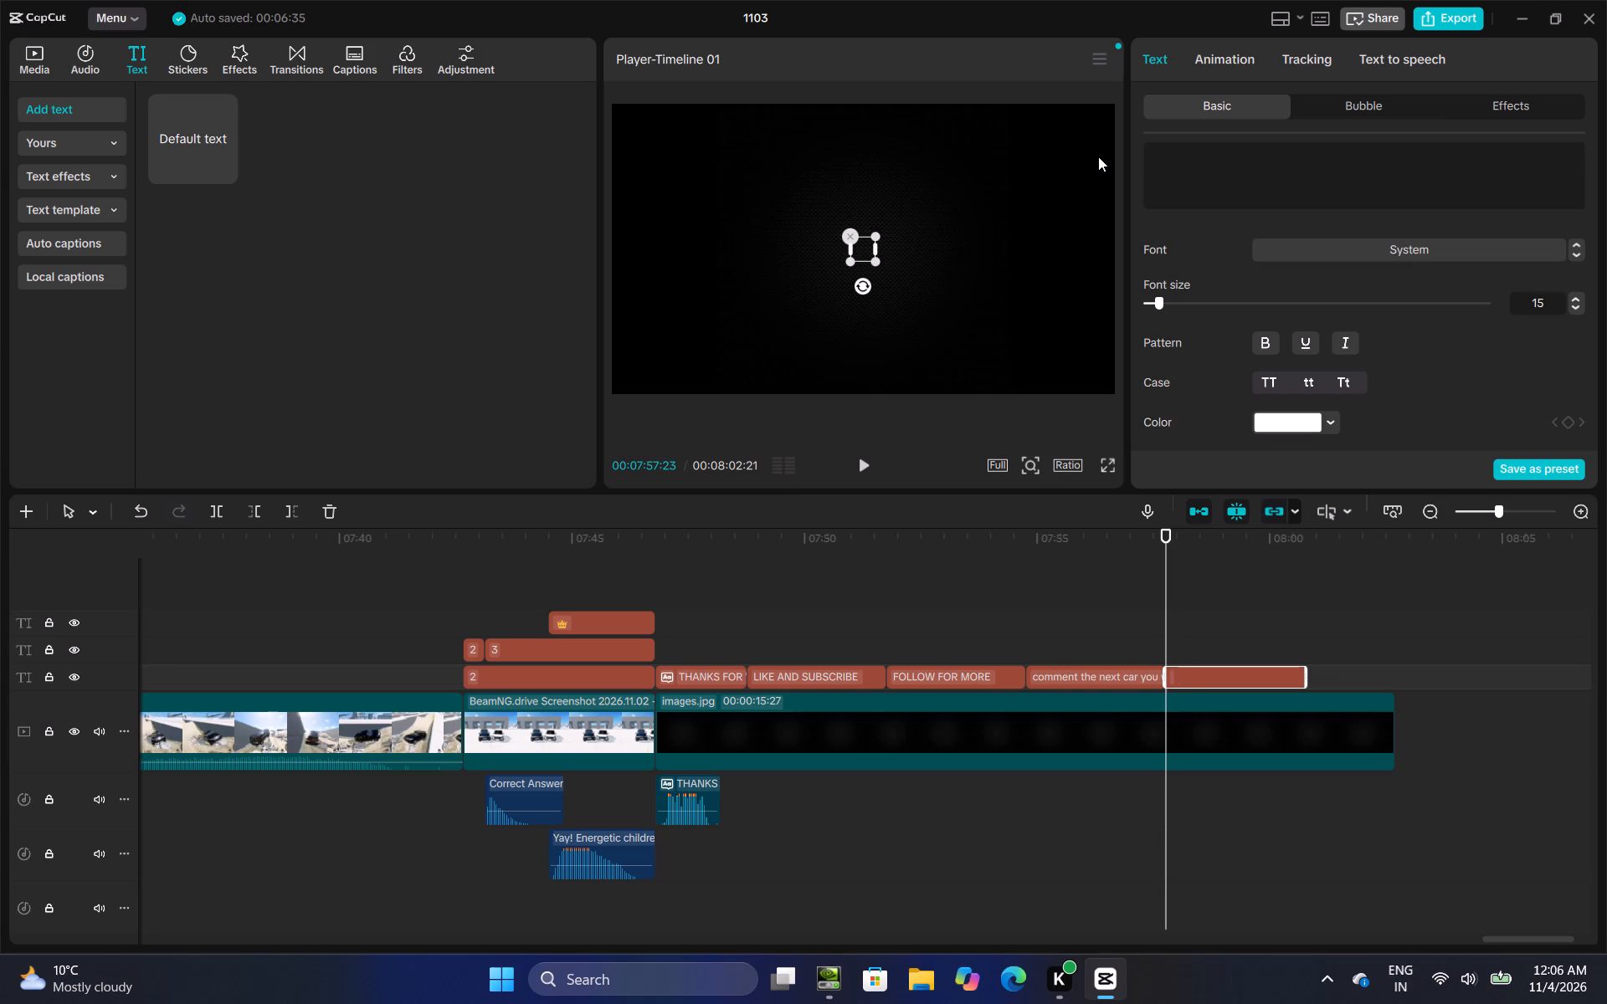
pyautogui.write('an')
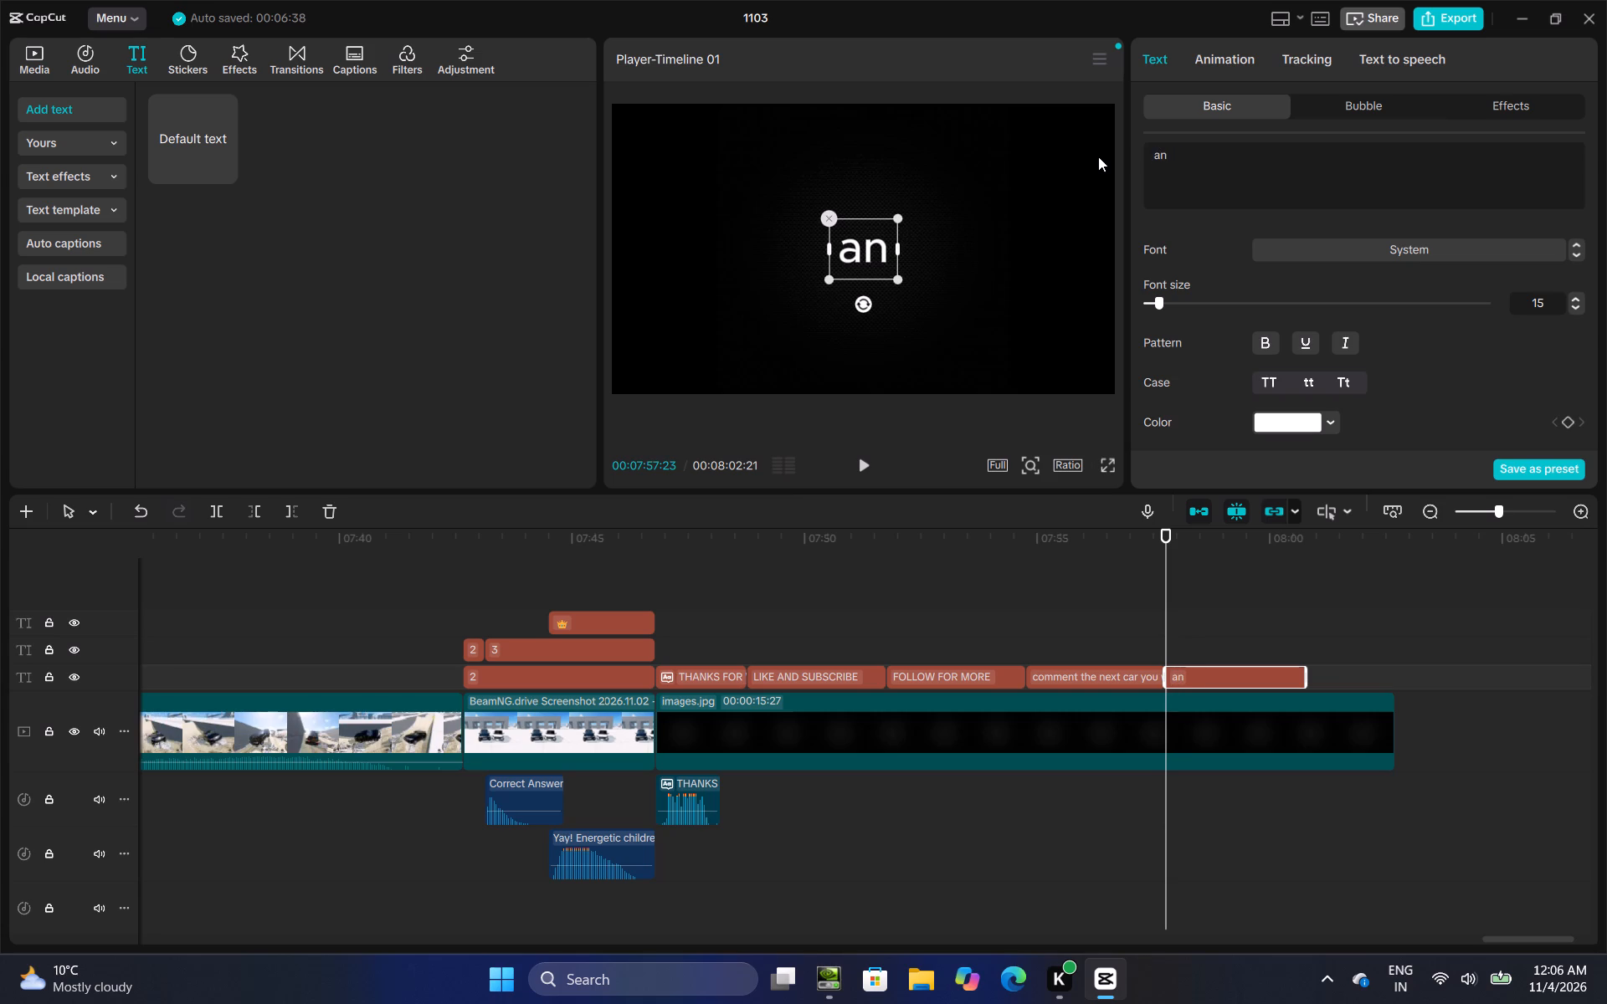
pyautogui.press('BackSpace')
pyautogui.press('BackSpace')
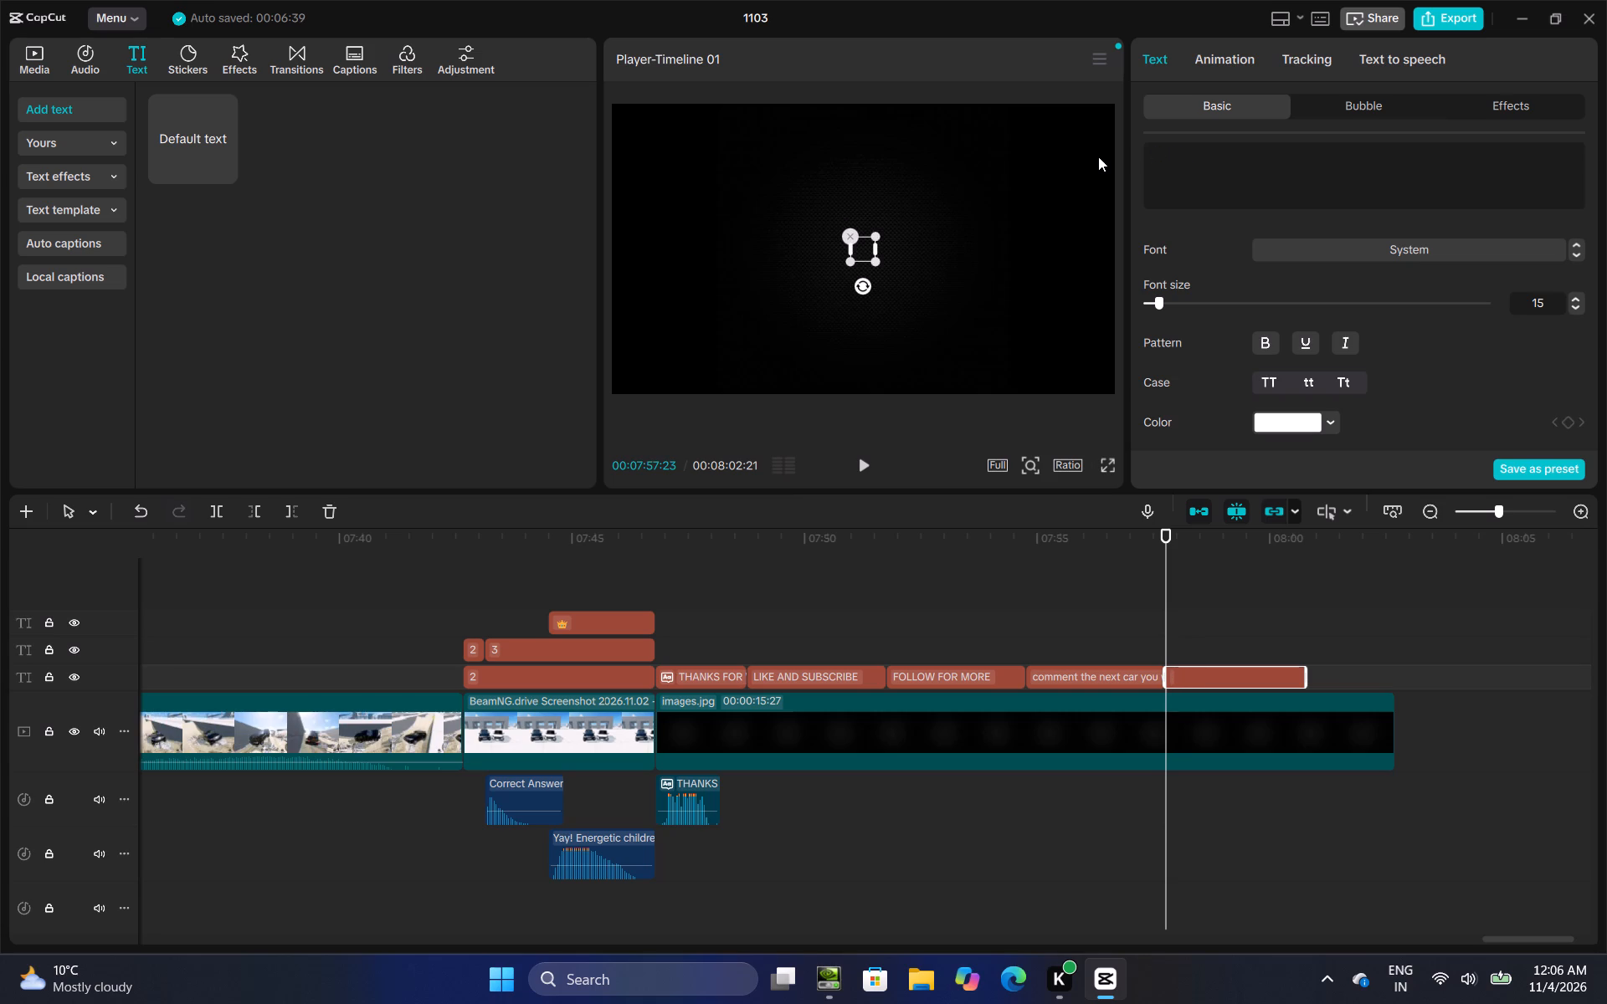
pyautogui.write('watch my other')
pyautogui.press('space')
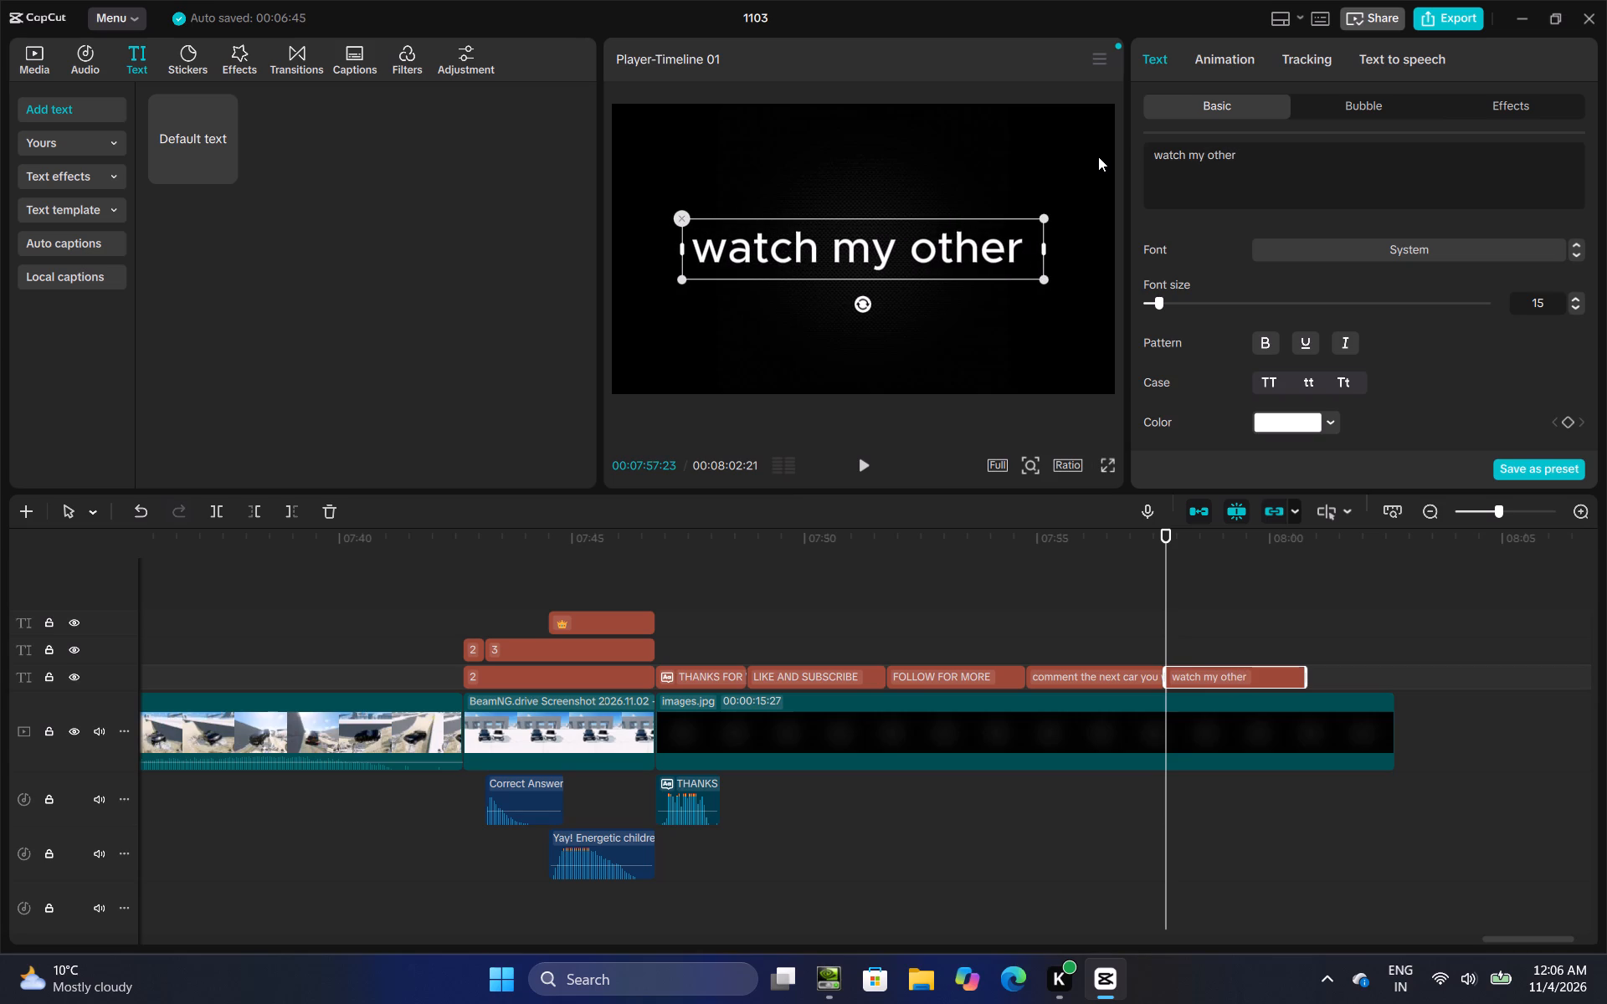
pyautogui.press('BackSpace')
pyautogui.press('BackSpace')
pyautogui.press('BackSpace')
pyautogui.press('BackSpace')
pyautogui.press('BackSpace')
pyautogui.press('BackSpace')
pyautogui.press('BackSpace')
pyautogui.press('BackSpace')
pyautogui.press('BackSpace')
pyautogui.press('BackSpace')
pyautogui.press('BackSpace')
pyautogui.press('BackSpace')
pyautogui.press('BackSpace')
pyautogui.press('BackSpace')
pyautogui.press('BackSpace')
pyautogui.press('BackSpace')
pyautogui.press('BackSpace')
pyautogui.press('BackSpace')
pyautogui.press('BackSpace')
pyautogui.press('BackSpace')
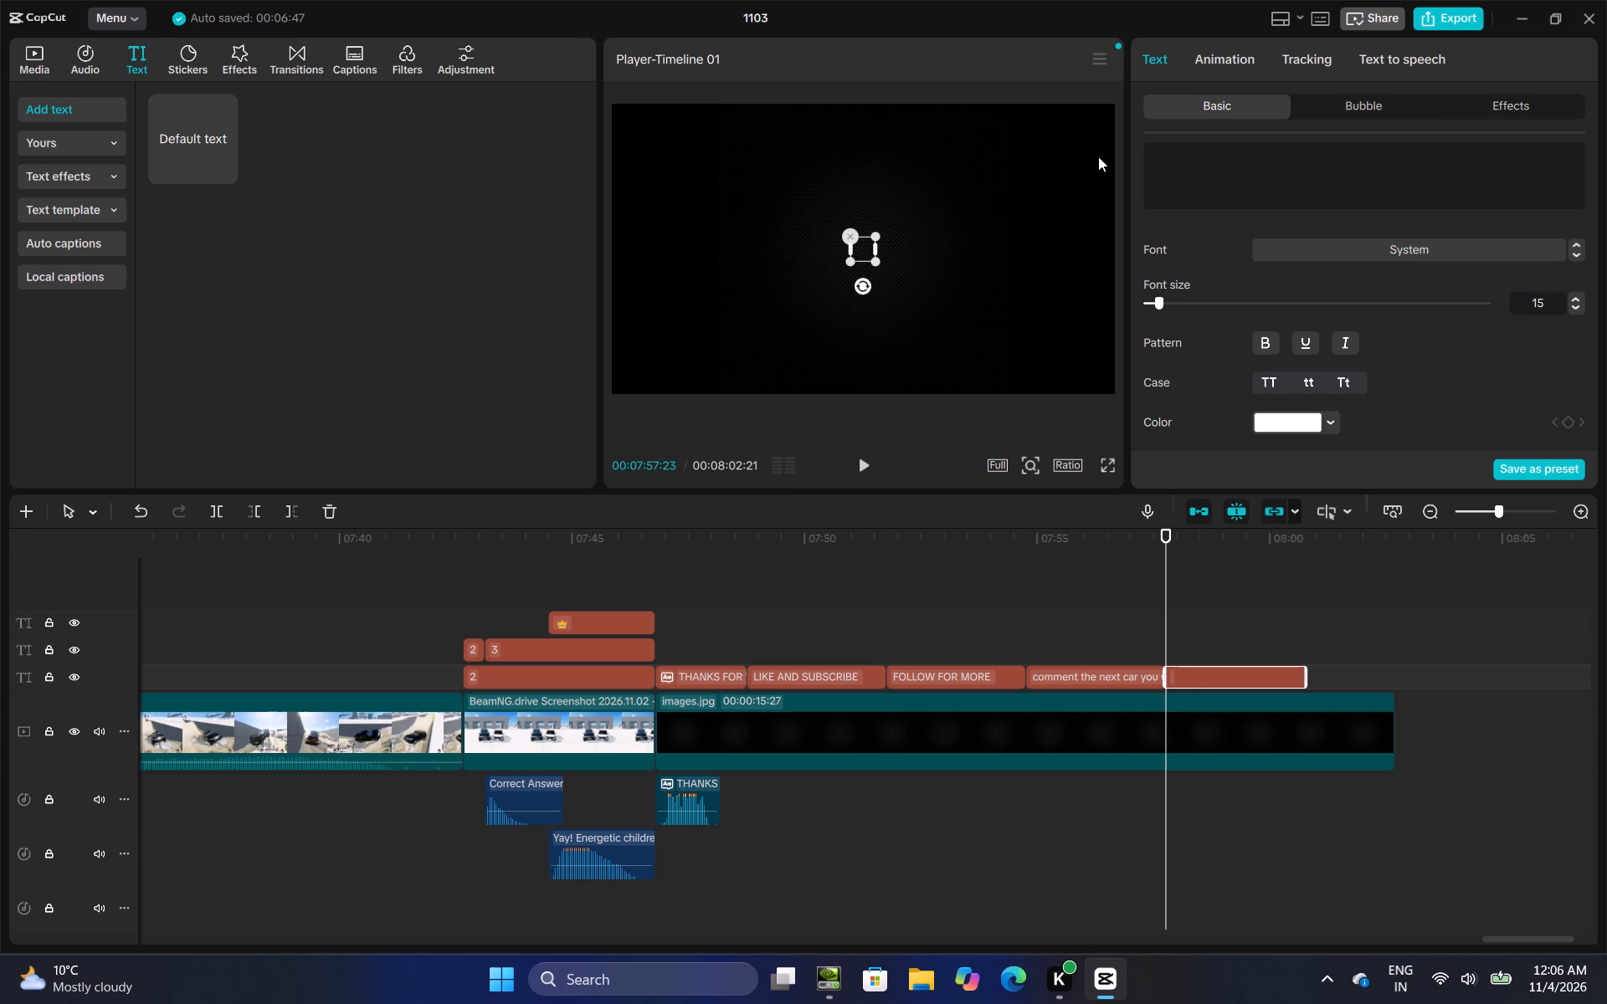
# Fill the empty last text with AGAIN and THANKS FOR WATCHING on two lines, in uppercase with font size 12.
pyautogui.write('again')
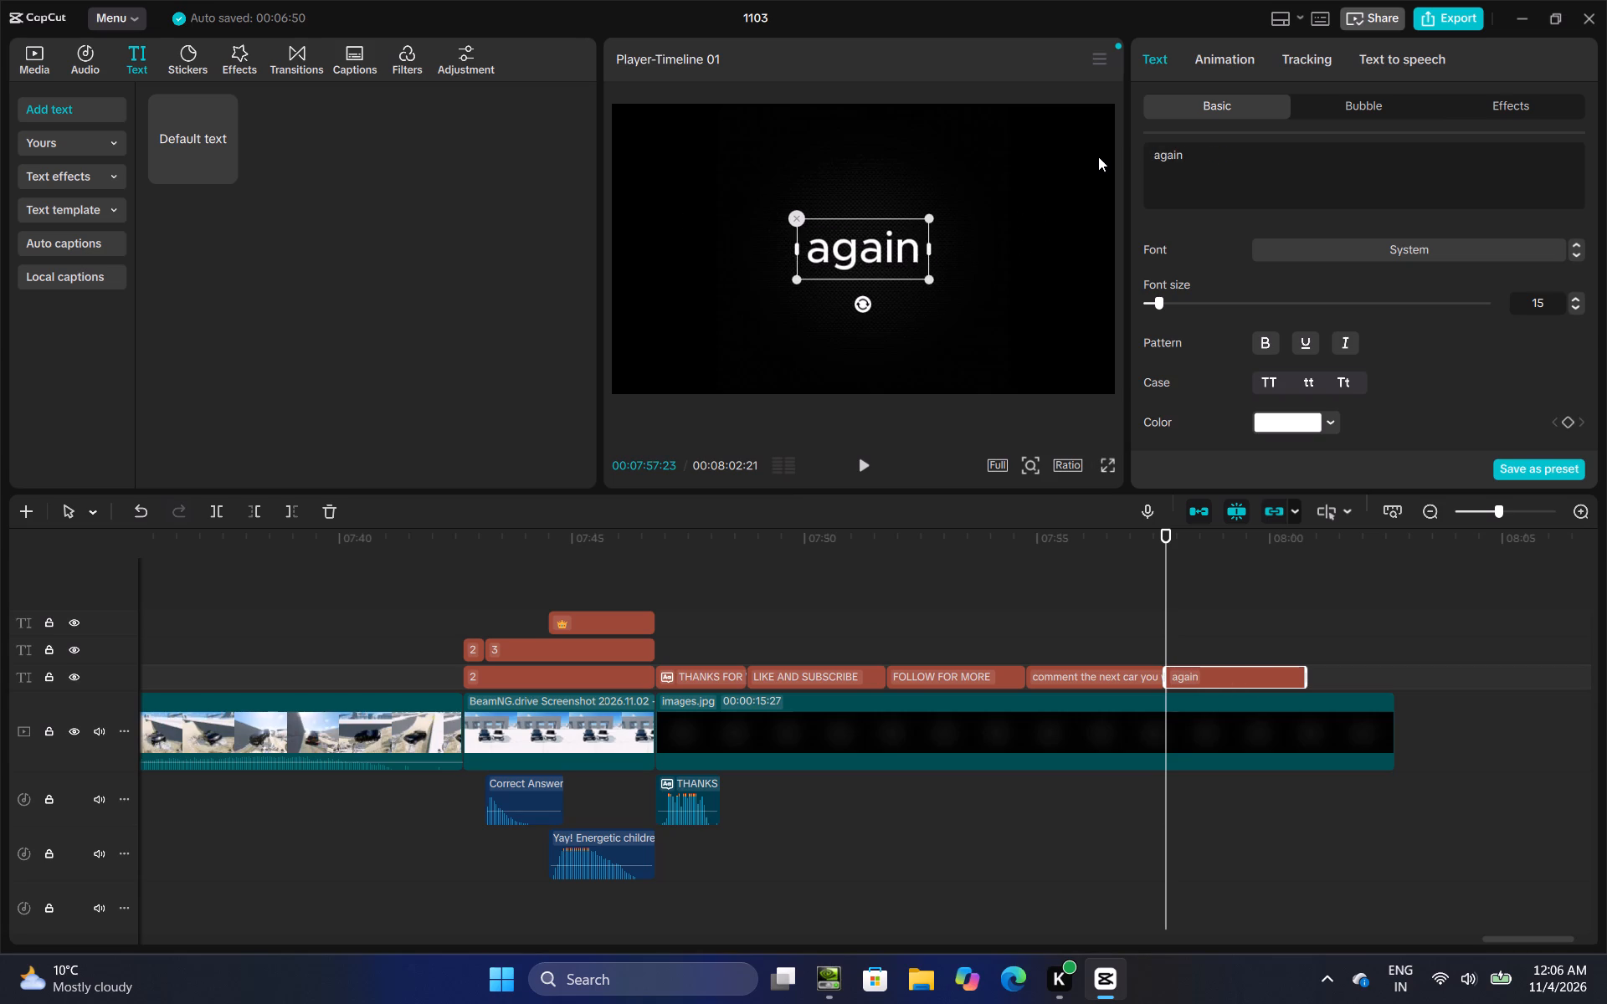
pyautogui.press('space')
pyautogui.press('Return')
pyautogui.write('thanks for watching')
pyautogui.press('space')
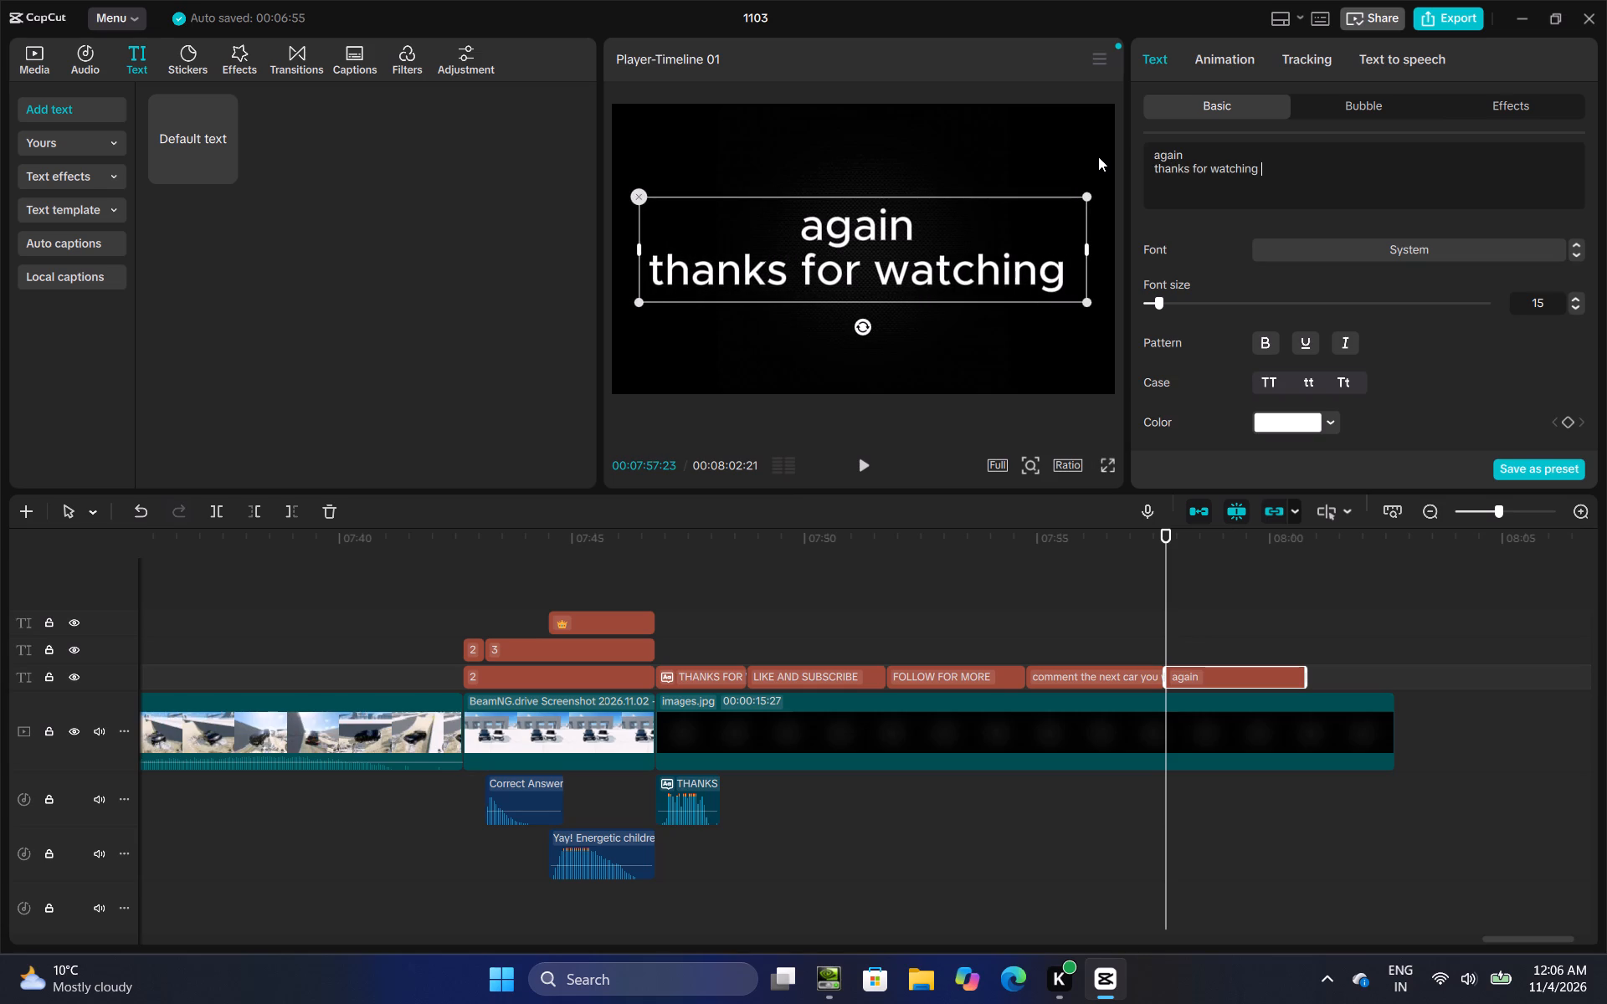
pyautogui.click(1278, 387)
pyautogui.scroll(-3, 1272, 366)
pyautogui.scroll(3, 1426, 326)
pyautogui.tripleClick(1582, 303)
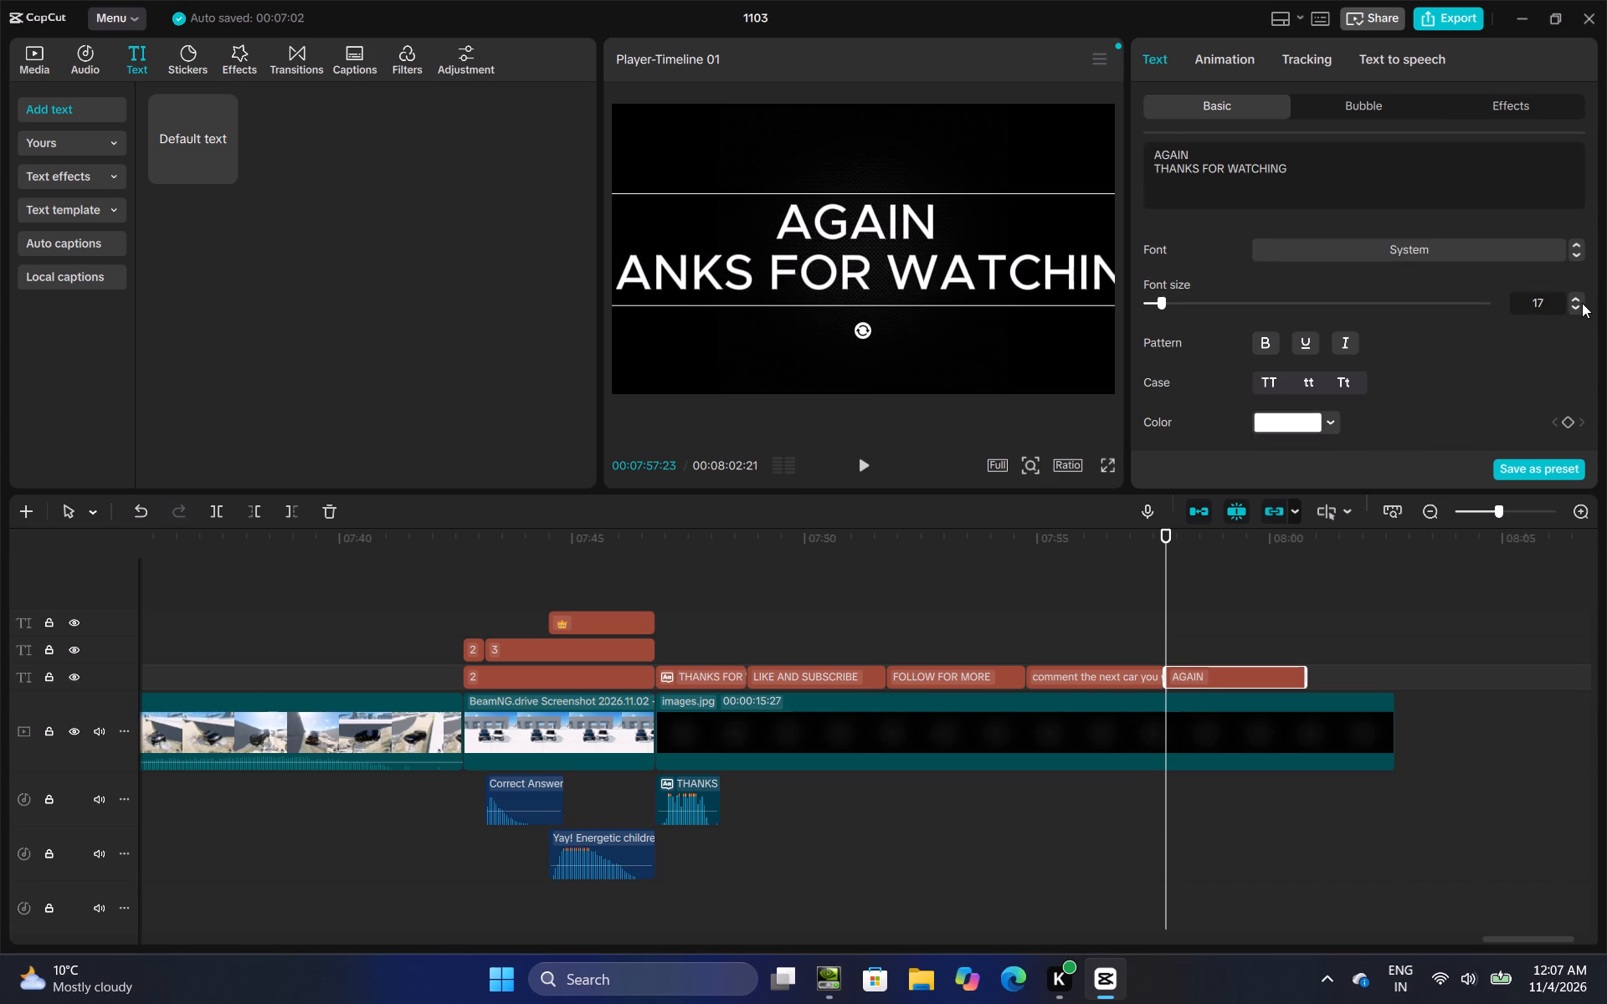
pyautogui.click(1582, 303)
pyautogui.tripleClick(1579, 309)
pyautogui.tripleClick(1578, 313)
pyautogui.tripleClick(1578, 310)
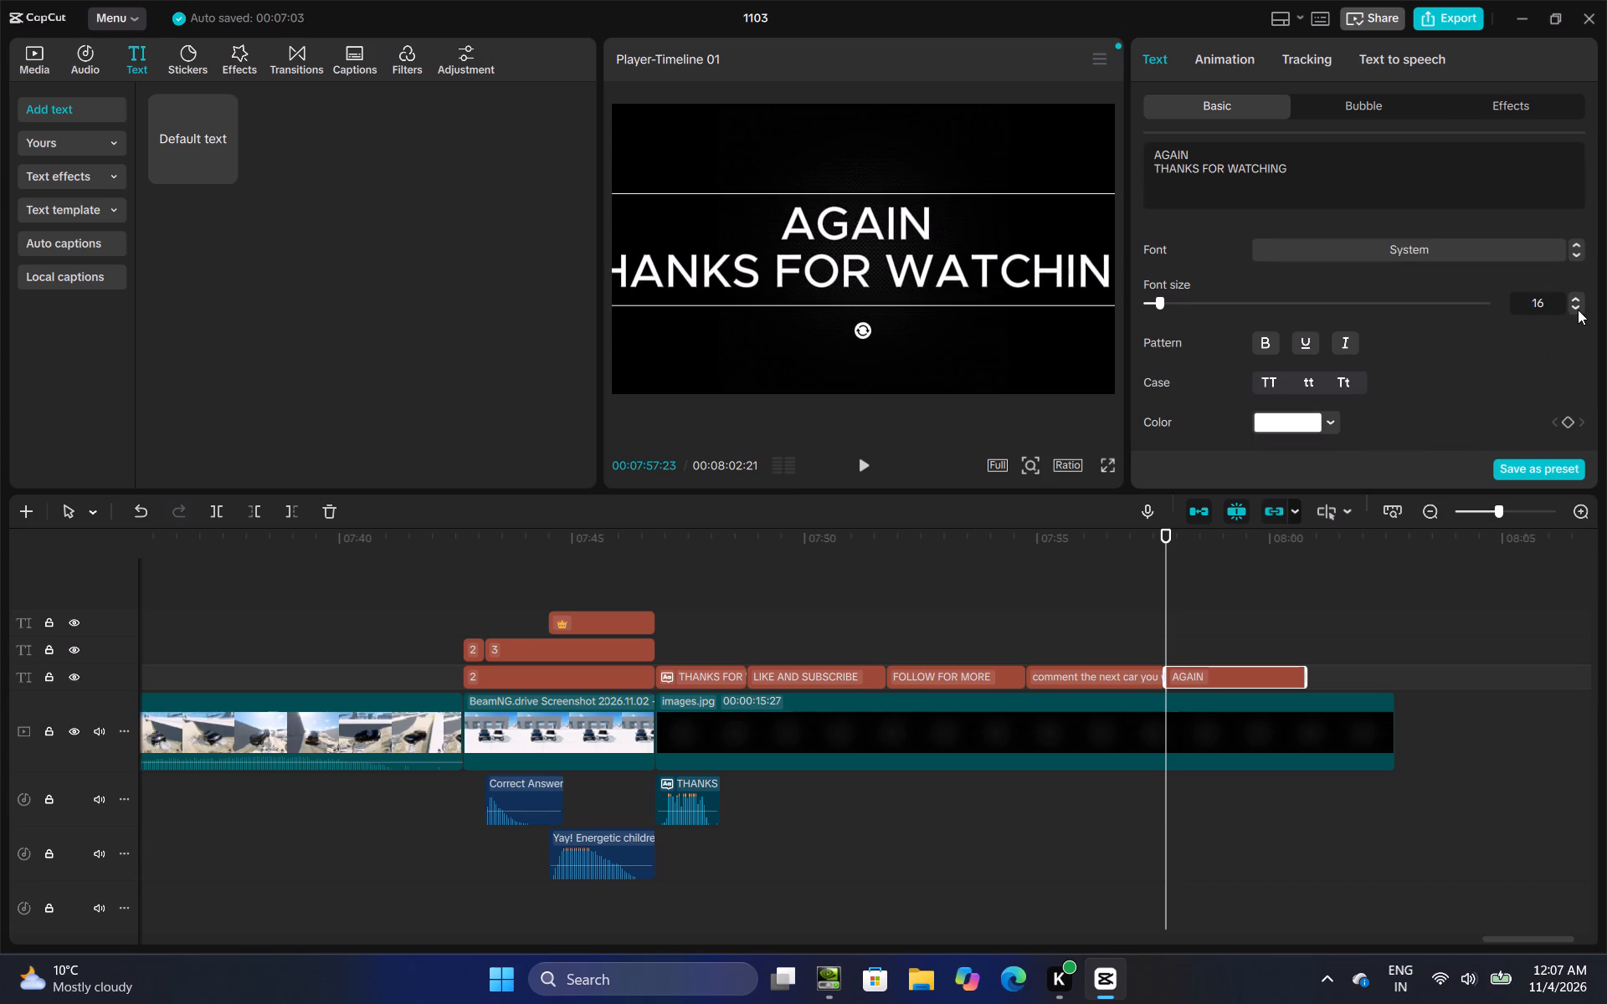
pyautogui.doubleClick(1578, 310)
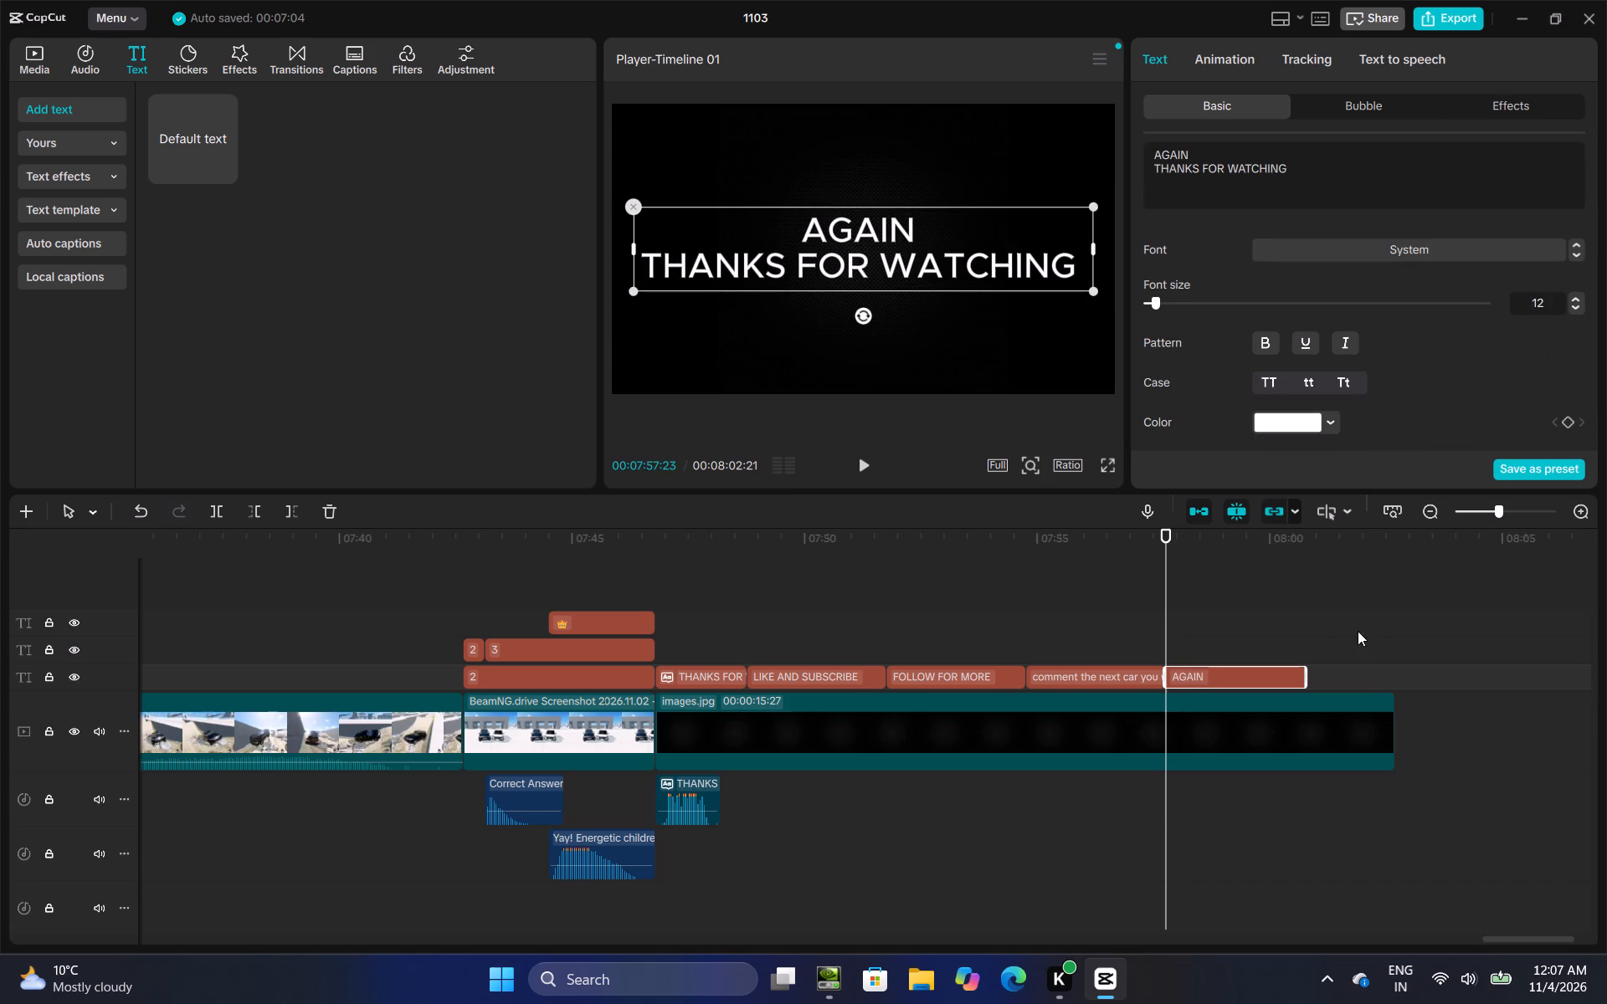
# Extend the AGAIN THANKS FOR WATCHING text to the end of the black closing image.
pyautogui.moveTo(1306, 677); pyautogui.dragTo(1391, 684)
# Generate text-to-speech audio with the Charming Male voice for all five texts over the black closing image.
pyautogui.click(1373, 640)
pyautogui.moveTo(1418, 632); pyautogui.dragTo(763, 665)
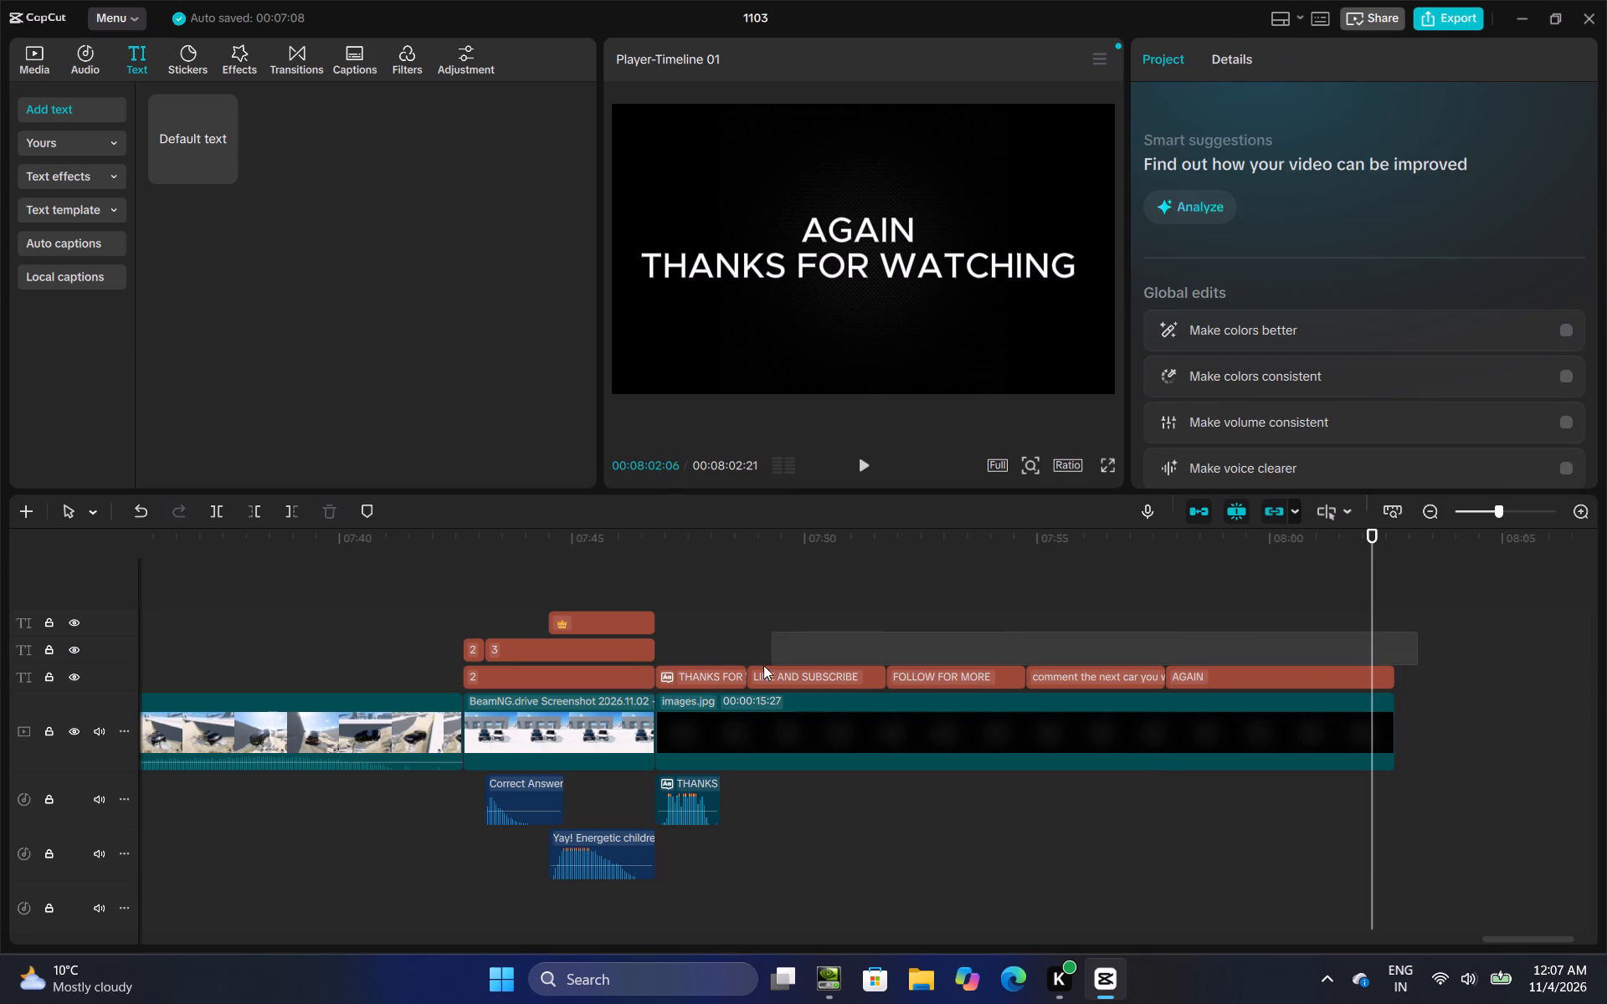
pyautogui.moveTo(763, 665); pyautogui.dragTo(696, 671)
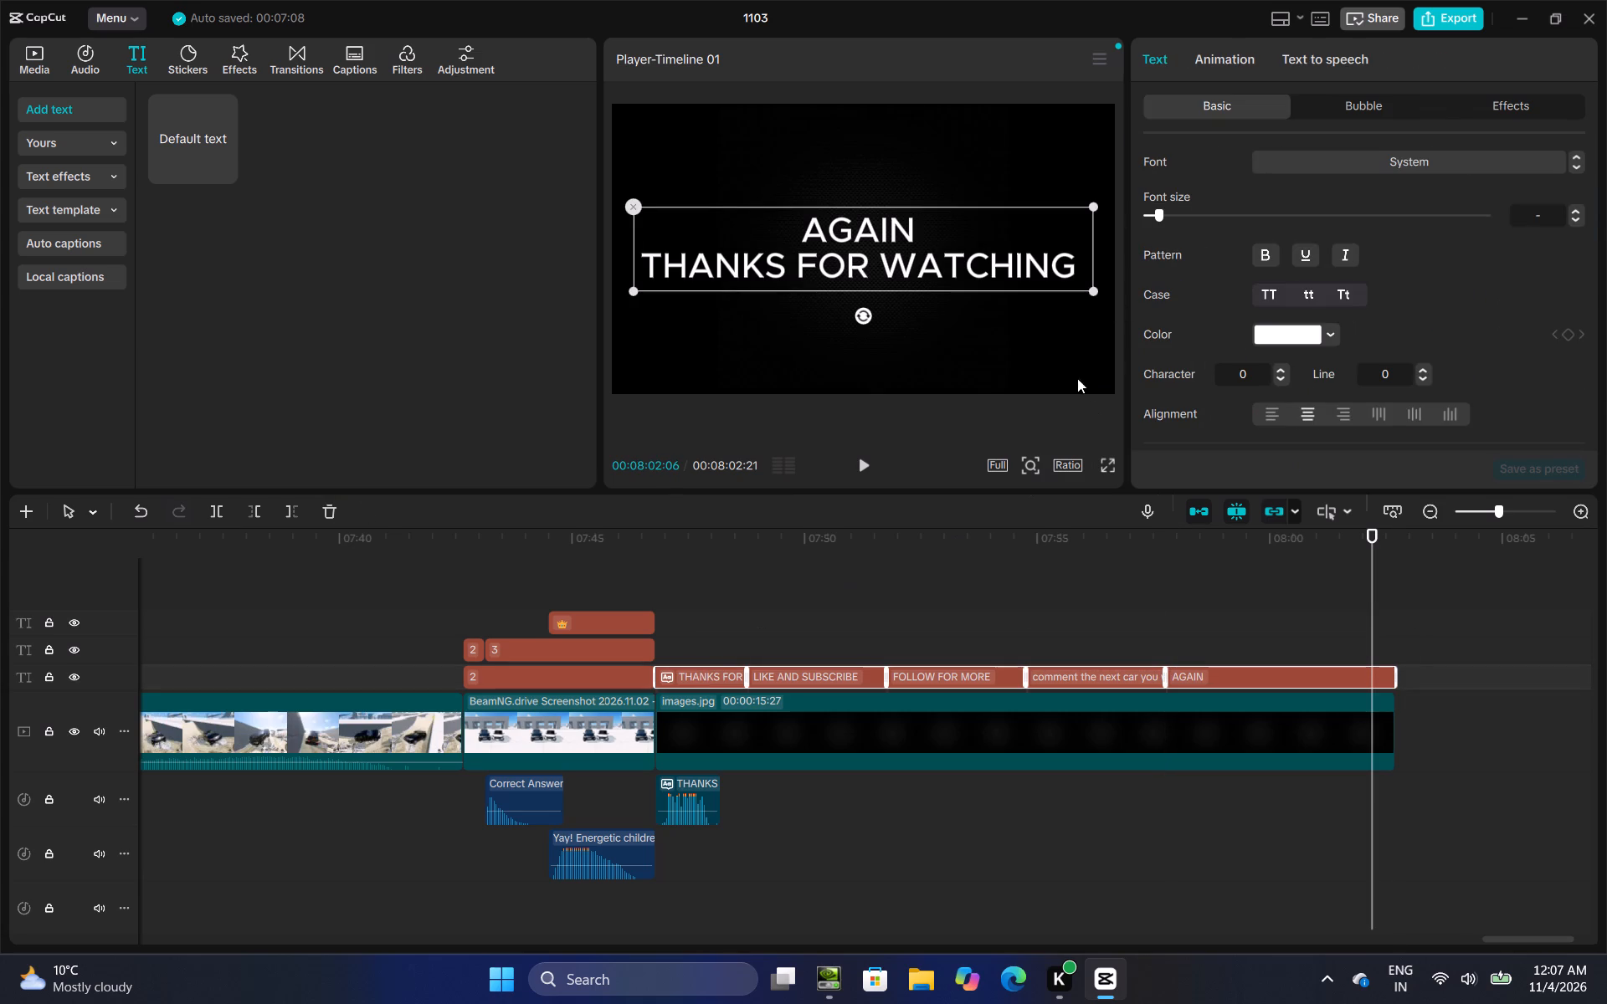
pyautogui.click(1341, 52)
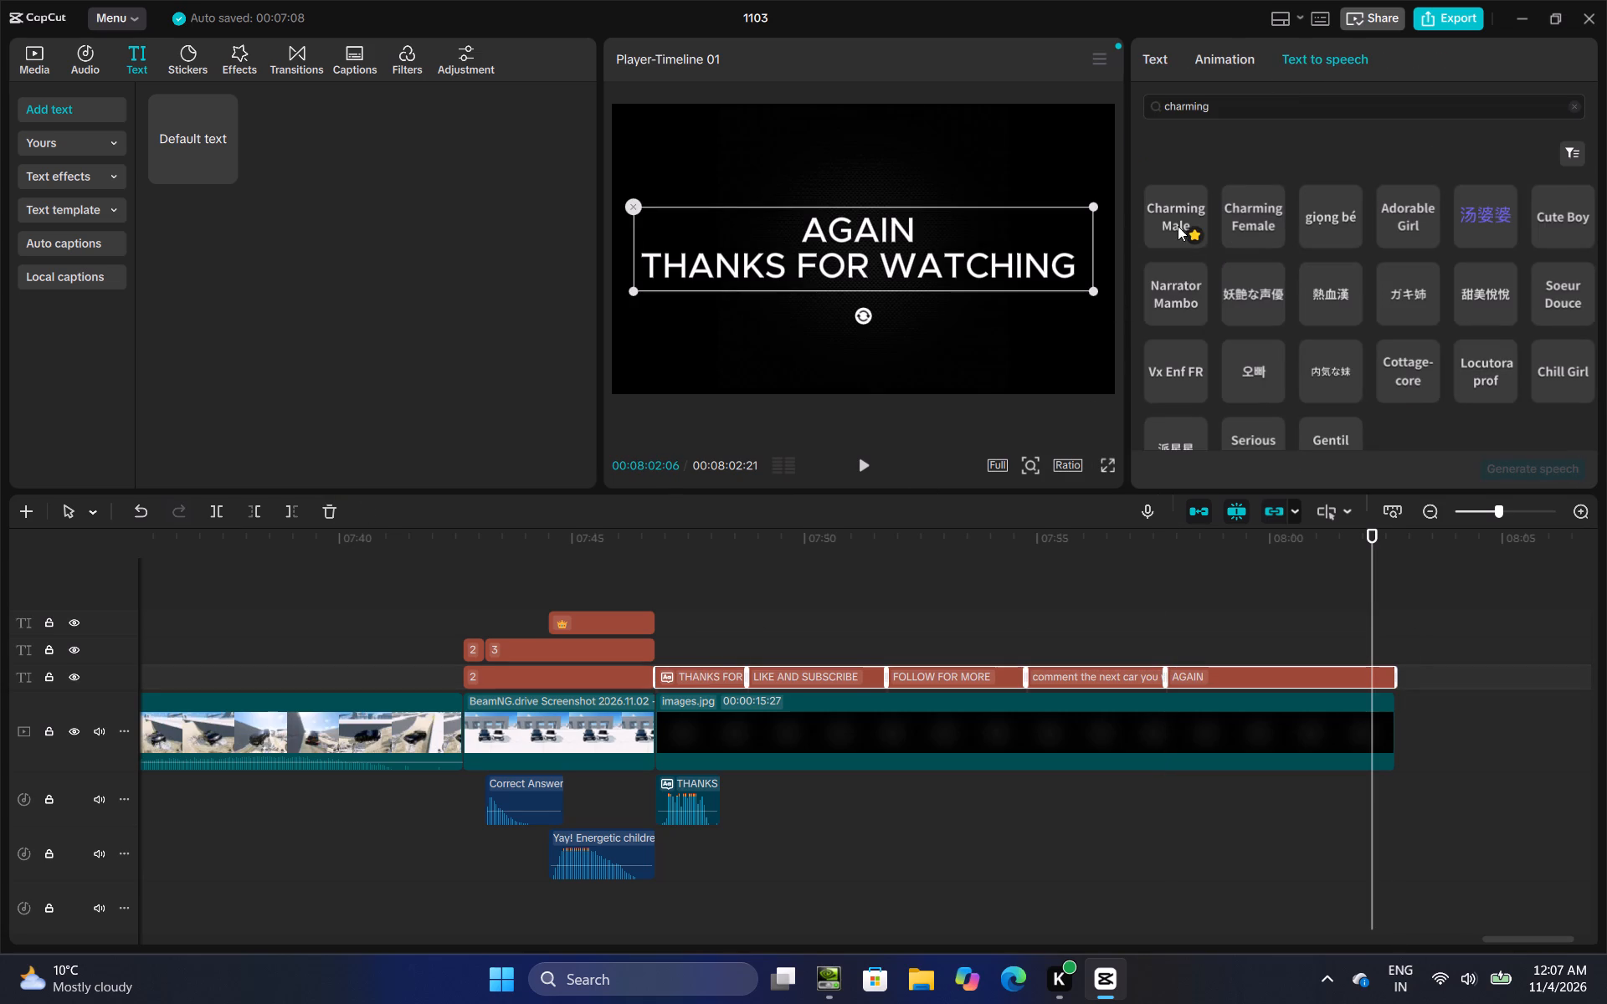
pyautogui.click(1178, 226)
pyautogui.click(1510, 476)
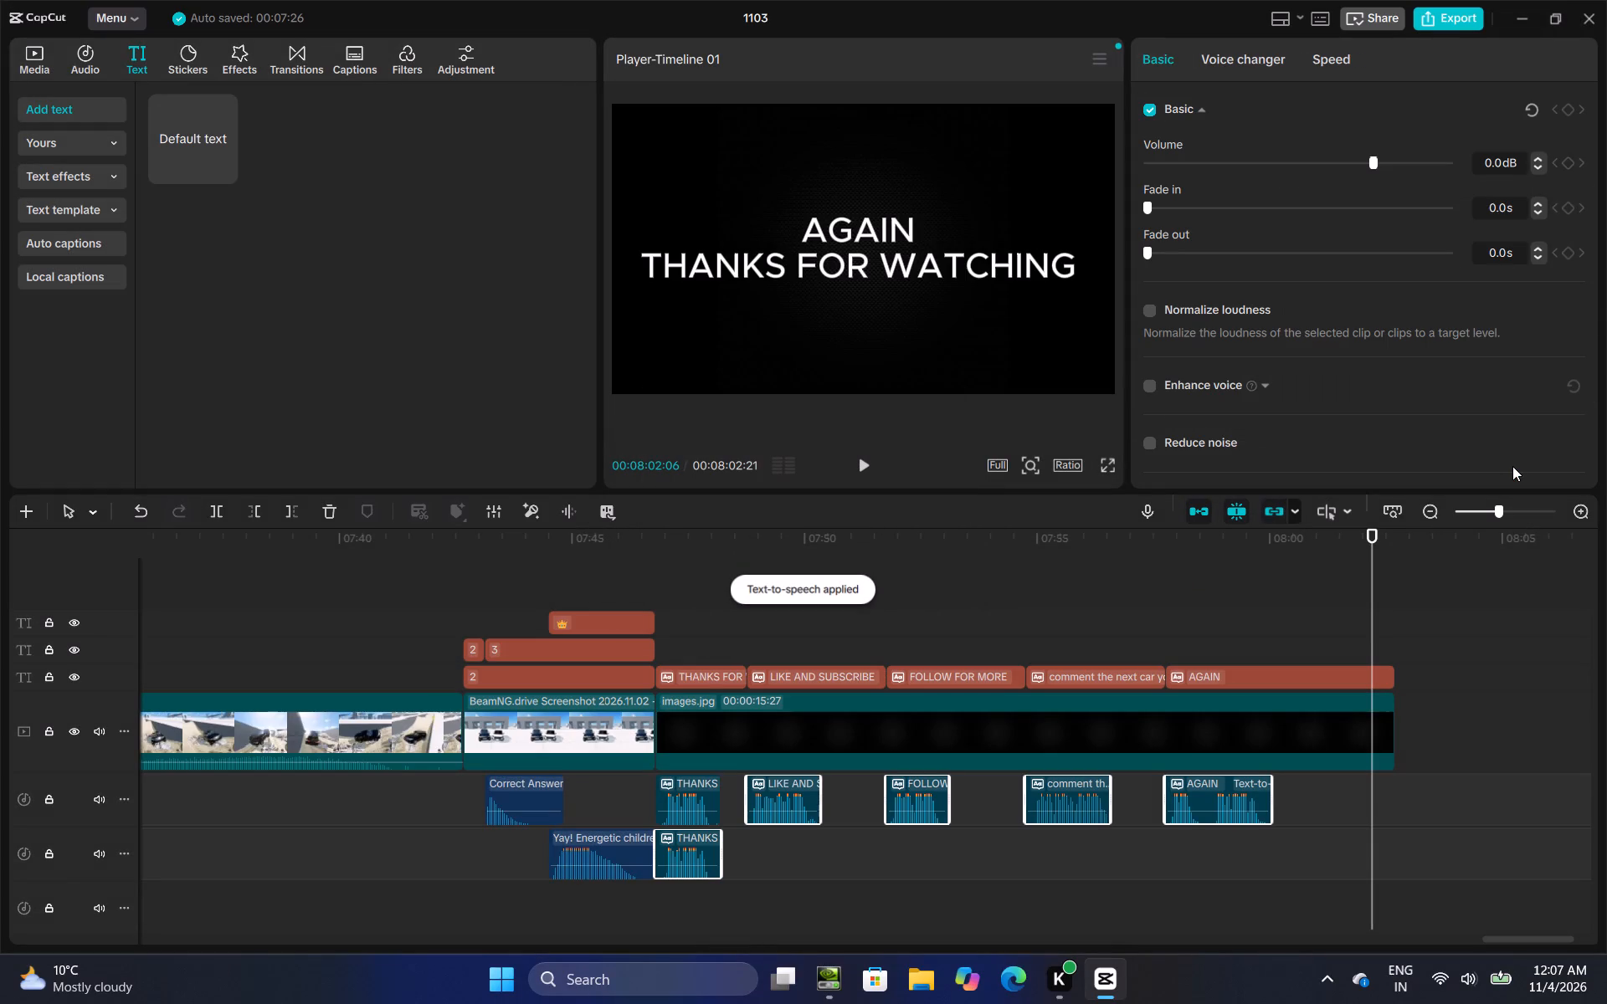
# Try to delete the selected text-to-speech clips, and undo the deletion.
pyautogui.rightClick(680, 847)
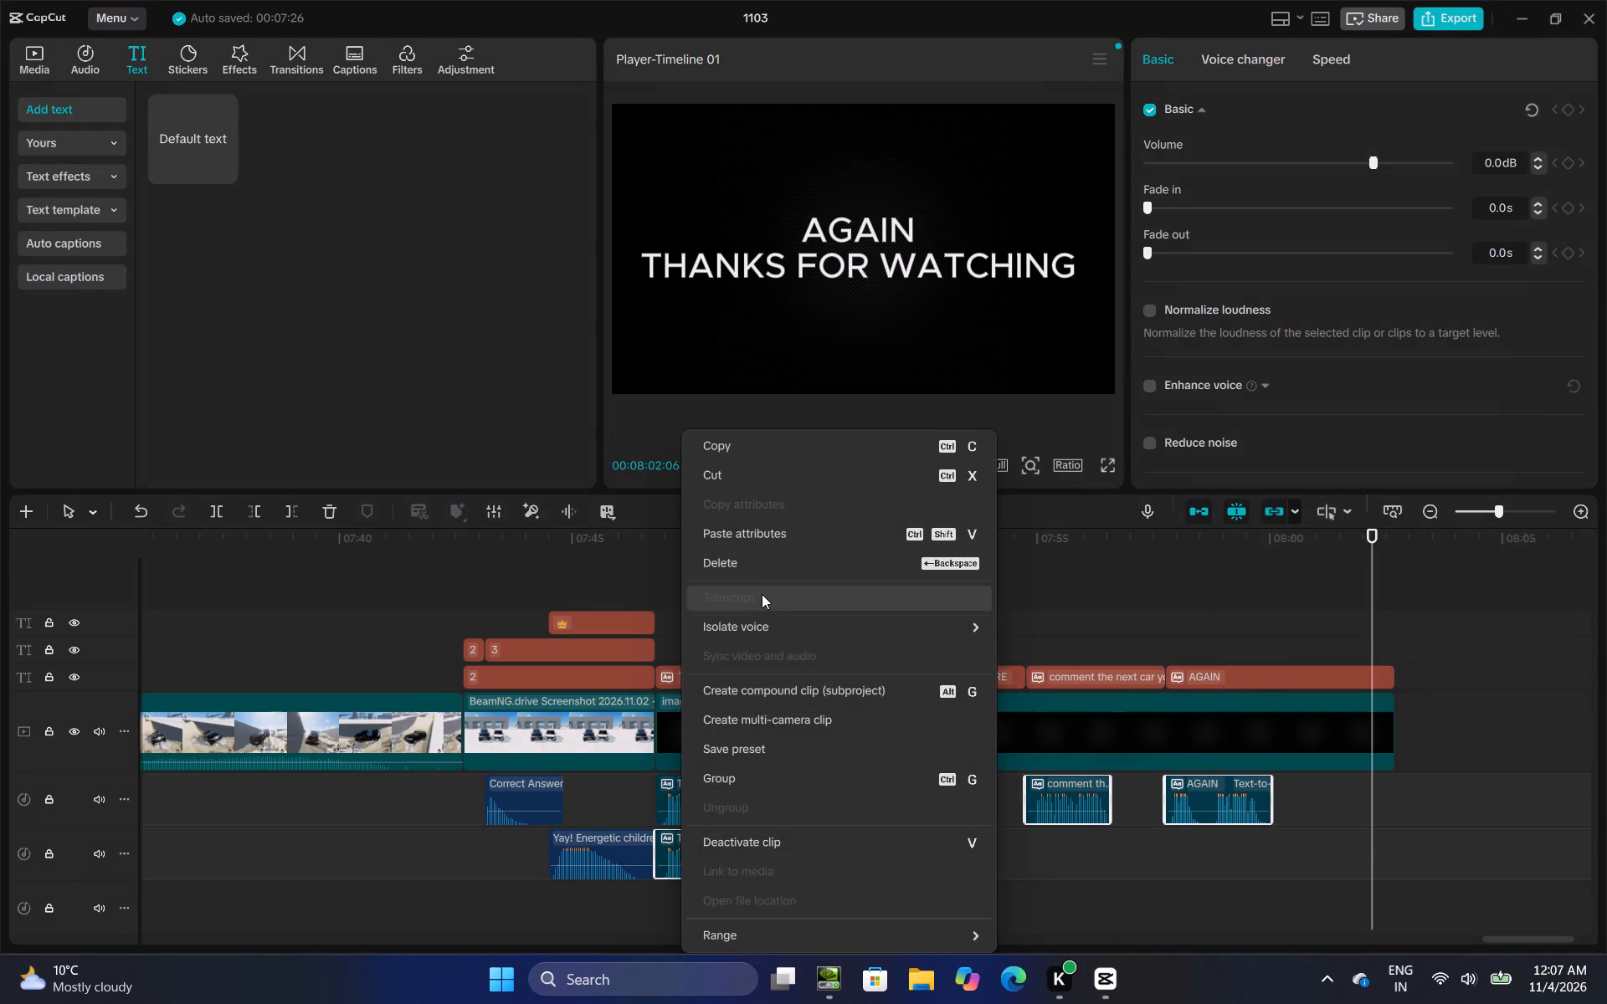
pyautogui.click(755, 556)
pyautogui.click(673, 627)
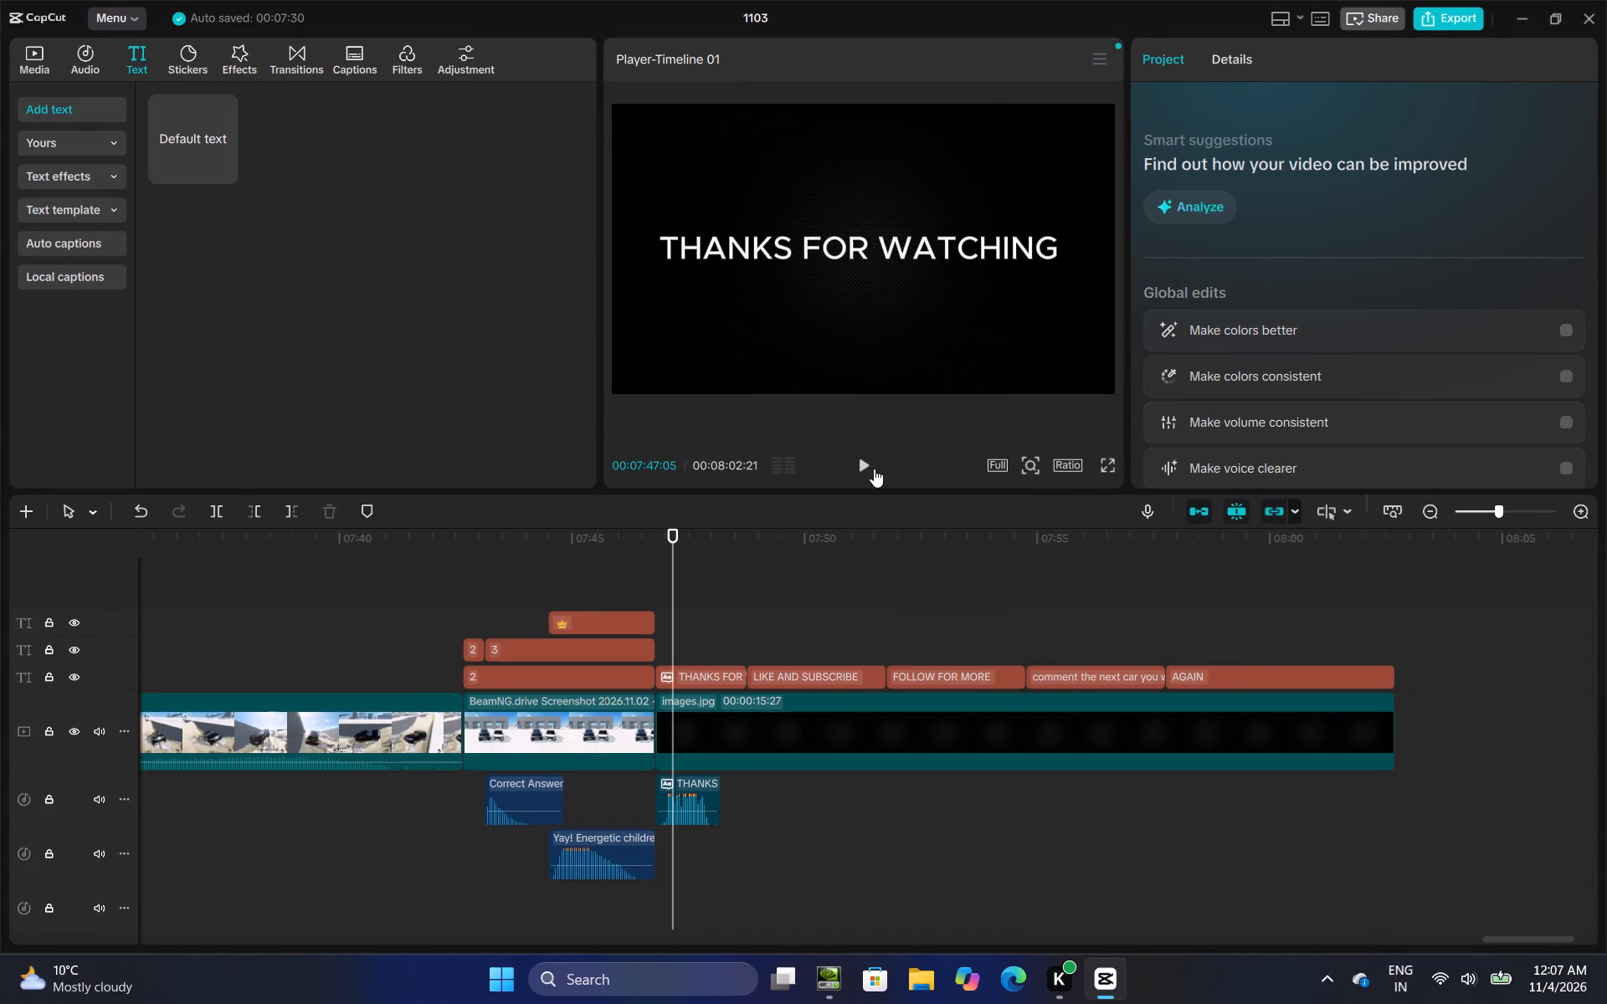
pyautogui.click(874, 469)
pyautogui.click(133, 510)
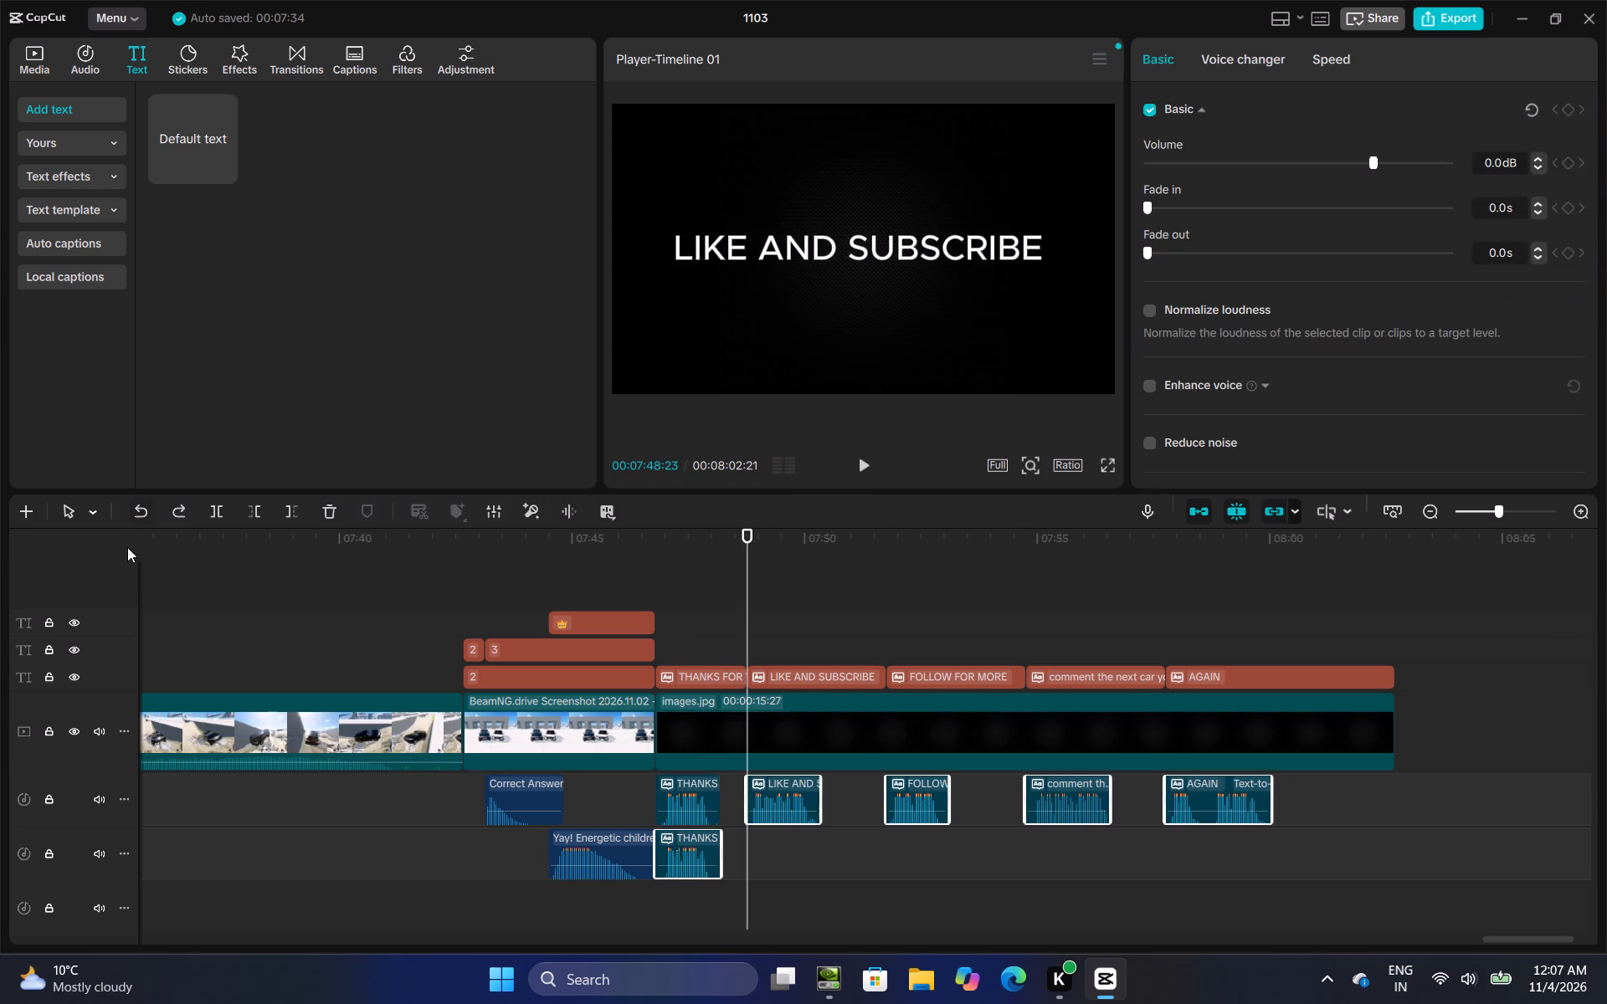
# Delete only the duplicate THANKS FOR WATCHING speech clip on the second audio track and play back the closing screen.
pyautogui.click(876, 648)
pyautogui.click(690, 855)
pyautogui.rightClick(690, 855)
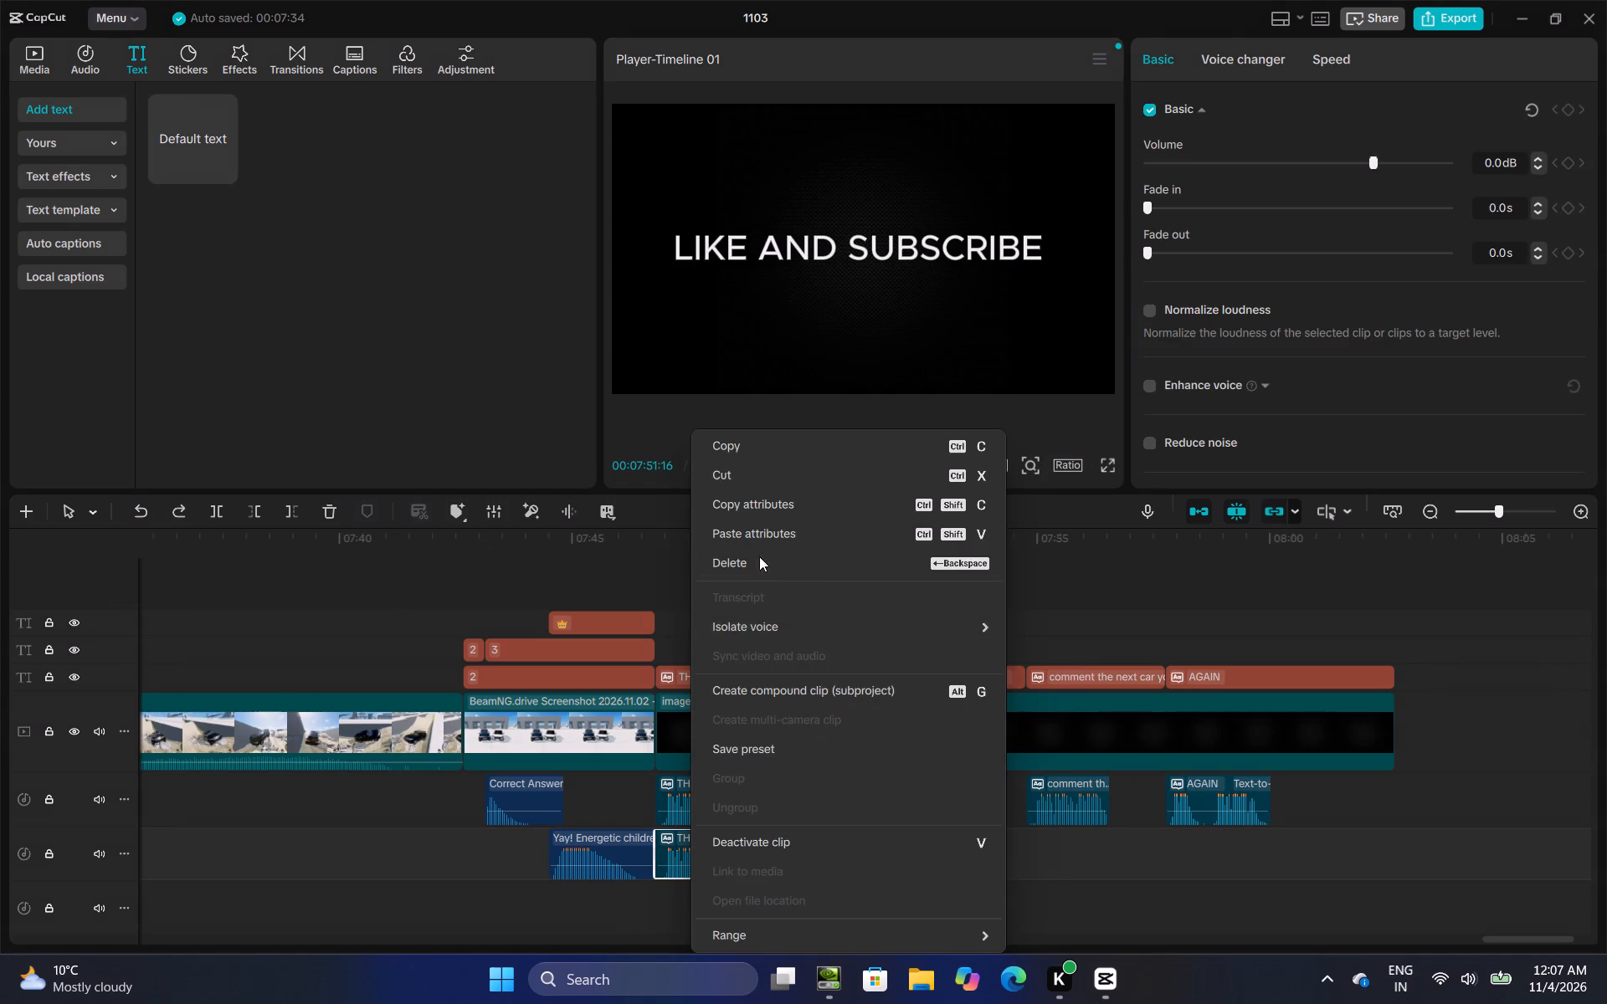
pyautogui.click(753, 558)
pyautogui.click(716, 625)
pyautogui.click(870, 462)
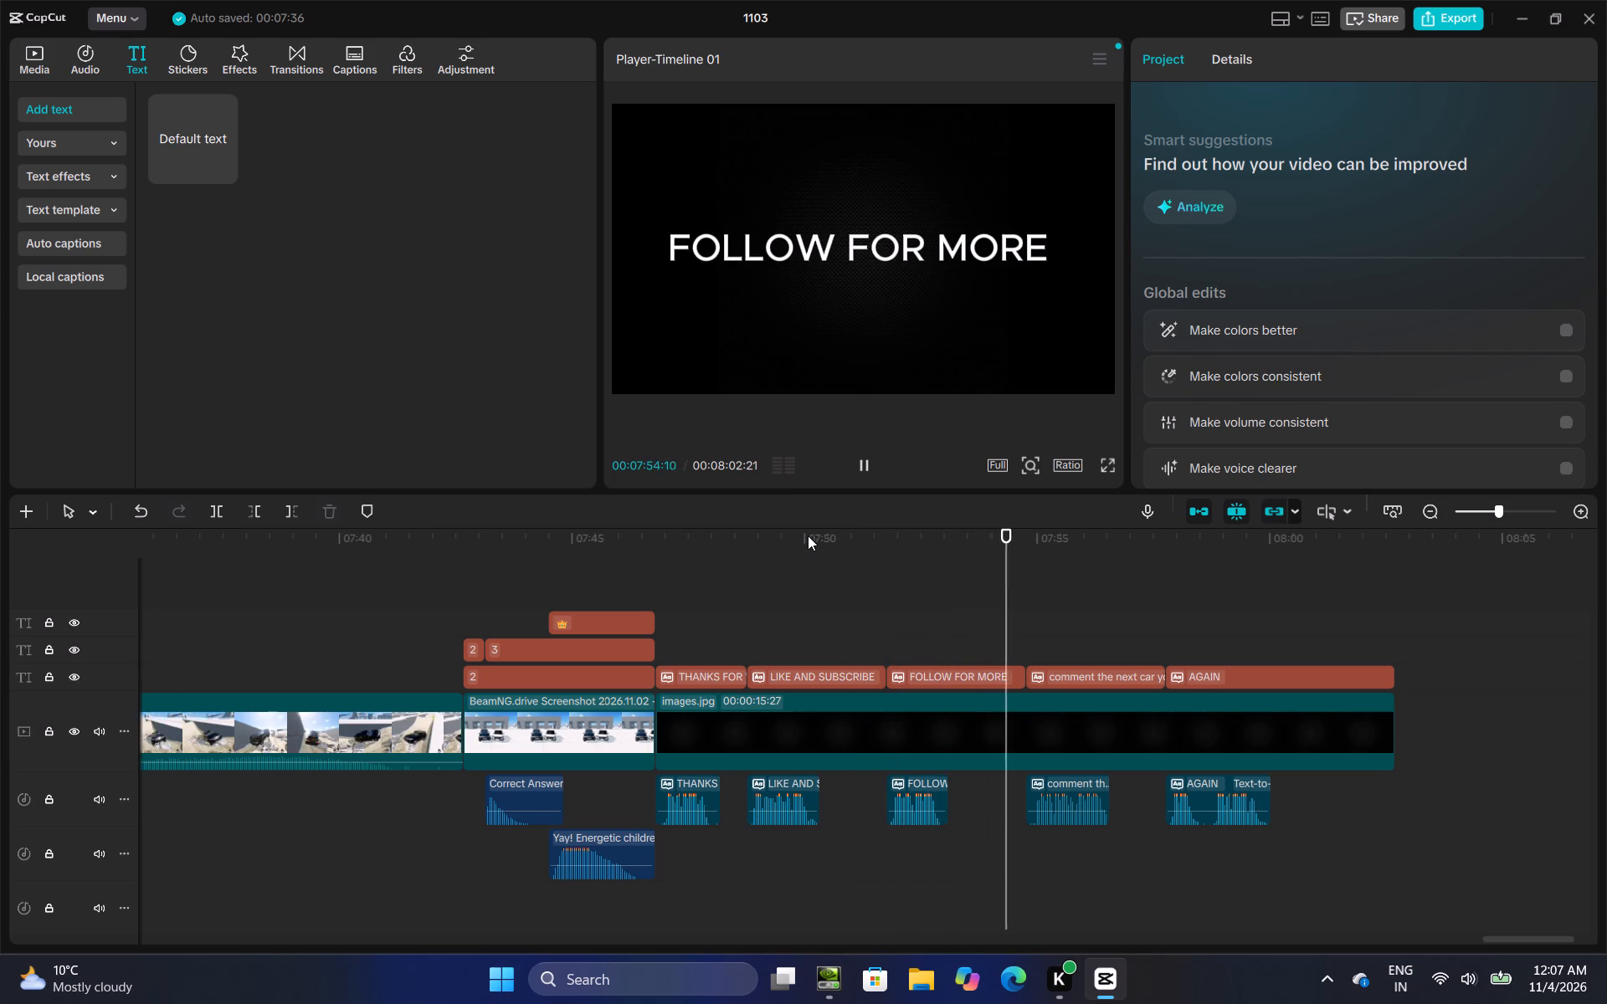
# Convert the "comment the next car you want" text to uppercase and reduce its font size by one.
pyautogui.click(1056, 677)
pyautogui.click(1155, 52)
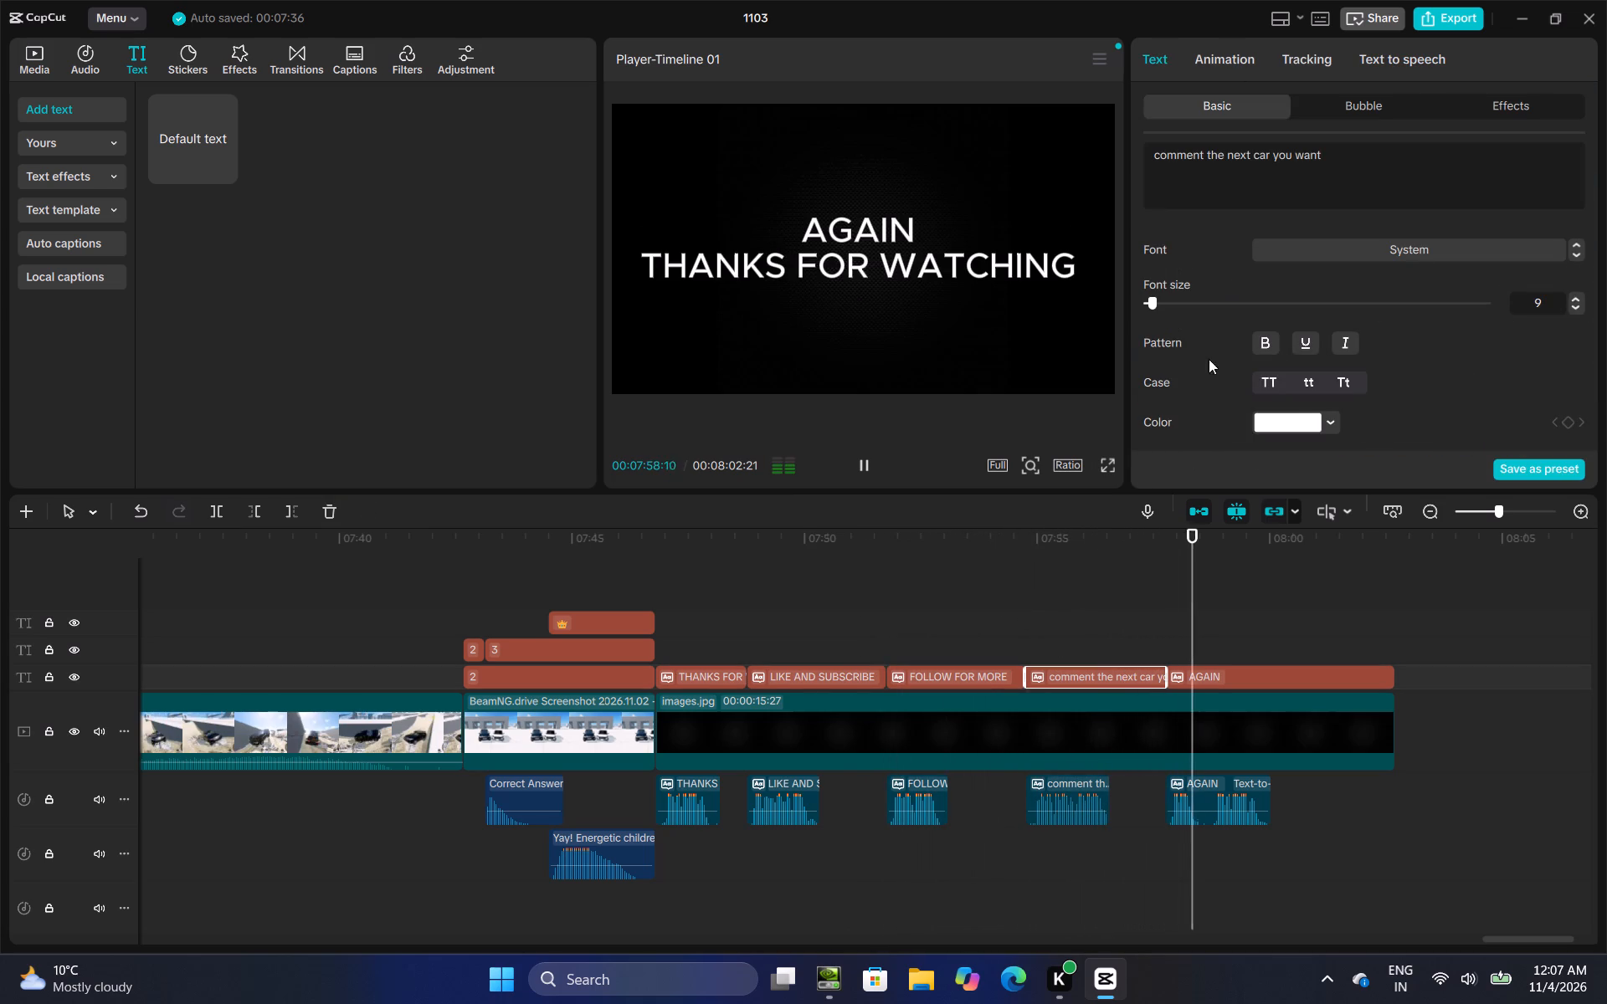
pyautogui.click(1261, 378)
pyautogui.click(1059, 638)
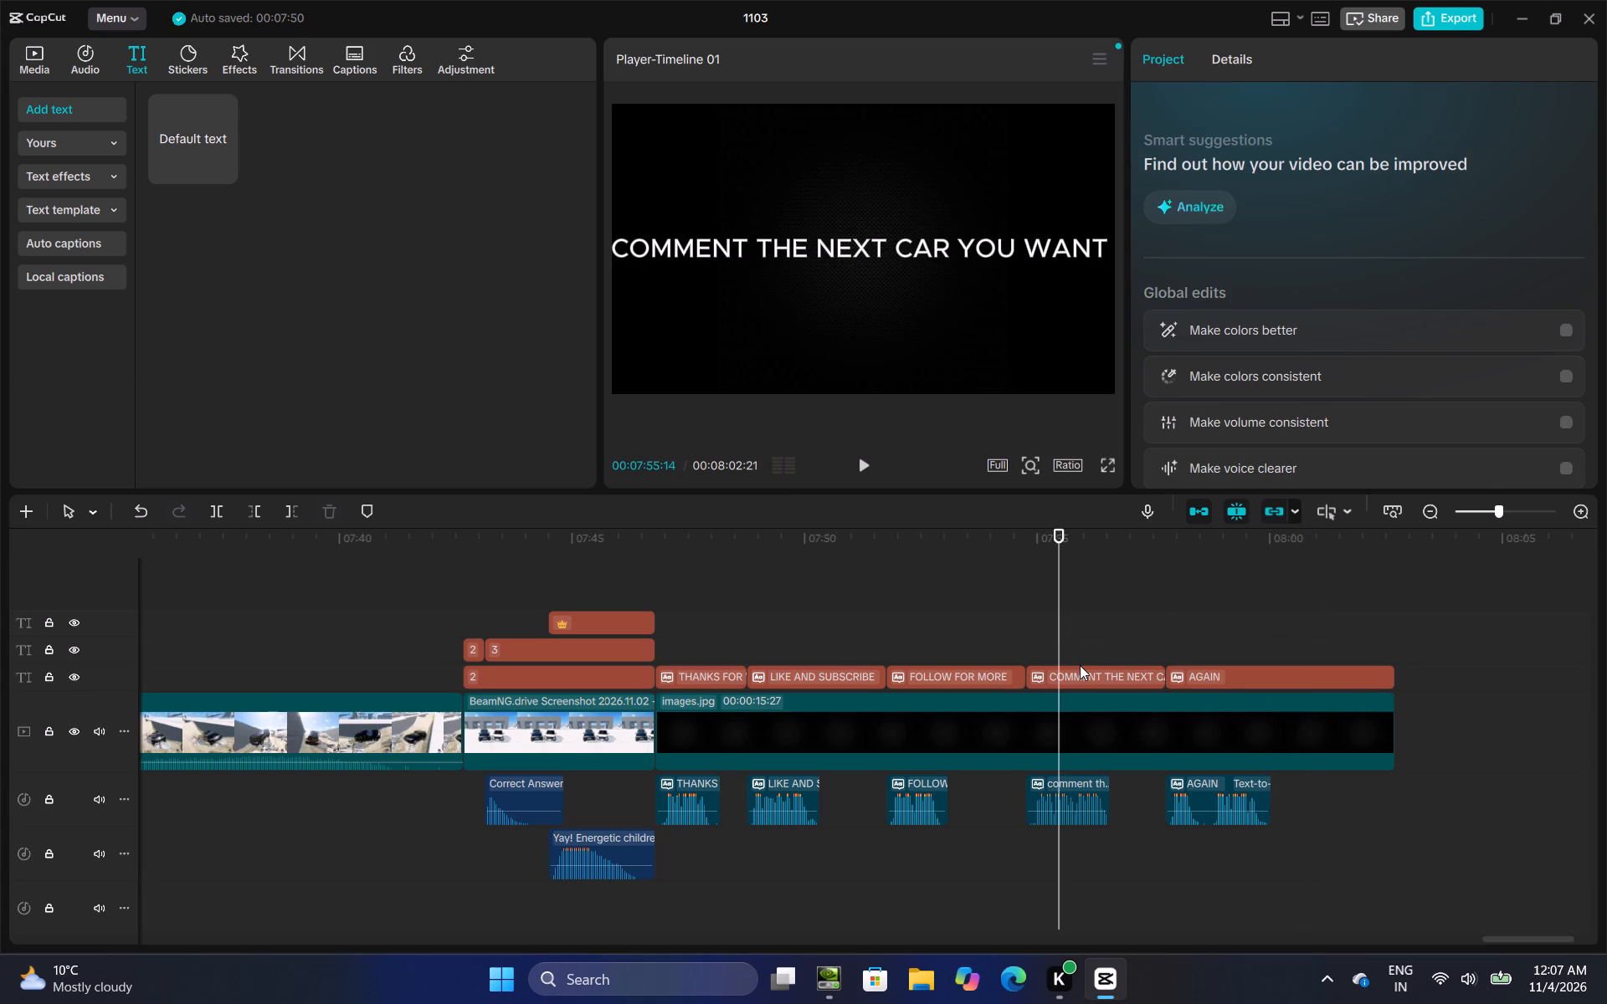
pyautogui.click(1080, 665)
pyautogui.click(1086, 668)
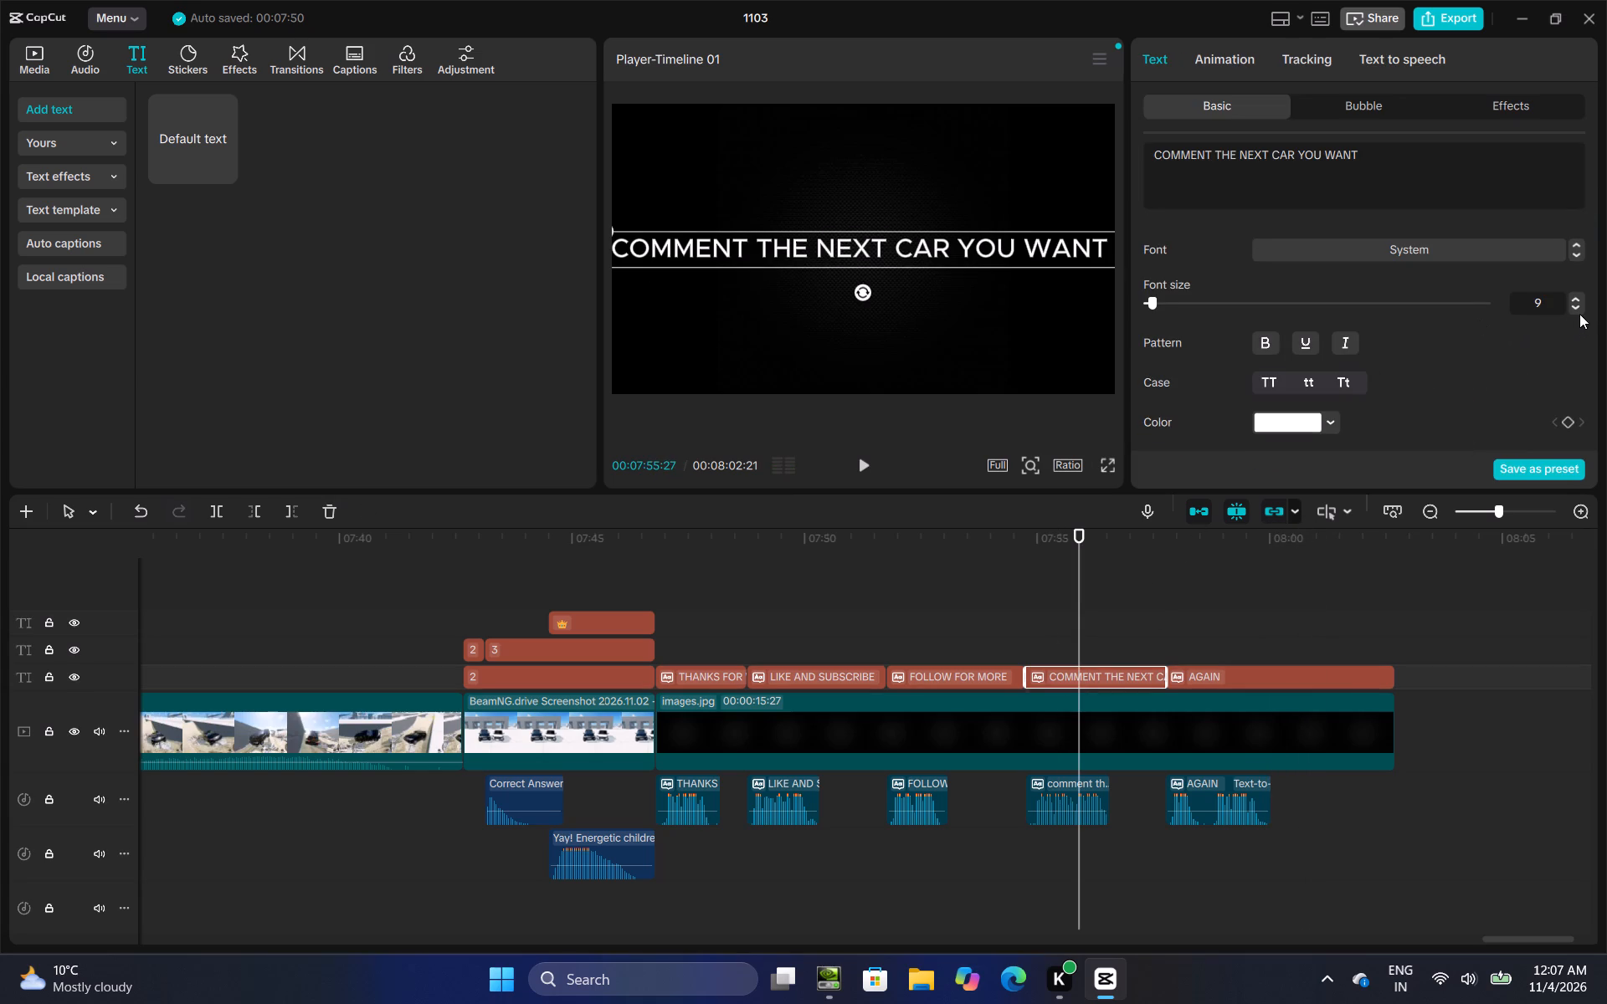
pyautogui.click(1578, 307)
pyautogui.doubleClick(1023, 622)
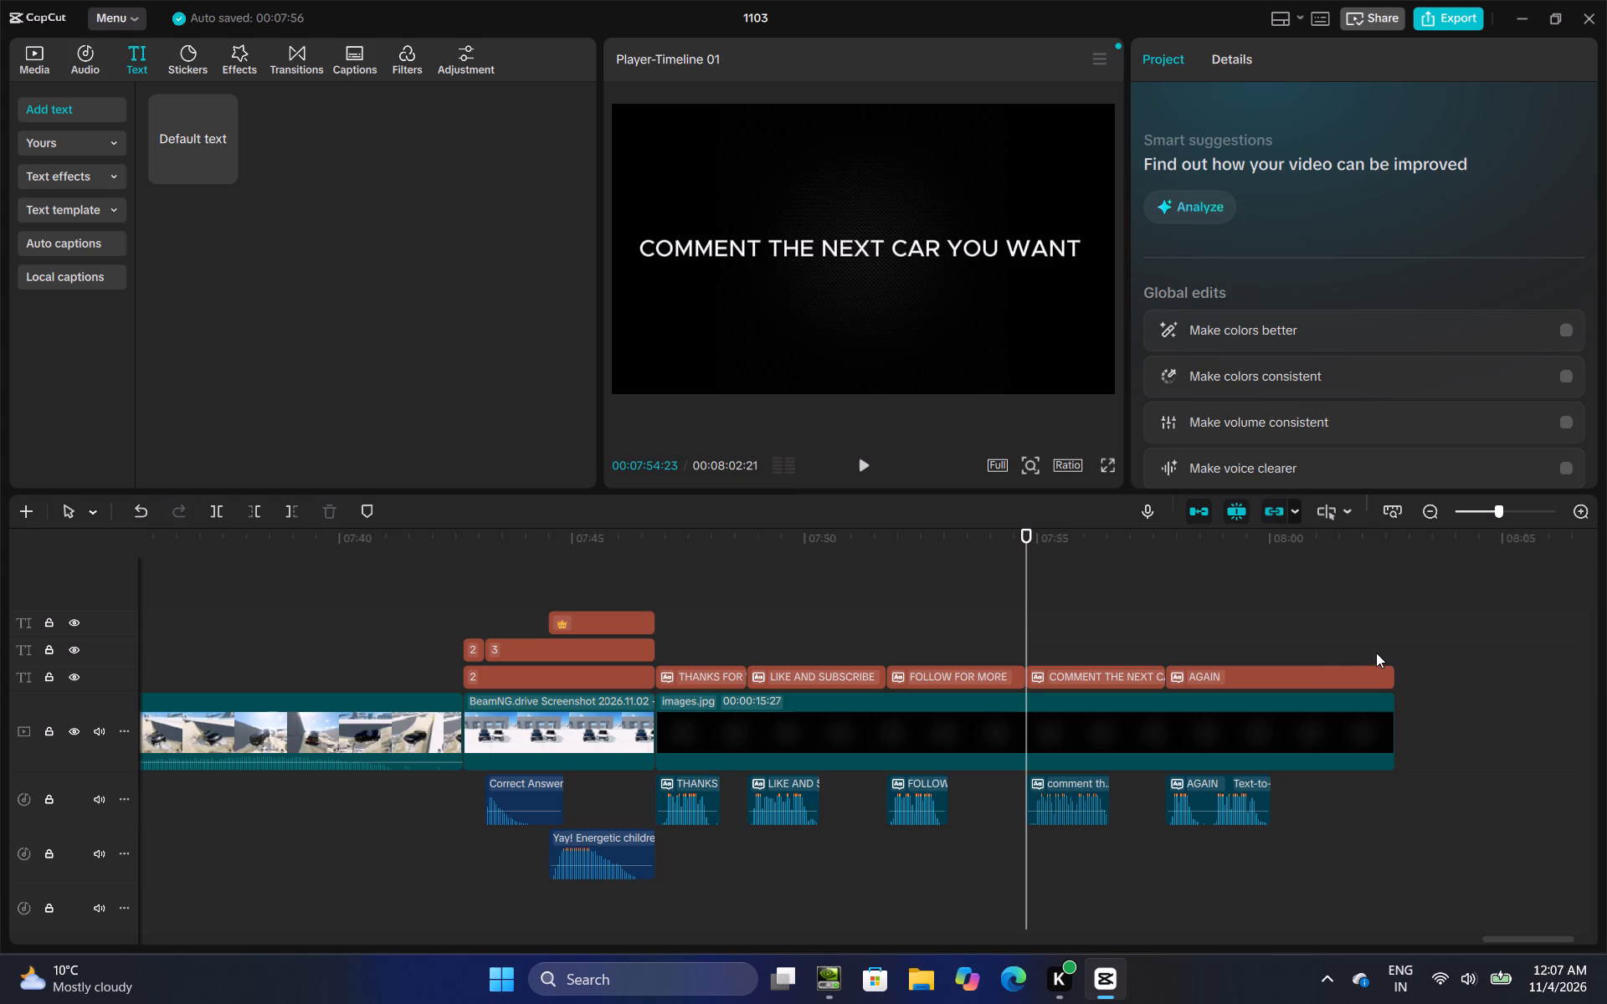
# Move the two white-car intro clips to the start of the video, ahead of both dark-SUV intro clips.
pyautogui.moveTo(1376, 653); pyautogui.dragTo(1092, 690)
pyautogui.click(952, 587)
pyautogui.moveTo(952, 587); pyautogui.dragTo(816, 596)
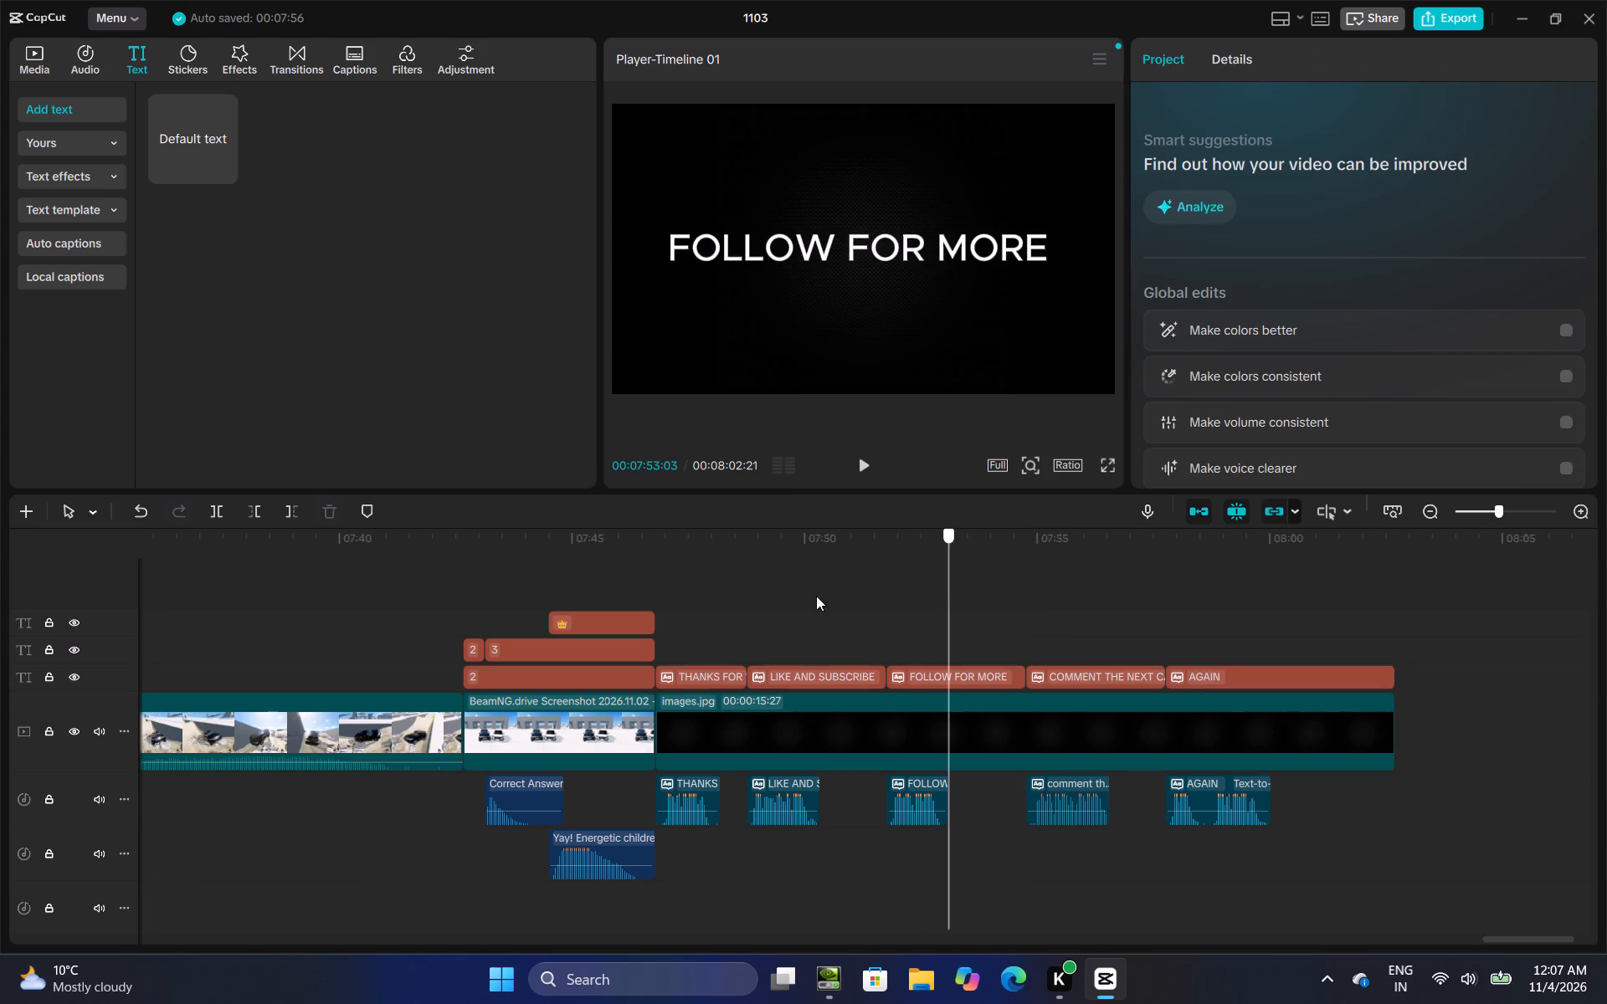
pyautogui.moveTo(816, 596); pyautogui.dragTo(0, 732)
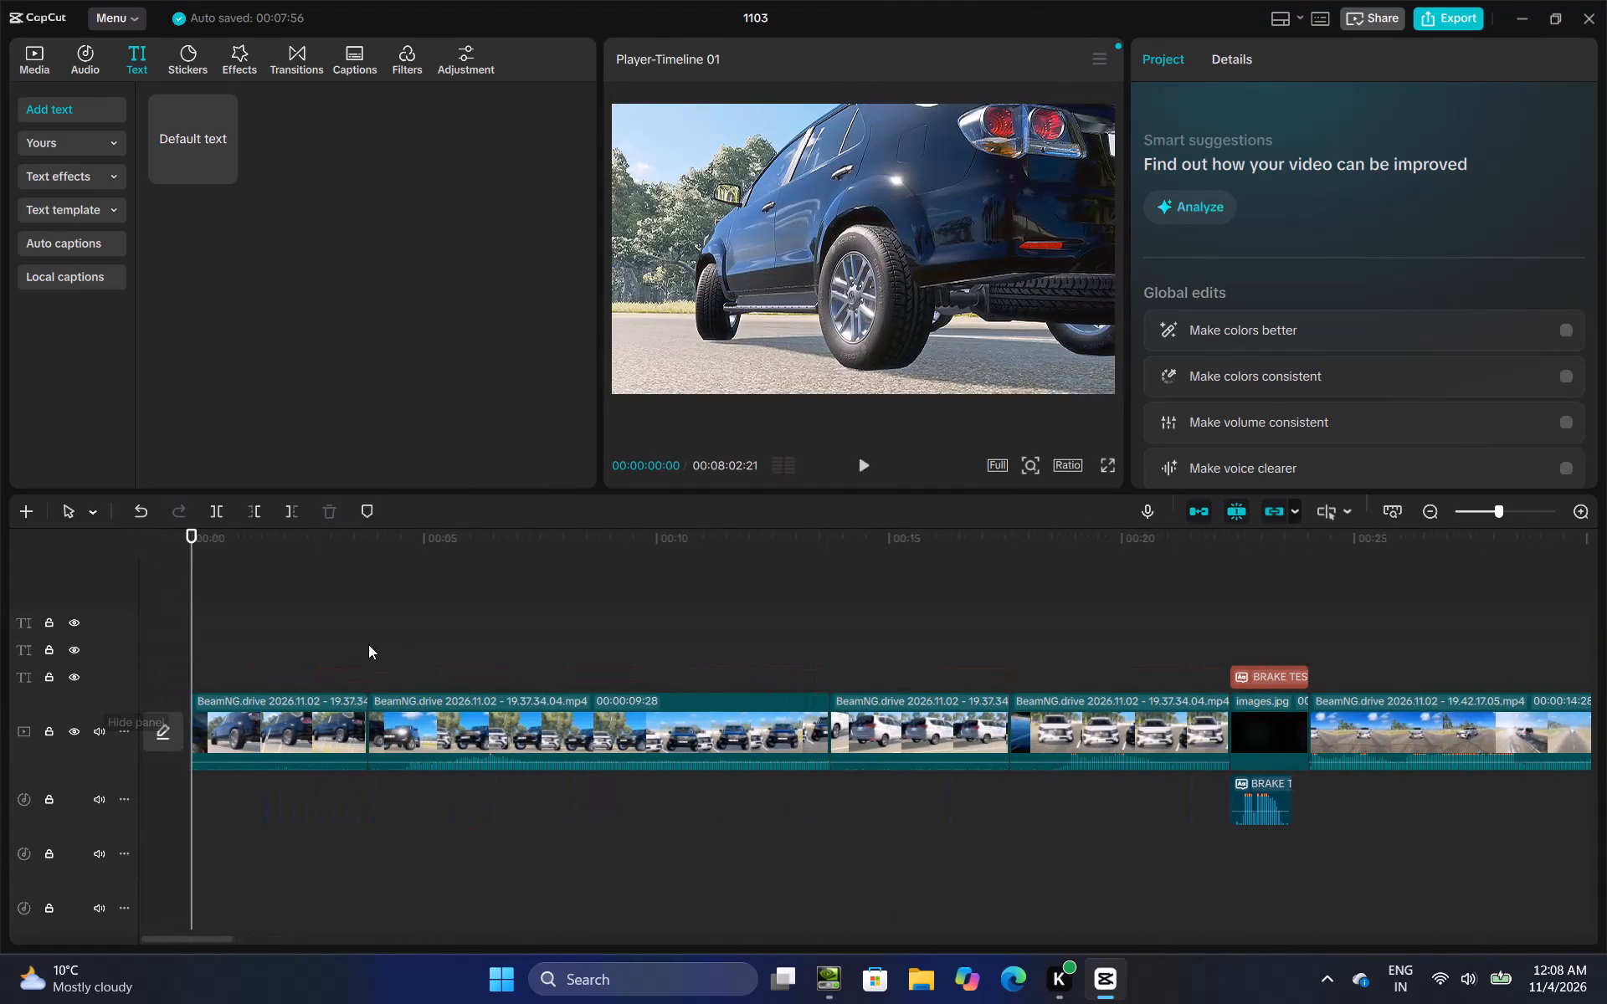
pyautogui.click(345, 650)
pyautogui.moveTo(345, 650); pyautogui.dragTo(831, 638)
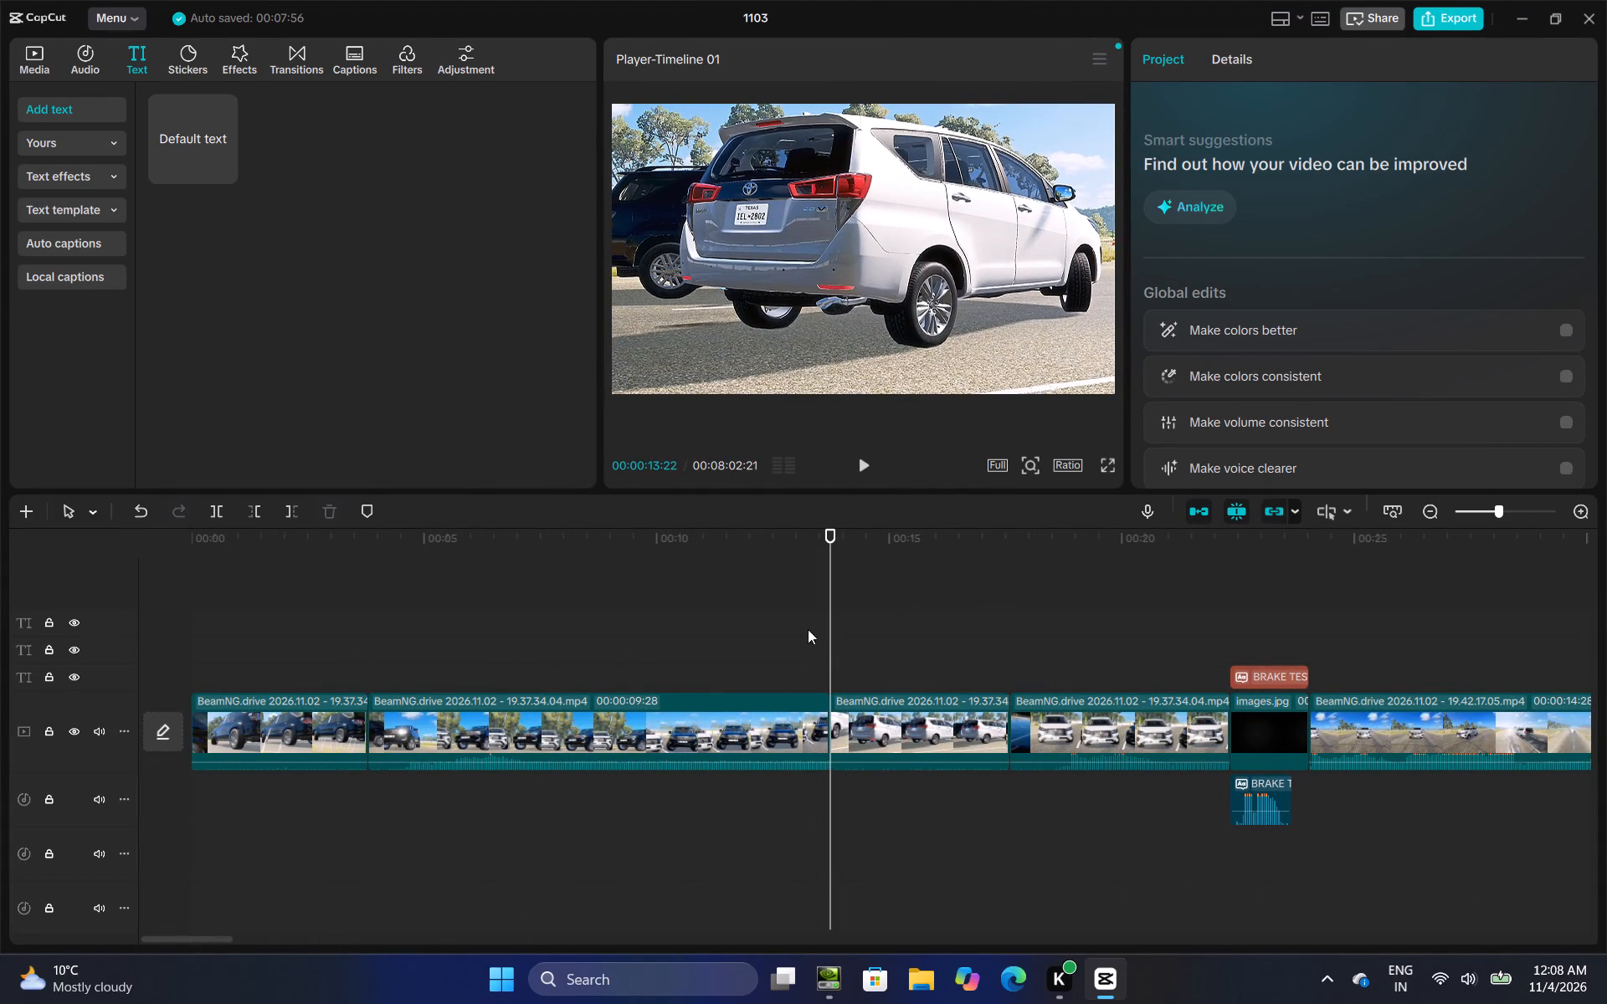
pyautogui.moveTo(921, 656); pyautogui.dragTo(1002, 696)
pyautogui.moveTo(1002, 696); pyautogui.dragTo(1142, 784)
pyautogui.moveTo(1137, 736); pyautogui.dragTo(480, 744)
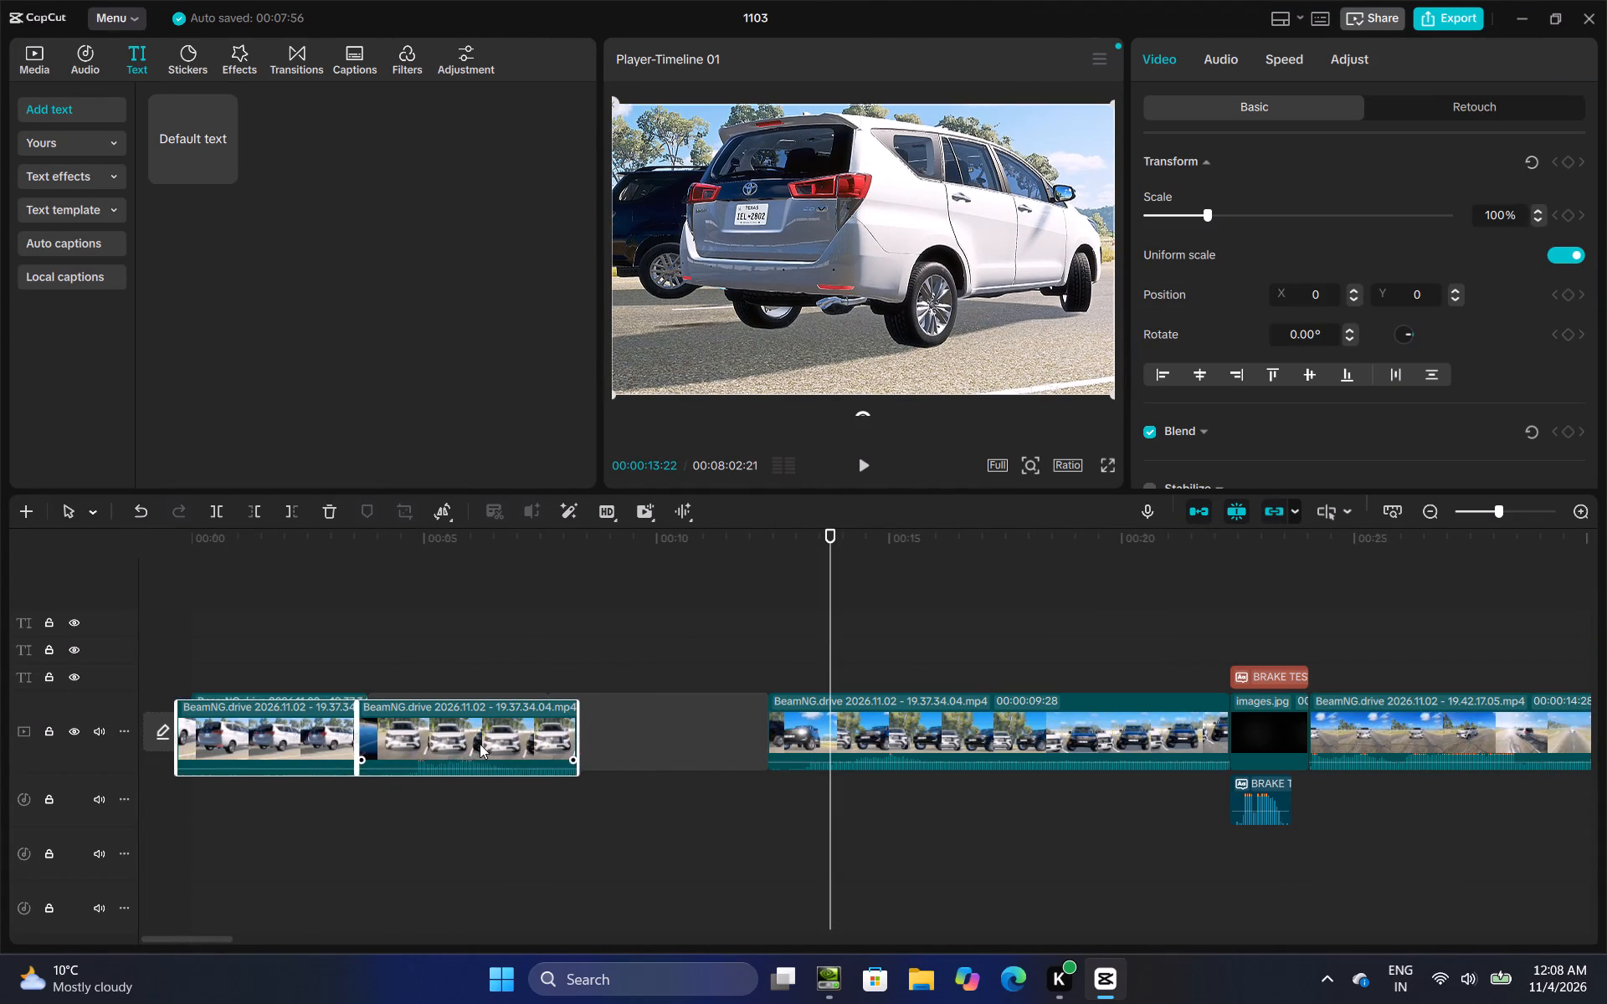
pyautogui.moveTo(480, 744); pyautogui.dragTo(310, 746)
pyautogui.moveTo(314, 730); pyautogui.dragTo(646, 728)
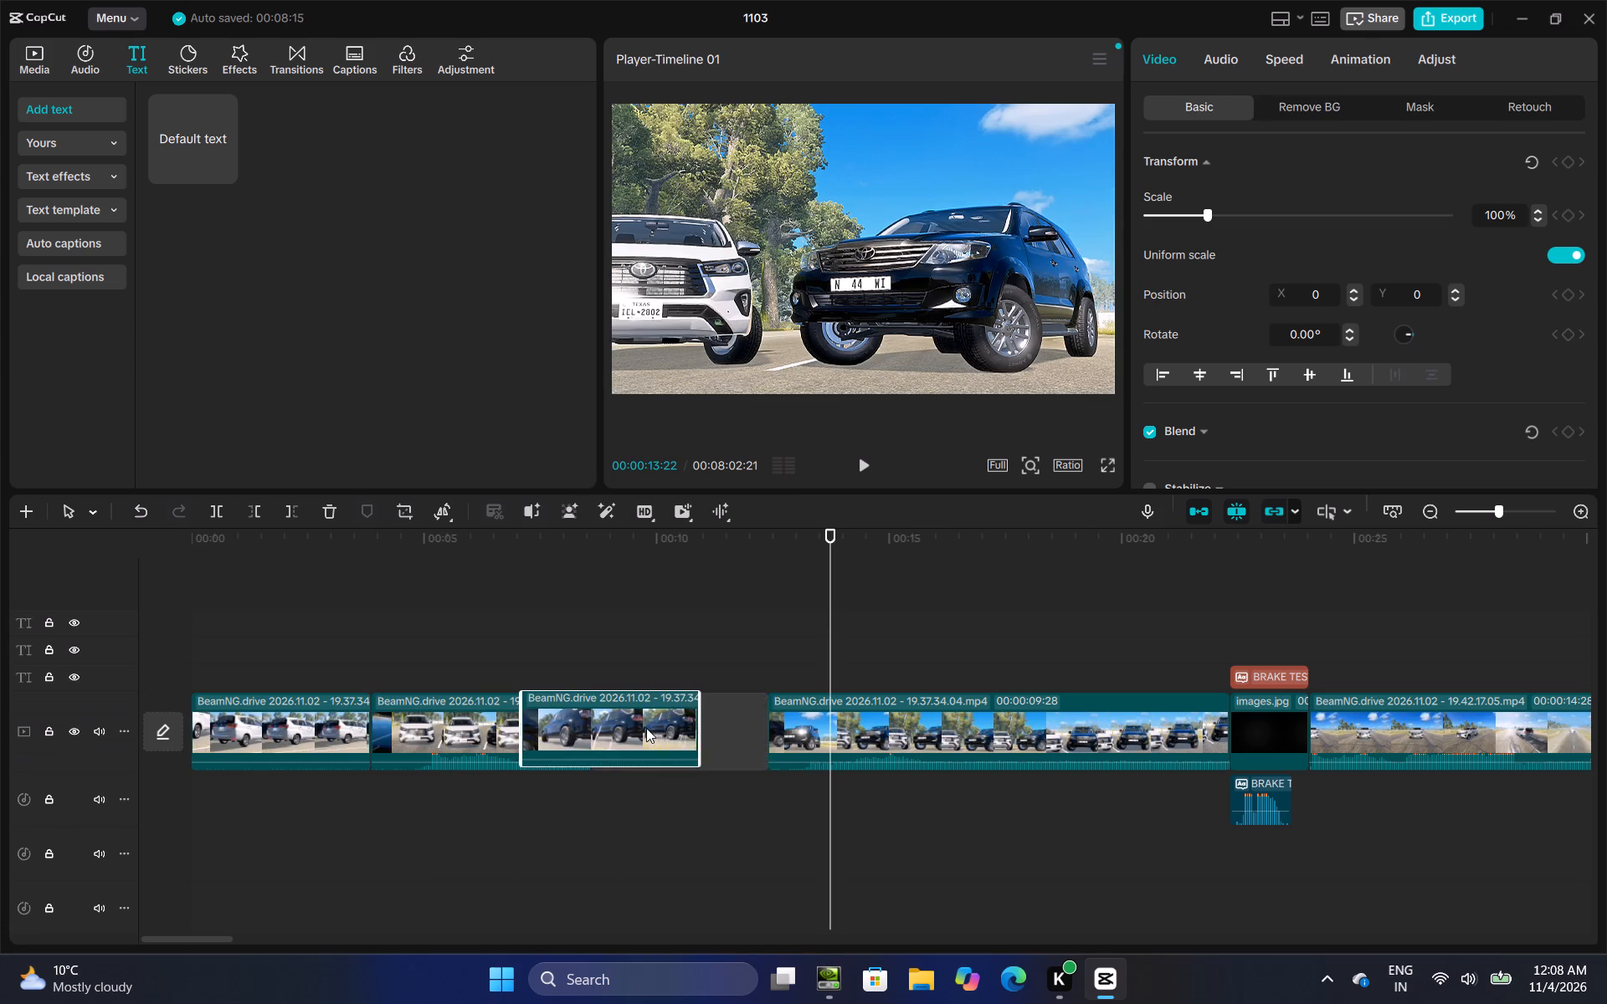
pyautogui.moveTo(646, 728); pyautogui.dragTo(724, 728)
# Add the Classic Black Fade transition between the second white-car intro clip and the first dark-SUV clip.
pyautogui.click(693, 644)
pyautogui.moveTo(693, 644); pyautogui.dragTo(594, 689)
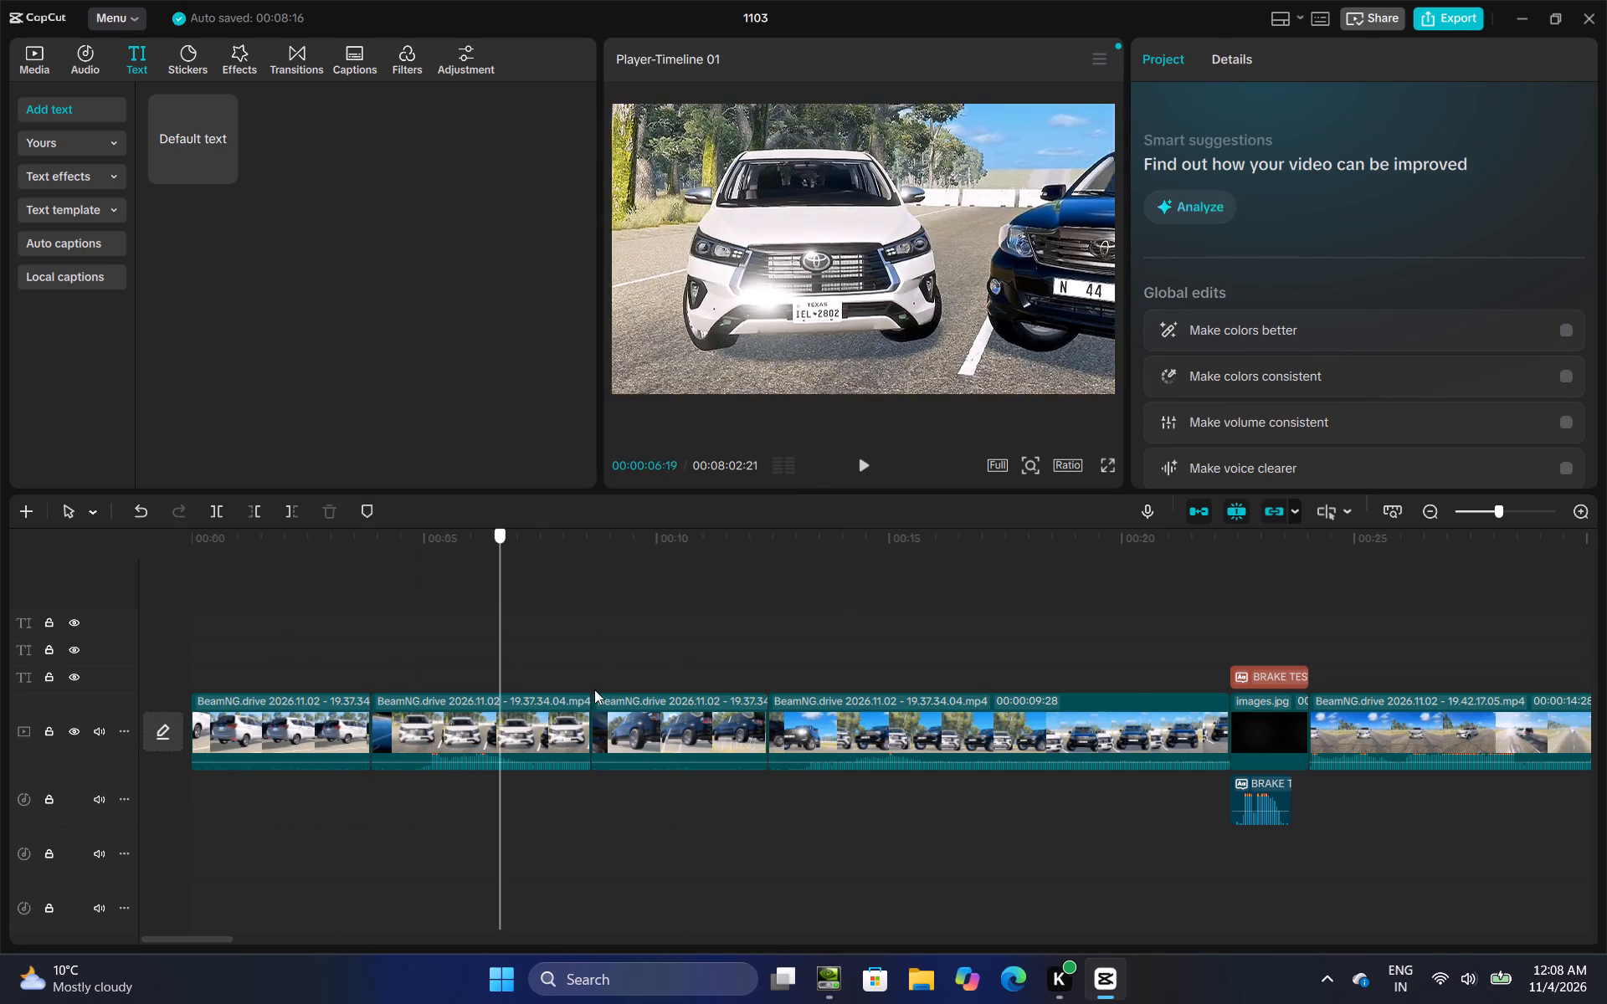
pyautogui.moveTo(594, 689); pyautogui.dragTo(593, 689)
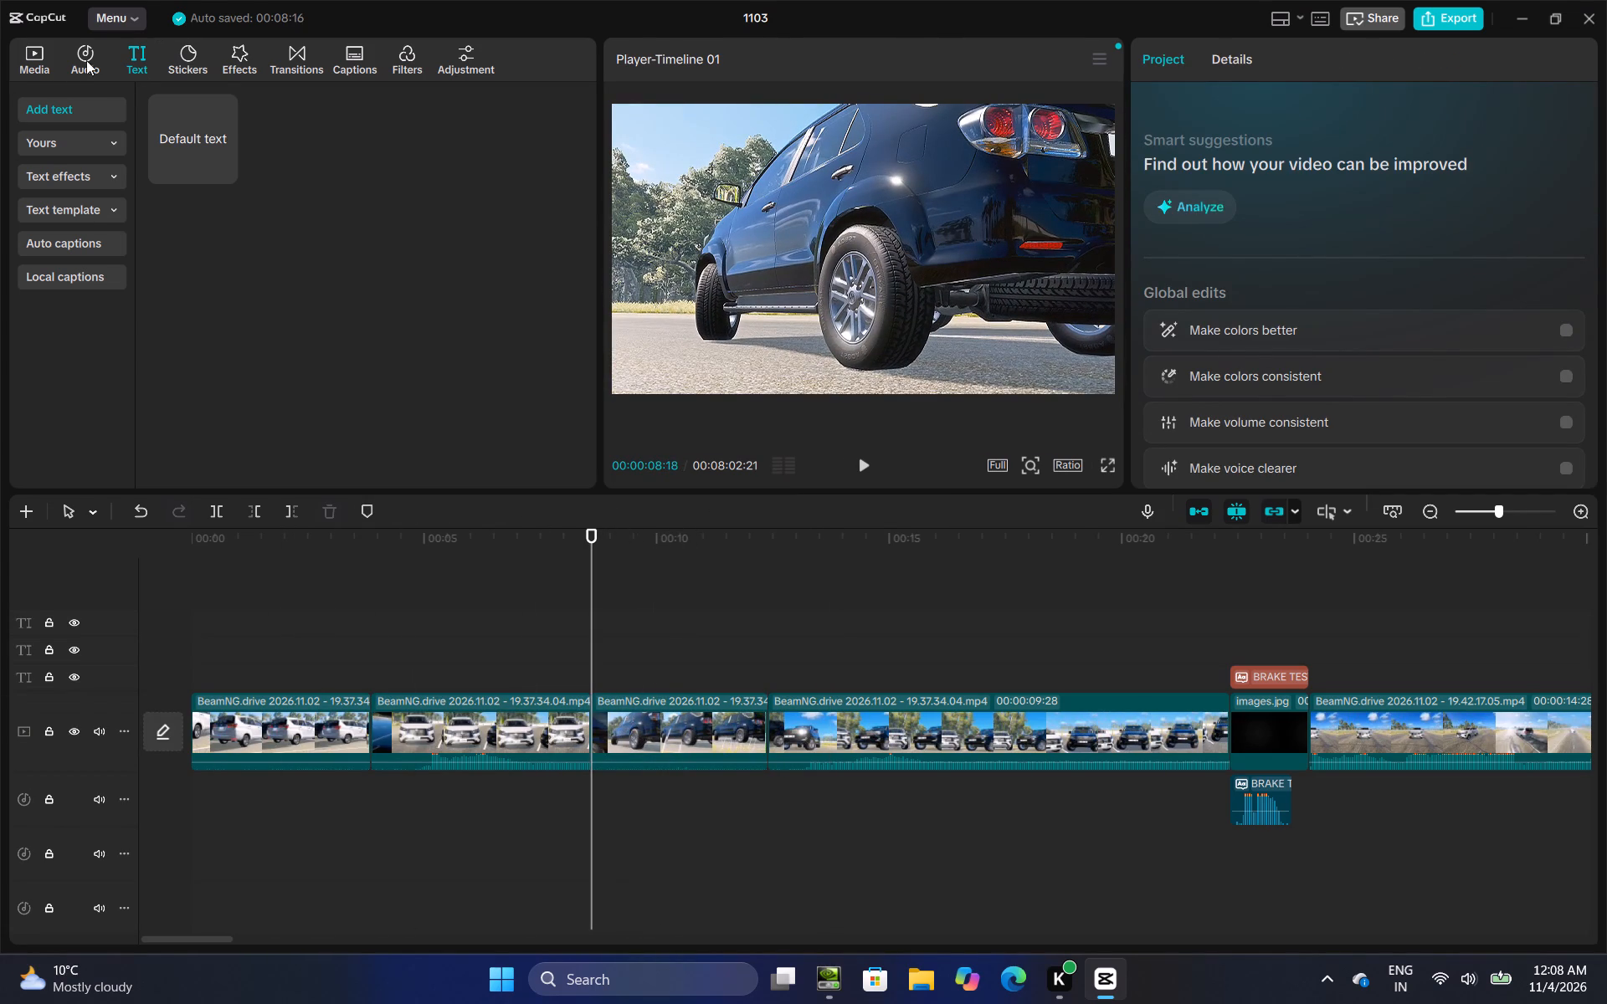
pyautogui.click(23, 54)
pyautogui.click(318, 56)
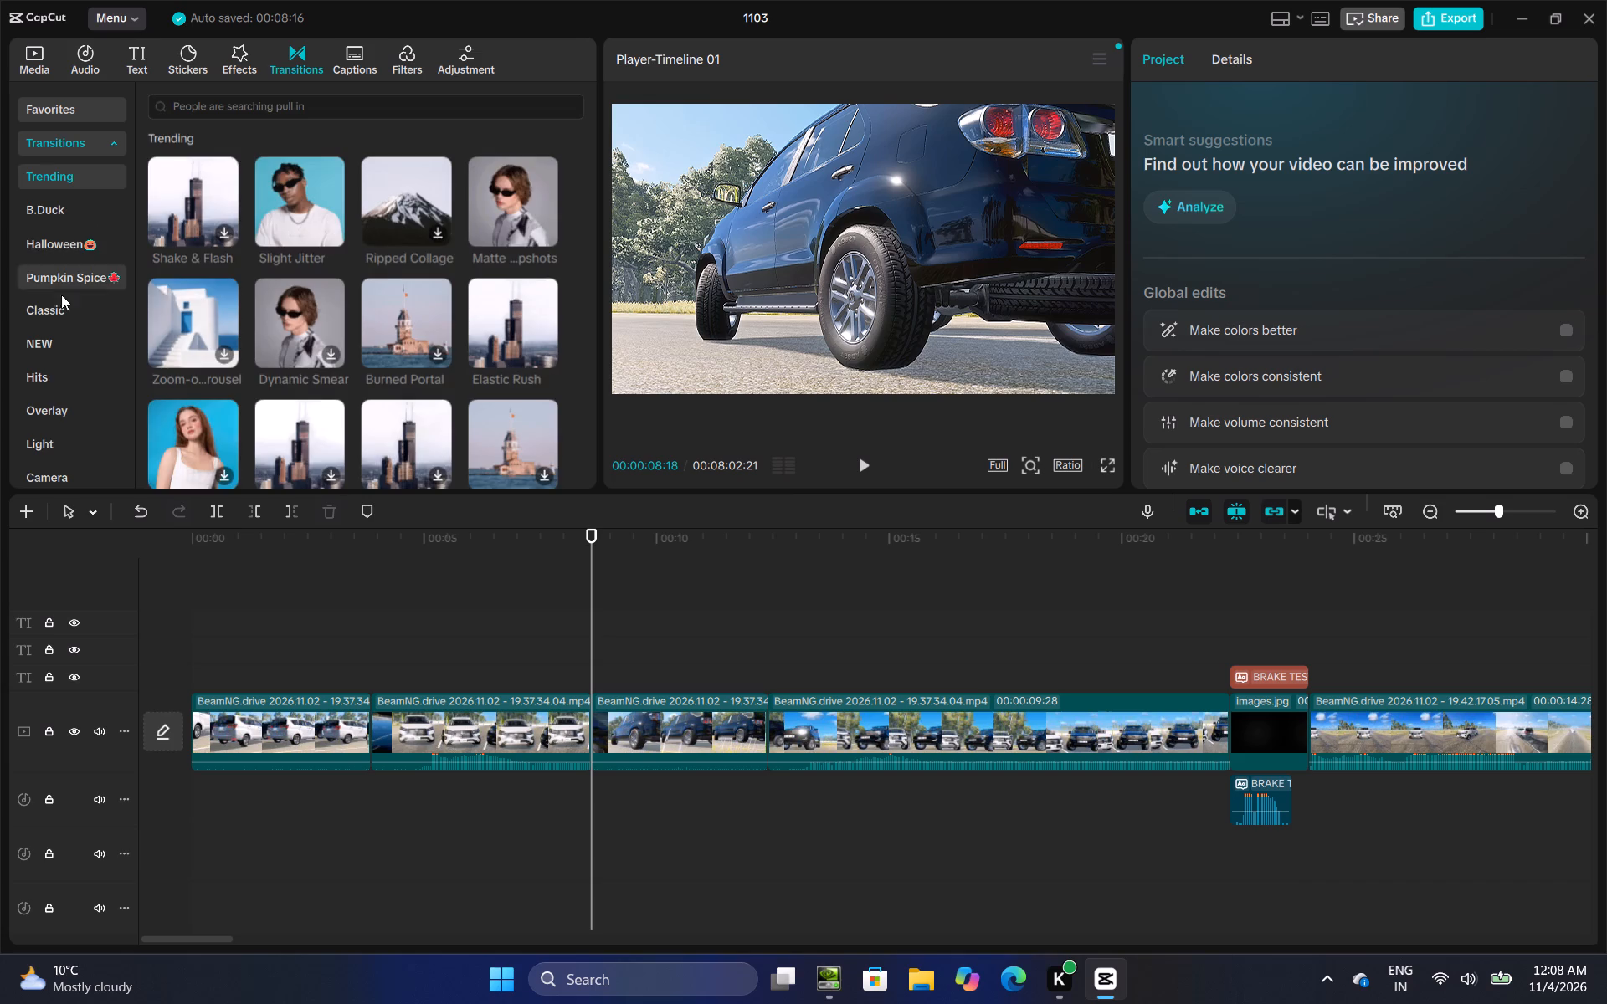
pyautogui.click(63, 307)
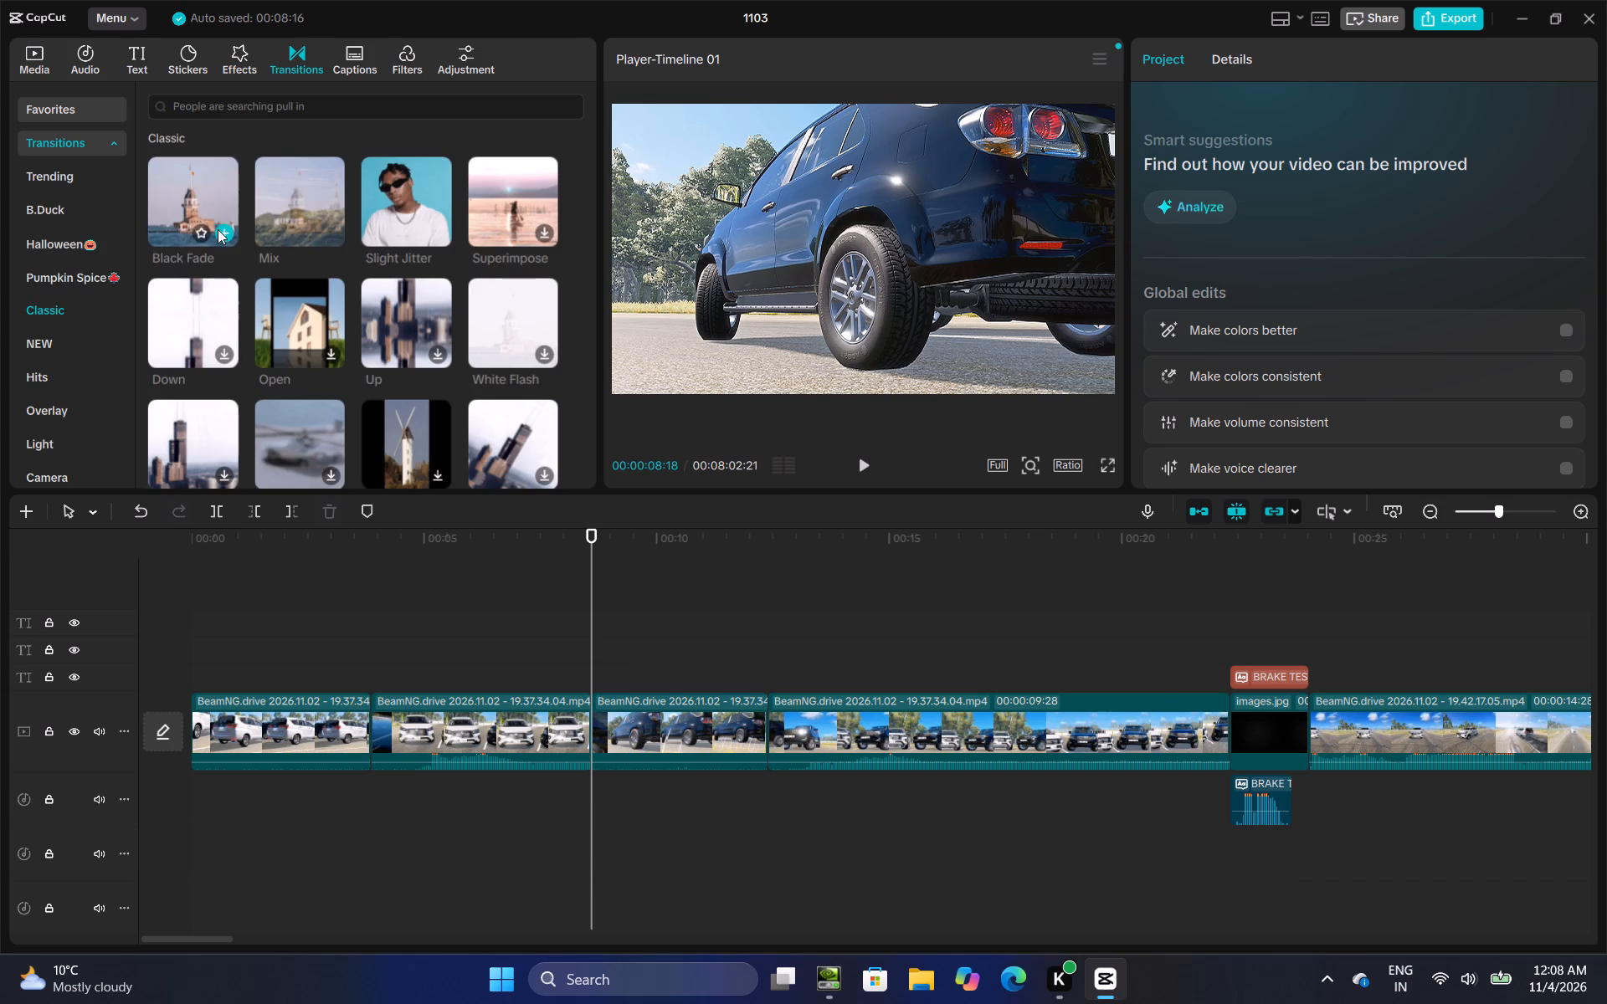
pyautogui.click(223, 242)
# Add Black Fade transitions at both the start and the end of the BRAKE TEST title image.
pyautogui.click(803, 633)
pyautogui.moveTo(803, 633); pyautogui.dragTo(1190, 642)
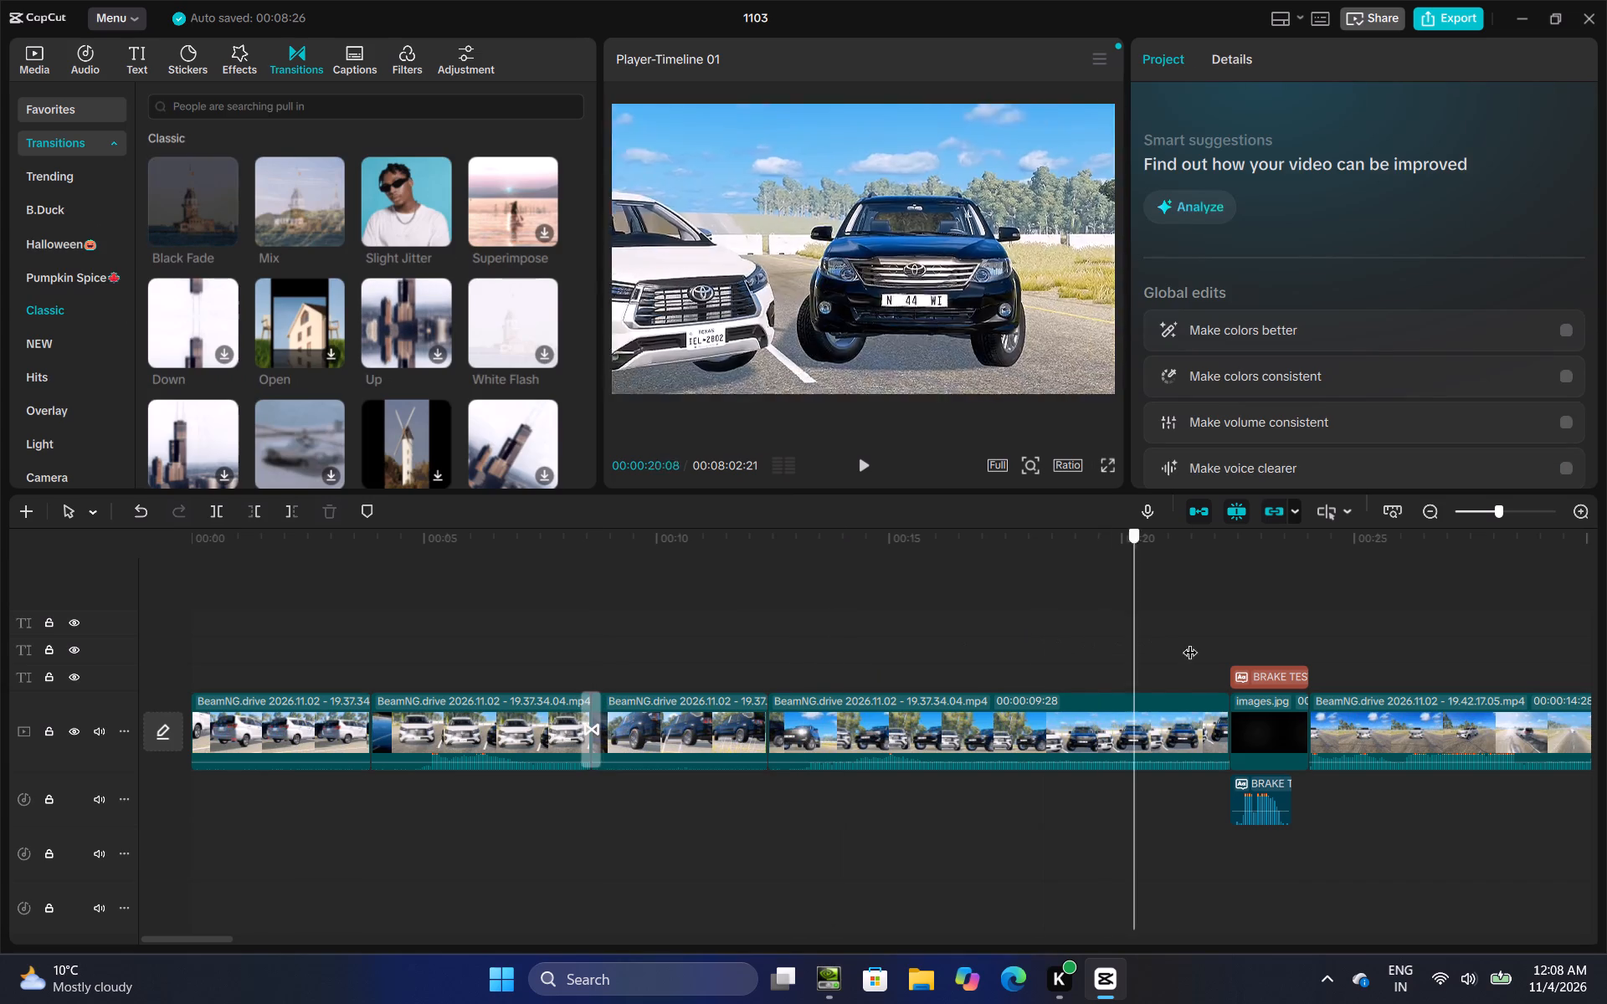
pyautogui.moveTo(1190, 642); pyautogui.dragTo(1235, 685)
pyautogui.click(226, 236)
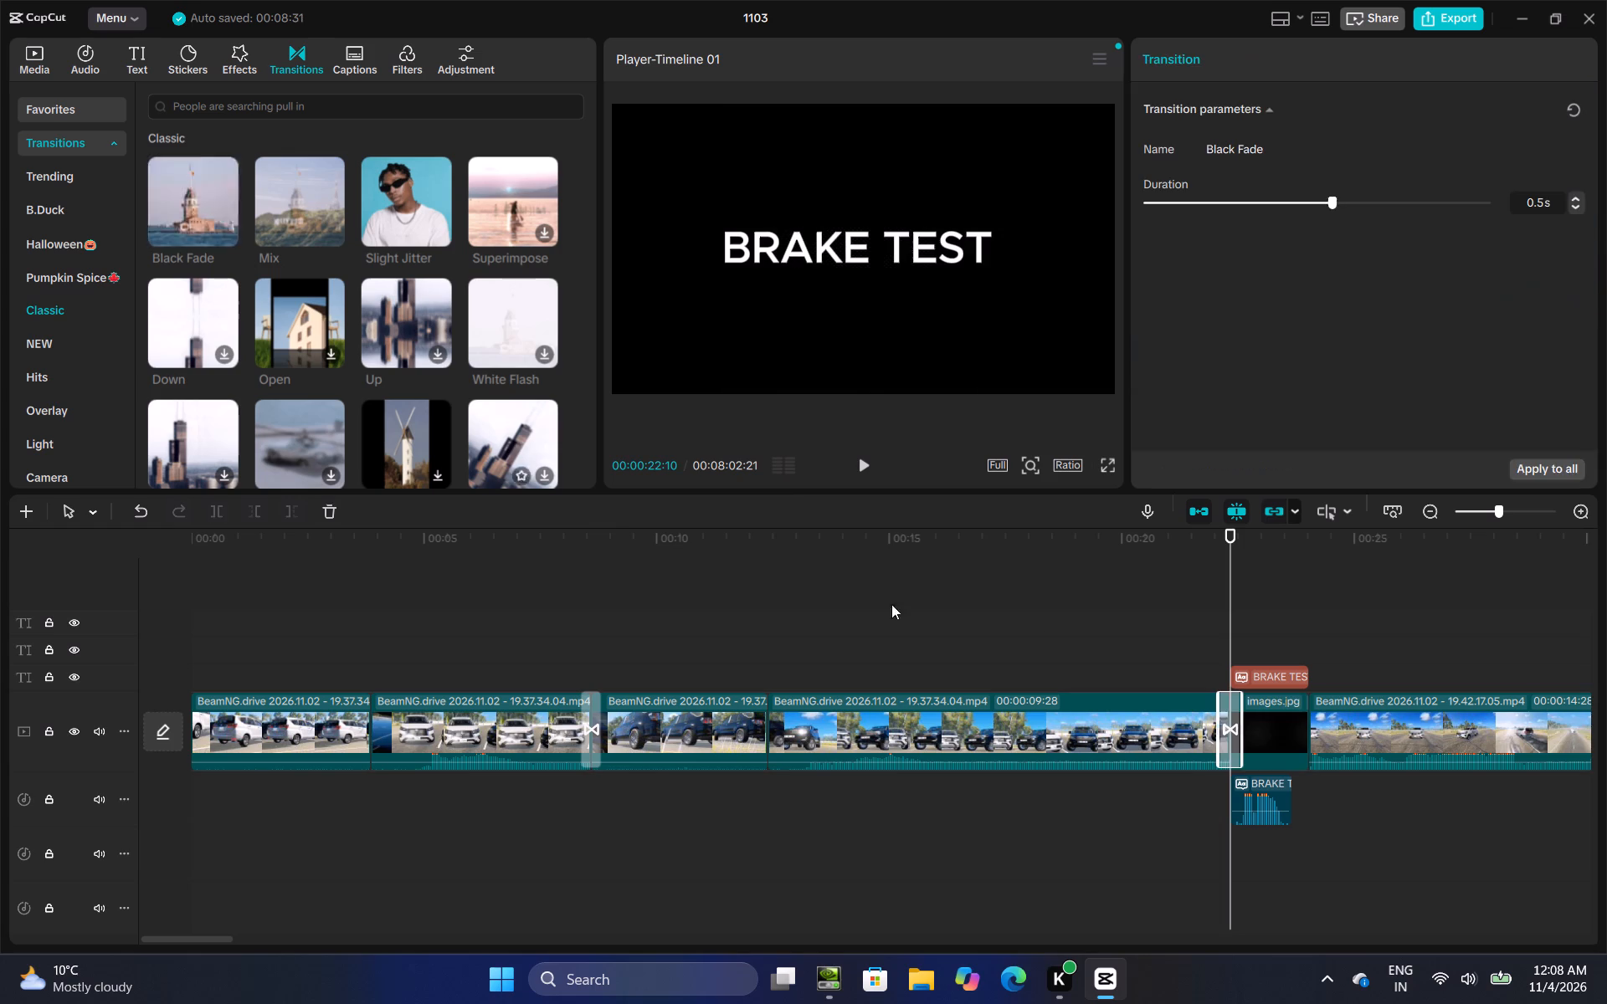
pyautogui.click(1373, 617)
pyautogui.moveTo(1373, 617); pyautogui.dragTo(1297, 638)
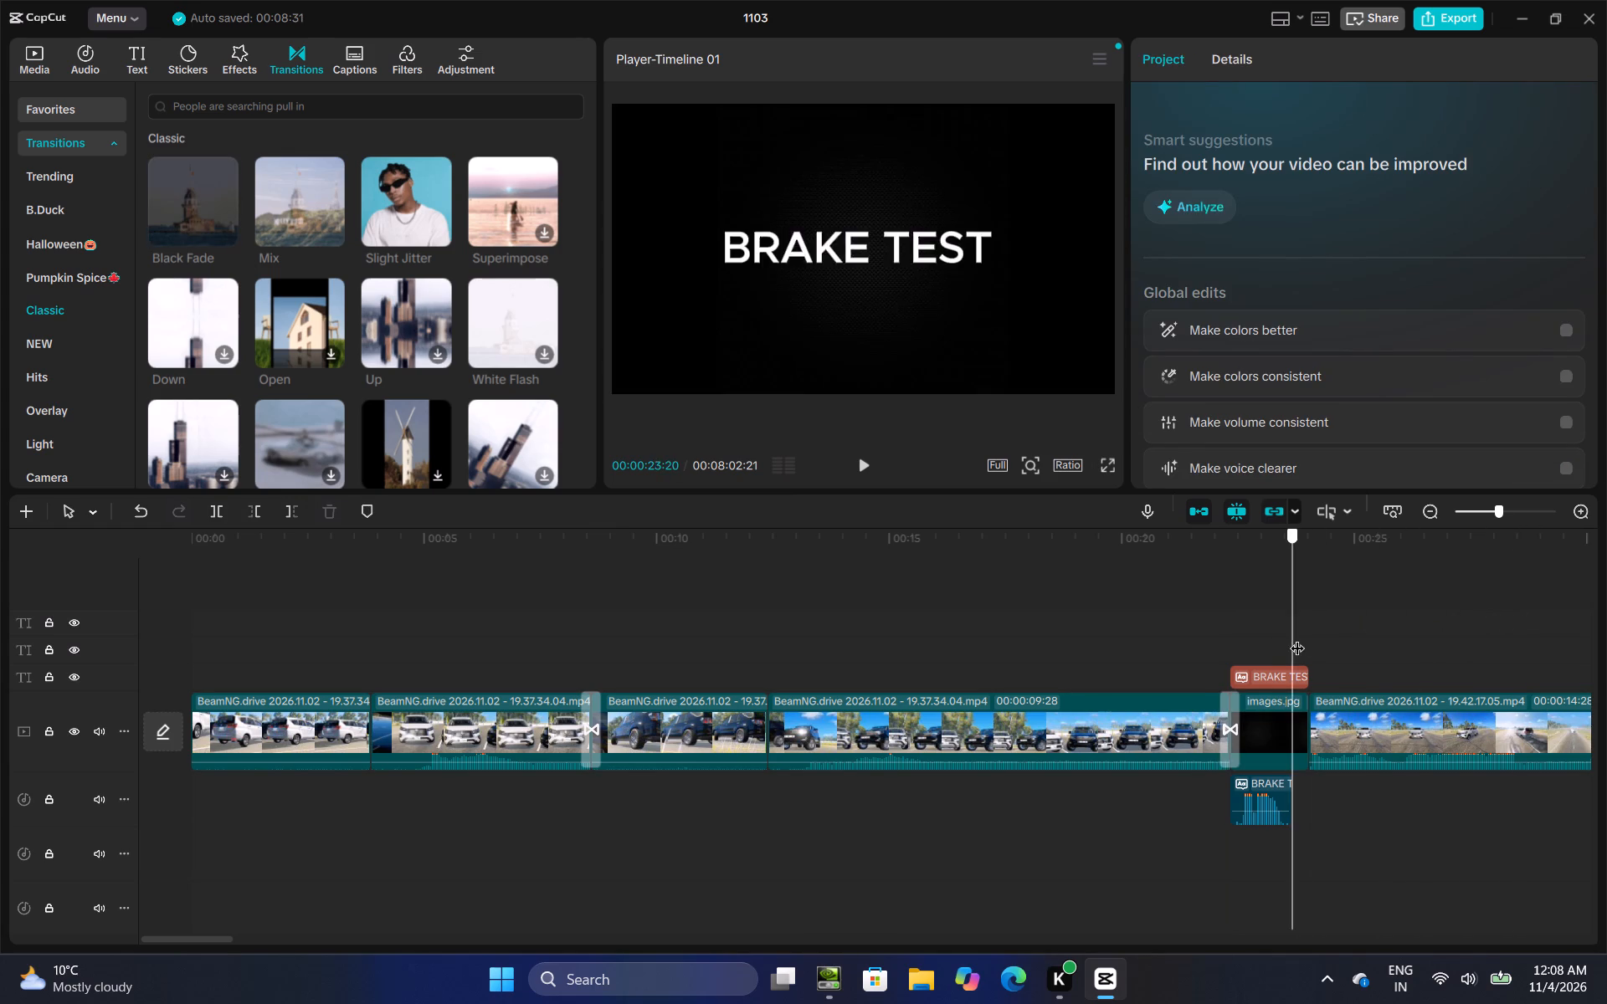
pyautogui.moveTo(1297, 638); pyautogui.dragTo(1312, 638)
pyautogui.click(230, 236)
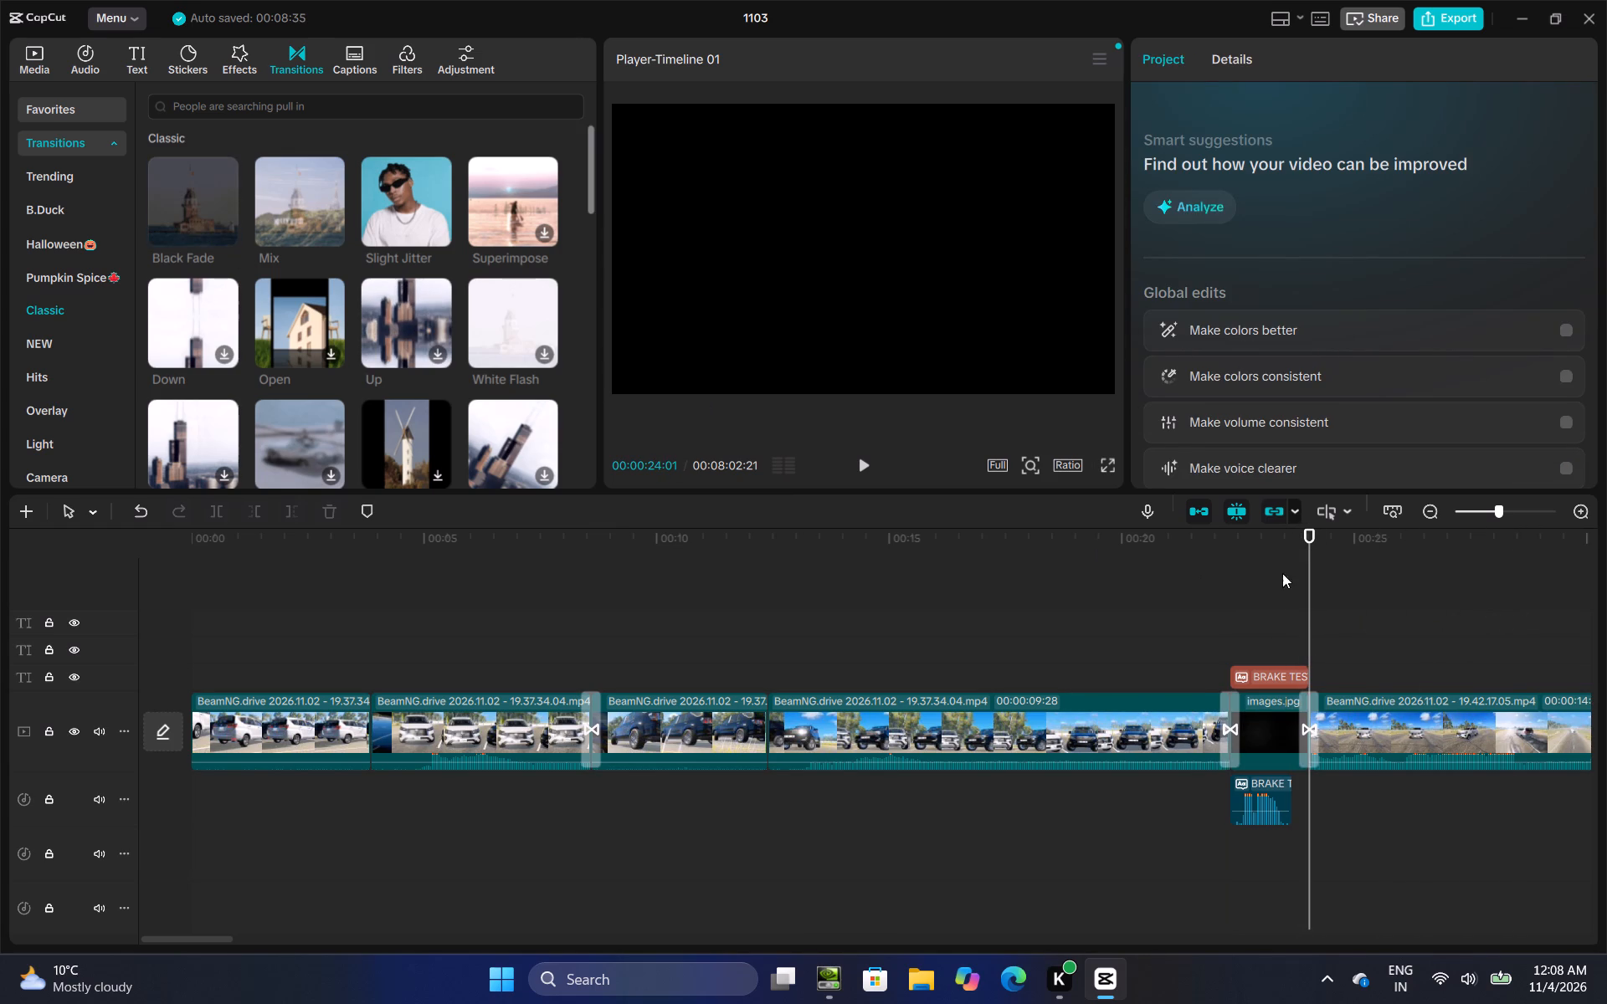
# Add a Black Fade transition between the two brake test clips, at 00:00:38:29.
pyautogui.click(1423, 515)
pyautogui.click(947, 633)
pyautogui.moveTo(947, 633); pyautogui.dragTo(1060, 619)
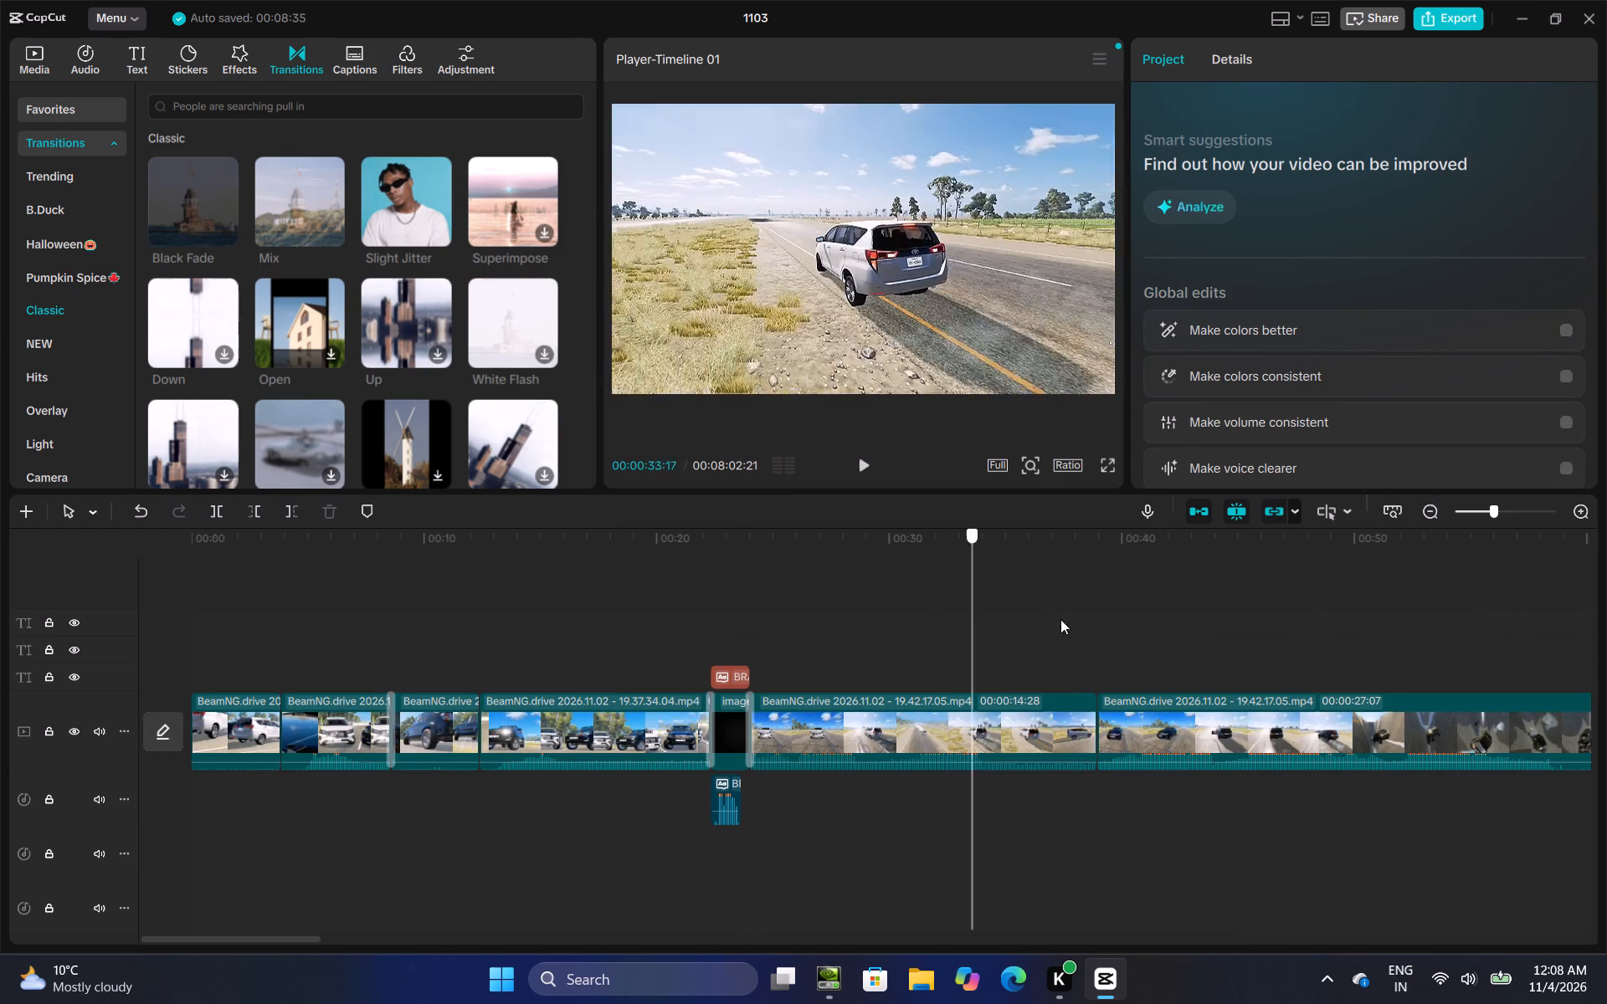
pyautogui.moveTo(1060, 619); pyautogui.dragTo(1101, 625)
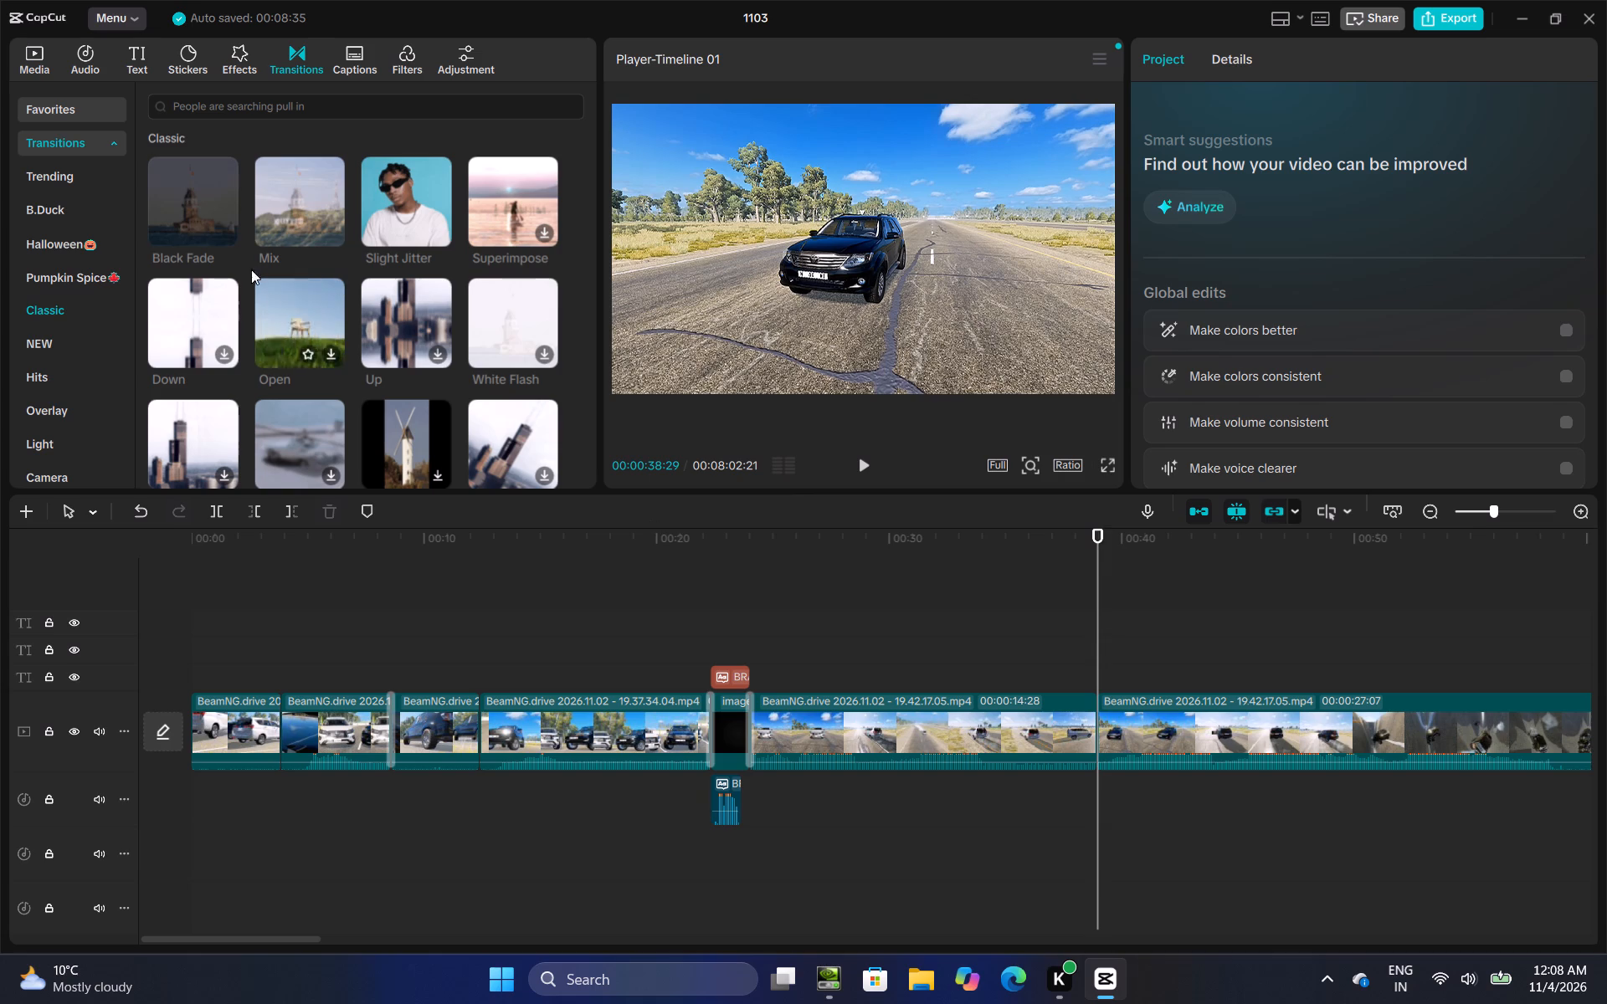
pyautogui.click(228, 233)
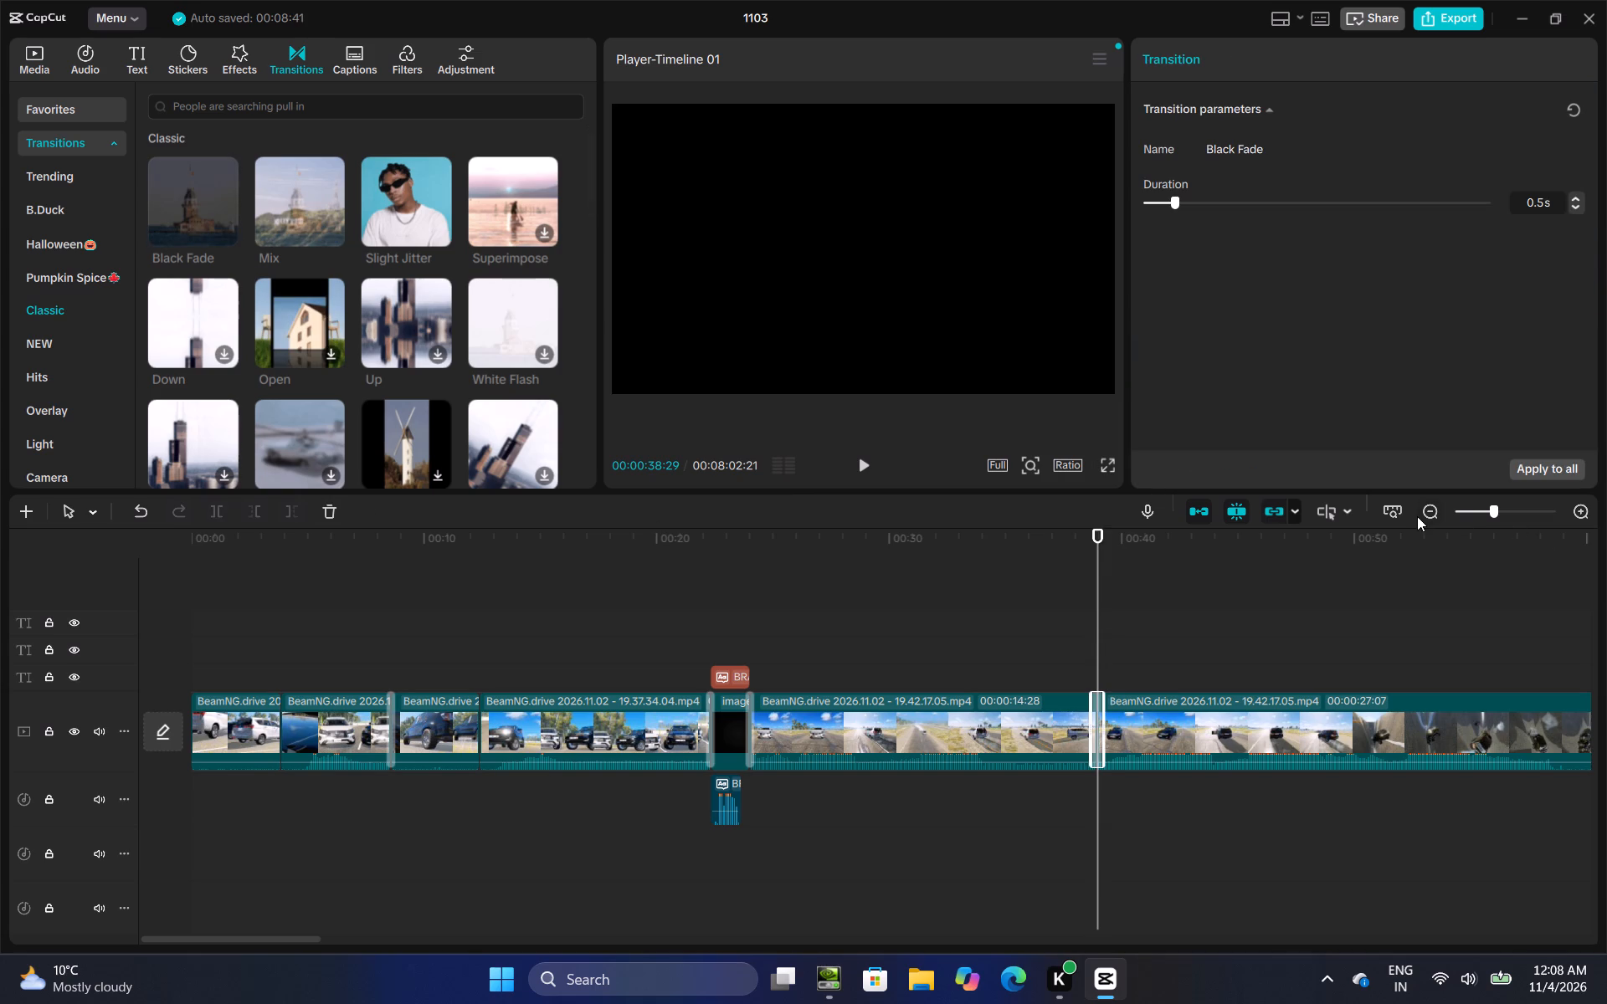
# Add a Black Fade transition between the second brake test clip and the score screenshot, at 00:01:06:06.
pyautogui.click(1417, 516)
pyautogui.click(1431, 515)
pyautogui.click(1095, 629)
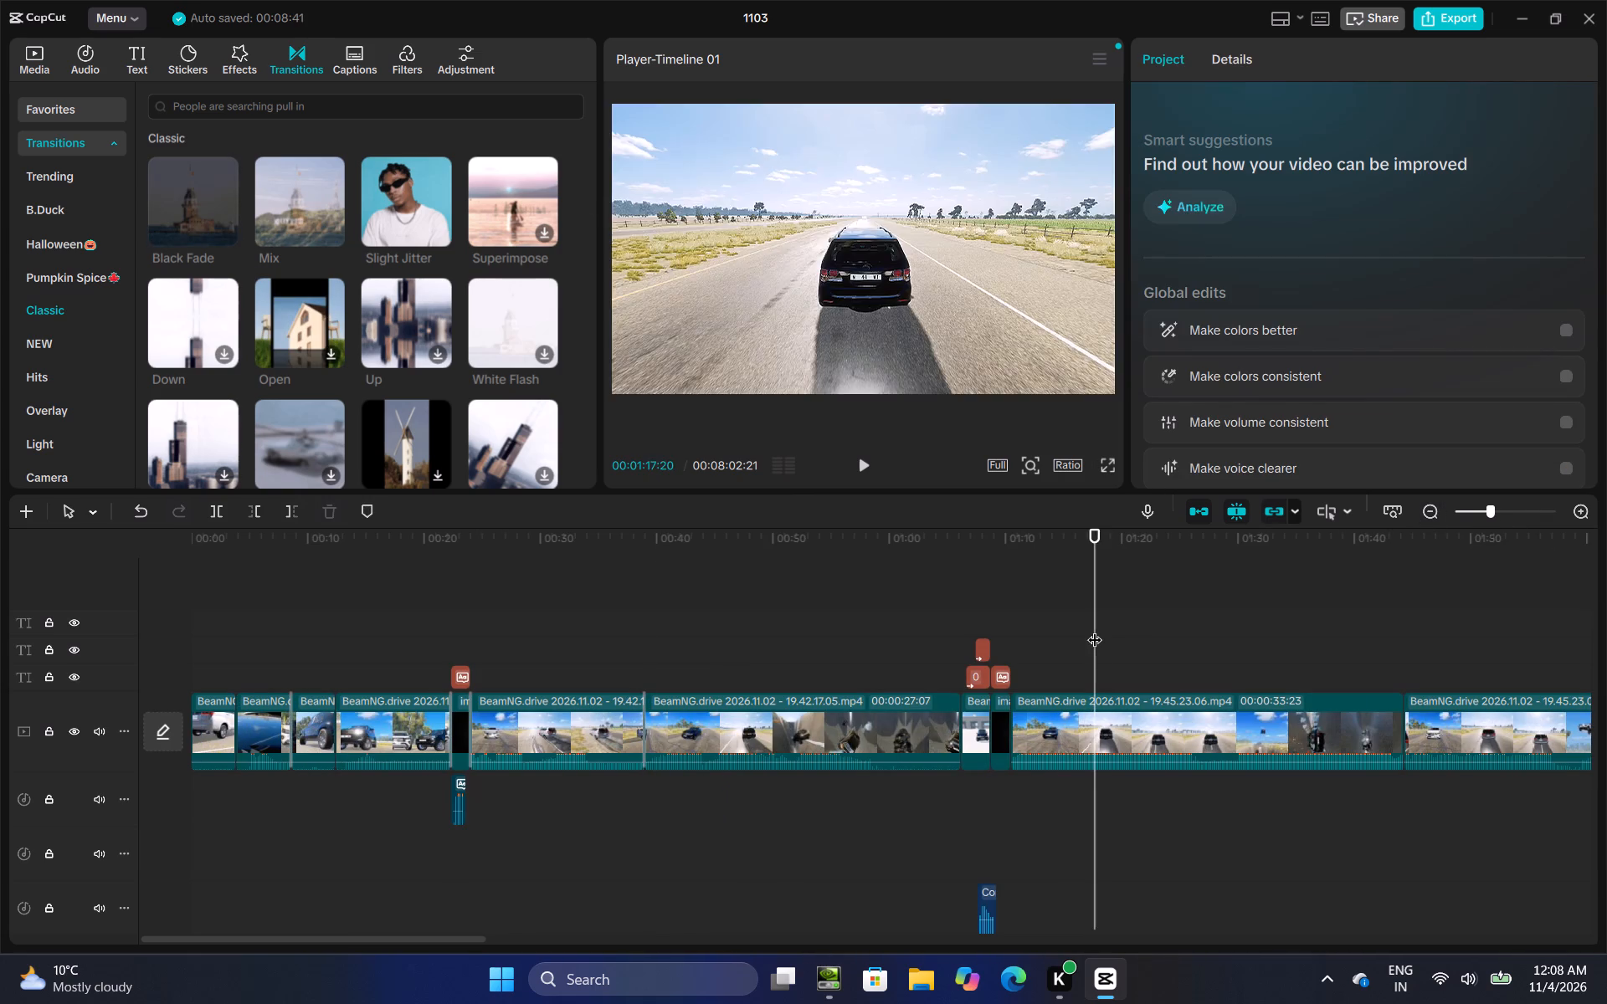
pyautogui.moveTo(1095, 629); pyautogui.dragTo(973, 660)
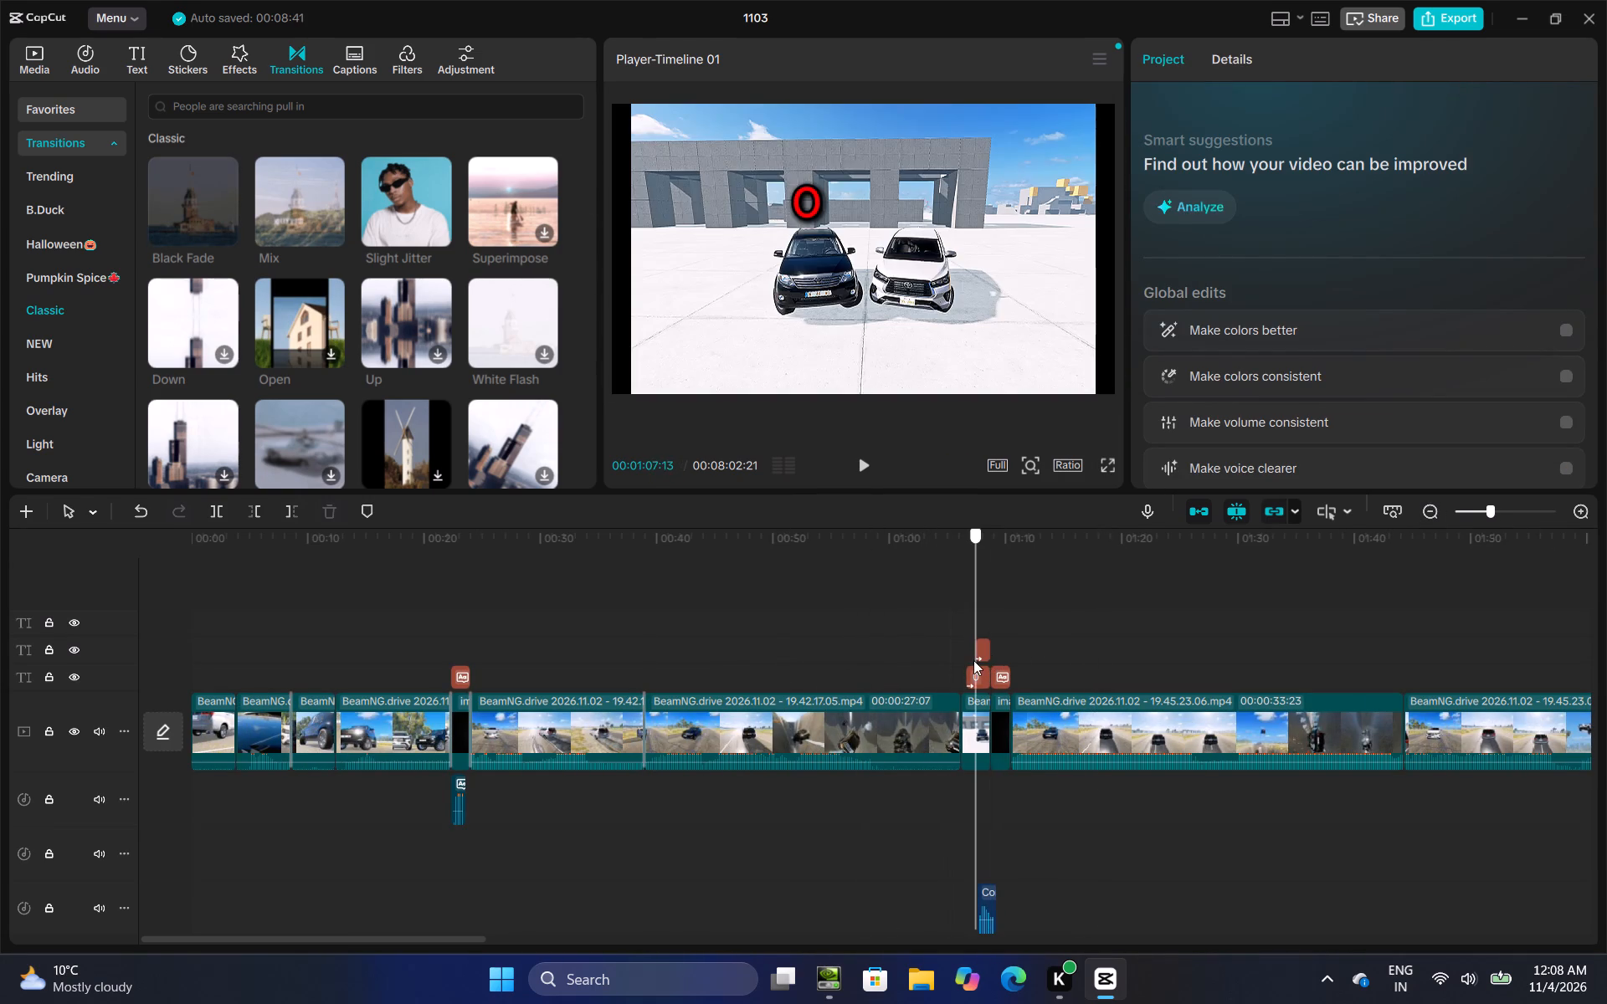
pyautogui.moveTo(973, 660); pyautogui.dragTo(965, 663)
pyautogui.click(218, 232)
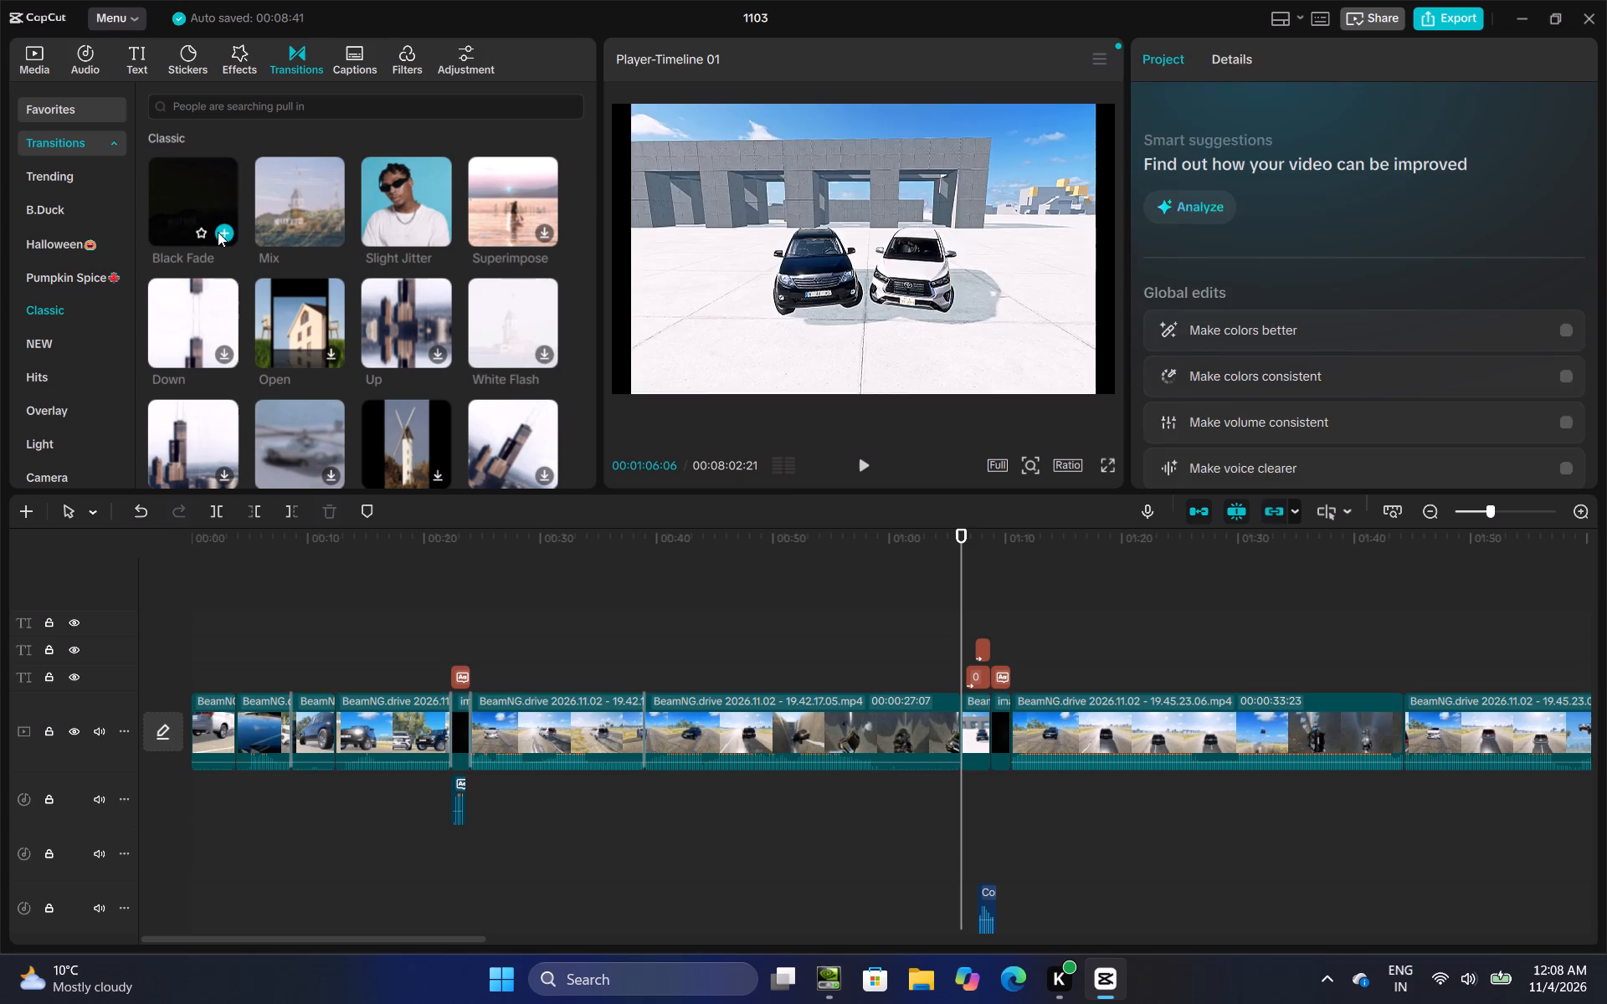
# Add Black Fade transitions at both the start and the end of the LONG JUMP TEST title image.
pyautogui.click(992, 581)
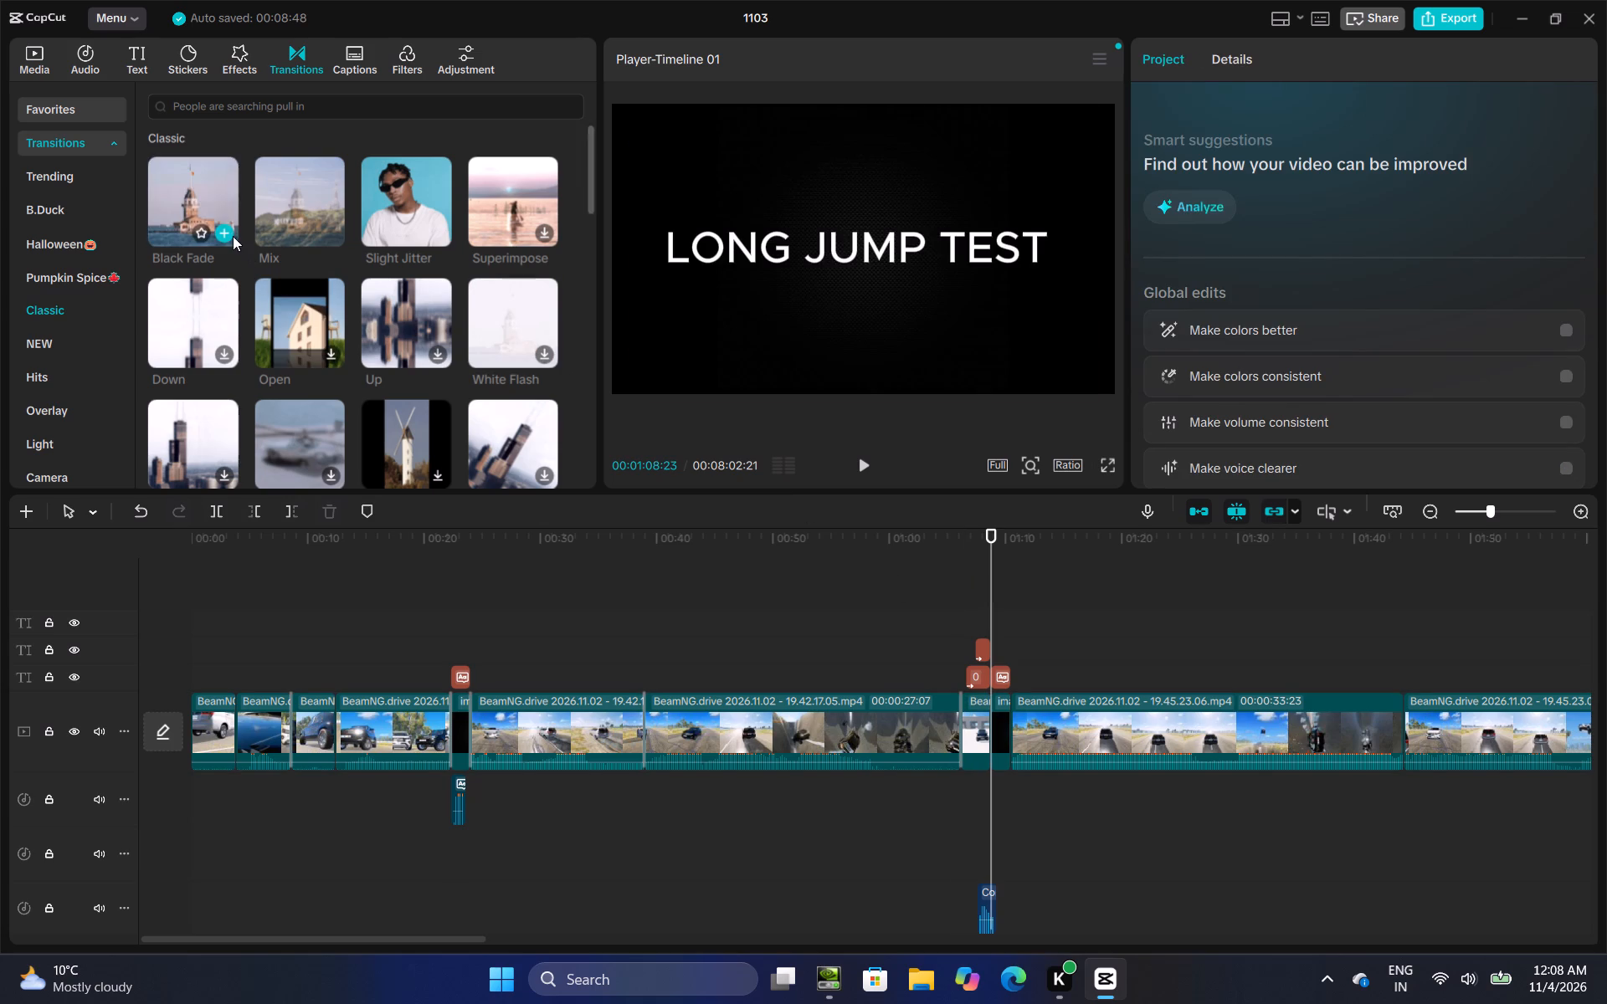
pyautogui.click(224, 234)
pyautogui.click(1014, 604)
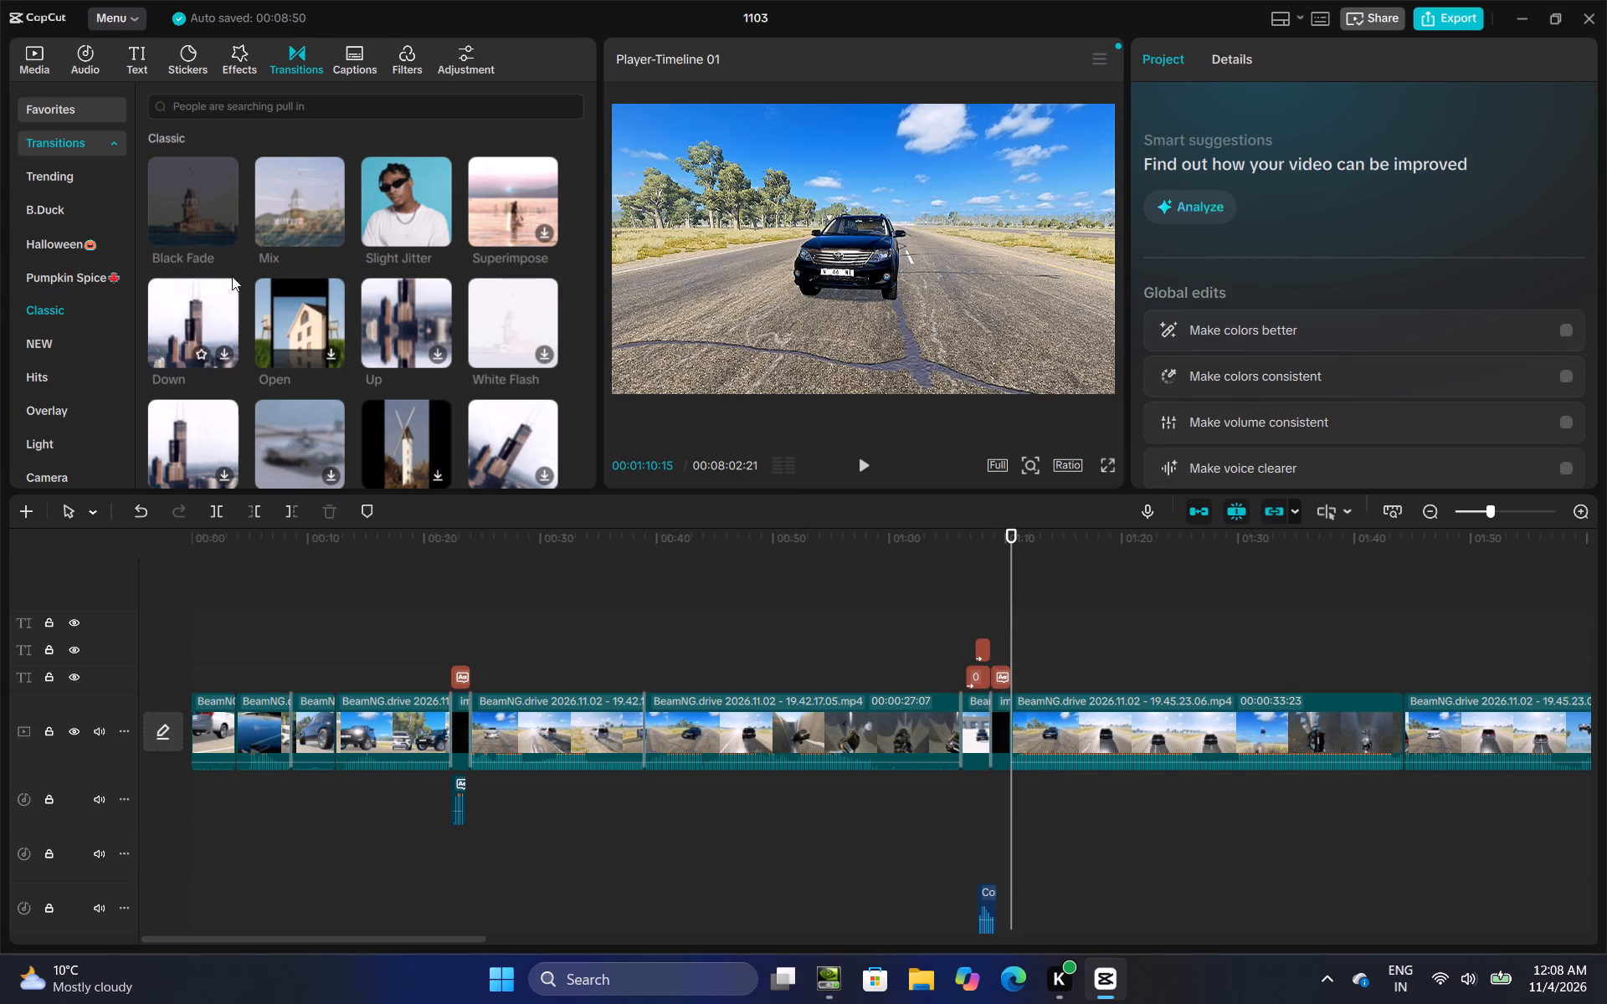
pyautogui.click(228, 232)
# Add a Black Fade transition between the two long jump test clips, at 00:01:44:08.
pyautogui.click(1278, 579)
pyautogui.moveTo(1278, 579); pyautogui.dragTo(1606, 579)
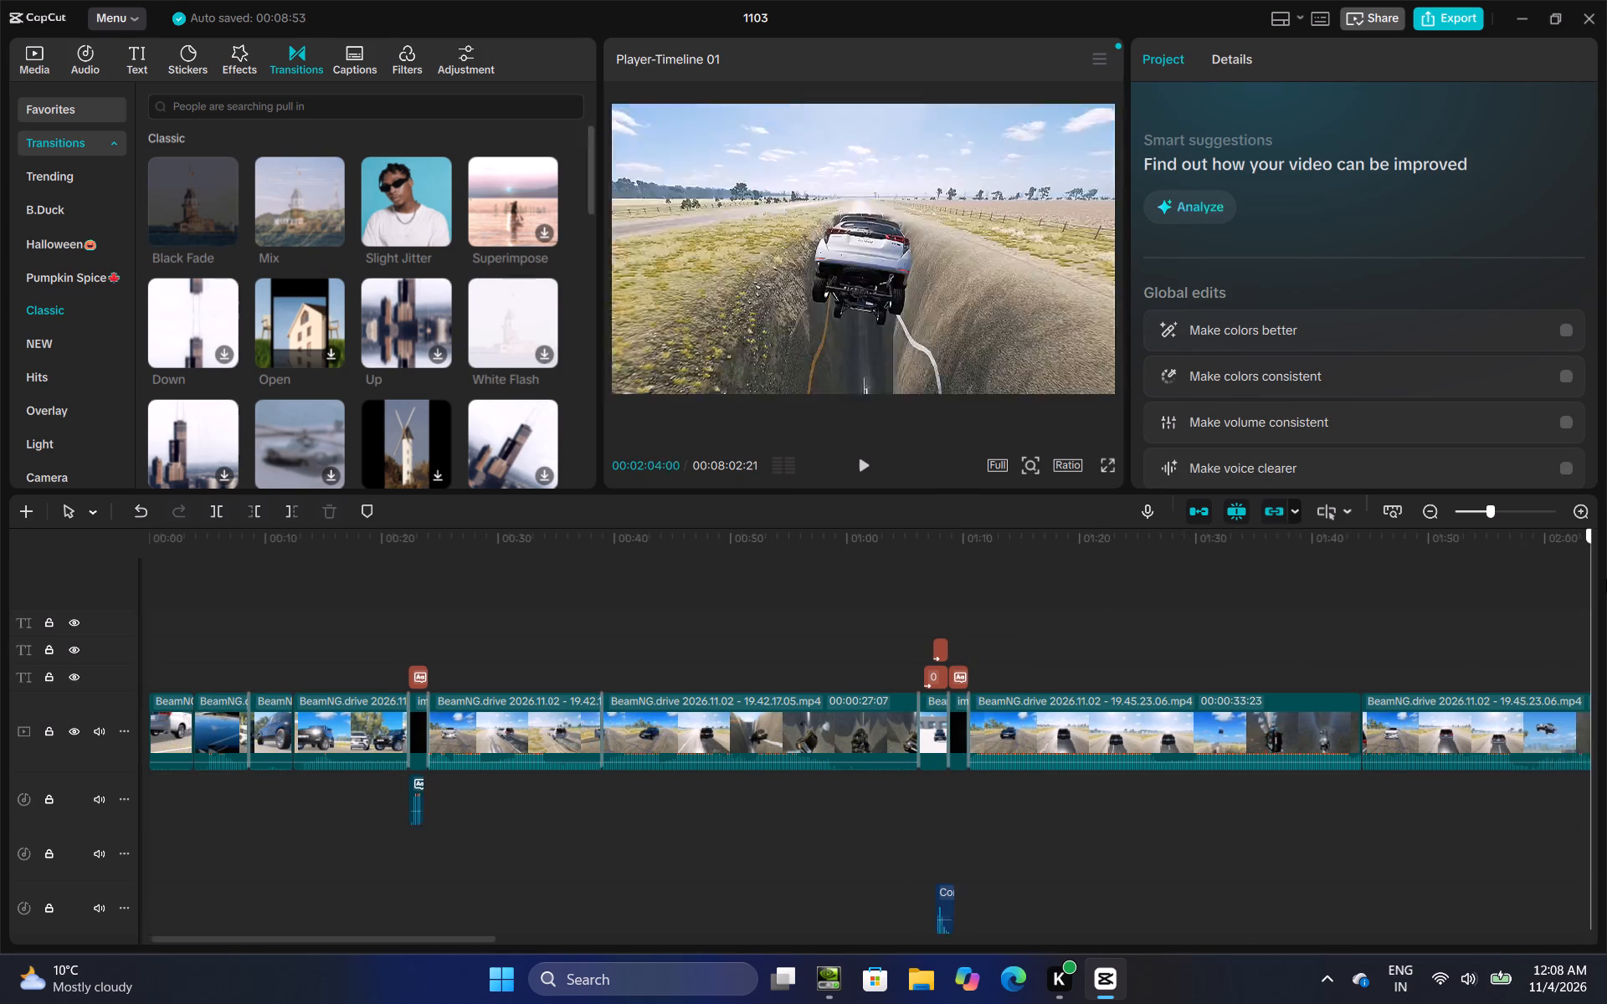
pyautogui.moveTo(1606, 579); pyautogui.dragTo(1521, 587)
pyautogui.click(1090, 625)
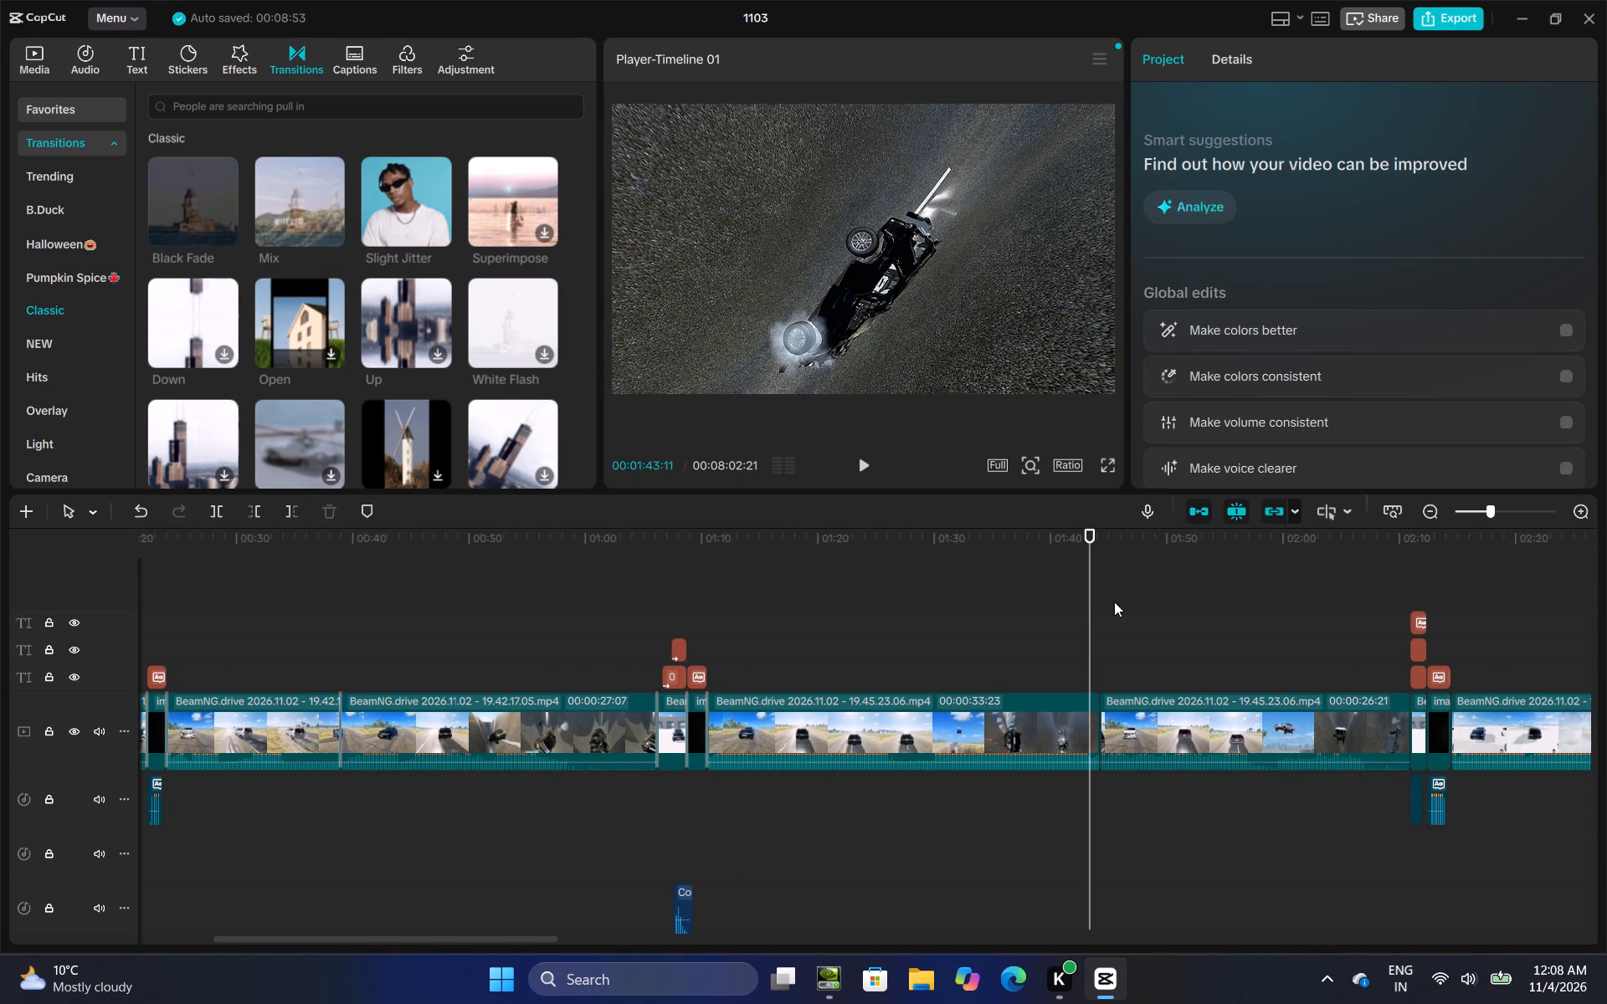
pyautogui.click(1104, 602)
pyautogui.click(225, 230)
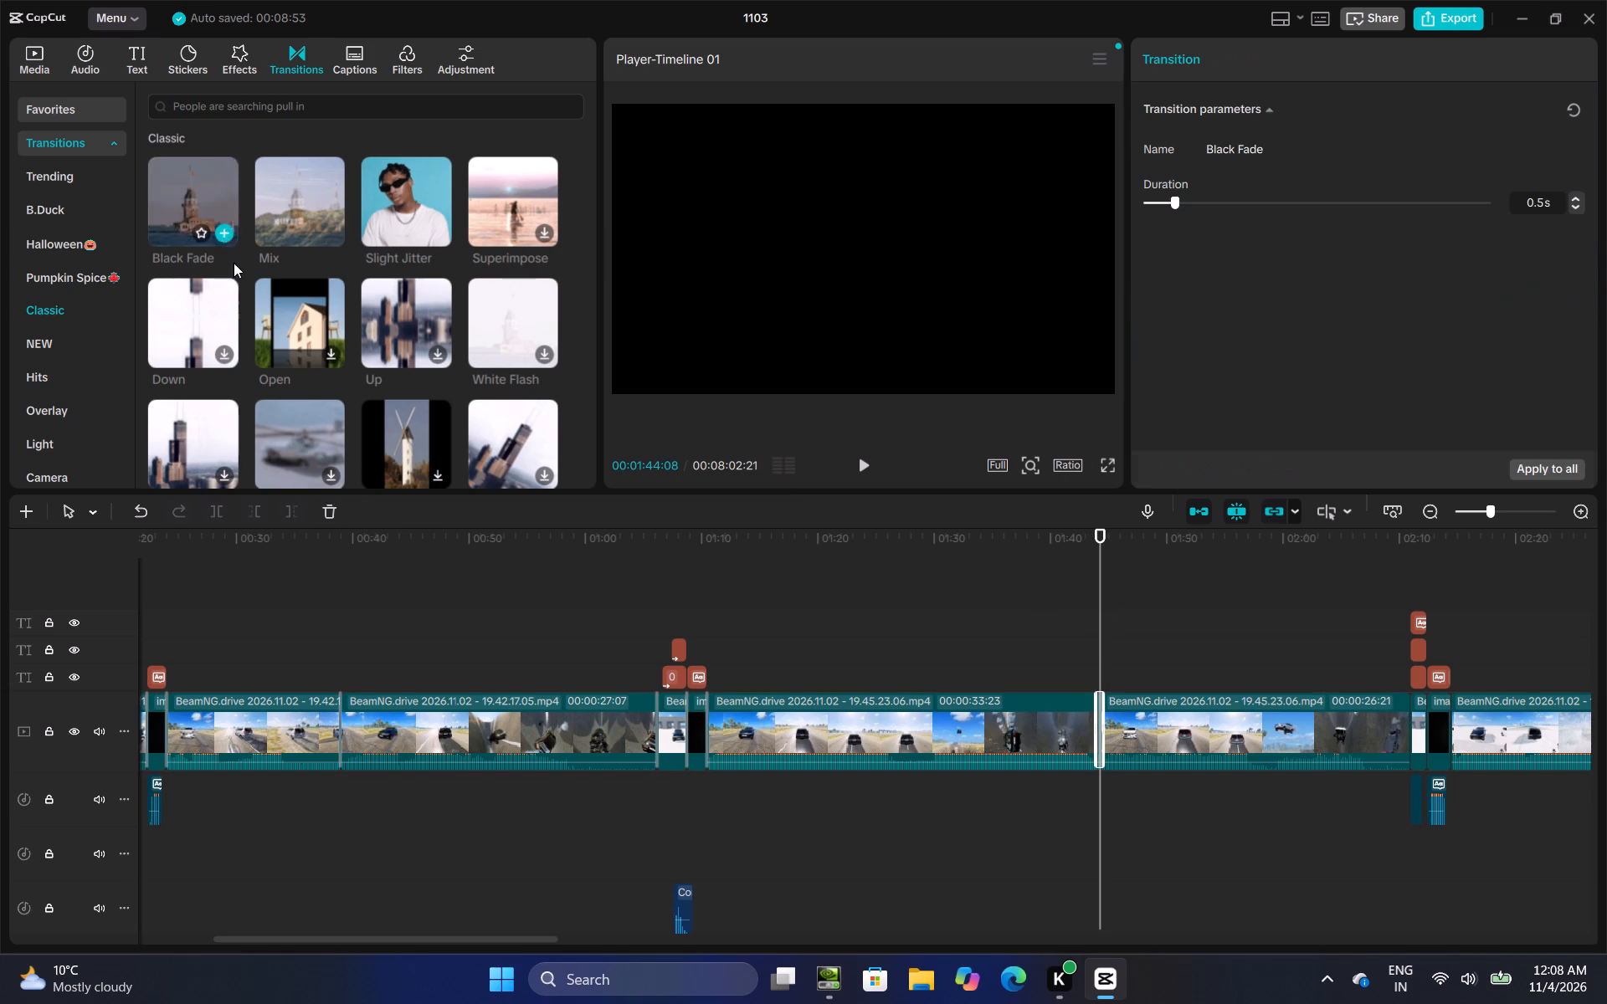
# Add Black Fade transitions at the start and end of the WATER SURVIVAL TEST title image, at 00:02:12:12 and 00:02:14:14.
pyautogui.click(1443, 592)
pyautogui.doubleClick(1443, 592)
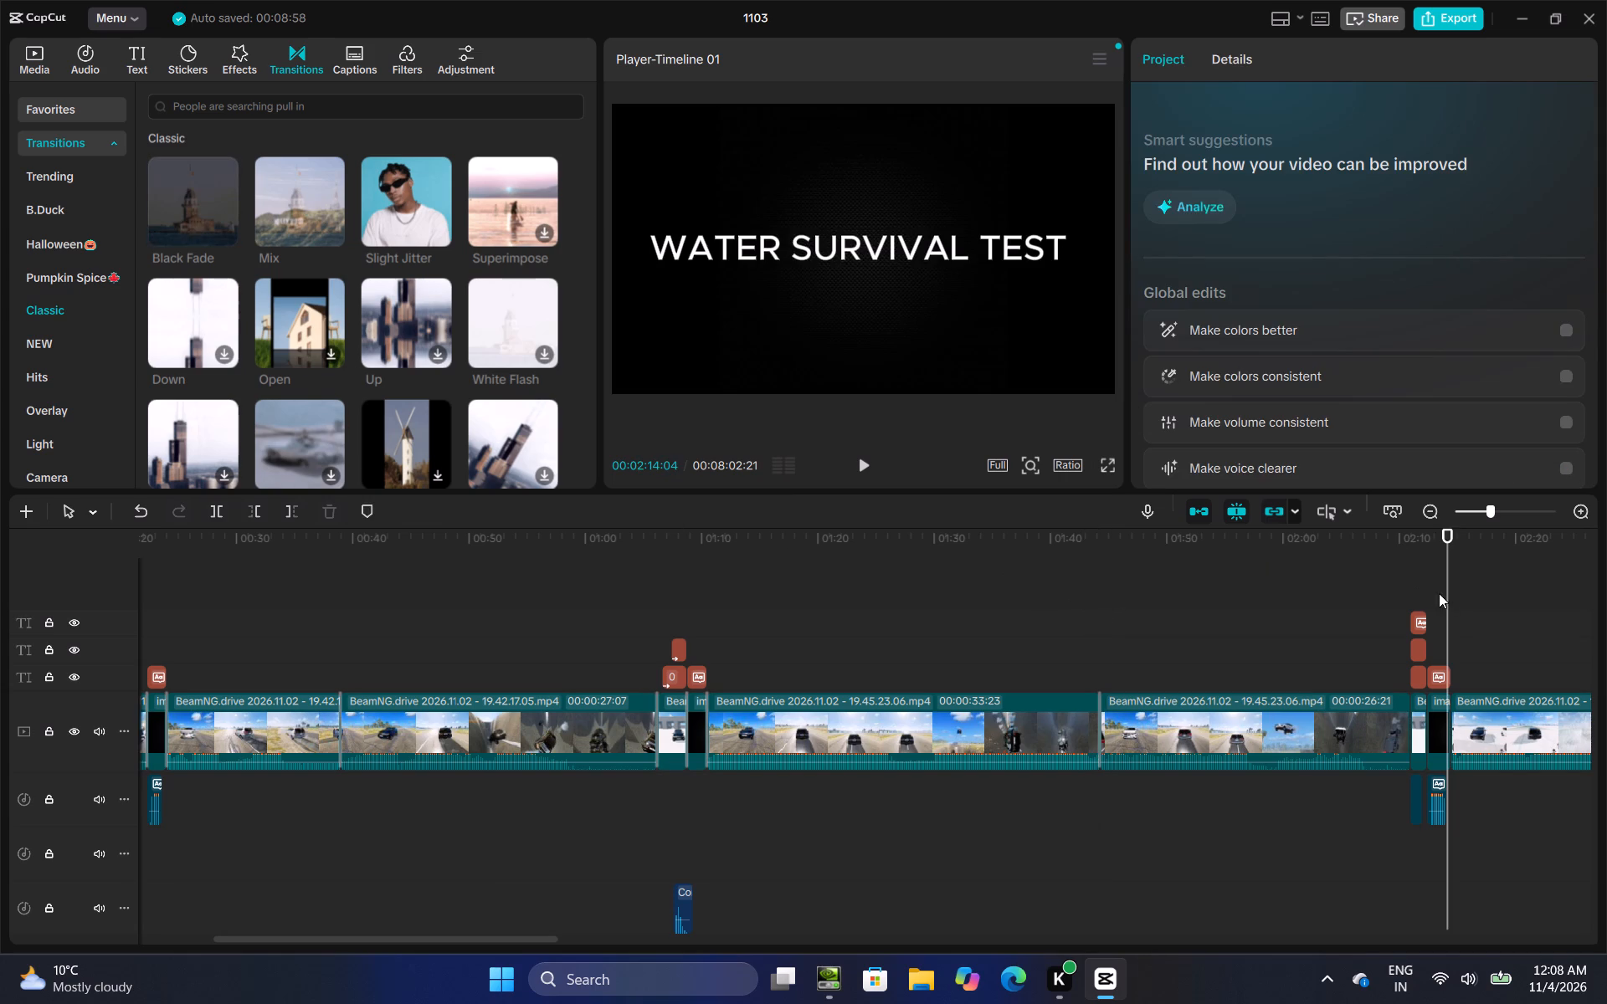
pyautogui.click(1429, 596)
pyautogui.click(223, 228)
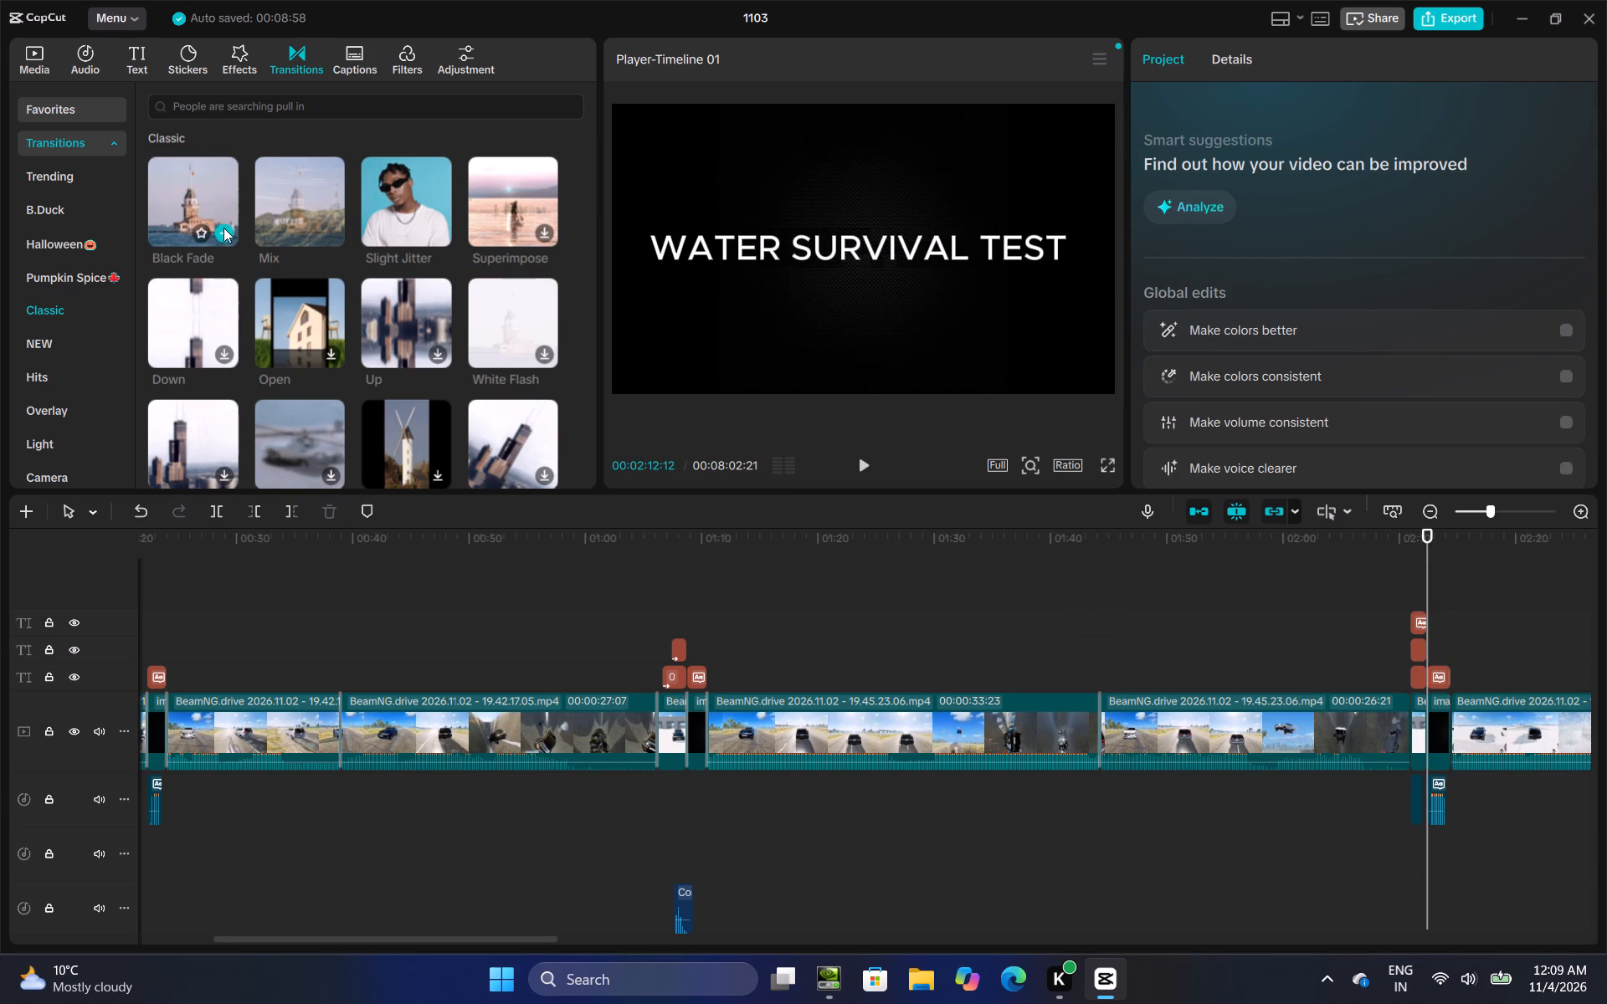
pyautogui.click(1435, 600)
pyautogui.moveTo(1435, 600); pyautogui.dragTo(1456, 600)
pyautogui.click(225, 232)
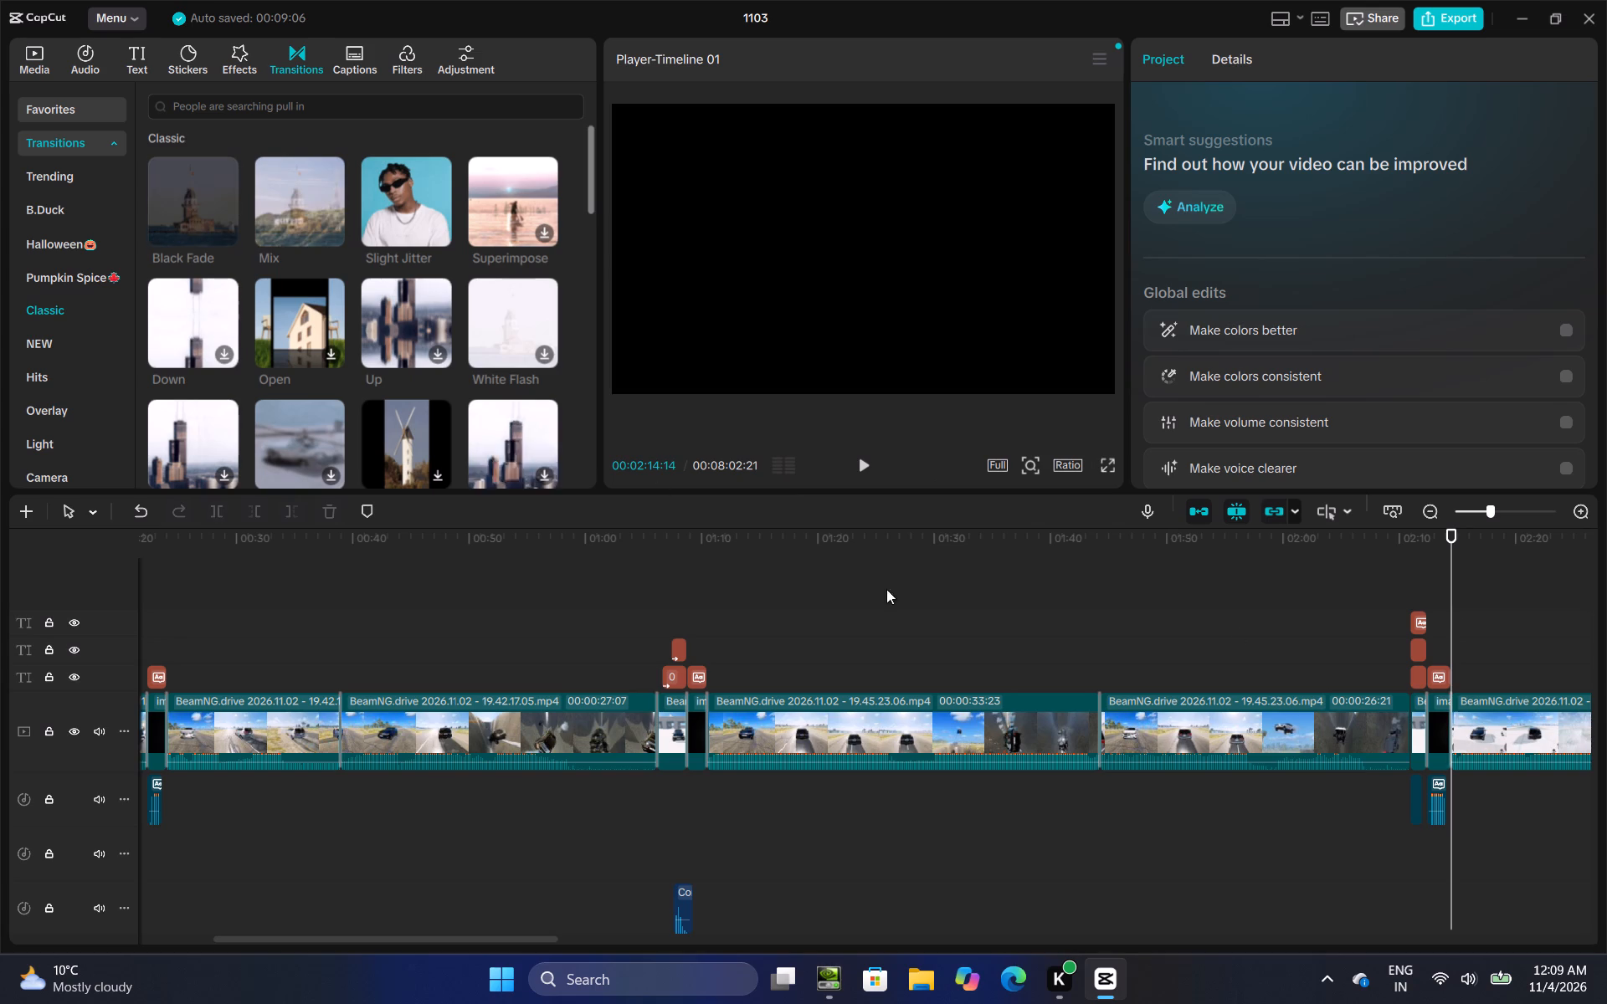
# Add a Black Fade transition between the two long water survival test clips, at 00:02:48:23.
pyautogui.click(1372, 643)
pyautogui.moveTo(1372, 643); pyautogui.dragTo(1006, 679)
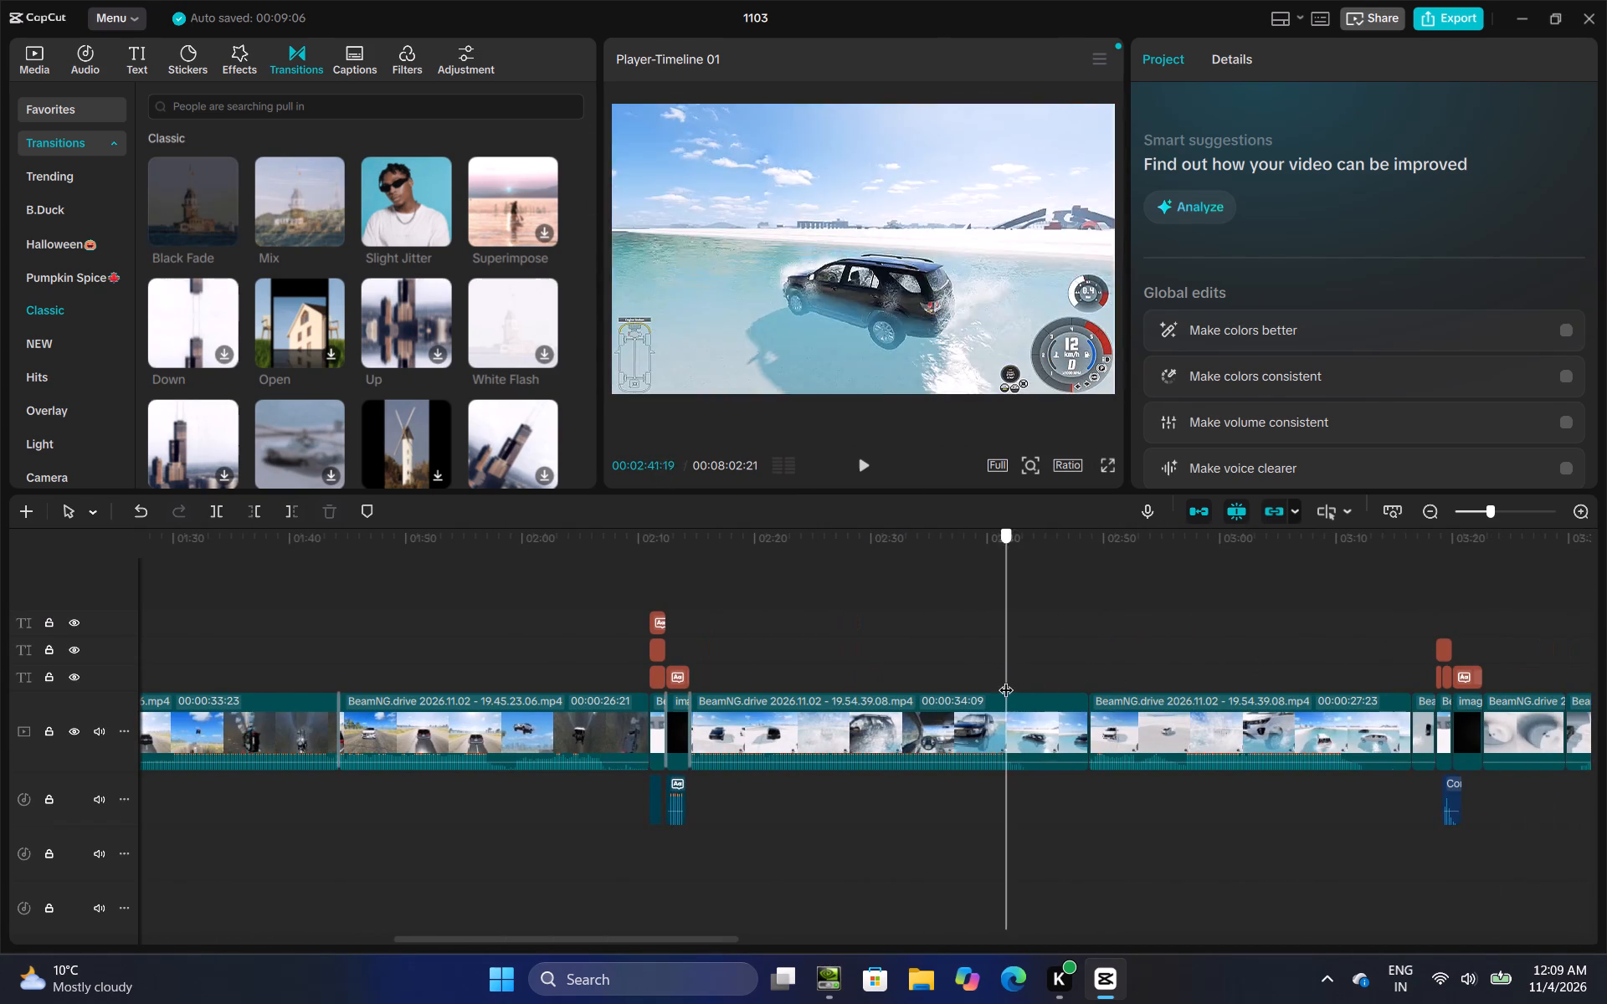
pyautogui.moveTo(1006, 679); pyautogui.dragTo(1092, 678)
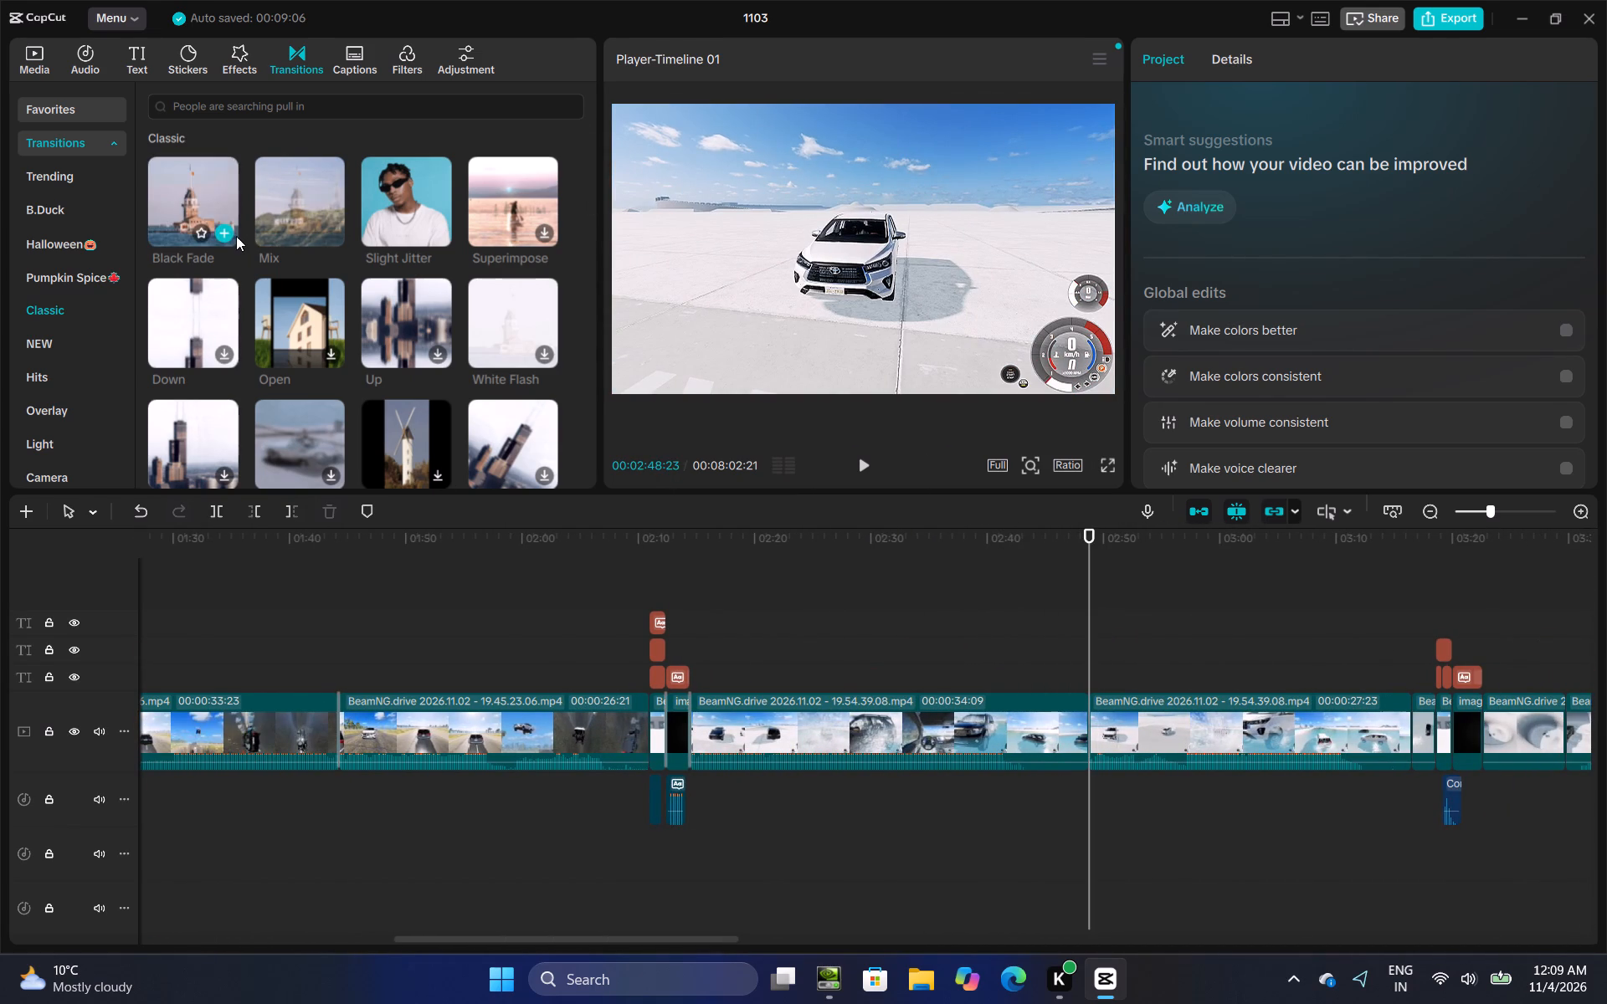
pyautogui.click(228, 228)
# Add a Black Fade transition between the second long water survival clip and the short clip following it, at 00:03:16:16.
pyautogui.click(1368, 617)
pyautogui.moveTo(1368, 617); pyautogui.dragTo(1437, 607)
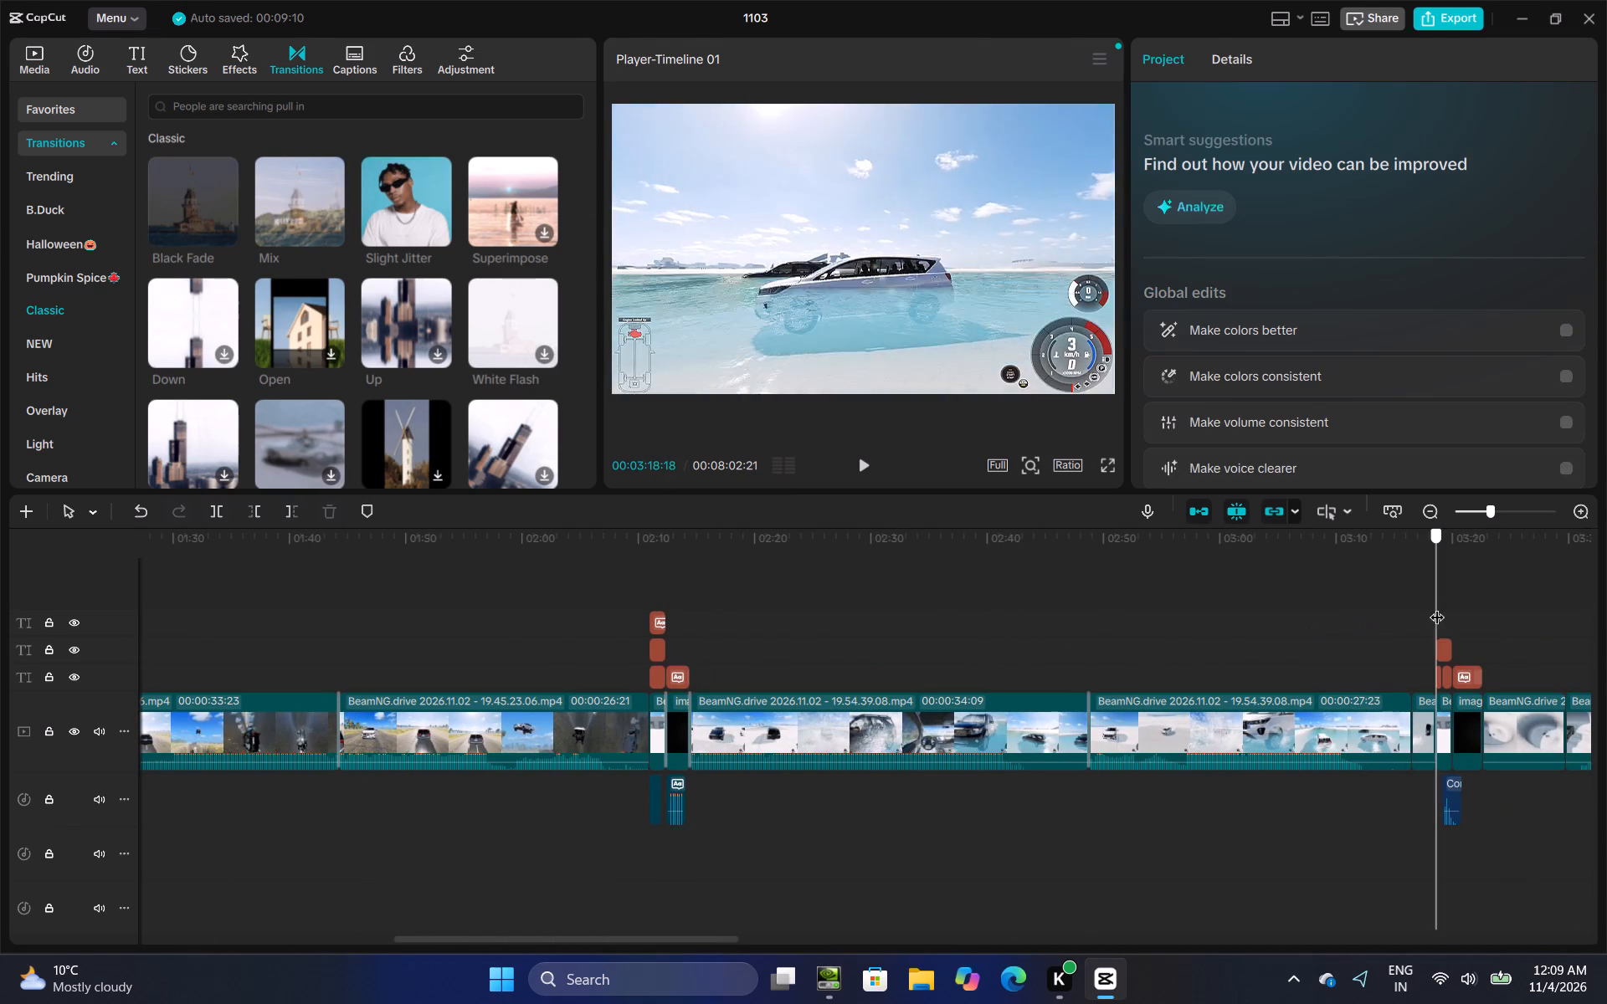
pyautogui.moveTo(1437, 607); pyautogui.dragTo(1414, 614)
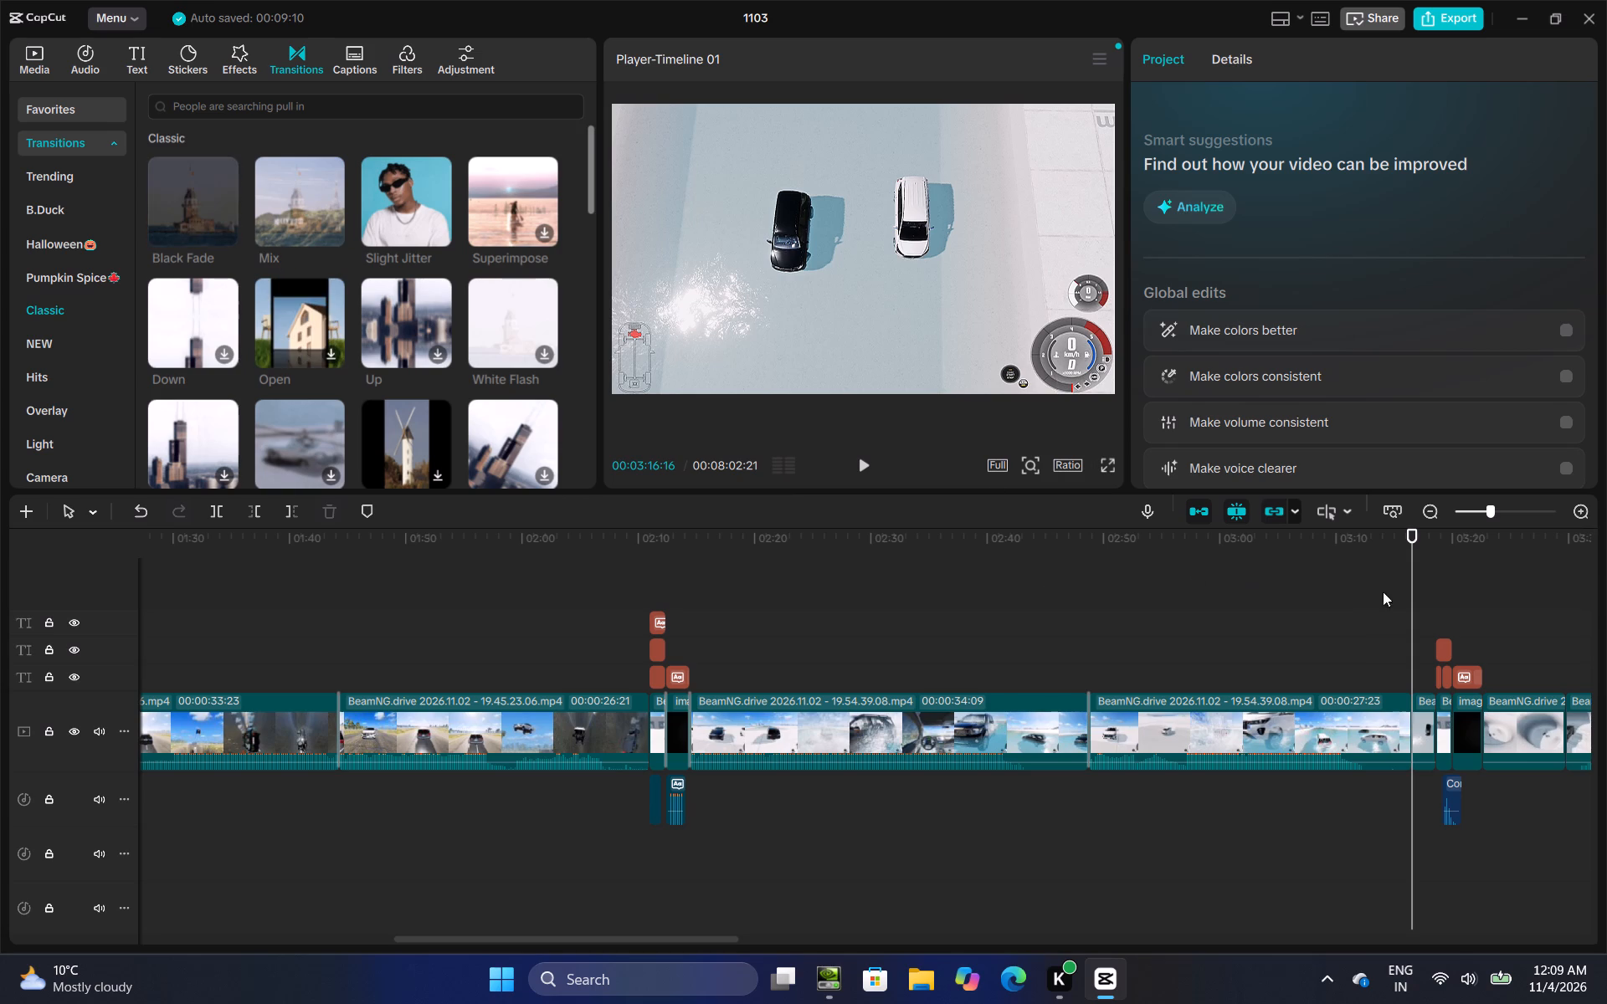
pyautogui.click(230, 232)
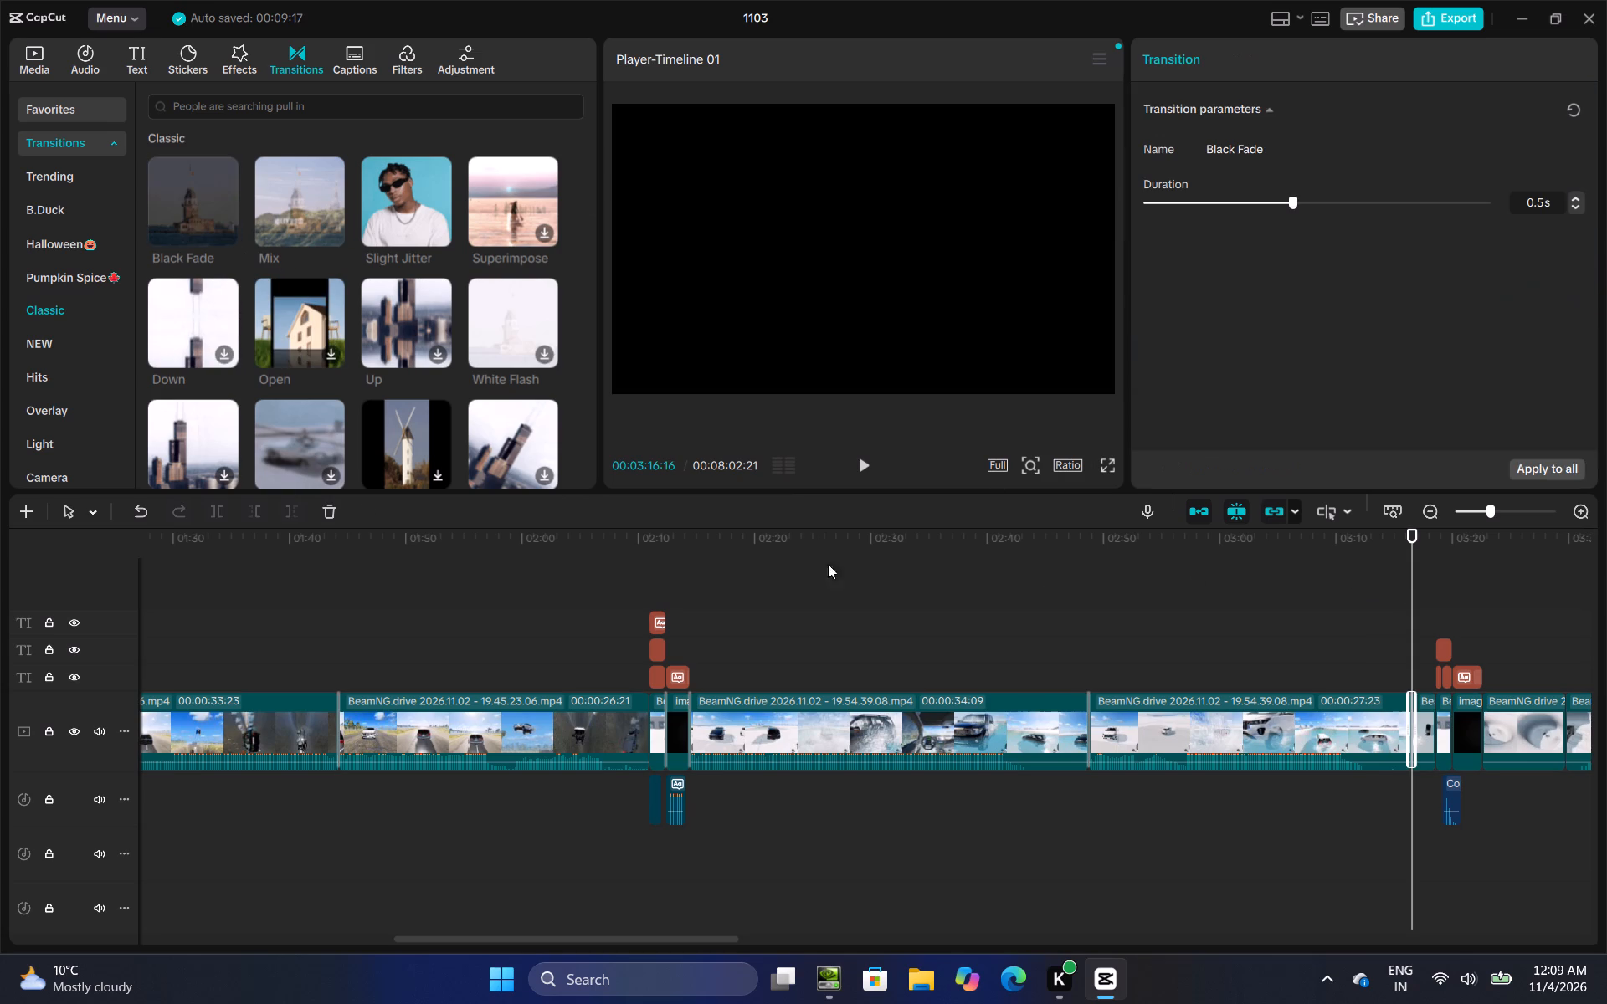
# Add Black Fade transitions at the start and end of the WALL OF DEATH ESCAPE TEST title image, at 00:03:20:01 and 00:03:22:19.
pyautogui.click(1389, 632)
pyautogui.moveTo(1389, 632); pyautogui.dragTo(1458, 627)
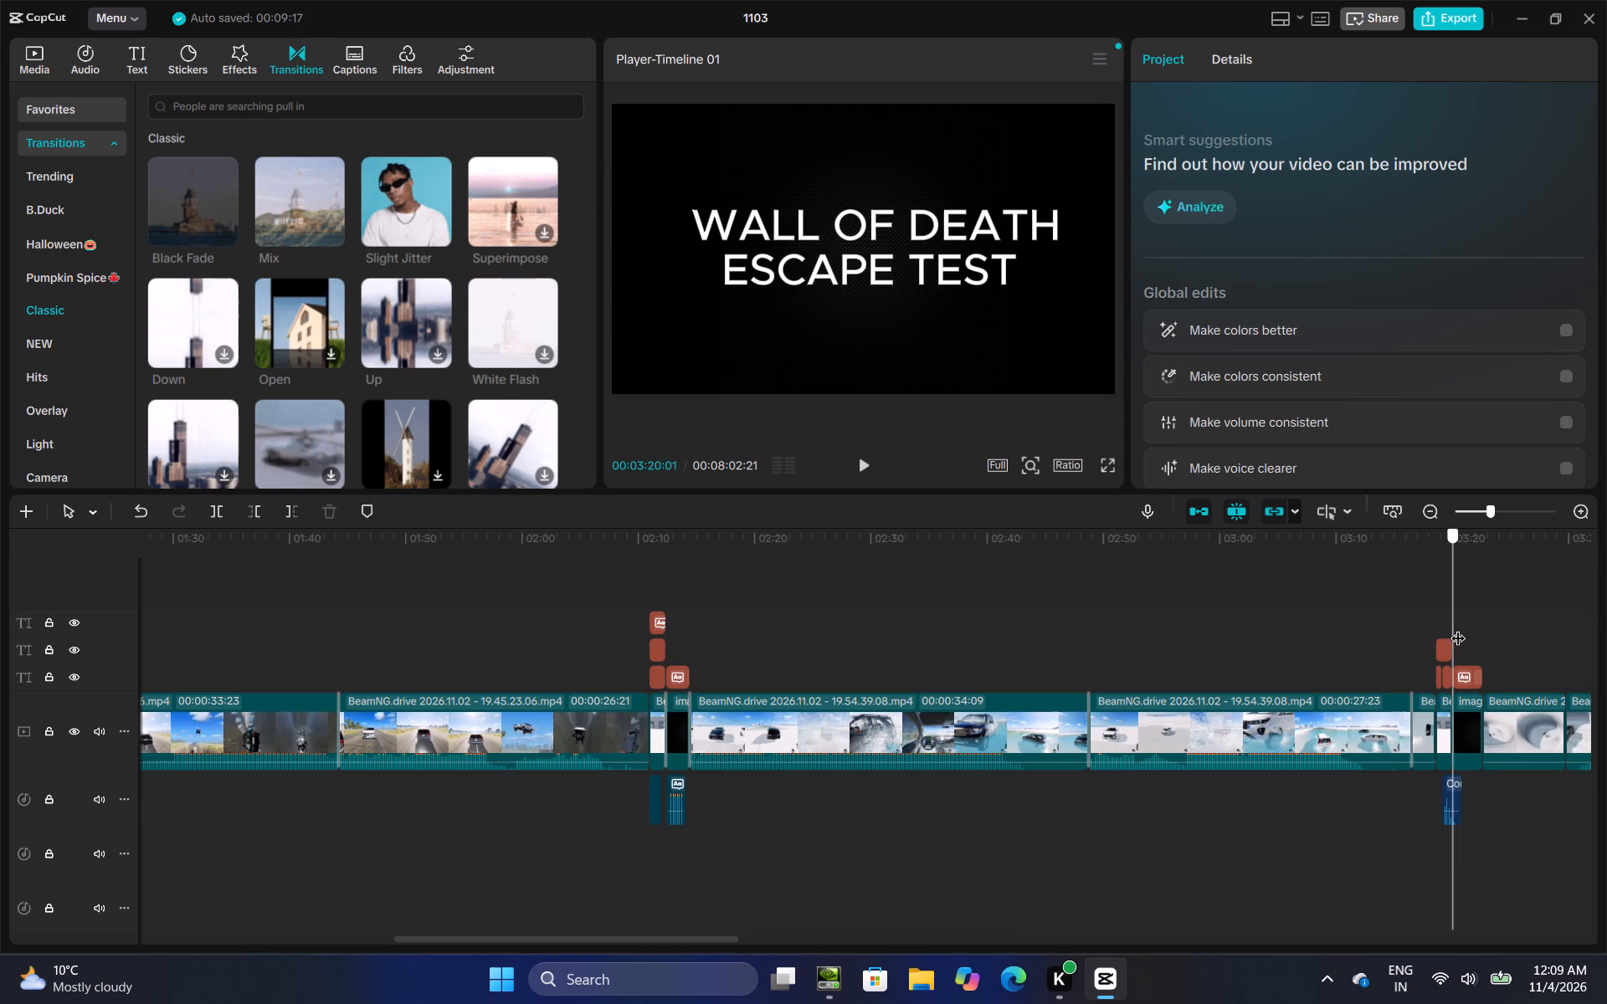
pyautogui.moveTo(1458, 627); pyautogui.dragTo(1460, 627)
pyautogui.click(1454, 627)
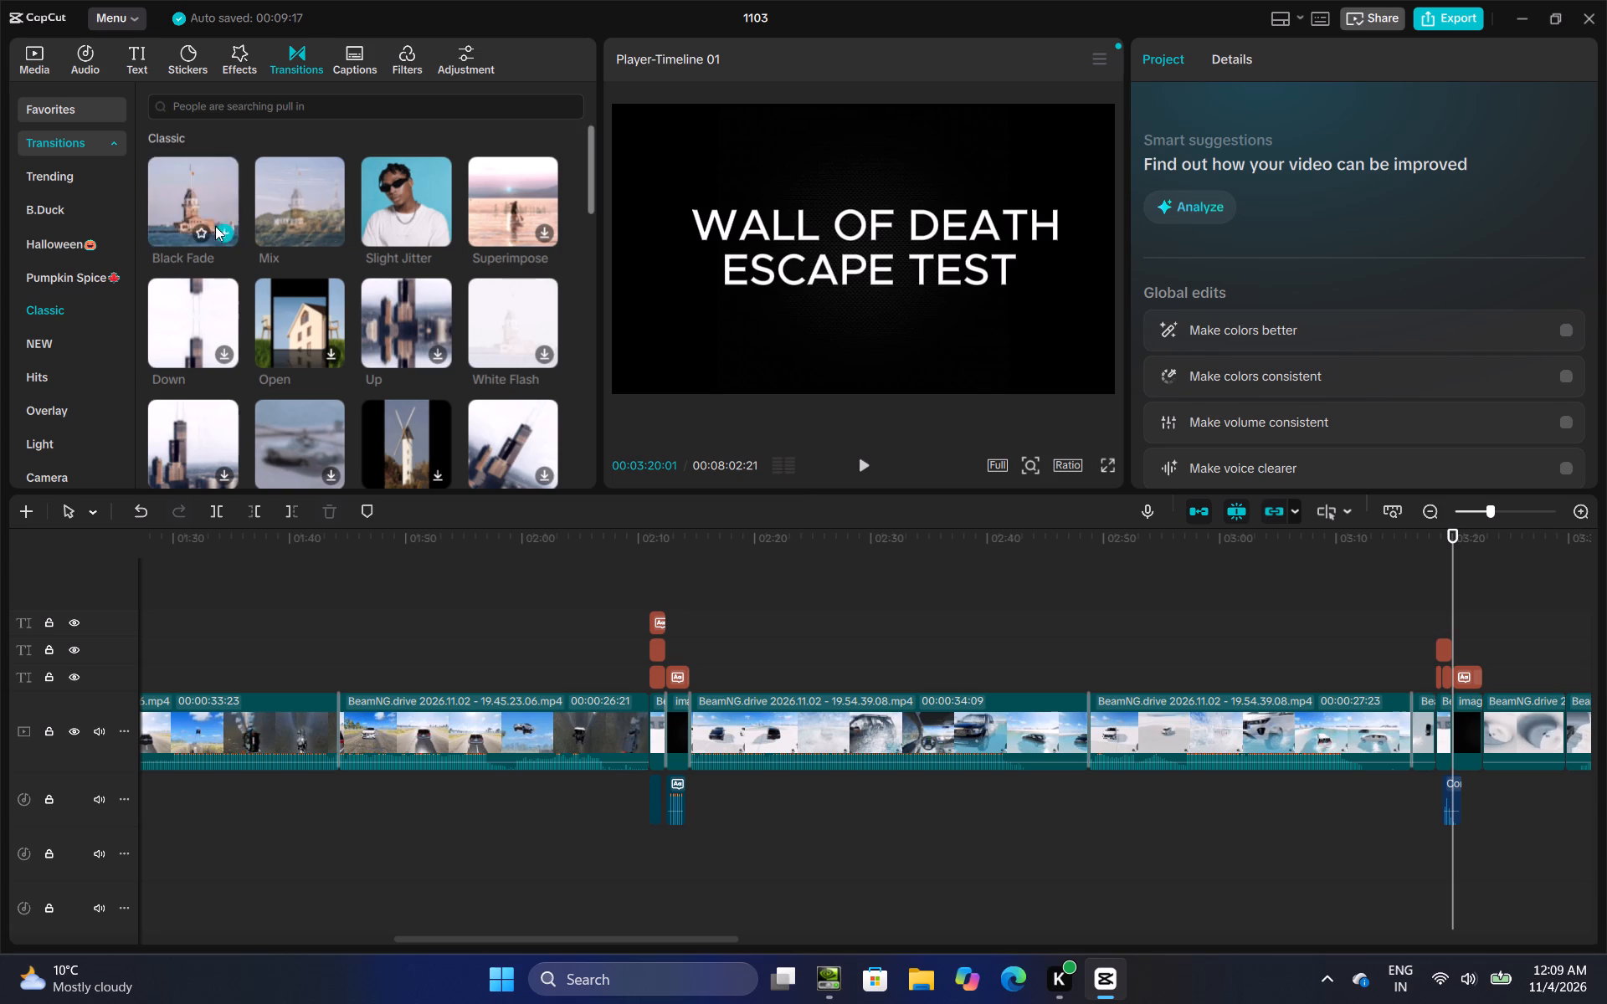
pyautogui.click(226, 232)
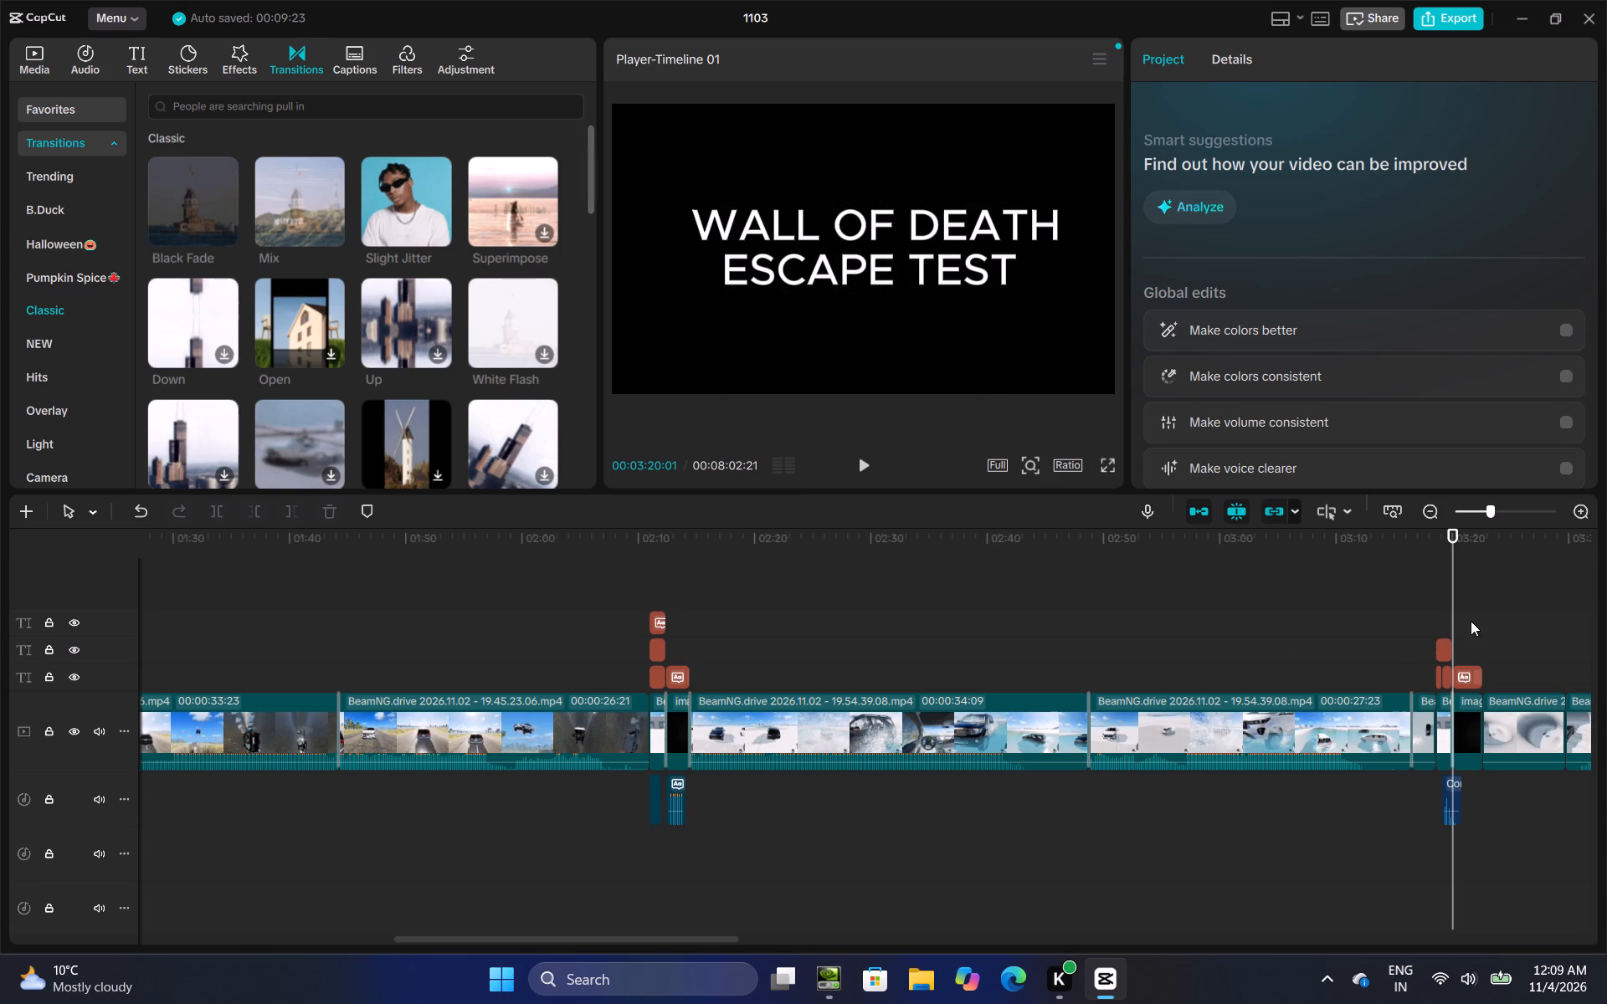
pyautogui.click(1472, 619)
pyautogui.moveTo(1472, 619); pyautogui.dragTo(1469, 621)
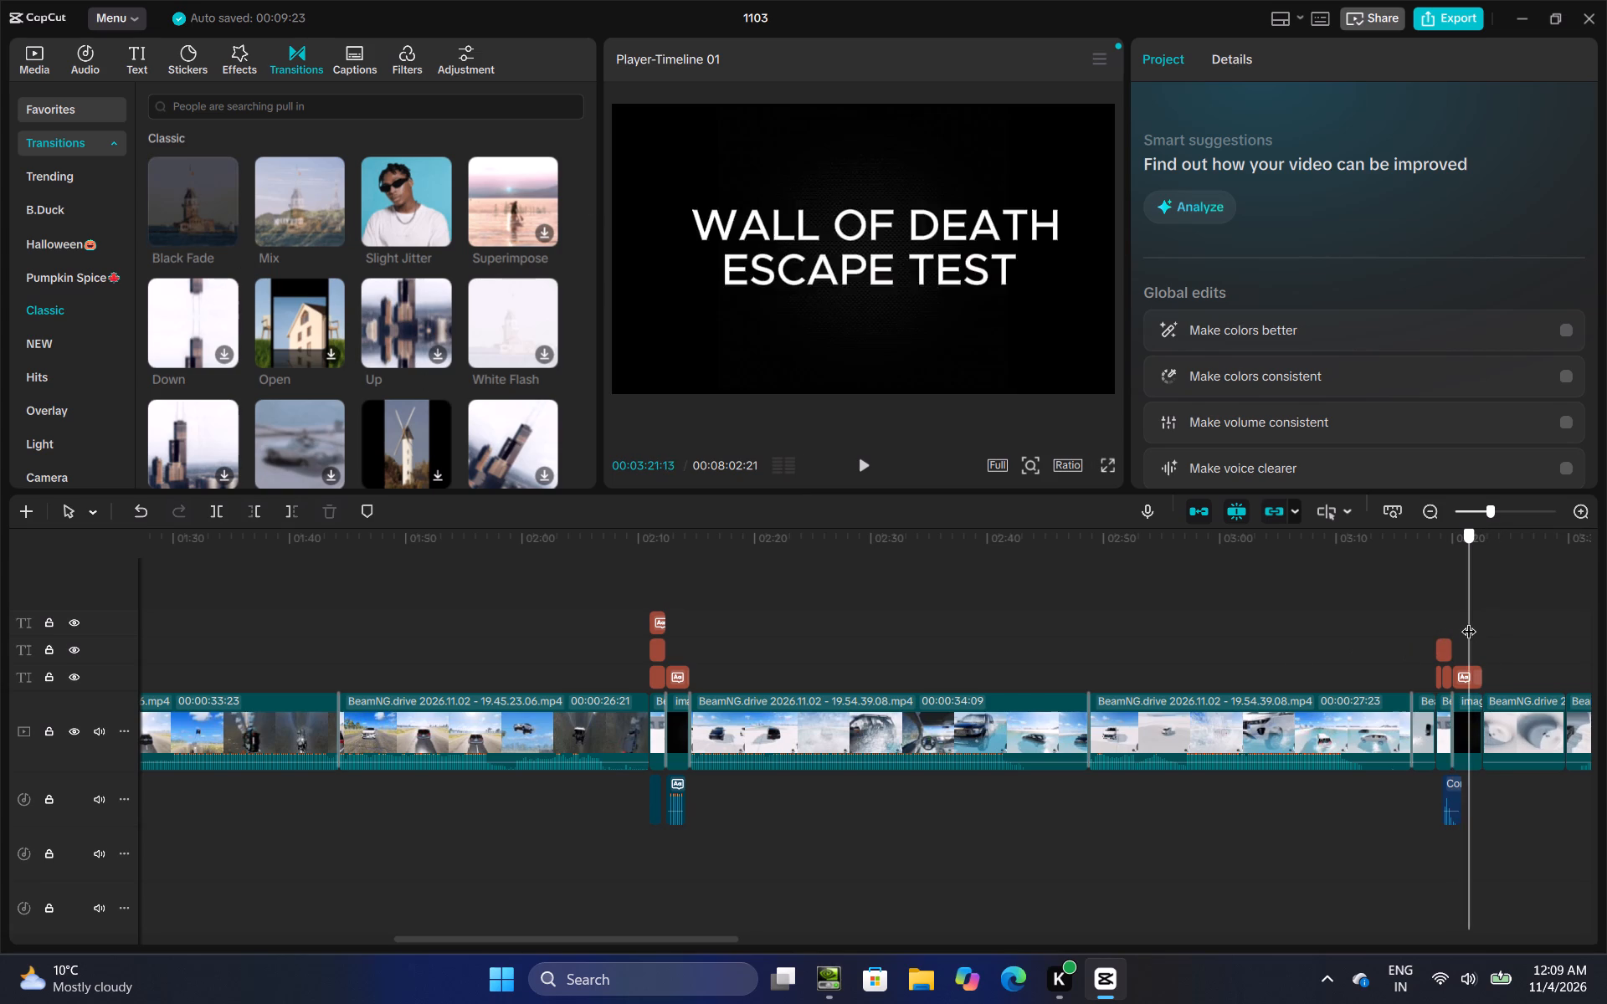
pyautogui.moveTo(1469, 621); pyautogui.dragTo(1485, 619)
pyautogui.click(223, 228)
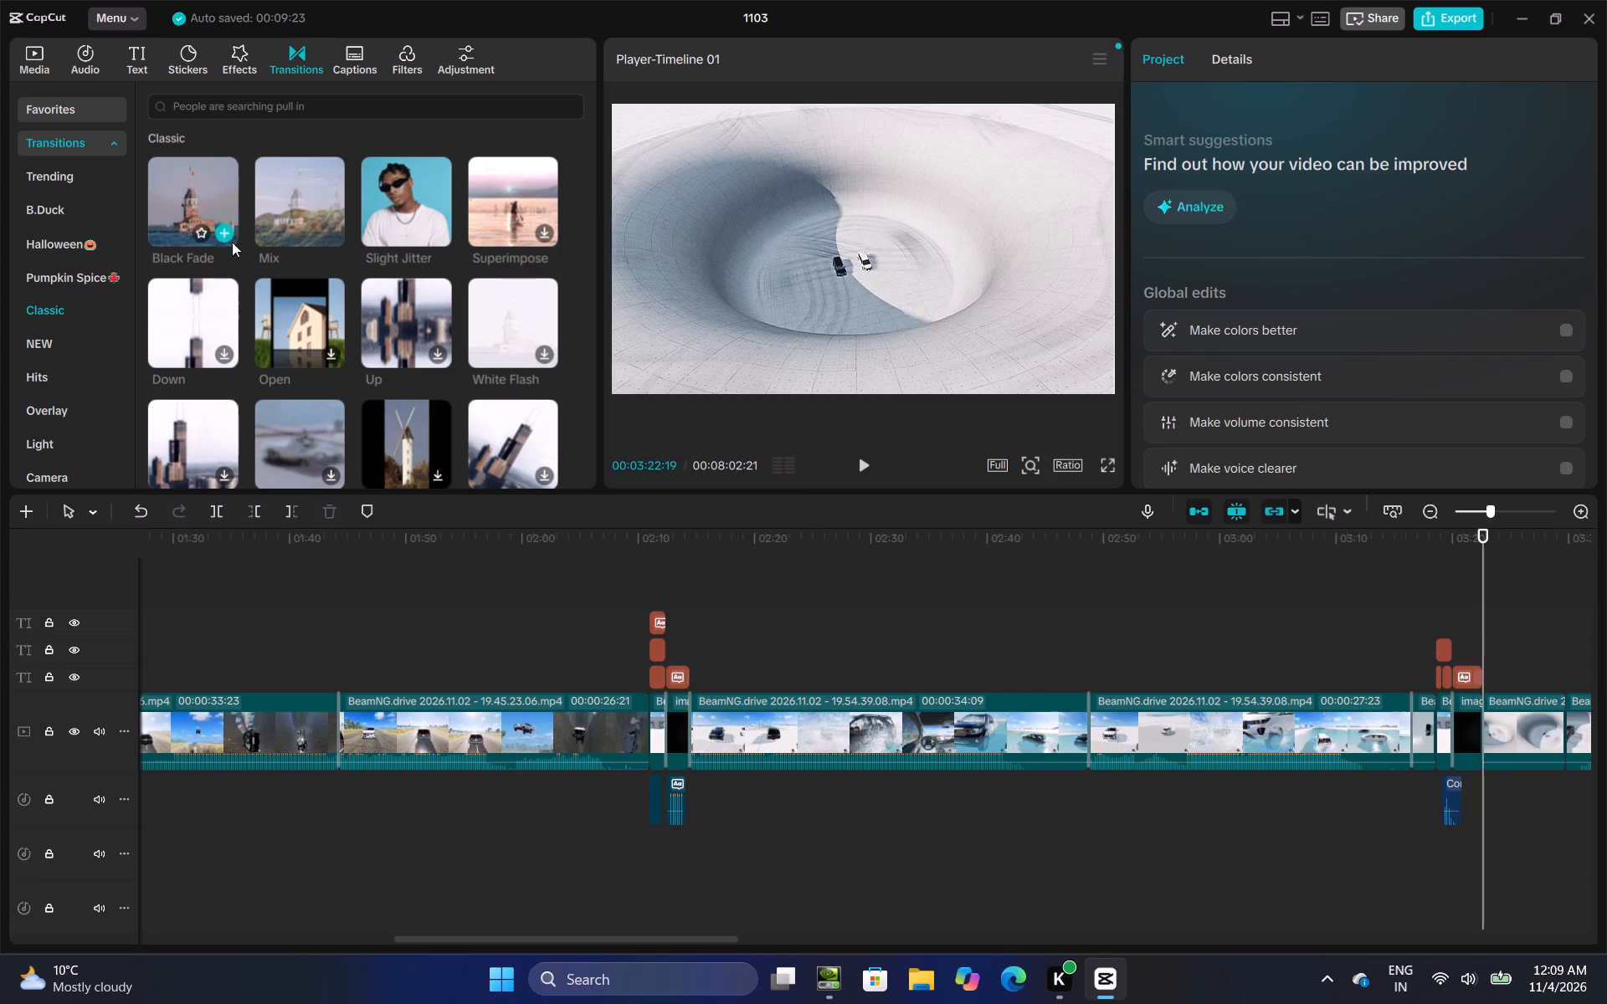
# Add a Black Fade transition between the wall of death overview clip and the black car's clip, at 00:03:29:23.
pyautogui.click(1461, 607)
pyautogui.moveTo(1461, 607); pyautogui.dragTo(1606, 604)
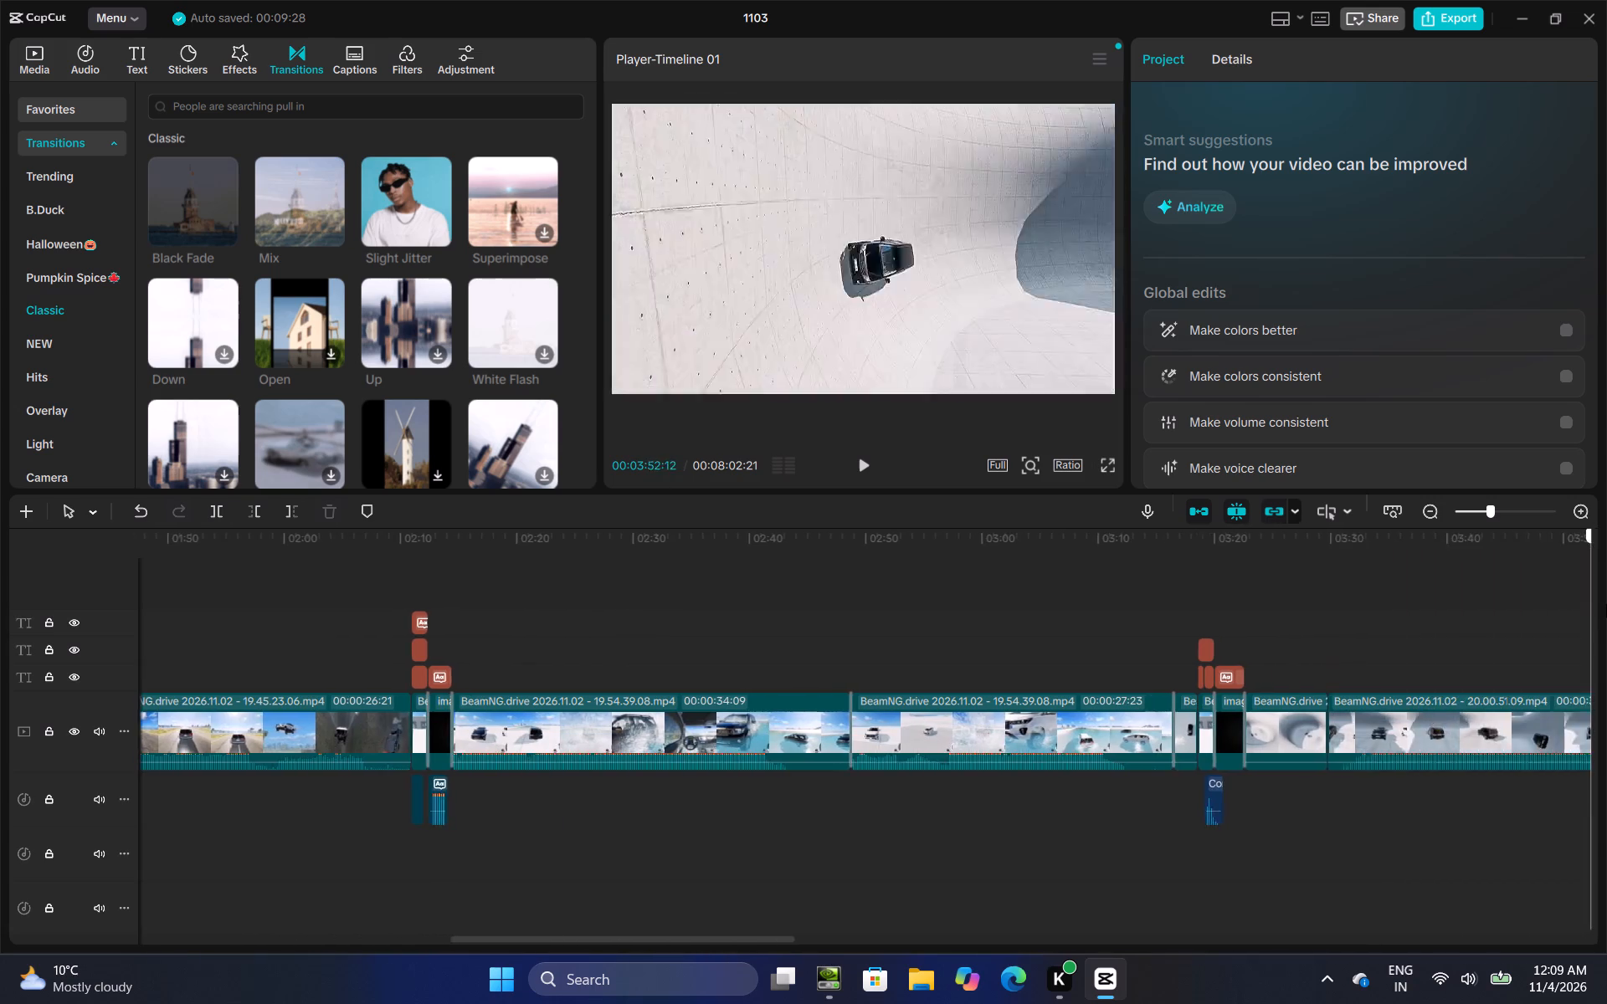
pyautogui.moveTo(1606, 604); pyautogui.dragTo(851, 677)
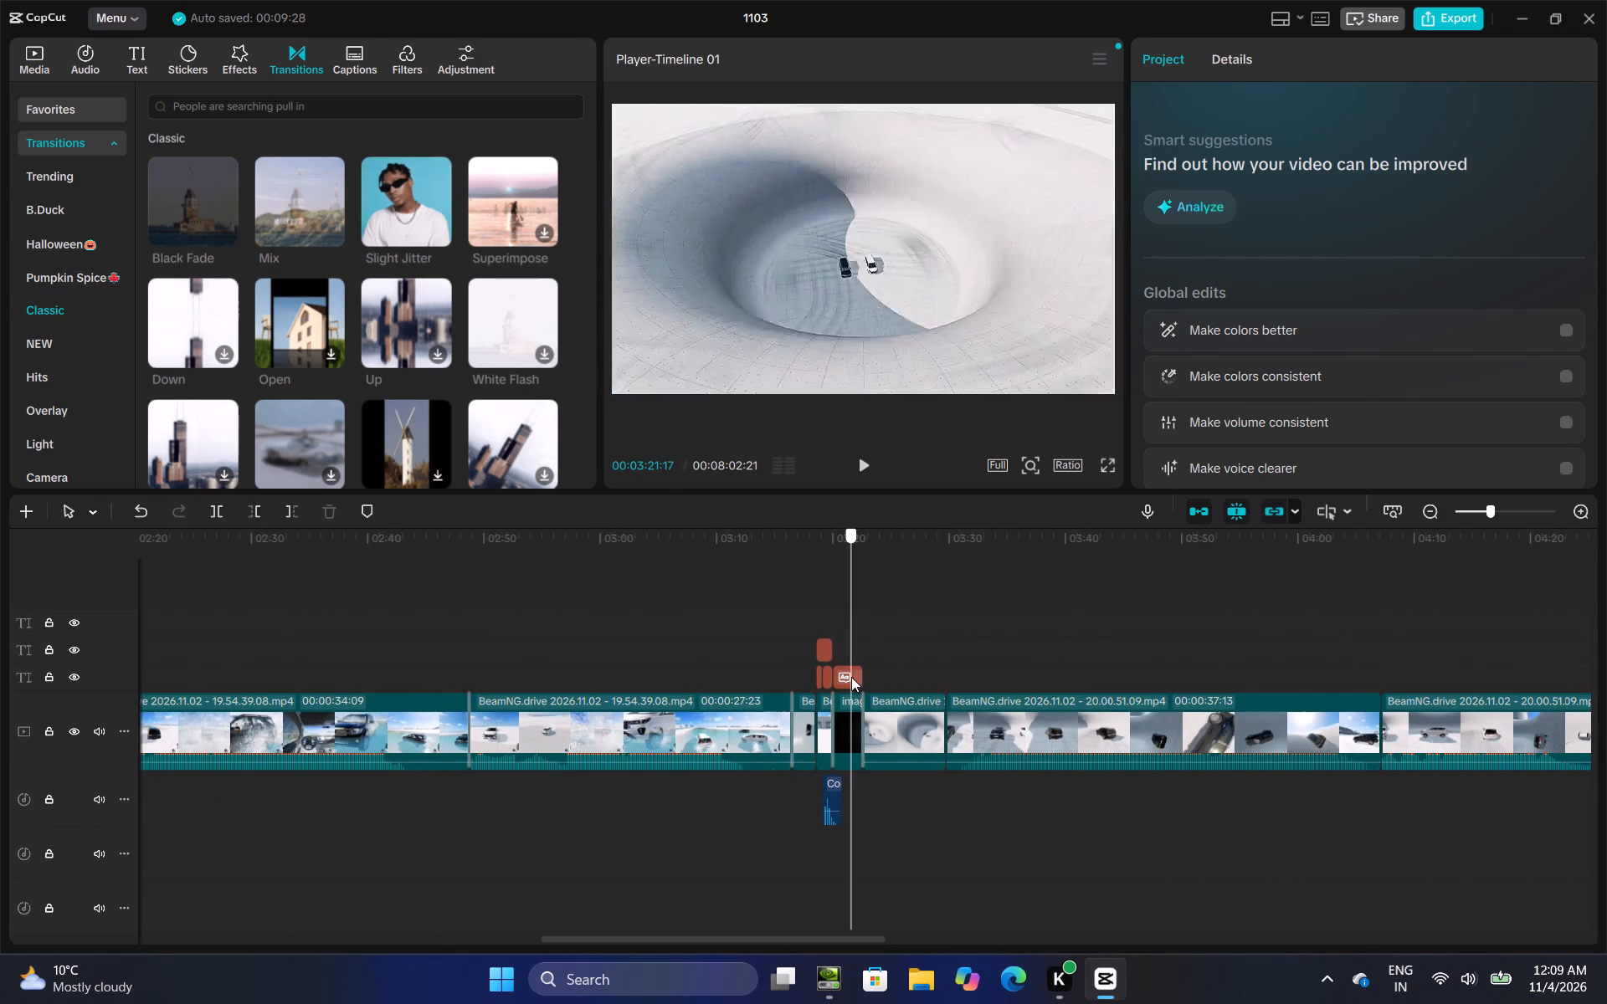
pyautogui.moveTo(851, 677); pyautogui.dragTo(918, 675)
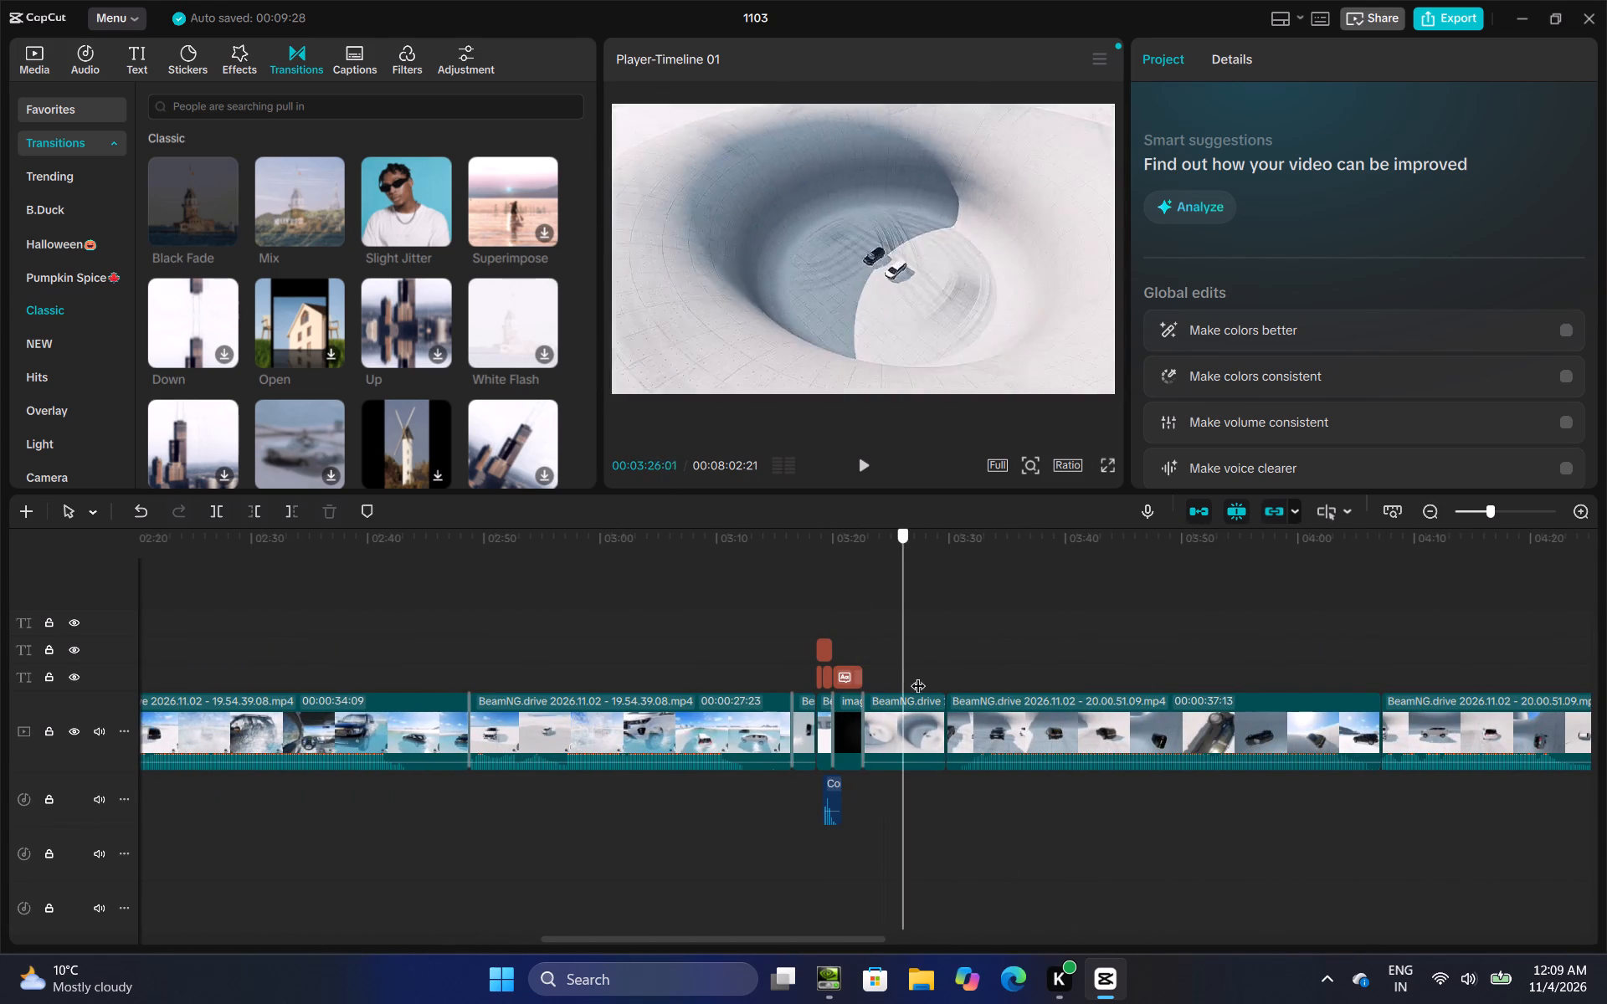
pyautogui.moveTo(918, 675); pyautogui.dragTo(946, 671)
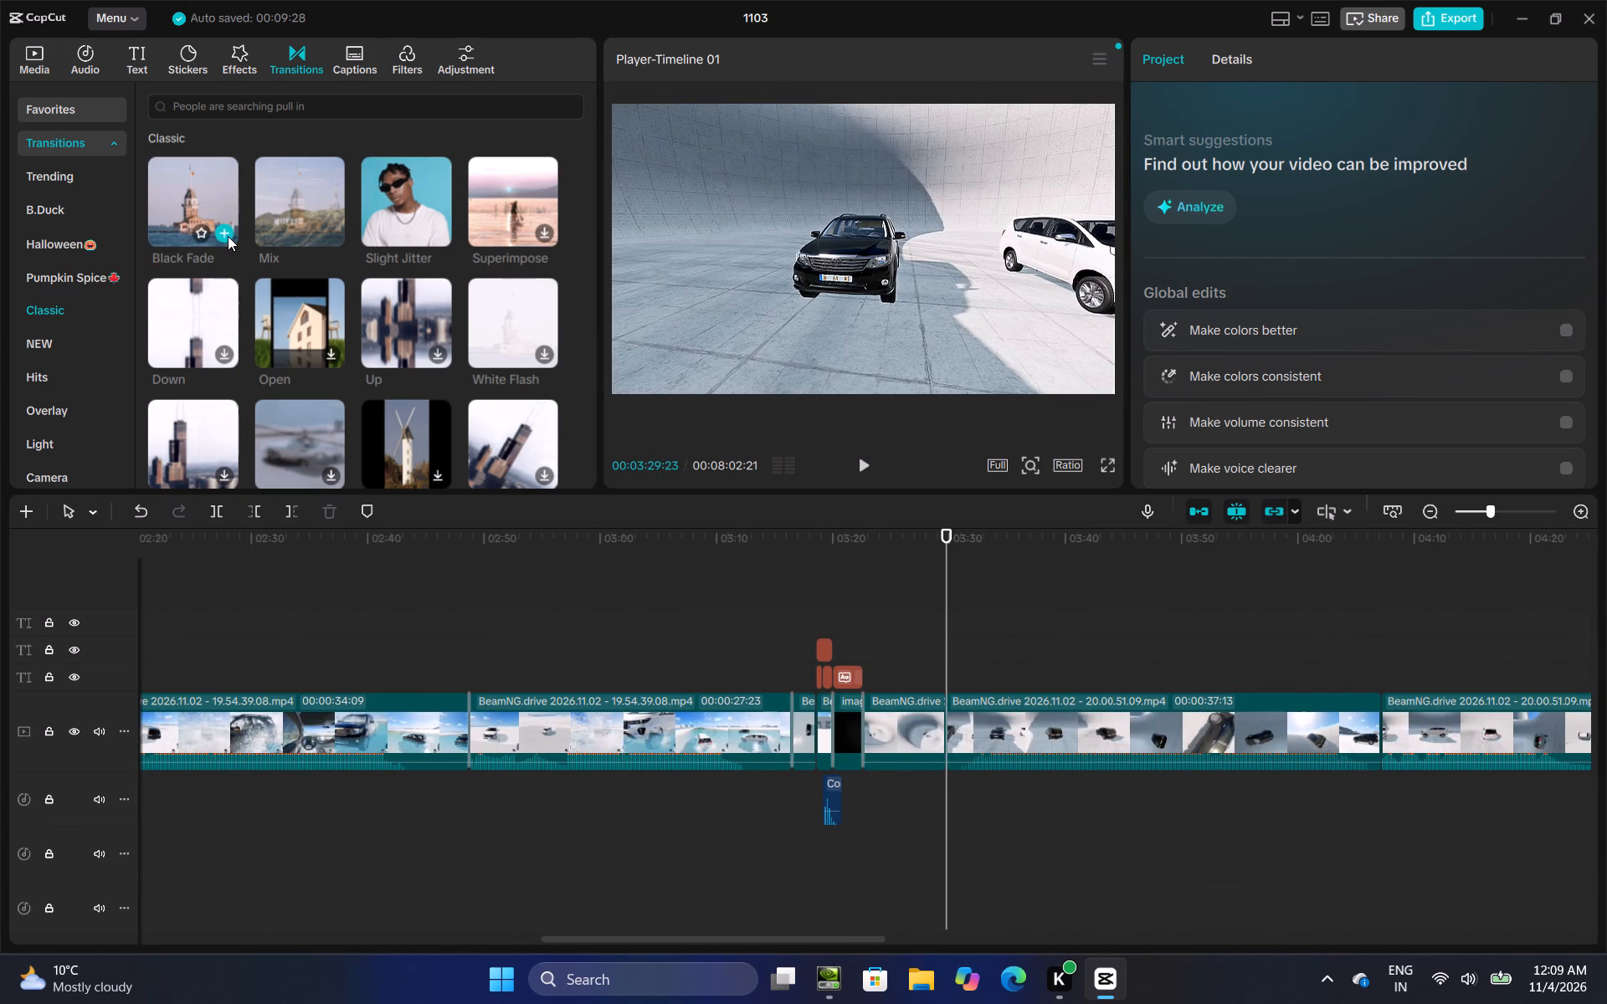
pyautogui.click(228, 236)
# Add a Black Fade transition between the black car's and white car's wall of death clips, at 00:04:07:06.
pyautogui.click(1060, 622)
pyautogui.moveTo(1060, 622); pyautogui.dragTo(1606, 619)
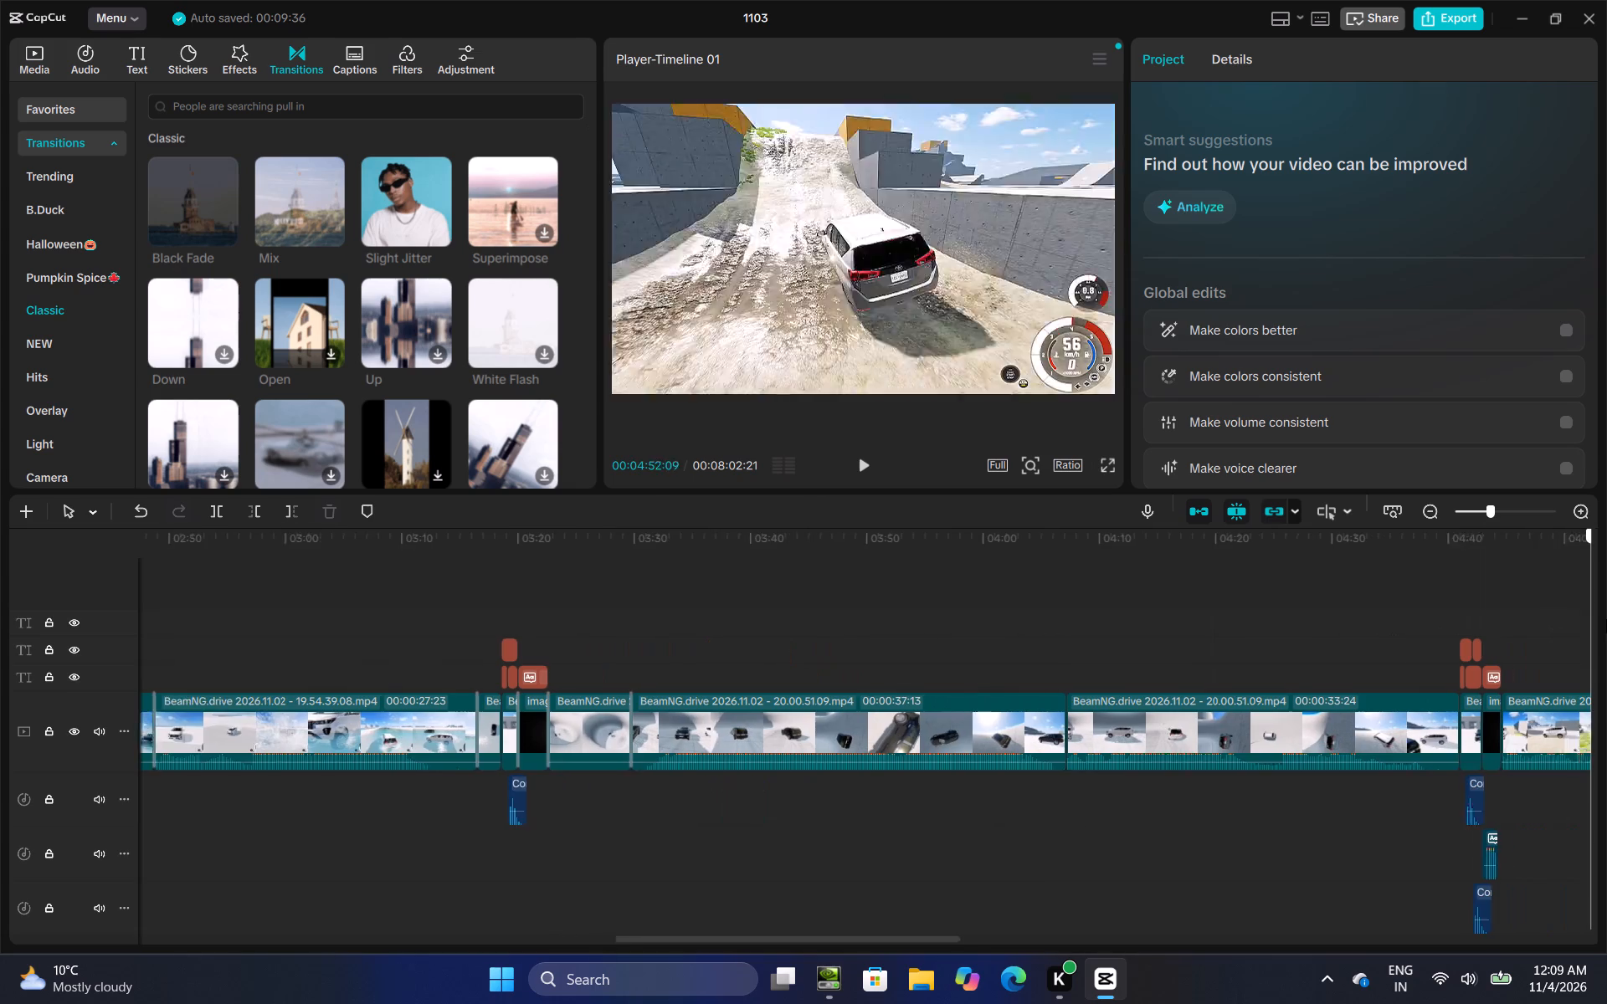
pyautogui.moveTo(1606, 619); pyautogui.dragTo(925, 664)
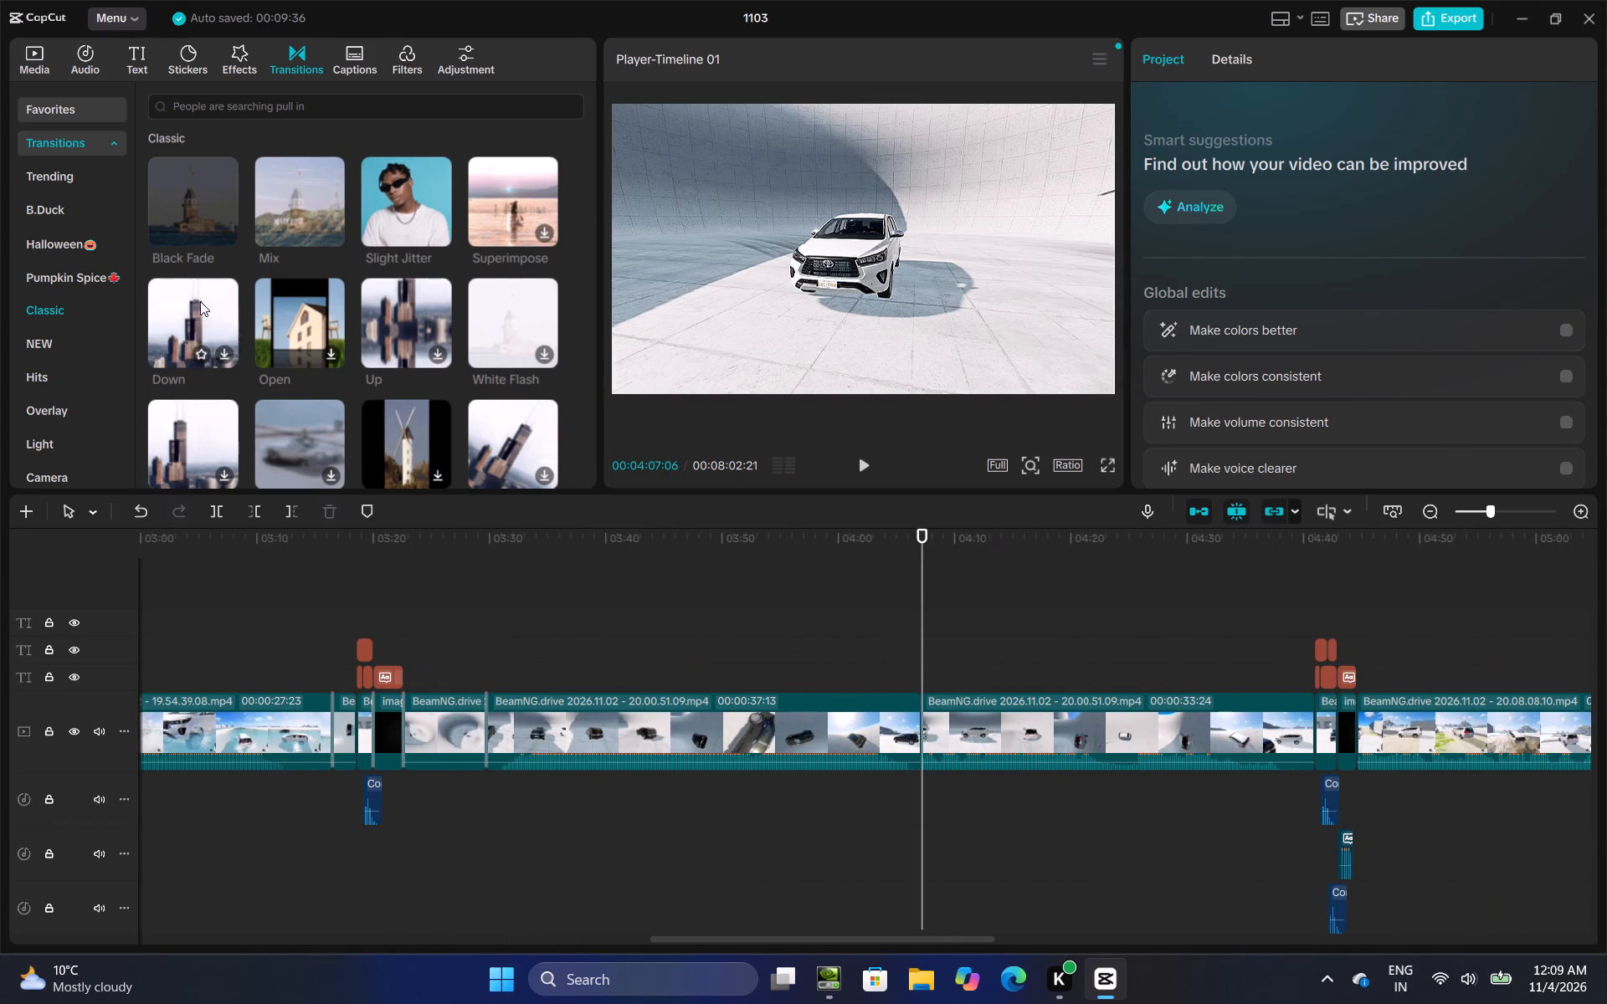
pyautogui.click(232, 230)
# Add Black Fade transitions at the start and end of the OFFROAD TEST title image, at 00:04:42:28 and 00:04:44:18.
pyautogui.click(1293, 598)
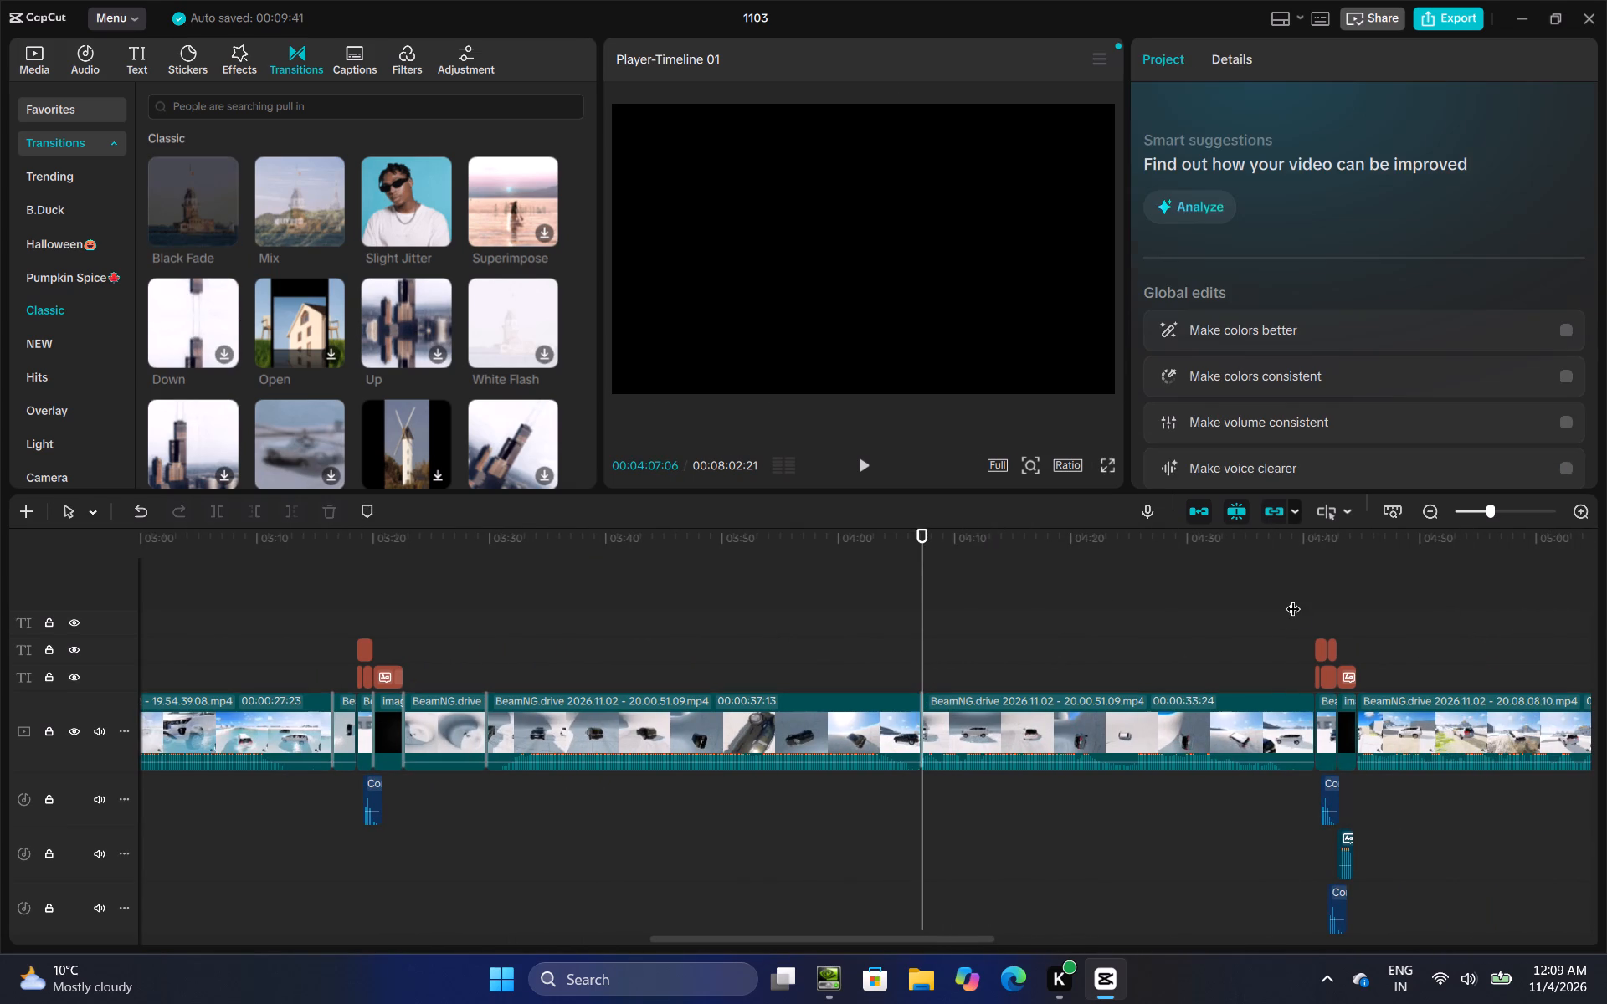
pyautogui.moveTo(1293, 598); pyautogui.dragTo(1337, 598)
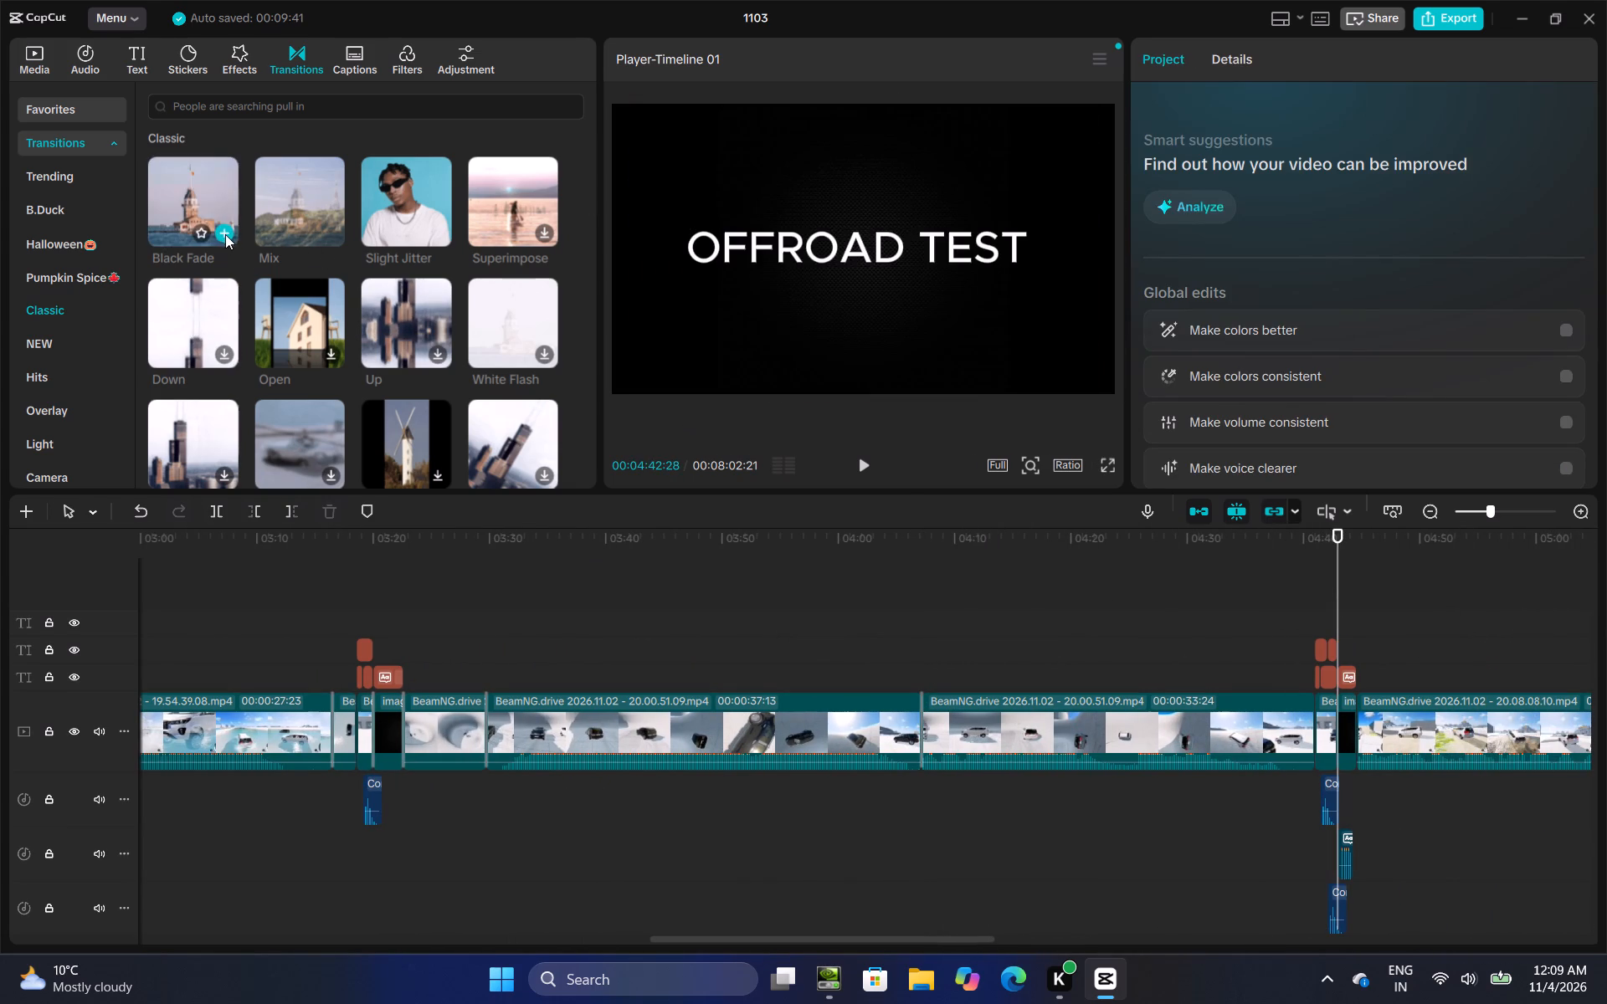
pyautogui.click(225, 234)
pyautogui.click(1353, 611)
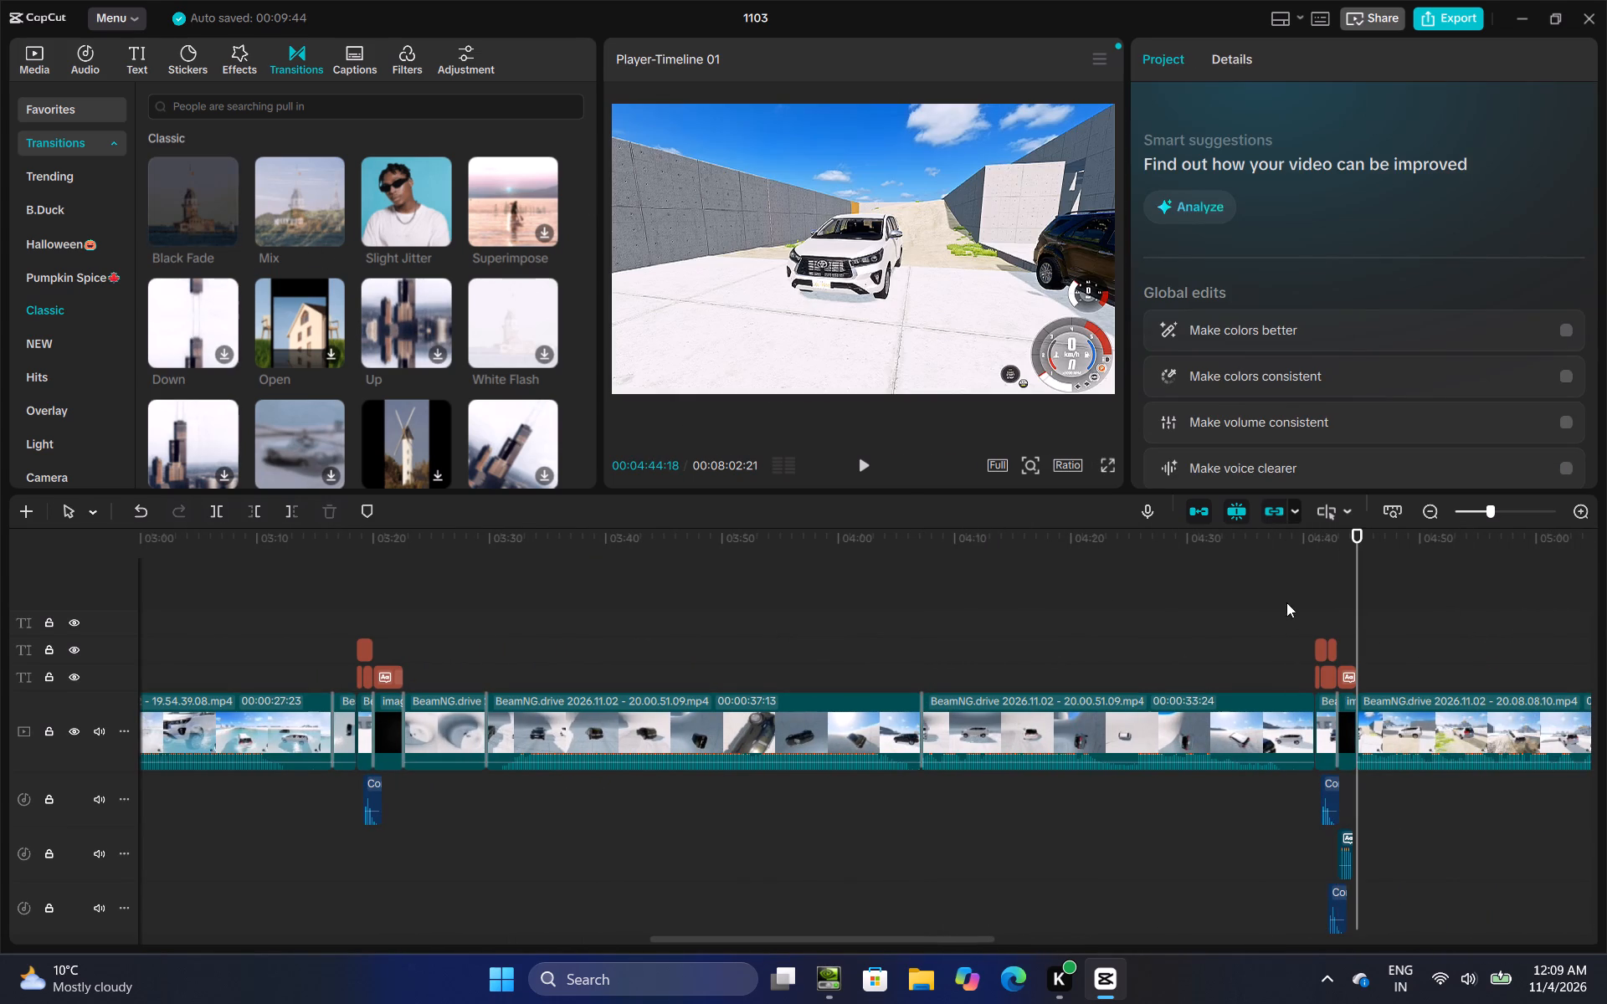
pyautogui.click(223, 234)
# Add a Black Fade transition between the two offroad test clips, at 00:06:09:28.
pyautogui.scroll(-3, 1343, 646)
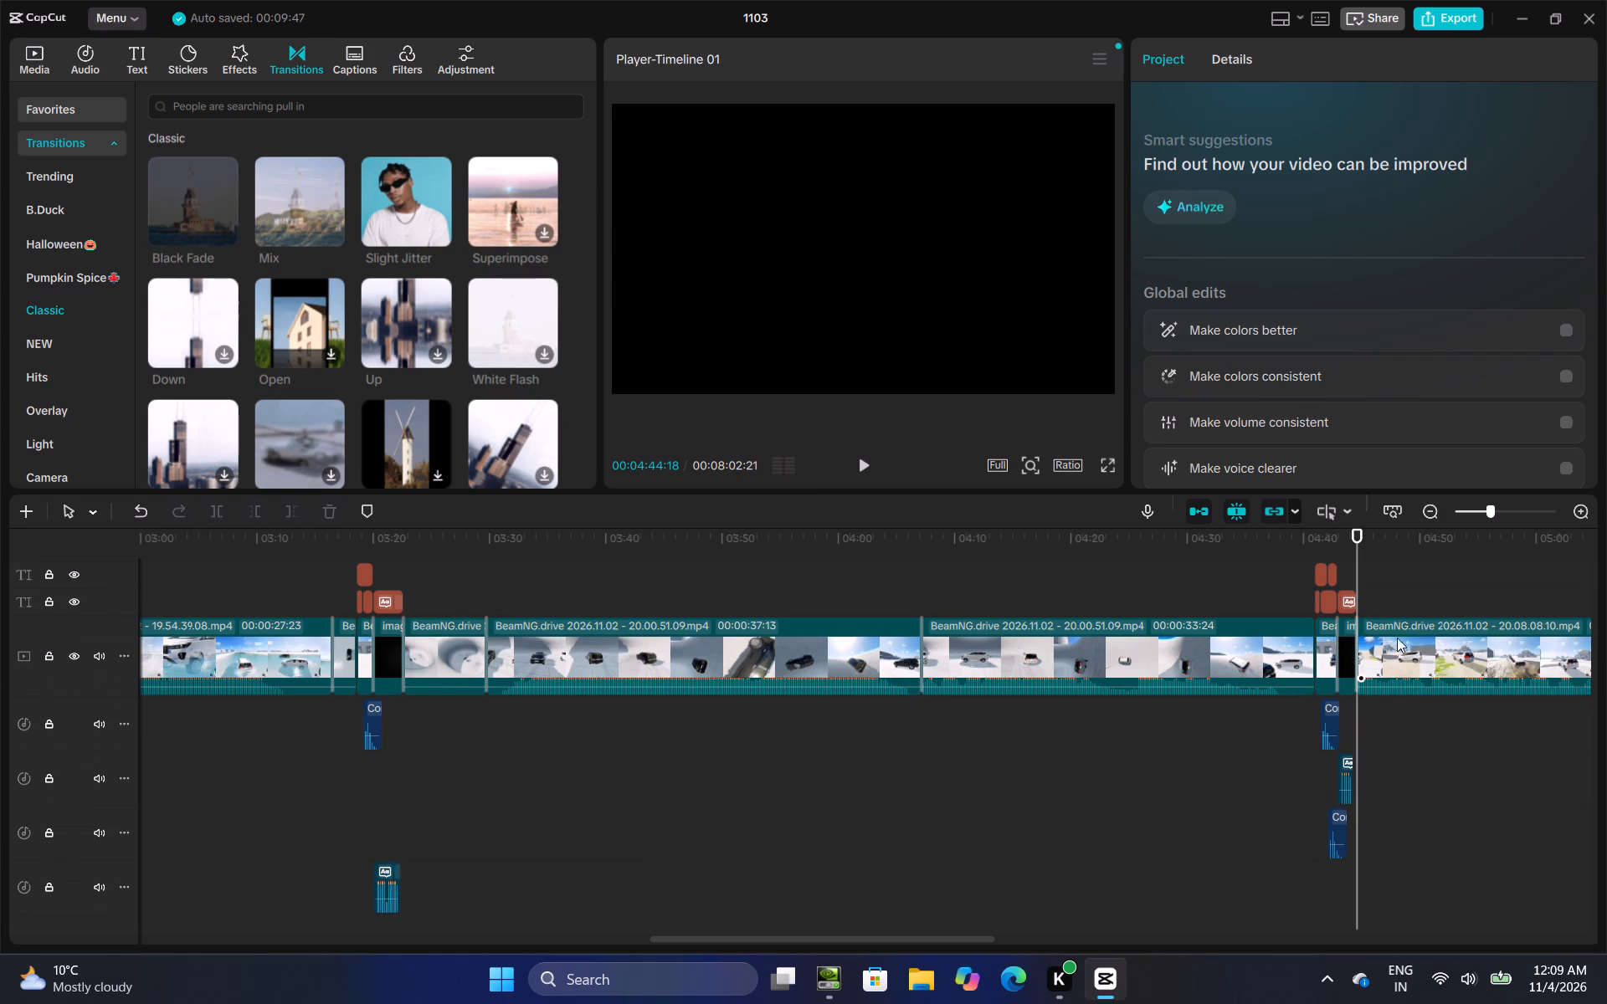
pyautogui.click(1401, 583)
pyautogui.moveTo(1401, 583); pyautogui.dragTo(1458, 583)
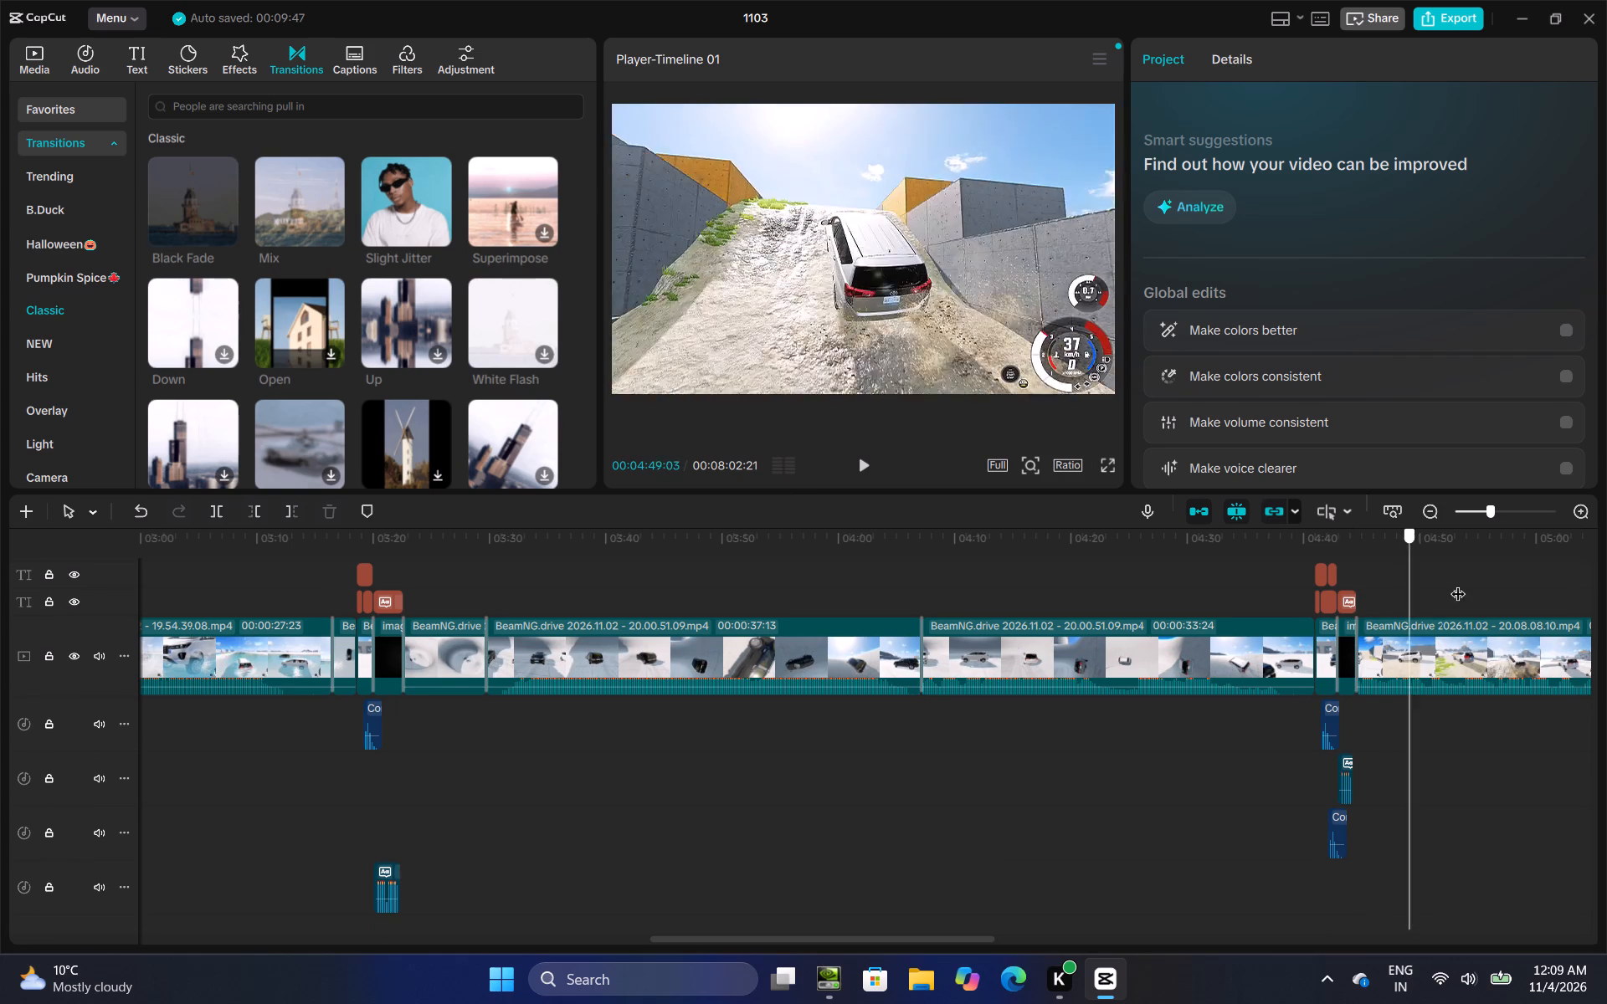
pyautogui.moveTo(1458, 583); pyautogui.dragTo(1606, 612)
pyautogui.scroll(2, 1548, 612)
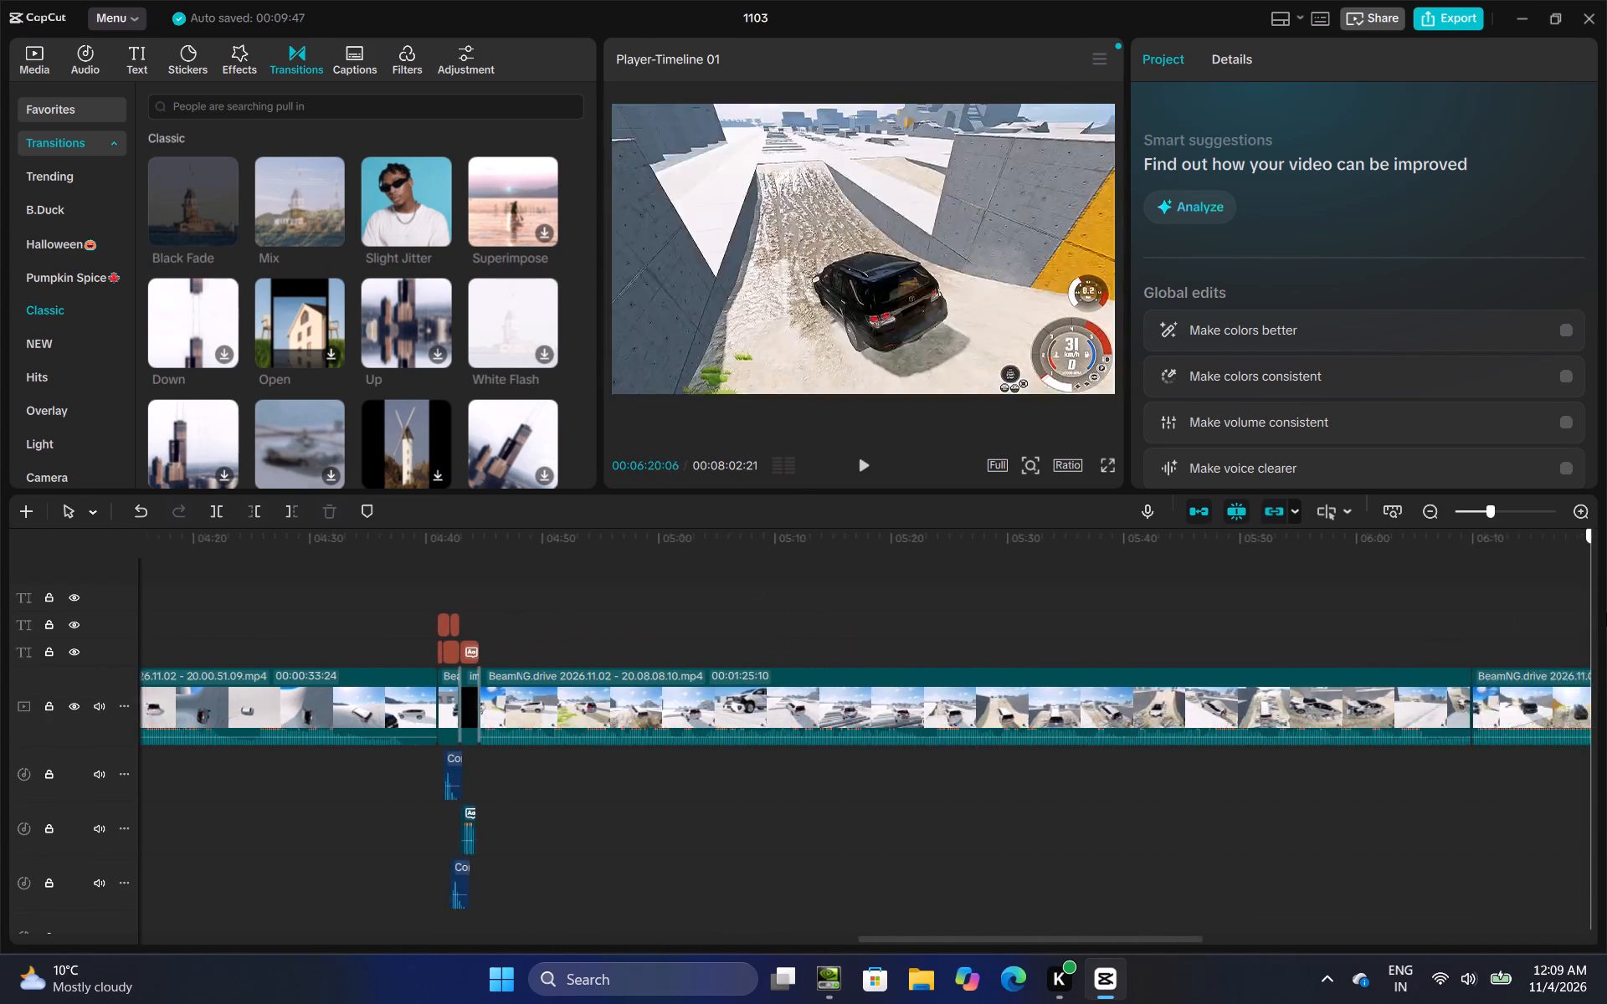
pyautogui.moveTo(1606, 612); pyautogui.dragTo(115, 663)
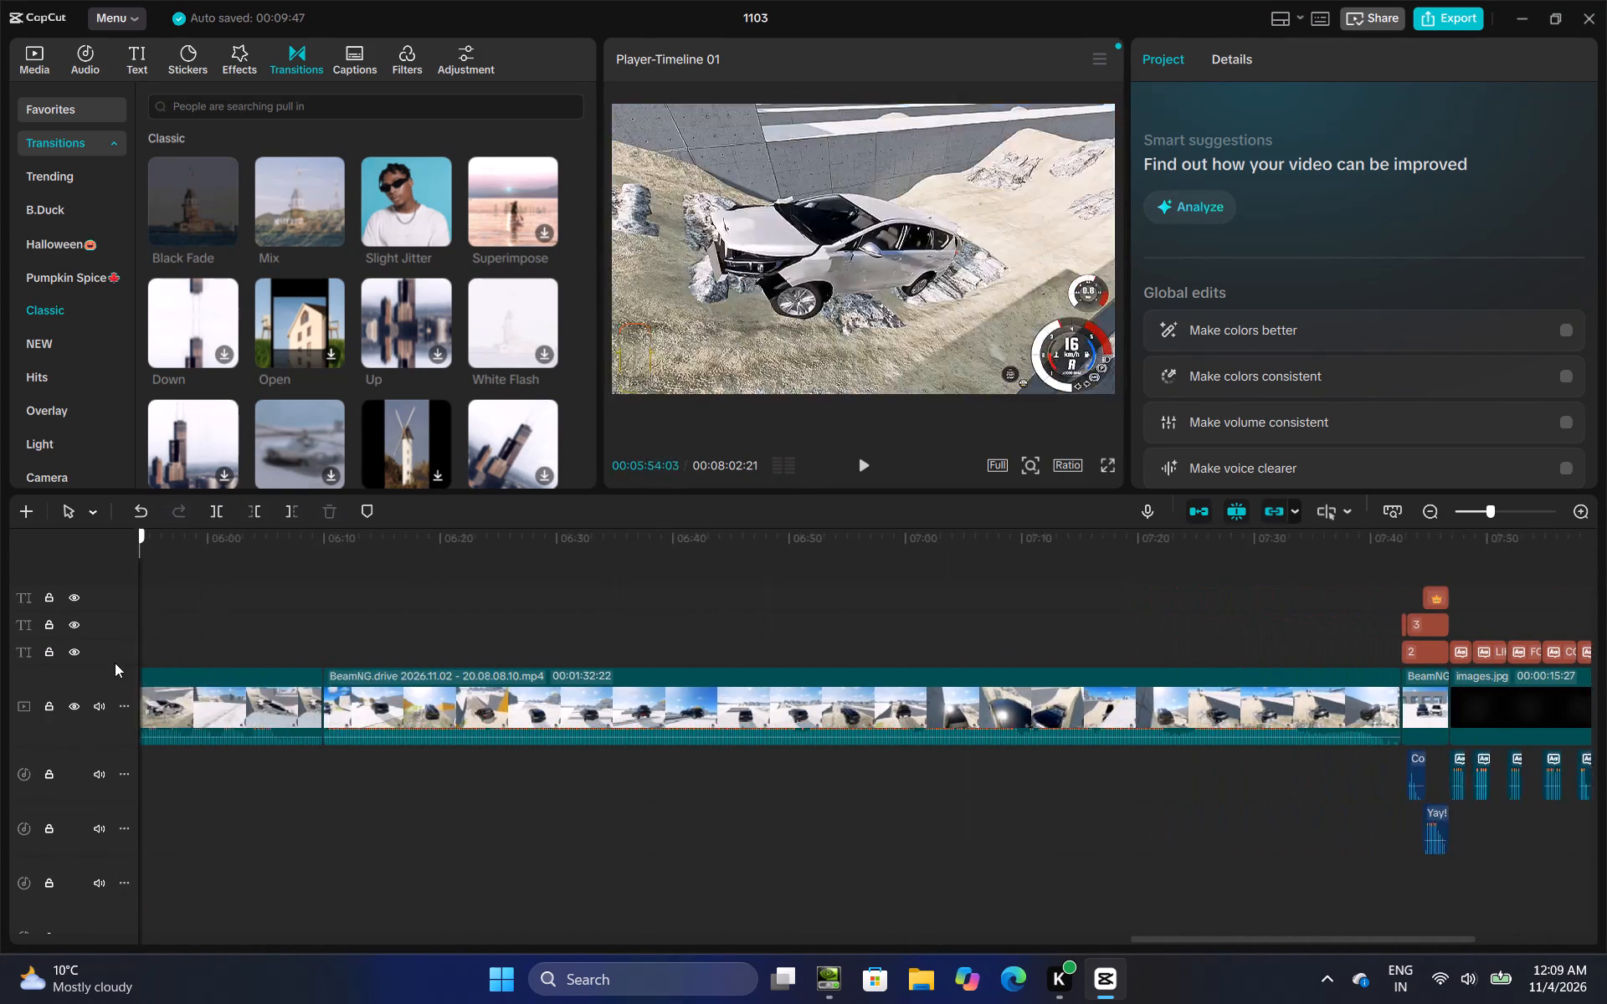
pyautogui.moveTo(115, 663); pyautogui.dragTo(1606, 579)
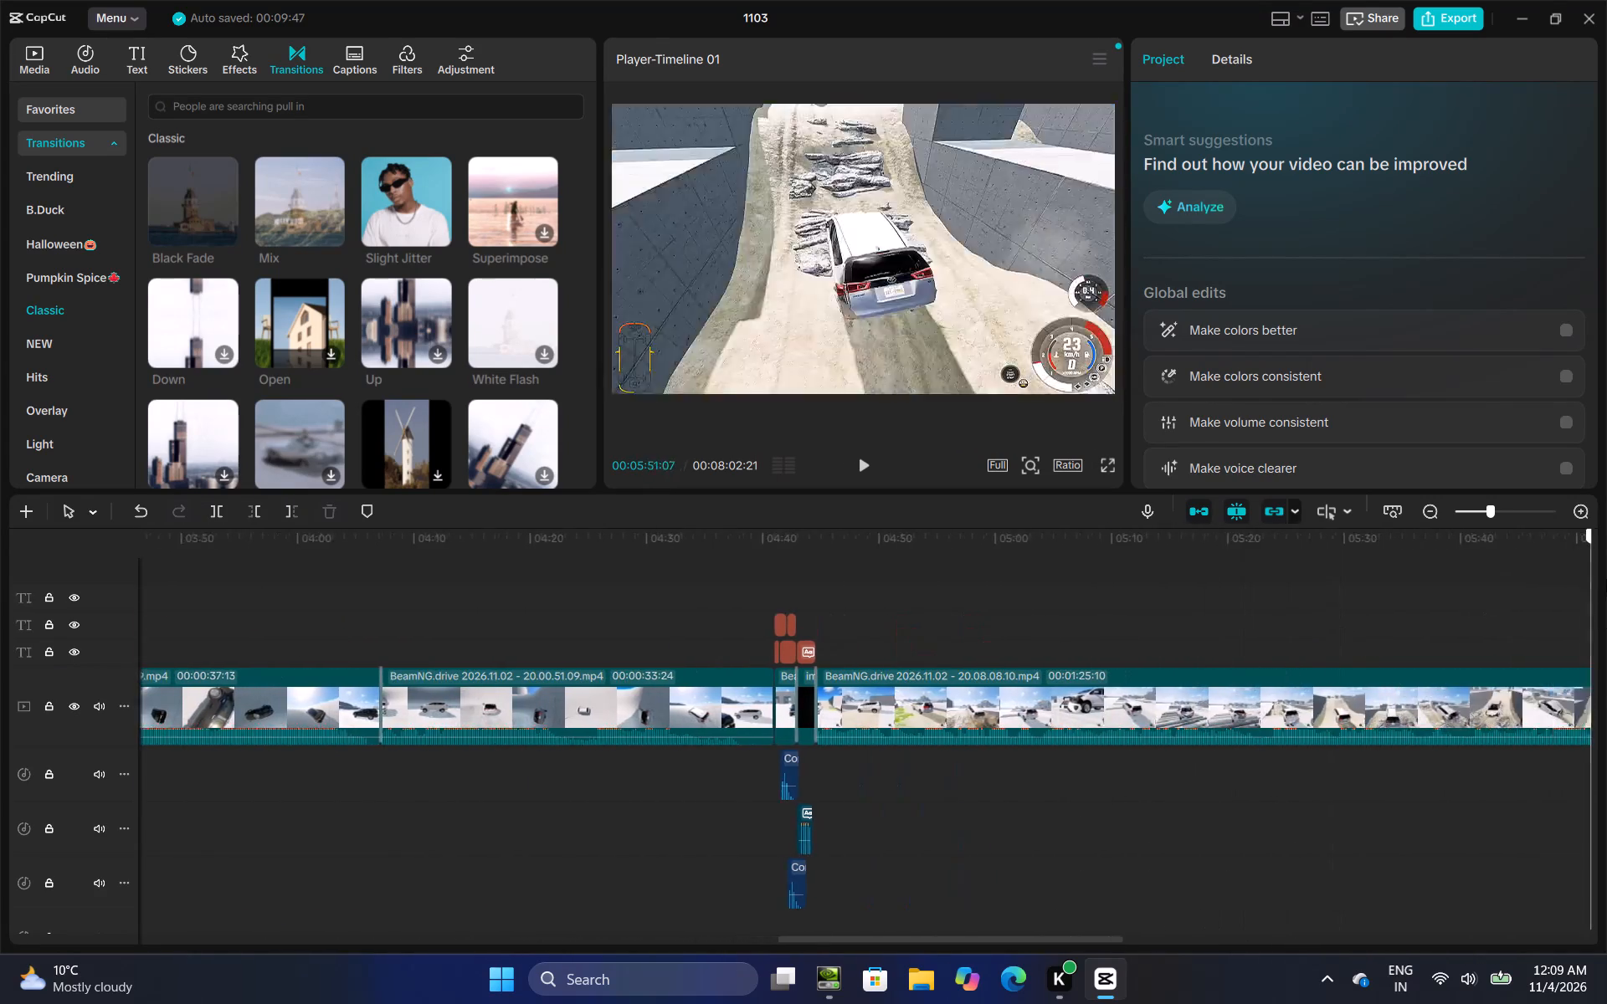
pyautogui.moveTo(1606, 579); pyautogui.dragTo(1288, 617)
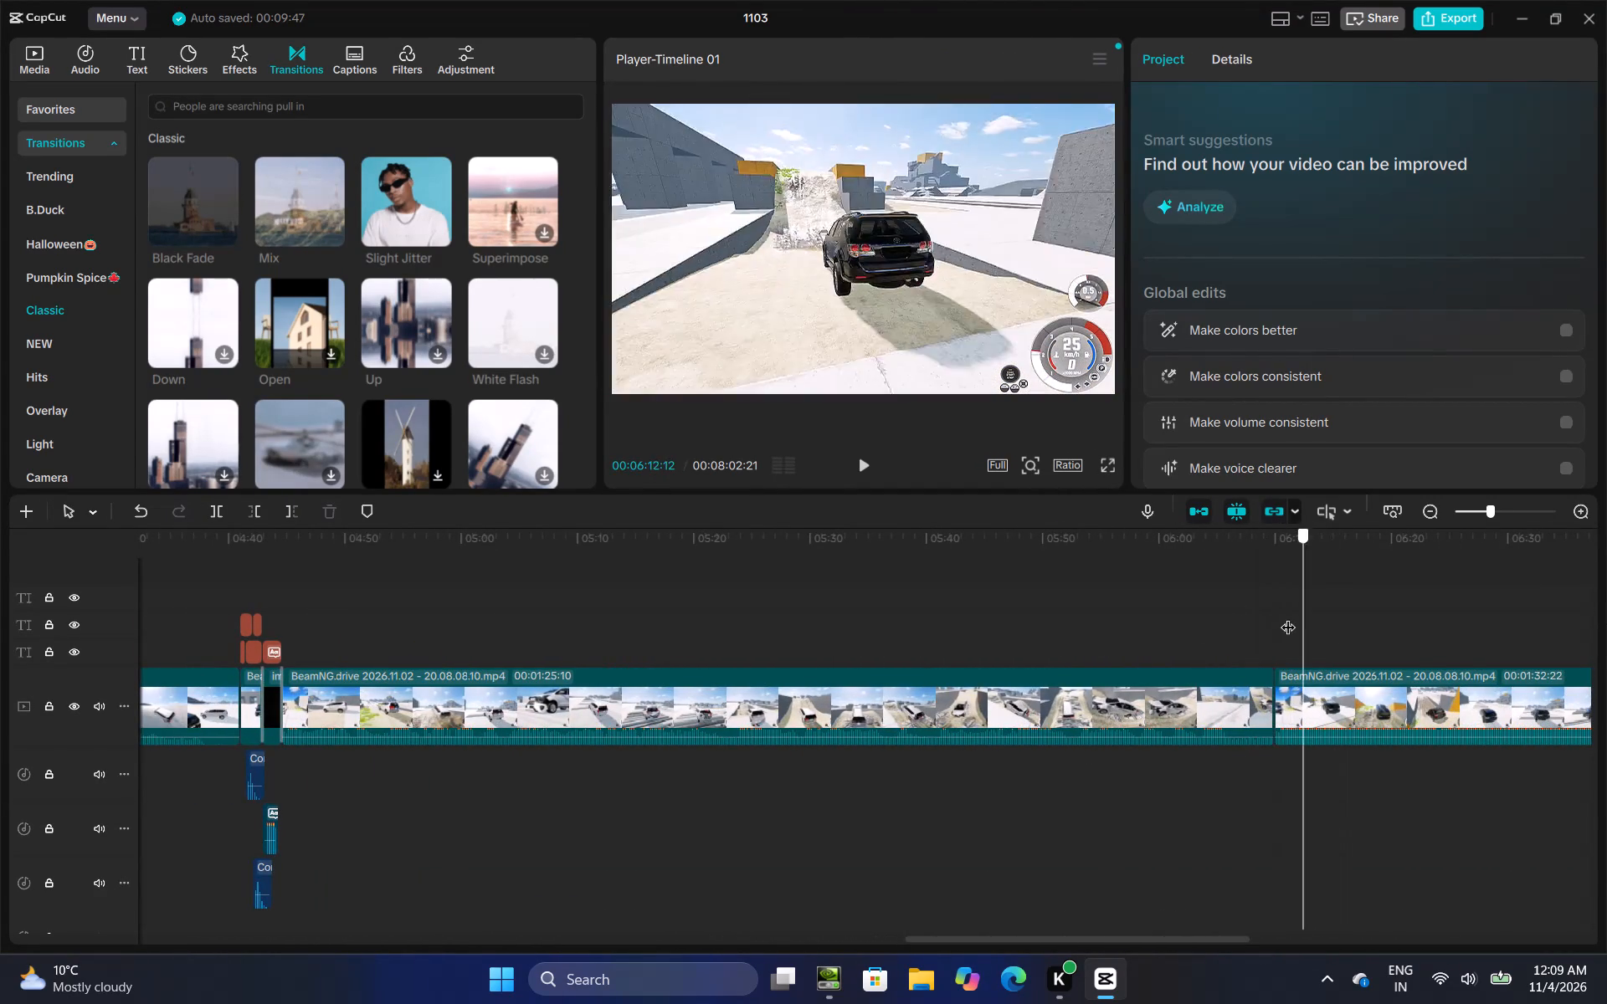
pyautogui.moveTo(1288, 617); pyautogui.dragTo(1278, 618)
pyautogui.click(225, 238)
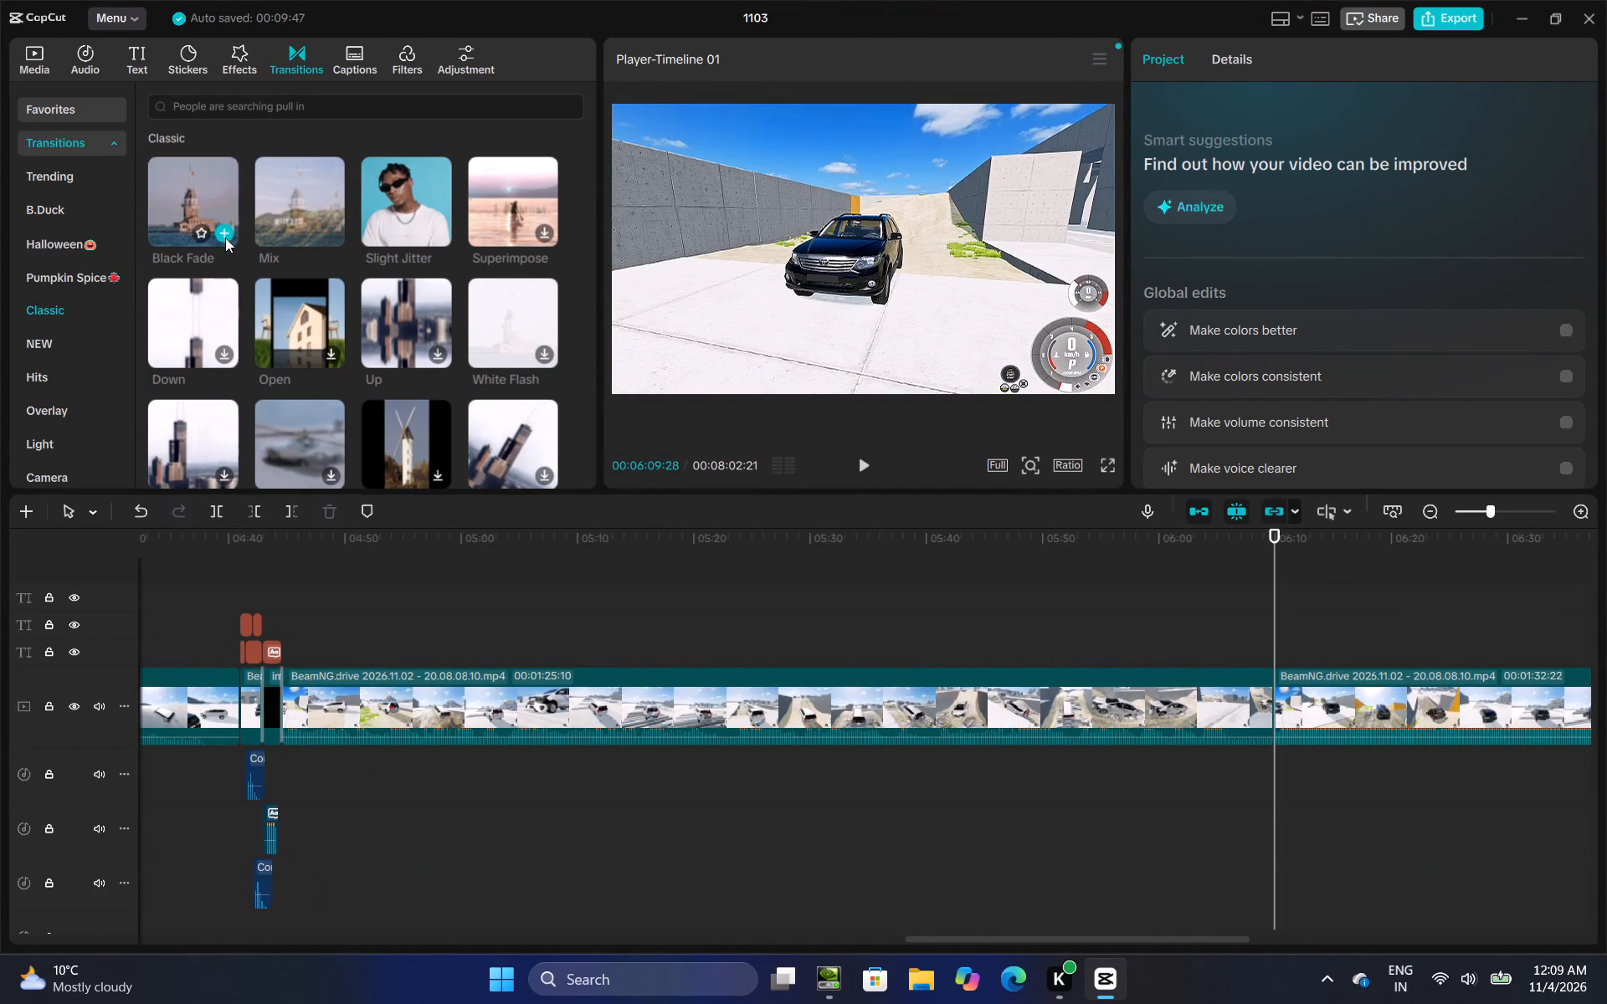
# Add a Black Fade transition between the final score screenshot and the THANKS FOR WATCHING closing screen, at 00:07:46:24.
pyautogui.click(1334, 589)
pyautogui.moveTo(1334, 589); pyautogui.dragTo(1027, 667)
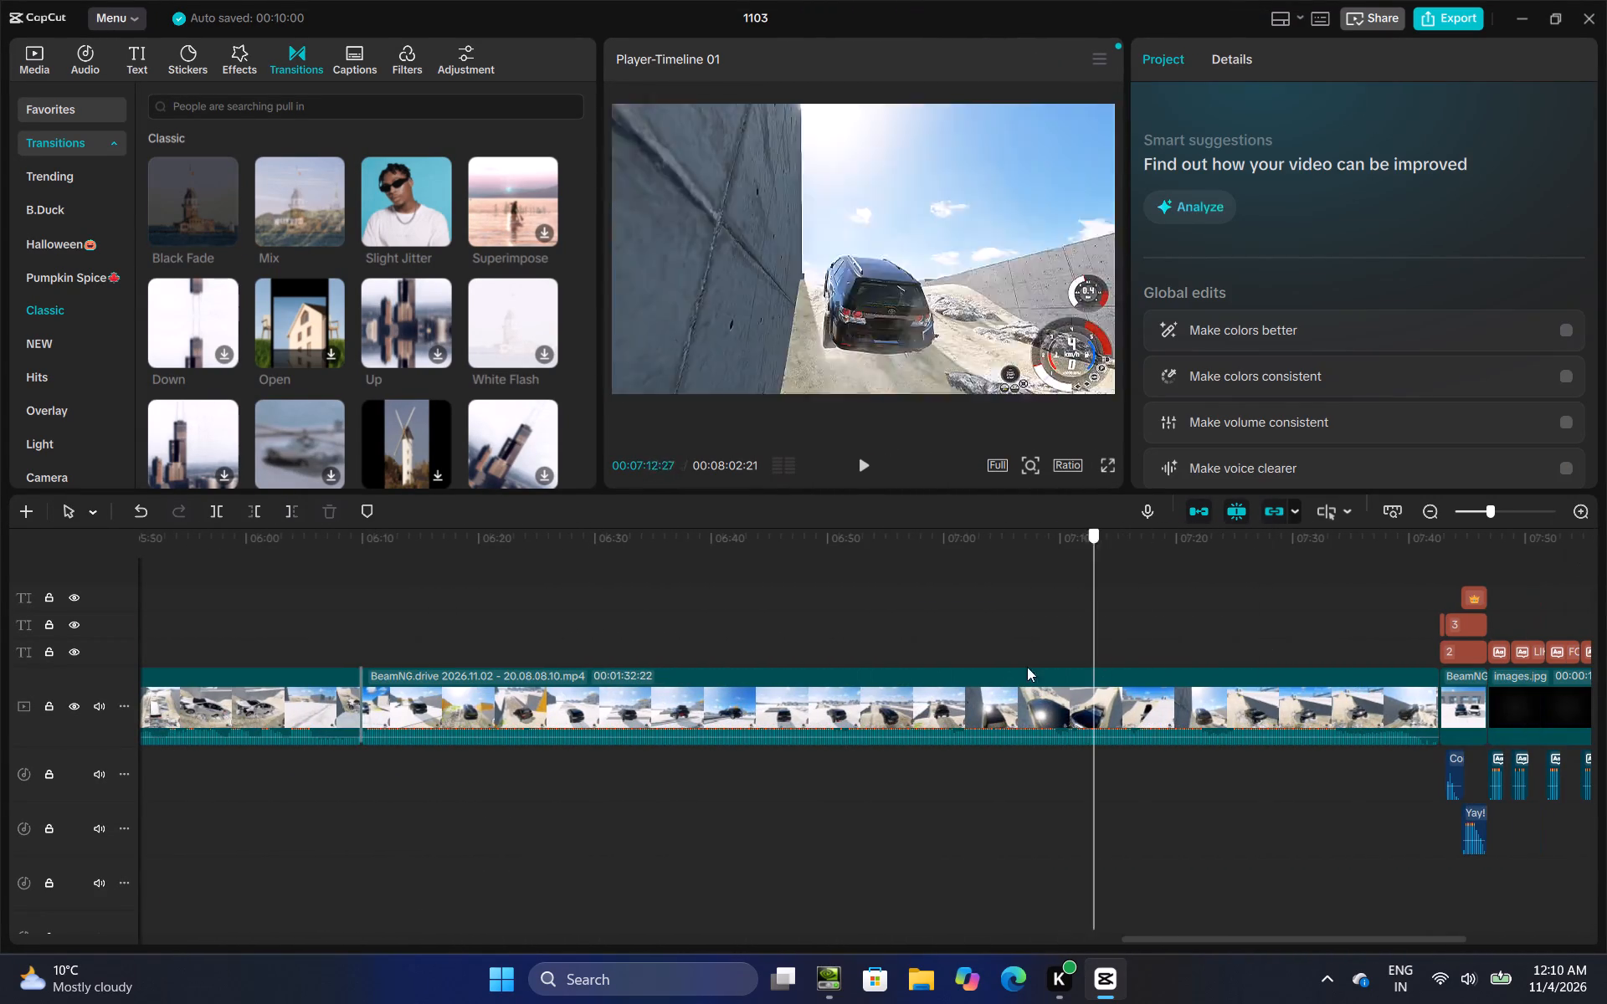
pyautogui.moveTo(1027, 667); pyautogui.dragTo(1441, 592)
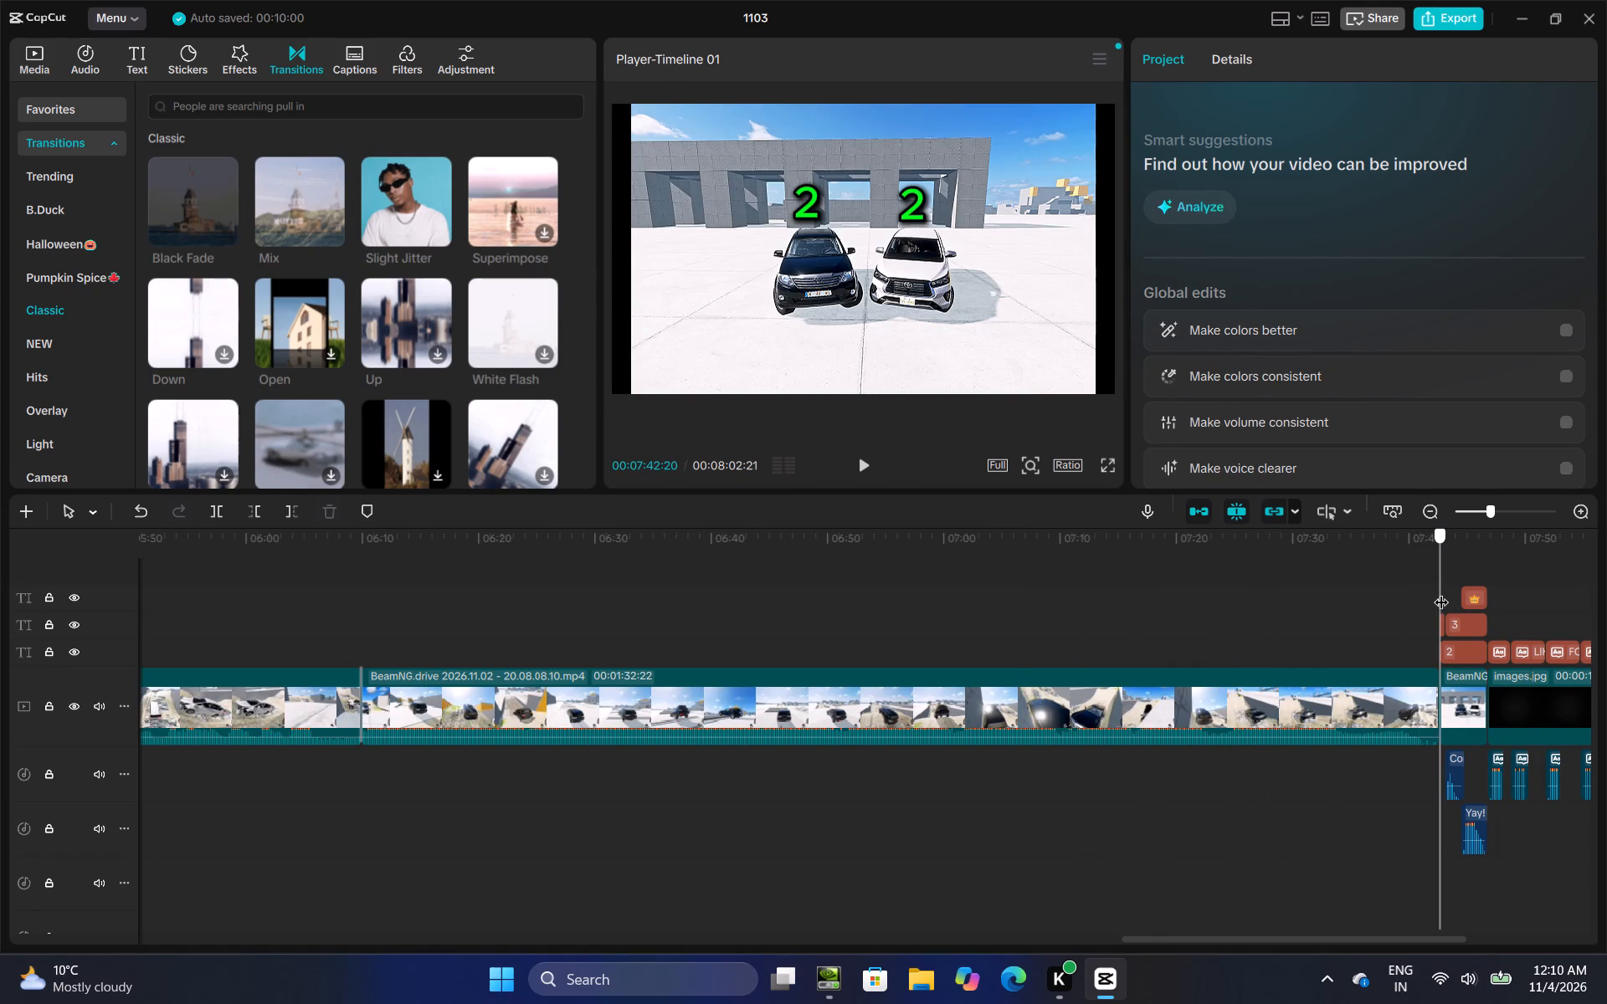
pyautogui.moveTo(1441, 592); pyautogui.dragTo(1481, 581)
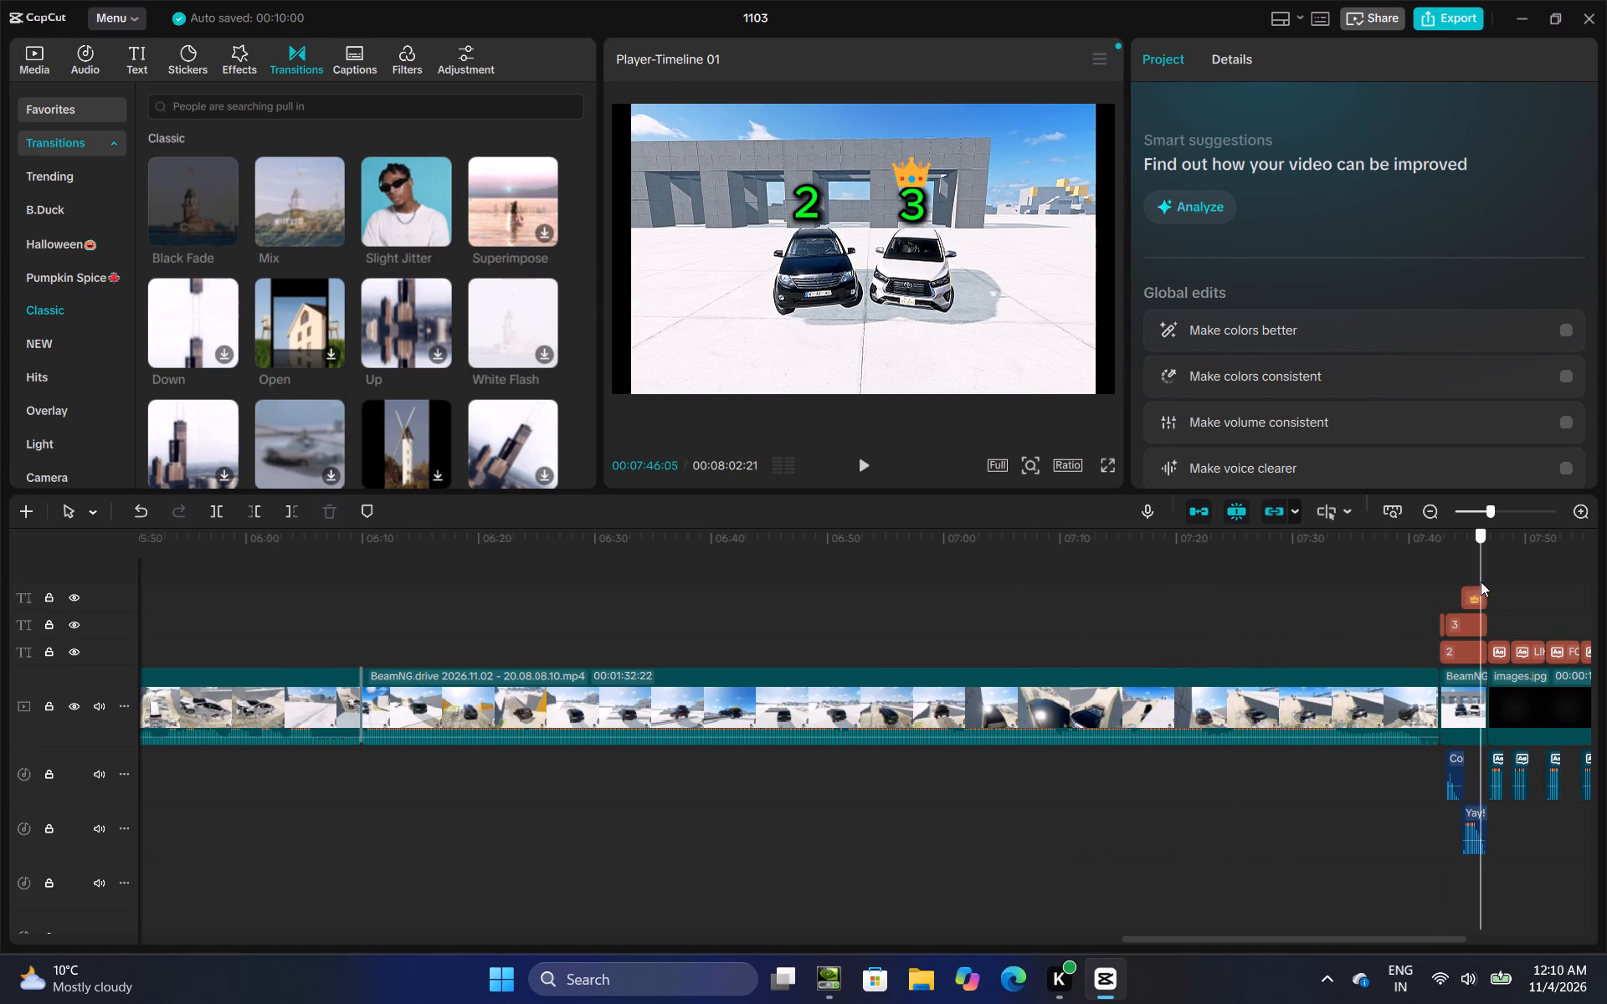
pyautogui.moveTo(1481, 581); pyautogui.dragTo(1489, 581)
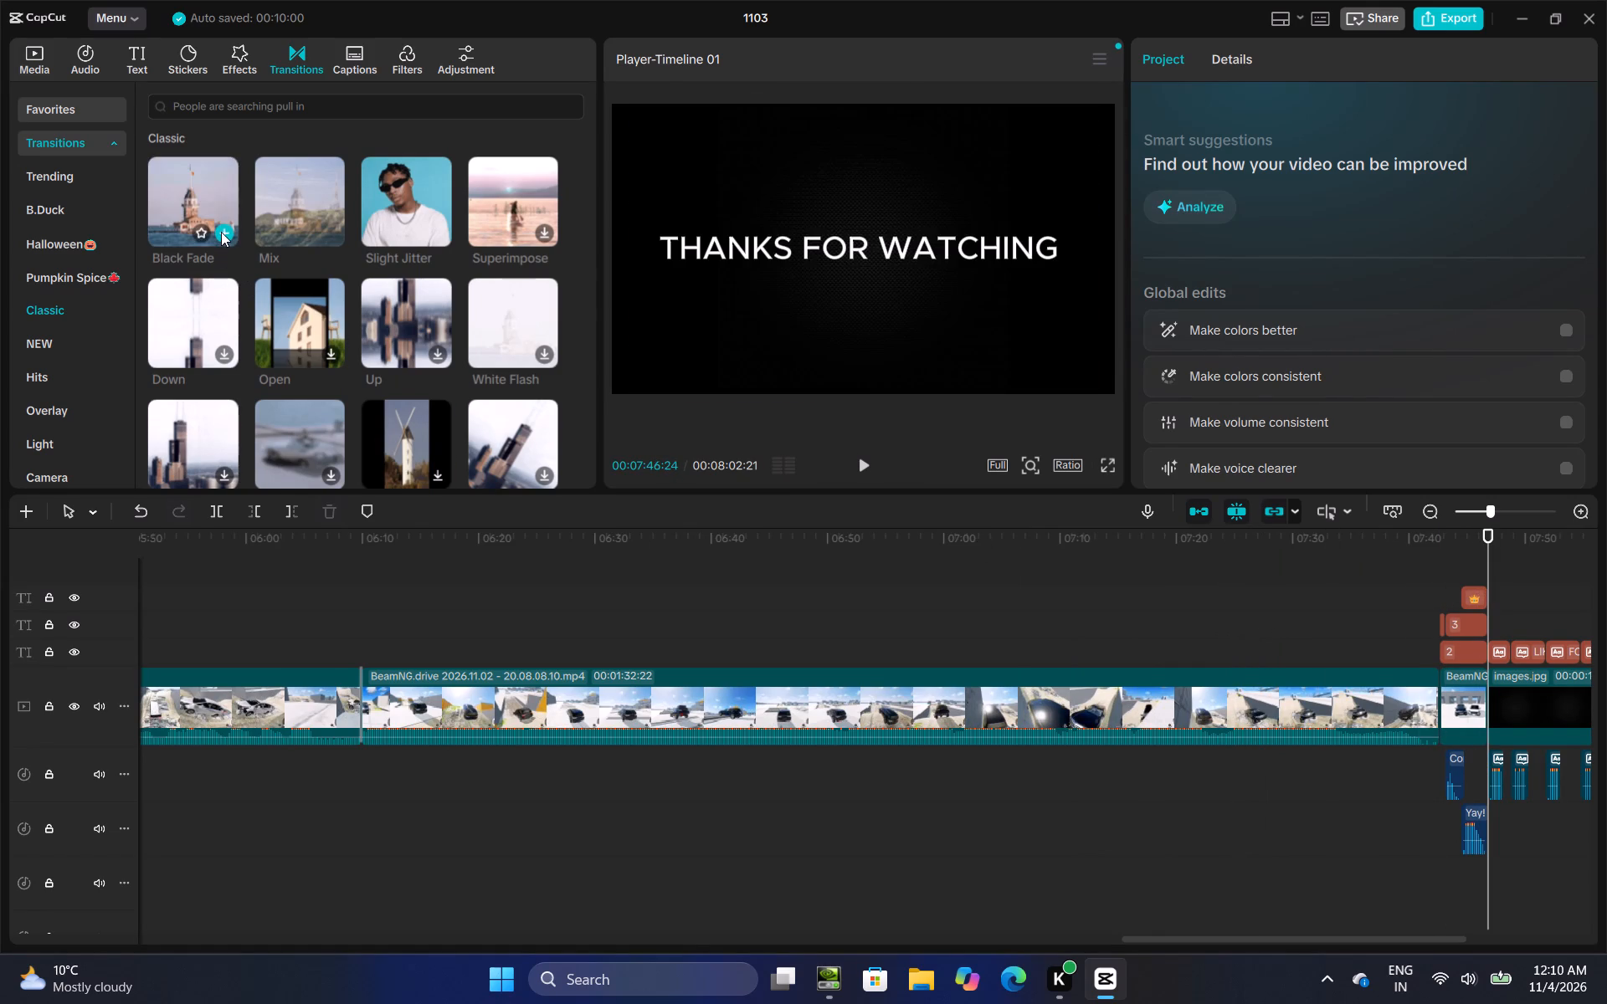
pyautogui.click(221, 232)
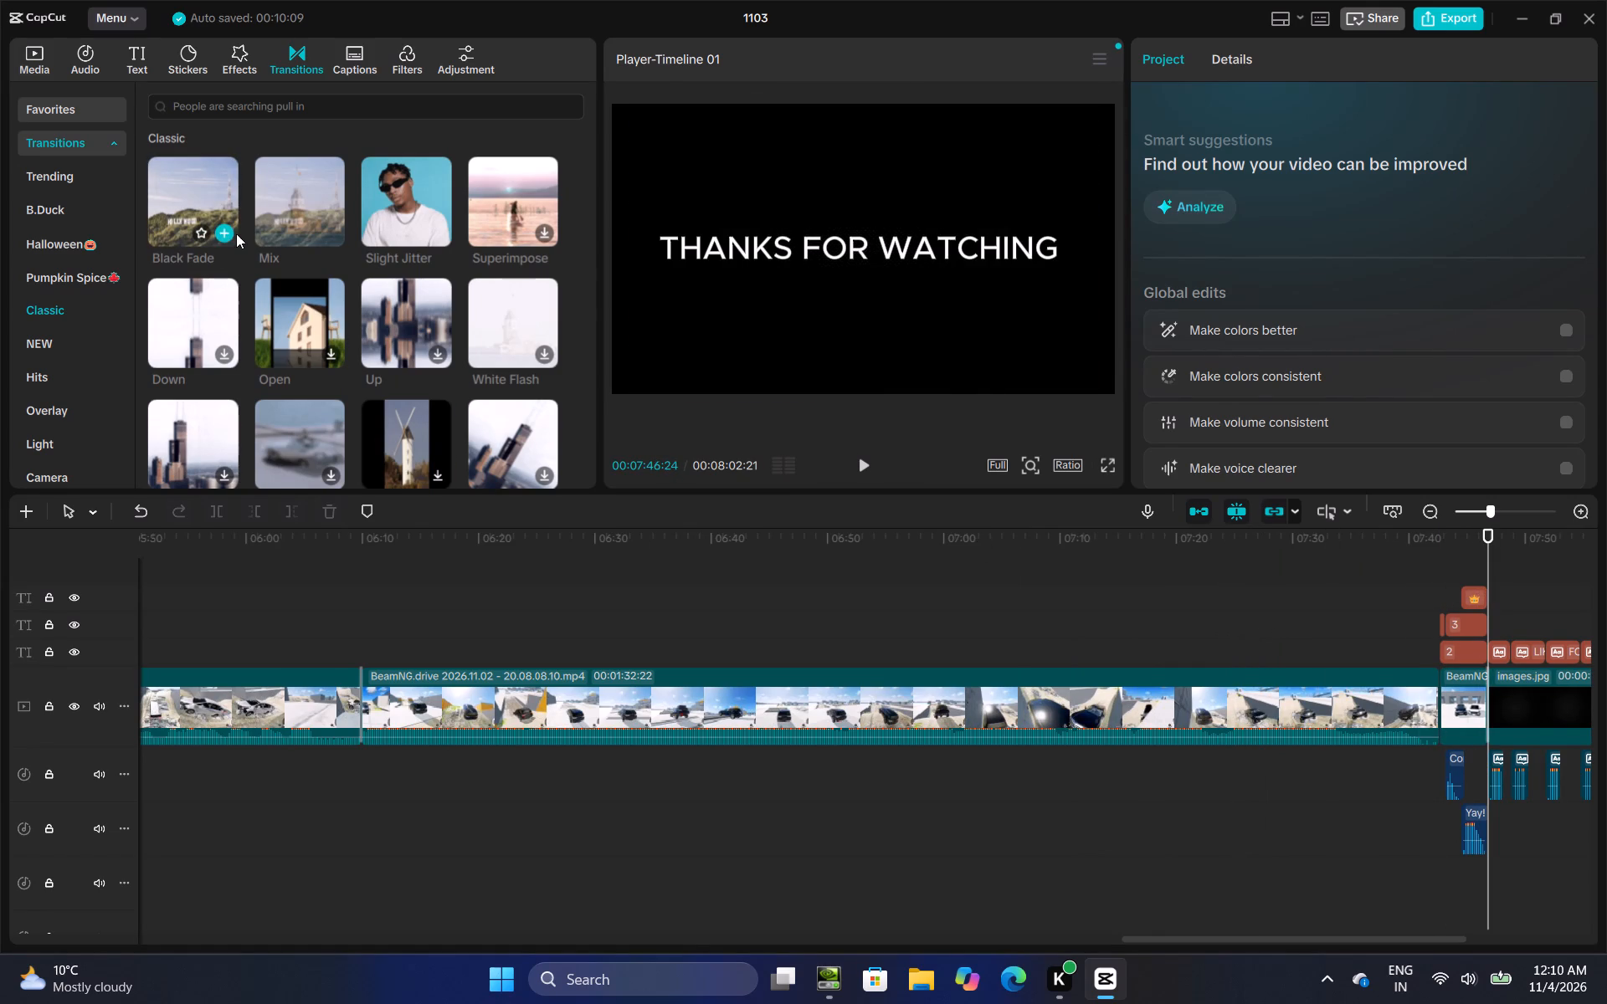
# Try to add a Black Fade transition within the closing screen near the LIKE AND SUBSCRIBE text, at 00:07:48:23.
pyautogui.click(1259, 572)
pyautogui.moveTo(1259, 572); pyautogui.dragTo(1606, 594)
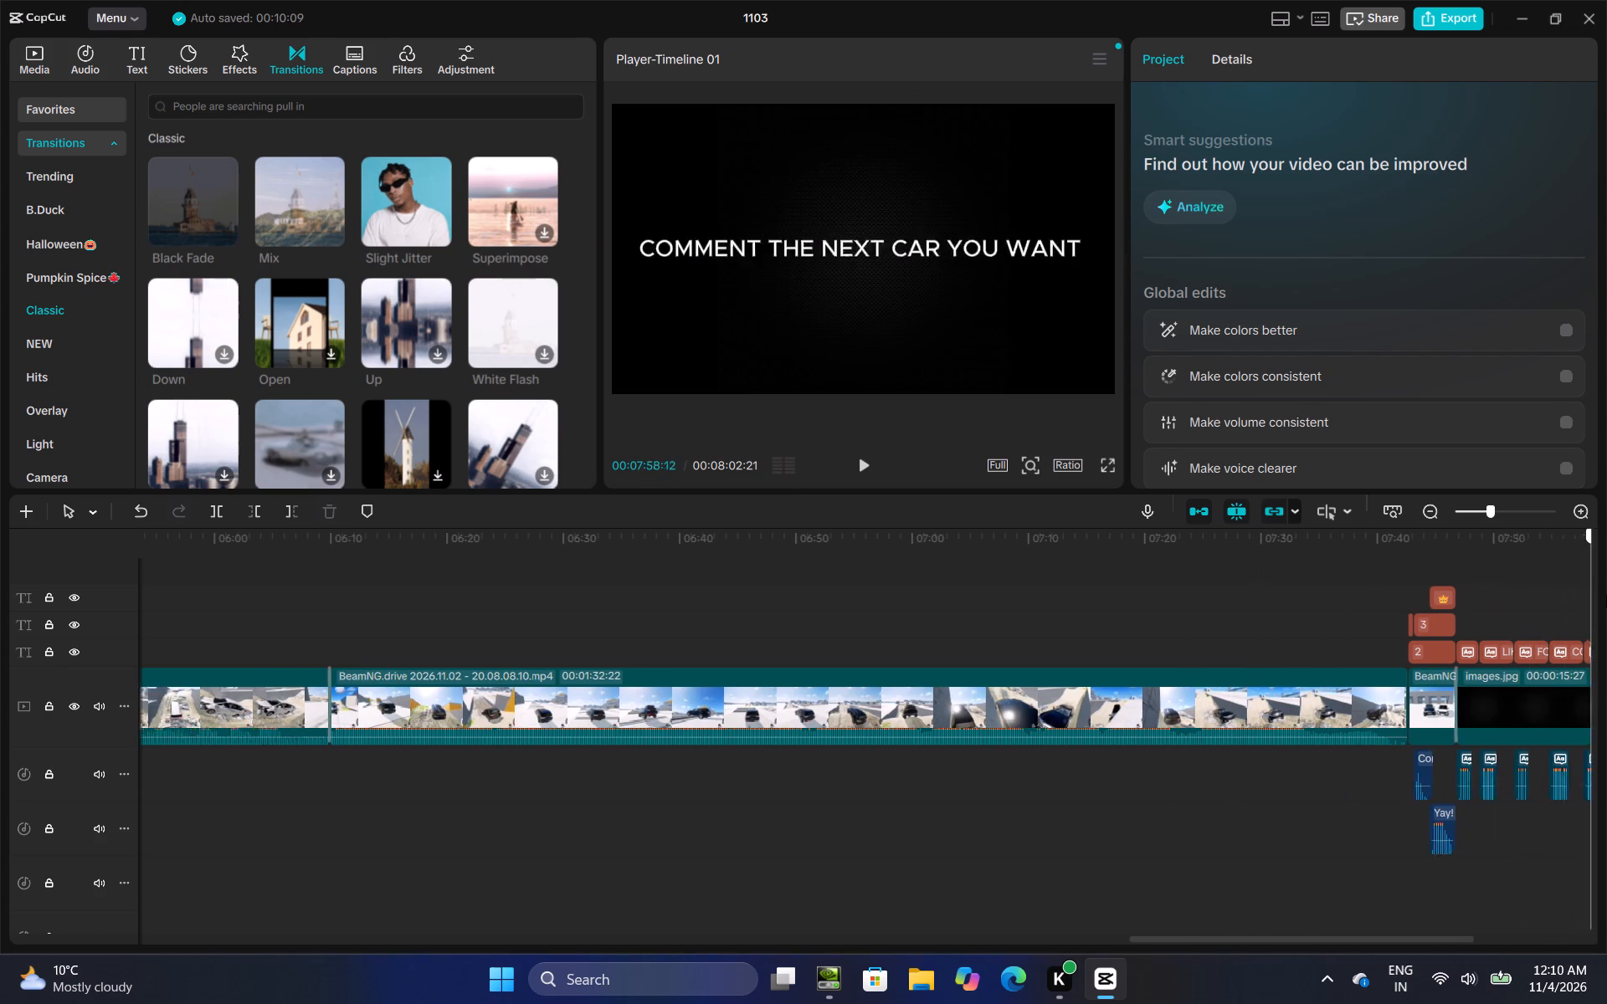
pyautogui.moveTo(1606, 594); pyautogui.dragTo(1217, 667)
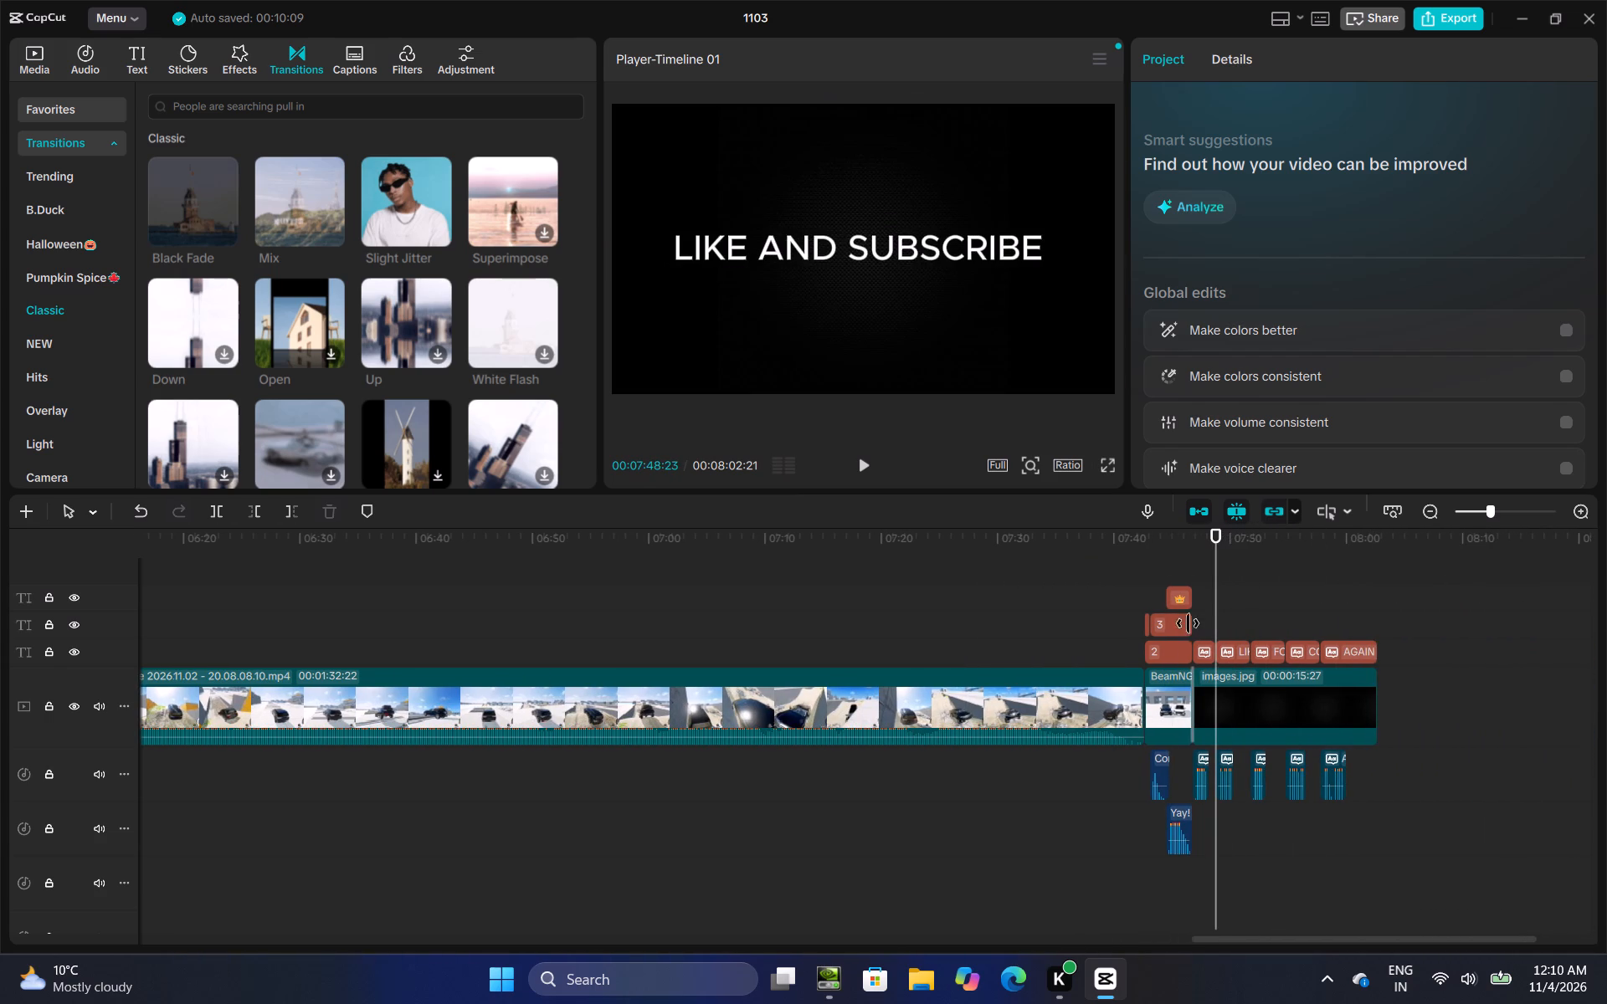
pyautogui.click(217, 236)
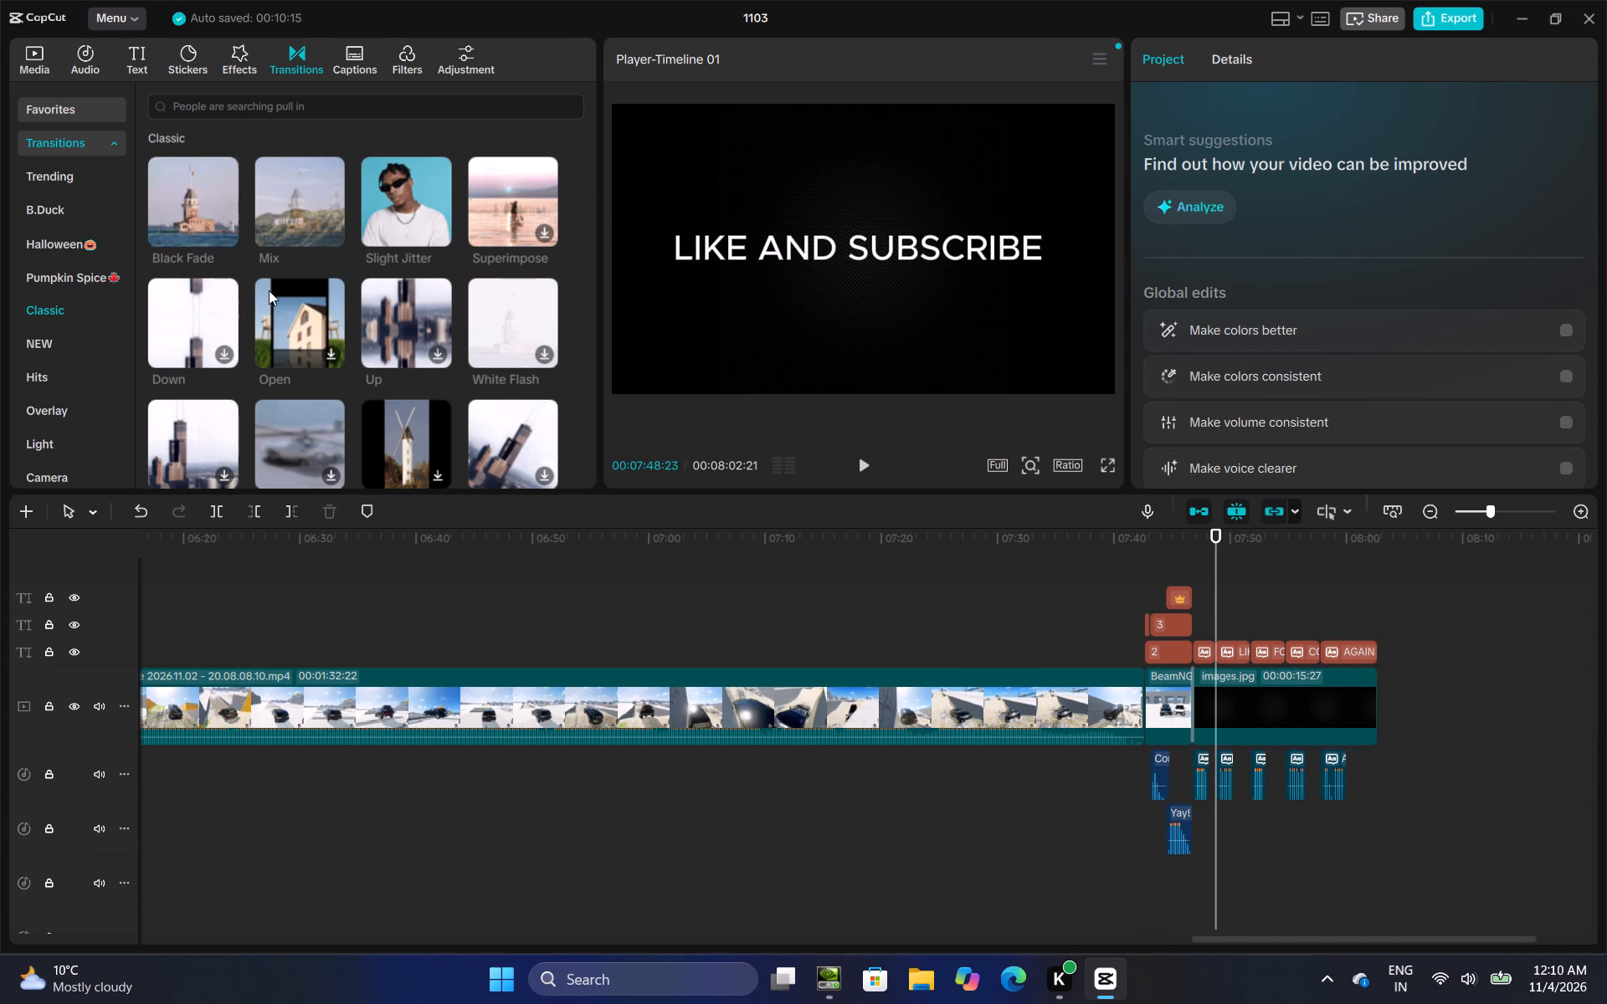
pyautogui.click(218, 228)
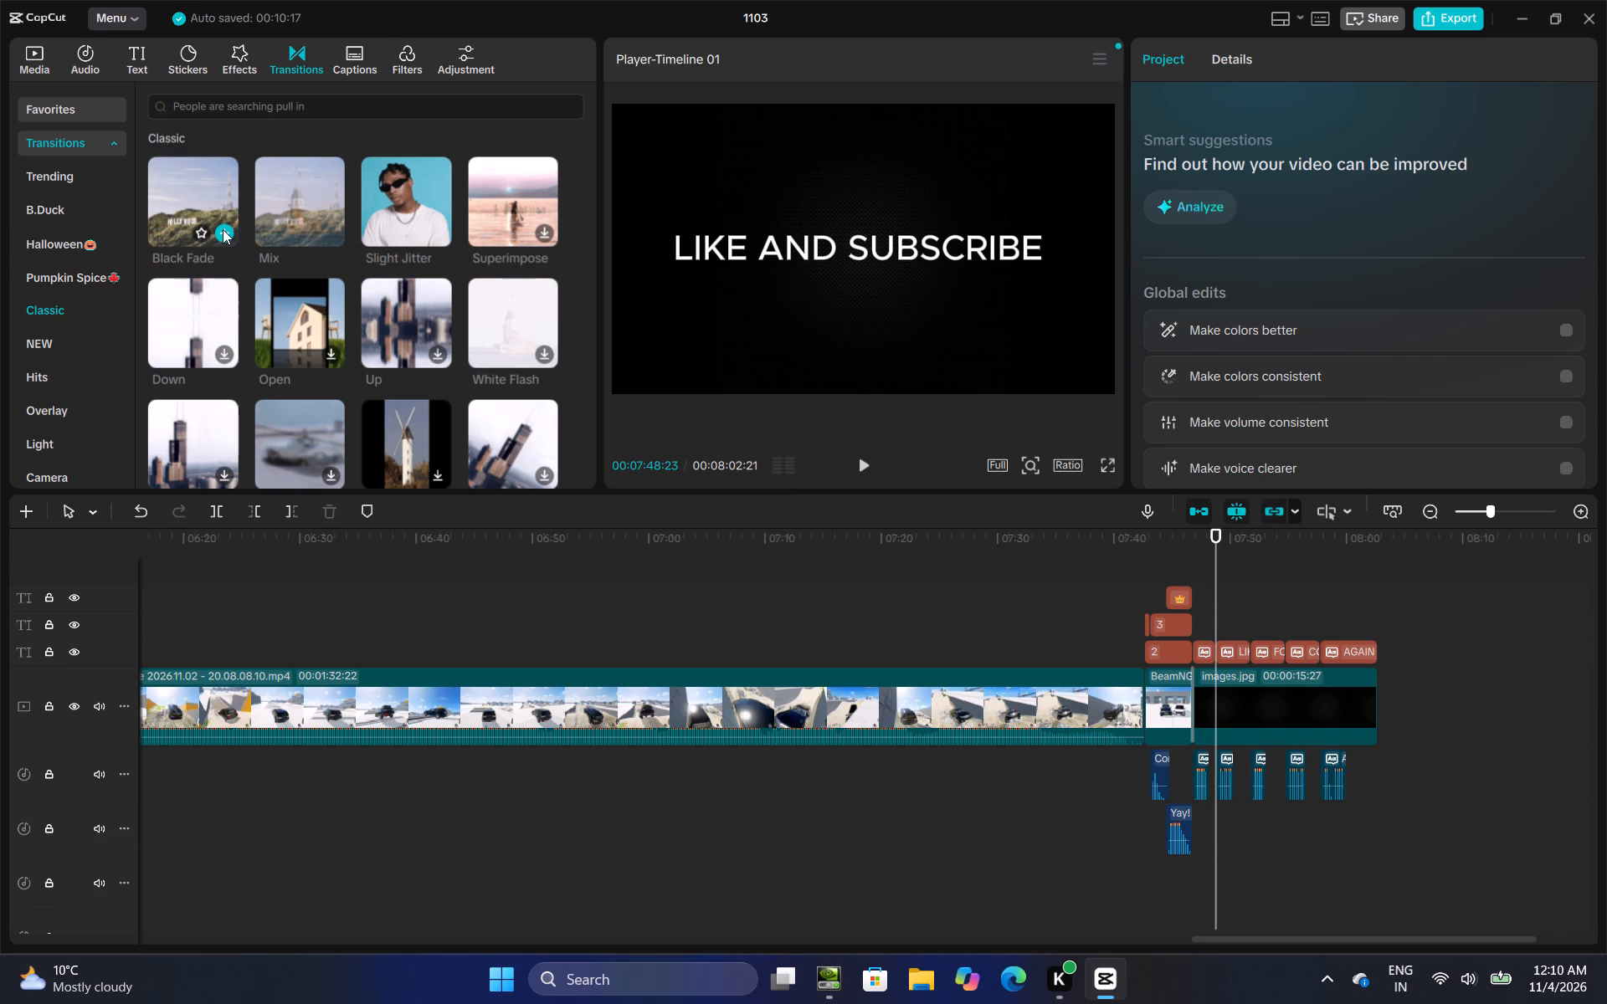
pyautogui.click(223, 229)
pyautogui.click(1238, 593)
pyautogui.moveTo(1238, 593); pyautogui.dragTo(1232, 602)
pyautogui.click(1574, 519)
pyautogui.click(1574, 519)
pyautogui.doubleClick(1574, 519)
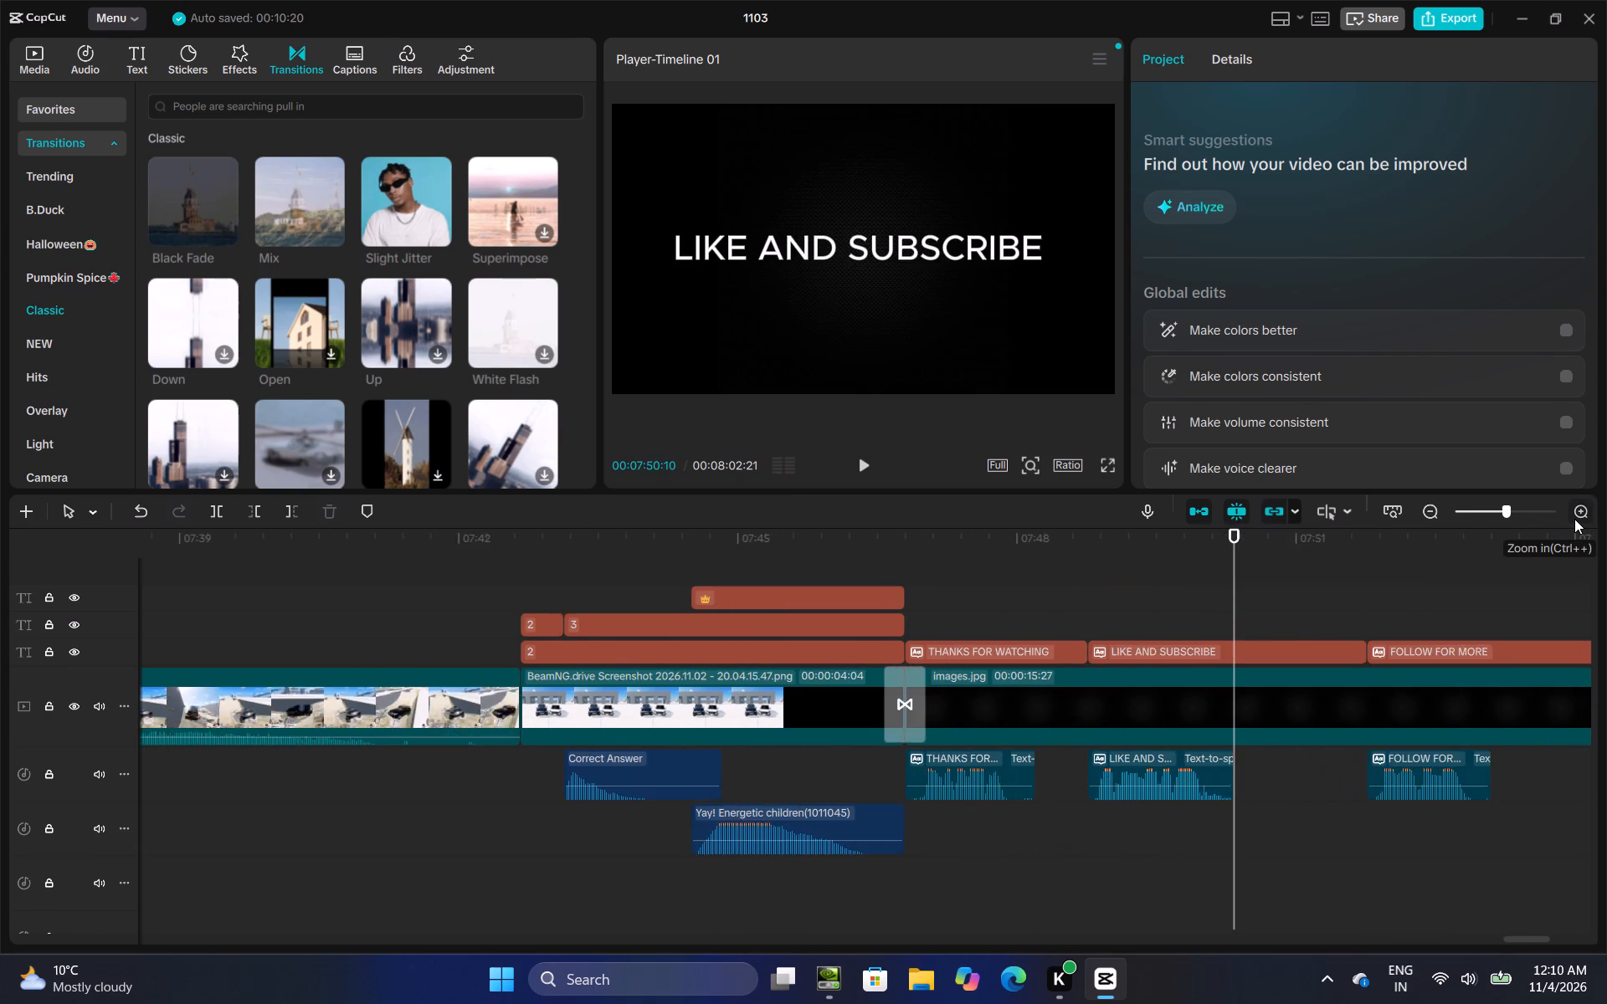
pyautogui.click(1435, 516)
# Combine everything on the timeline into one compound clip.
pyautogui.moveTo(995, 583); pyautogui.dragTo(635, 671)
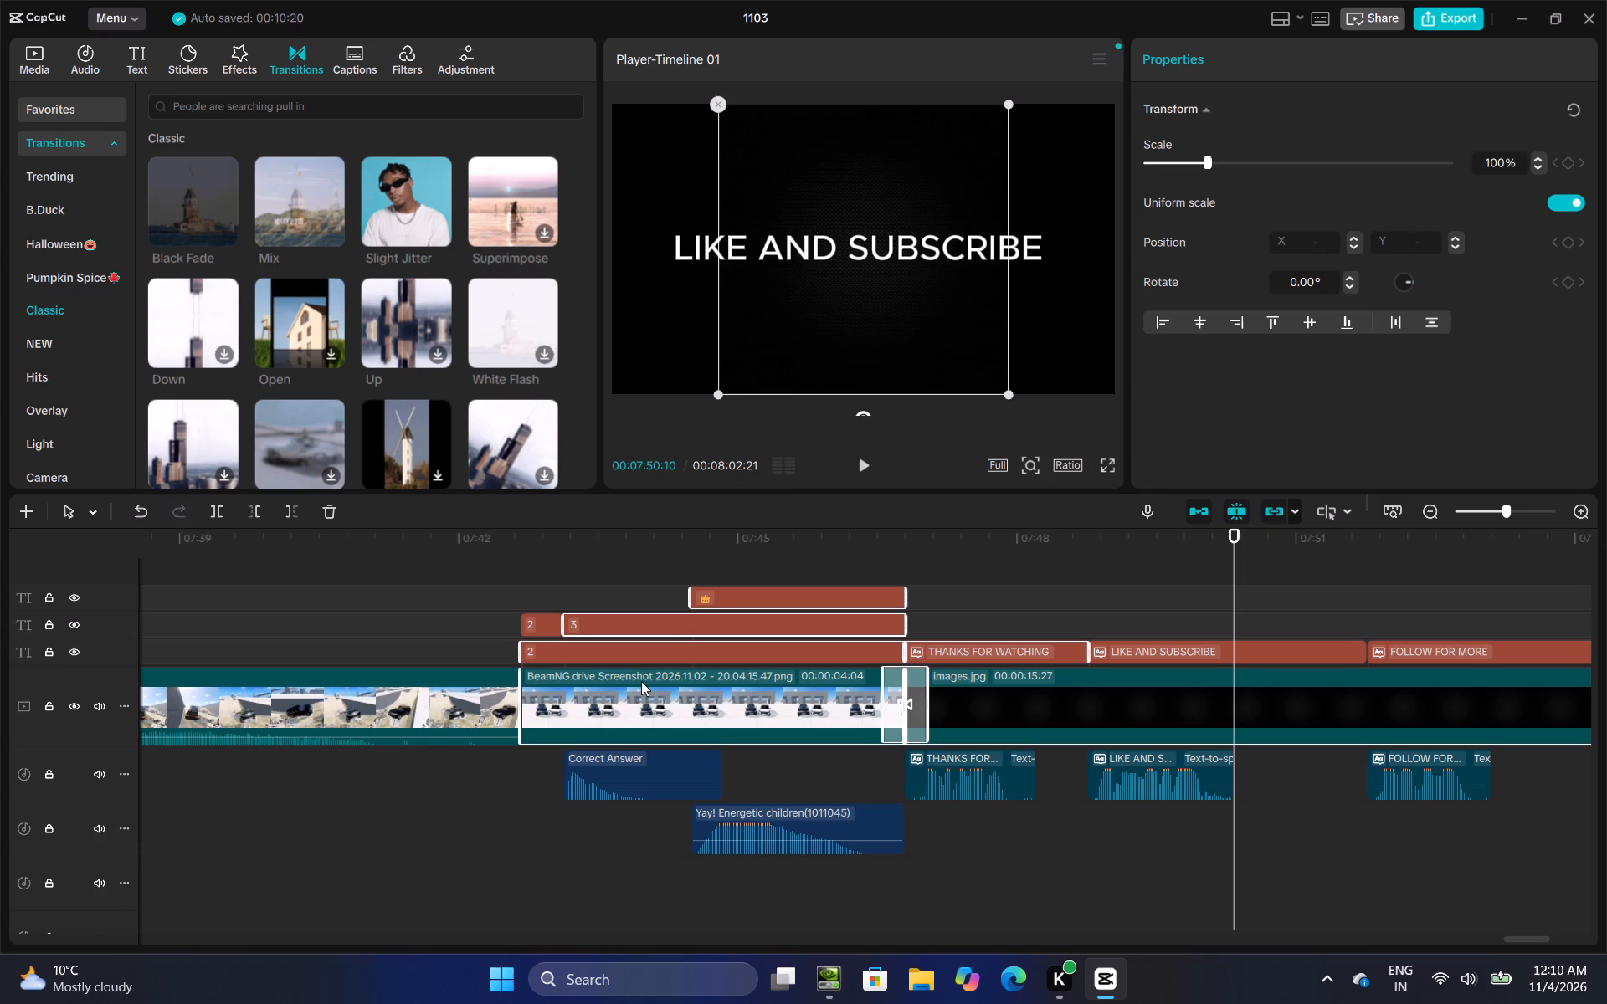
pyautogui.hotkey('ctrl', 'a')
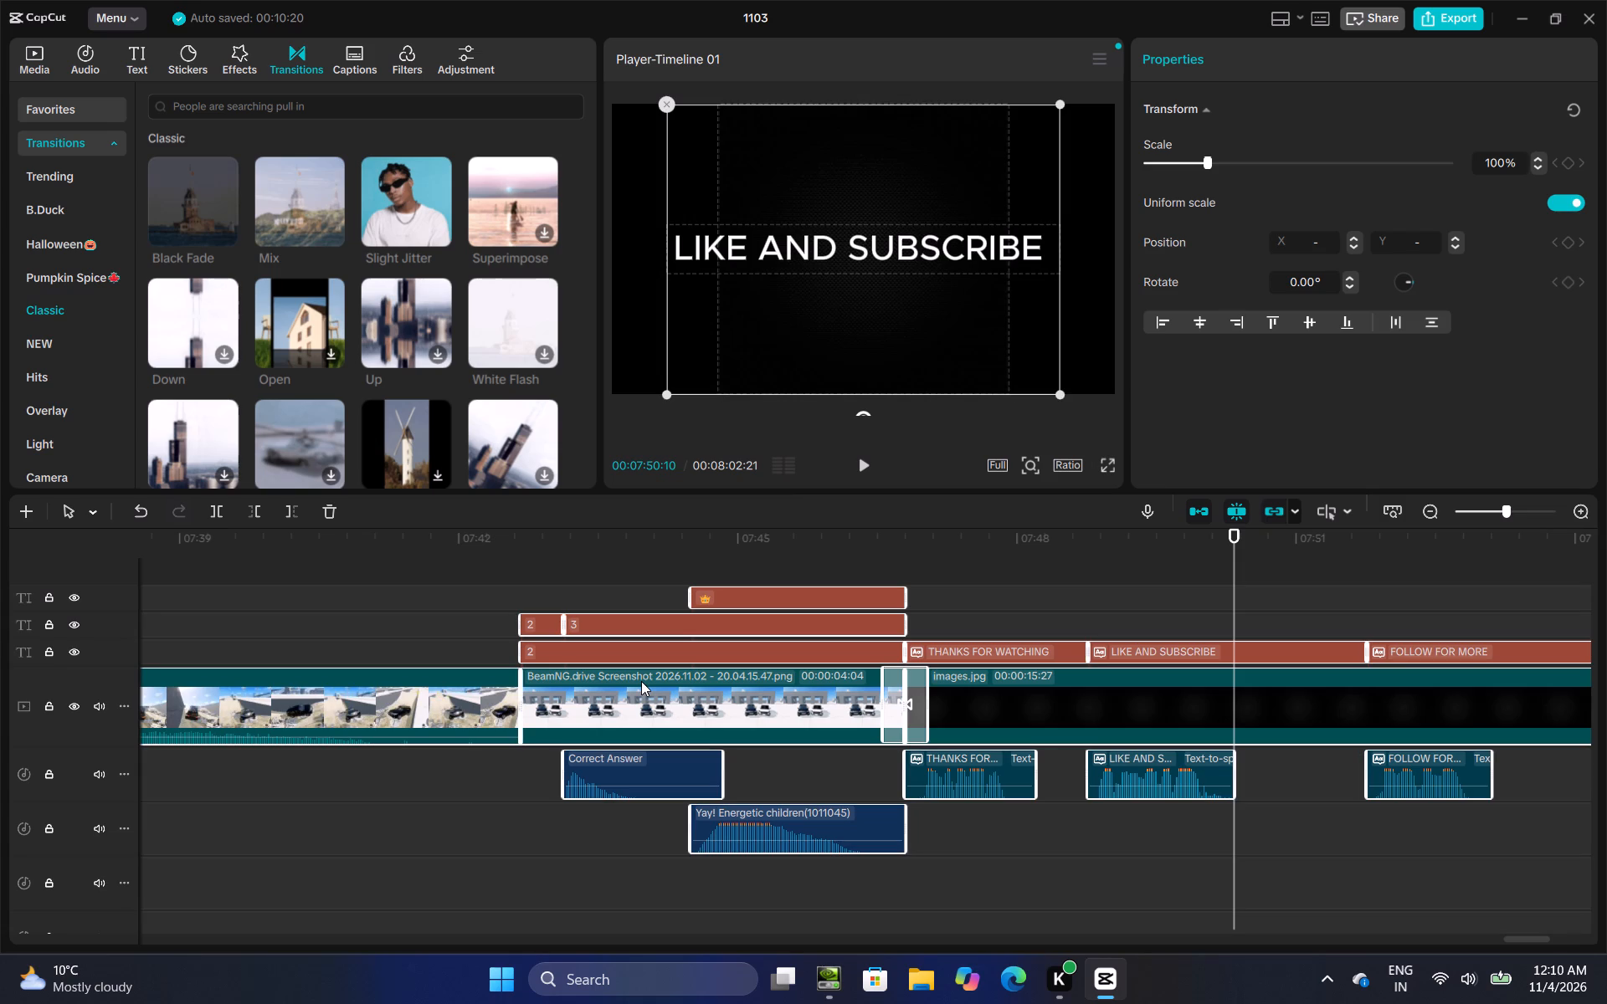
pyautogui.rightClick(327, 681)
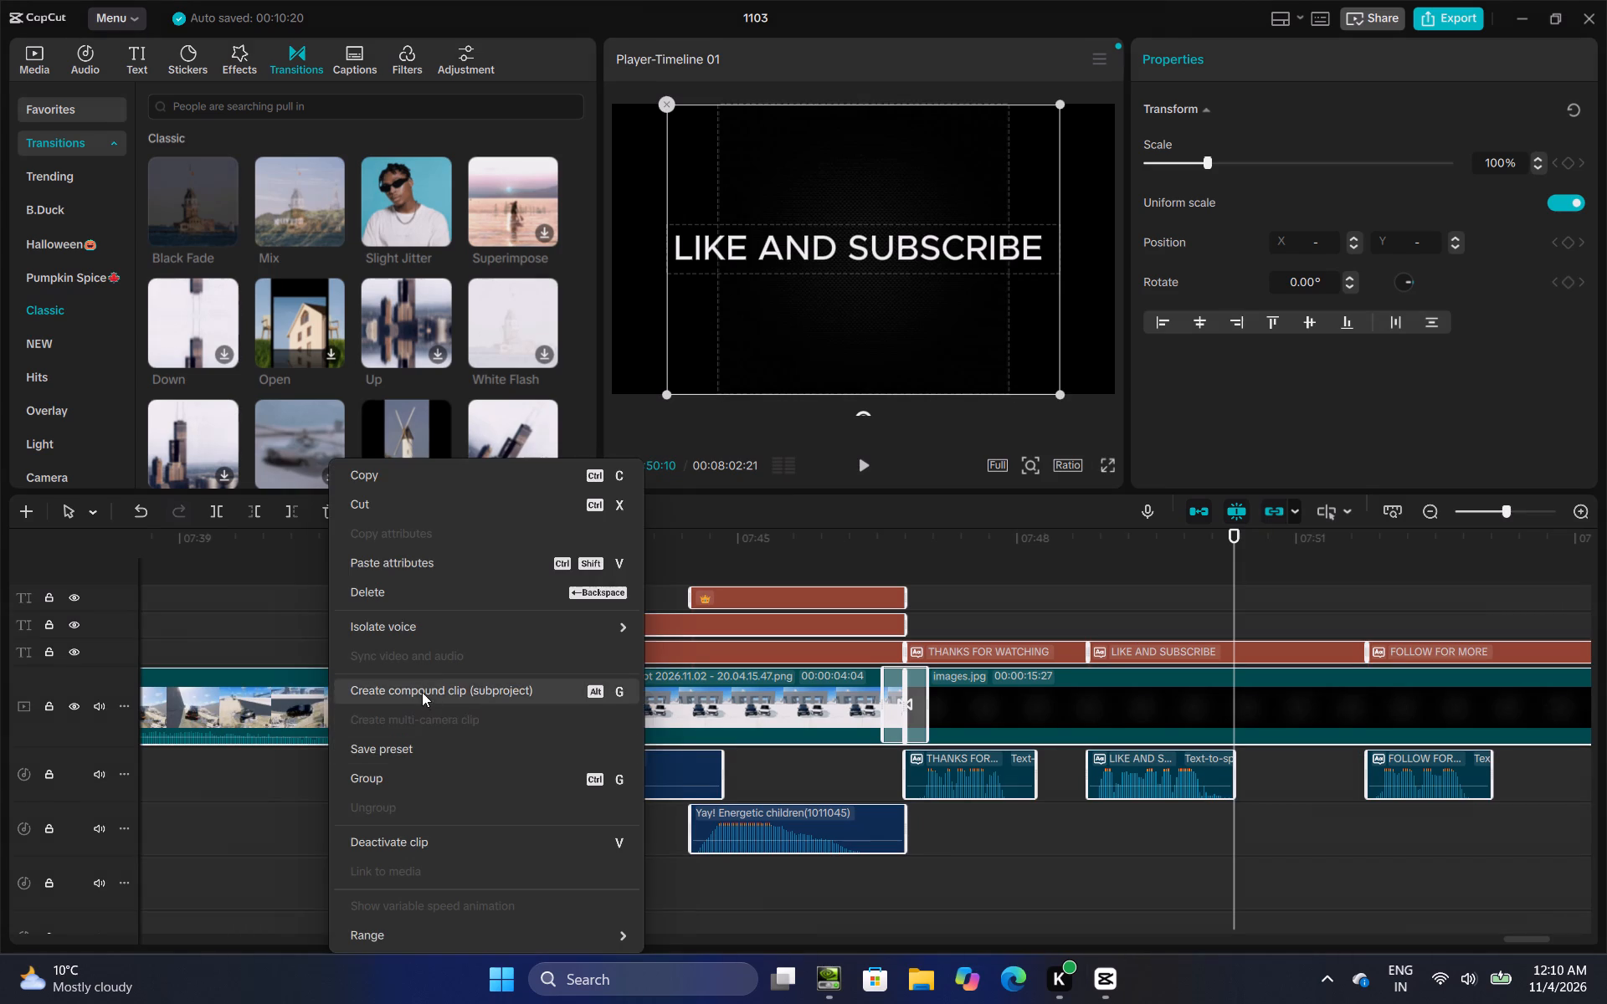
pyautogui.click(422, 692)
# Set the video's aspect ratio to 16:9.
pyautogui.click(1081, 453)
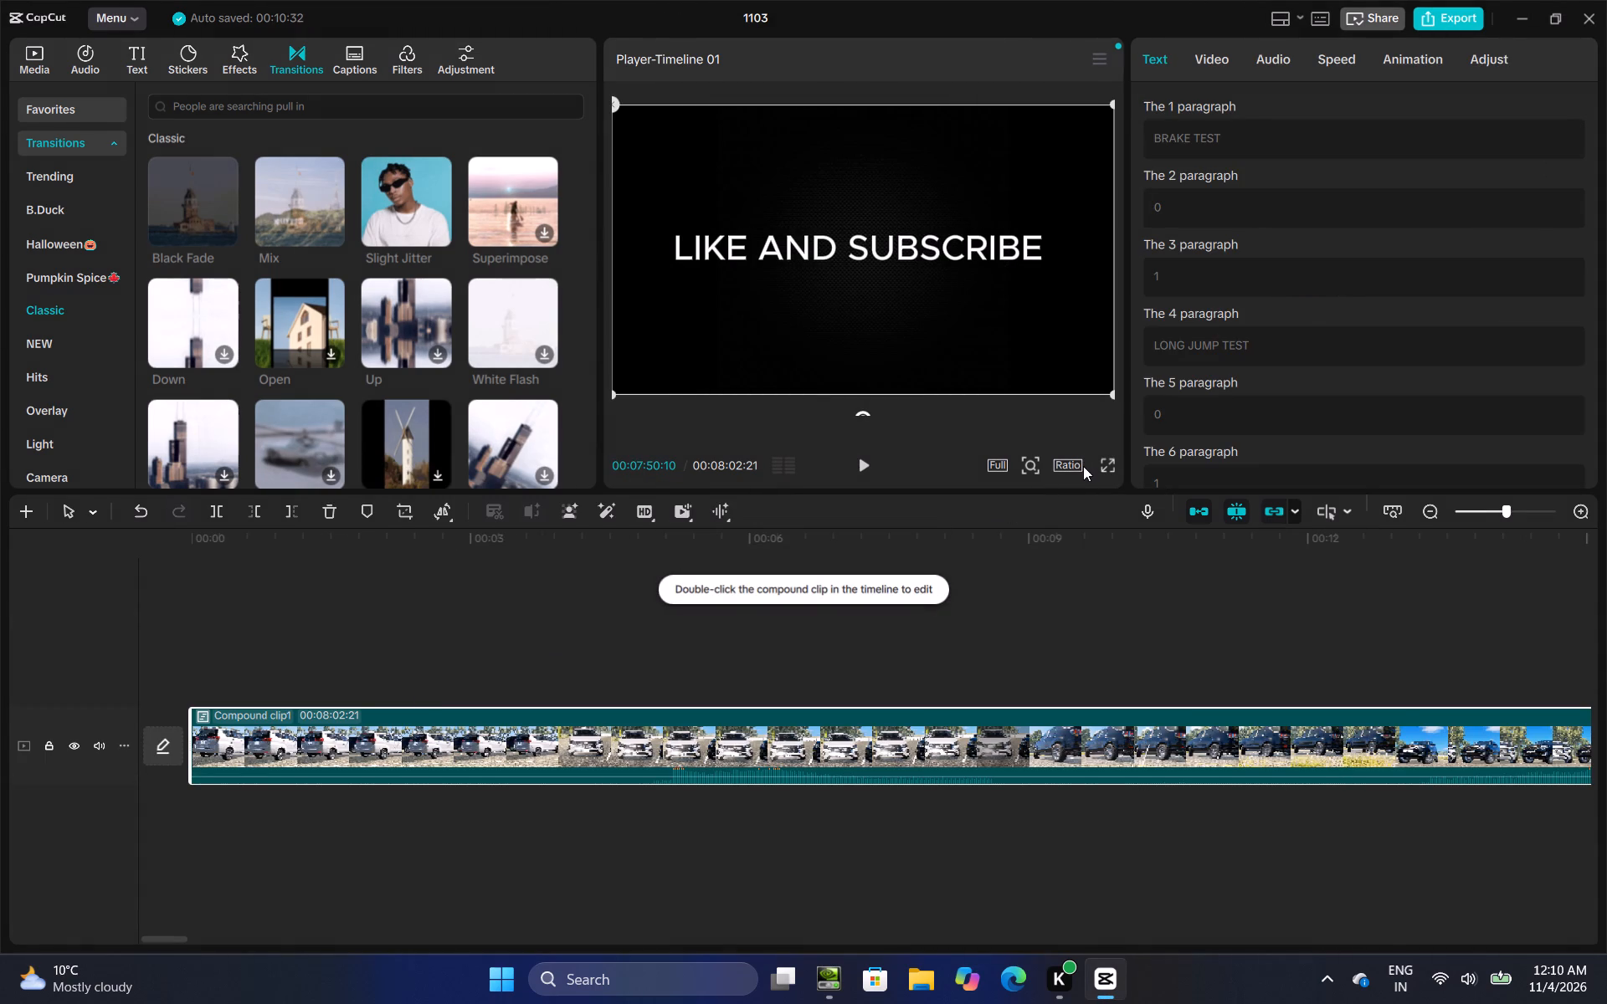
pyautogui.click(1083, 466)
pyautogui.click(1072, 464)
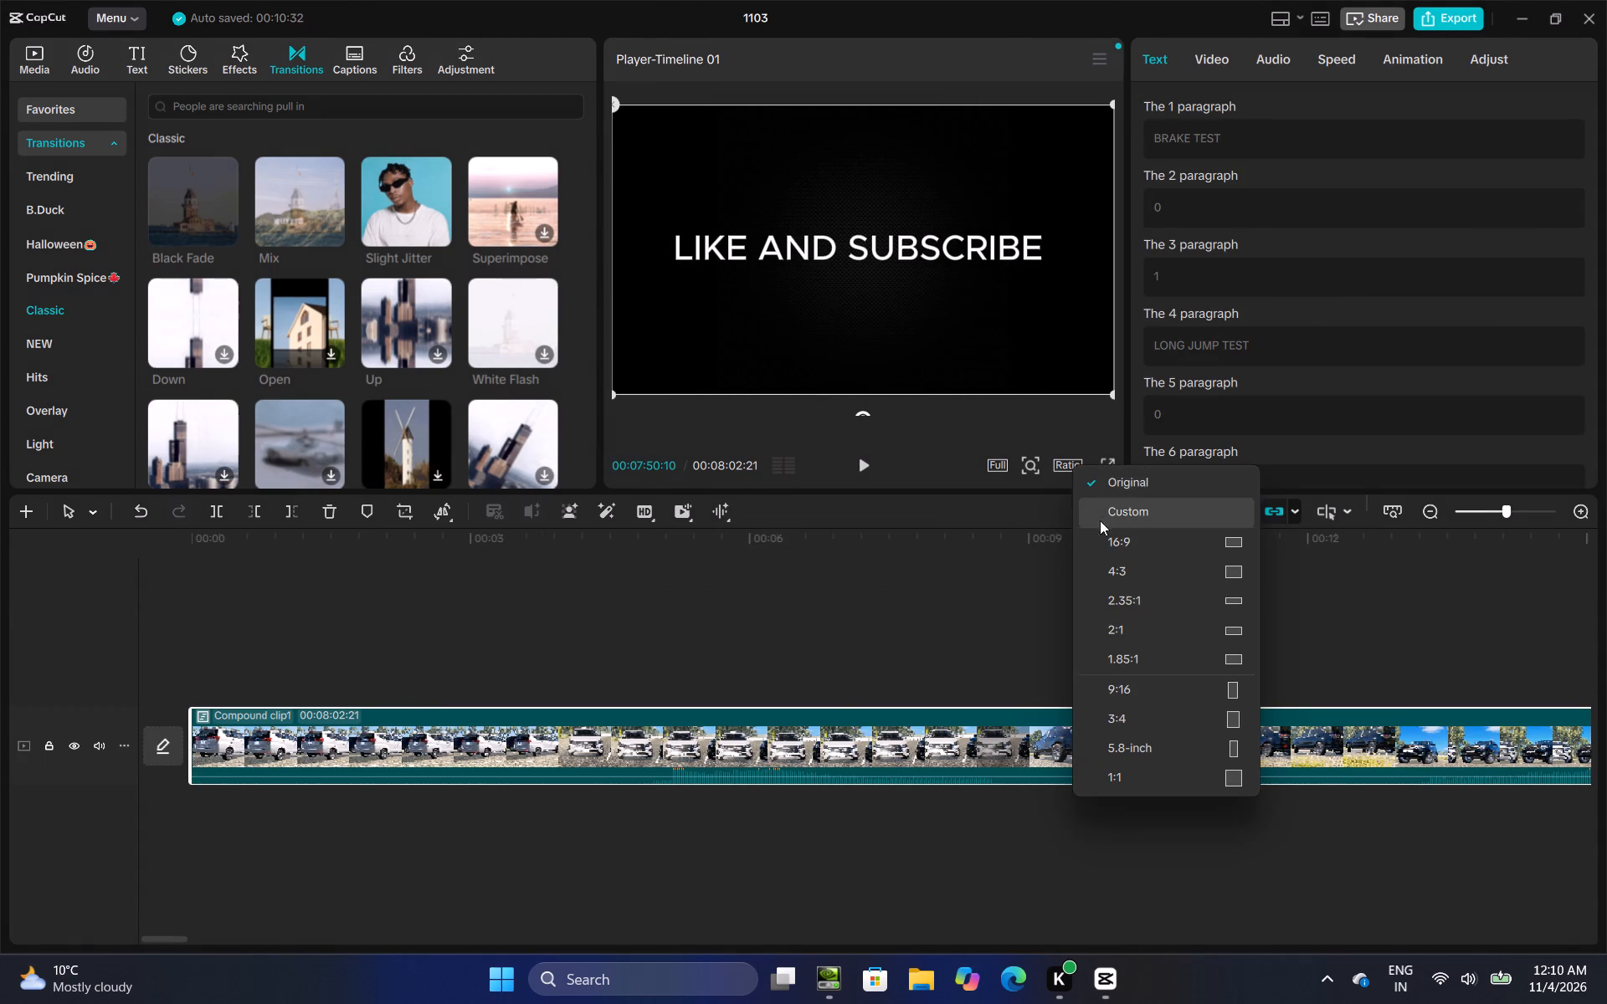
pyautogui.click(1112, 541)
# Examine how the footage fills the 16:9 frame from the intro clips through the first score screenshot at 00:01:07:27.
pyautogui.click(830, 682)
pyautogui.click(999, 387)
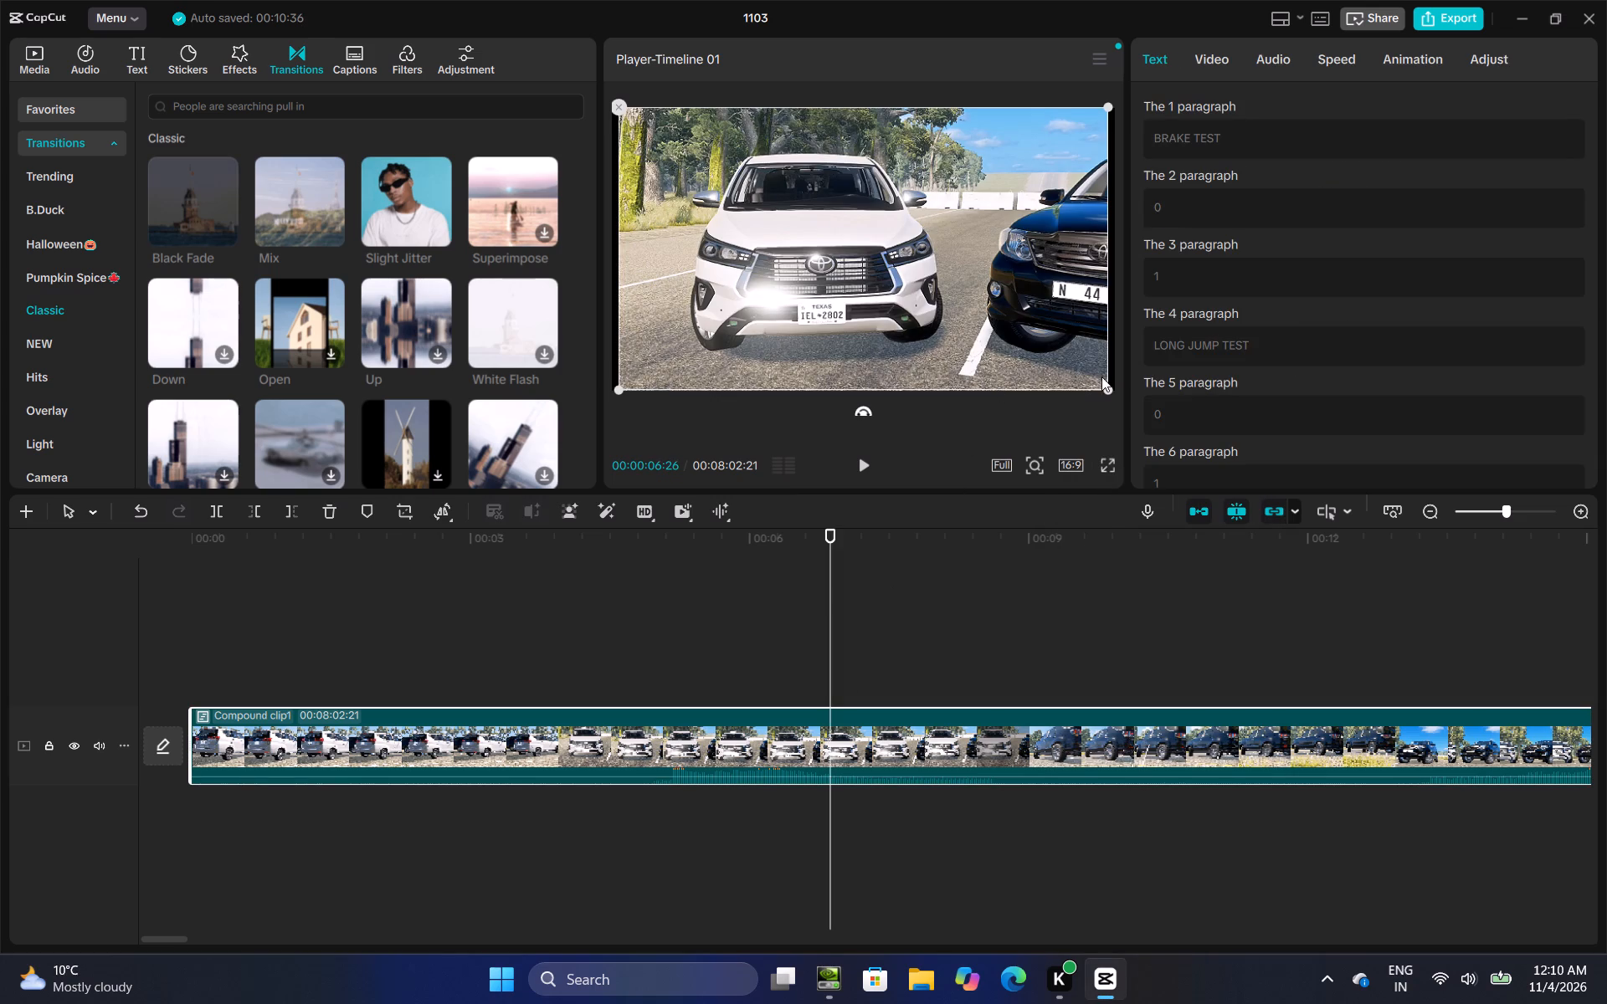
pyautogui.click(1106, 392)
pyautogui.click(1040, 600)
pyautogui.moveTo(1040, 600); pyautogui.dragTo(1137, 594)
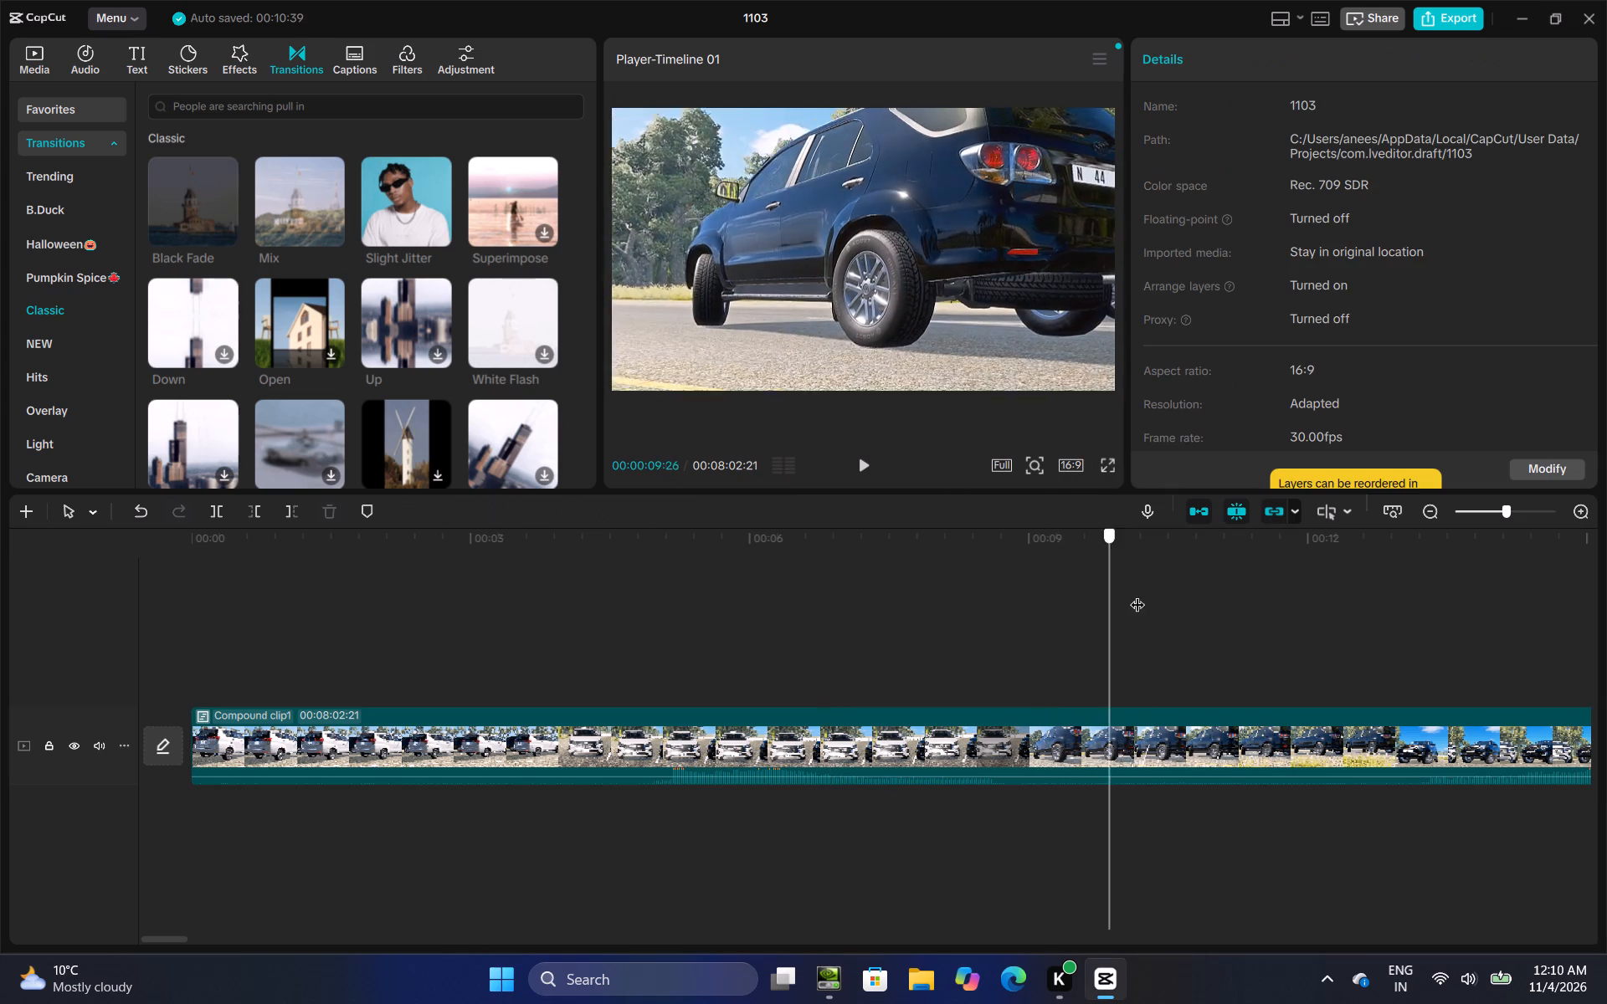
pyautogui.moveTo(1137, 594); pyautogui.dragTo(1606, 600)
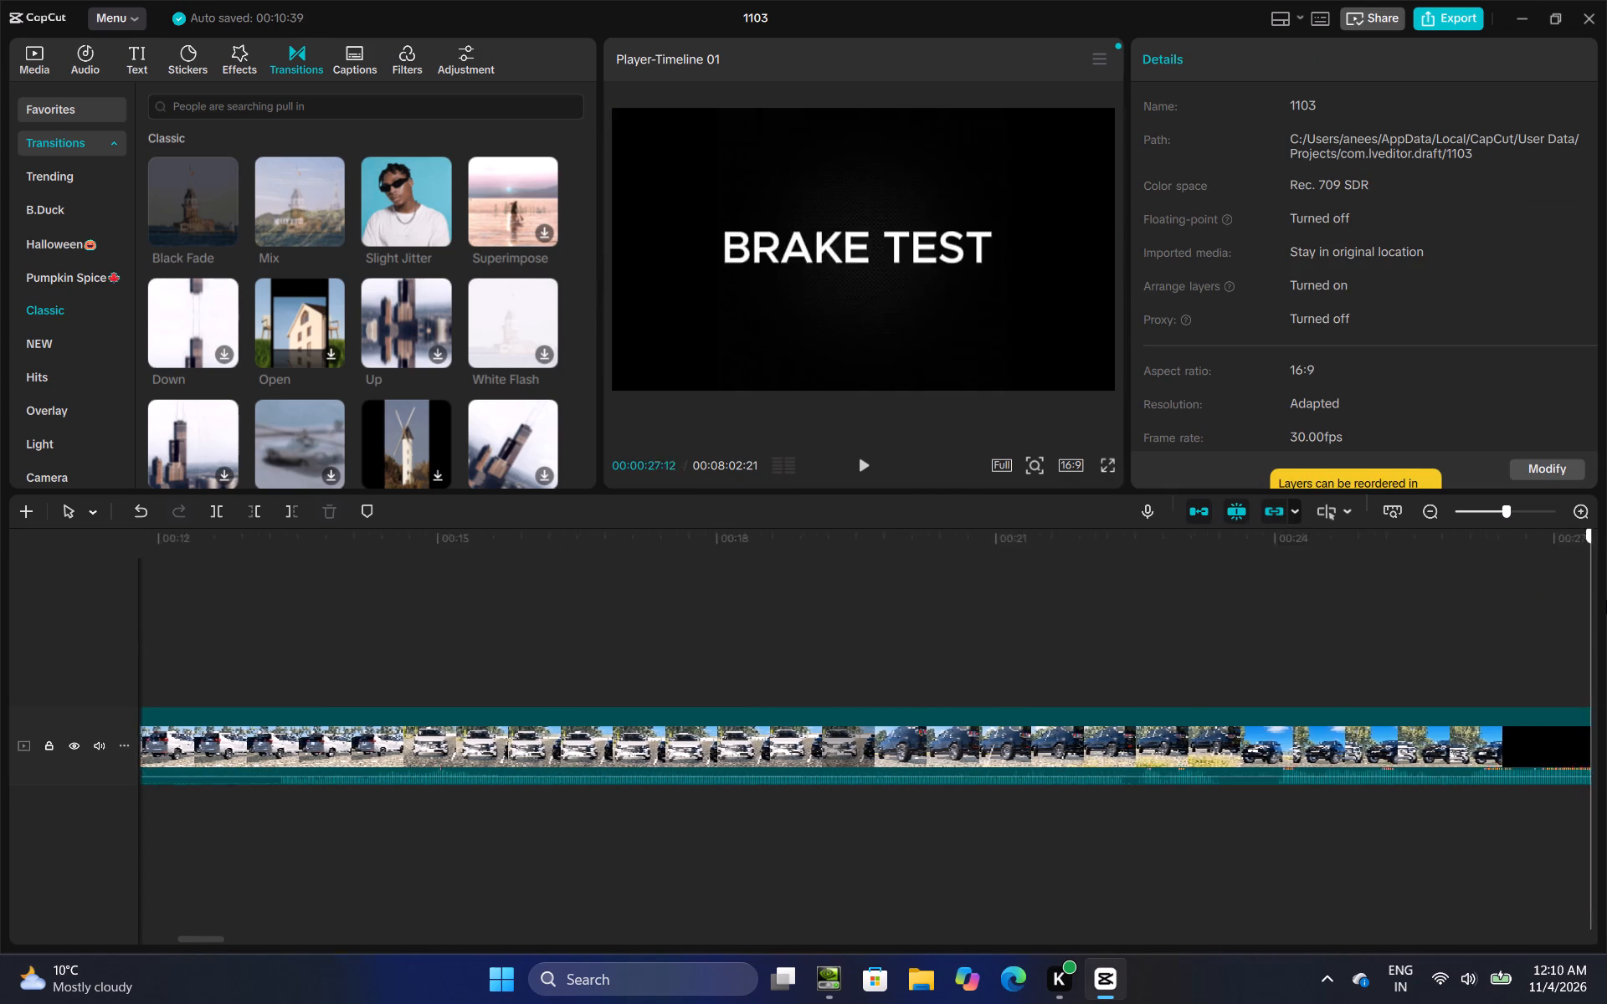
pyautogui.moveTo(1606, 600); pyautogui.dragTo(1606, 629)
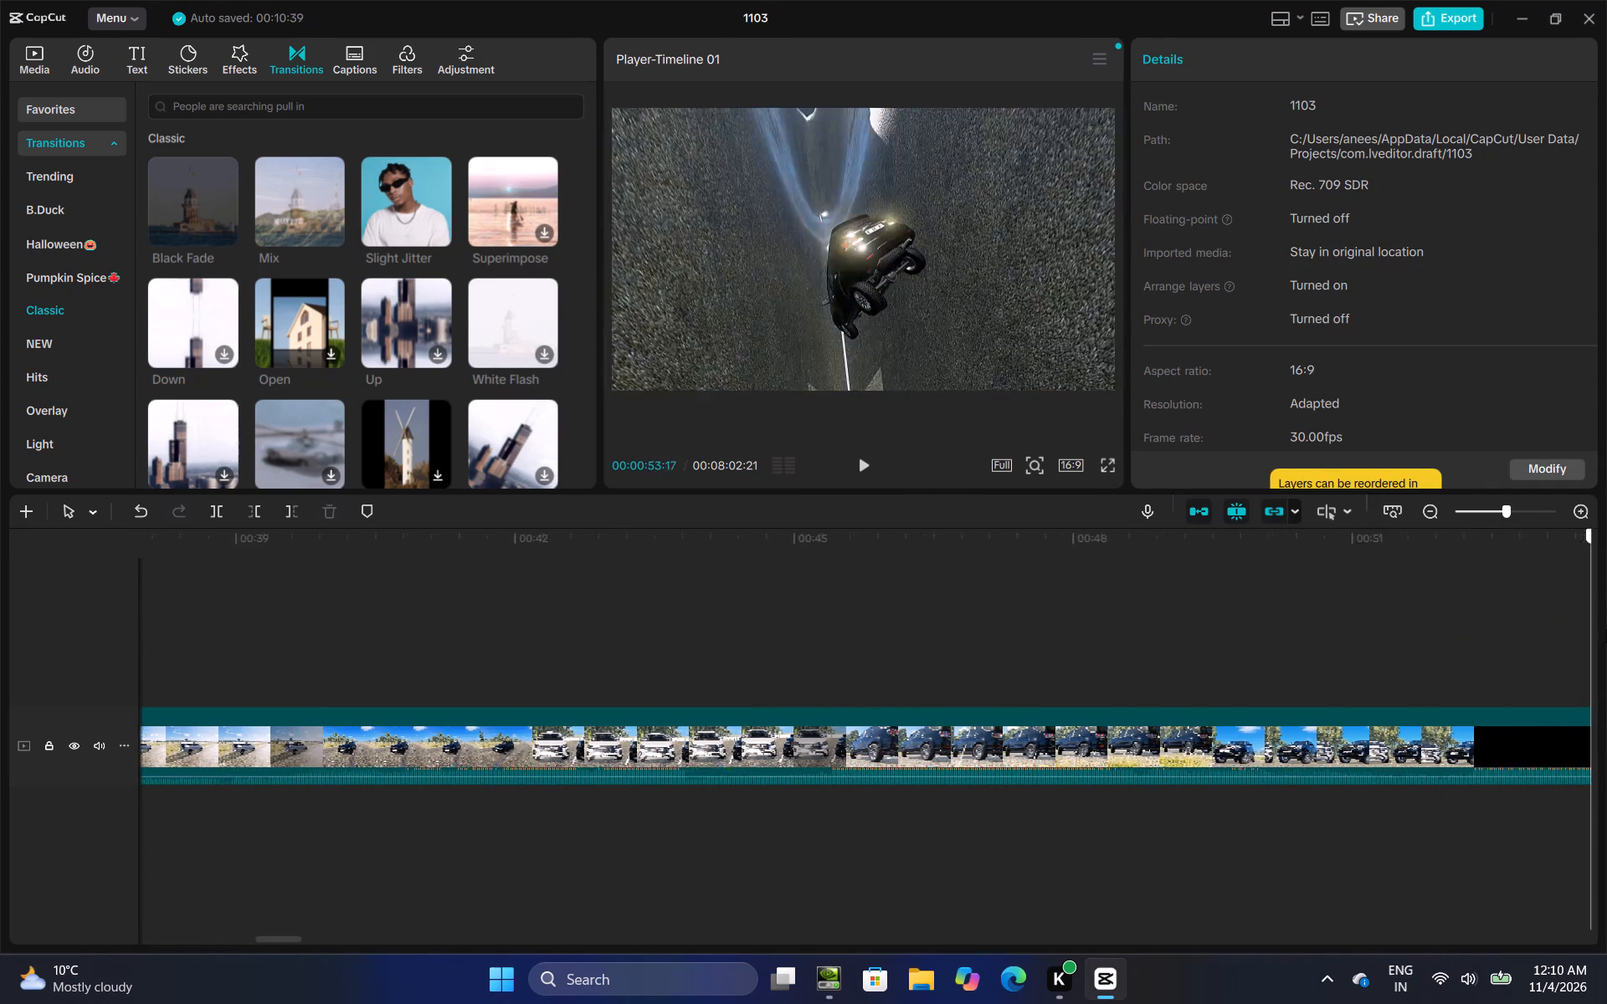
pyautogui.moveTo(1606, 629); pyautogui.dragTo(1571, 640)
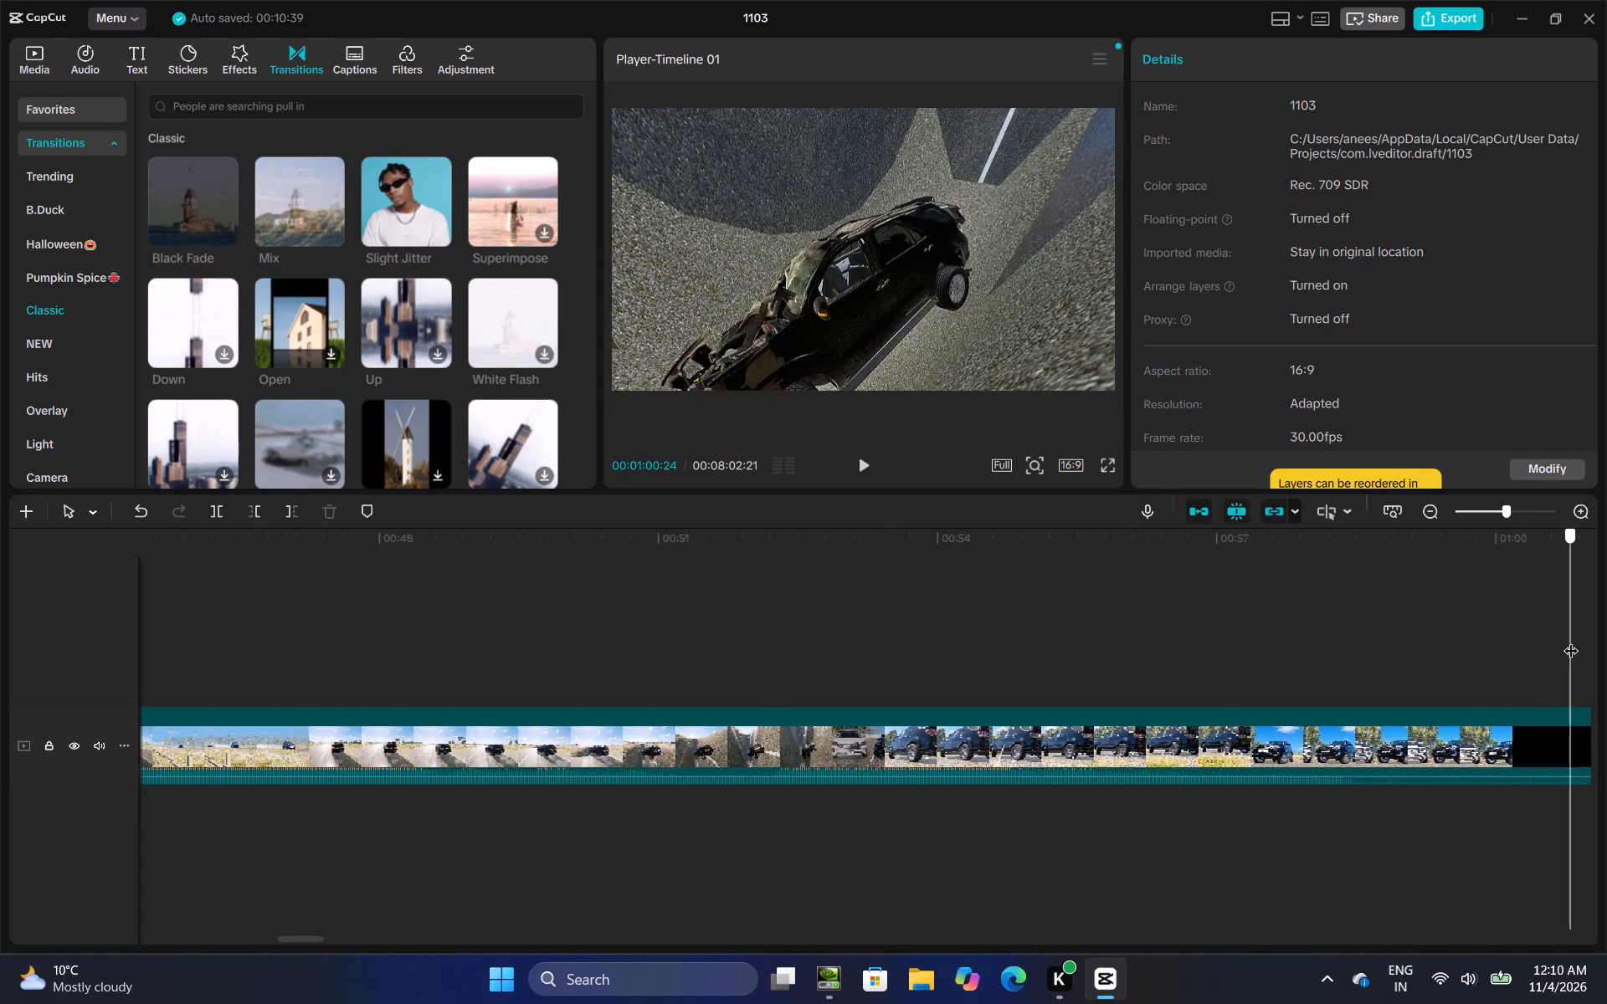
pyautogui.moveTo(1571, 640); pyautogui.dragTo(1268, 702)
pyautogui.click(1067, 387)
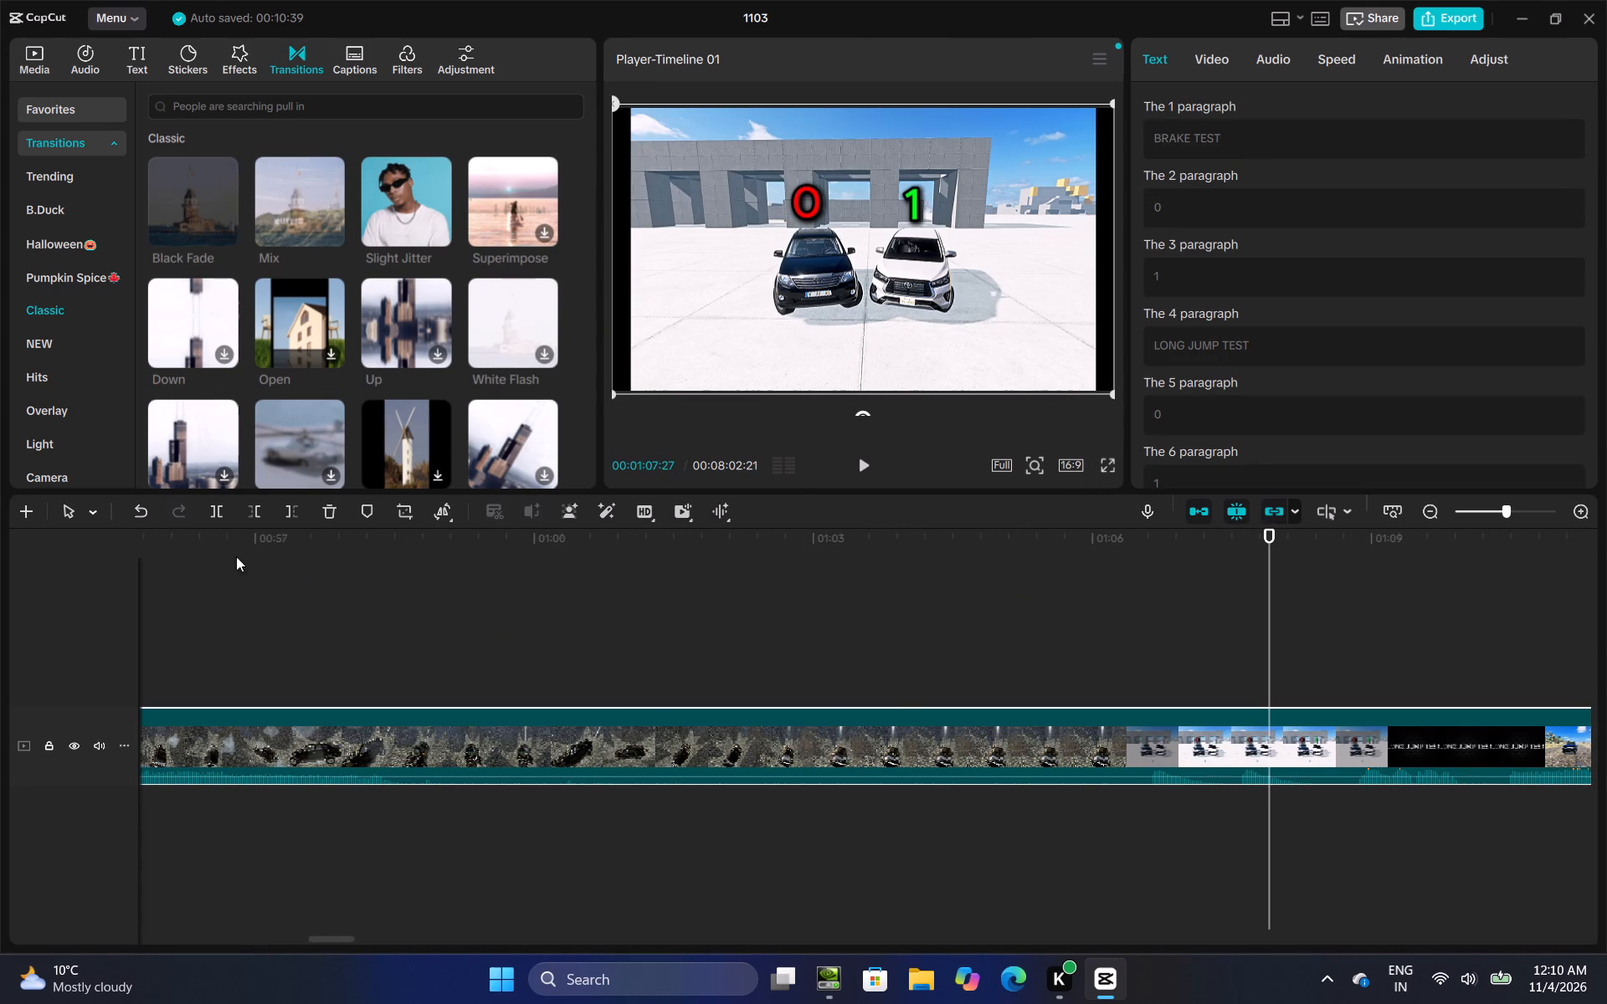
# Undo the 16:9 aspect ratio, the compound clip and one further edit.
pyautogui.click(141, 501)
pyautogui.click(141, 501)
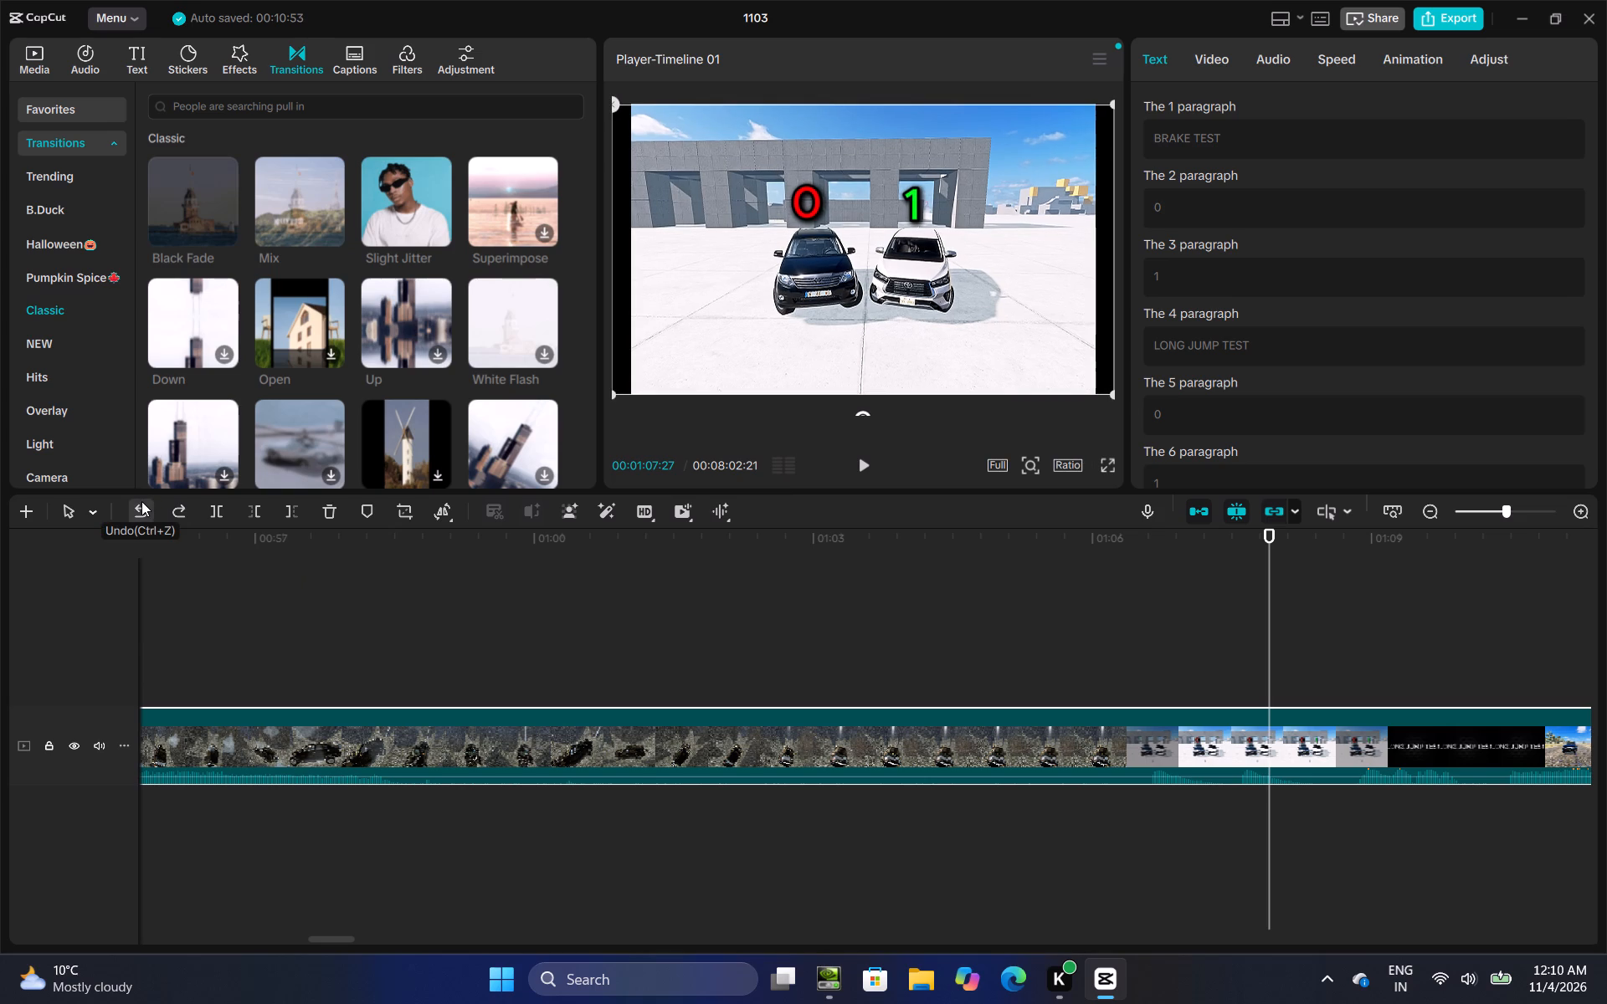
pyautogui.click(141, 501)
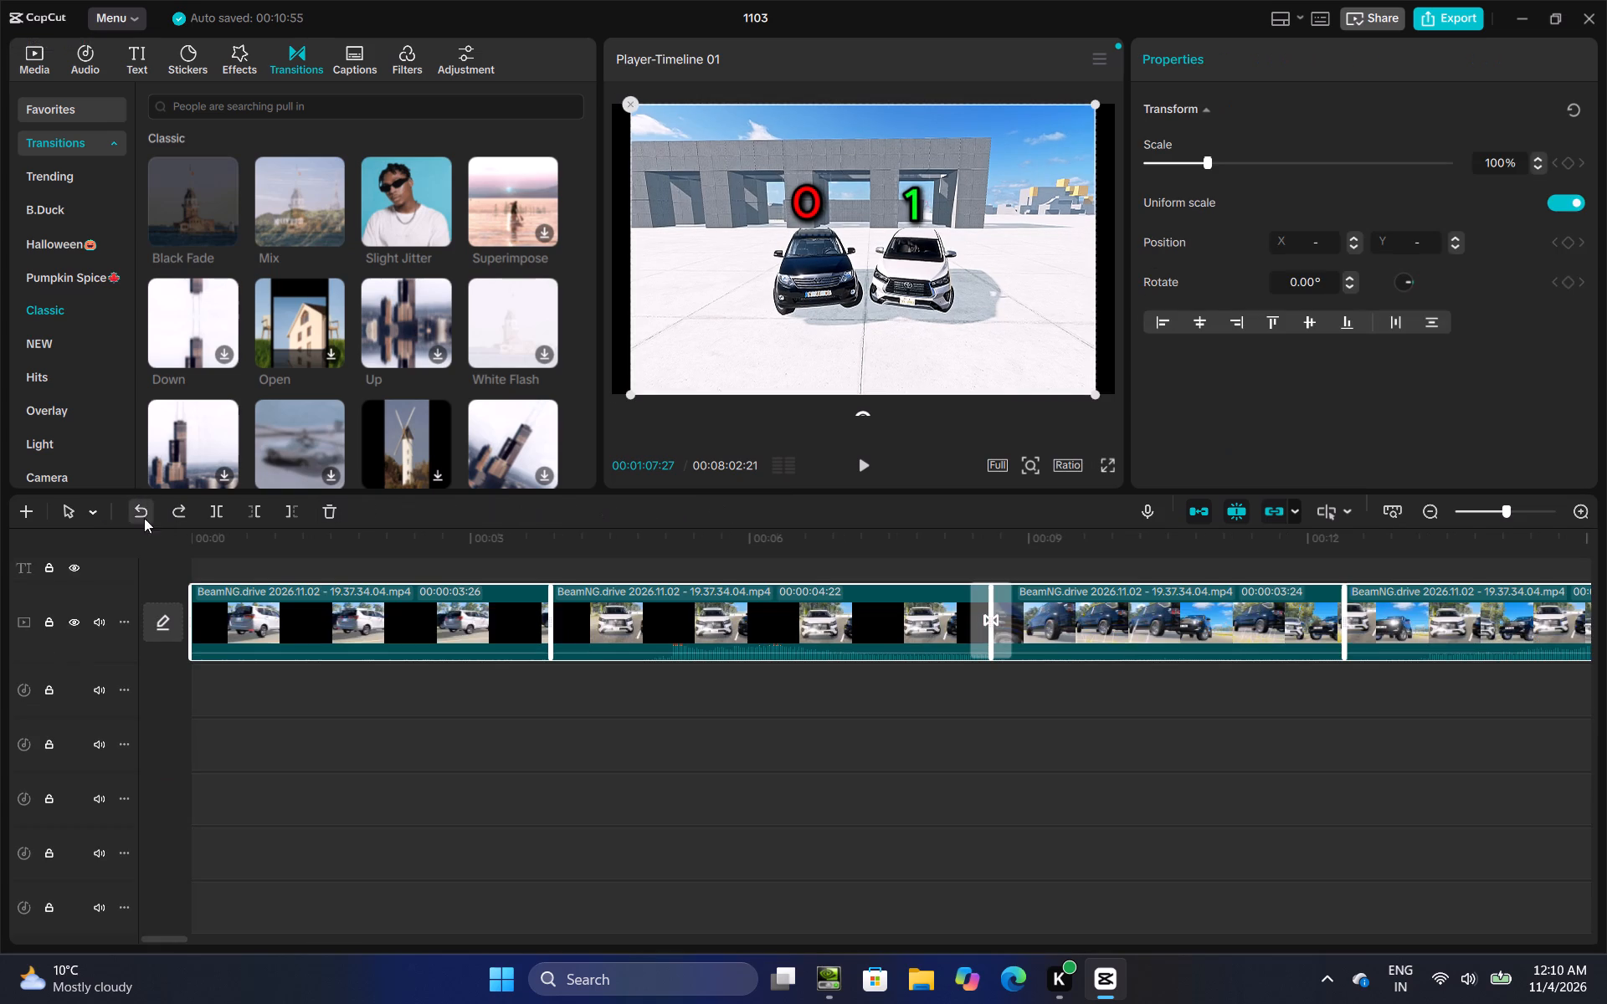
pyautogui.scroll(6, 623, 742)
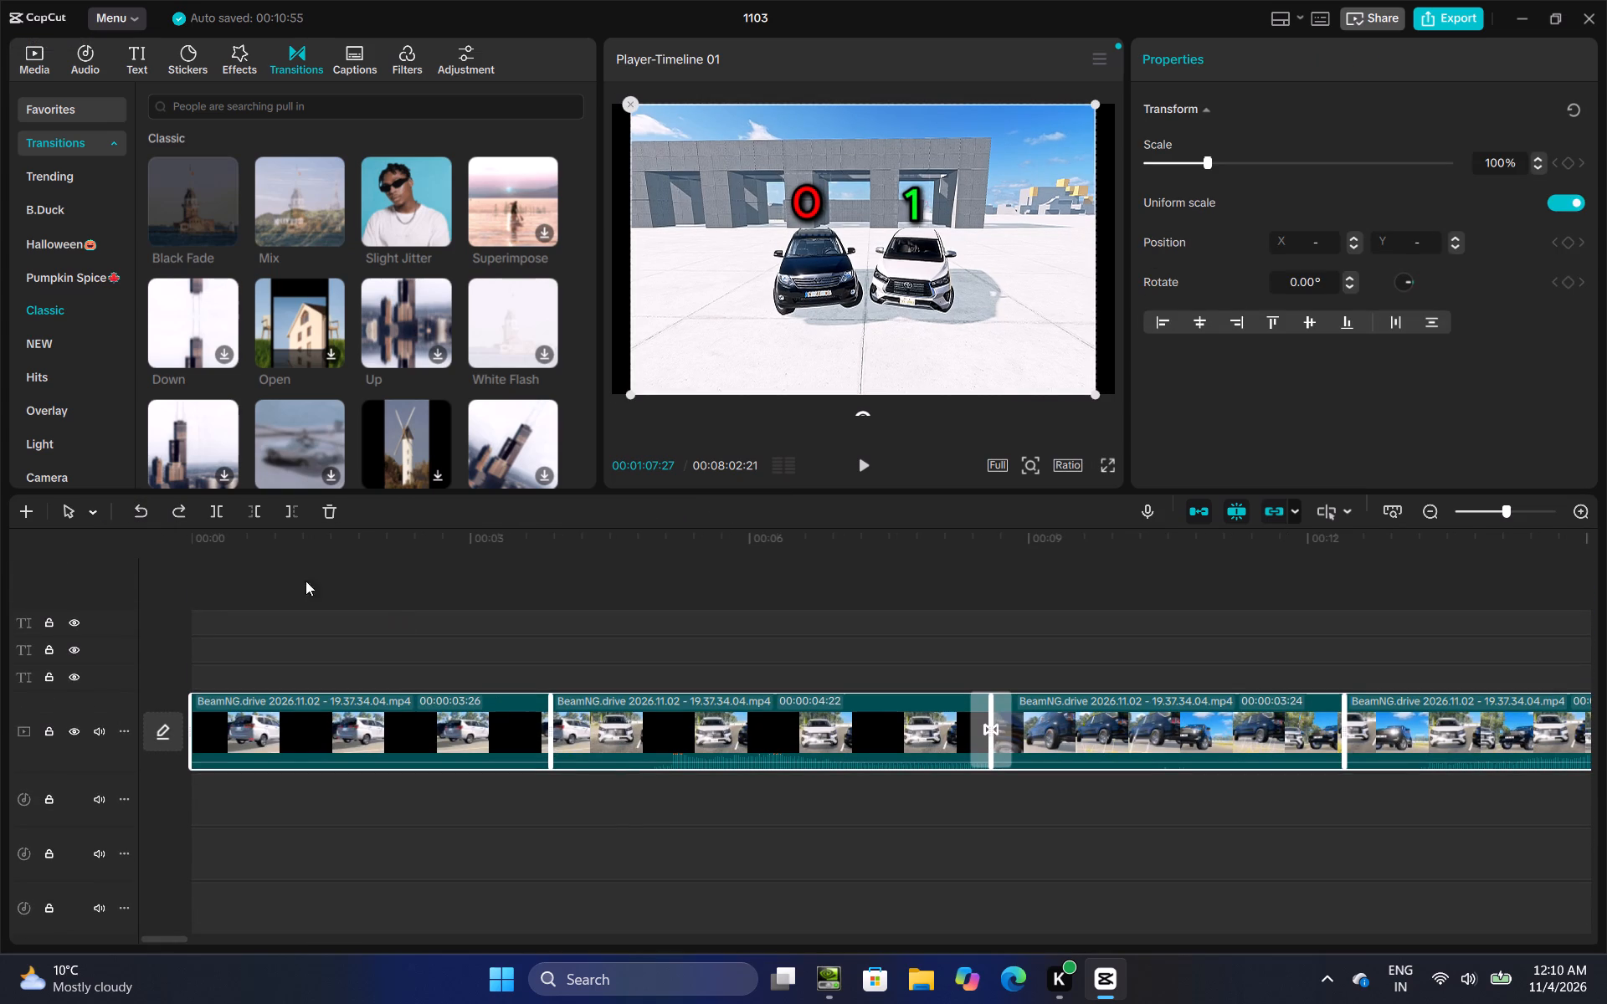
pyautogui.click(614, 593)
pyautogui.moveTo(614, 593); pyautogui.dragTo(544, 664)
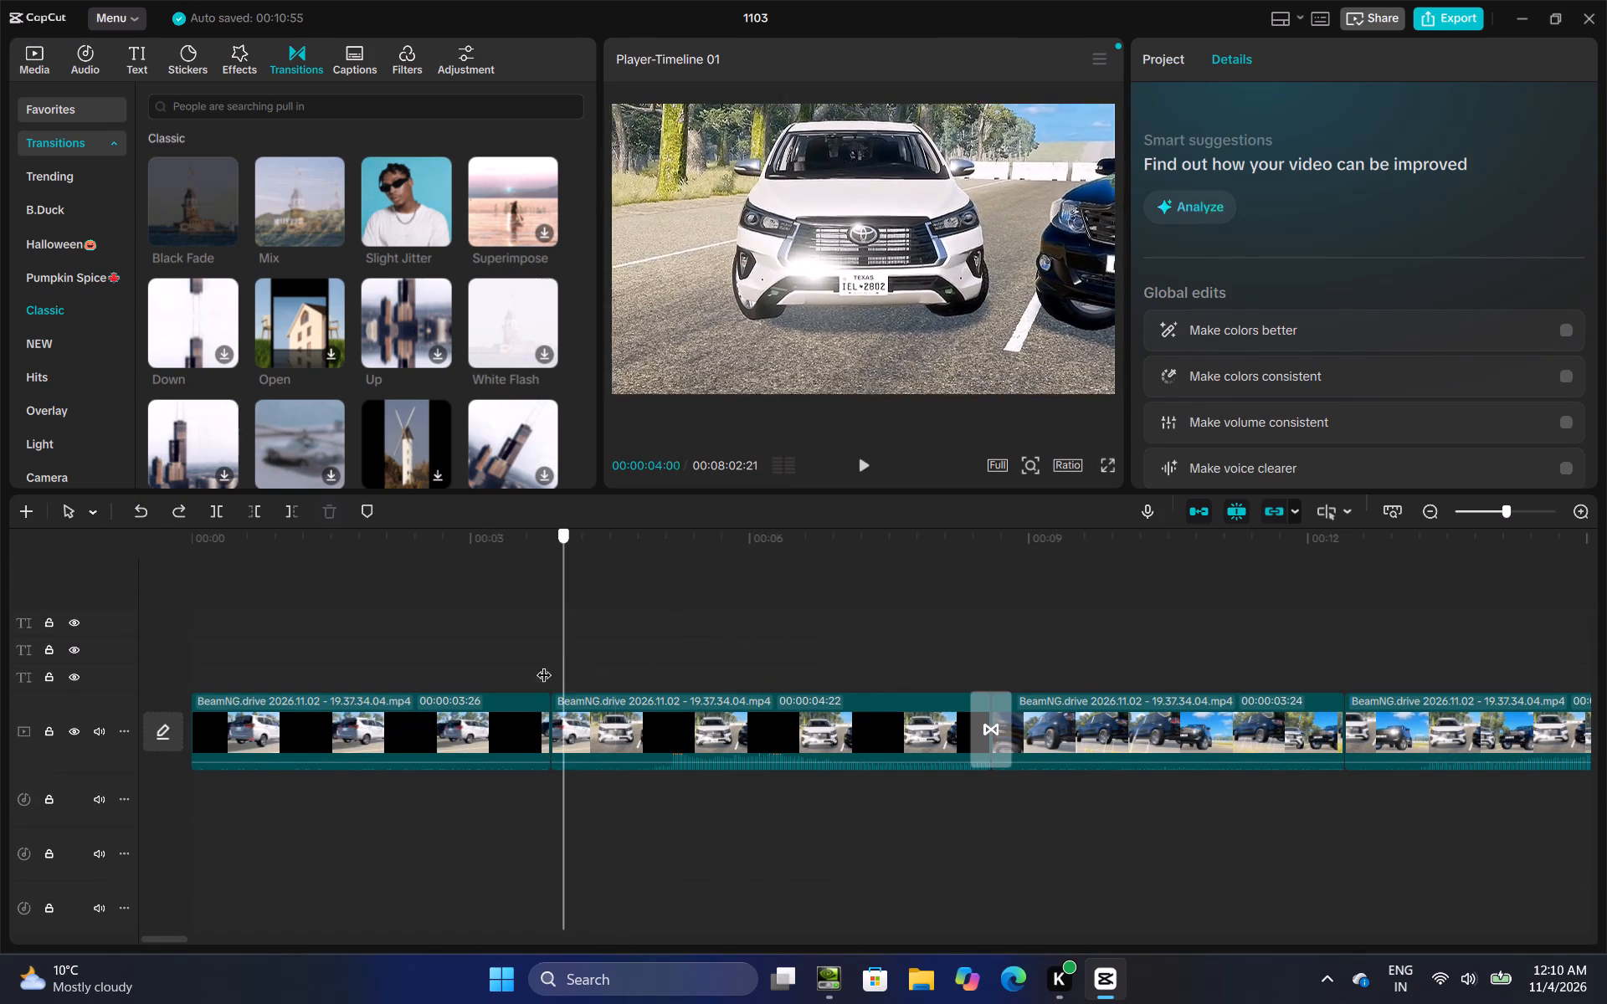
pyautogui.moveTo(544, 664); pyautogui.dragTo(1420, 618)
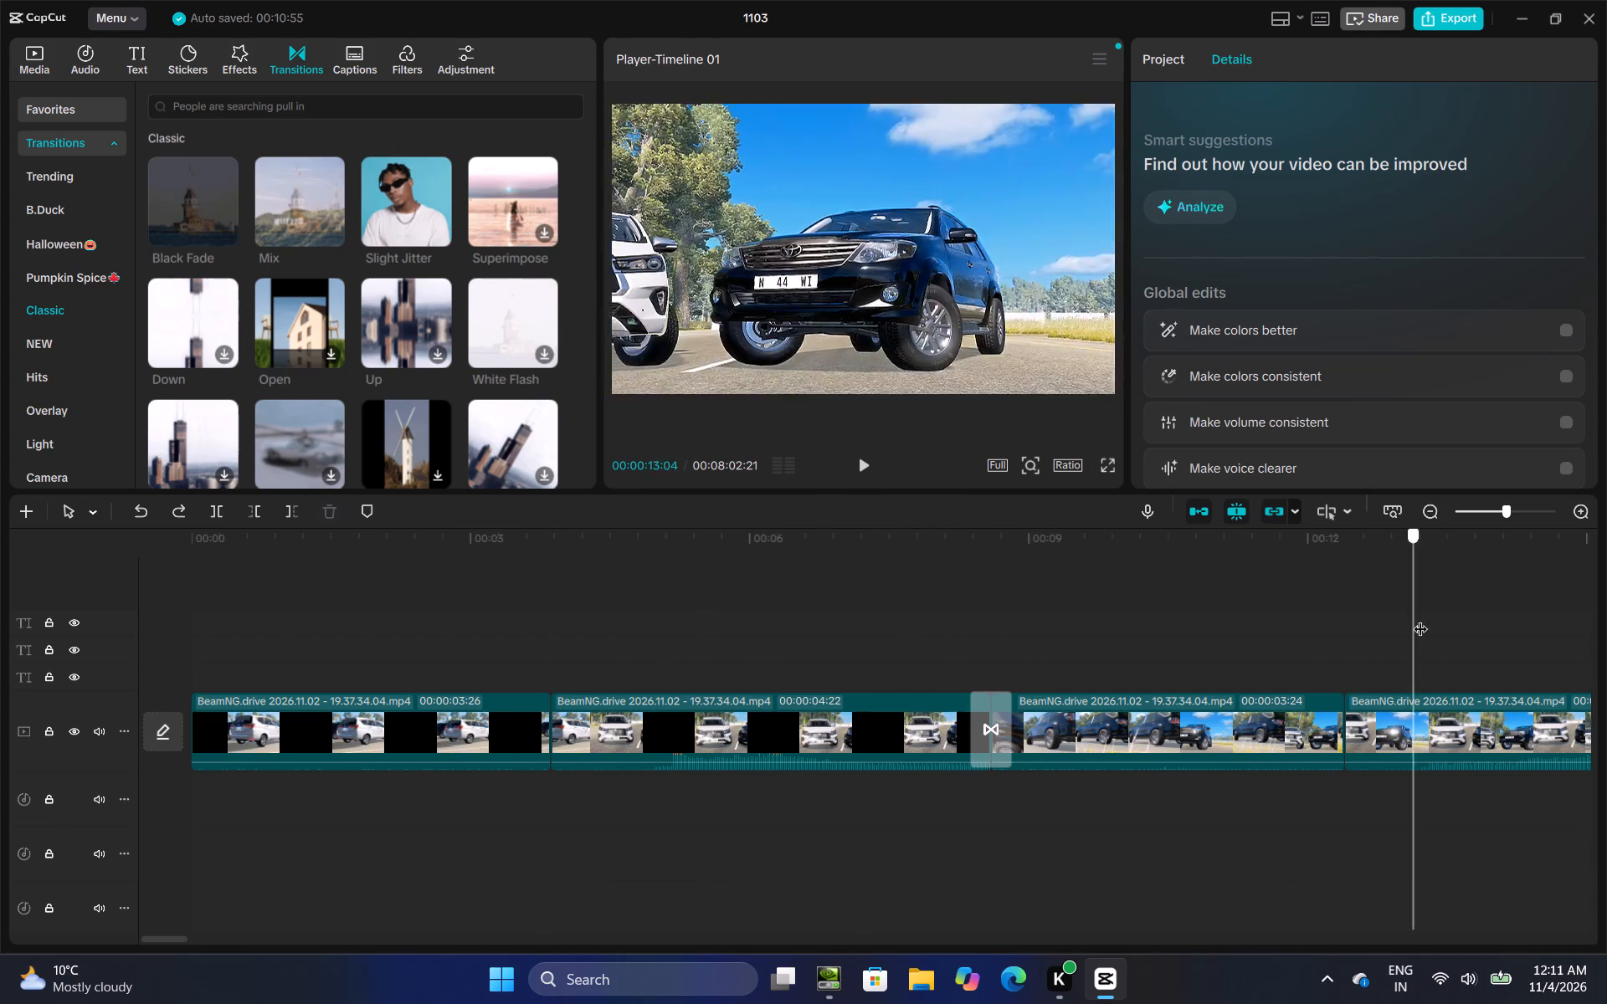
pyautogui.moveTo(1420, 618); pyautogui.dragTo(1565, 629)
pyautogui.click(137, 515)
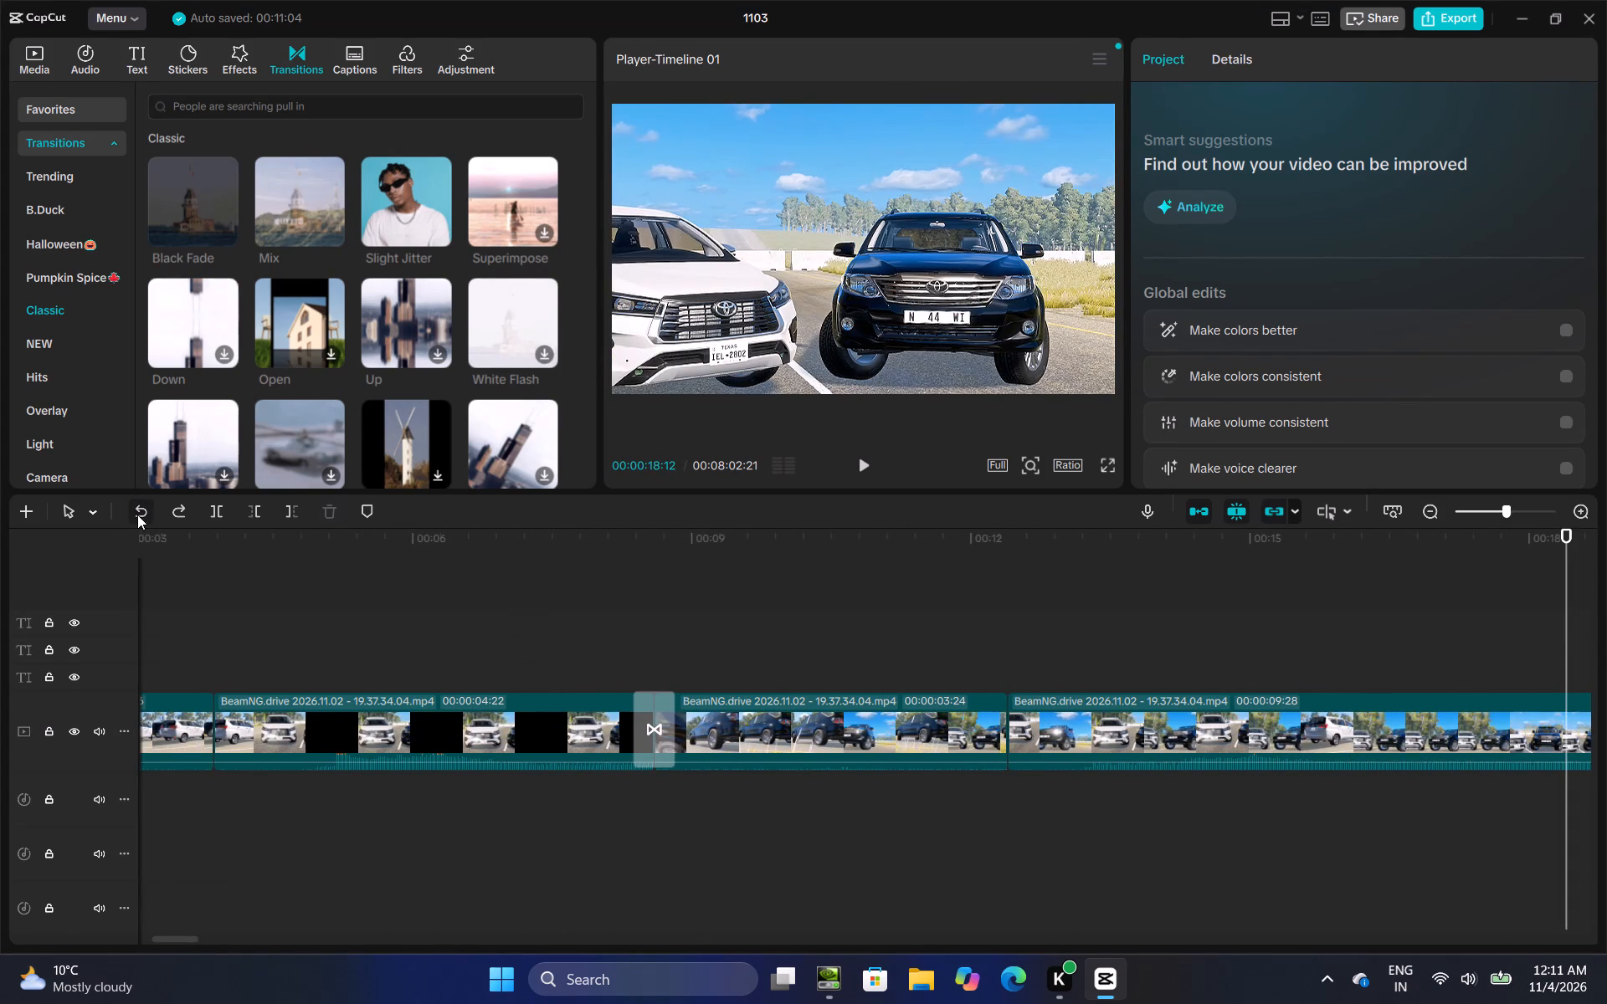
# Enlarge the first score screenshot, at 00:01:07:13 before the long jump title, to fill the frame's full width.
pyautogui.scroll(3, 604, 698)
pyautogui.click(1440, 515)
pyautogui.click(1440, 515)
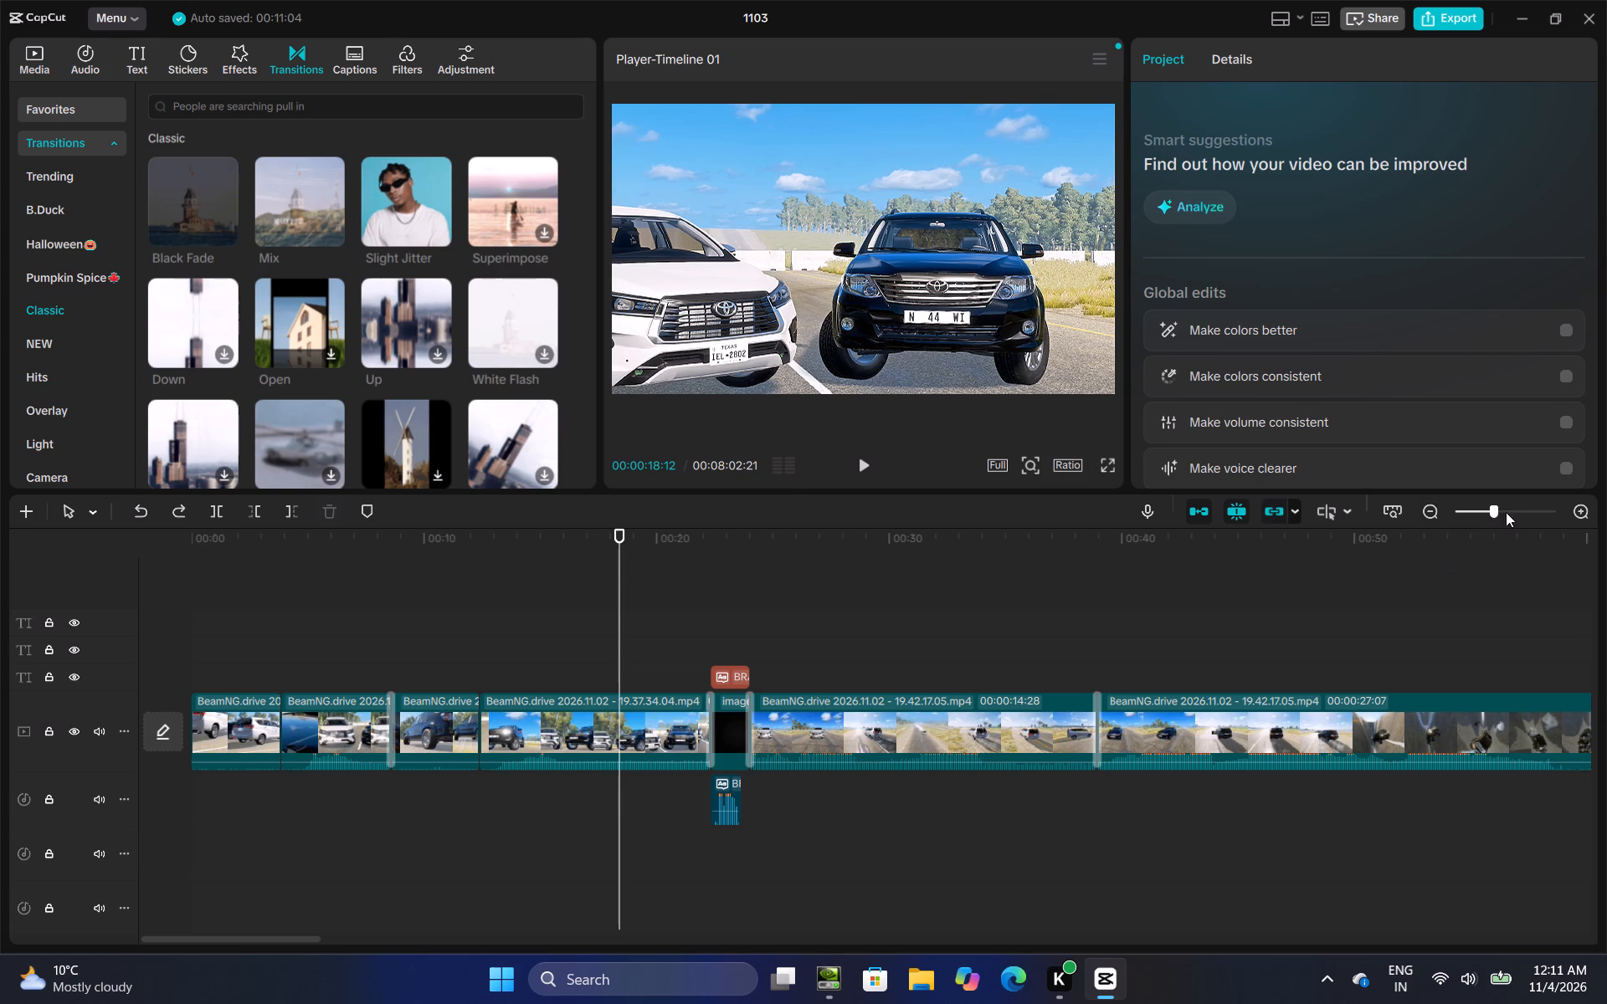
pyautogui.click(1487, 593)
pyautogui.moveTo(1487, 593); pyautogui.dragTo(1606, 562)
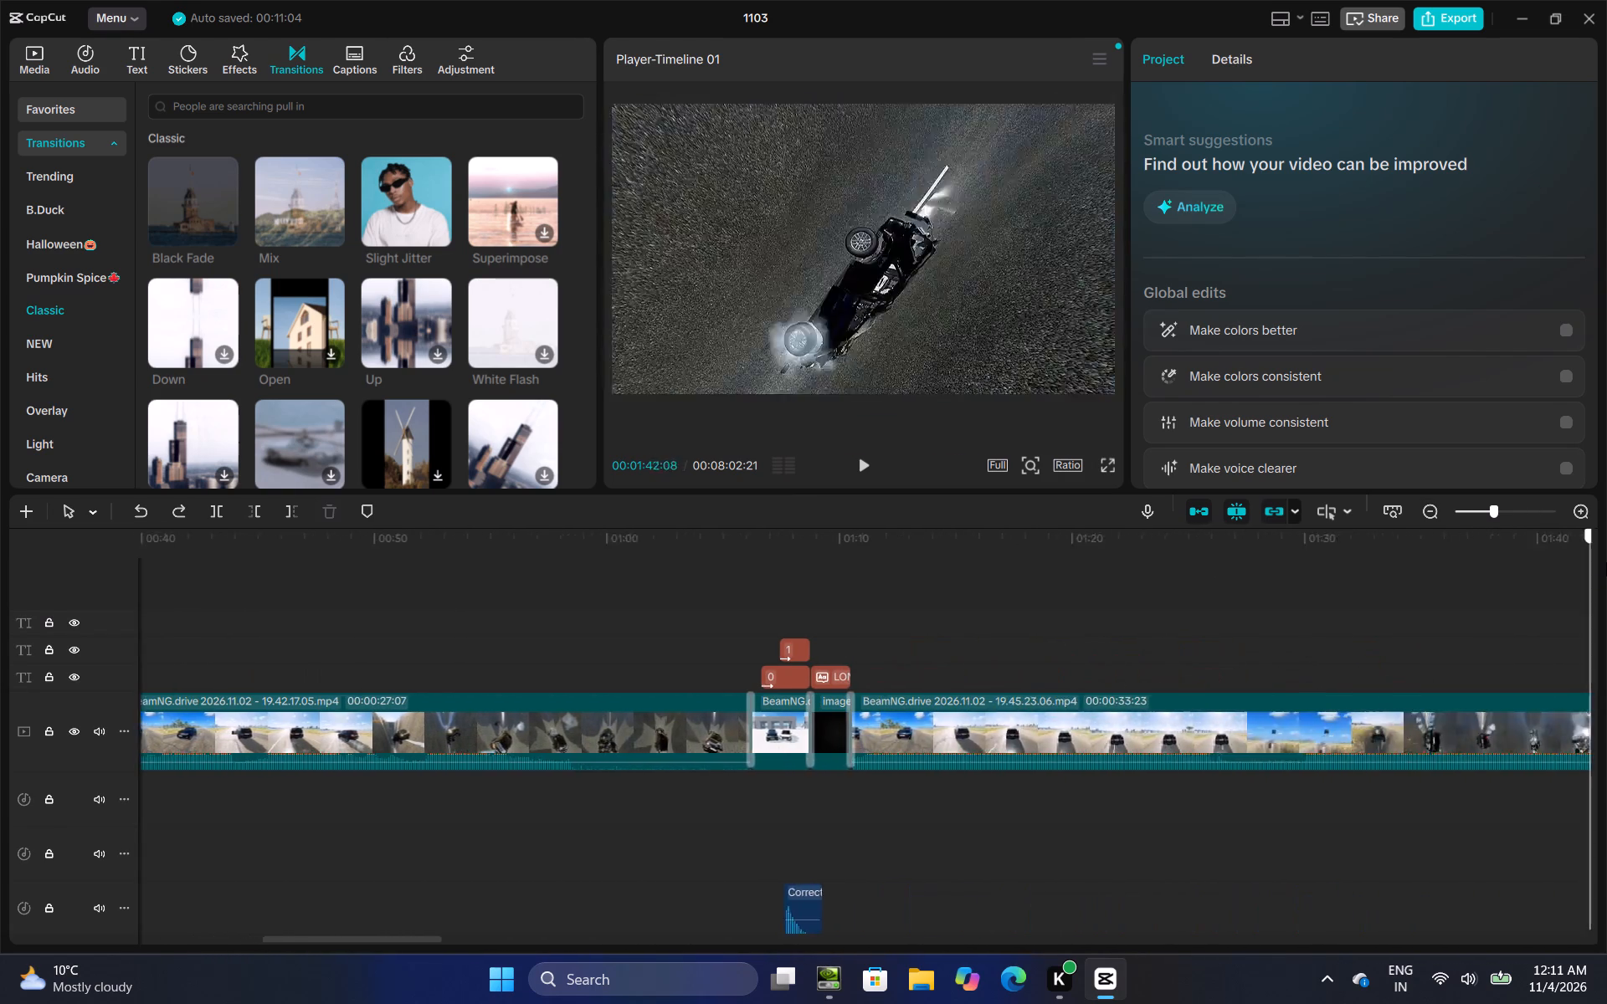
pyautogui.moveTo(1606, 562); pyautogui.dragTo(830, 650)
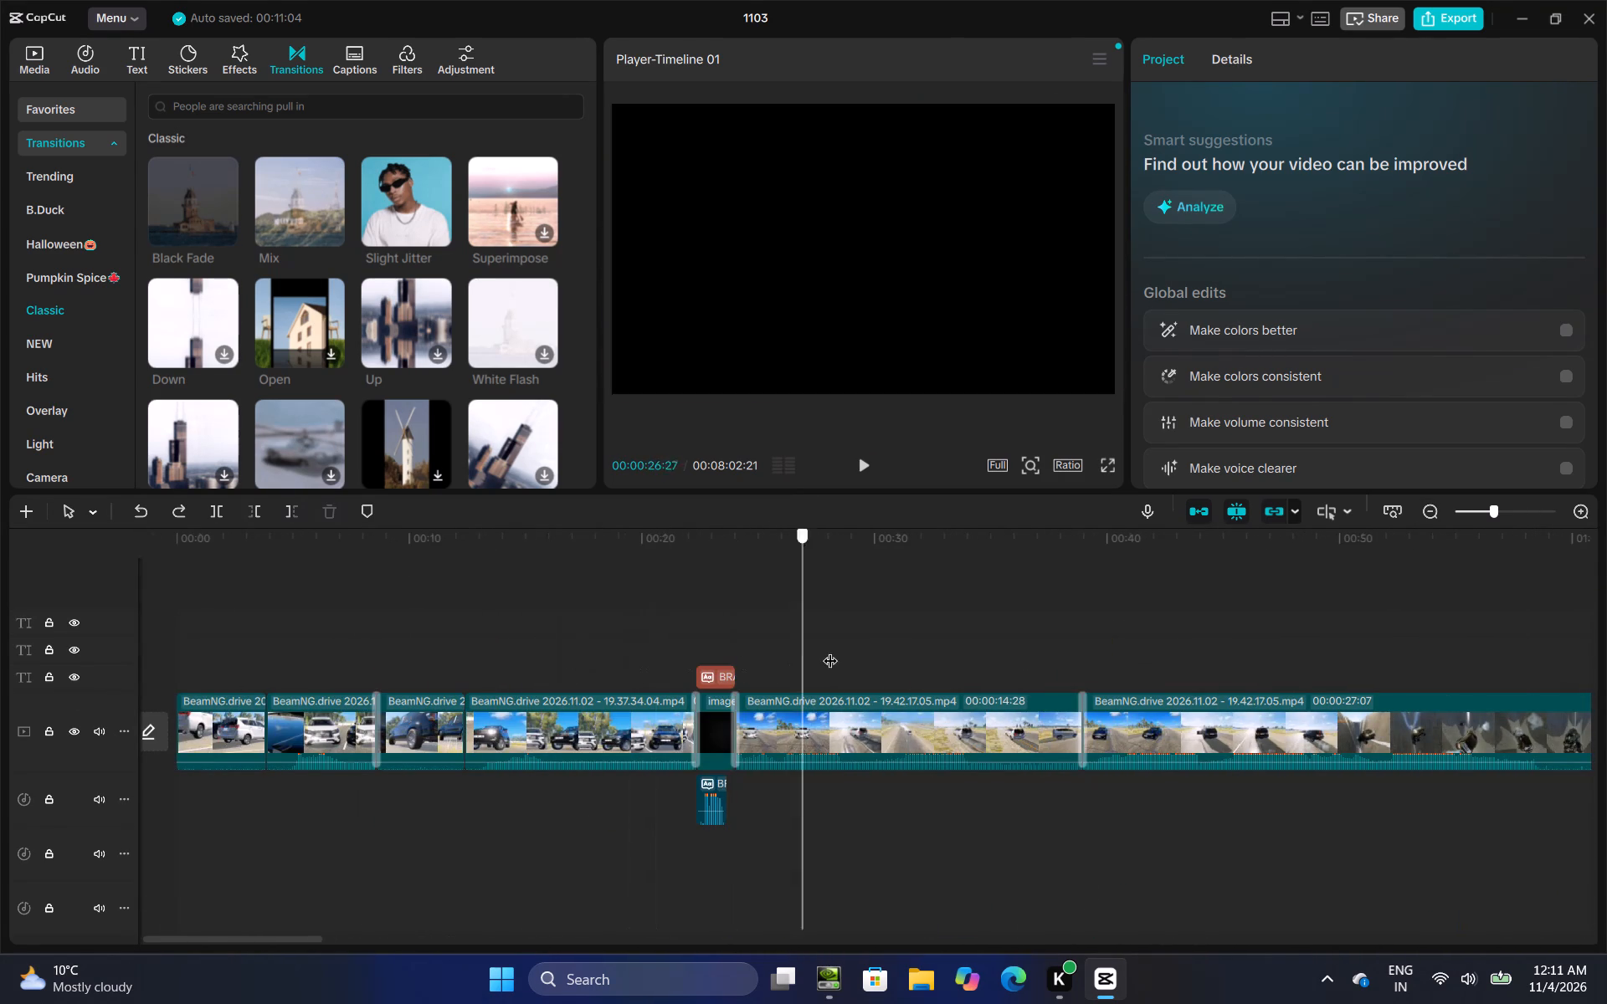
pyautogui.moveTo(830, 650); pyautogui.dragTo(1521, 650)
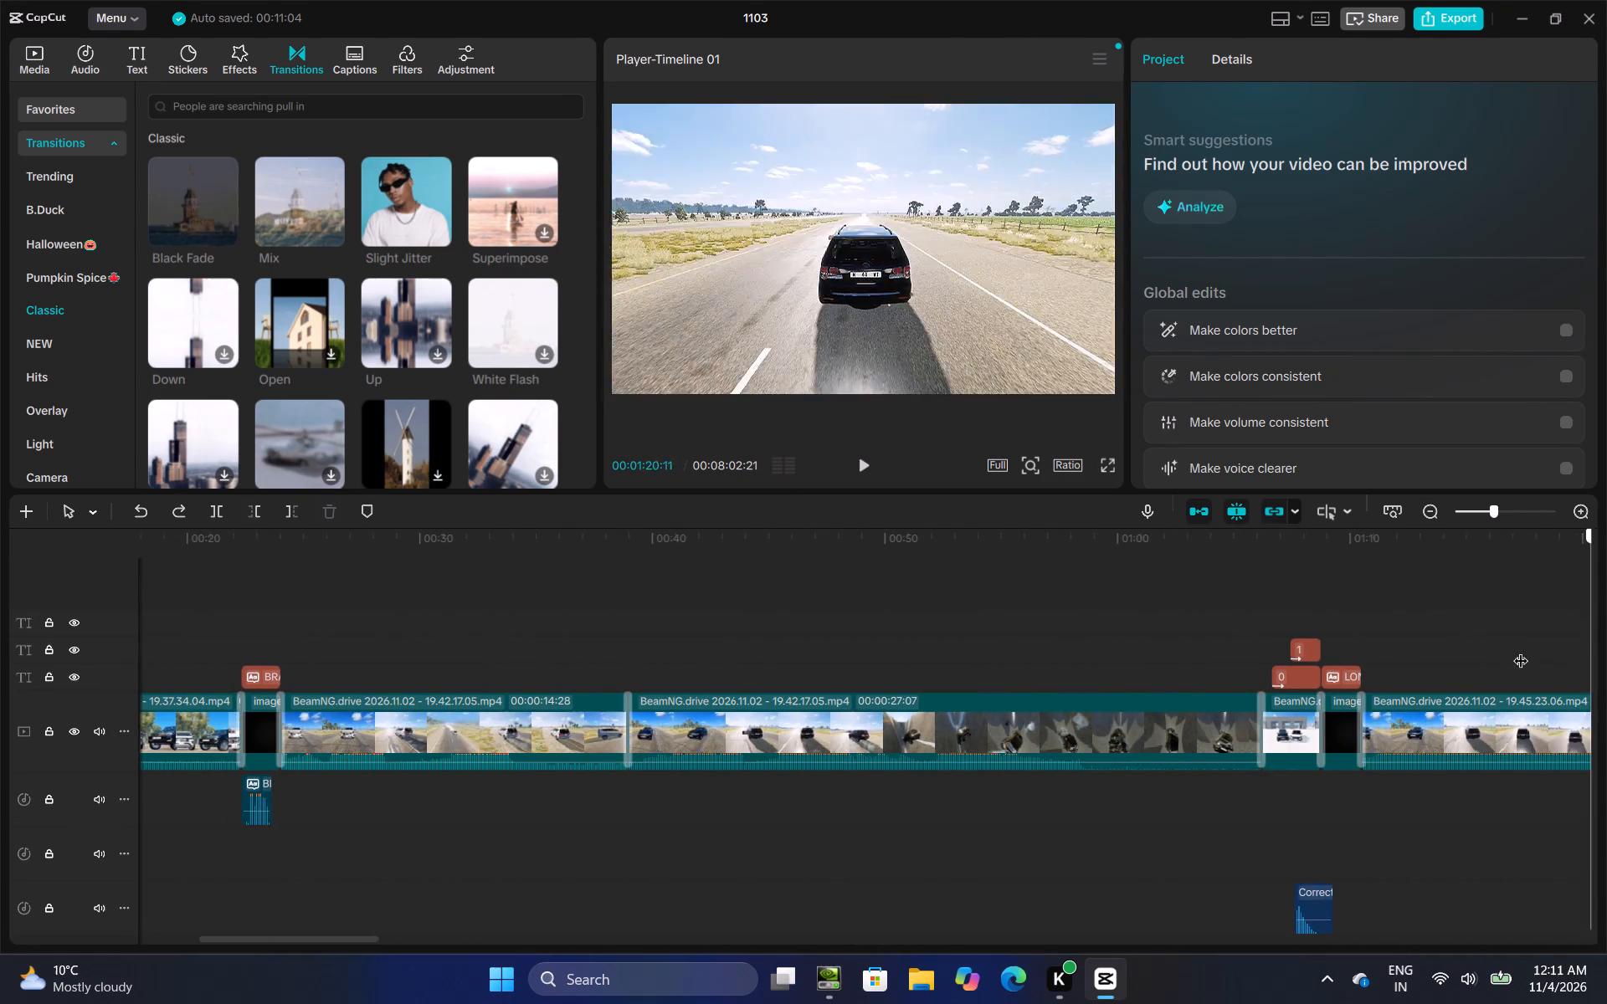
pyautogui.moveTo(1521, 650); pyautogui.dragTo(1267, 710)
pyautogui.click(1077, 372)
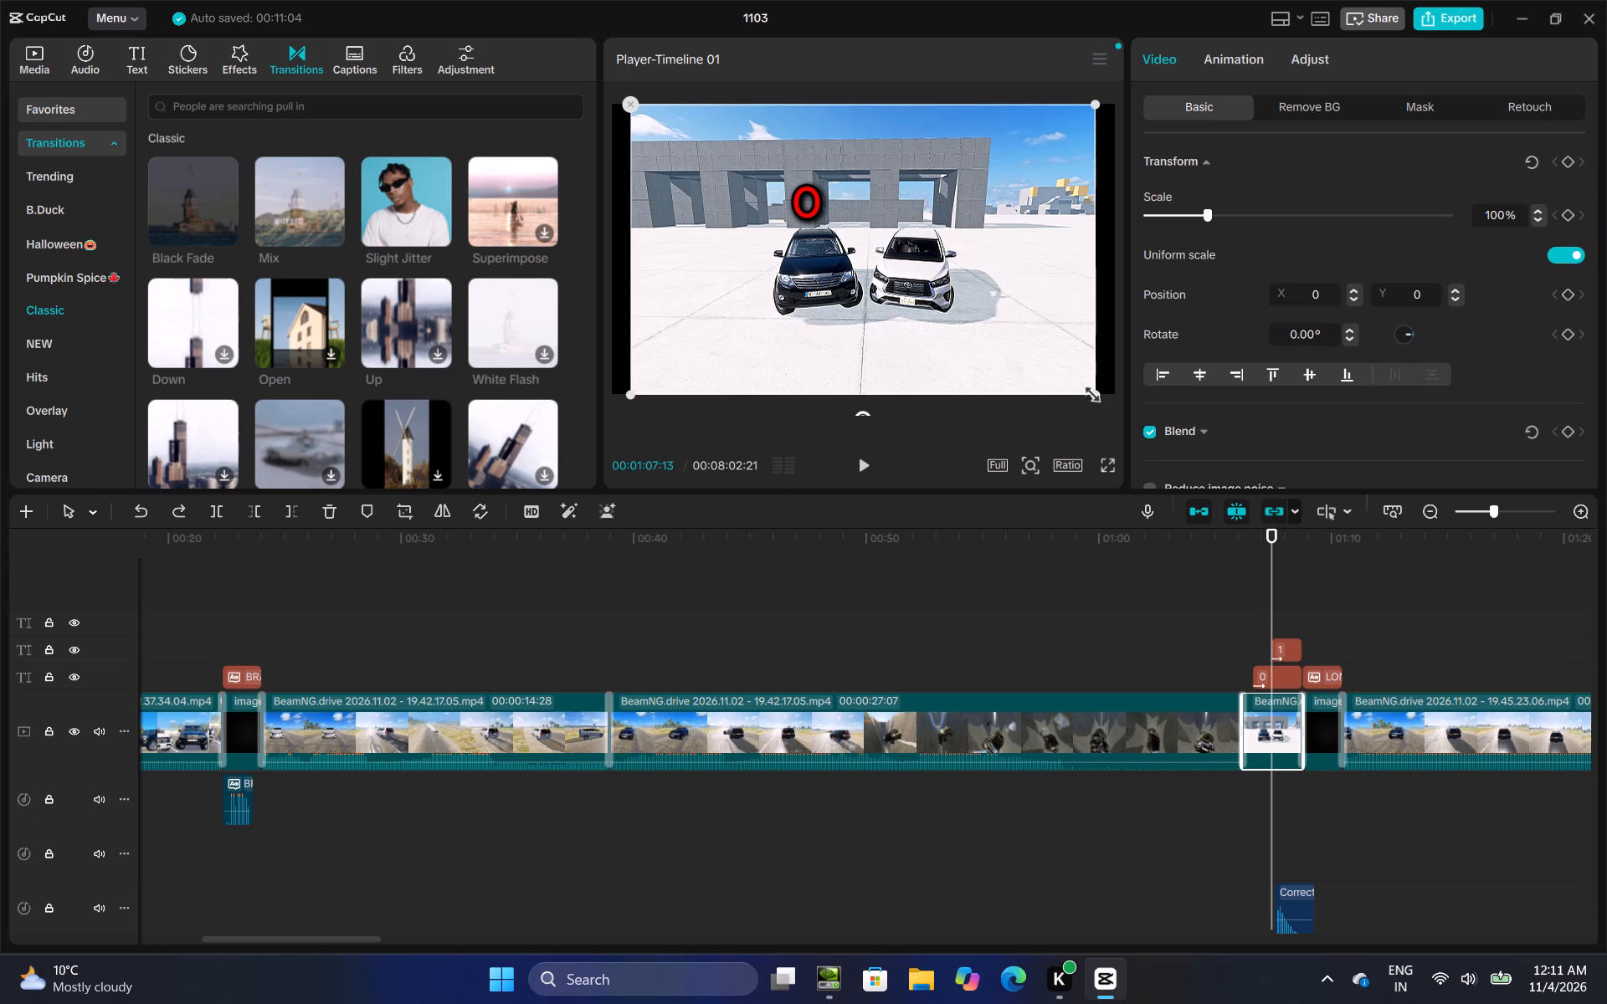
pyautogui.moveTo(1087, 391); pyautogui.dragTo(1101, 416)
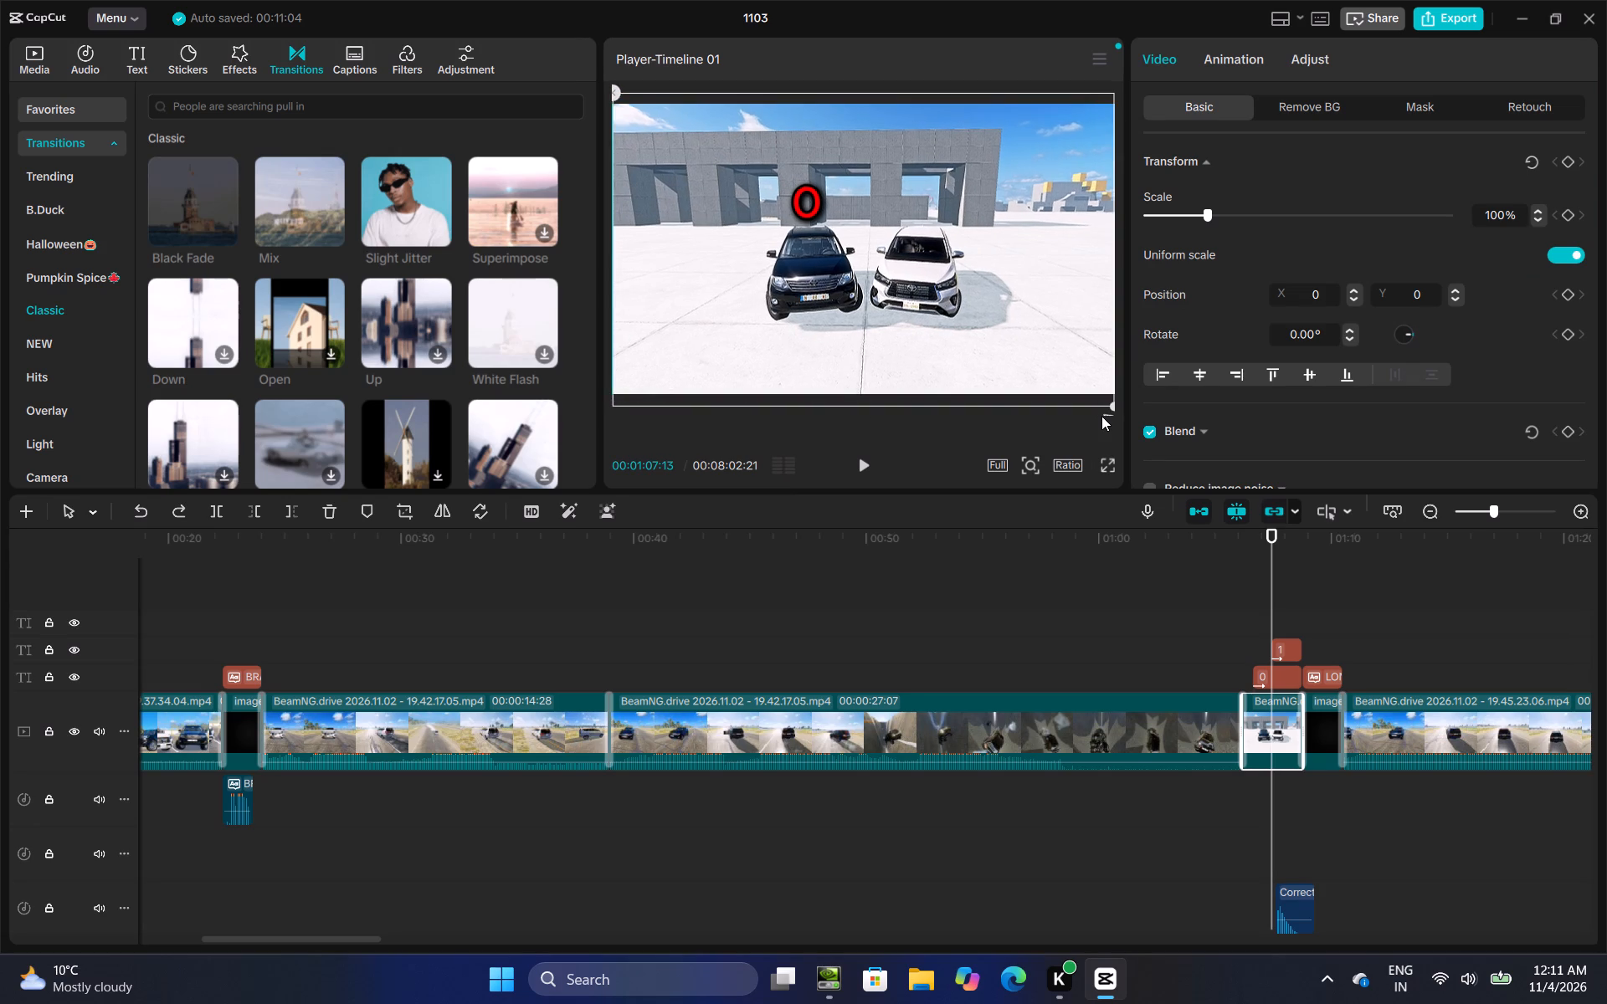
pyautogui.moveTo(1101, 416); pyautogui.dragTo(1097, 420)
# Enlarge the NO POINTS EITHER score screenshot at 00:02:11:13 to fill the frame's full width.
pyautogui.click(1248, 627)
pyautogui.moveTo(1248, 627); pyautogui.dragTo(1259, 627)
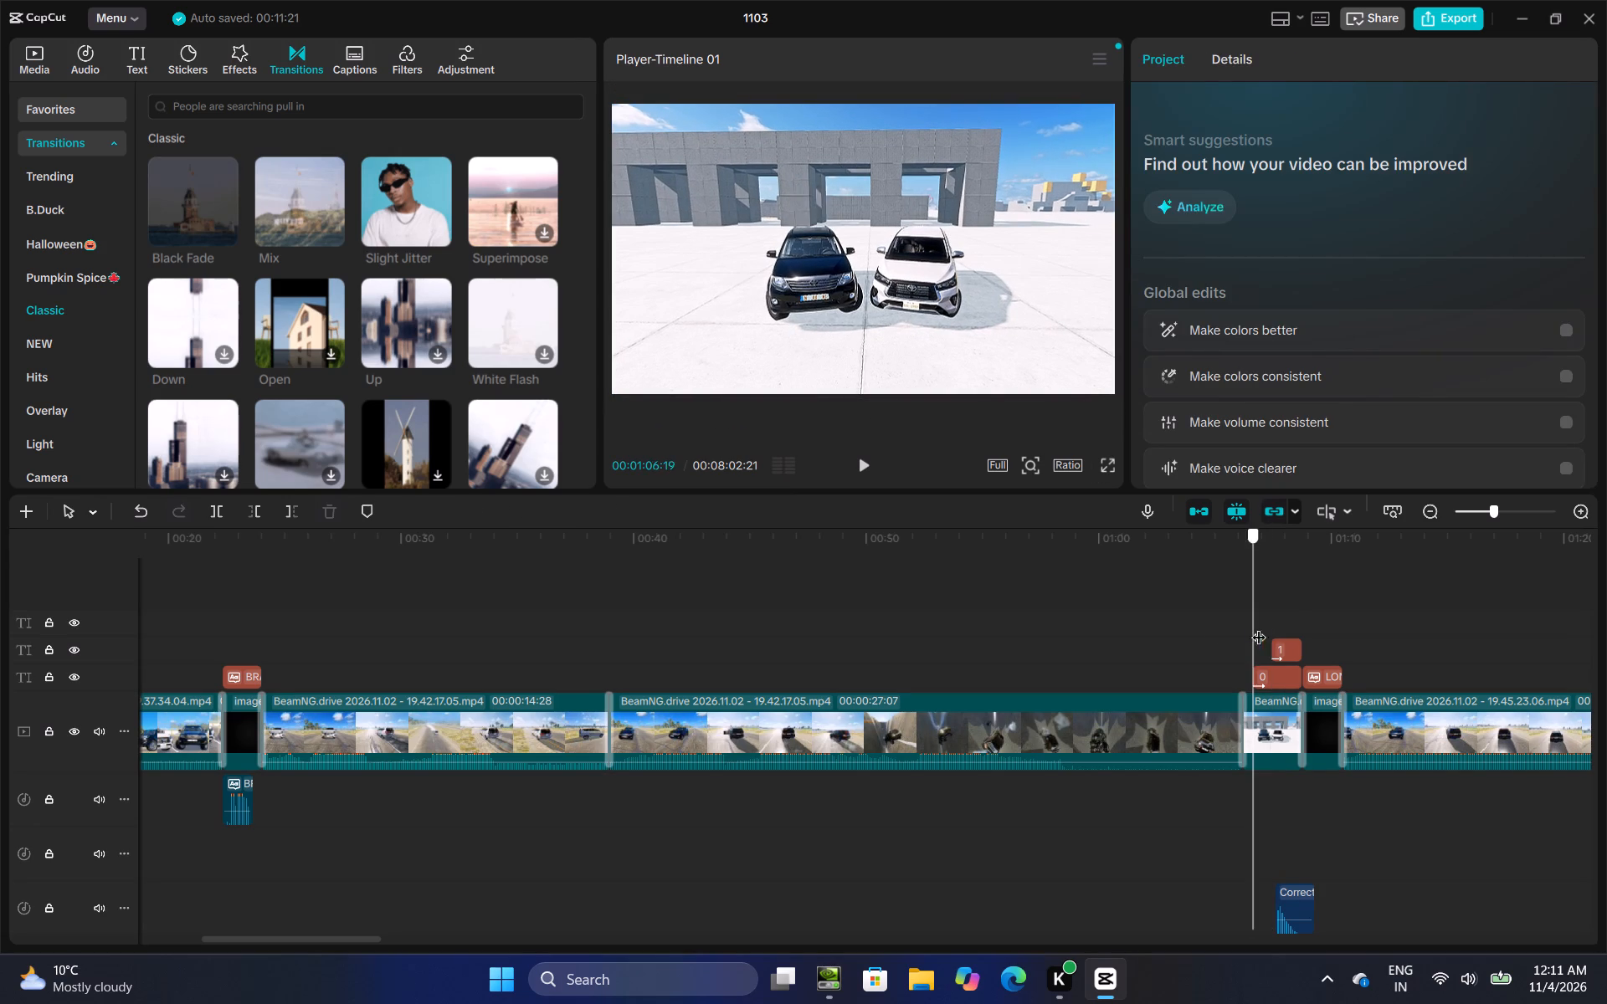
pyautogui.moveTo(1259, 627); pyautogui.dragTo(1606, 608)
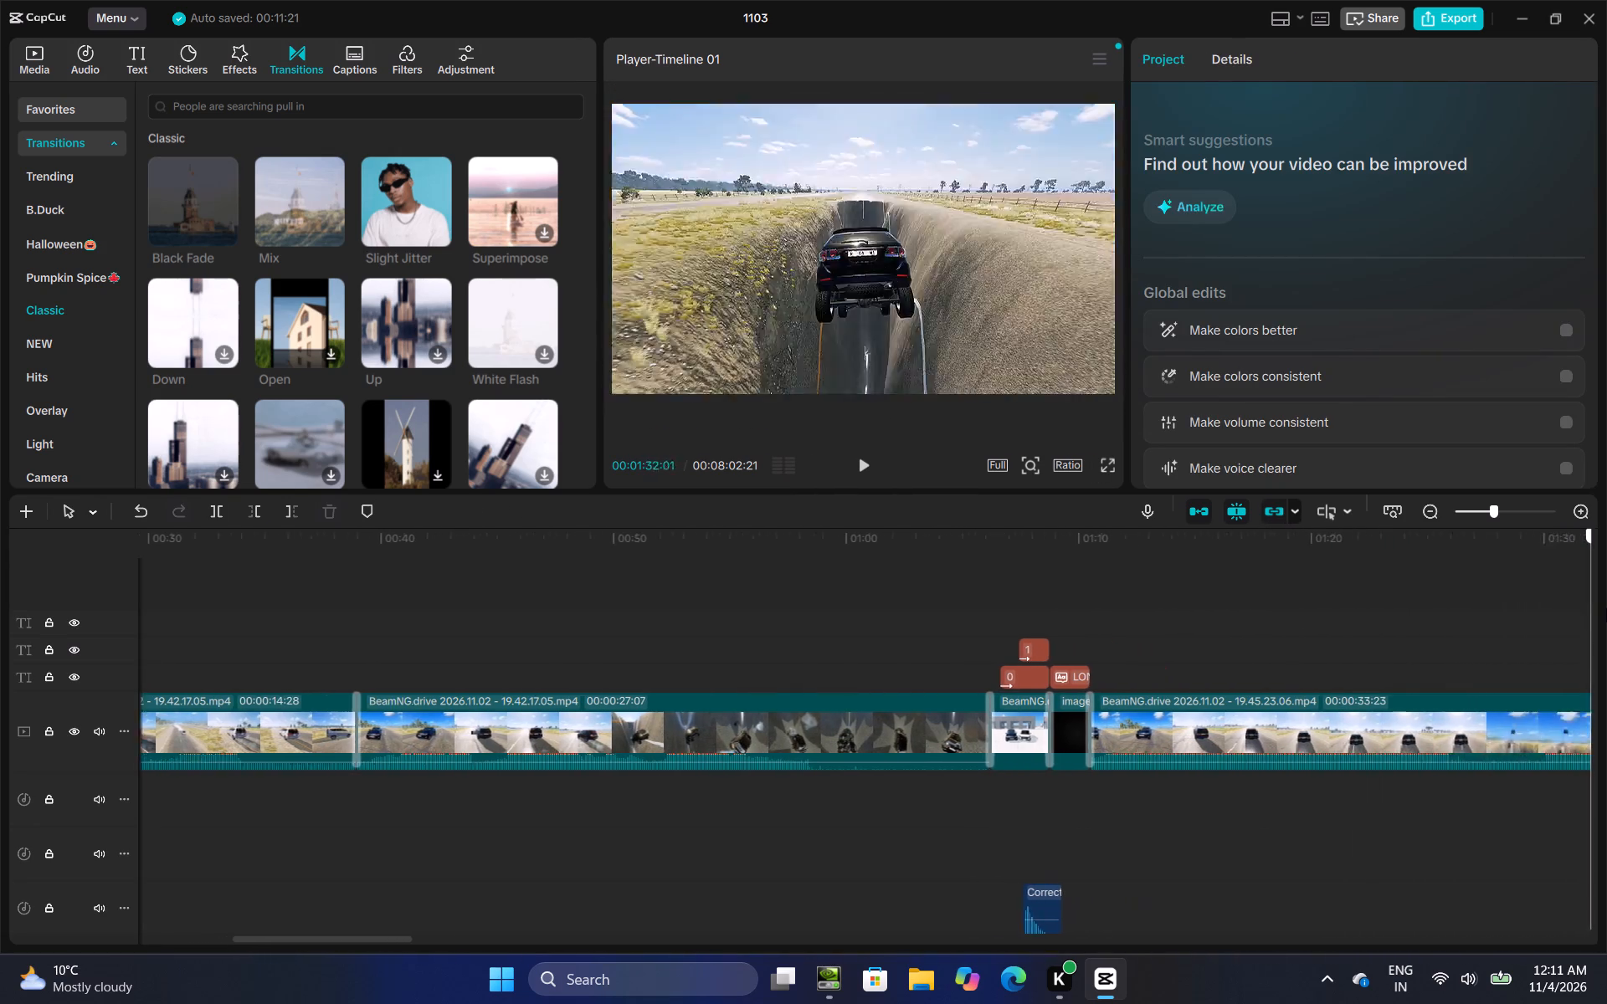
pyautogui.moveTo(1606, 608); pyautogui.dragTo(983, 692)
pyautogui.click(1081, 389)
pyautogui.moveTo(1087, 391); pyautogui.dragTo(1093, 409)
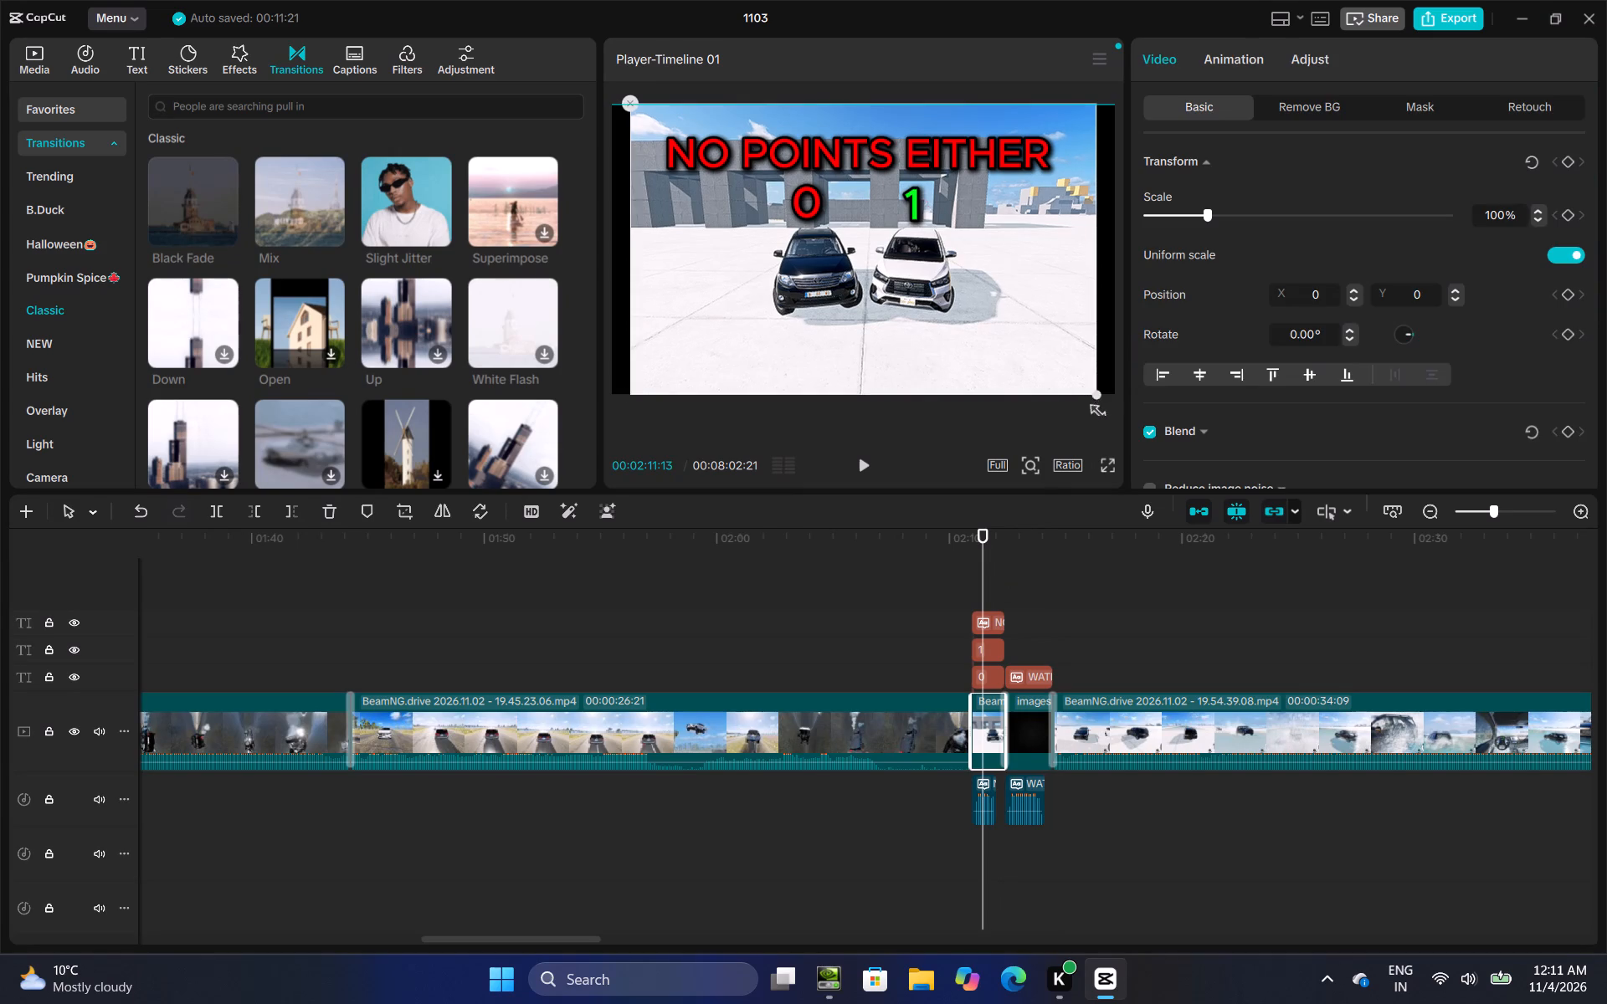
pyautogui.moveTo(1093, 409); pyautogui.dragTo(1100, 417)
# Enlarge the 1–1 score screenshot at 00:03:19:04, before the wall of death title, to fill the frame's full width.
pyautogui.click(1114, 638)
pyautogui.moveTo(1114, 638); pyautogui.dragTo(1100, 742)
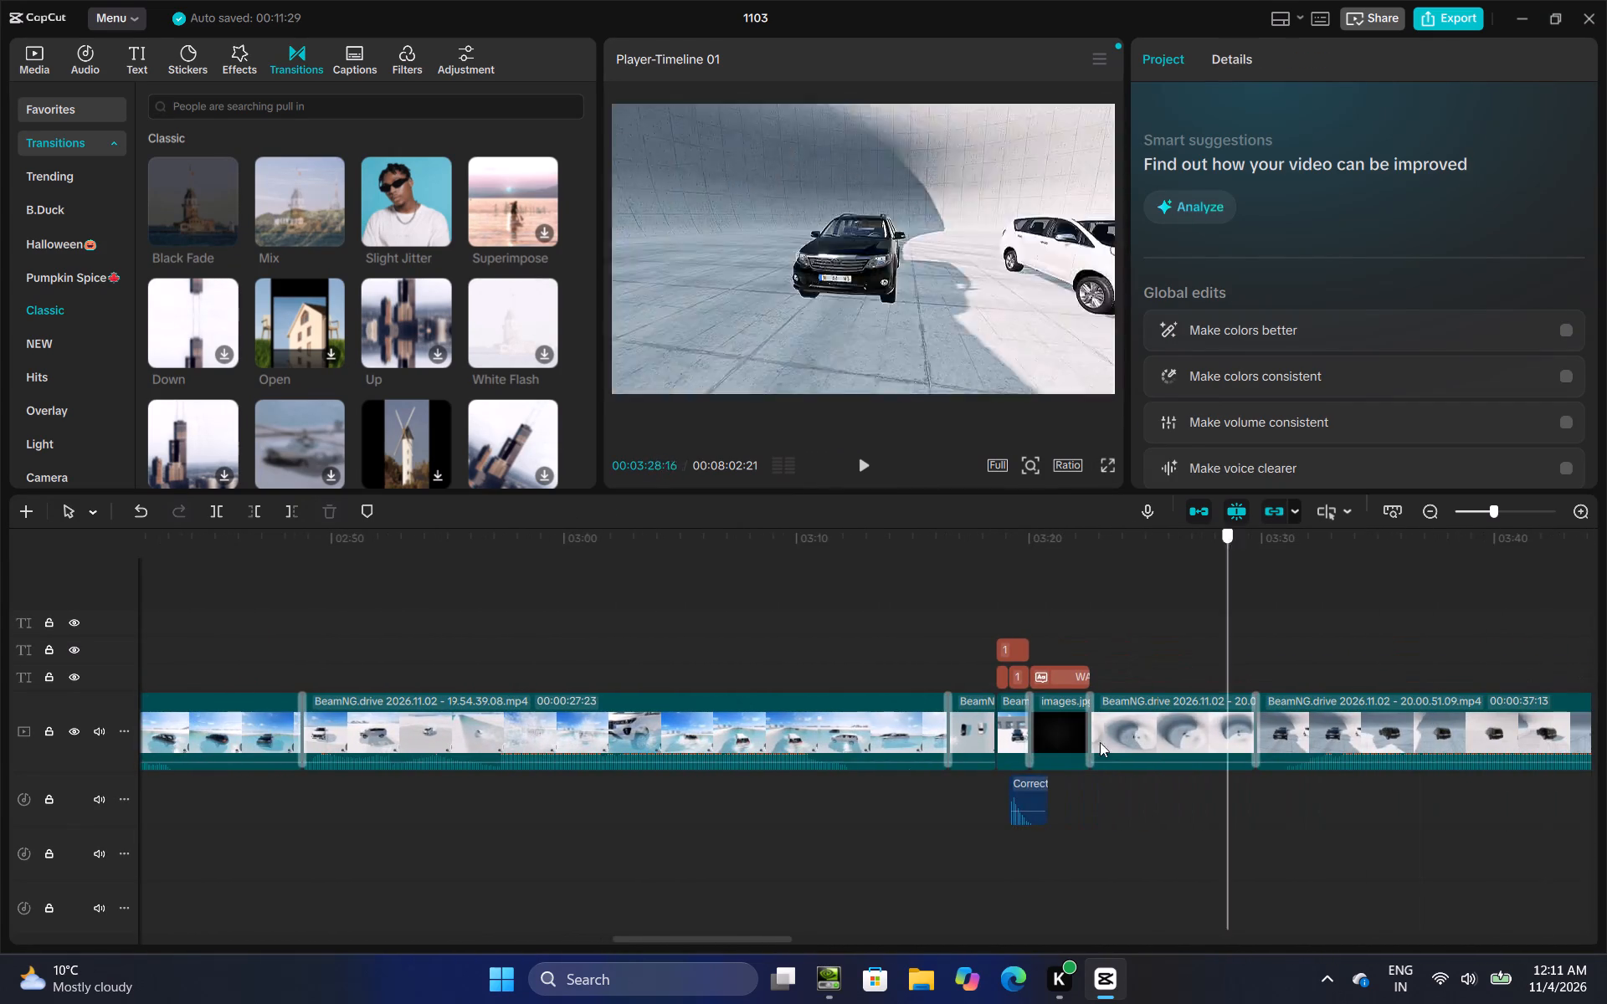
pyautogui.moveTo(1100, 742); pyautogui.dragTo(1006, 769)
pyautogui.click(1020, 360)
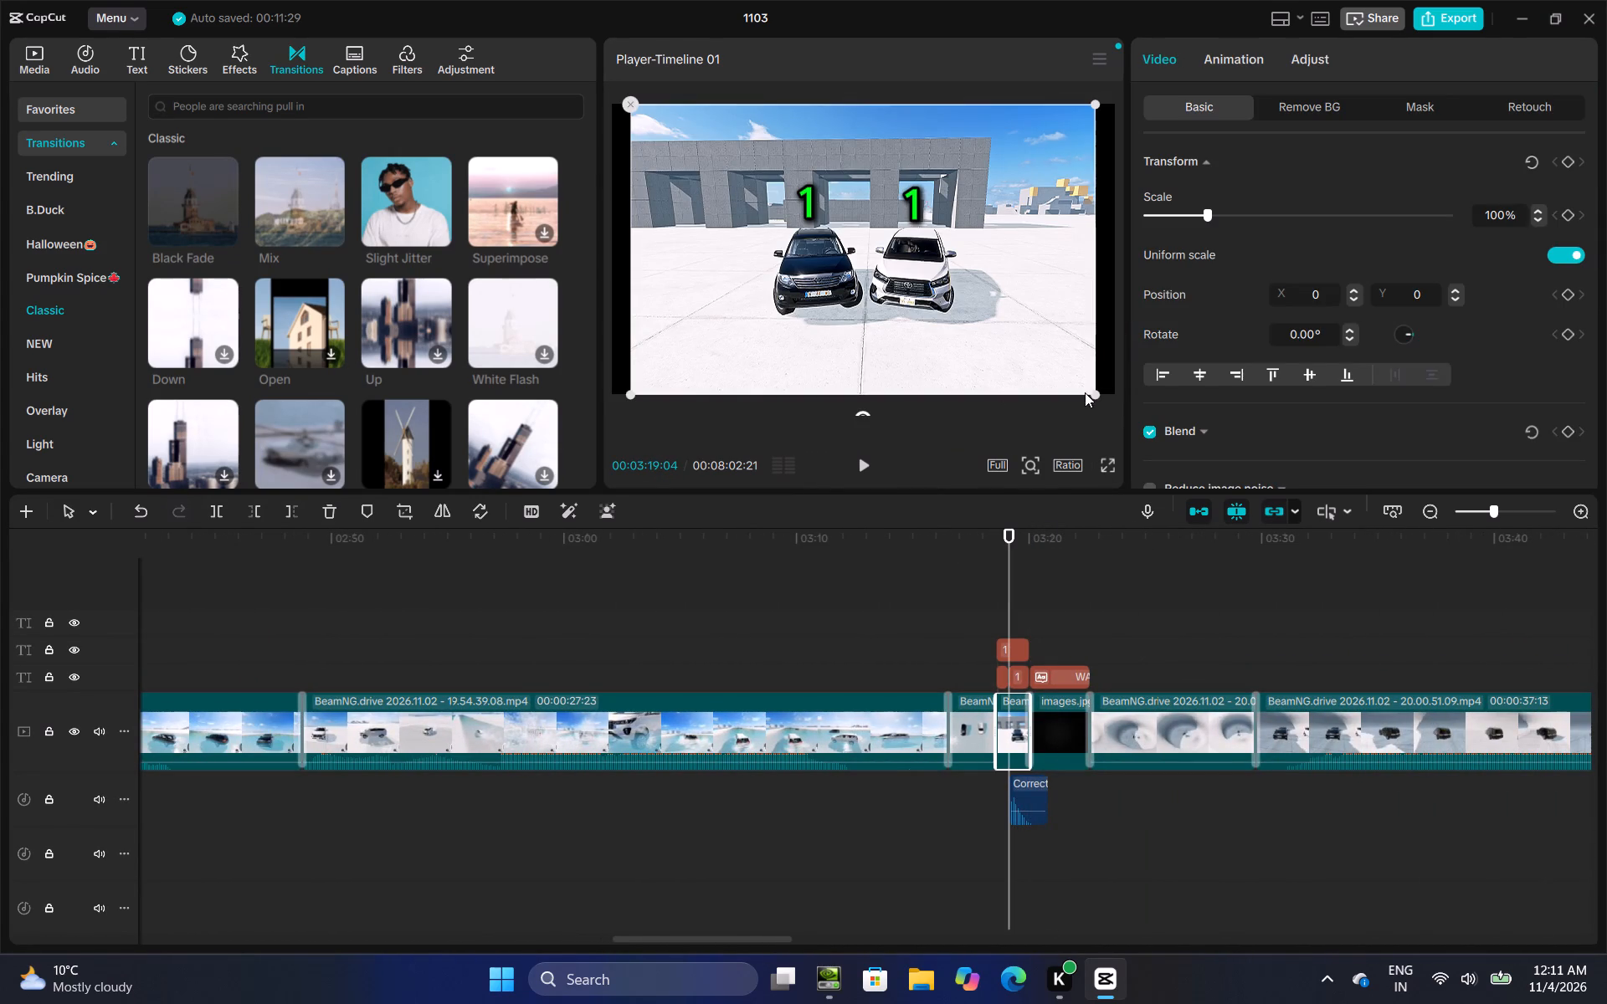
pyautogui.moveTo(1089, 392); pyautogui.dragTo(1110, 413)
# Enlarge the 2–2 score screenshot at 00:04:42:03, before the offroad test title, to fill the frame's full width.
pyautogui.click(1091, 612)
pyautogui.moveTo(1091, 612); pyautogui.dragTo(1606, 592)
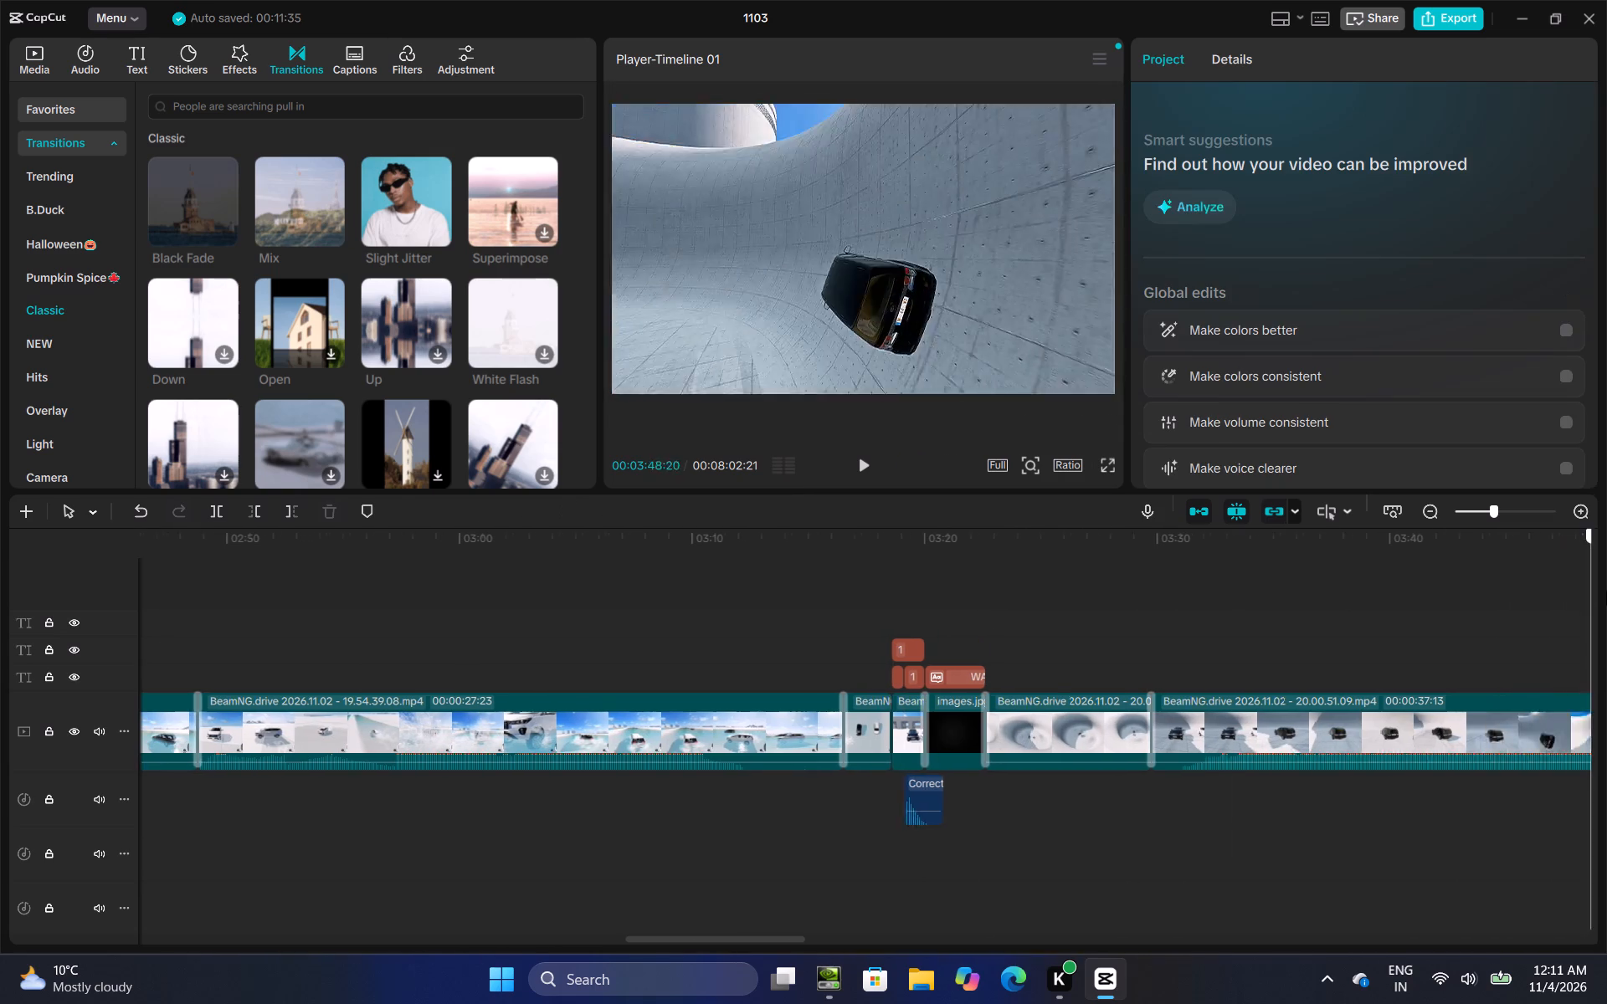
pyautogui.moveTo(1606, 592); pyautogui.dragTo(1126, 698)
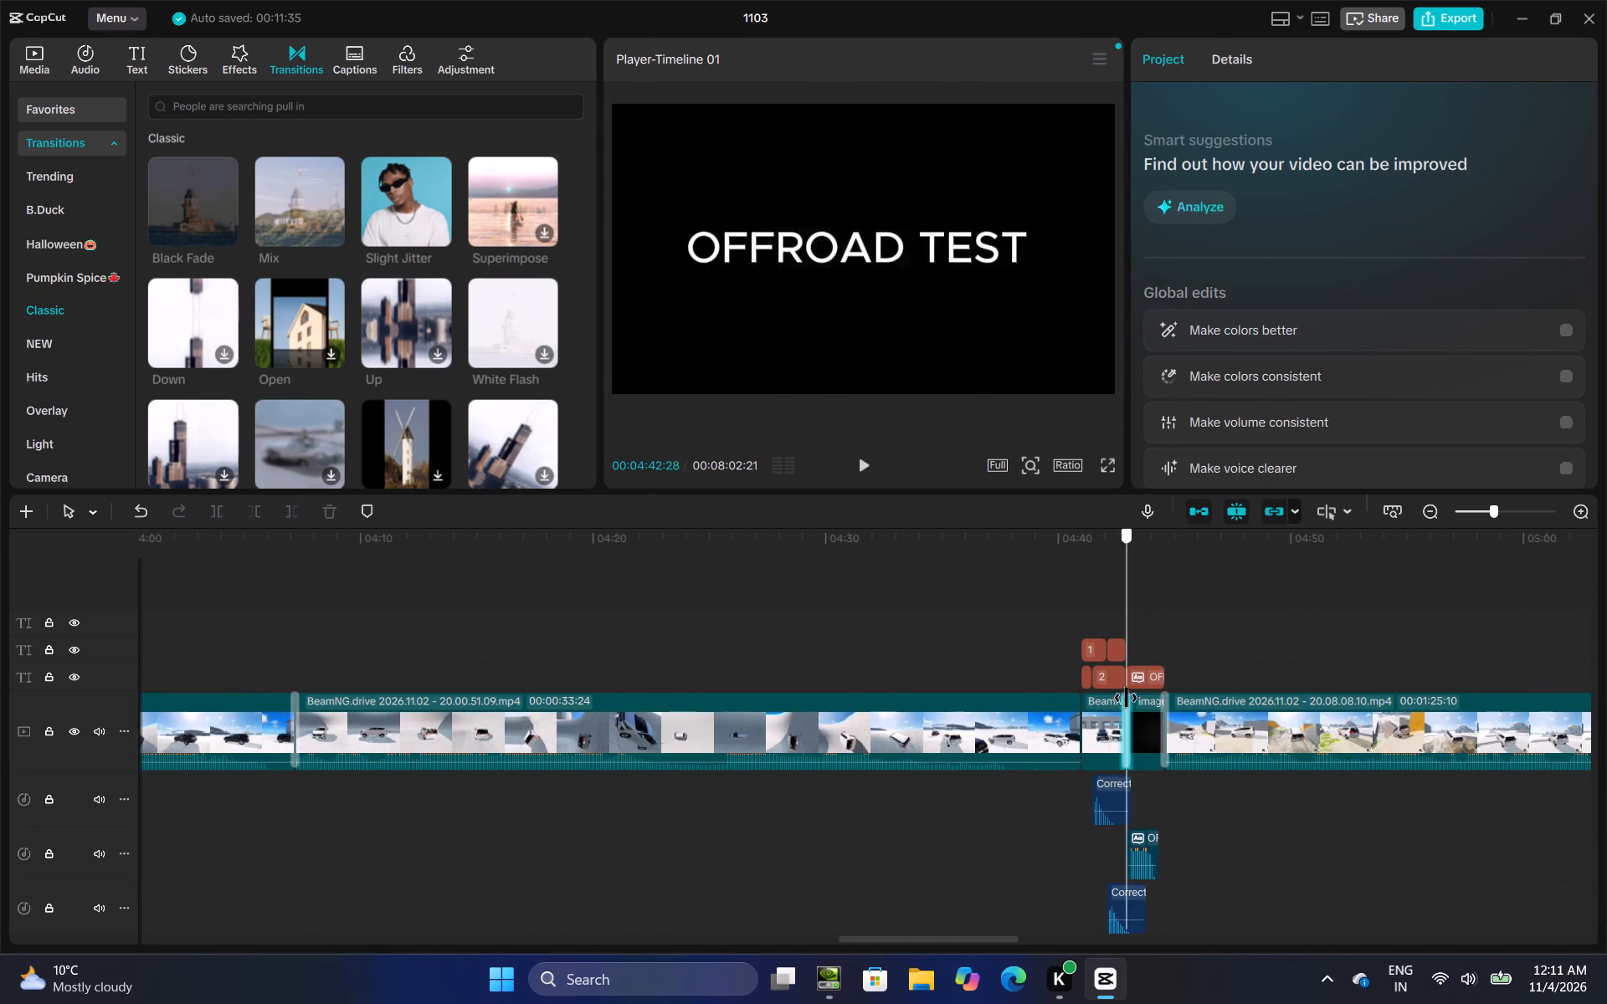
pyautogui.moveTo(1126, 698); pyautogui.dragTo(1106, 706)
pyautogui.click(1052, 385)
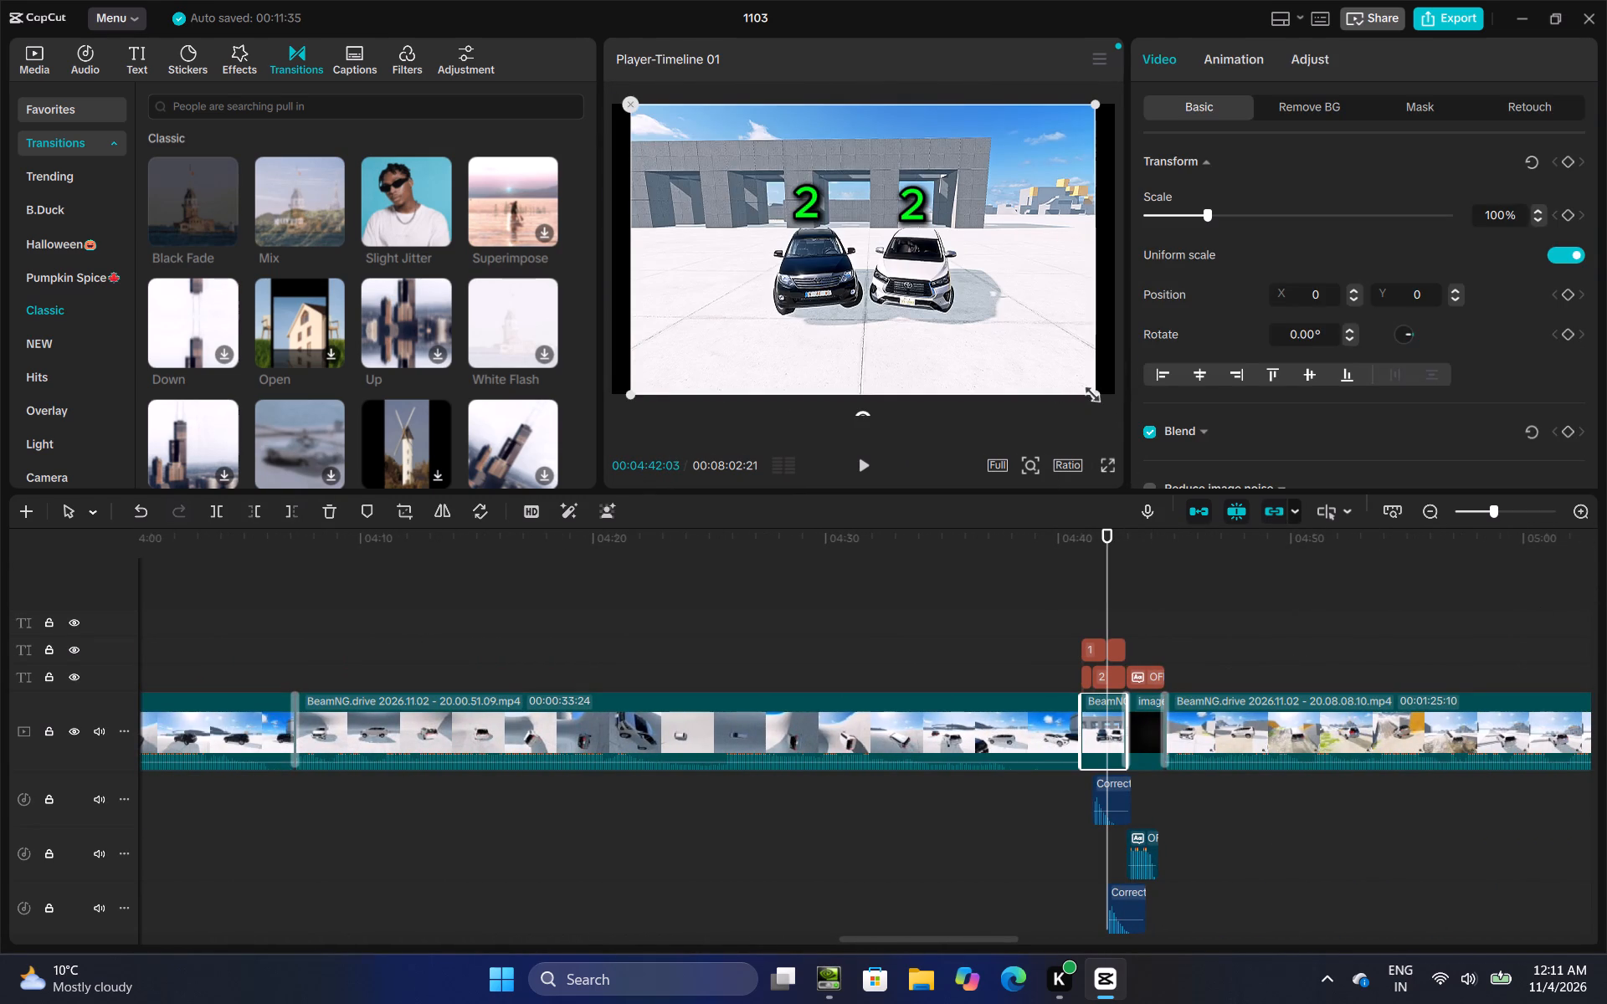
pyautogui.moveTo(1087, 395); pyautogui.dragTo(1106, 422)
# Enlarge the final 2–3 score screenshot with the crown, at 00:07:44:15 before the thanks for watching title, to fill the frame's full width.
pyautogui.click(1132, 608)
pyautogui.moveTo(1132, 608); pyautogui.dragTo(1606, 602)
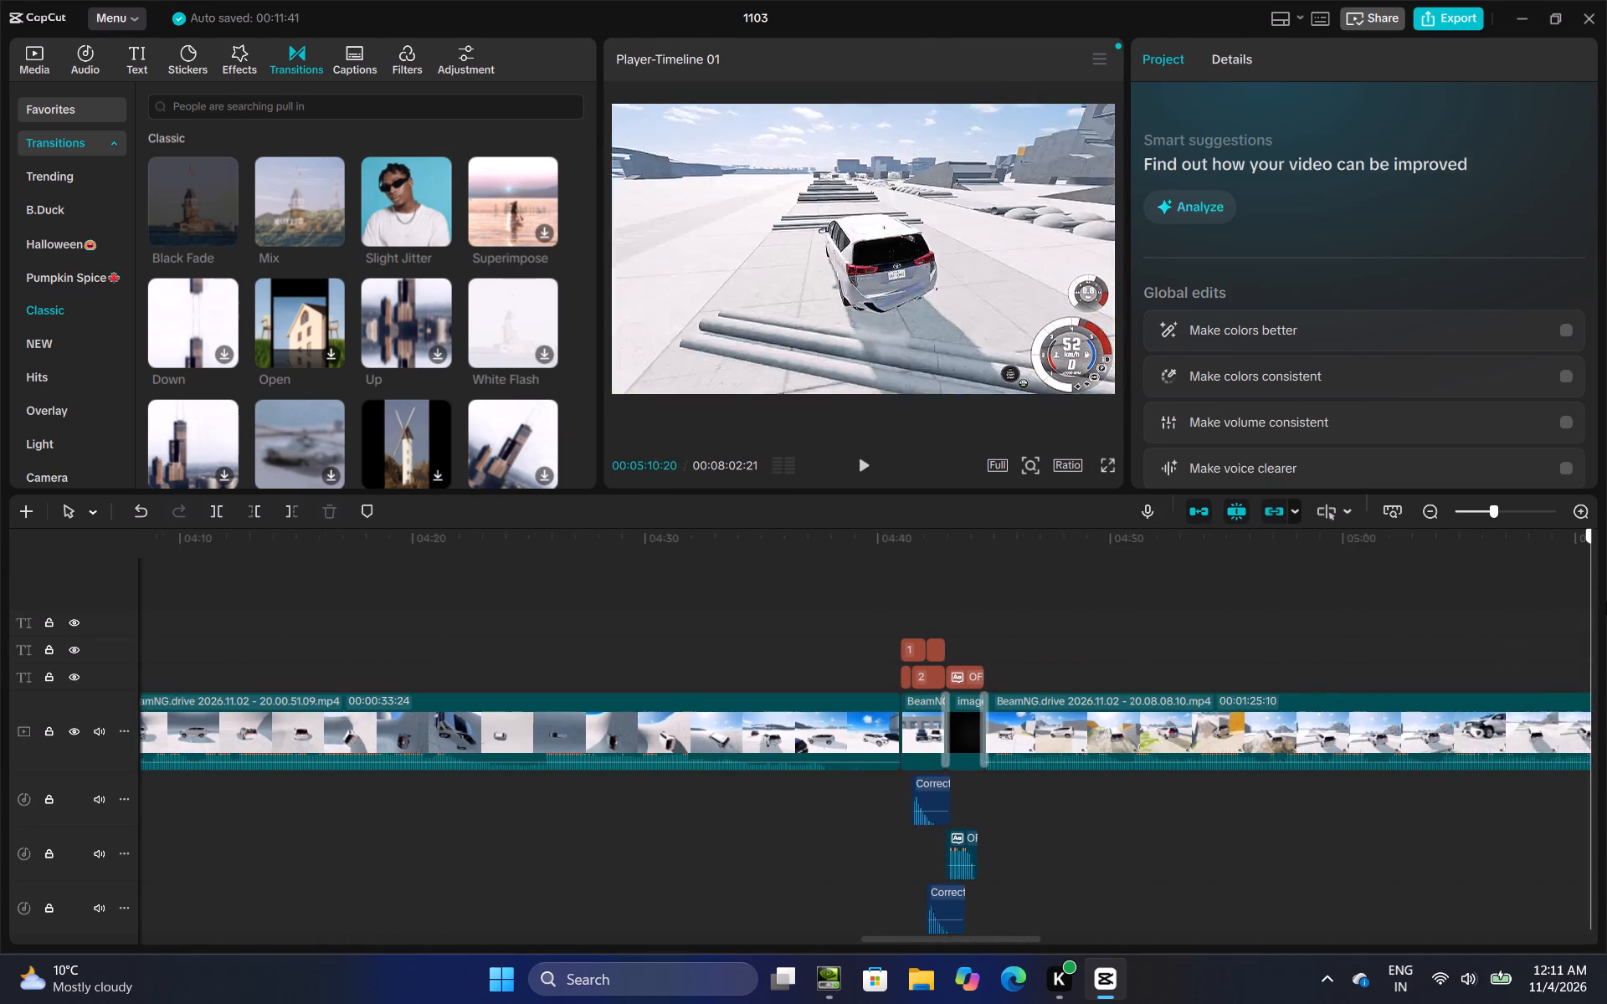
pyautogui.moveTo(1606, 602); pyautogui.dragTo(1563, 617)
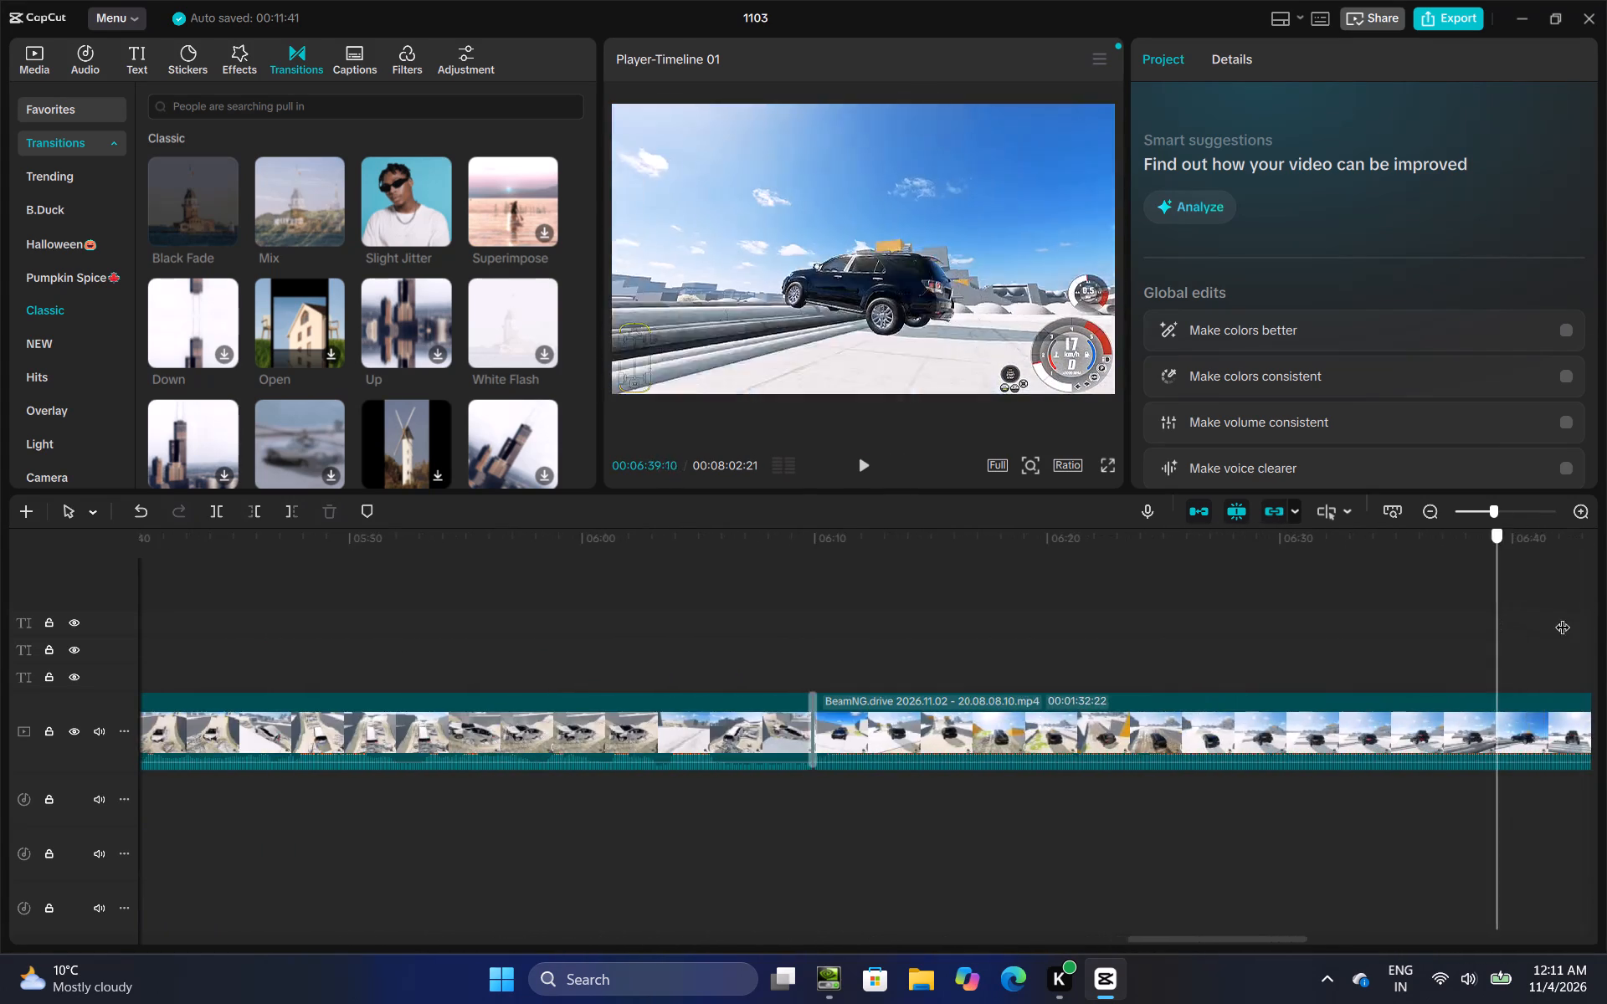
pyautogui.moveTo(1563, 617); pyautogui.dragTo(1186, 689)
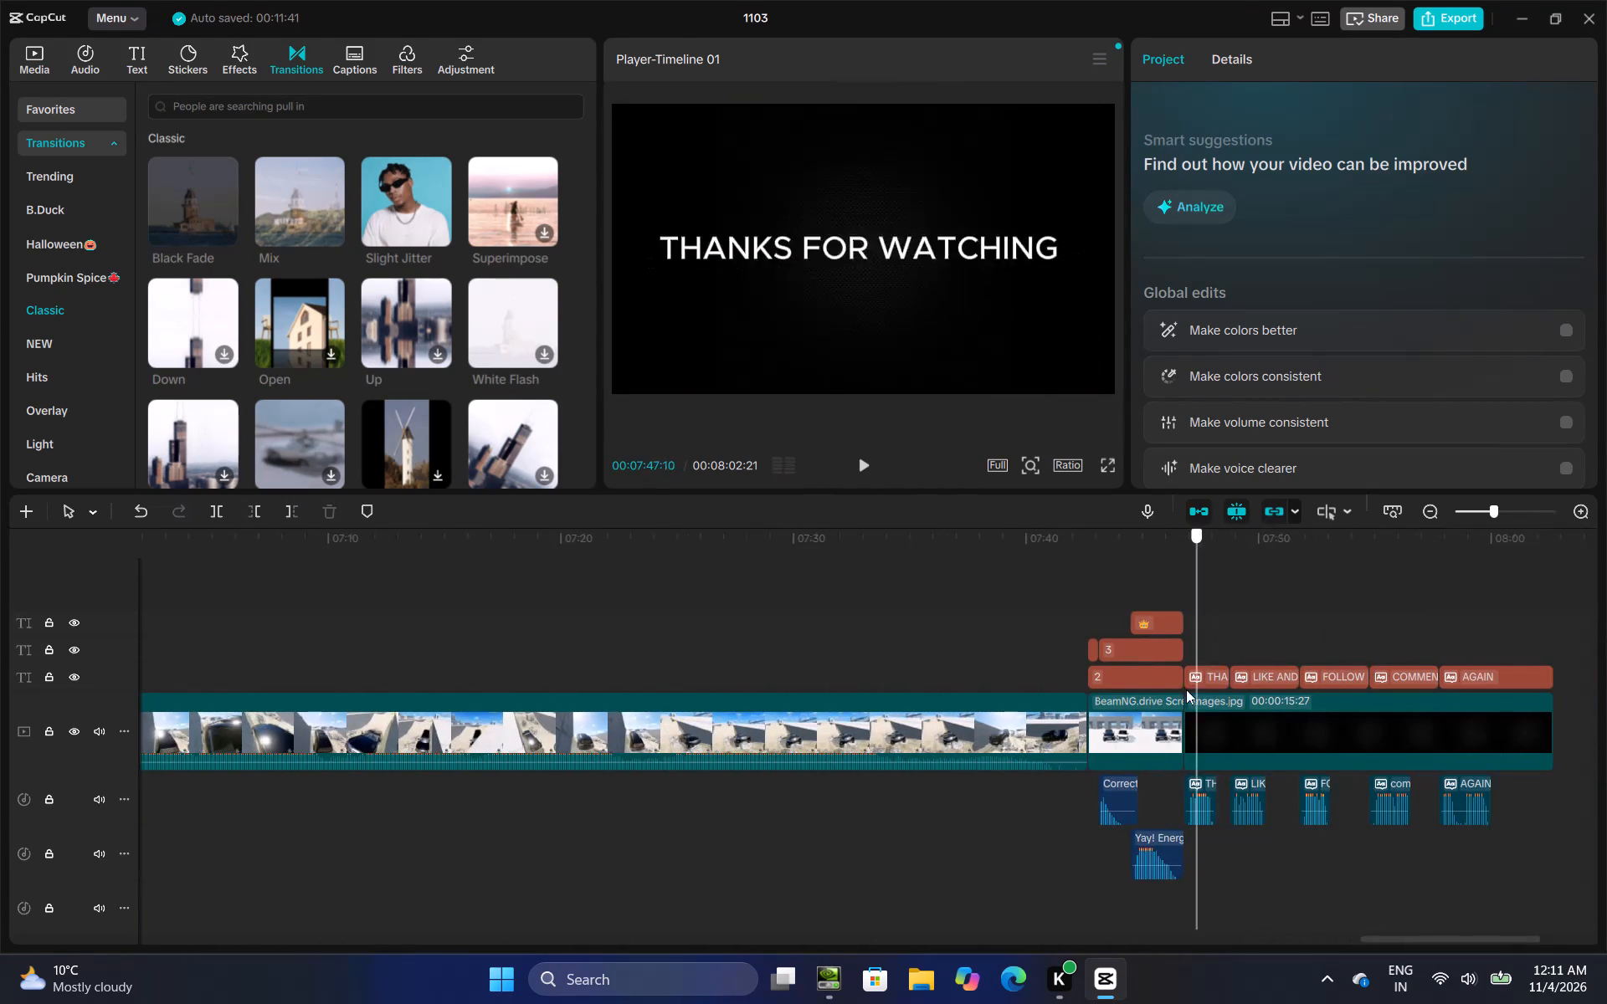
pyautogui.moveTo(1186, 689); pyautogui.dragTo(1136, 696)
pyautogui.click(1044, 366)
pyautogui.moveTo(1090, 392); pyautogui.dragTo(1100, 407)
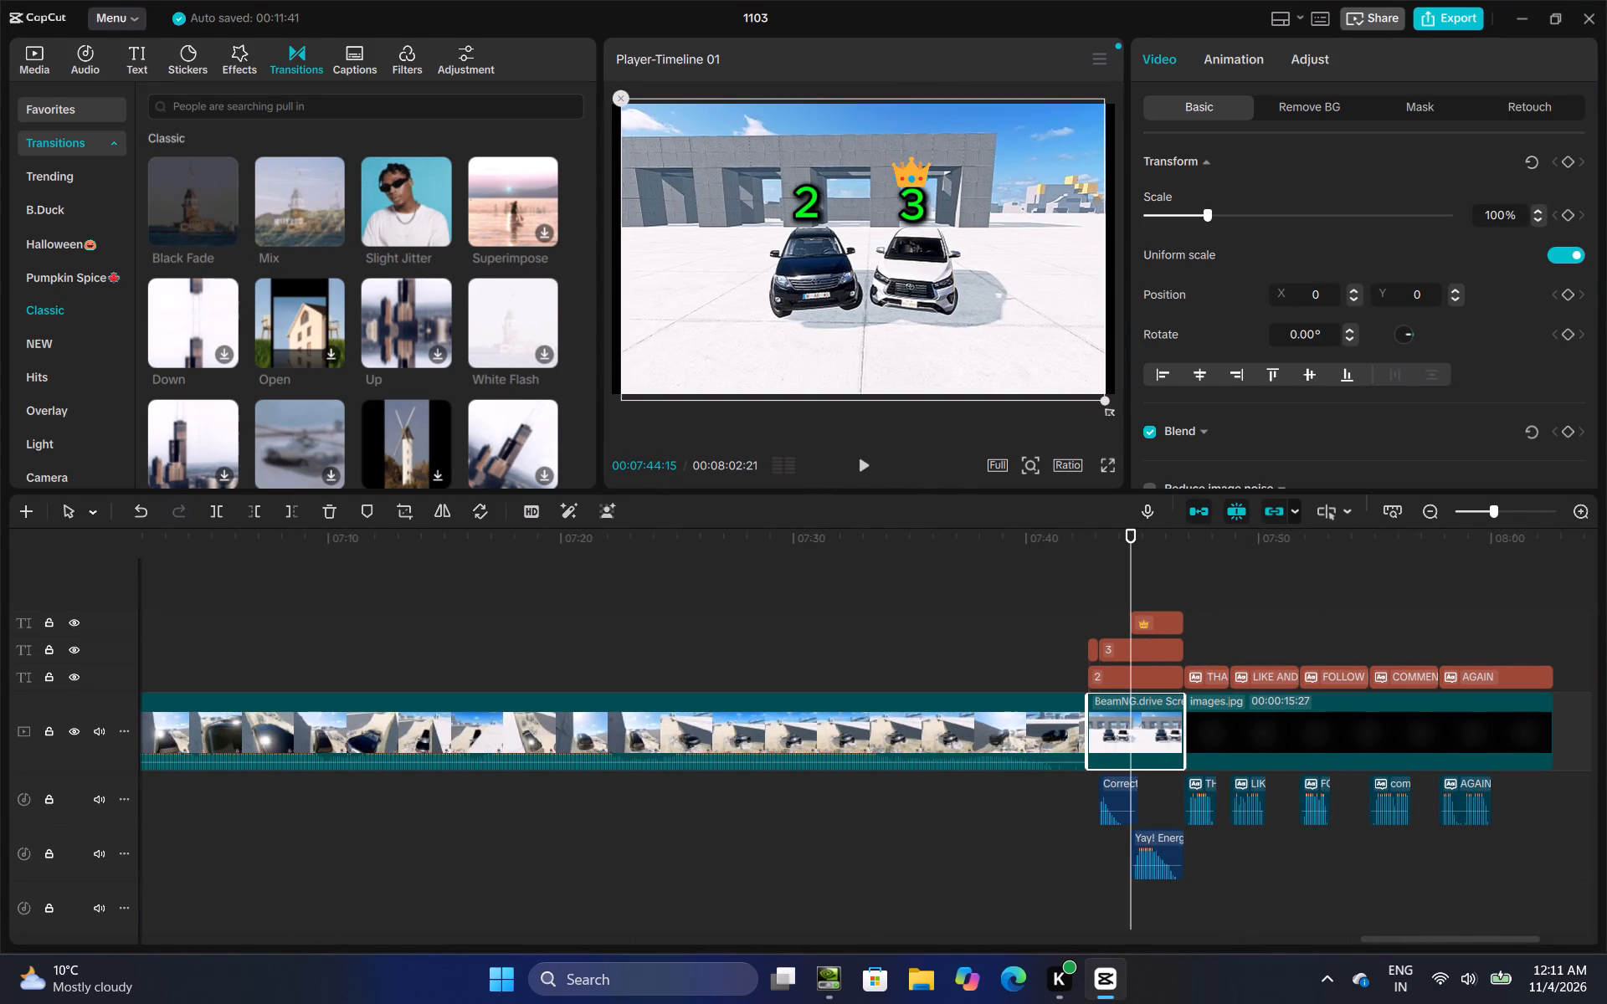
pyautogui.moveTo(1100, 407); pyautogui.dragTo(1102, 417)
pyautogui.click(1115, 575)
pyautogui.moveTo(1115, 575); pyautogui.dragTo(1113, 576)
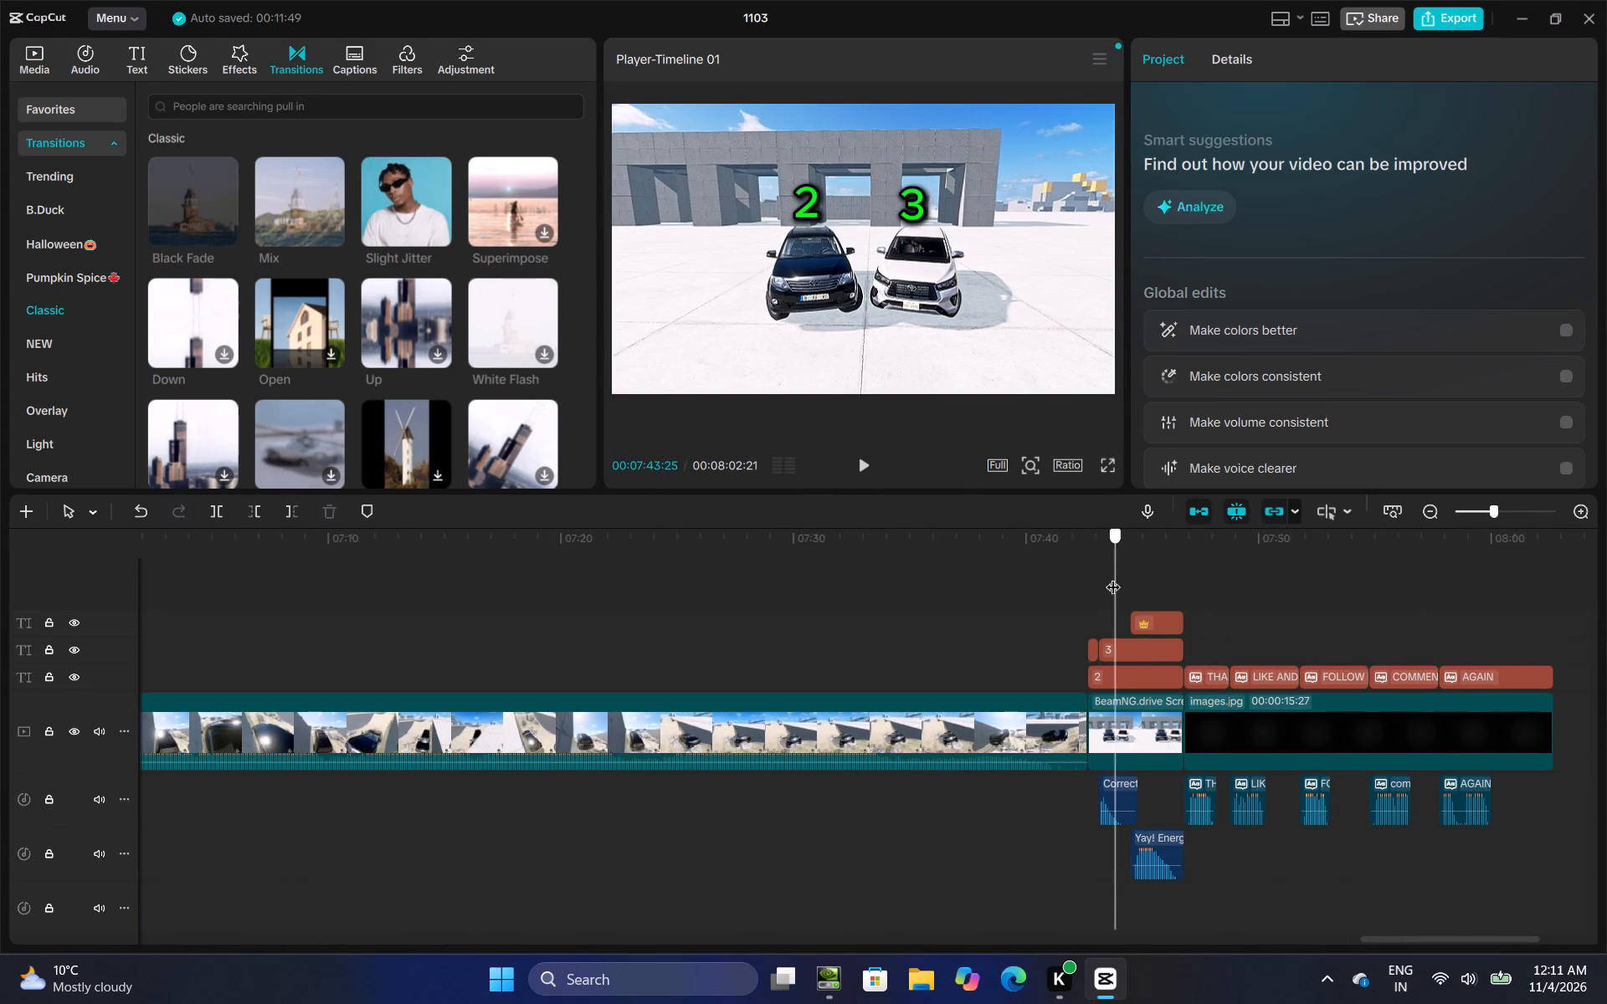
# Combine all clips, titles and sounds on the timeline into one compound clip.
pyautogui.moveTo(1113, 576); pyautogui.dragTo(1009, 614)
pyautogui.moveTo(956, 635); pyautogui.dragTo(883, 735)
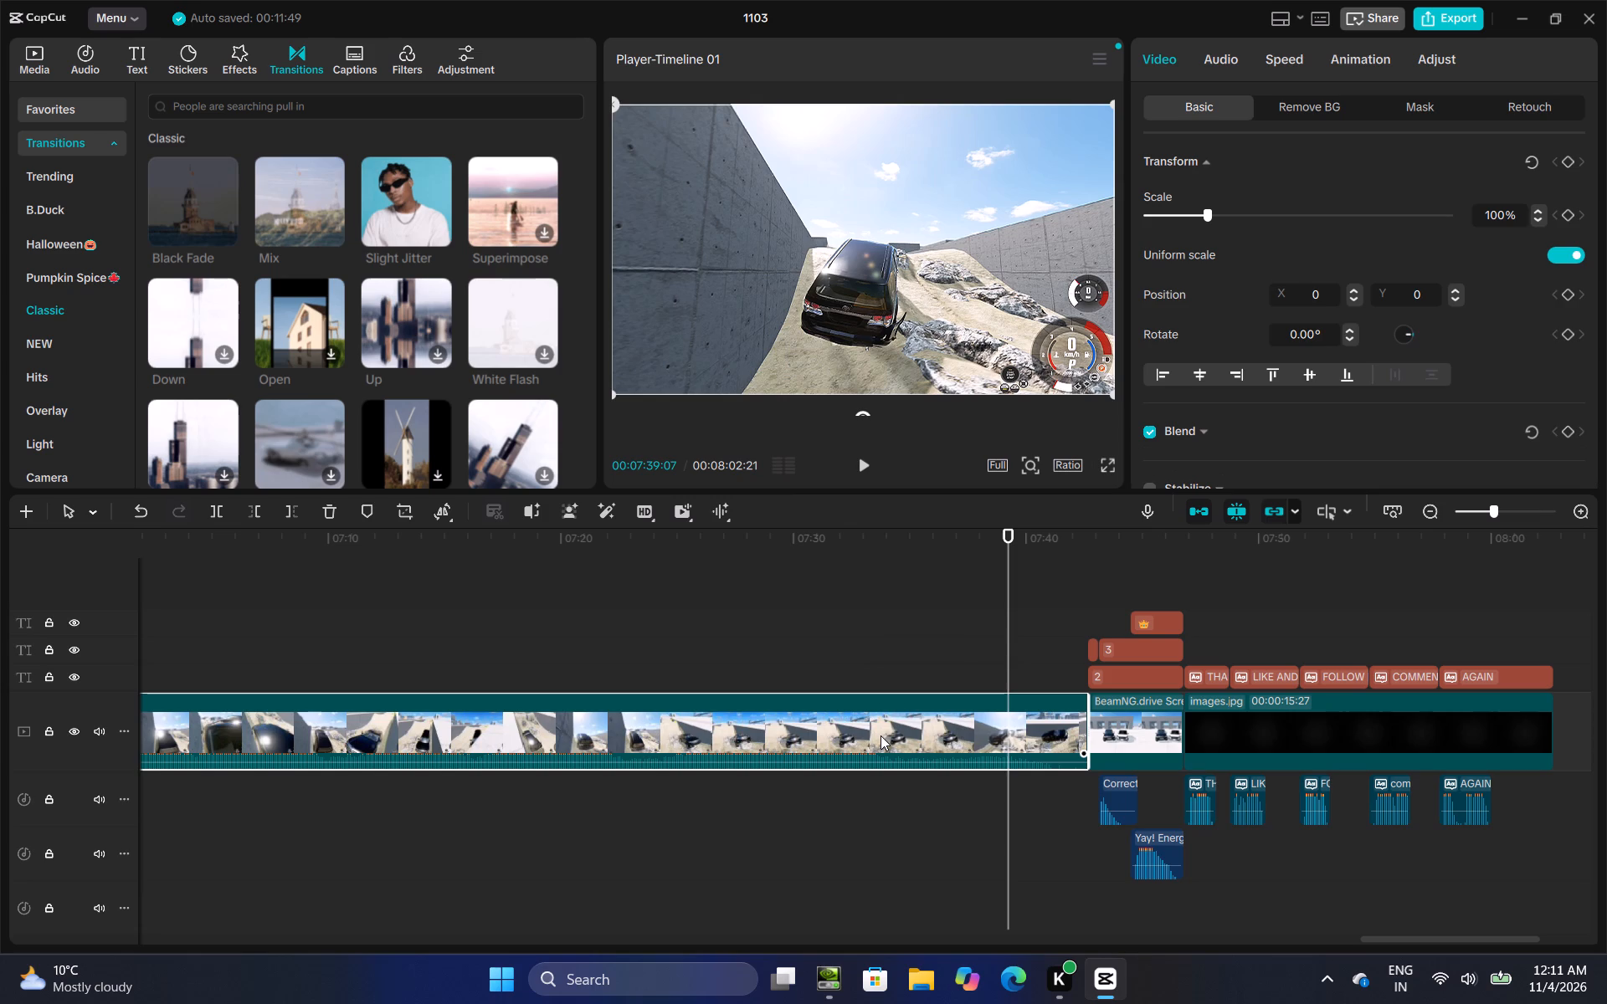
pyautogui.hotkey('ctrl', 'a')
pyautogui.rightClick(684, 723)
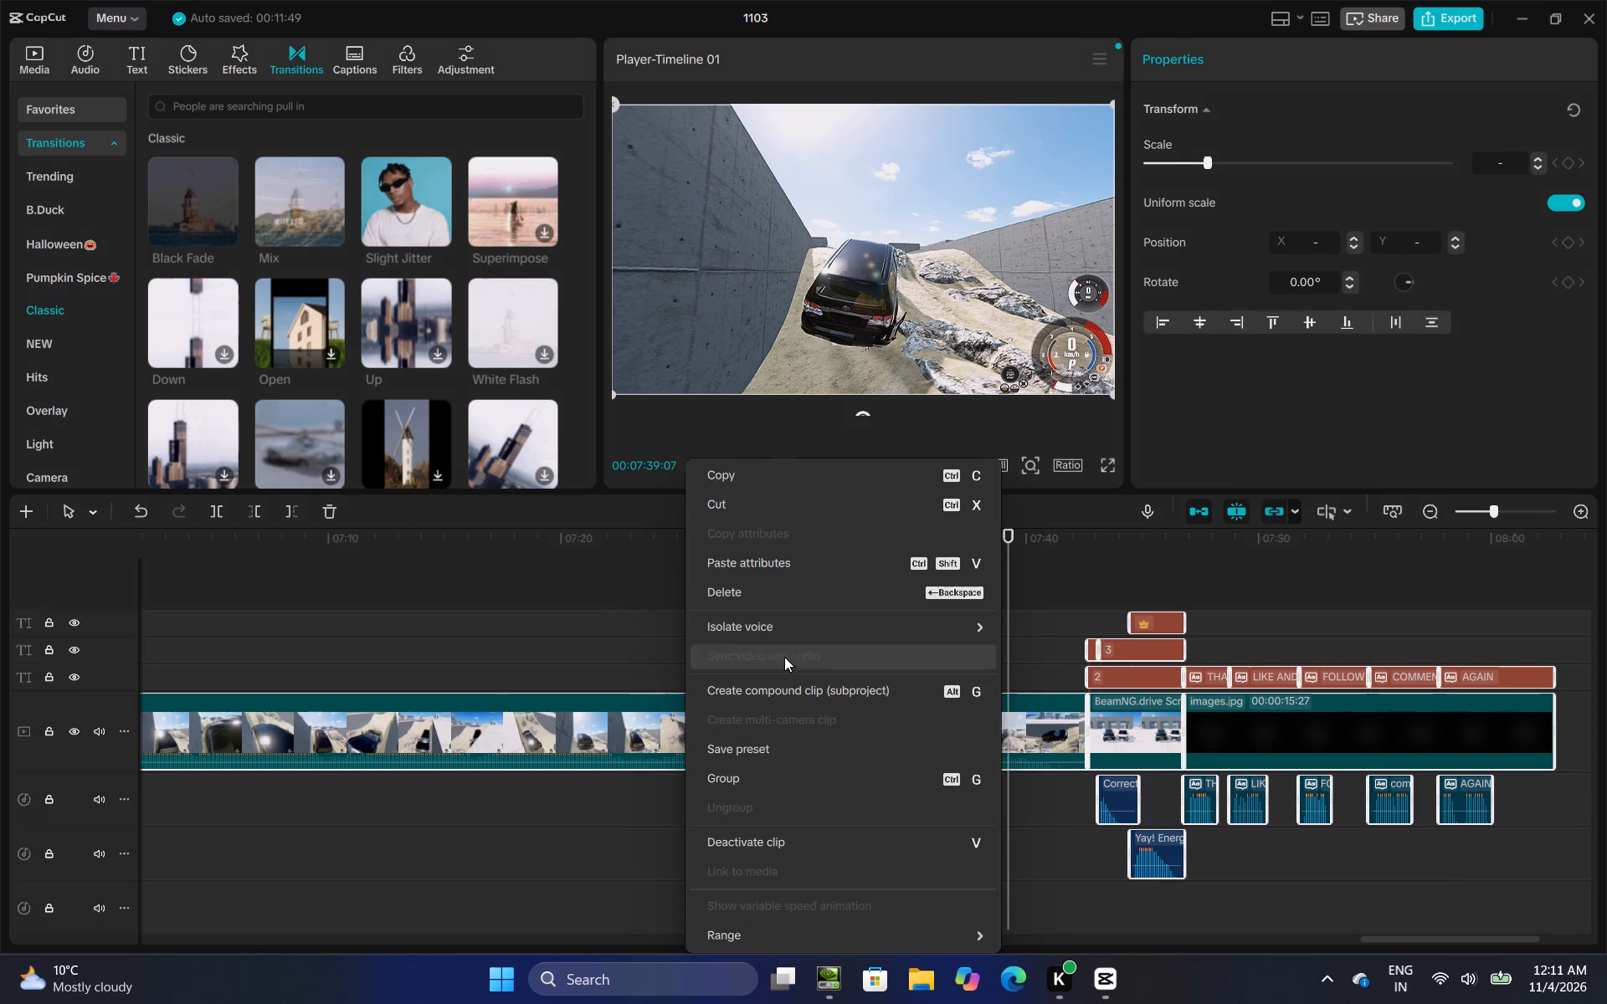
pyautogui.click(793, 696)
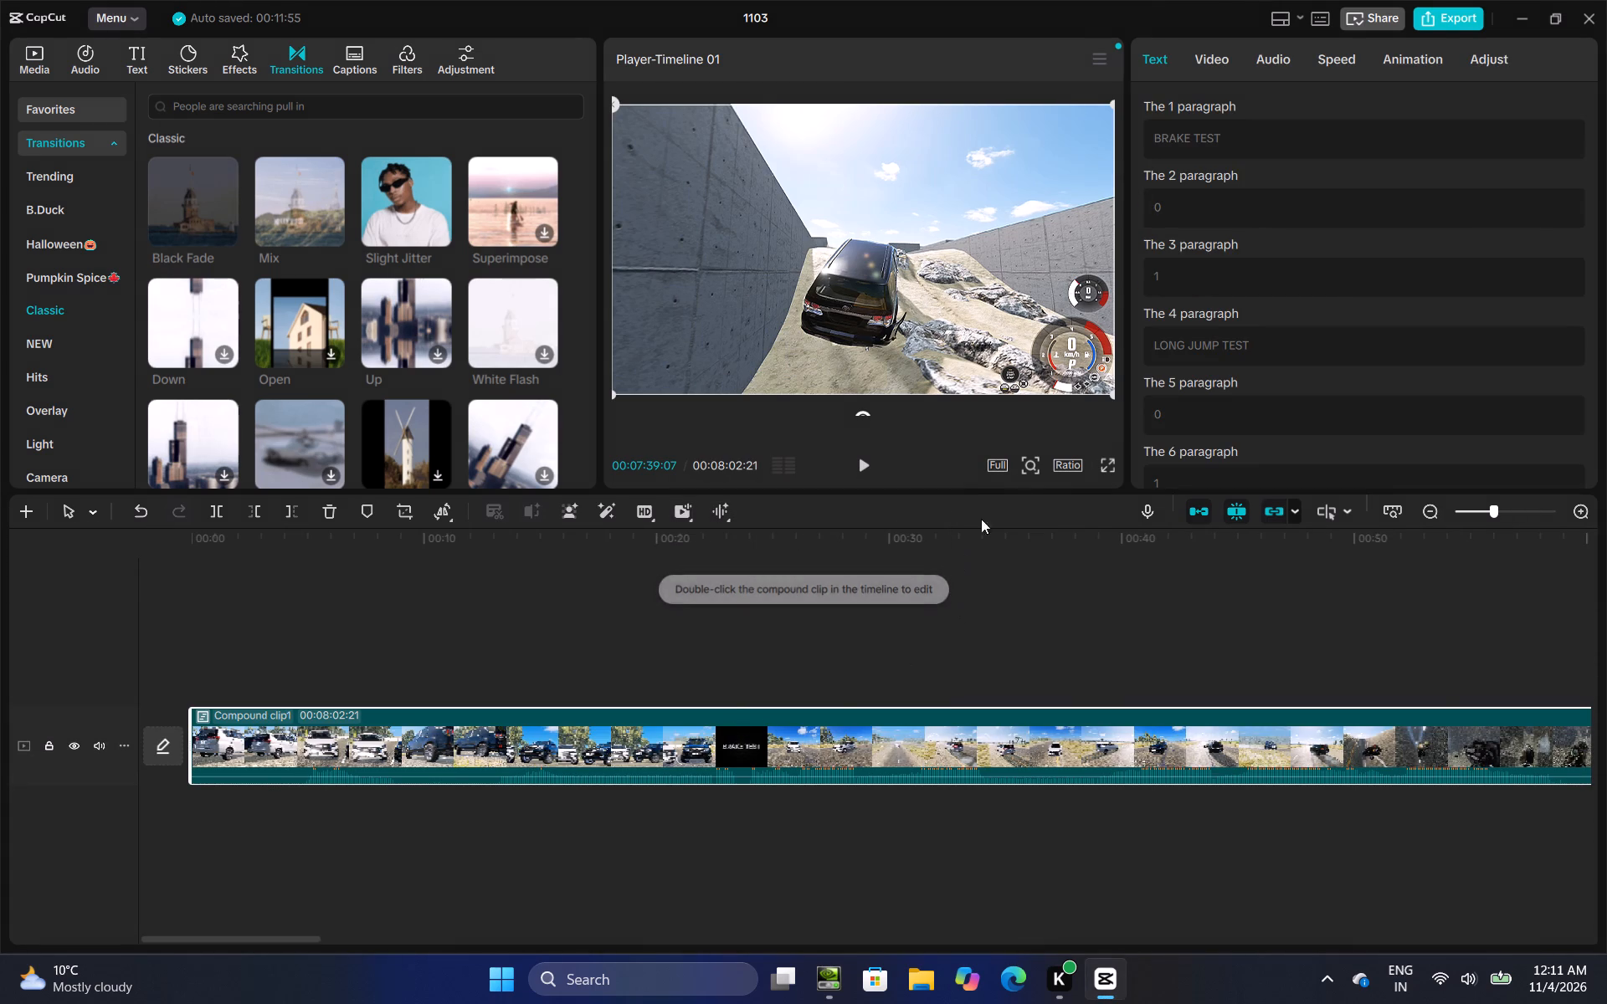
# Set the project's aspect ratio to 16:9 and enlarge the compound clip to fill the frame's full width.
pyautogui.click(1069, 464)
pyautogui.click(1102, 529)
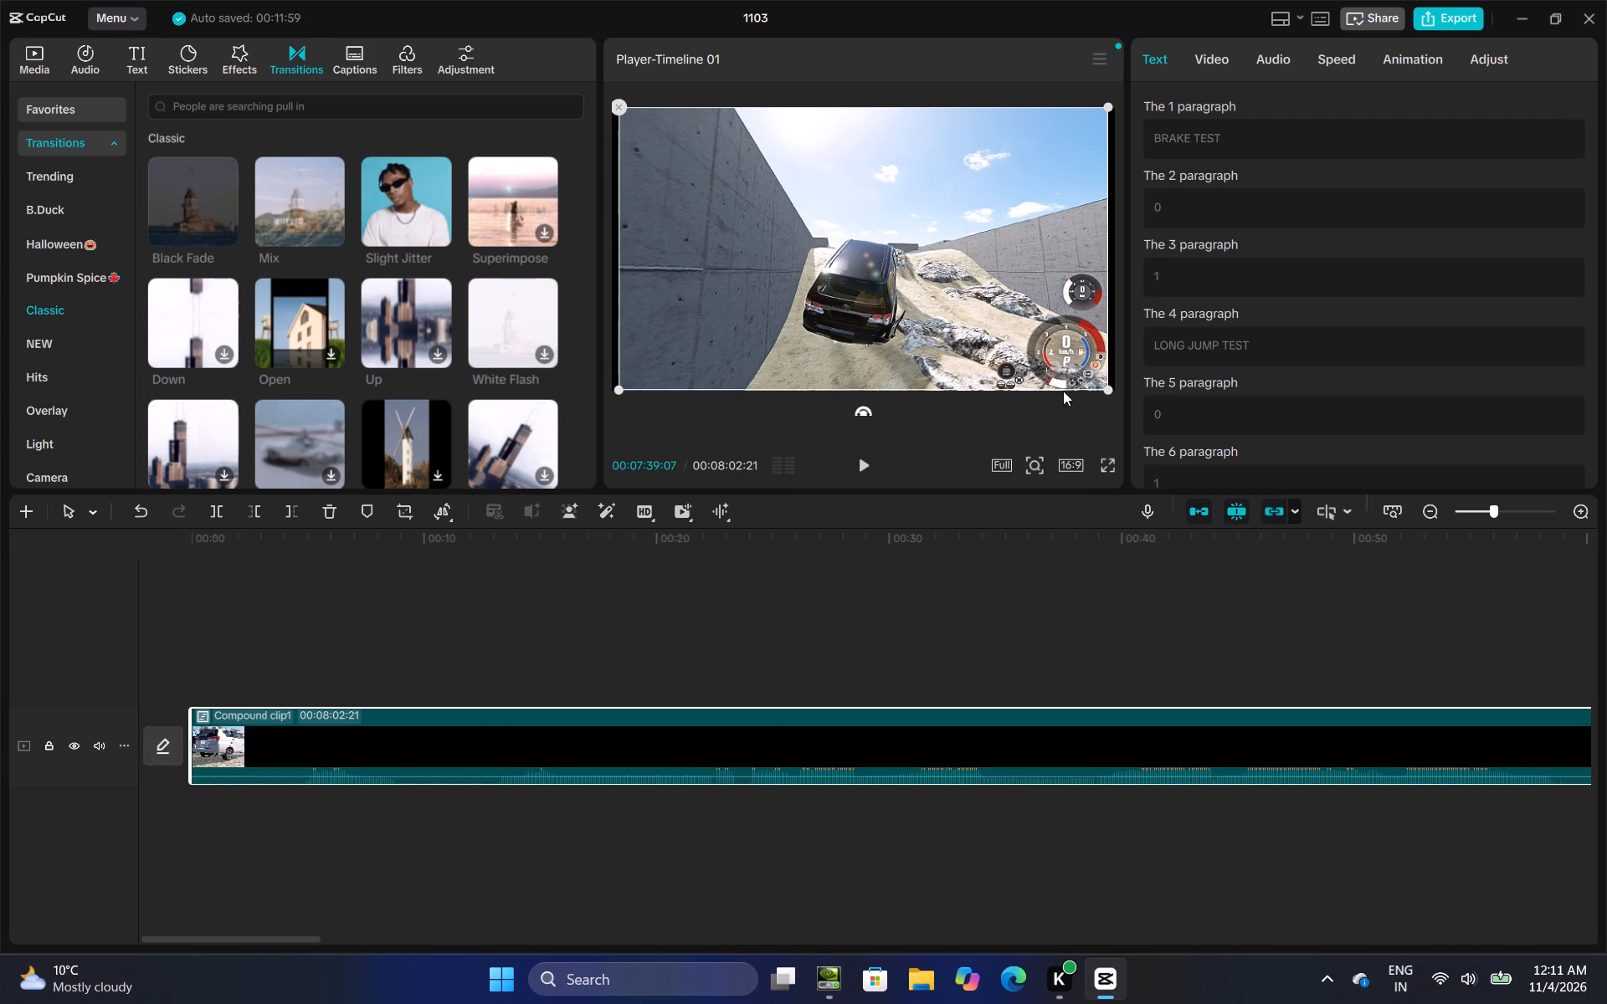
pyautogui.click(1106, 388)
pyautogui.click(1002, 596)
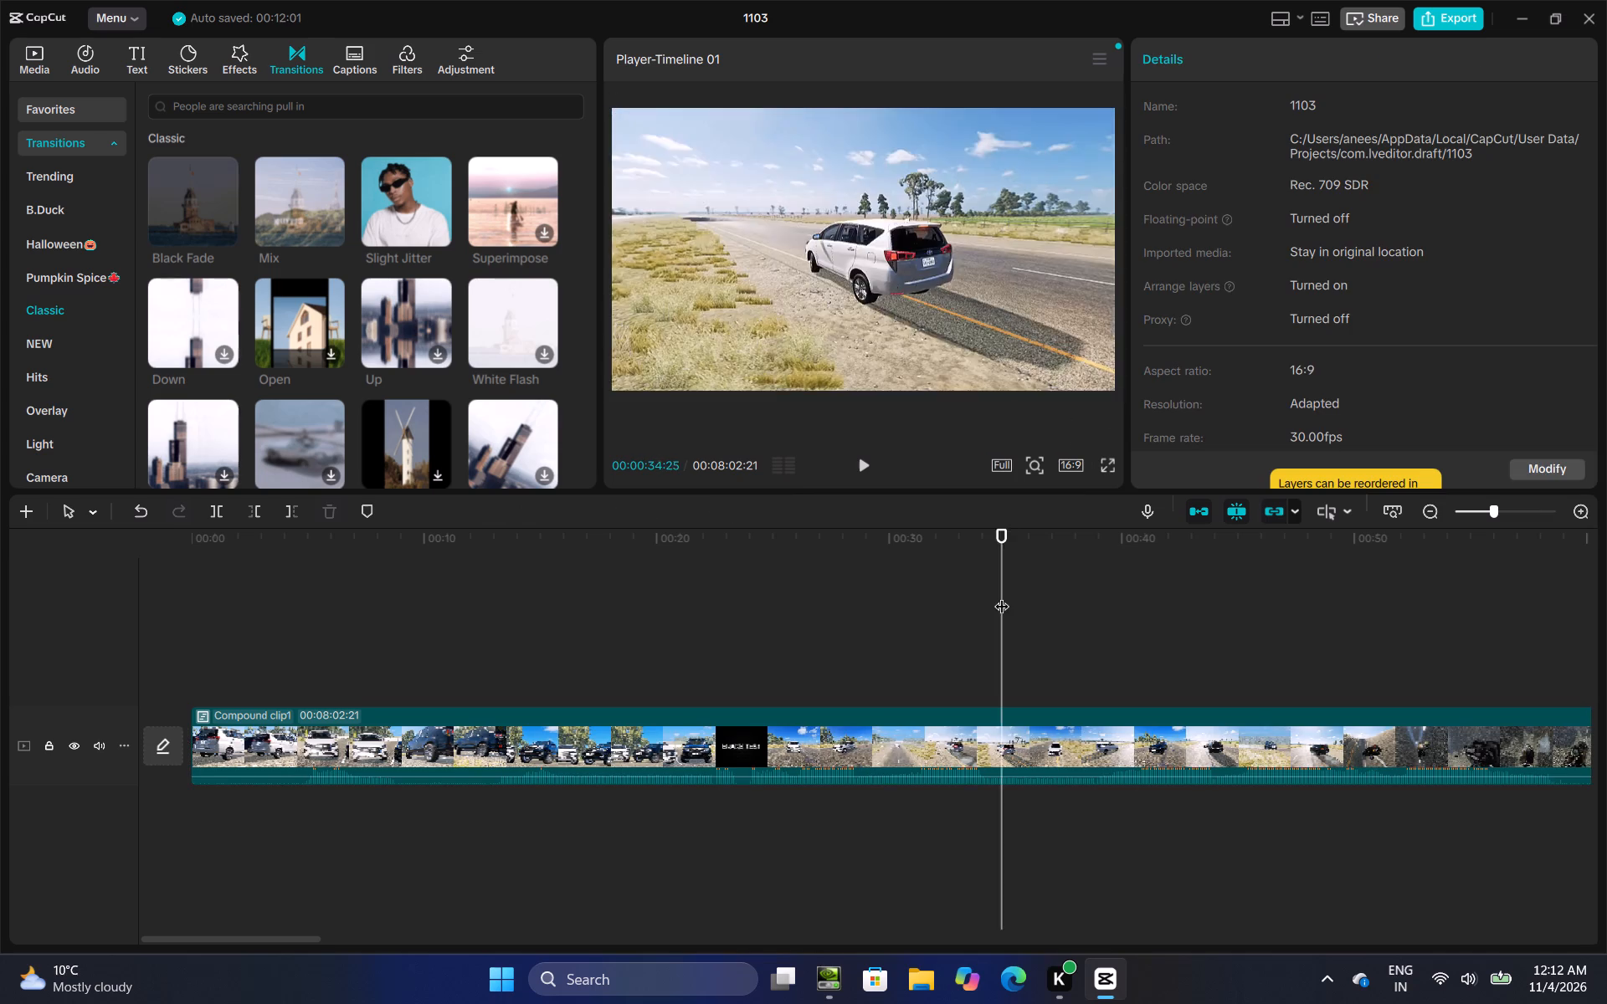
# Check the reframed footage, return the playhead to the start, and export video 1103 as a 4K mp4 with the frame rate set to 60fps.
pyautogui.moveTo(1002, 596); pyautogui.dragTo(1606, 607)
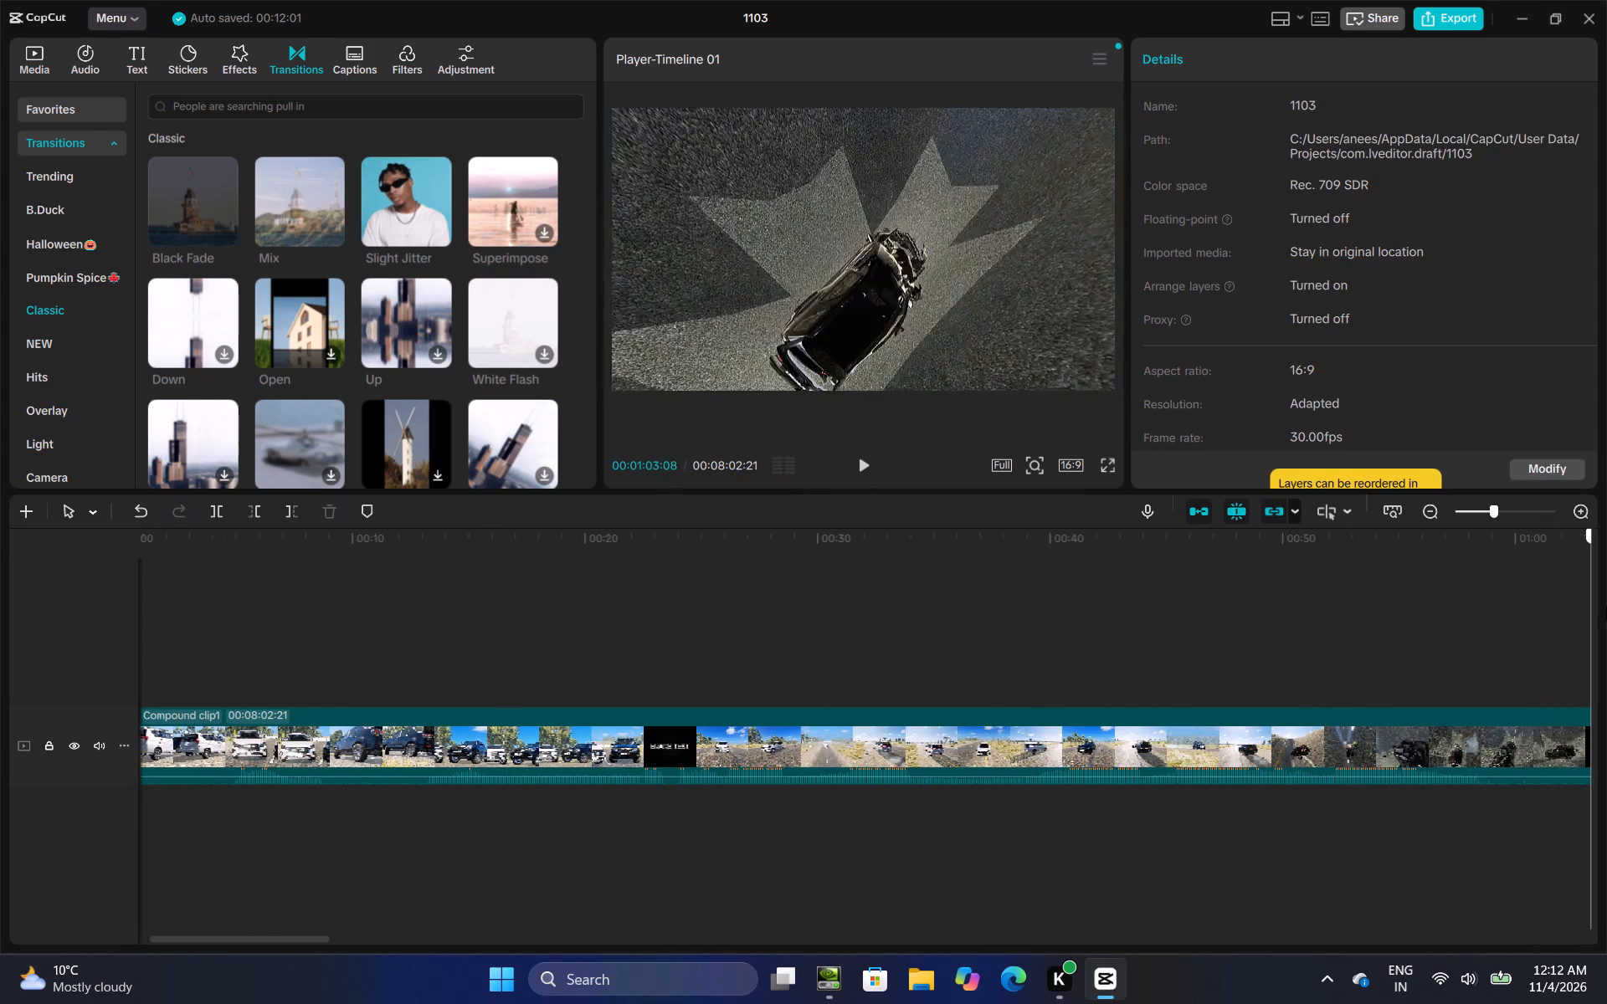
pyautogui.moveTo(1606, 607); pyautogui.dragTo(608, 732)
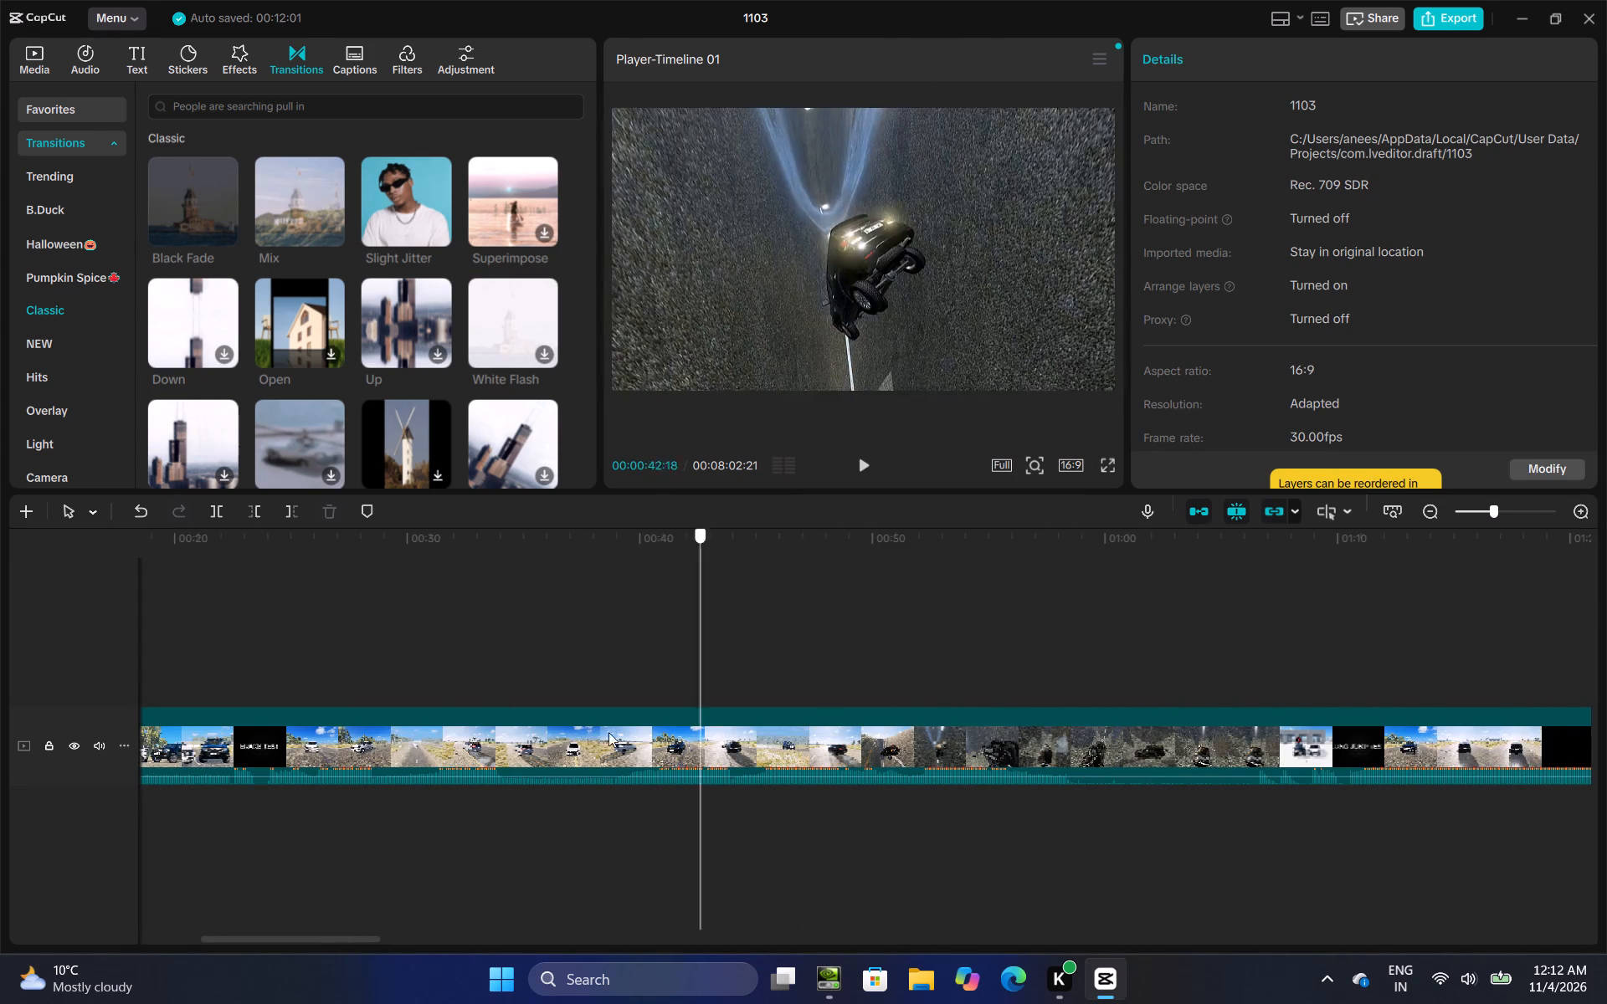
pyautogui.moveTo(608, 732); pyautogui.dragTo(17, 740)
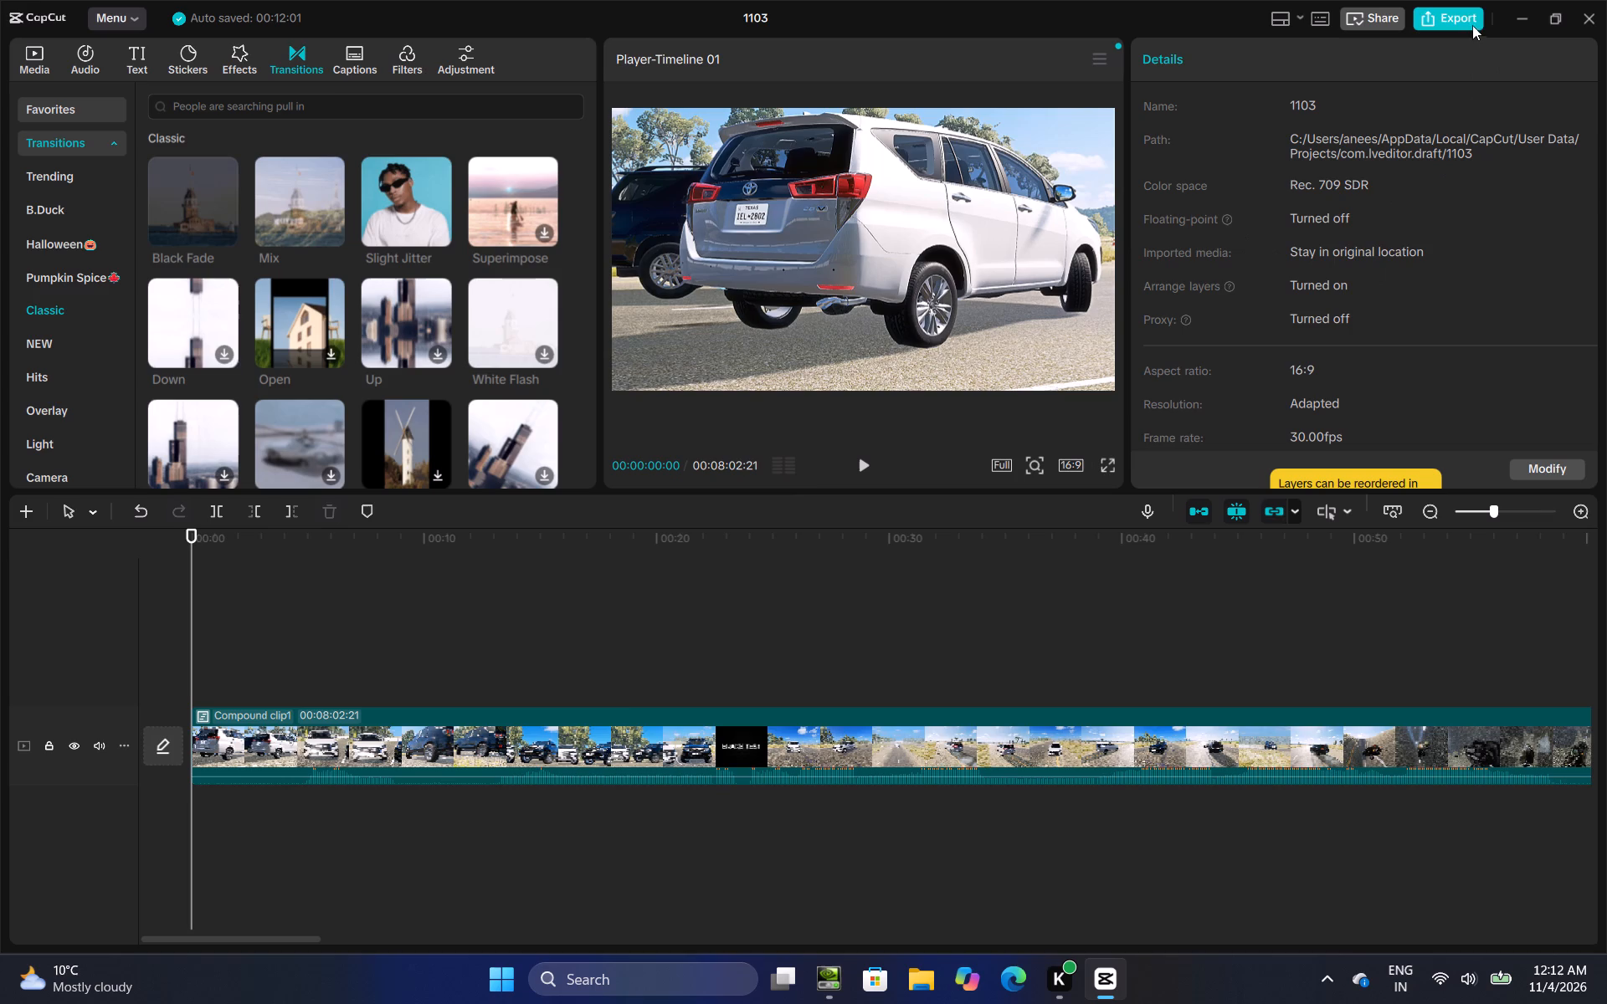
pyautogui.click(1469, 21)
pyautogui.click(981, 537)
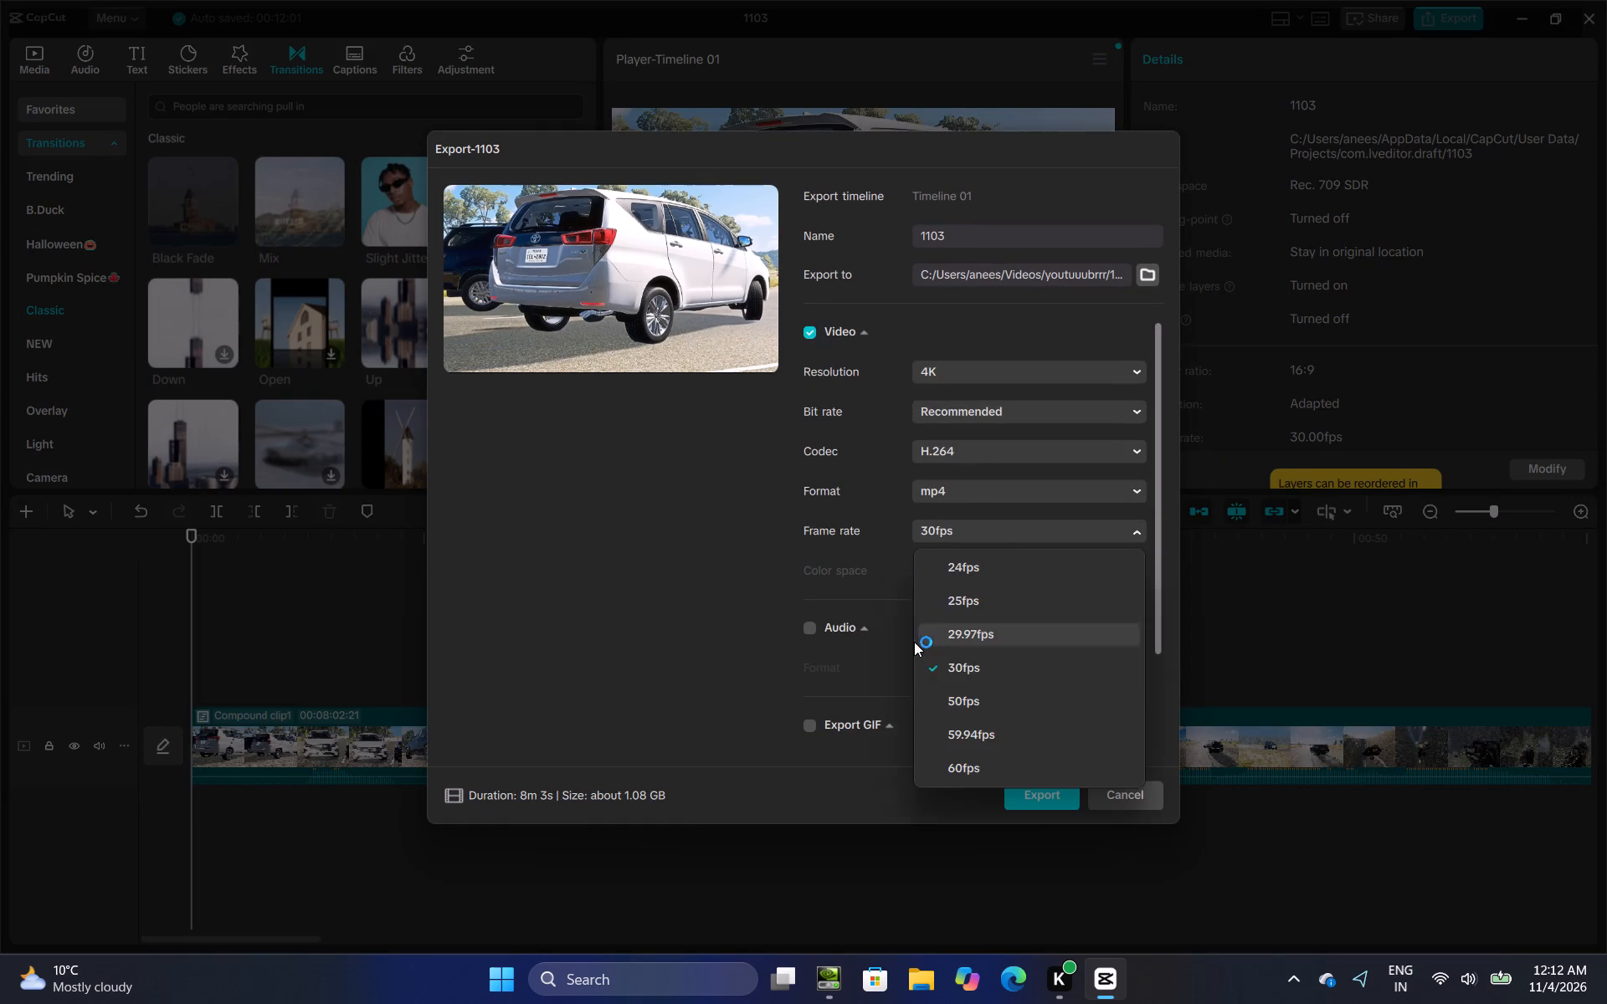
pyautogui.click(933, 761)
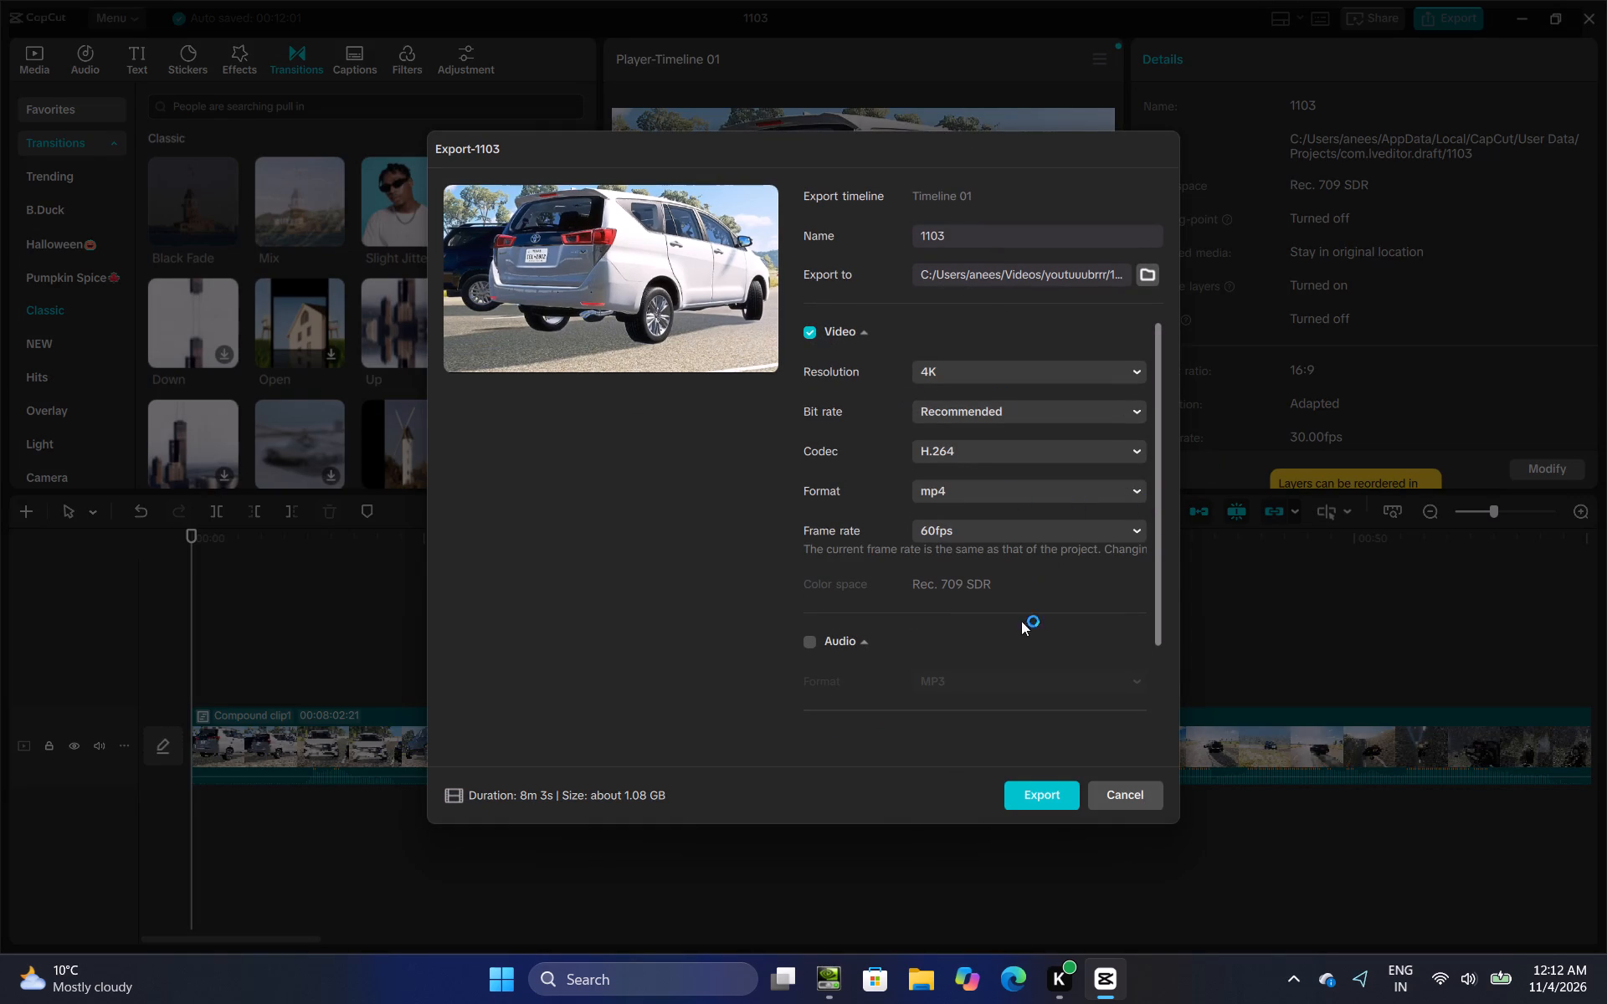
pyautogui.click(1040, 797)
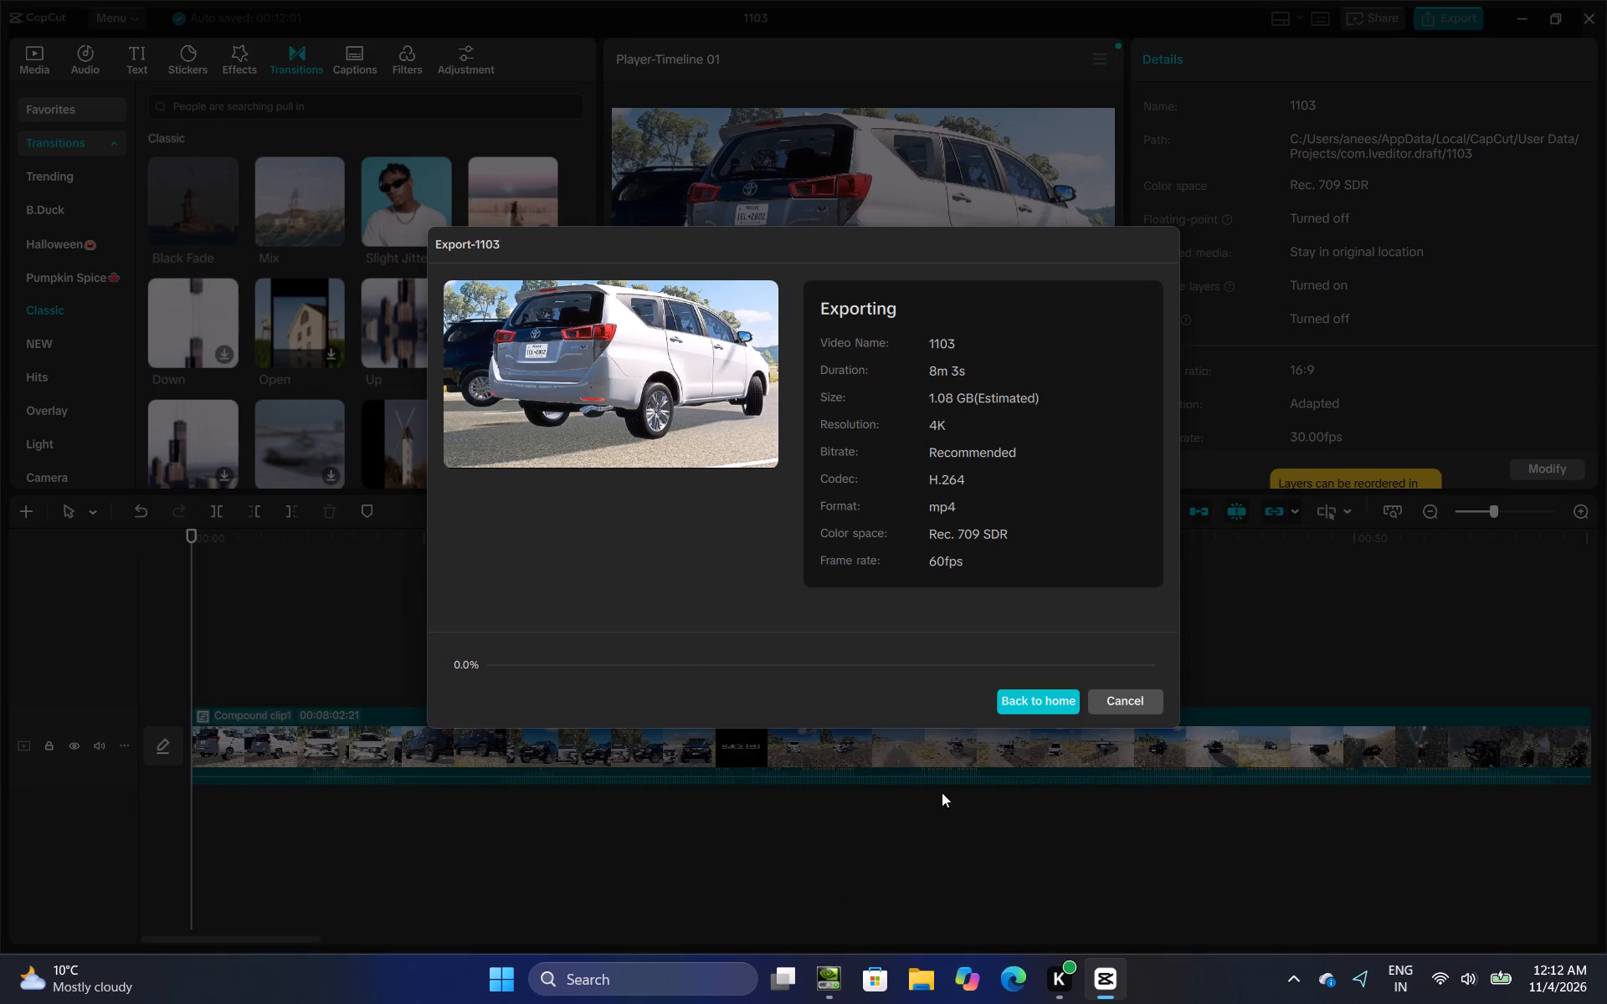